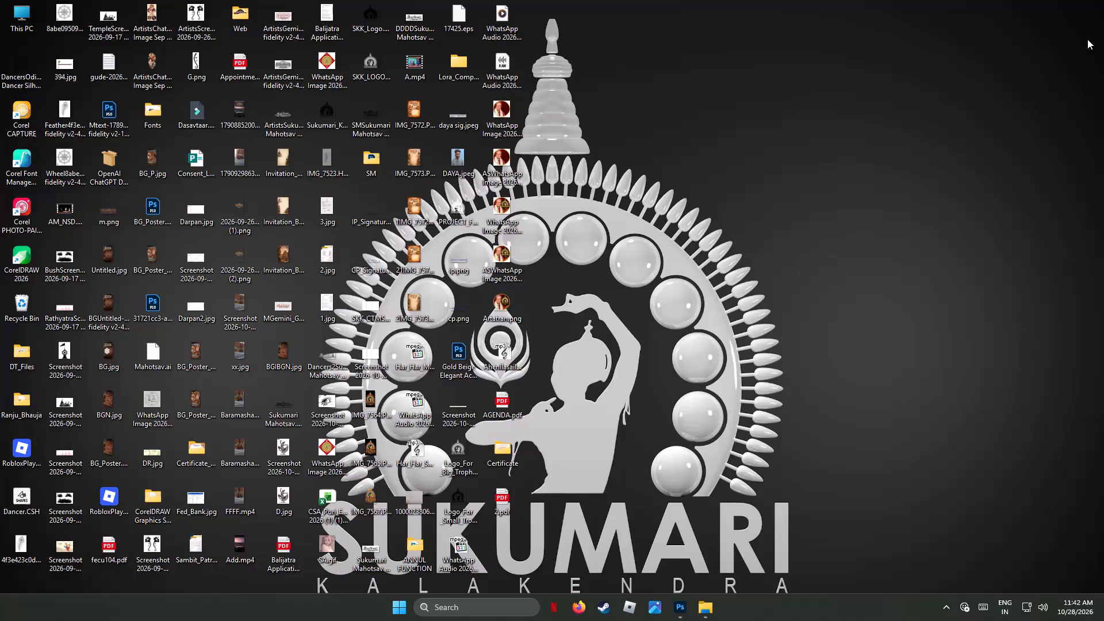
Switch to Photoshop, where the invitation document is open.
drag(1087, 39, 1081, 41)
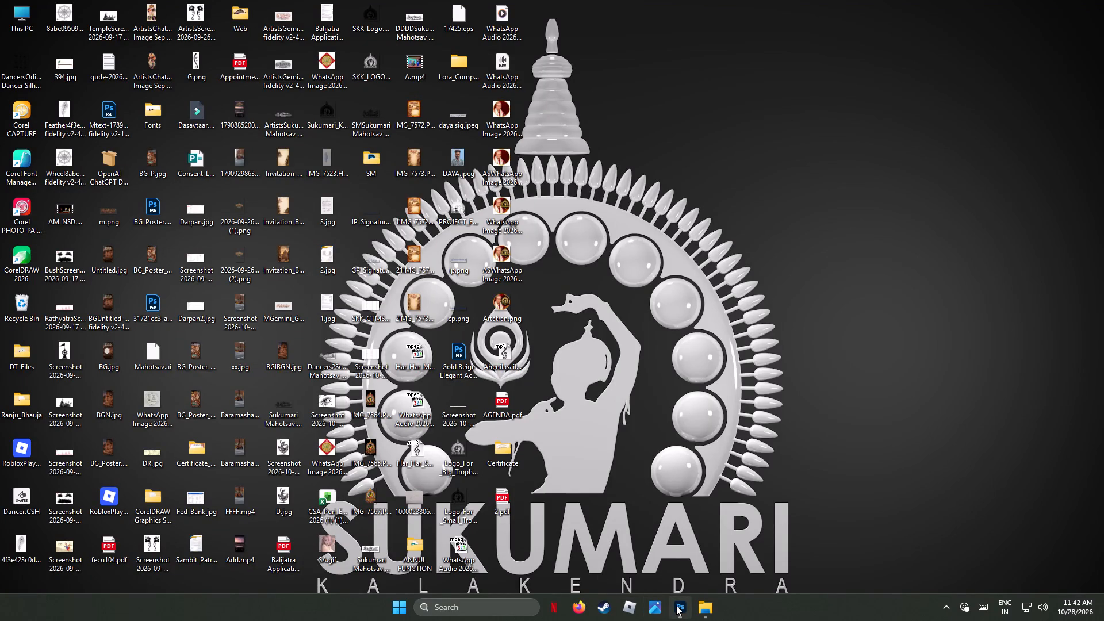
click(676, 605)
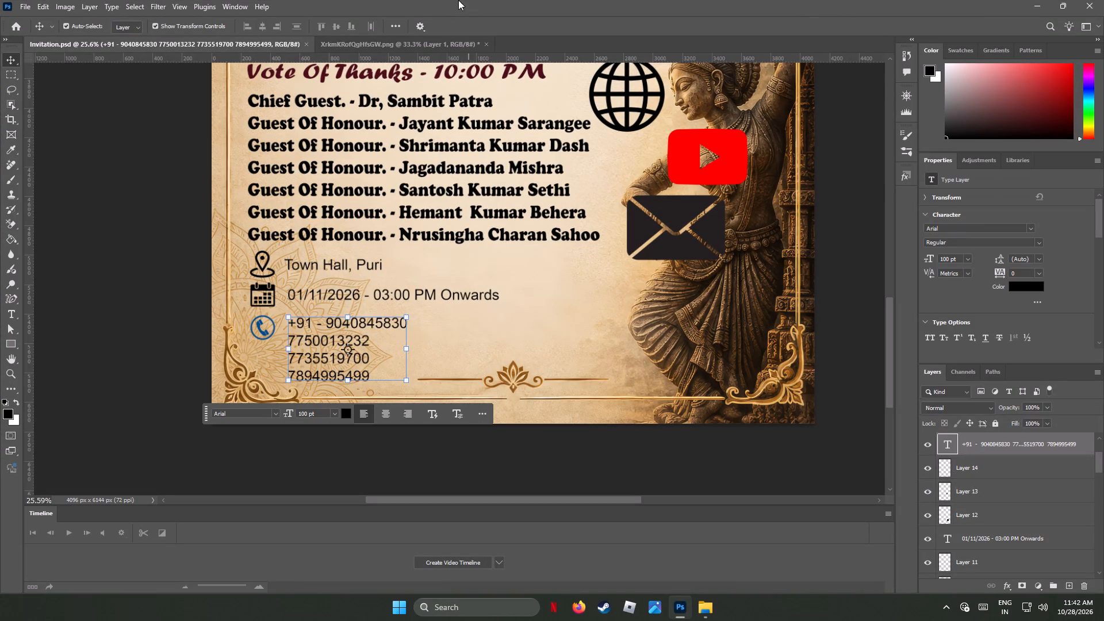
Move the globe icon from beside the dancer's head down to the contact phone numbers.
scroll(402, 68, up, 1)
scroll(403, 68, down, 1)
scroll(403, 68, up, 5)
scroll(562, 186, up, 8)
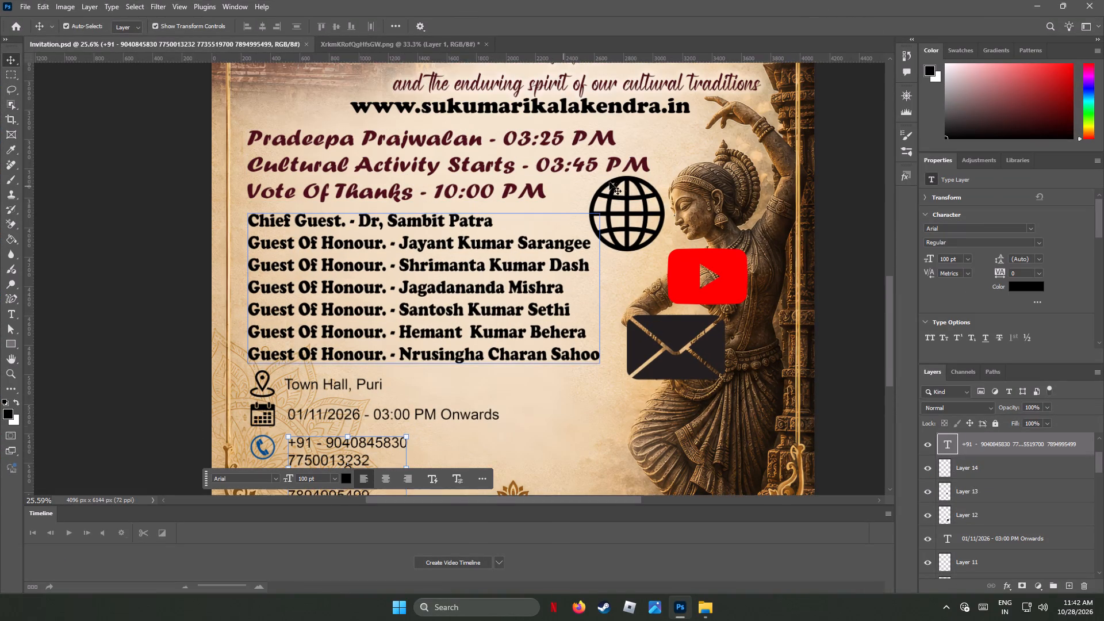
click(645, 225)
drag(645, 225, 288, 470)
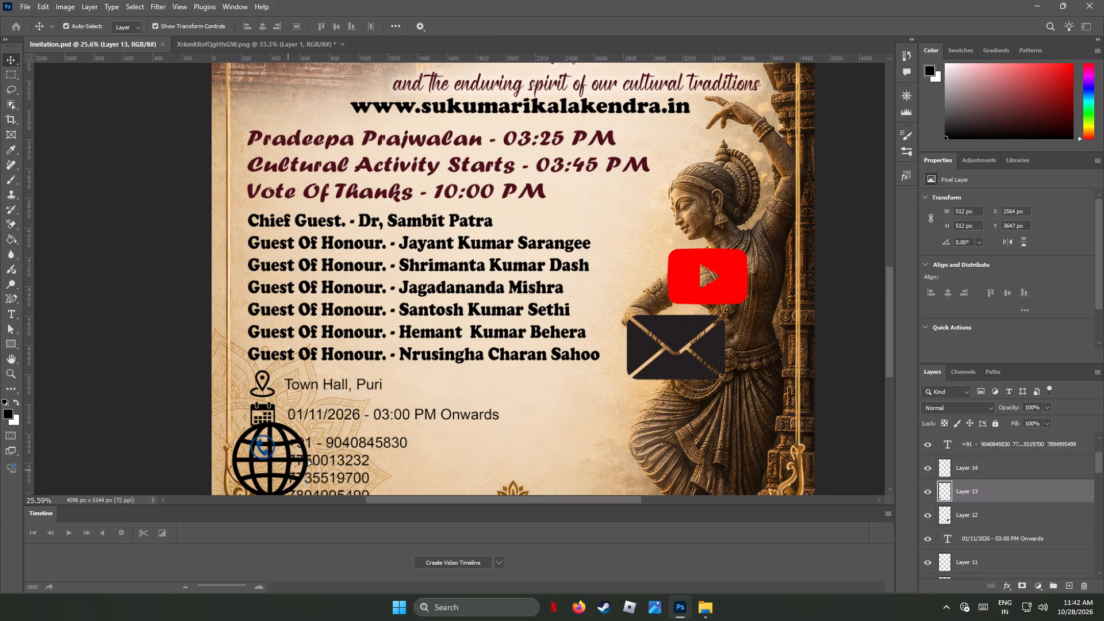
Scale the globe icon down to about 167 × 167 px and place it directly under the phone icon.
scroll(397, 369, down, 7)
scroll(397, 370, up, 2)
scroll(397, 370, down, 1)
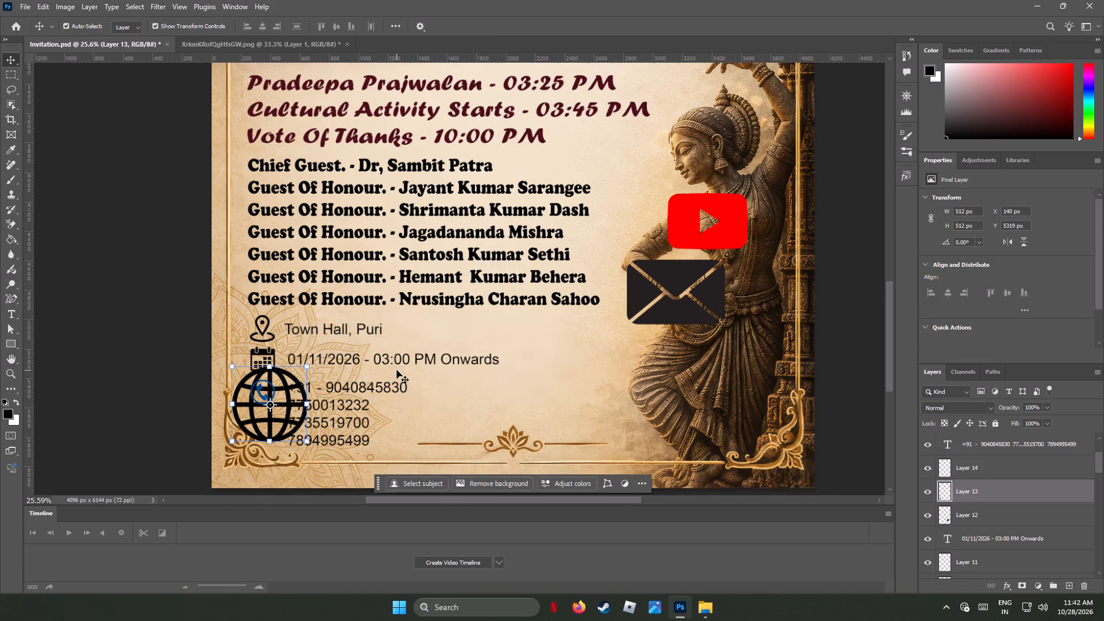
scroll(397, 370, down, 8)
scroll(397, 370, up, 1)
alt+scroll(0, 340, up, 1)
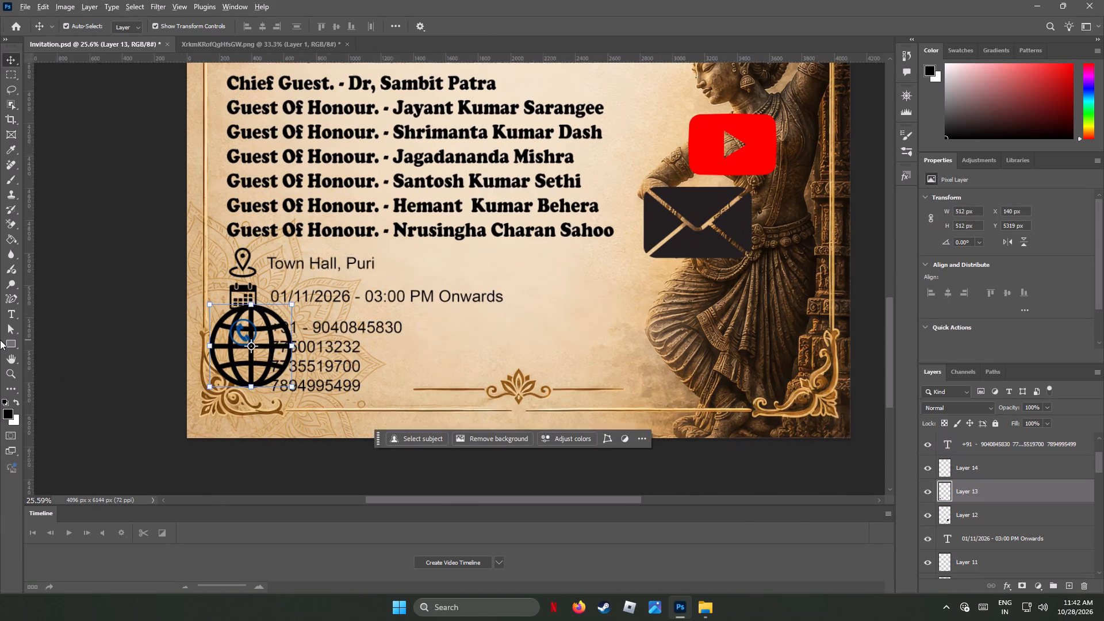
alt+scroll(0, 340, up, 6)
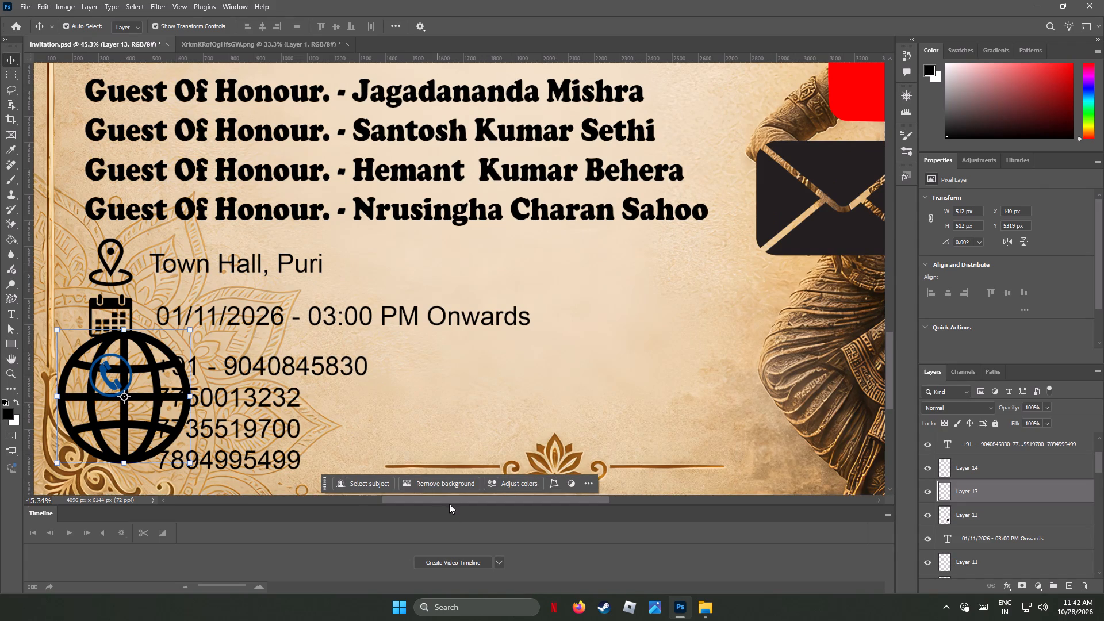
drag(457, 499, 403, 506)
scroll(430, 402, down, 2)
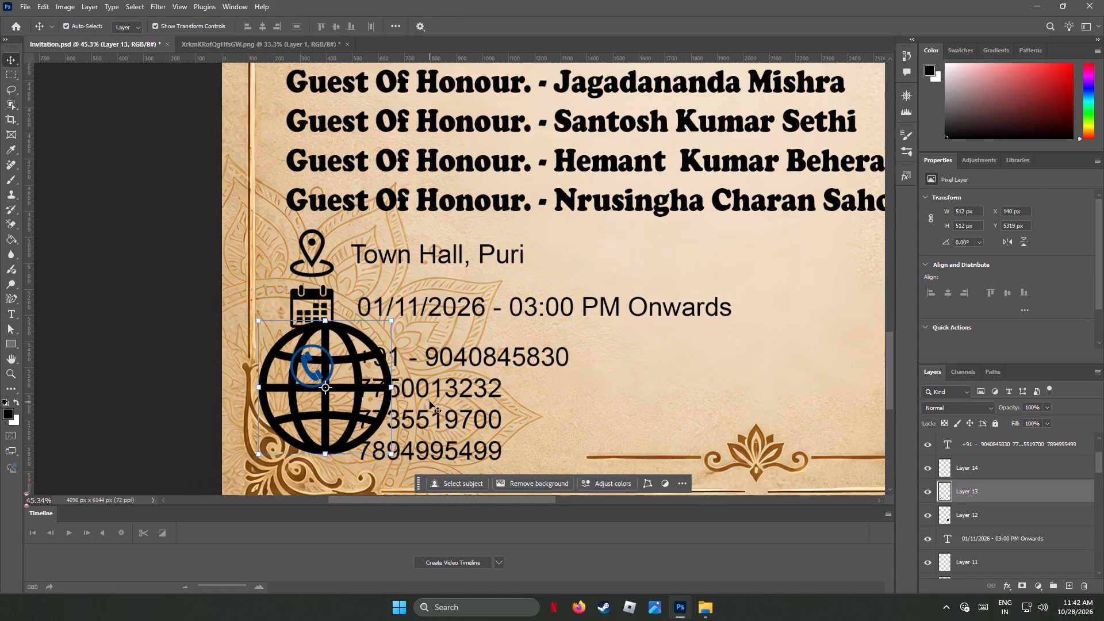
scroll(430, 401, down, 6)
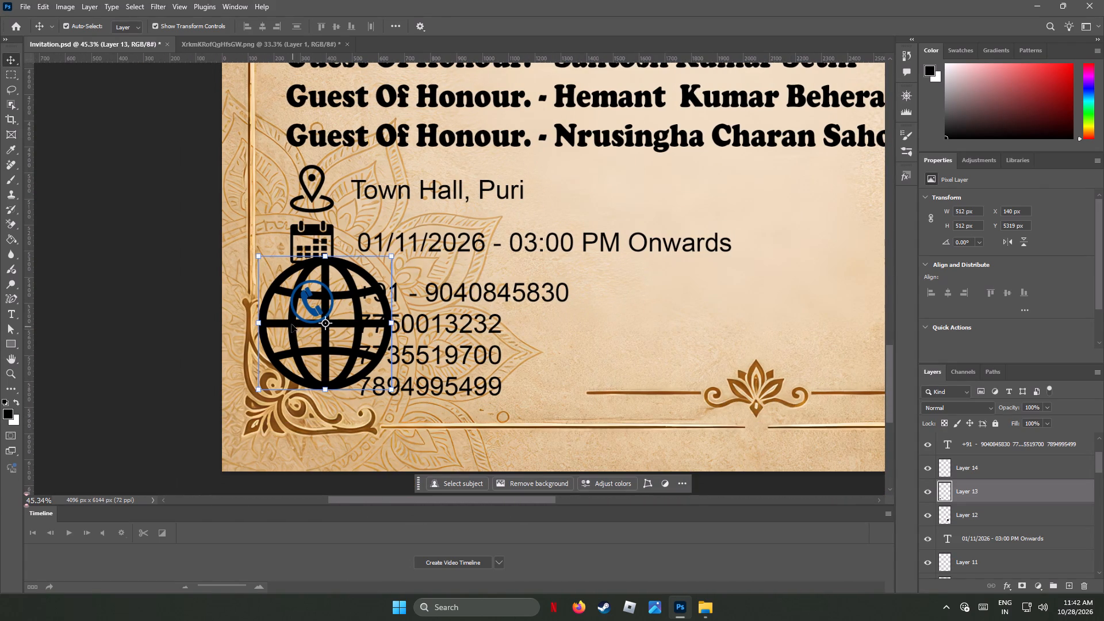
drag(292, 324, 323, 371)
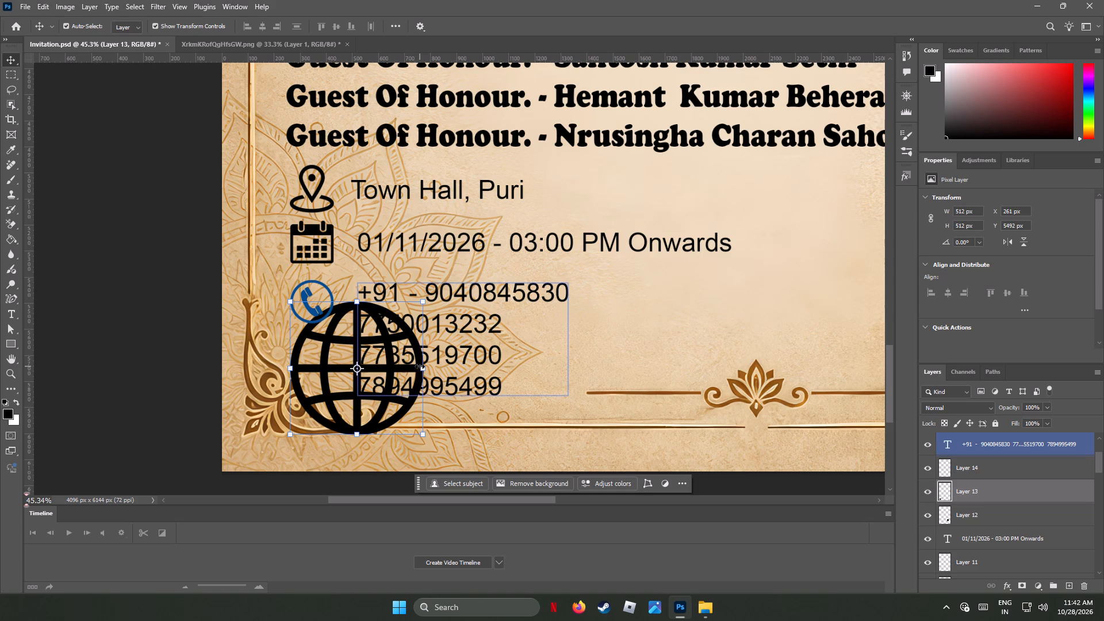
shift+drag(426, 369, 359, 370)
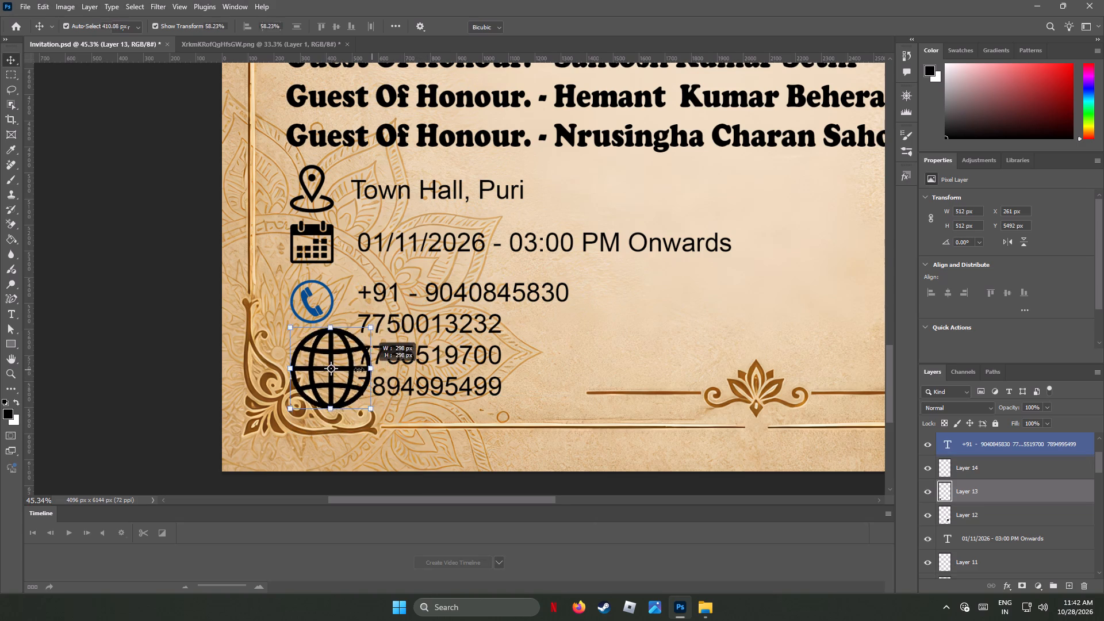
shift+drag(359, 370, 339, 369)
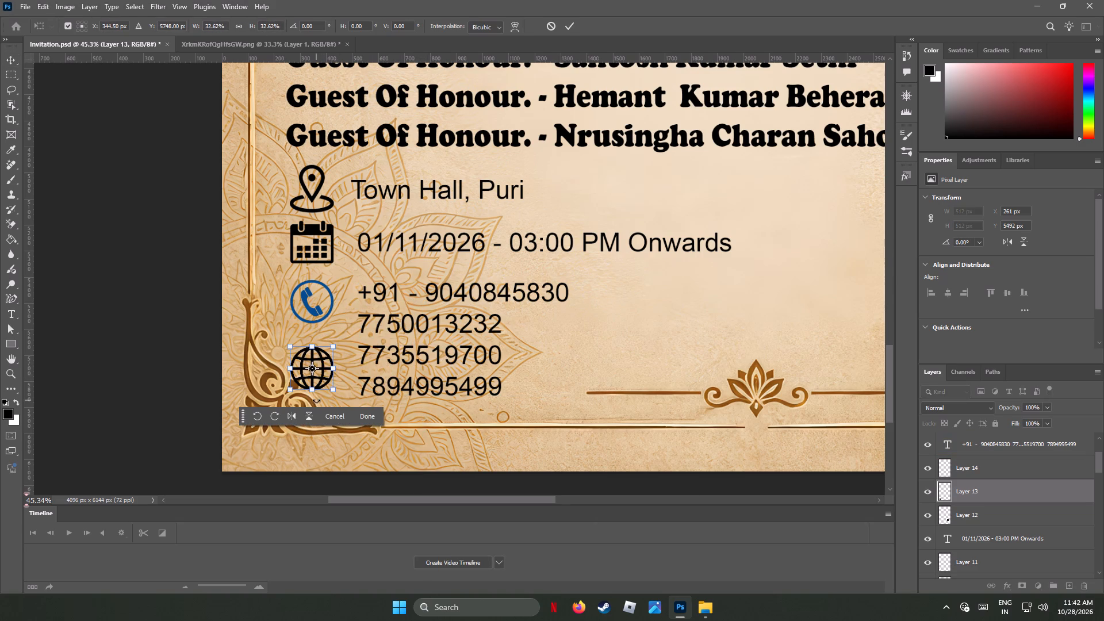
drag(324, 369, 323, 350)
click(636, 323)
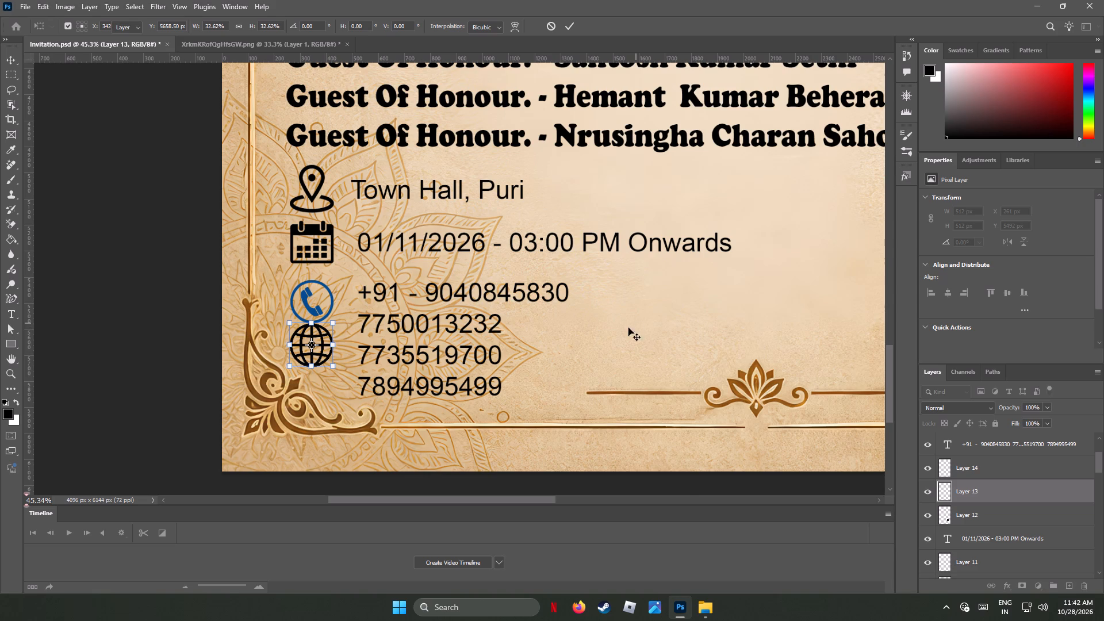
Move the envelope icon from the dancer figure to the lower-left contact area, just below the globe icon.
drag(457, 500, 523, 500)
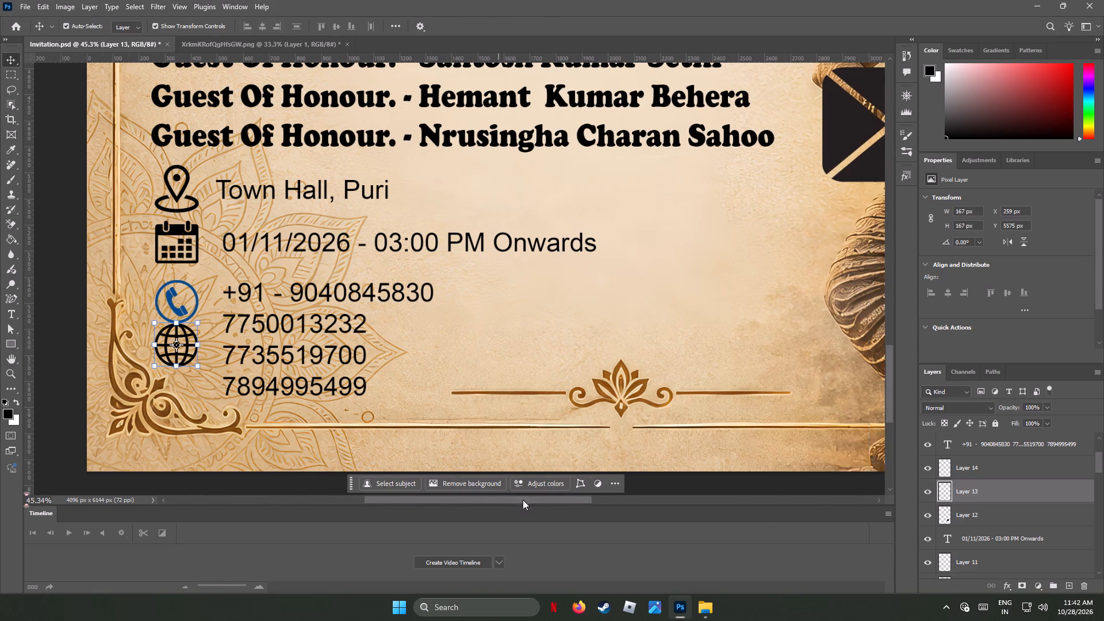
drag(523, 500, 569, 501)
click(622, 158)
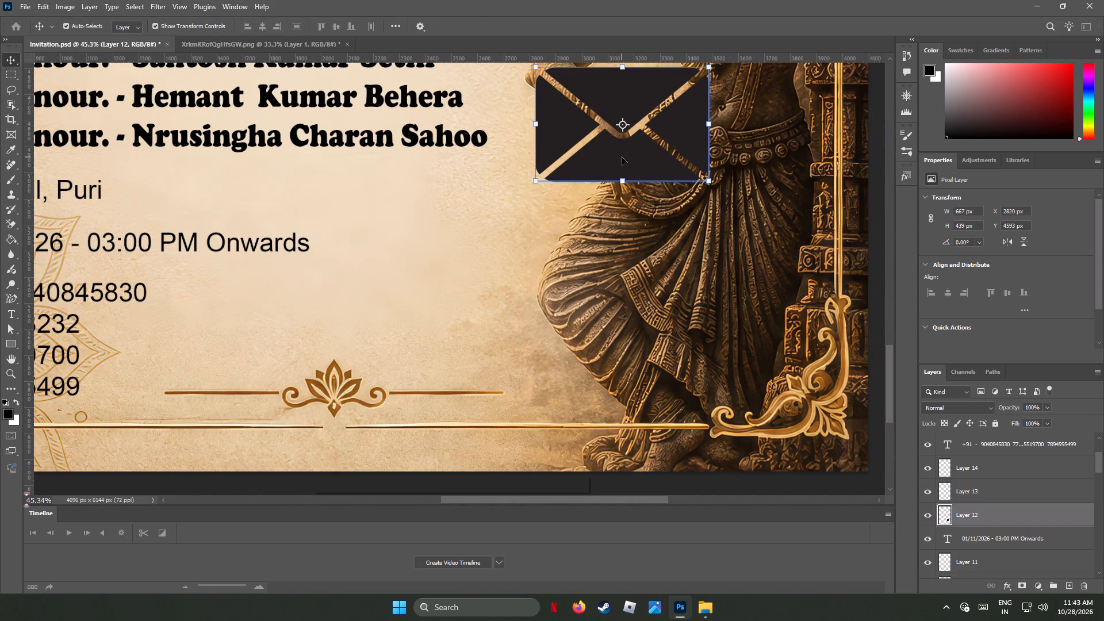
drag(621, 156, 286, 365)
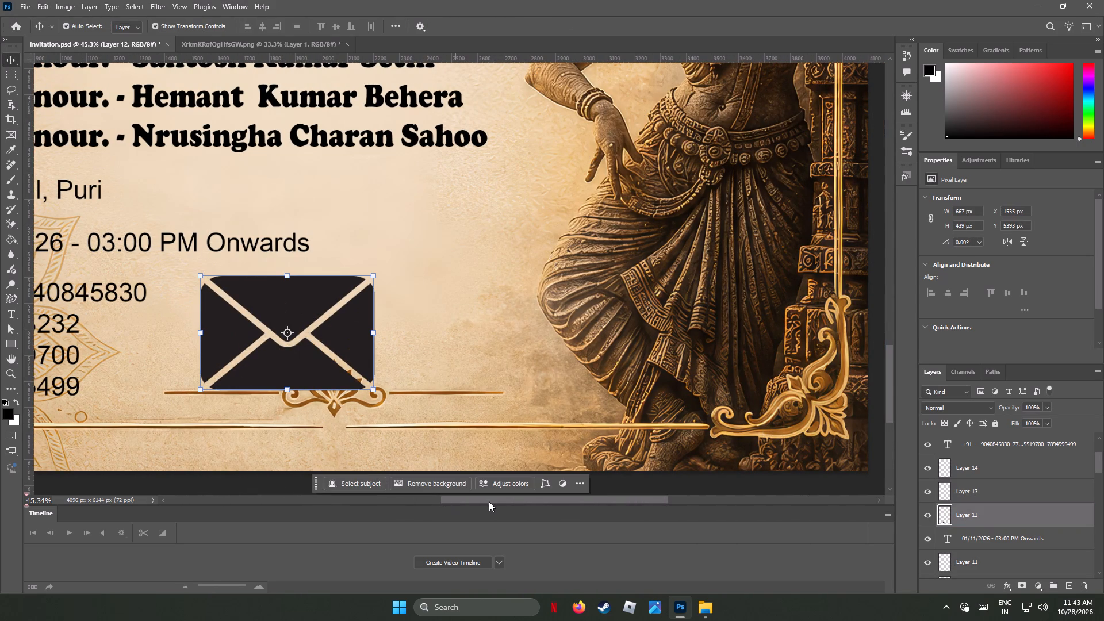
drag(489, 501, 385, 485)
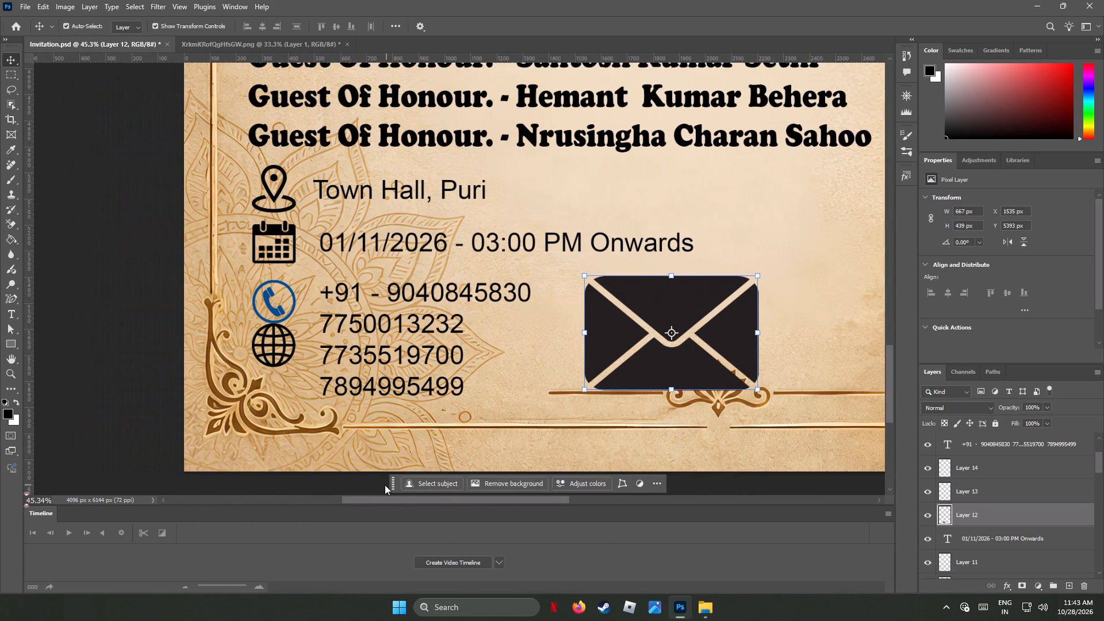
drag(385, 485, 384, 485)
drag(669, 302, 317, 412)
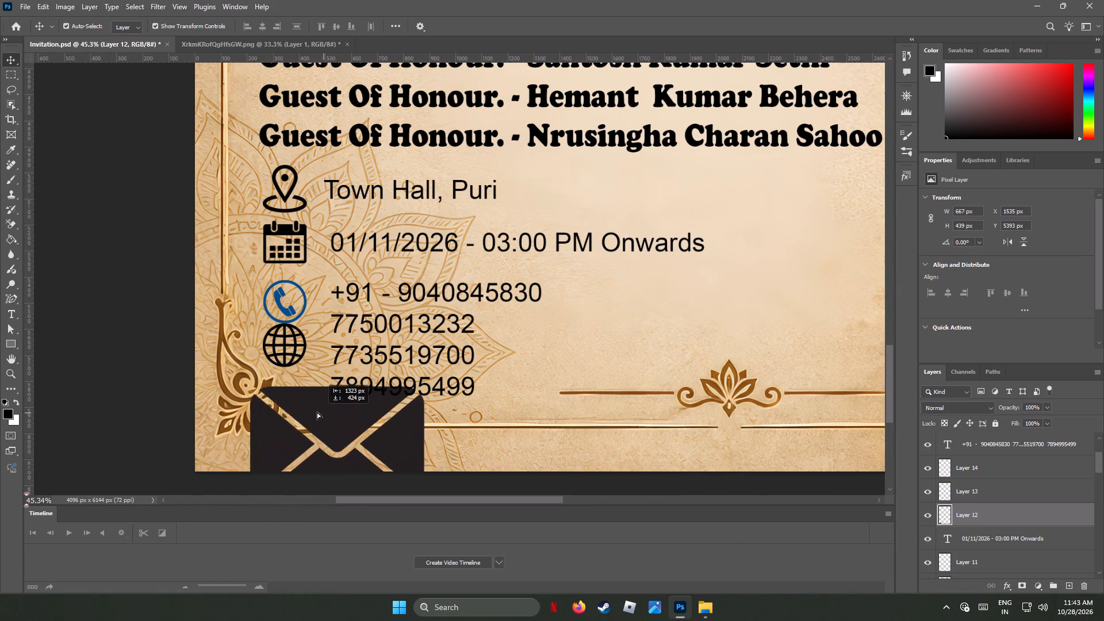
drag(317, 412, 336, 397)
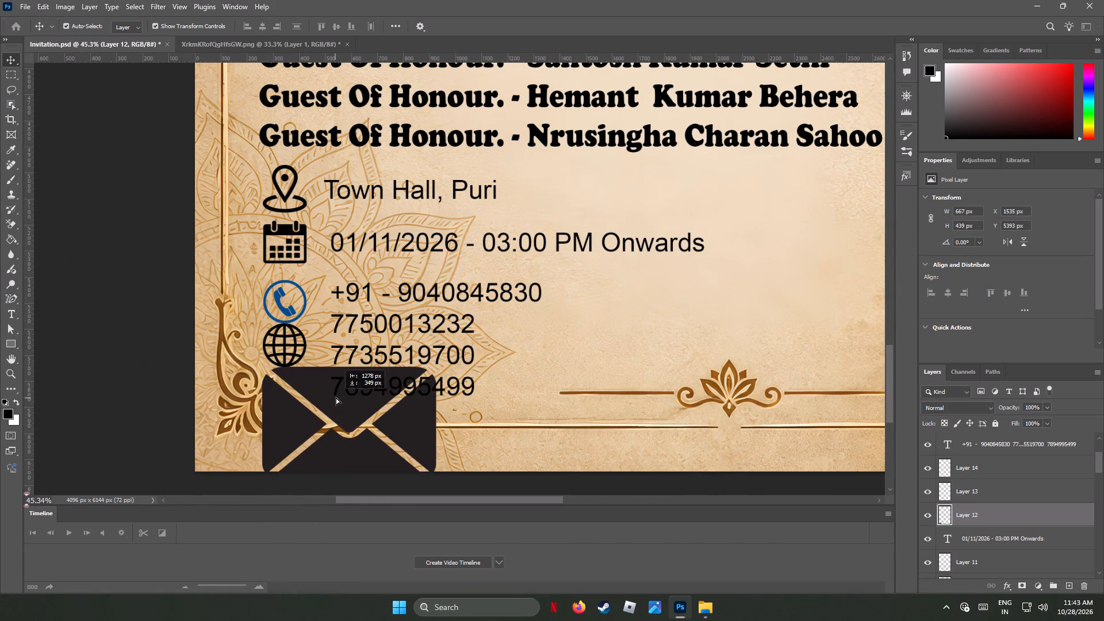
drag(336, 397, 336, 397)
Scale the envelope icon down to about 151 × 99 px and centre it directly under the globe icon.
scroll(335, 394, down, 2)
scroll(335, 394, up, 2)
scroll(335, 394, down, 4)
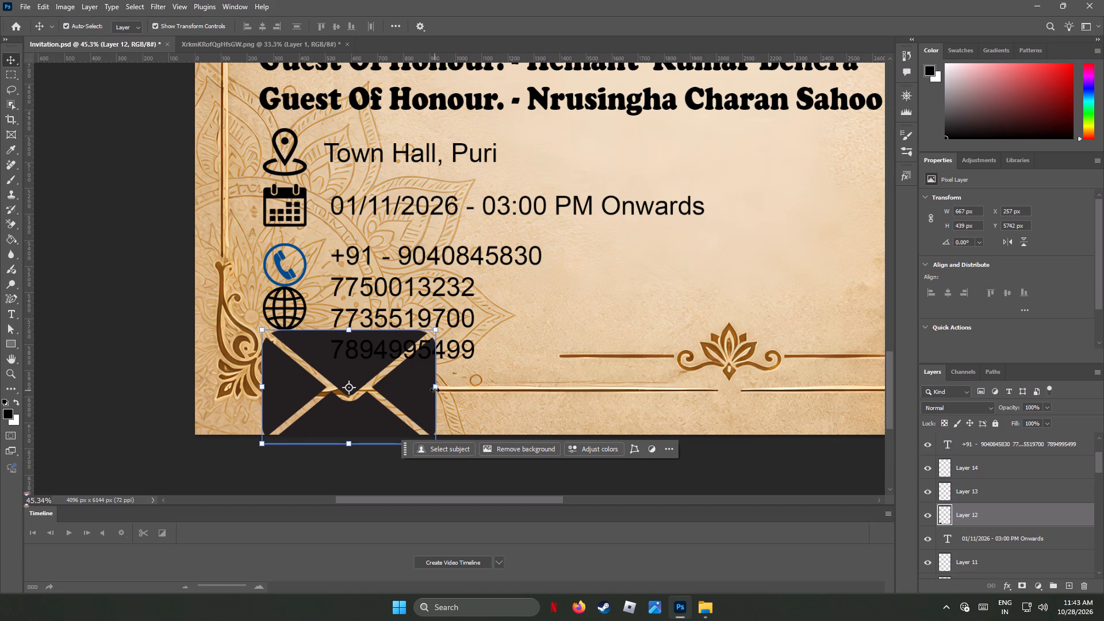
shift+drag(435, 388, 316, 402)
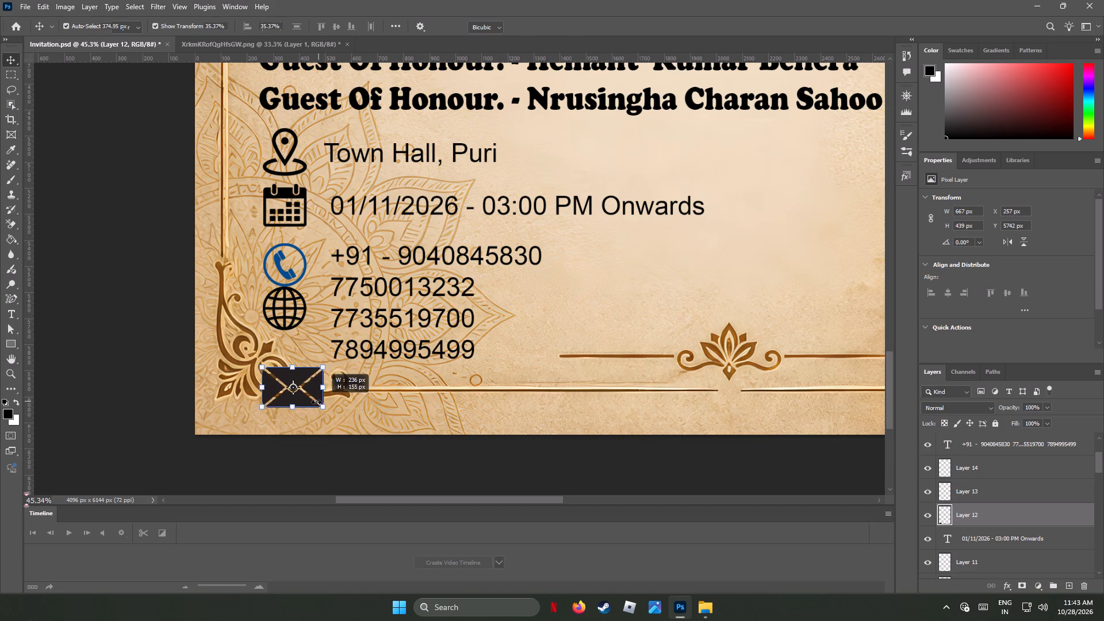
shift+drag(316, 402, 301, 404)
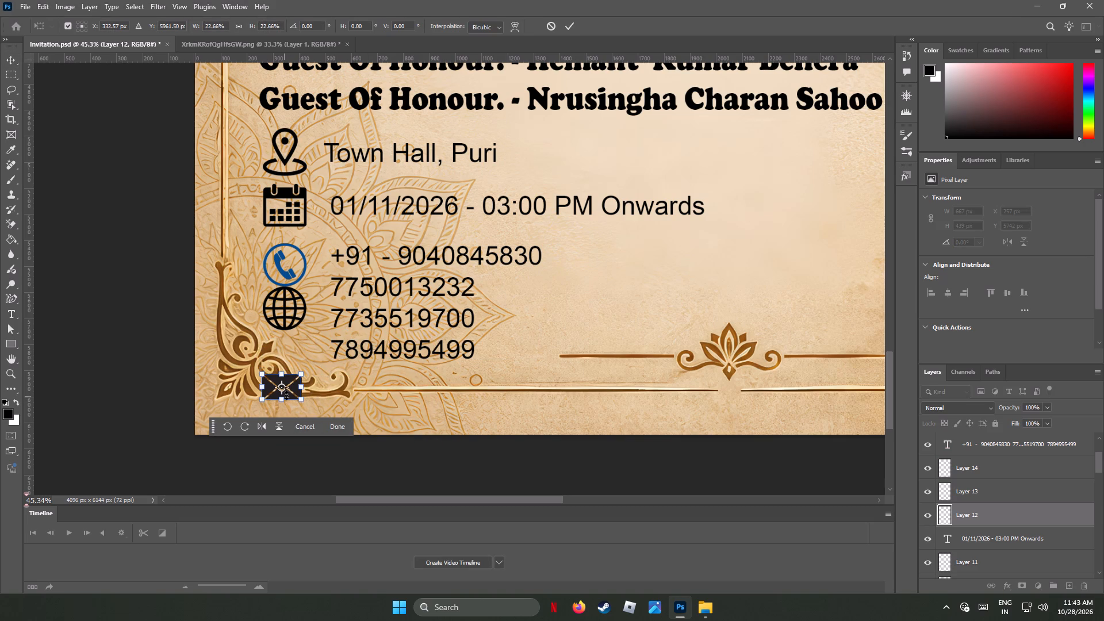
drag(294, 389, 297, 348)
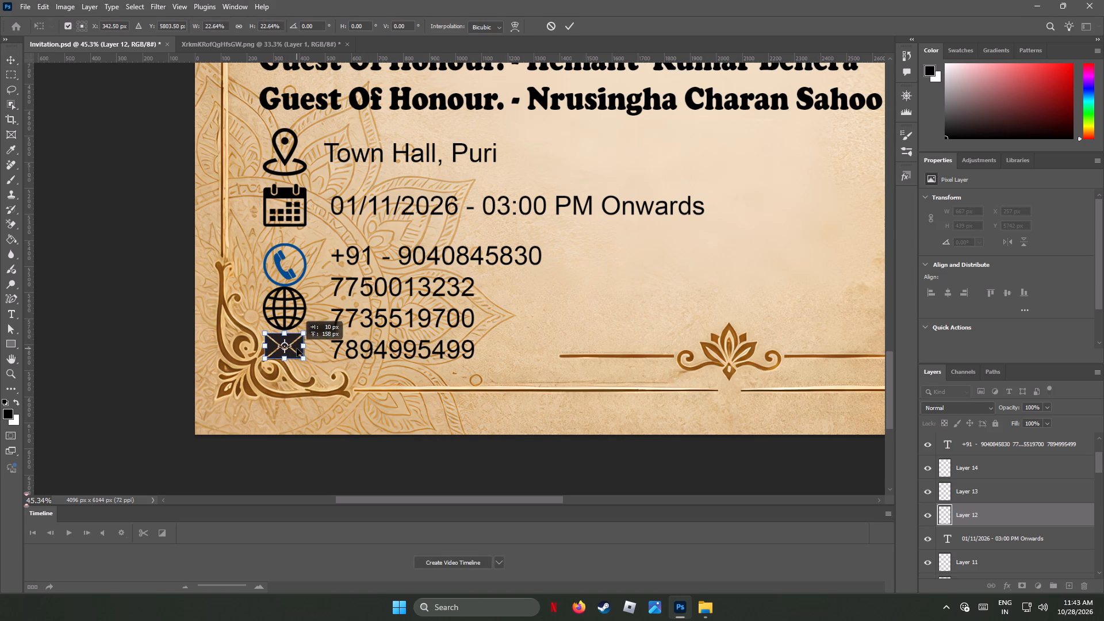
drag(297, 348, 297, 349)
click(658, 298)
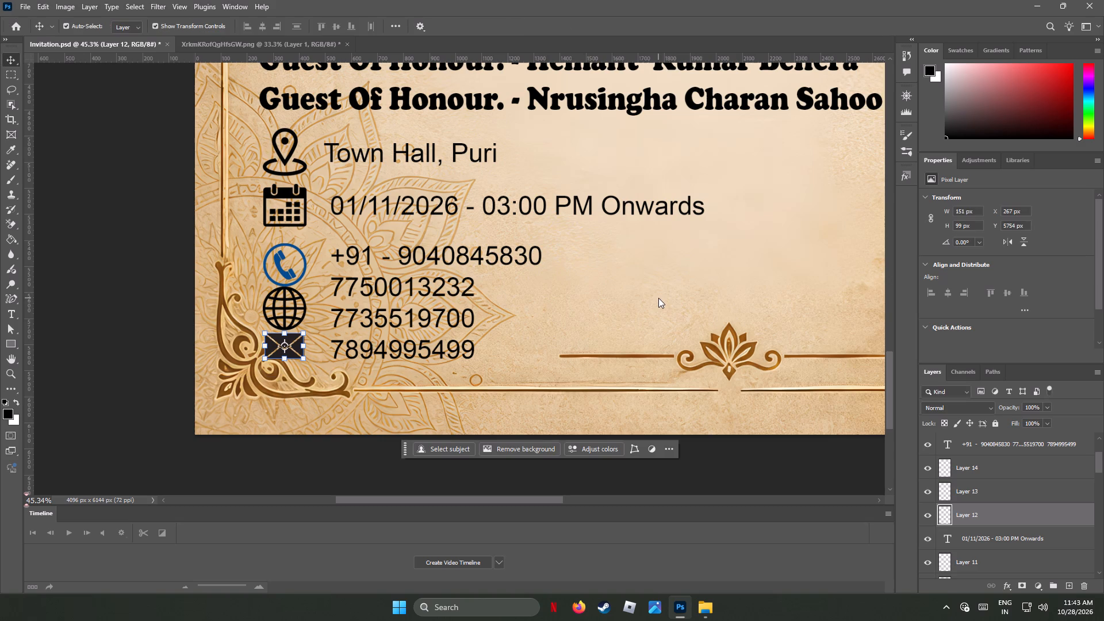
click(546, 151)
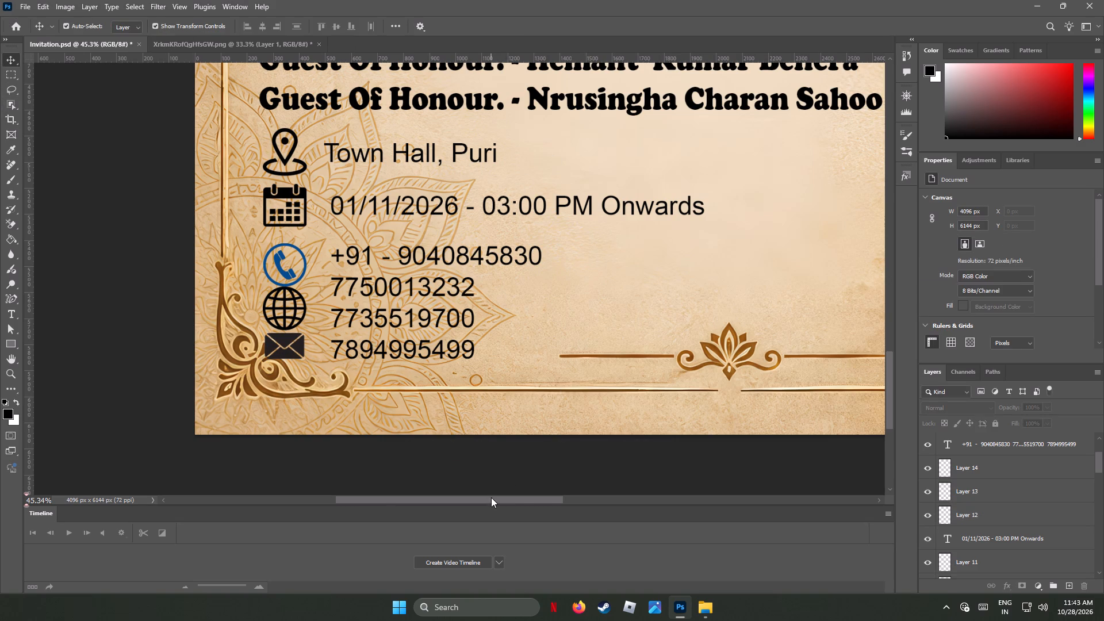
Move the YouTube logo from the dancer figure to just below the envelope icon, aligned with the icon column.
drag(491, 497, 550, 497)
scroll(668, 366, up, 6)
scroll(669, 363, down, 5)
scroll(673, 363, up, 13)
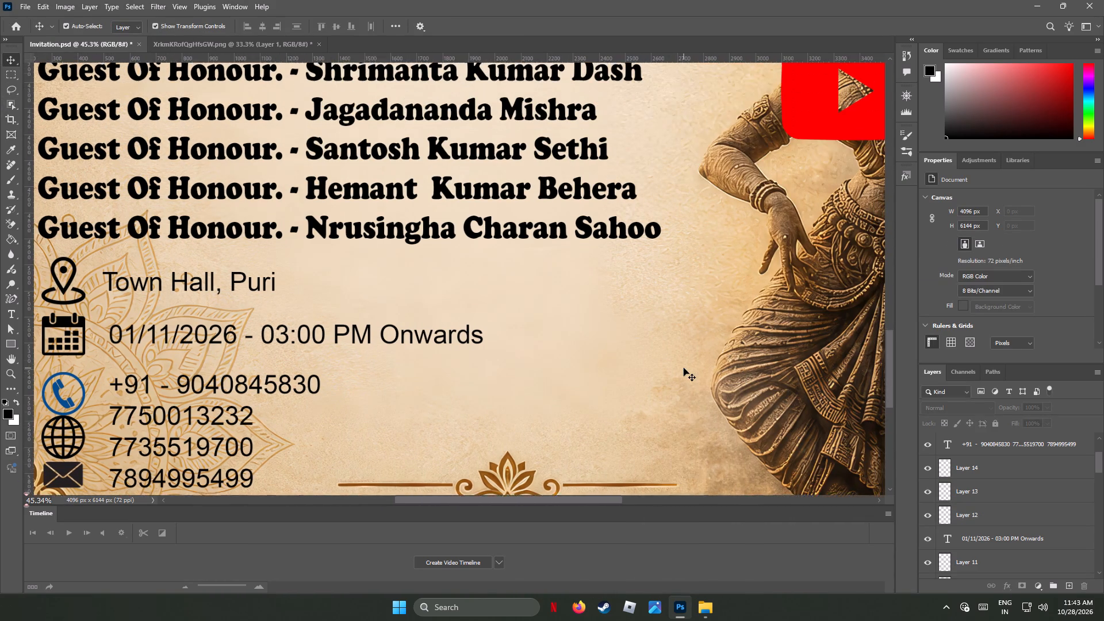
scroll(684, 368, up, 10)
click(812, 185)
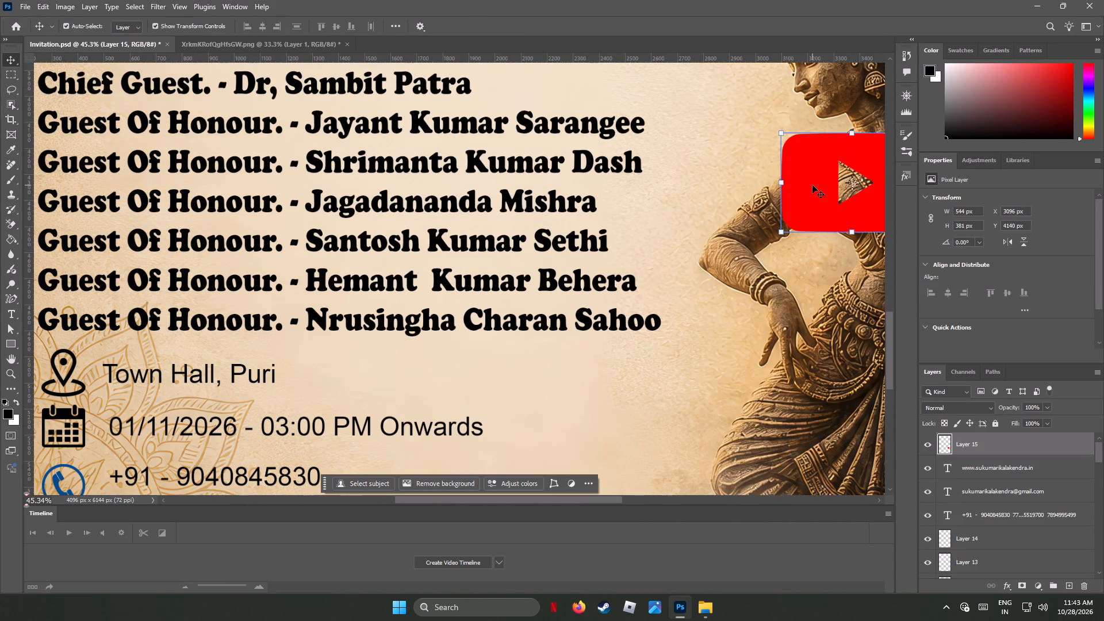
drag(812, 185, 275, 474)
scroll(360, 407, down, 1)
scroll(367, 406, up, 2)
scroll(402, 396, down, 3)
scroll(476, 352, down, 6)
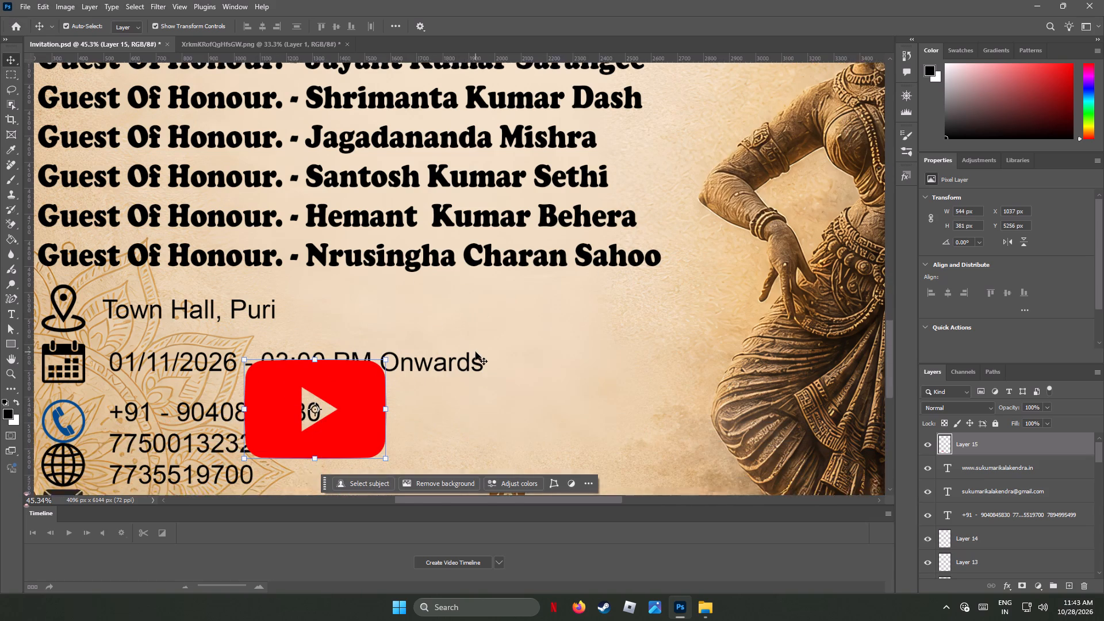
scroll(476, 352, down, 16)
scroll(476, 352, up, 1)
scroll(476, 352, down, 4)
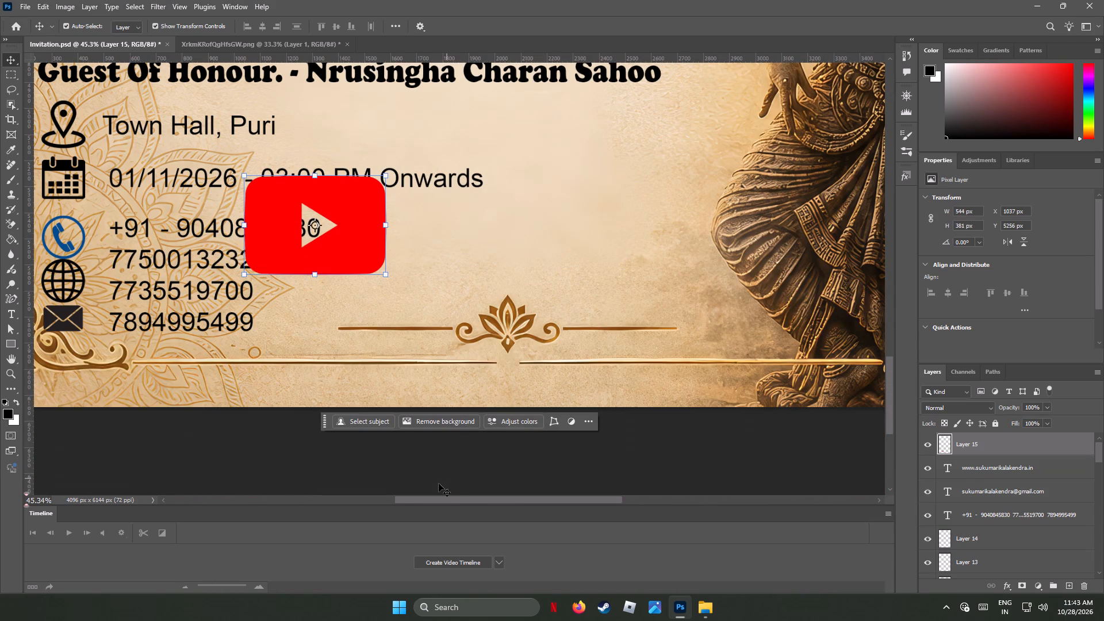
drag(445, 496, 383, 509)
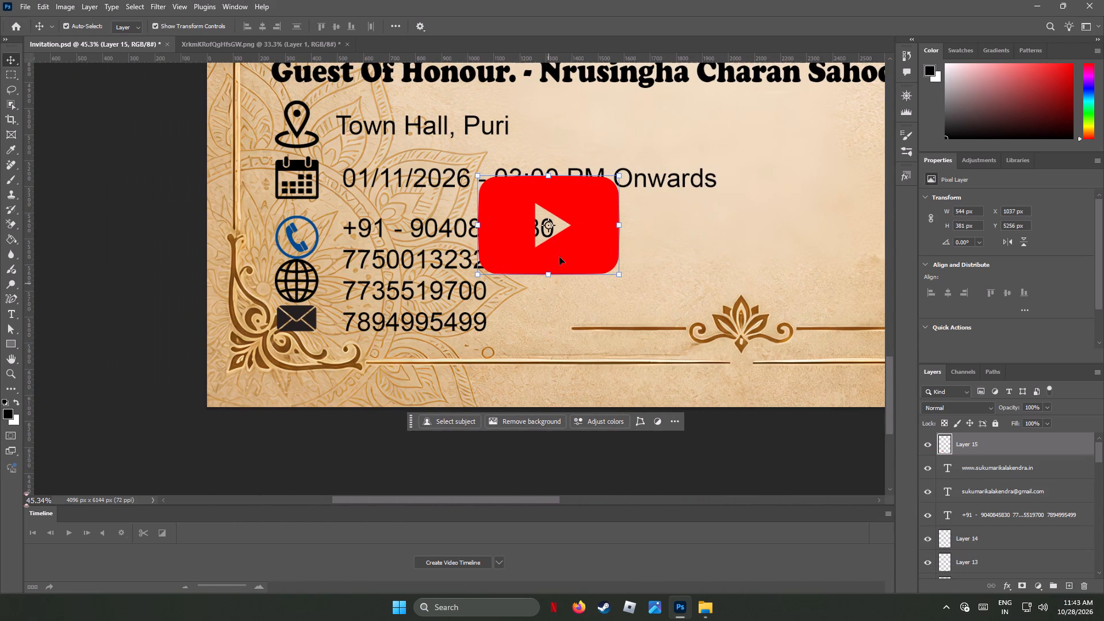
drag(516, 212, 319, 374)
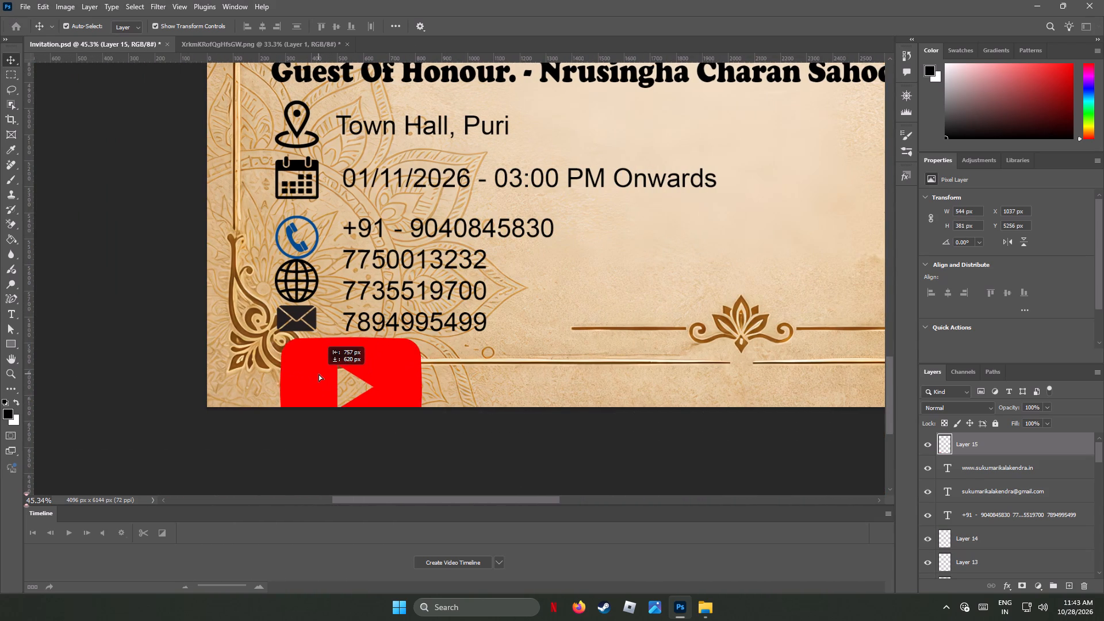
drag(319, 374, 315, 371)
Scale the YouTube logo down to about 156 × 109 px to match the contact icons above it.
scroll(319, 371, down, 3)
scroll(319, 371, up, 1)
scroll(319, 371, down, 4)
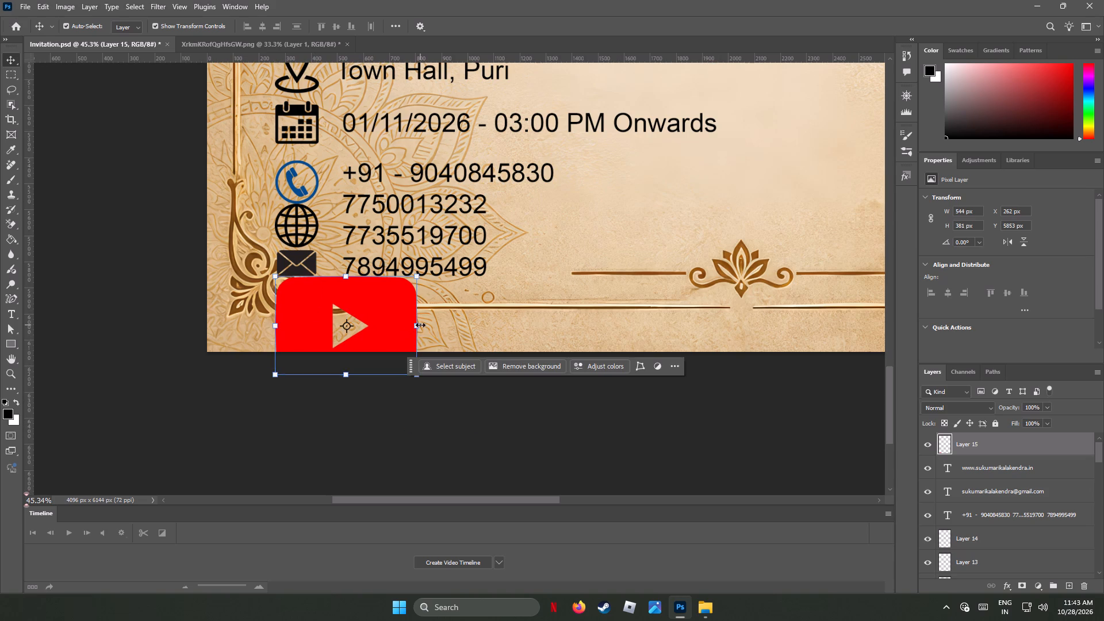
shift+drag(417, 325, 325, 329)
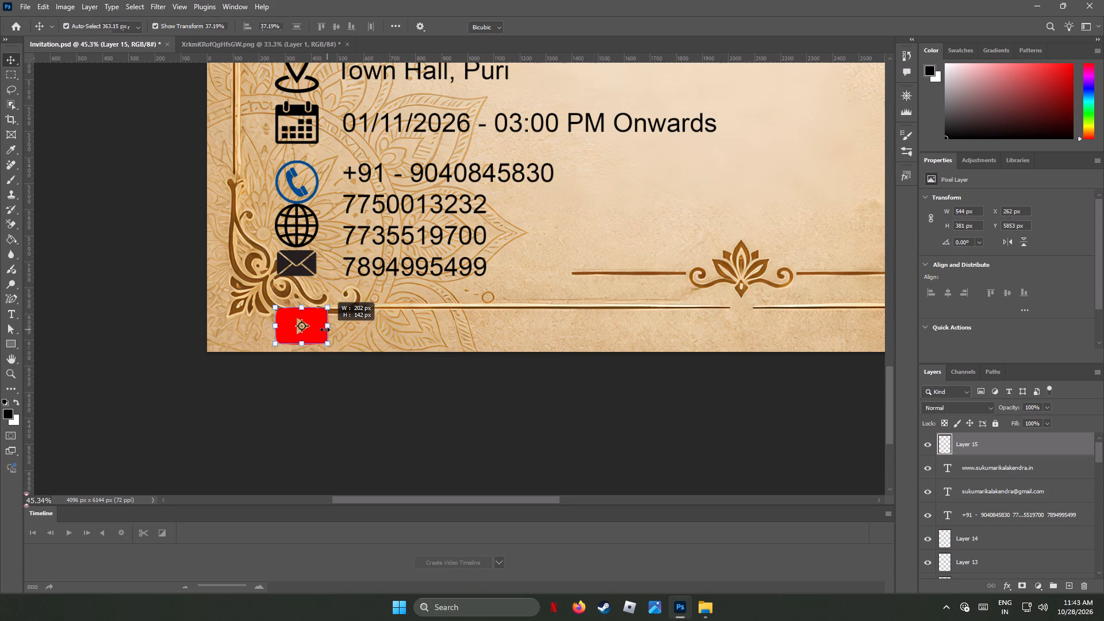
shift+drag(325, 329, 315, 330)
click(9, 59)
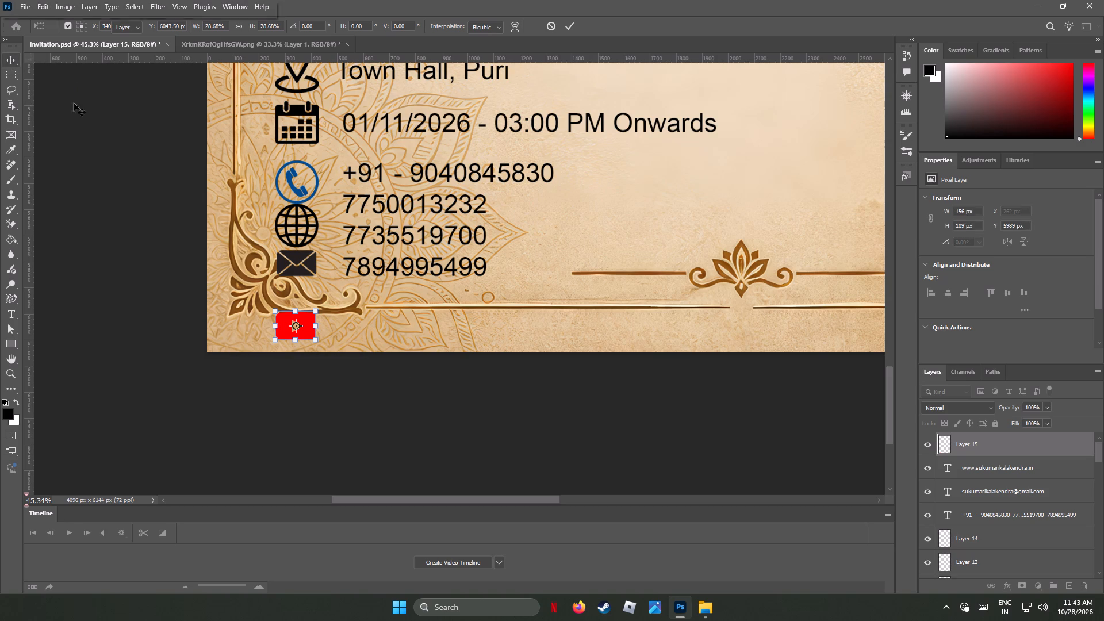
click(481, 421)
alt+scroll(490, 418, down, 2)
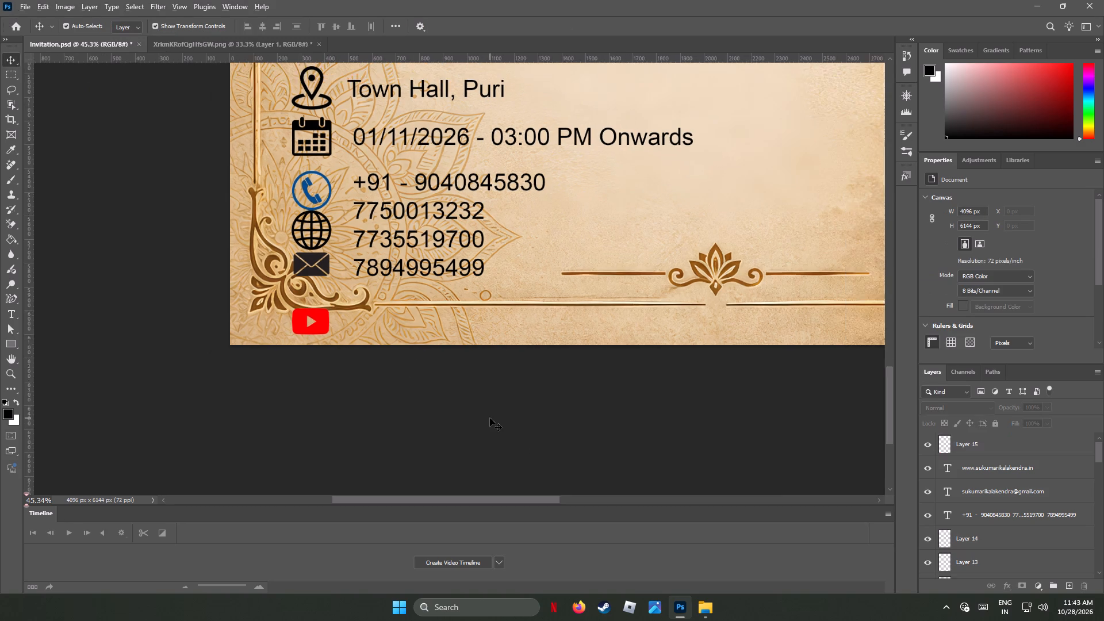
Move the website address text from above the programme timings down to the contact area, just below the last phone number.
alt+scroll(490, 418, down, 3)
scroll(519, 364, up, 7)
scroll(519, 364, down, 1)
scroll(519, 364, up, 1)
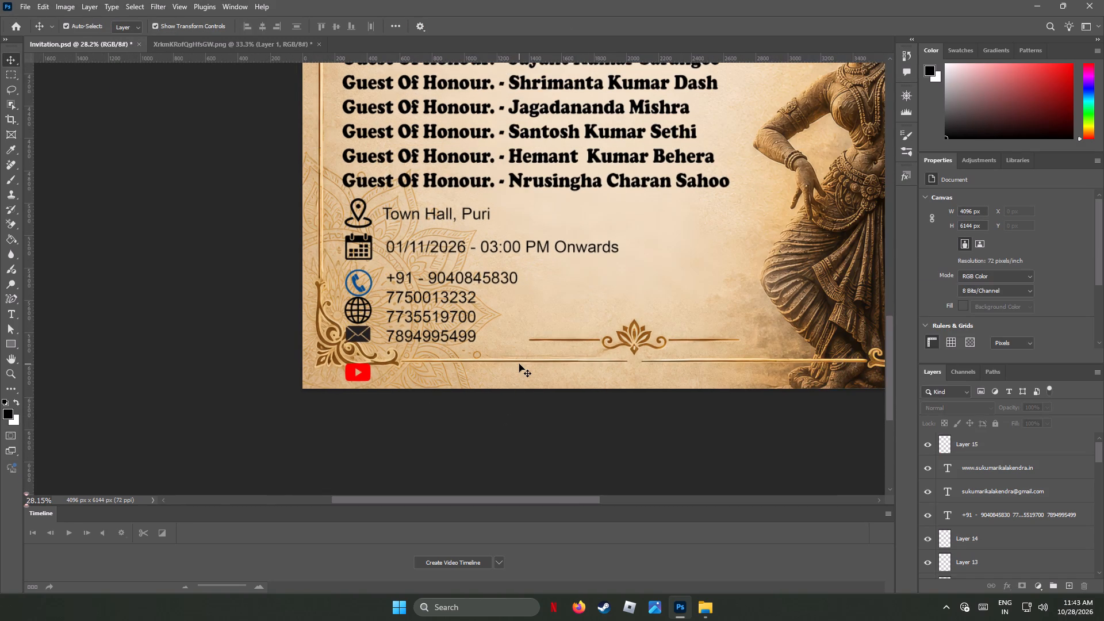
scroll(519, 364, up, 3)
scroll(519, 364, down, 2)
scroll(519, 364, up, 5)
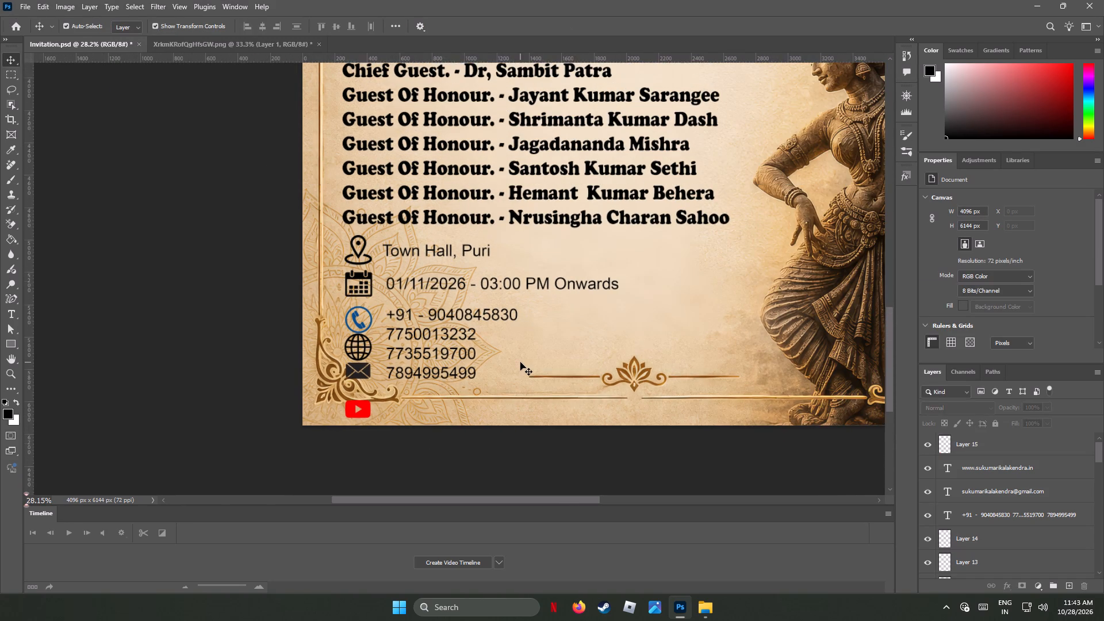
scroll(520, 362, up, 15)
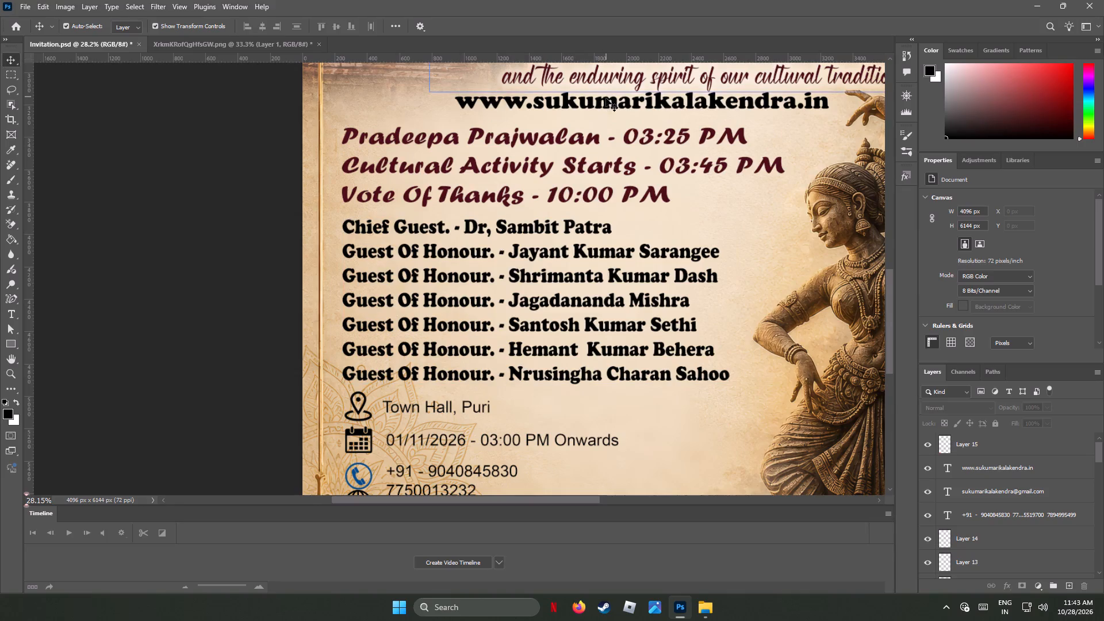
click(604, 102)
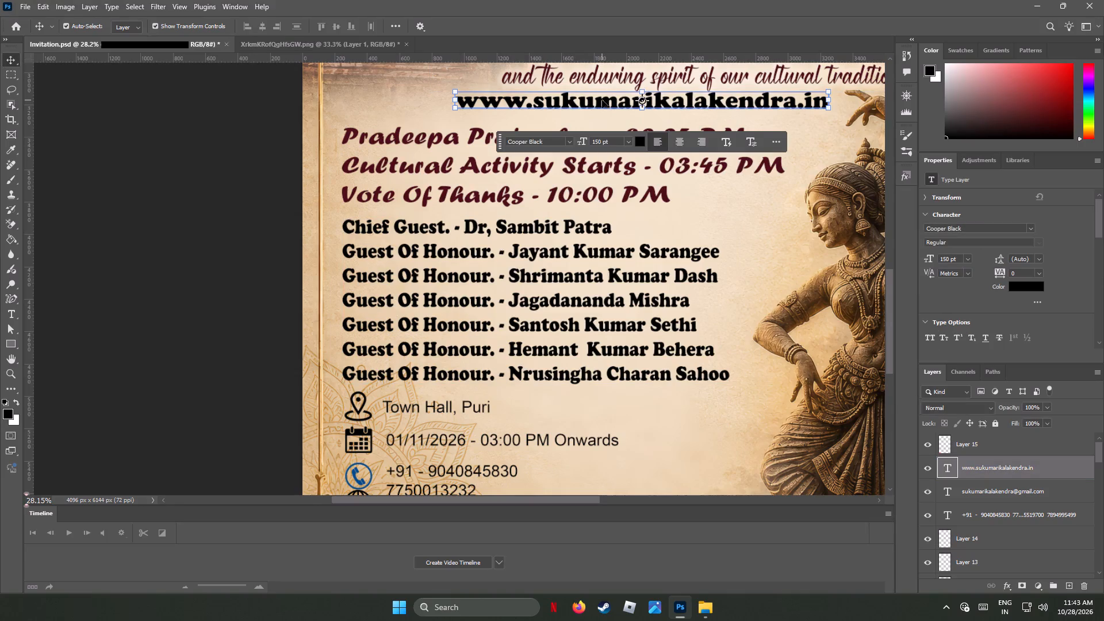
drag(602, 100, 649, 429)
scroll(653, 429, down, 5)
scroll(653, 429, up, 1)
scroll(653, 429, down, 3)
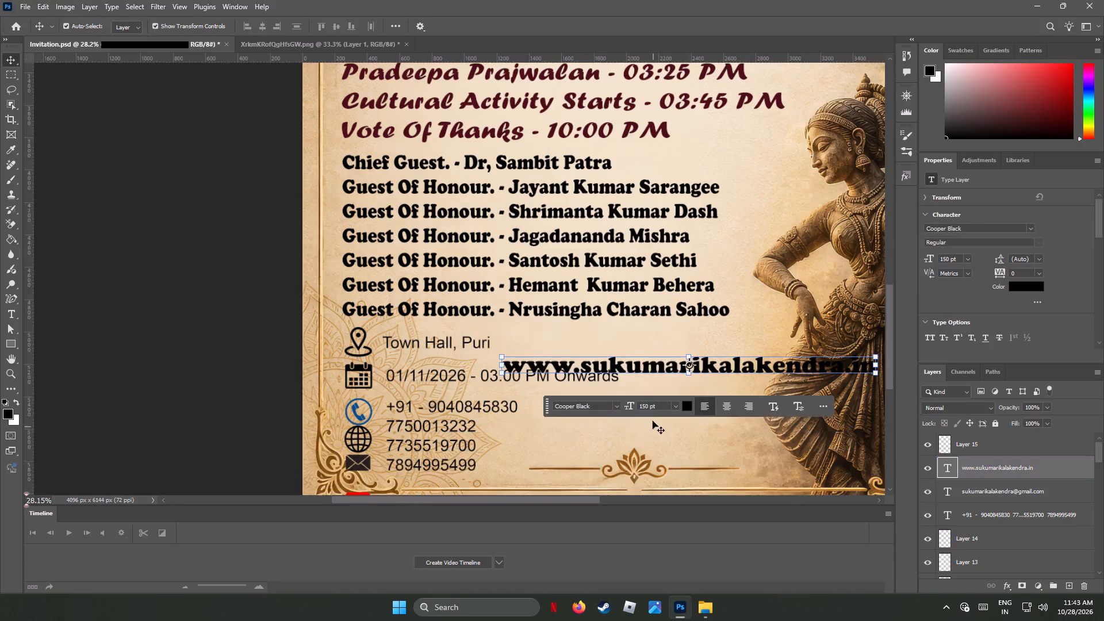
scroll(652, 420, down, 3)
scroll(652, 420, up, 6)
scroll(651, 417, down, 16)
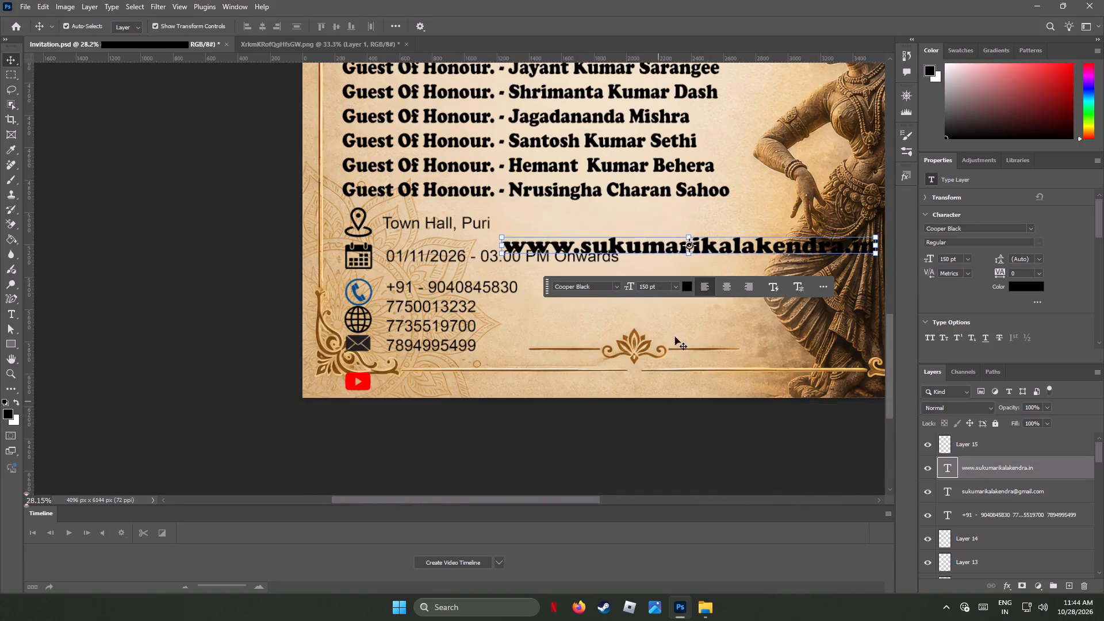
drag(661, 244, 572, 359)
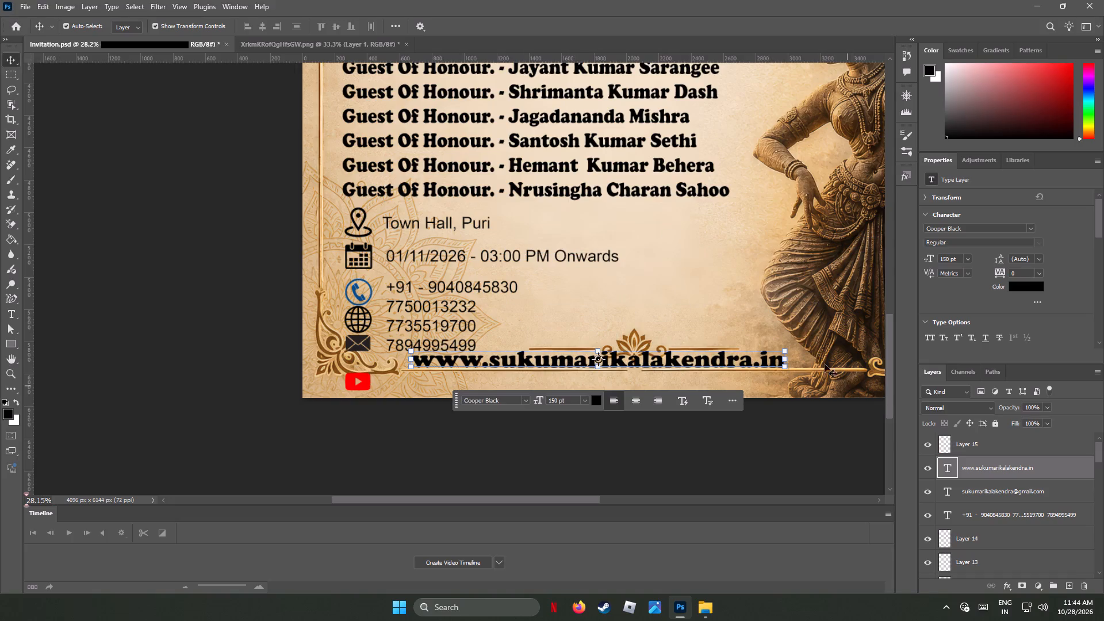
Format the website address text in Arial Regular at 100 pt.
click(1033, 228)
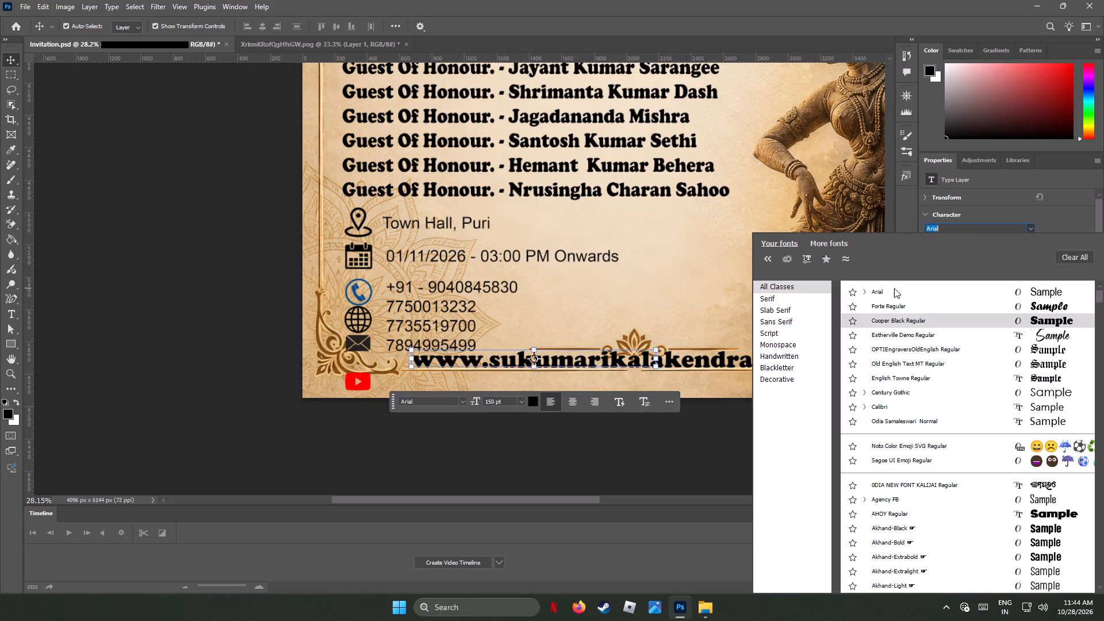
click(884, 290)
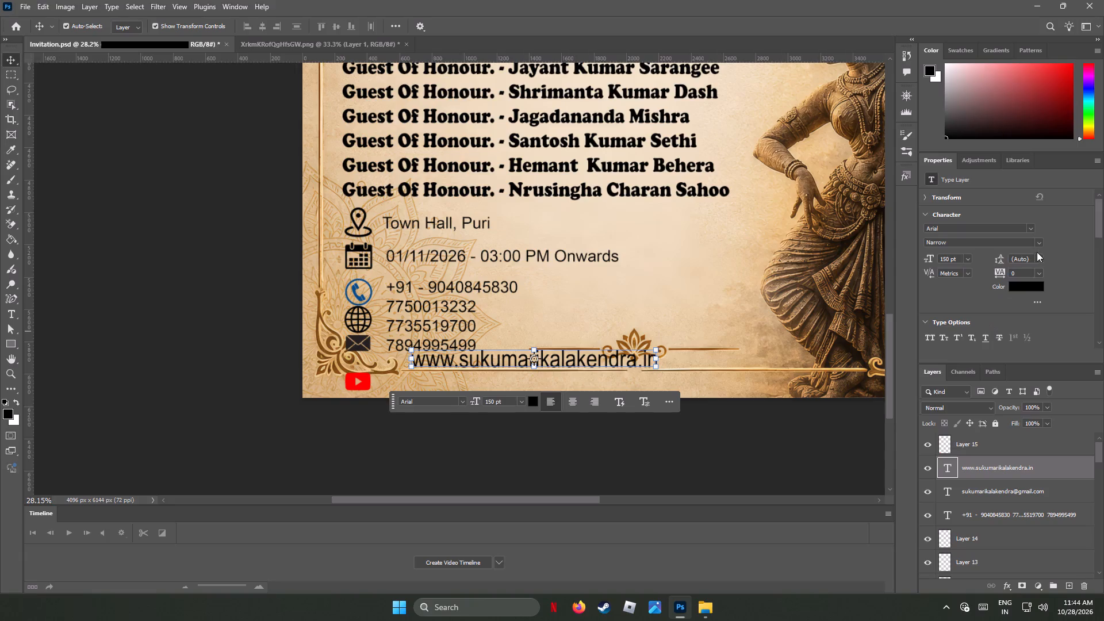
click(1039, 243)
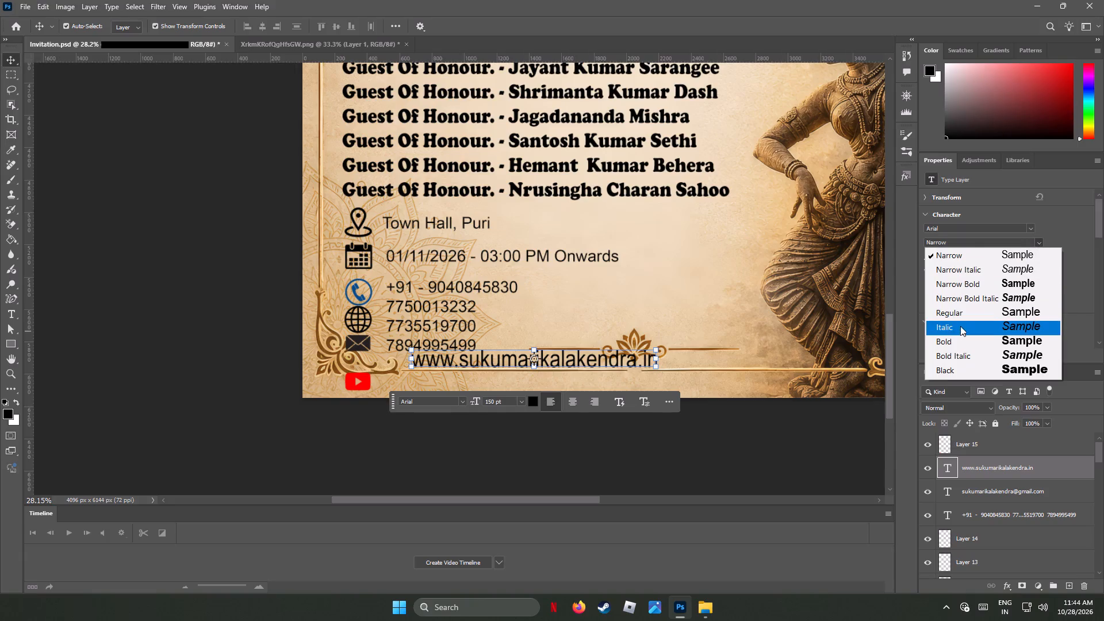
click(965, 309)
drag(949, 260, 922, 257)
text(100)
key(Return)
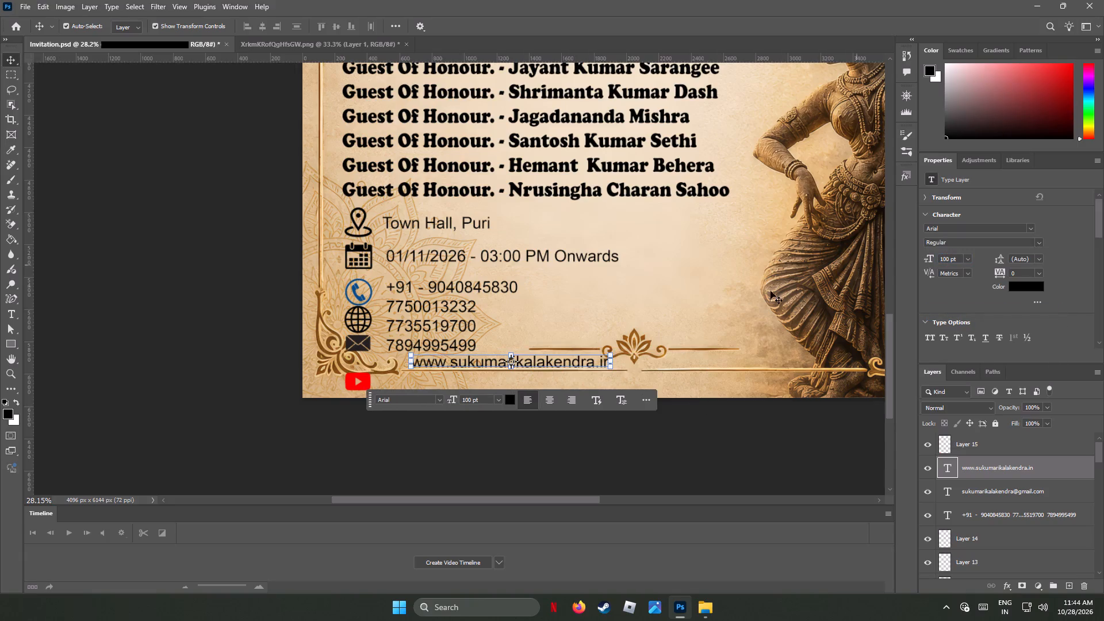
Move the email address text from beneath the Mahotsav title down to the contact area, beside the phone numbers.
scroll(732, 312, up, 10)
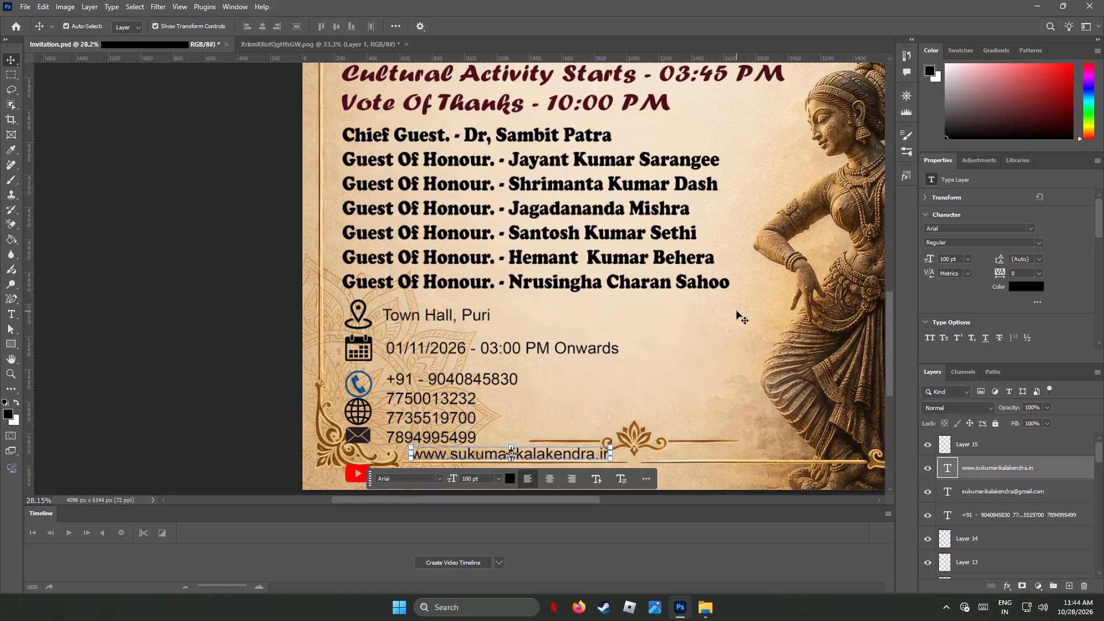
scroll(737, 311, up, 19)
scroll(737, 311, up, 4)
scroll(737, 311, down, 1)
scroll(737, 311, up, 2)
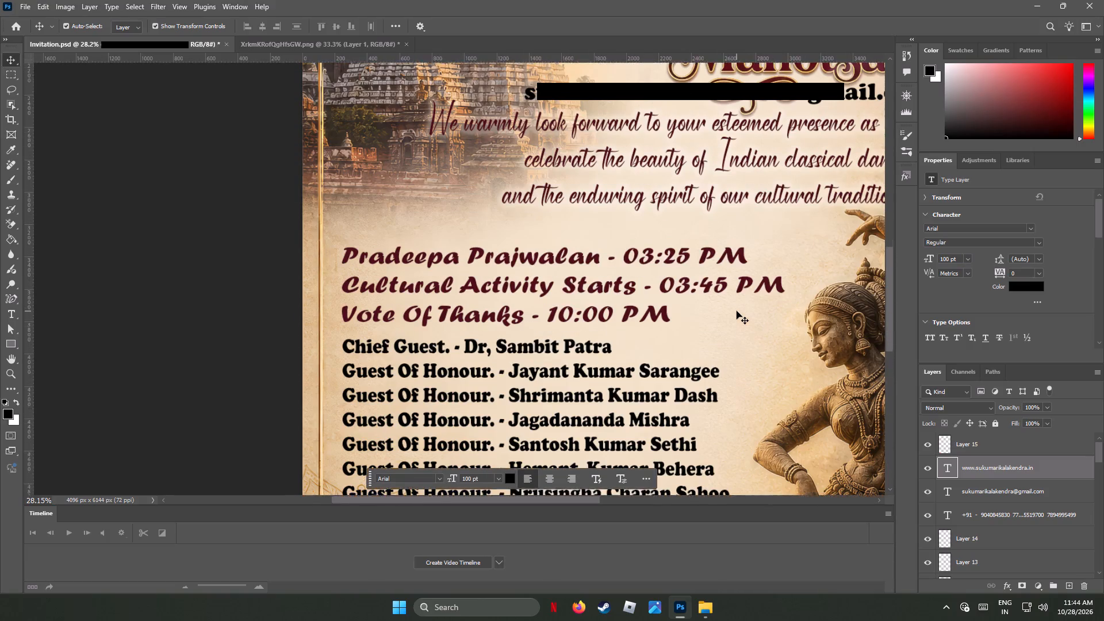
scroll(737, 311, up, 2)
click(620, 121)
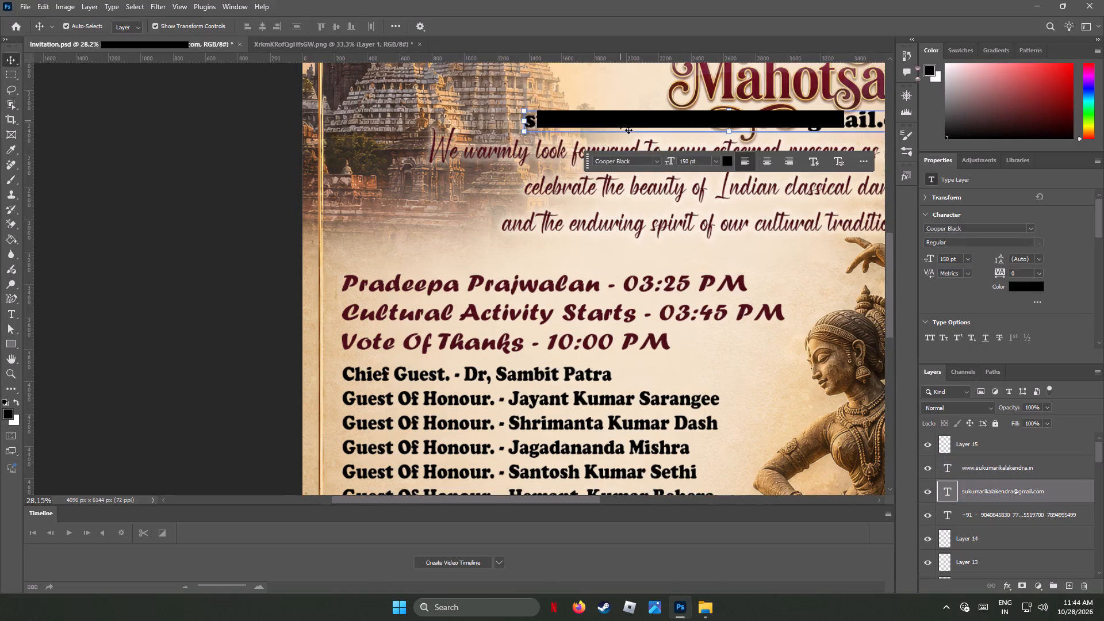
drag(620, 121, 590, 394)
scroll(593, 394, down, 9)
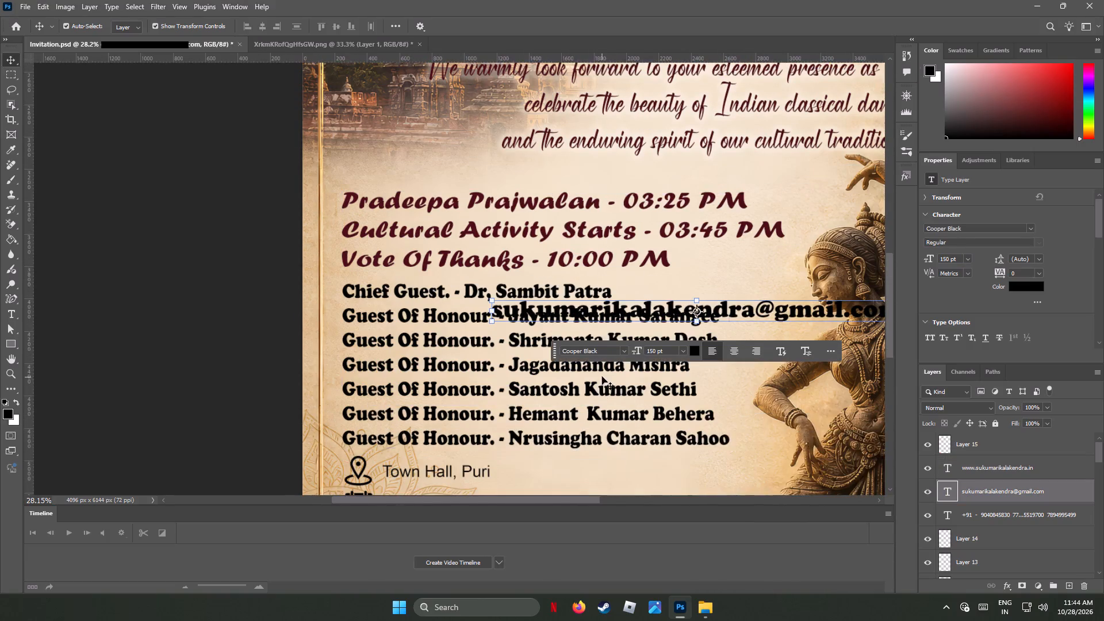
scroll(602, 377, down, 2)
scroll(602, 377, up, 1)
scroll(602, 377, down, 19)
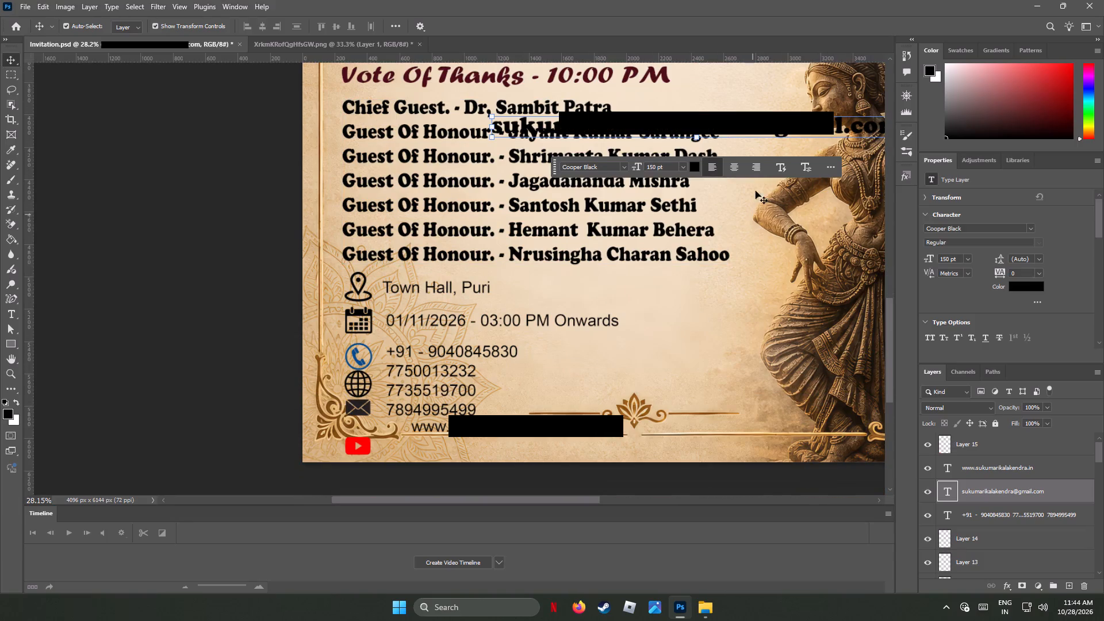
drag(749, 128, 776, 368)
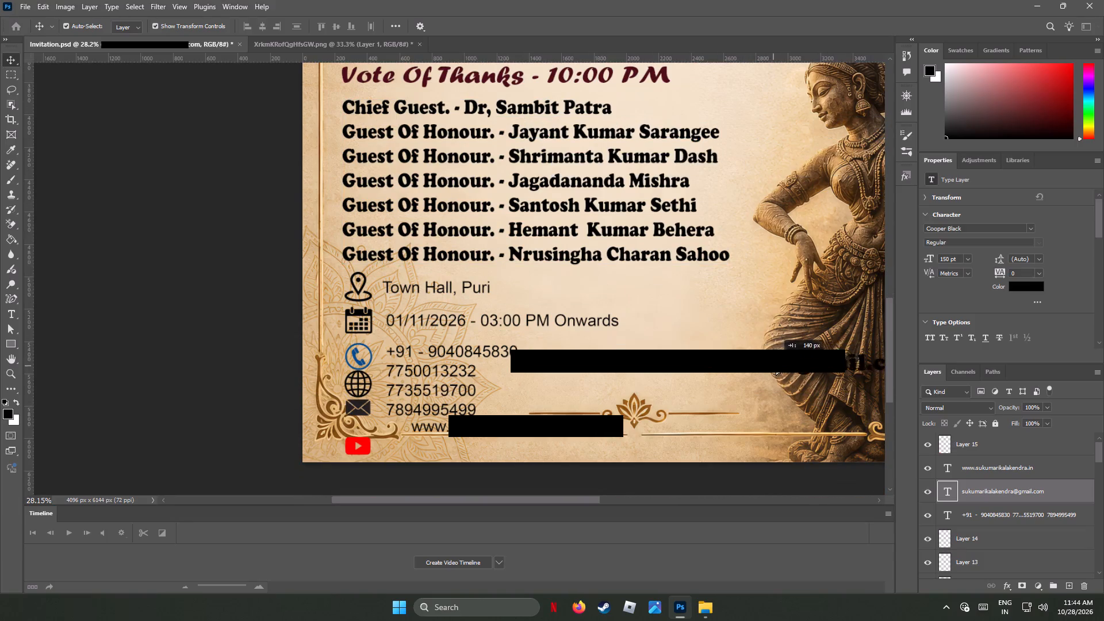
drag(776, 368, 778, 369)
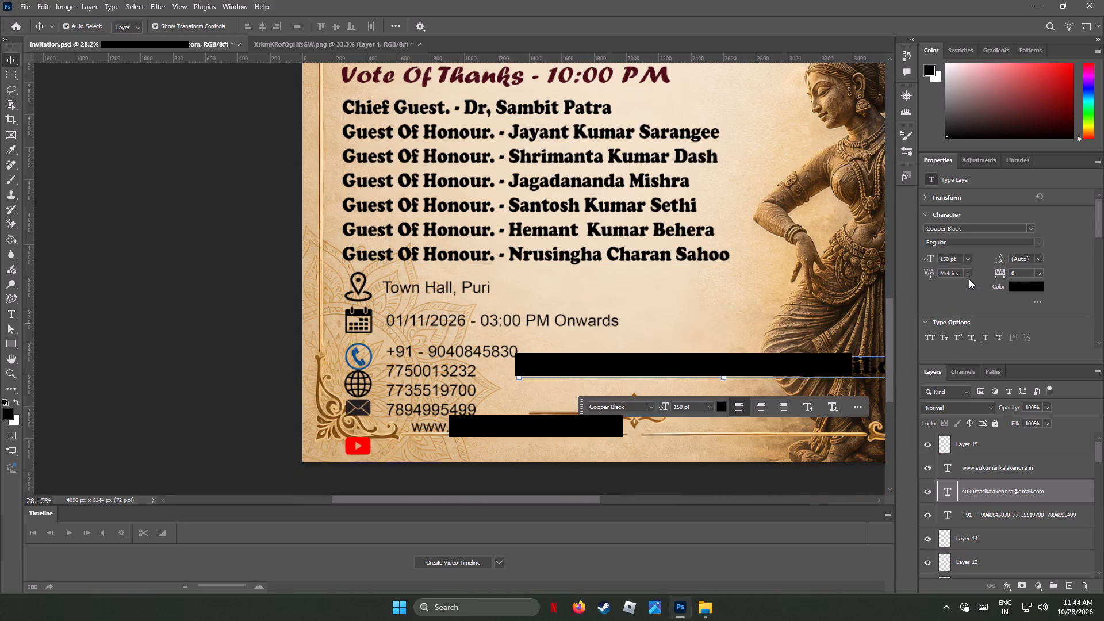
Format the email address text in Arial Regular at 100 pt and deselect it.
click(968, 259)
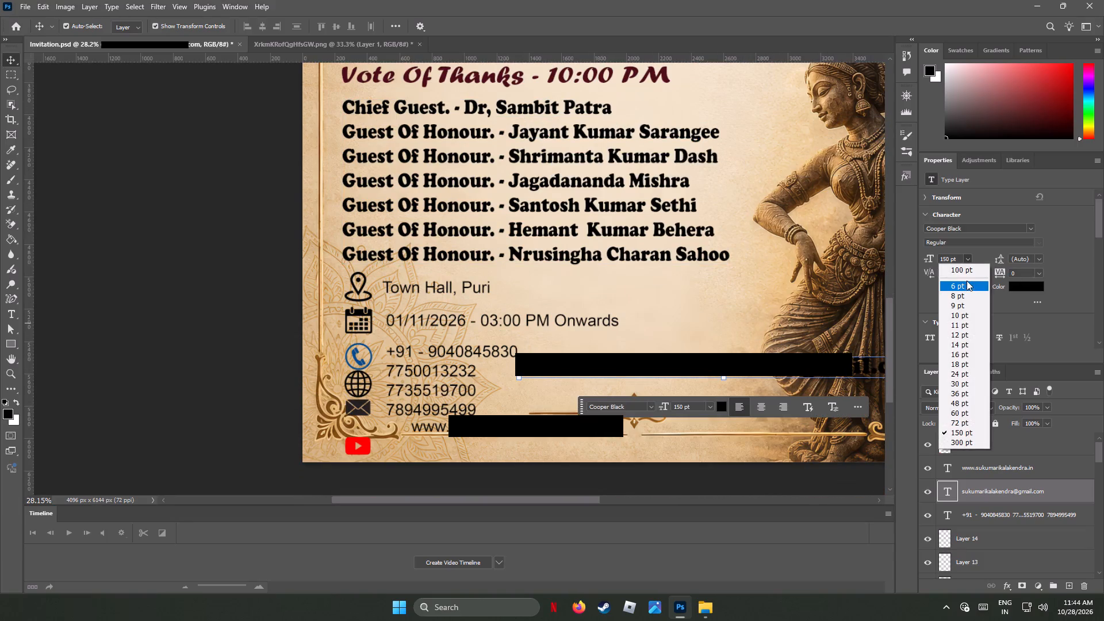
click(972, 267)
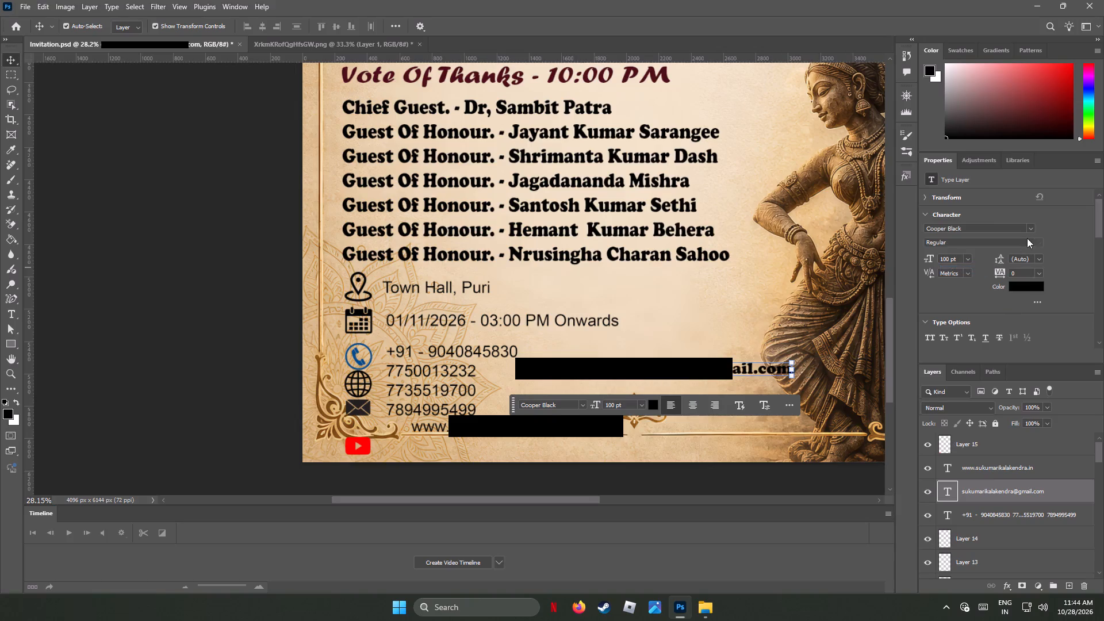
click(1030, 228)
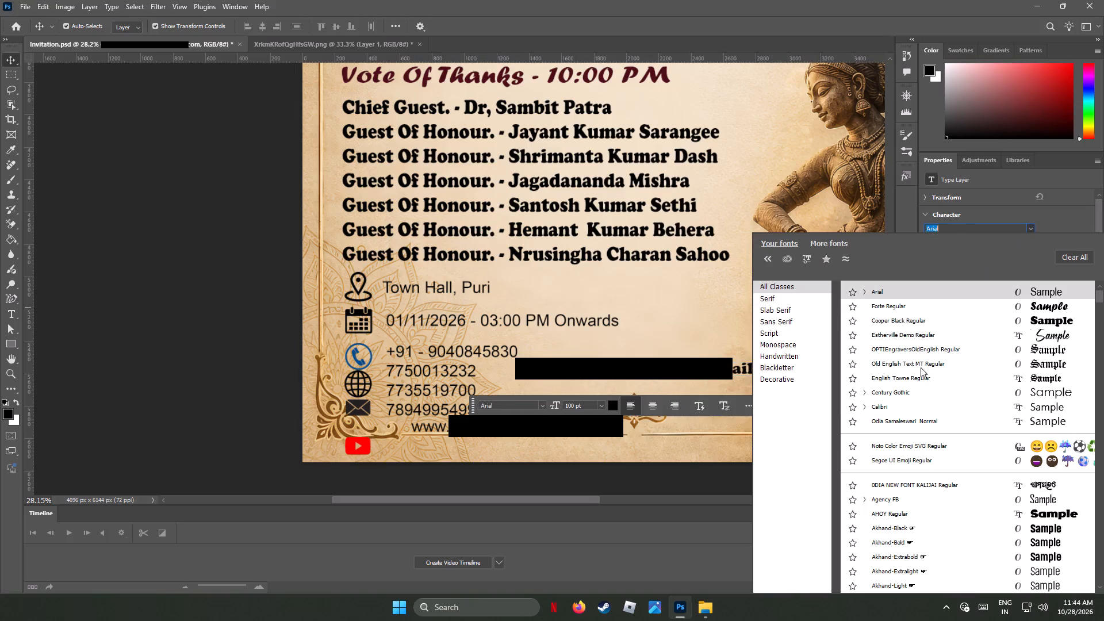
click(887, 293)
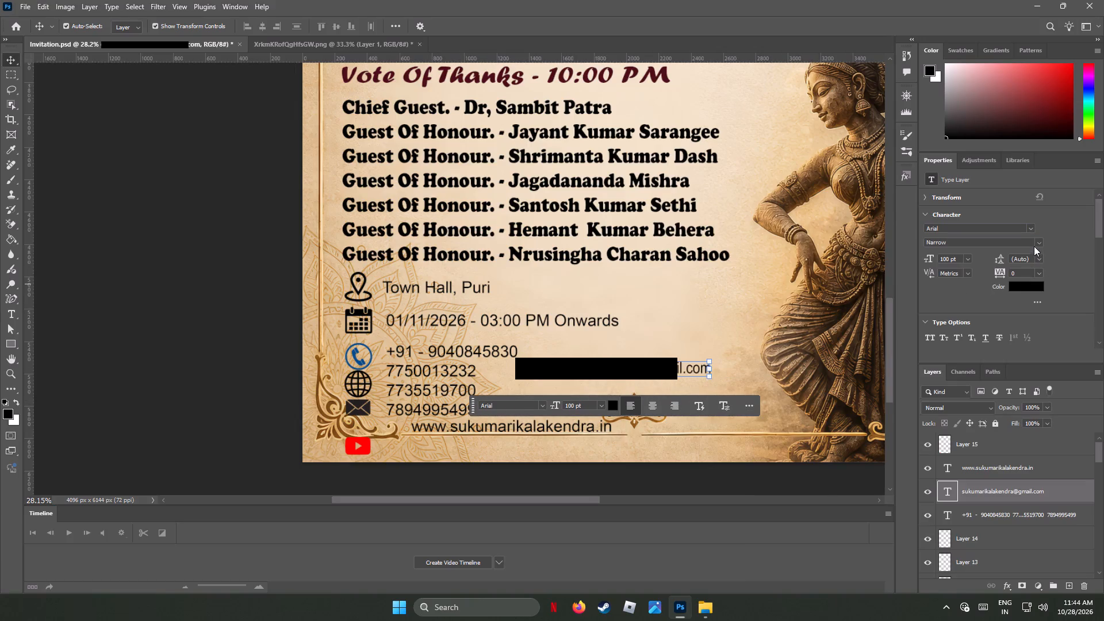
click(1040, 241)
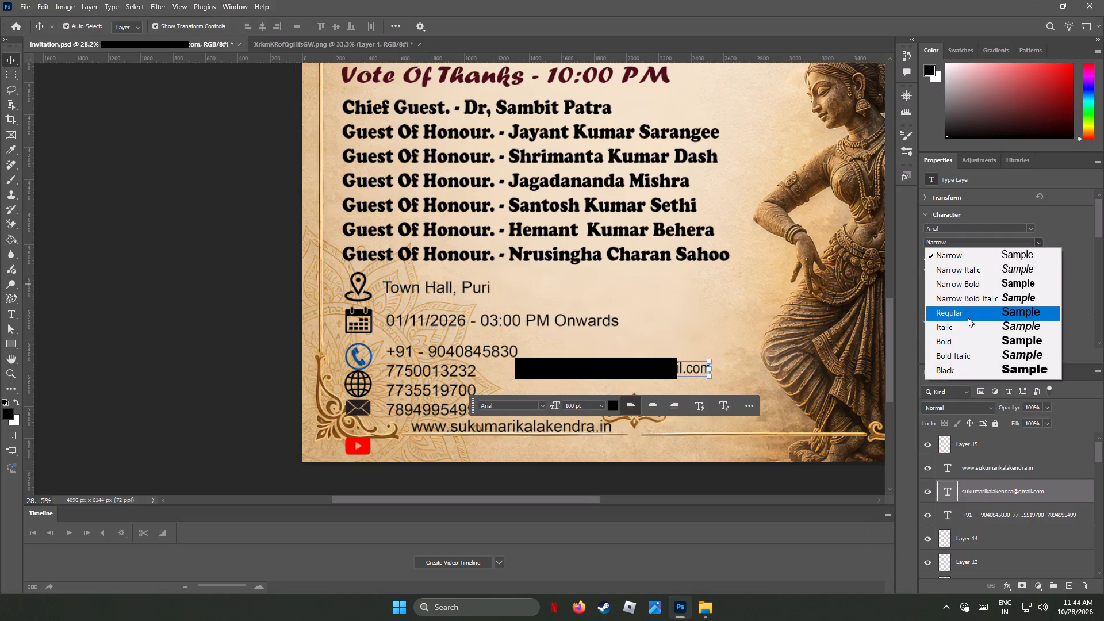
click(969, 312)
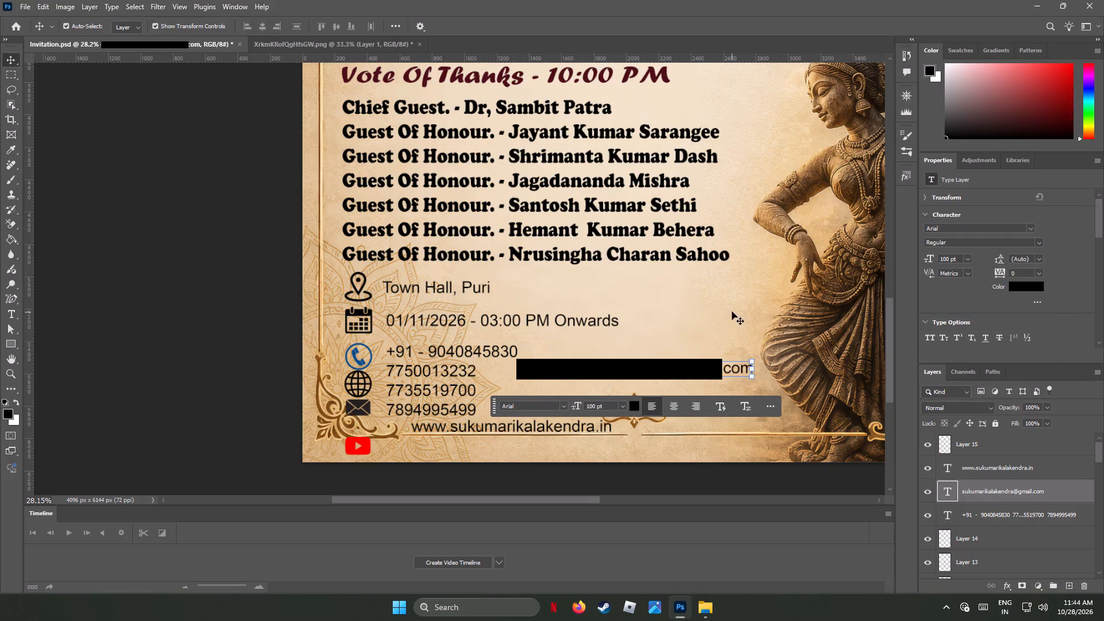
click(732, 311)
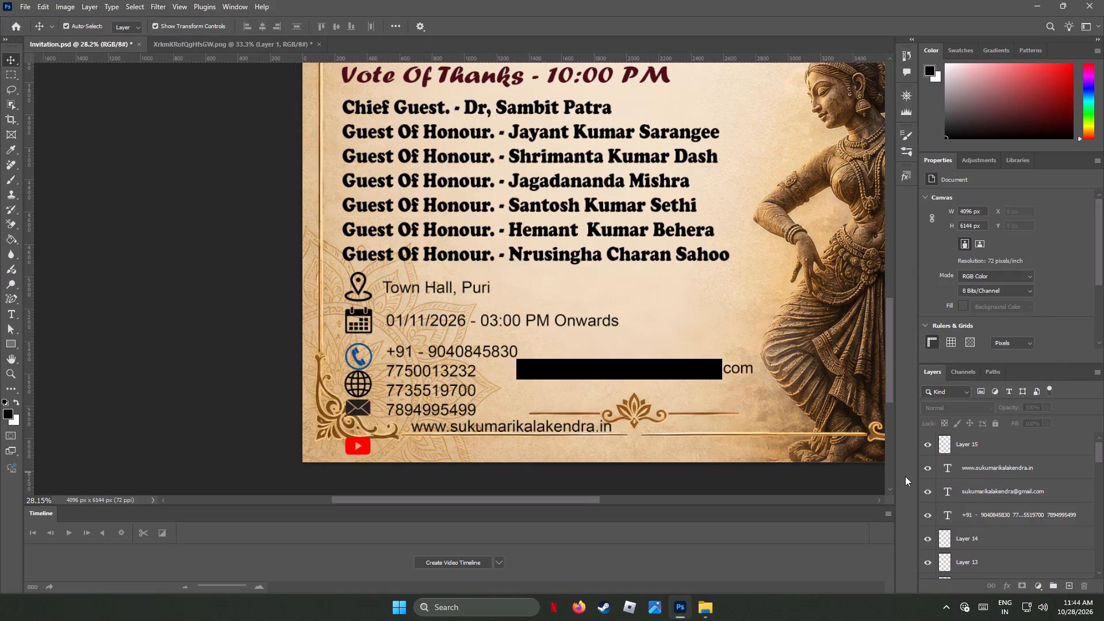
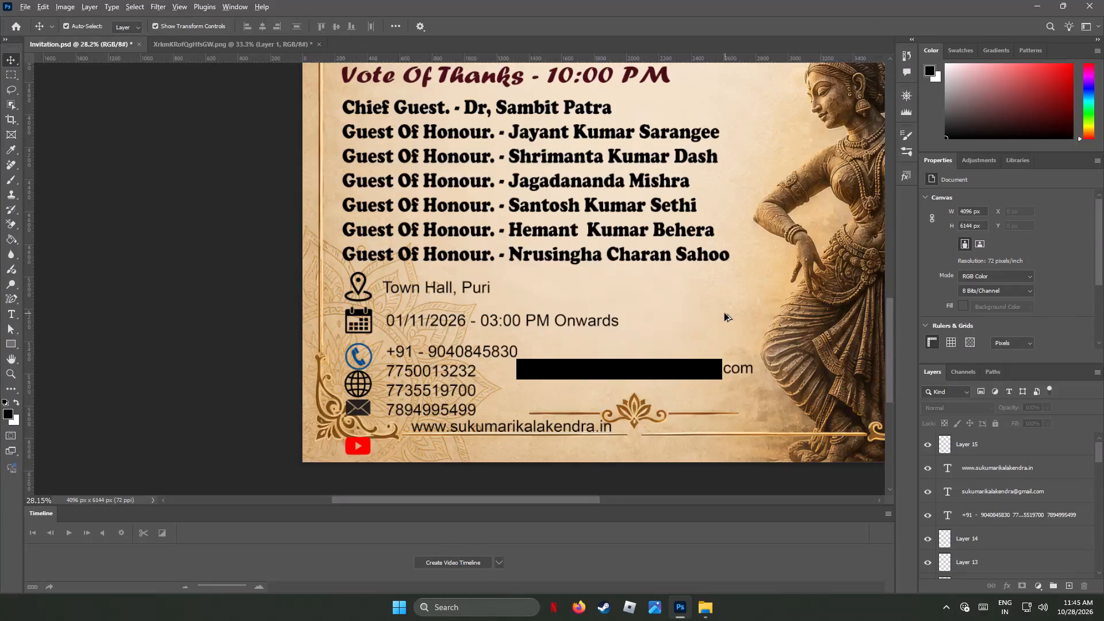
Shrink the location pin icon beside the venue text to about 84% width and 75% height.
alt+scroll(724, 314, down, 8)
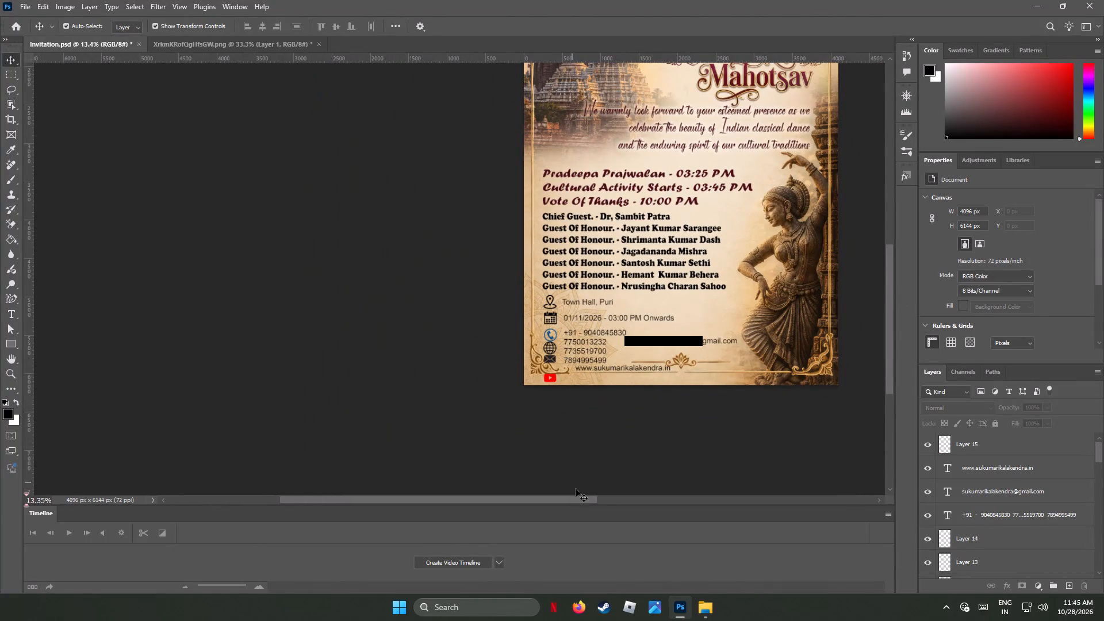
drag(576, 500, 647, 514)
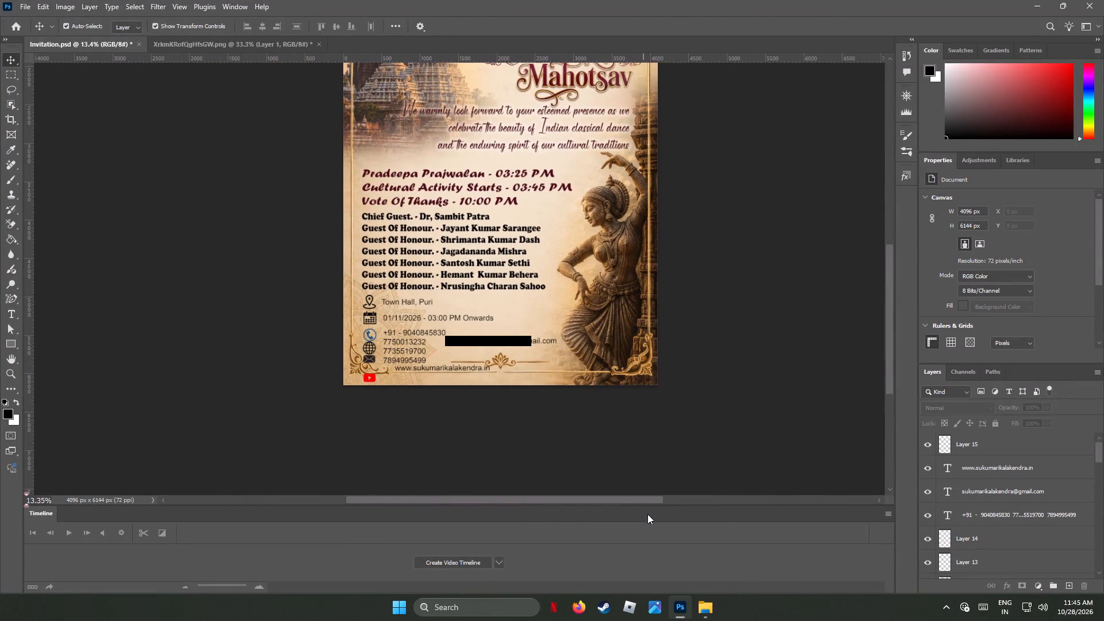
drag(647, 514, 647, 513)
alt+scroll(368, 302, up, 3)
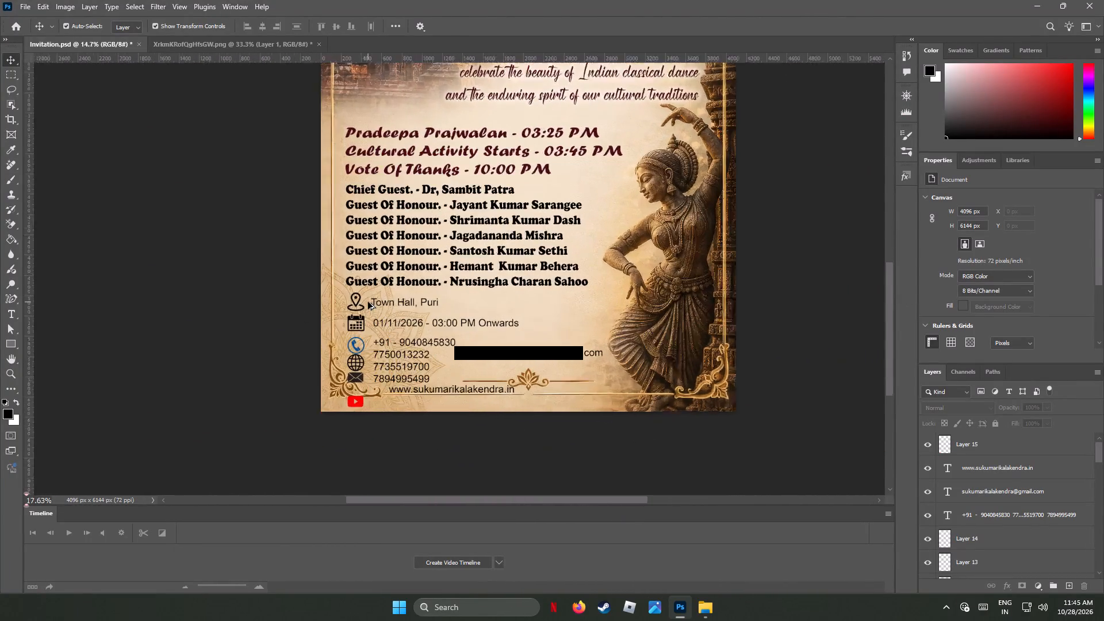
alt+scroll(368, 302, up, 7)
alt+scroll(367, 302, down, 1)
alt+scroll(356, 305, up, 3)
alt+scroll(349, 308, down, 2)
alt+scroll(349, 308, up, 1)
alt+scroll(349, 308, down, 2)
alt+scroll(349, 308, up, 7)
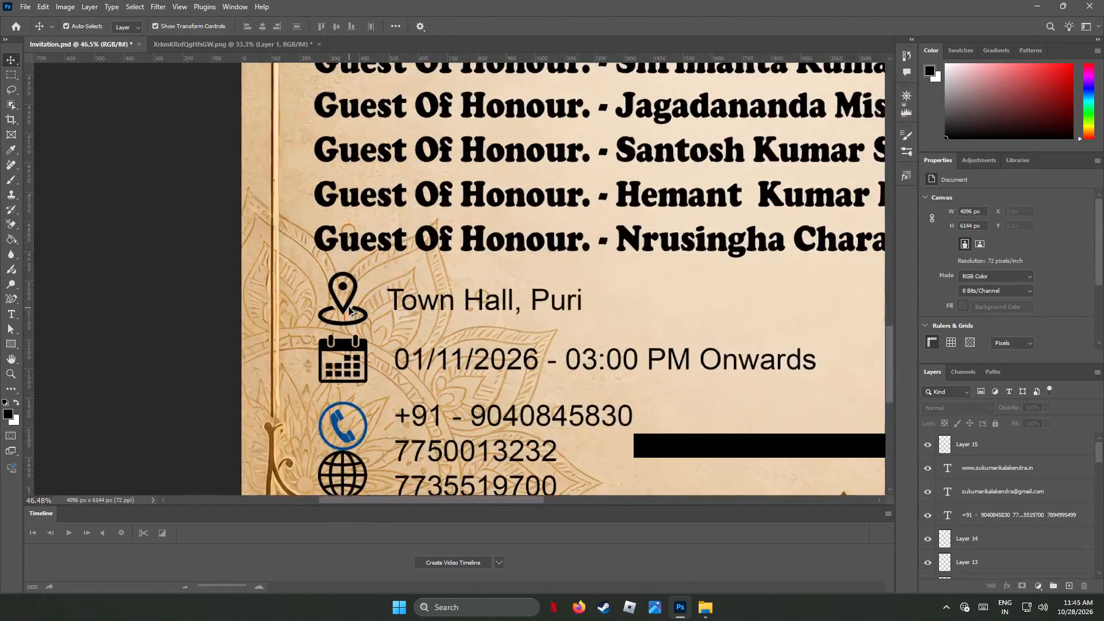
alt+scroll(349, 308, up, 2)
click(352, 290)
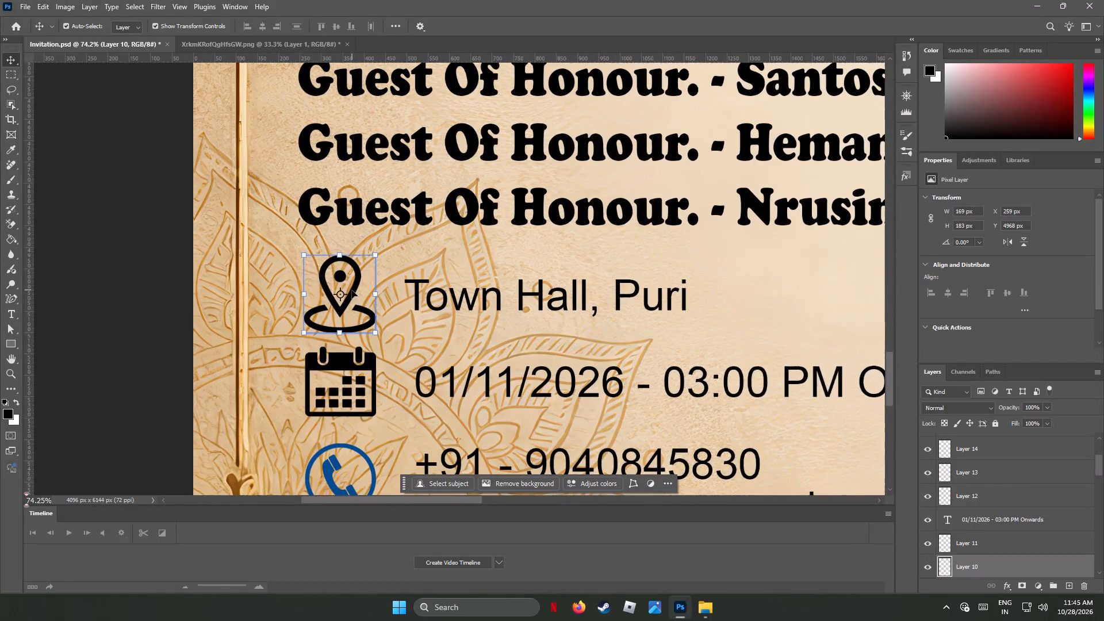
drag(340, 257, 339, 263)
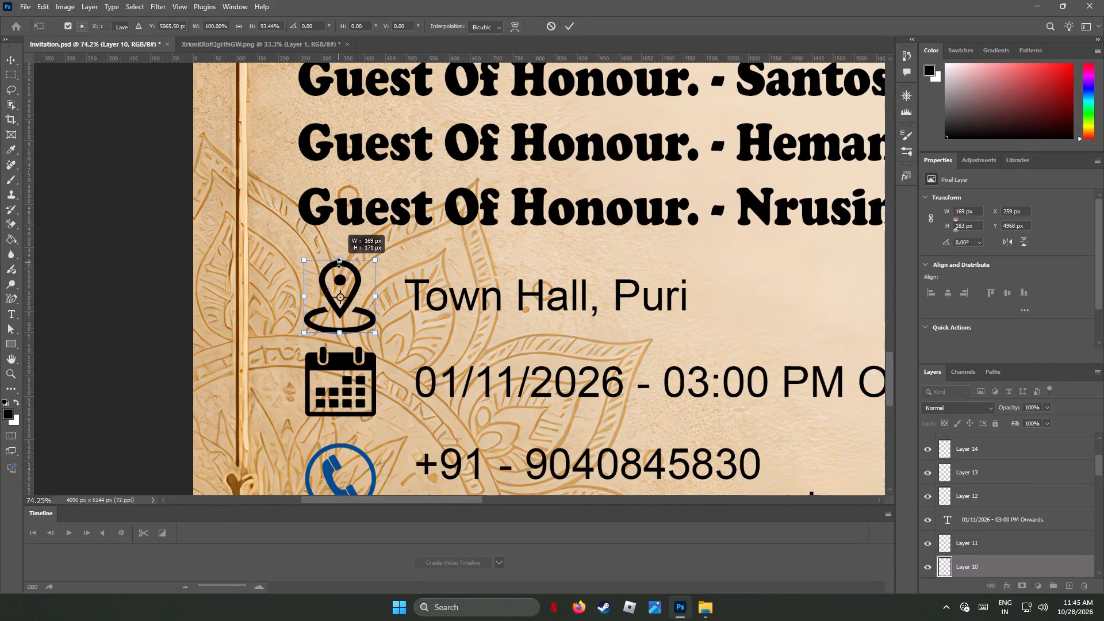
drag(339, 263, 338, 266)
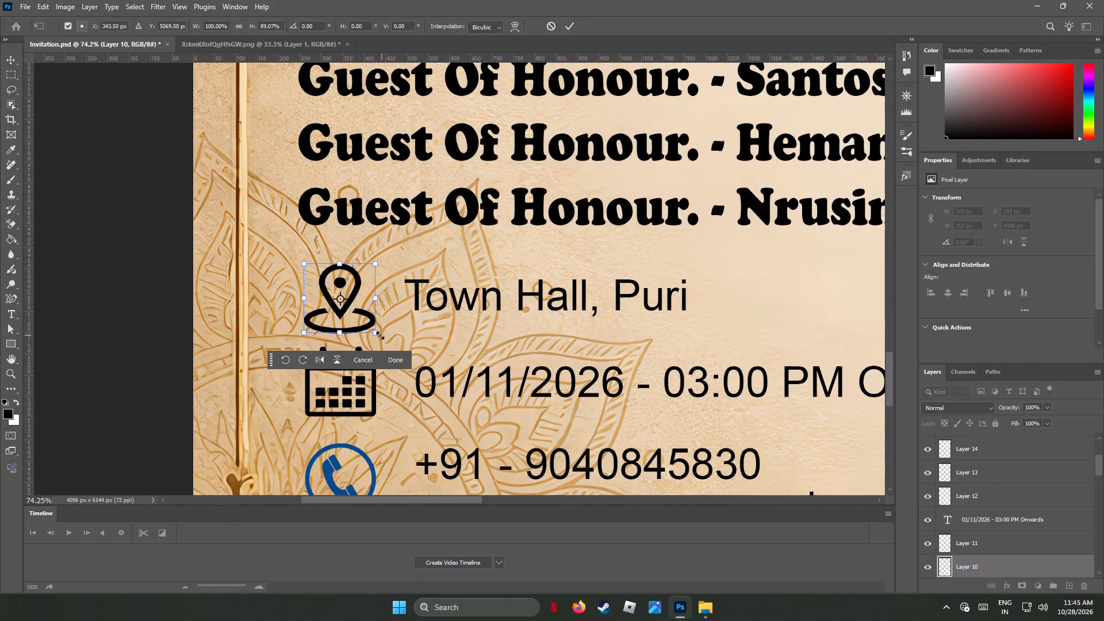
shift+drag(377, 332, 363, 324)
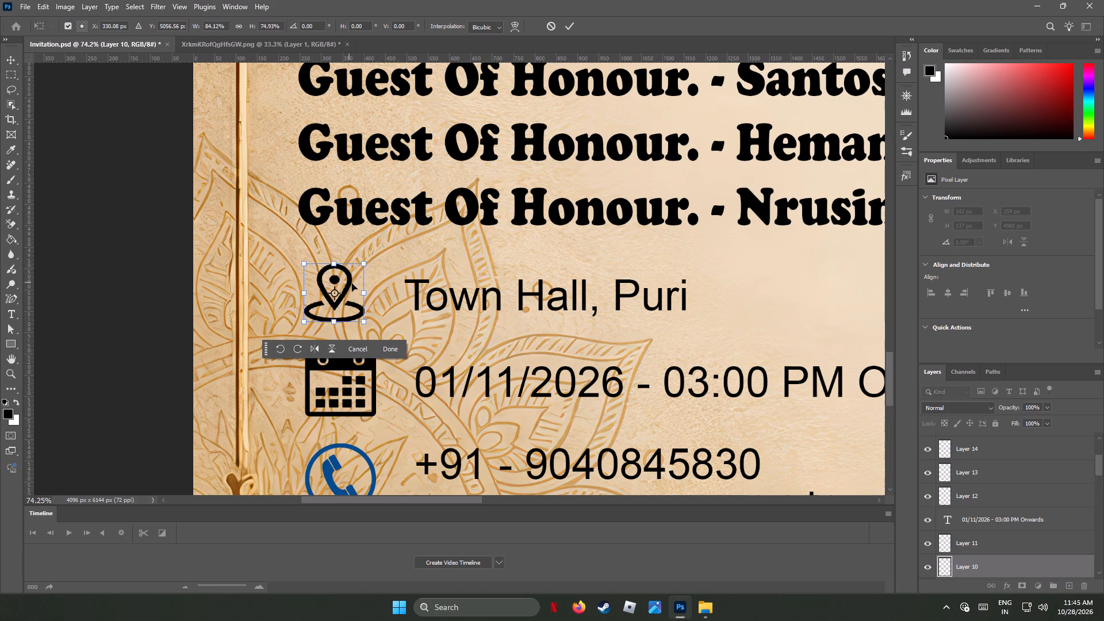
click(350, 282)
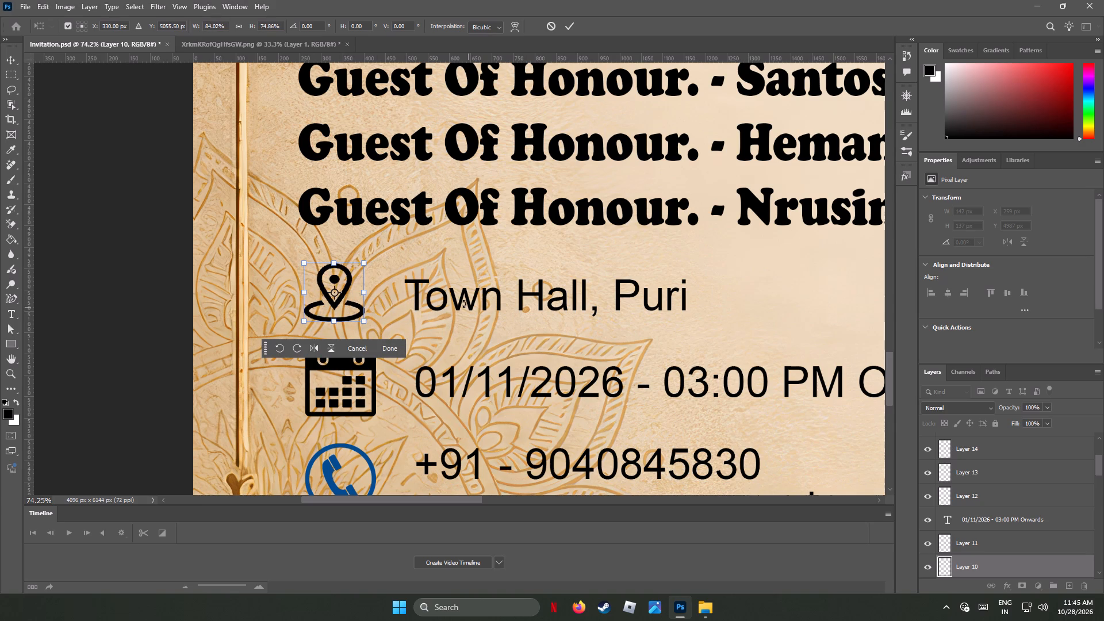
click(11, 58)
Move the "Town Hall, Puri" text closer to the location pin icon and level with it.
drag(446, 297, 436, 292)
Scale the calendar icon down proportionally to about 85%, matching the width of the location pin icon.
click(335, 364)
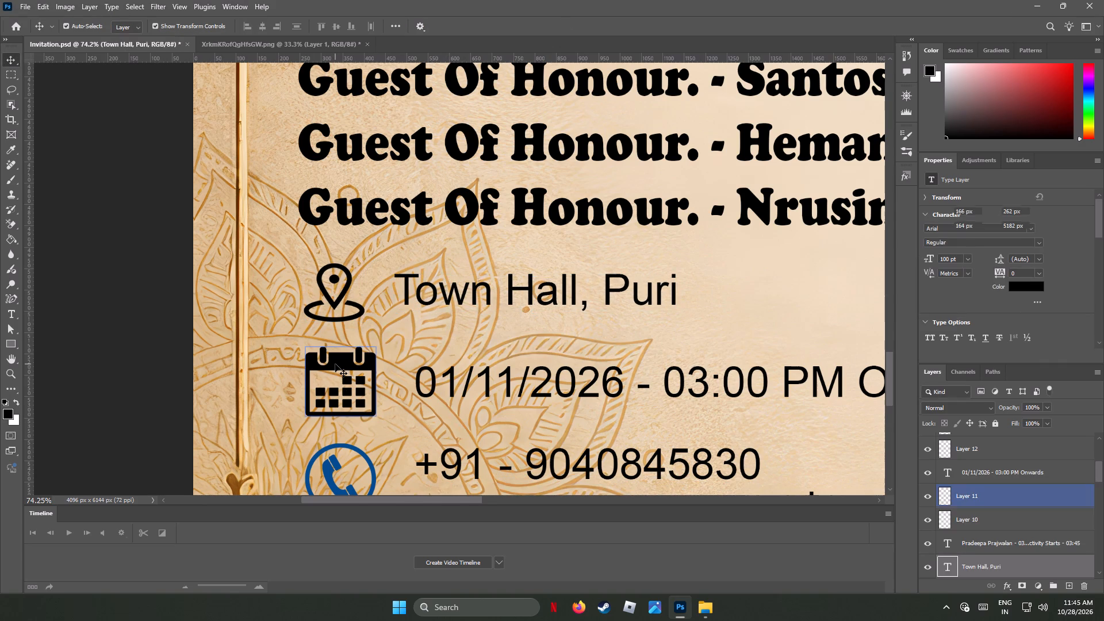
shift+drag(375, 417, 366, 411)
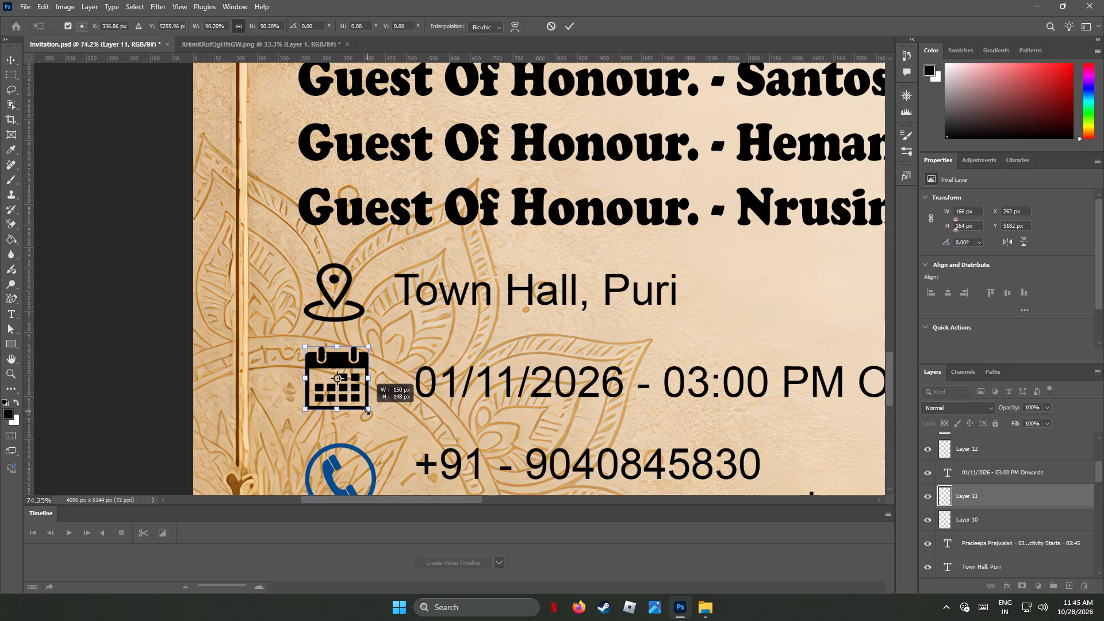
shift+drag(366, 411, 367, 408)
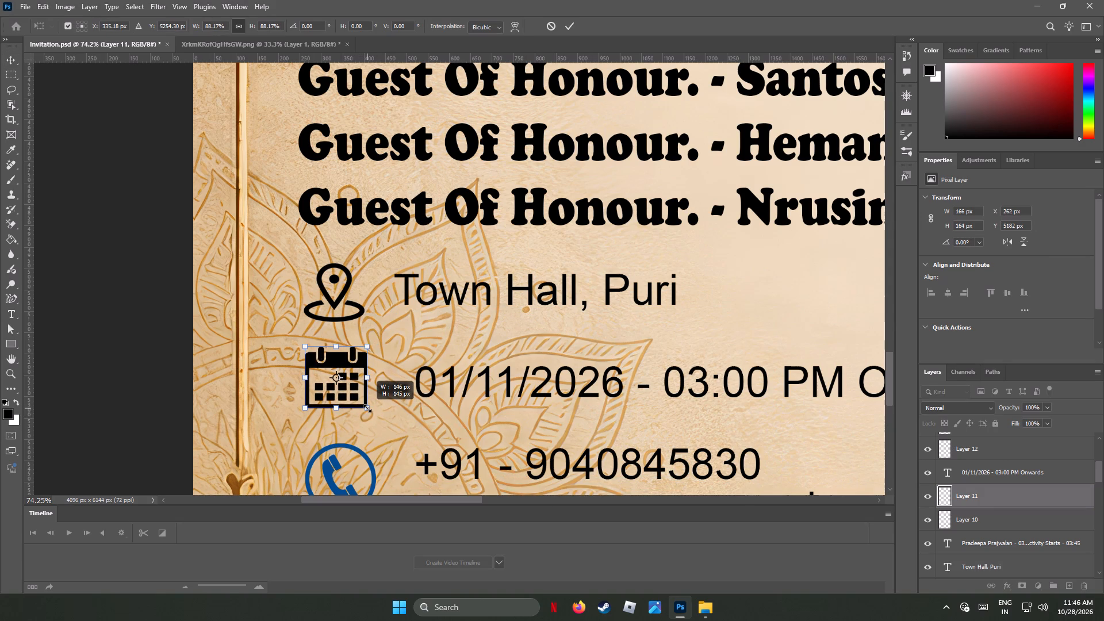
shift+drag(367, 408, 366, 405)
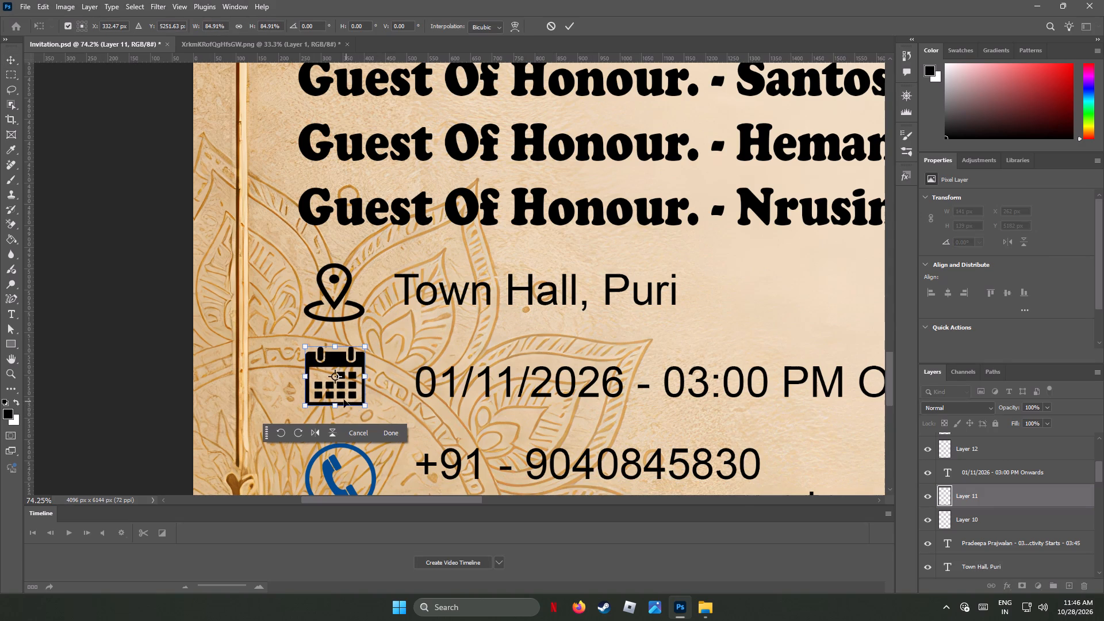
click(573, 375)
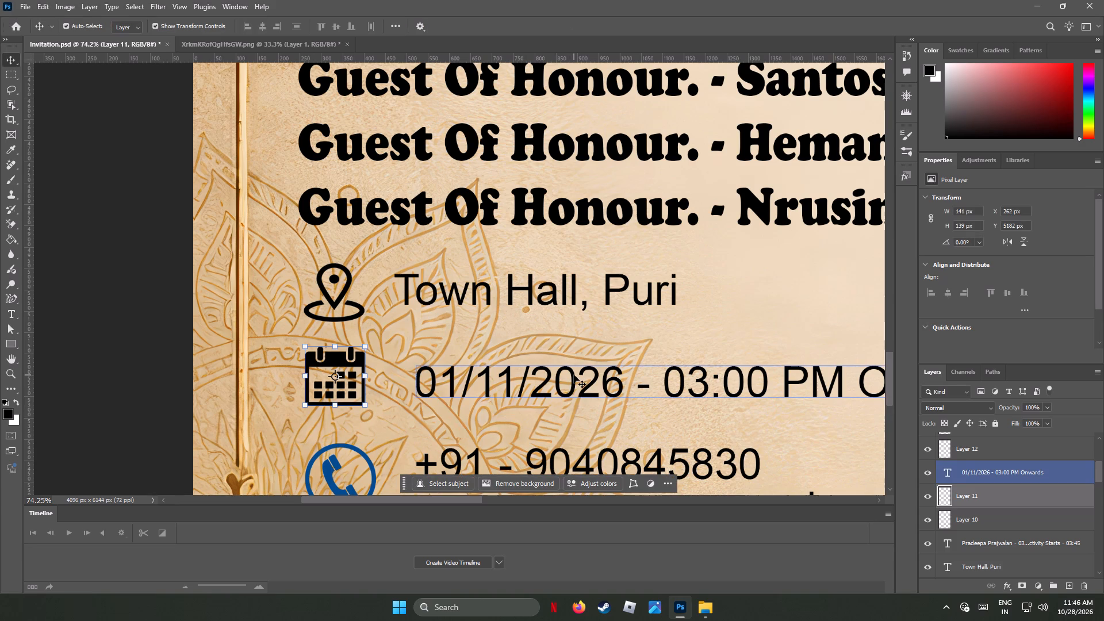
Move the date and time text closer to the calendar icon, lining its start up with the venue text.
drag(574, 375, 553, 368)
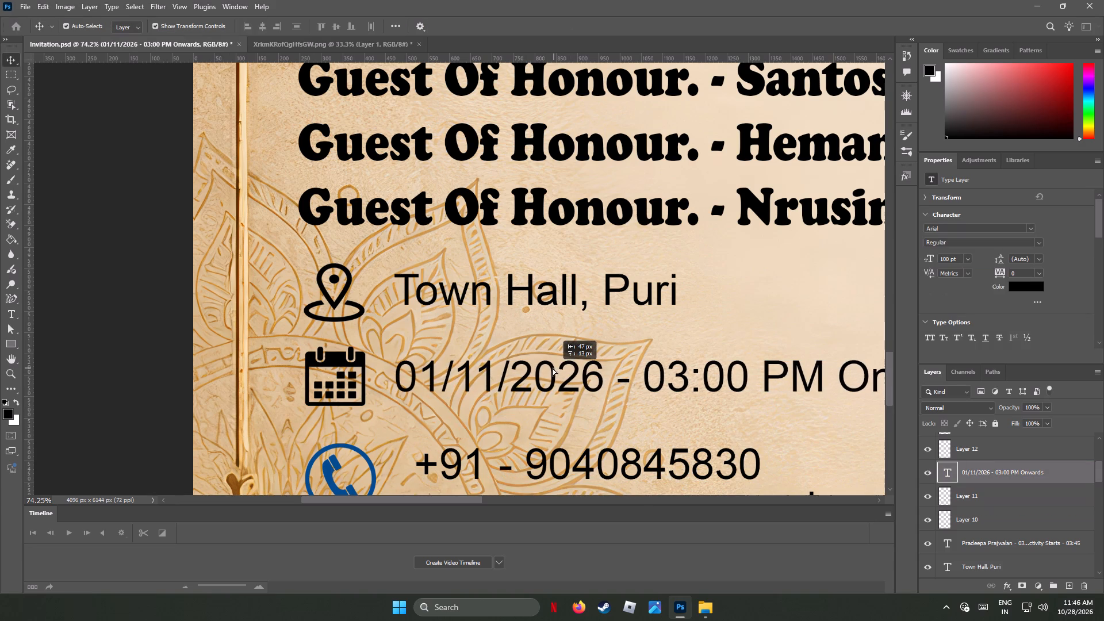
drag(553, 368, 551, 368)
key(Down)
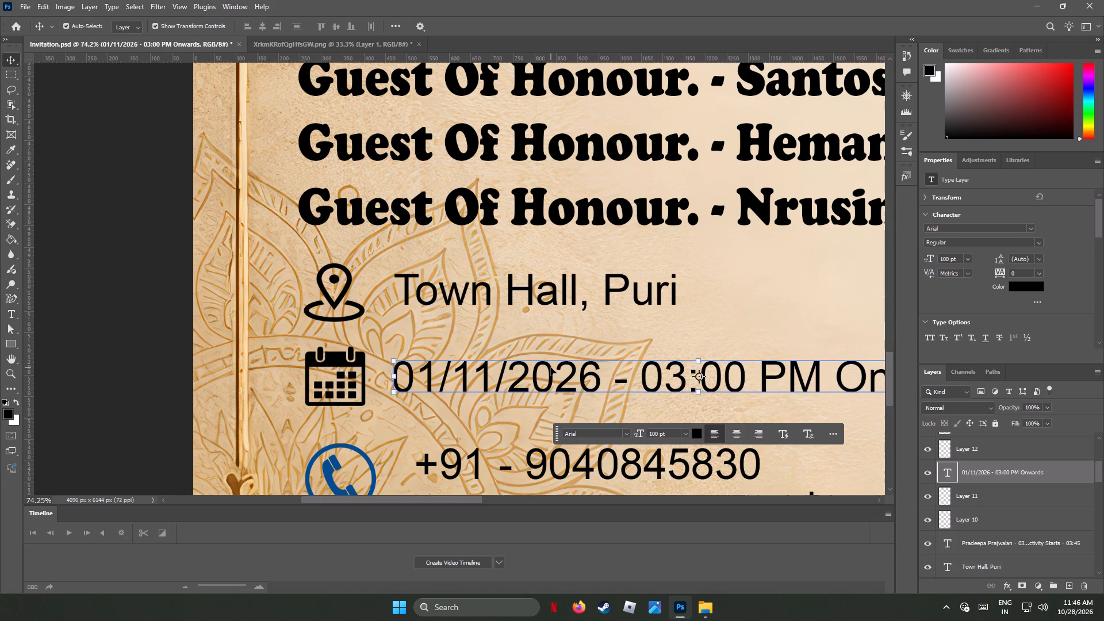
Move the phone icon up beneath the calendar icon, scale it down to about 81%, and deselect it.
scroll(550, 367, down, 4)
scroll(550, 368, up, 3)
scroll(550, 368, down, 16)
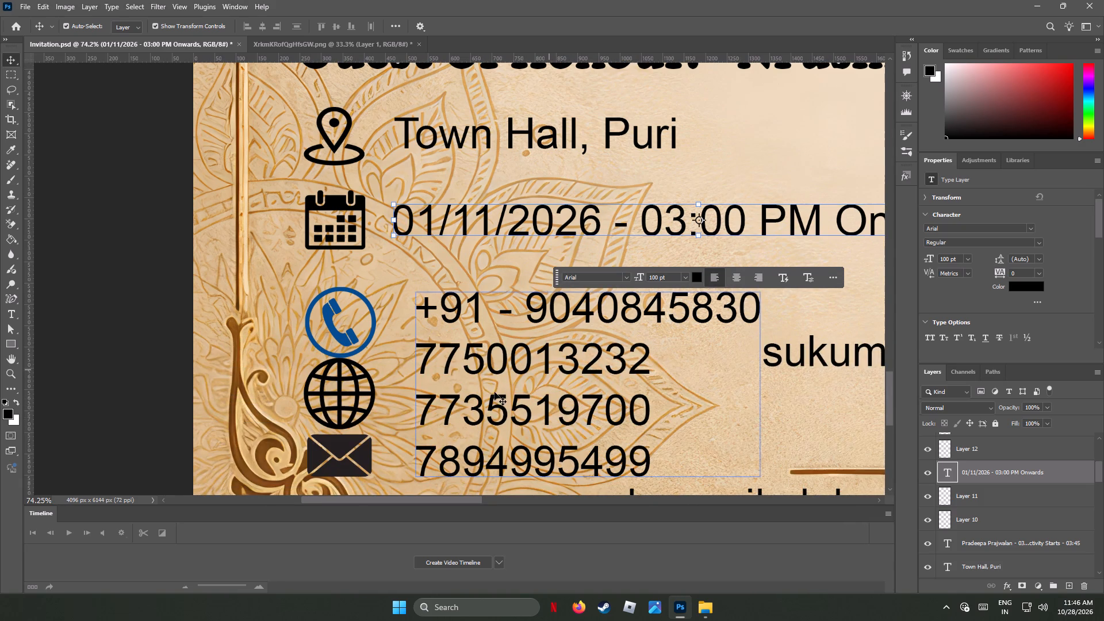
click(328, 309)
drag(328, 310, 330, 286)
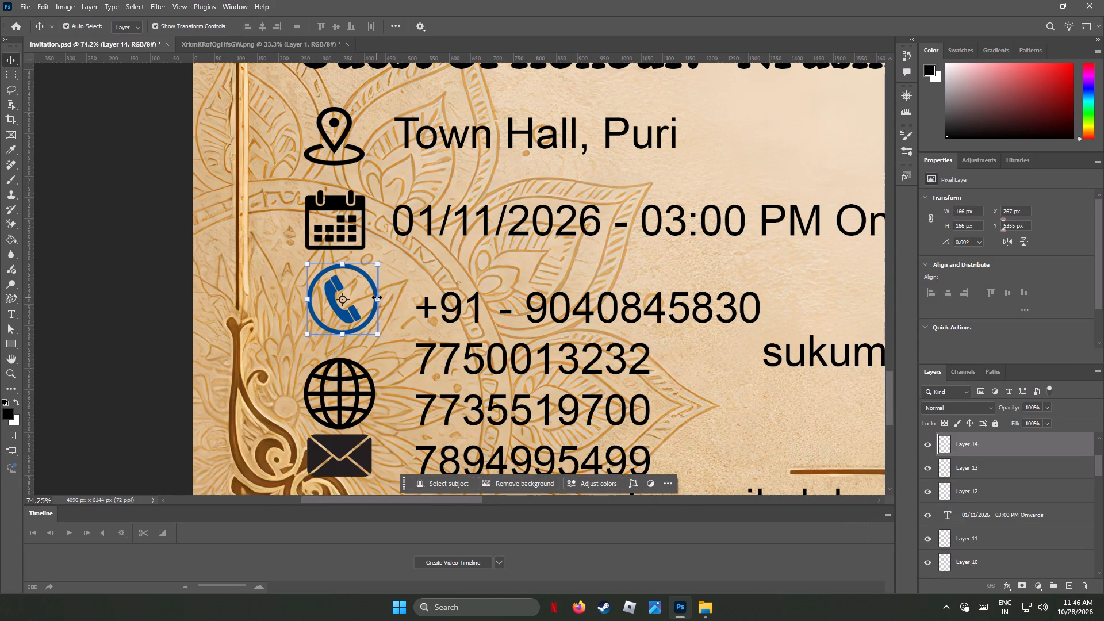
shift+drag(377, 297, 366, 297)
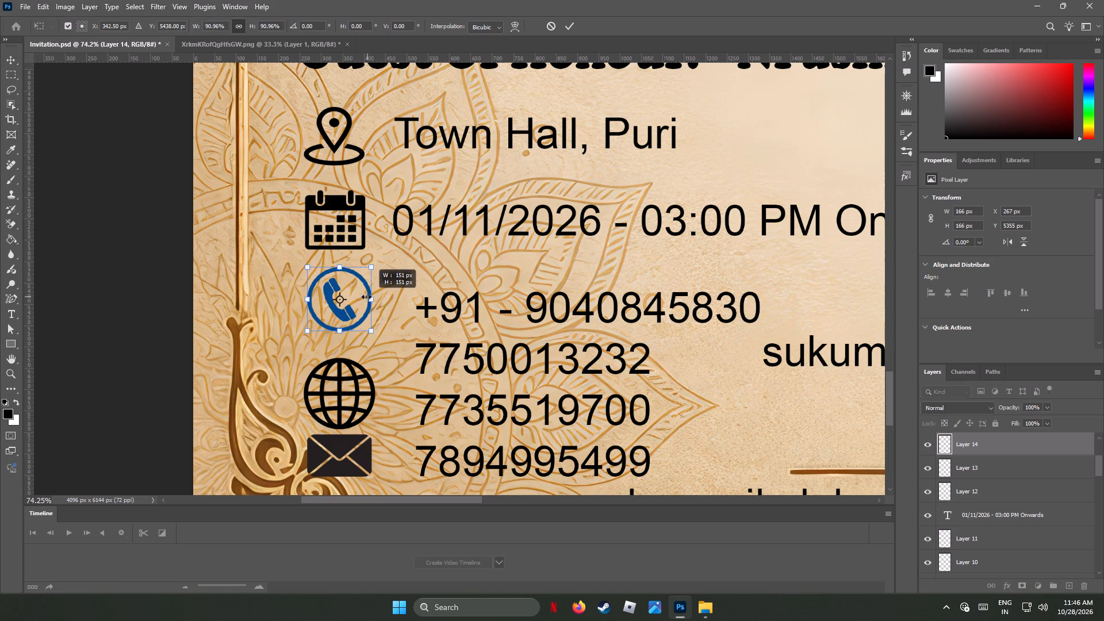
shift+drag(366, 297, 363, 296)
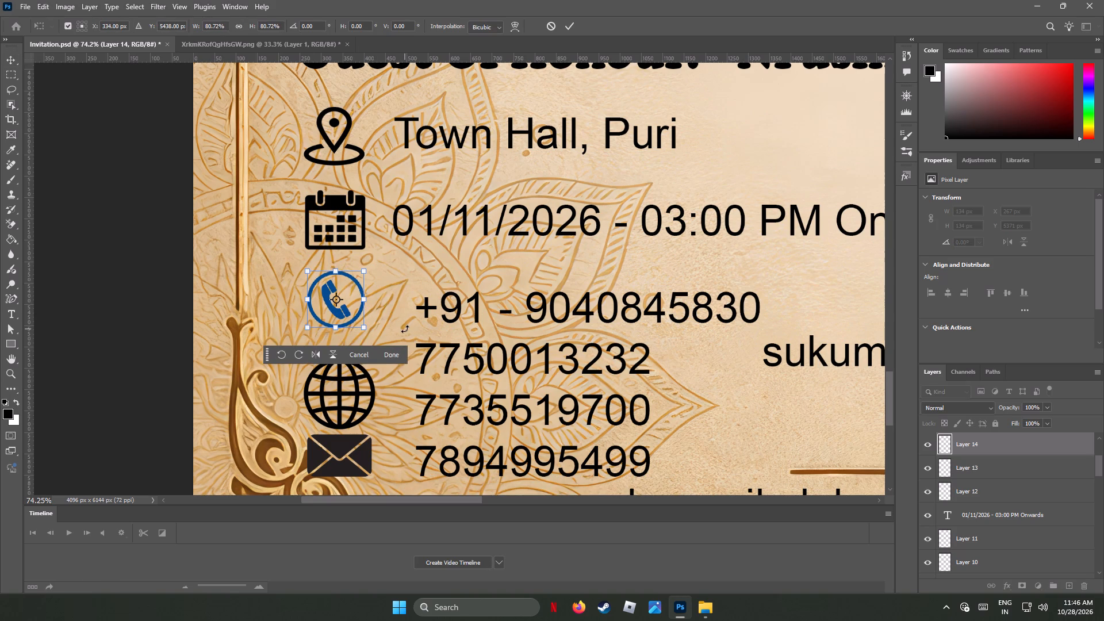
click(13, 62)
click(406, 286)
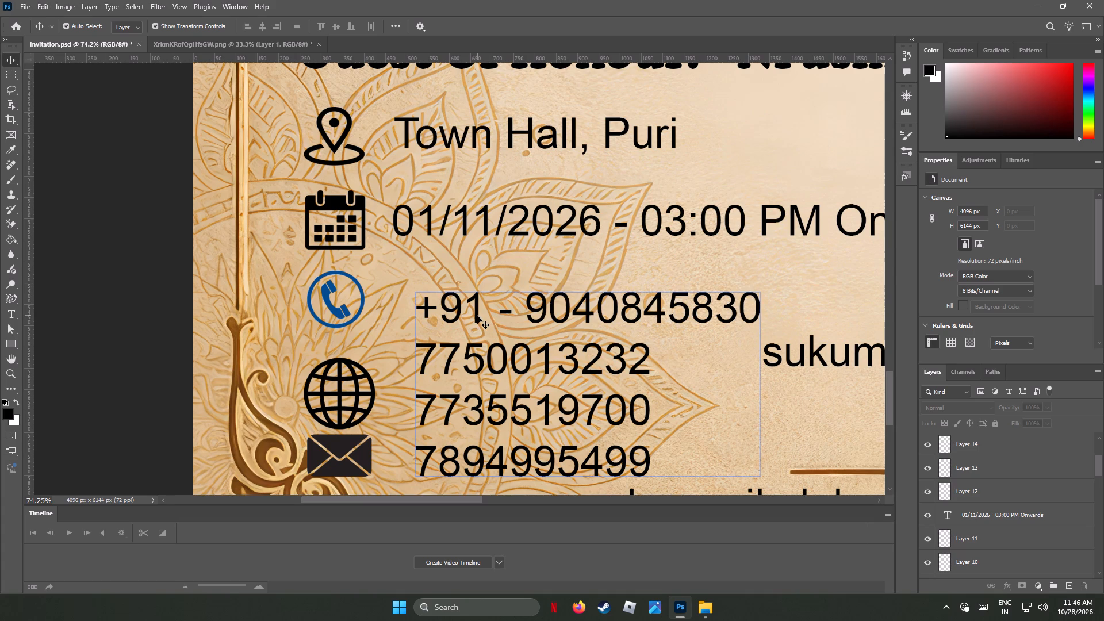
Move the phone numbers text block beside the phone icon, left-aligned with the date text, and deselect it.
drag(477, 316, 457, 304)
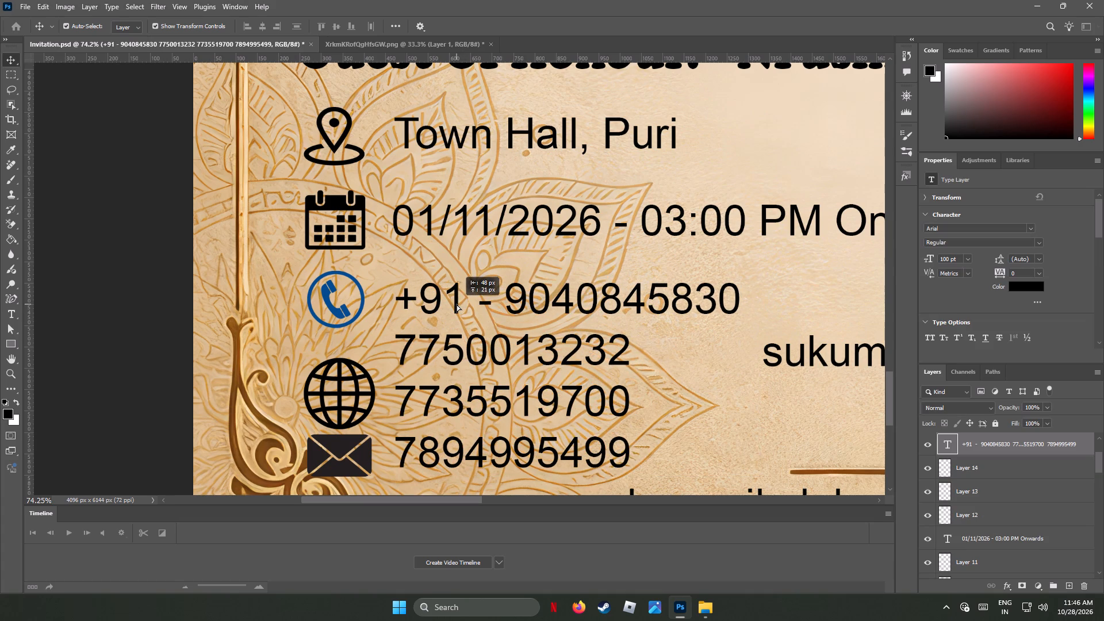
drag(457, 304, 453, 304)
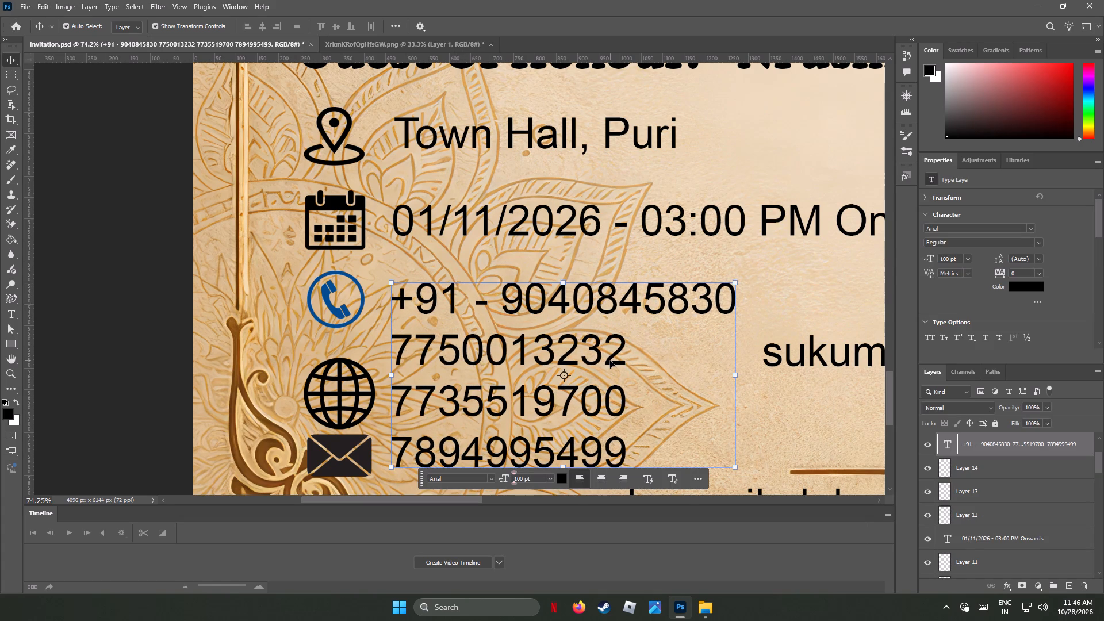
click(814, 314)
Set the phone numbers text block to right alignment.
scroll(753, 382, down, 7)
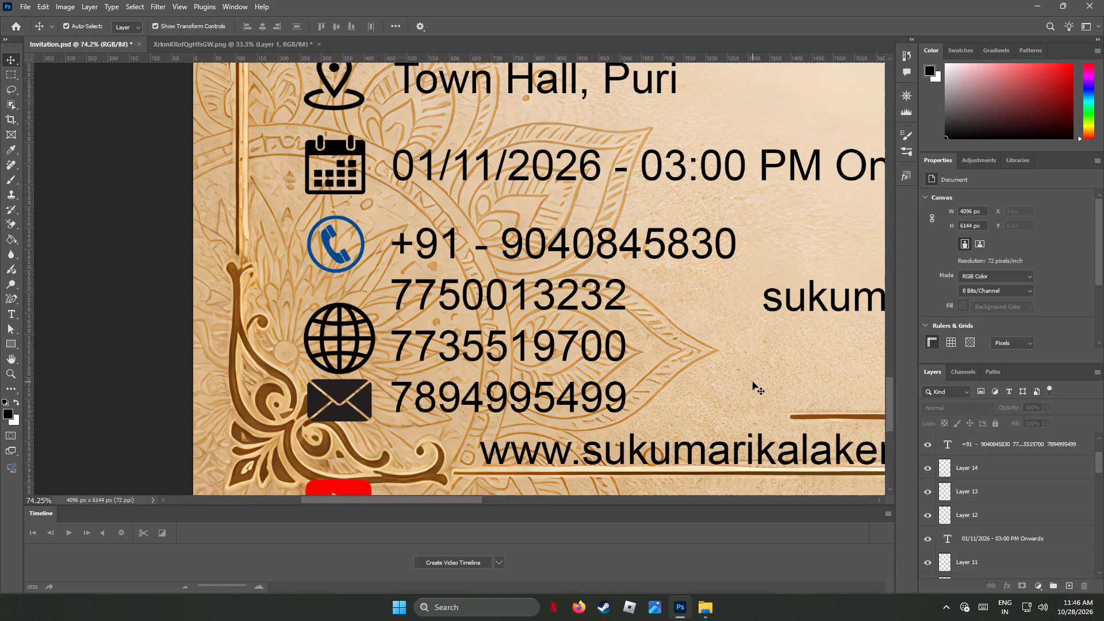
scroll(753, 382, down, 1)
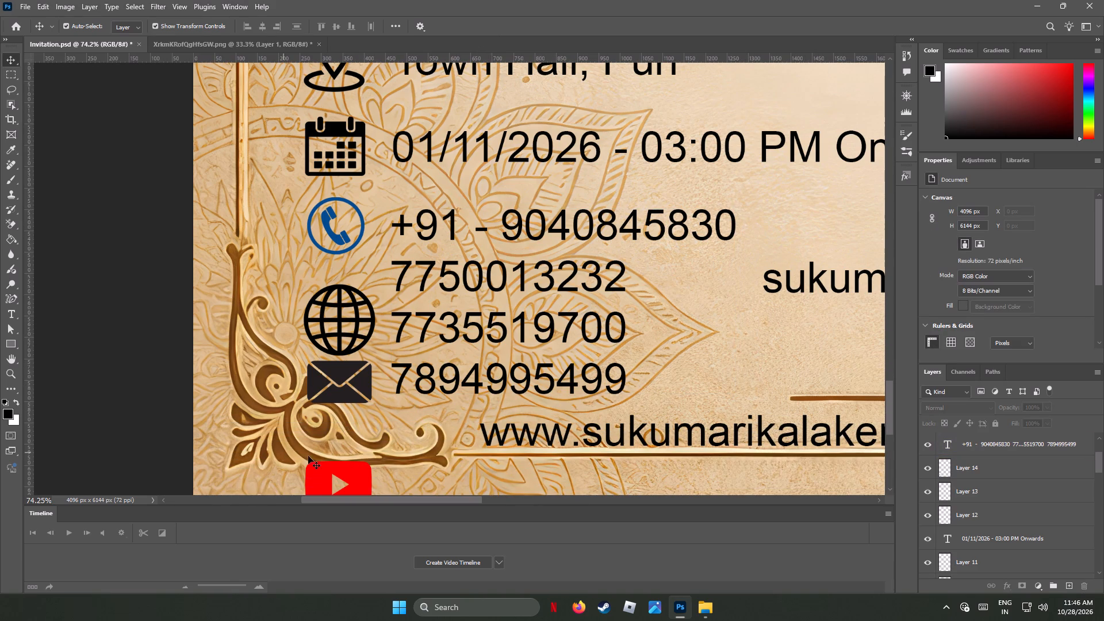
scroll(406, 353, down, 8)
alt+scroll(406, 353, up, 4)
alt+scroll(406, 353, down, 1)
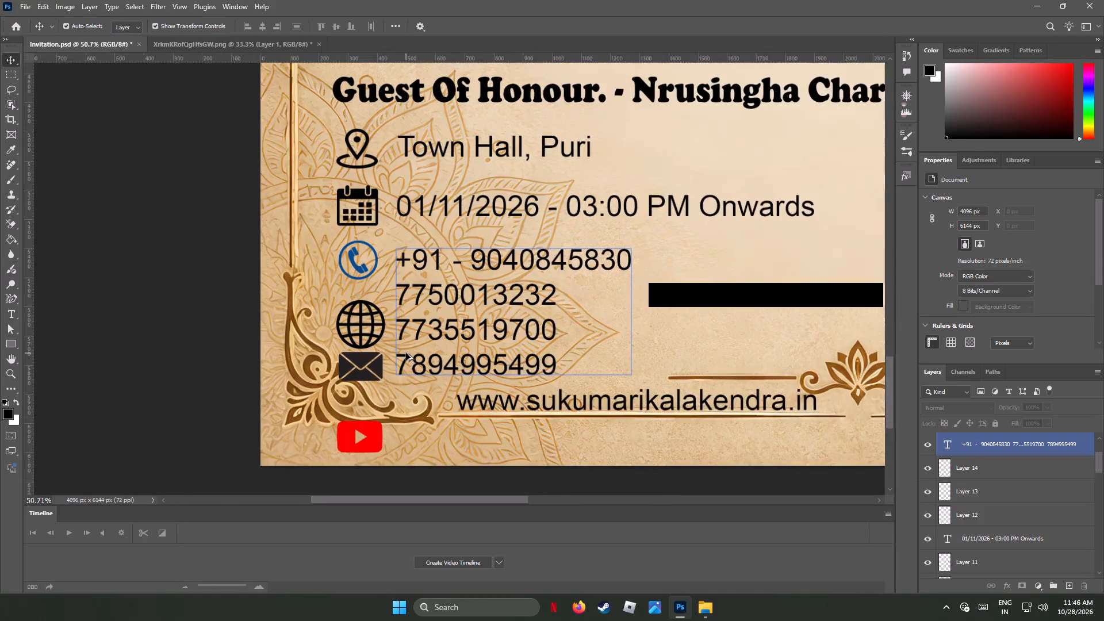
alt+scroll(406, 353, down, 3)
alt+scroll(406, 353, up, 1)
alt+scroll(406, 353, down, 6)
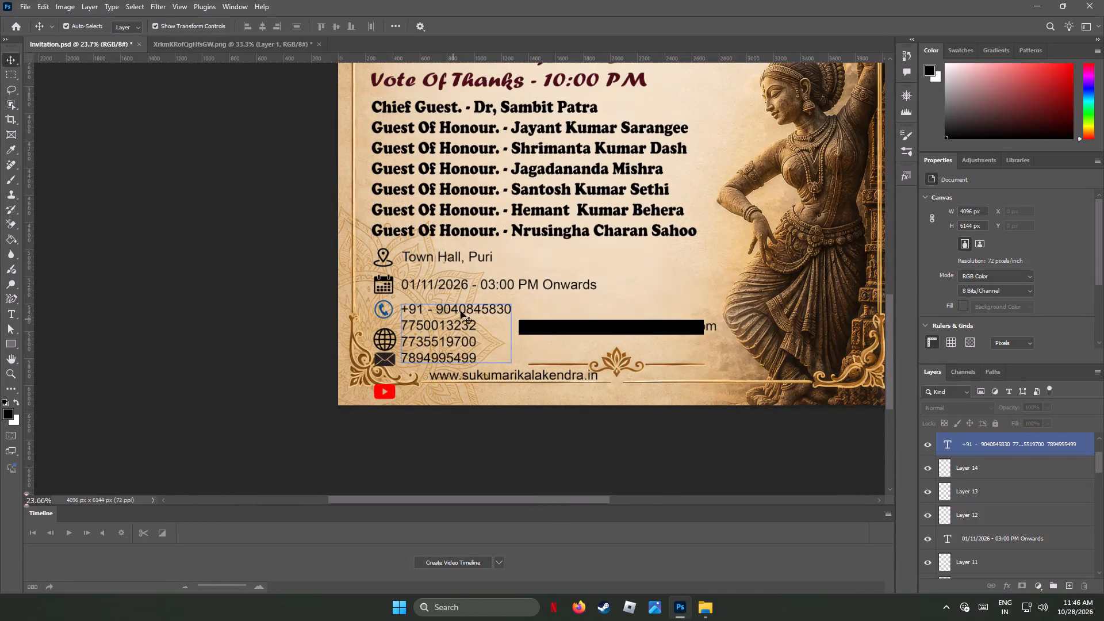
click(462, 308)
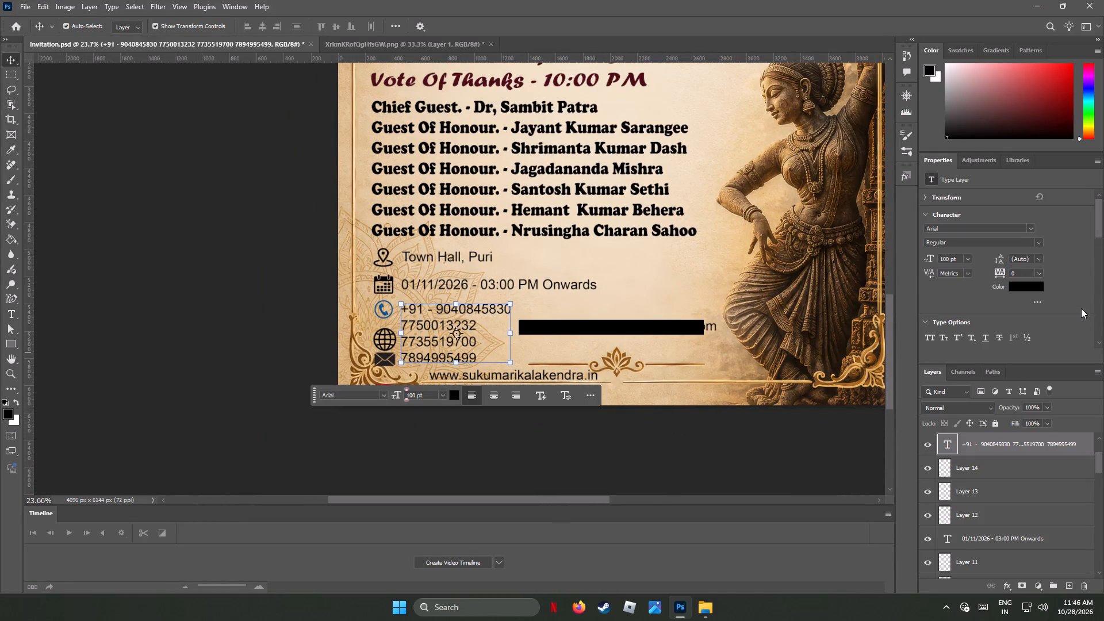
scroll(1081, 308, down, 5)
scroll(1081, 308, up, 1)
scroll(1081, 308, down, 9)
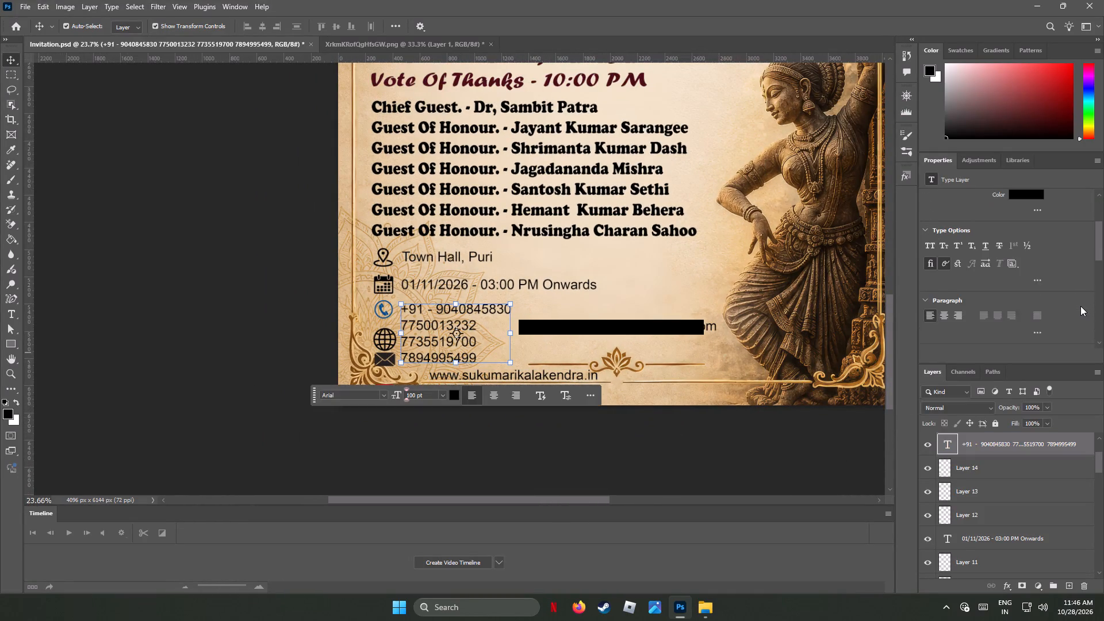
scroll(1080, 306, down, 2)
click(960, 270)
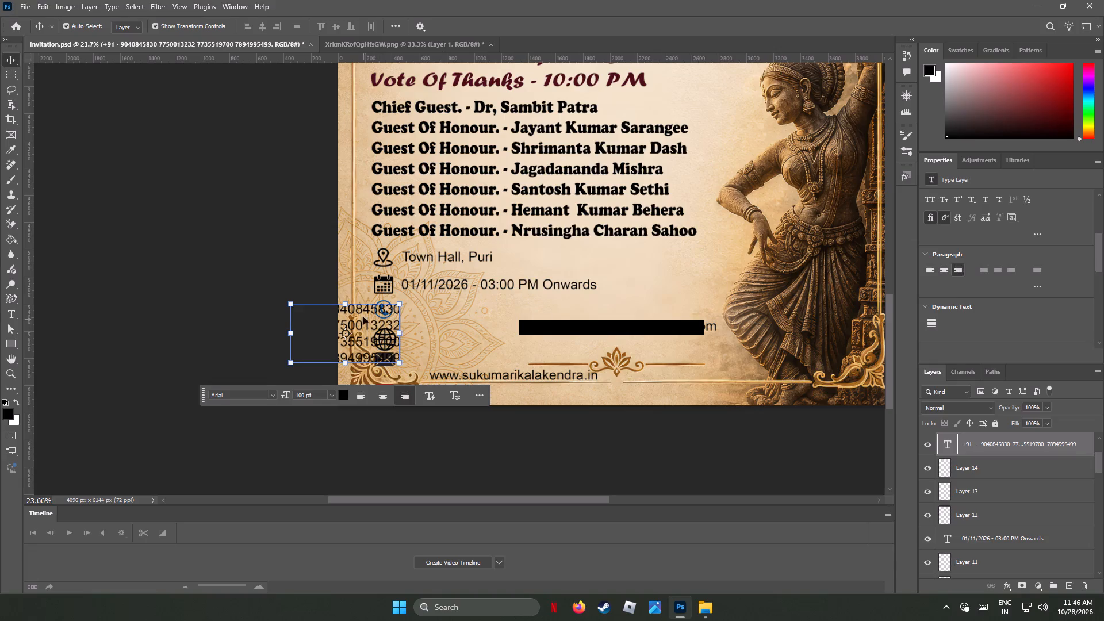
Move the right-aligned phone numbers back beside the phone icon, nudge them up level with it, and deselect them.
drag(361, 309, 469, 309)
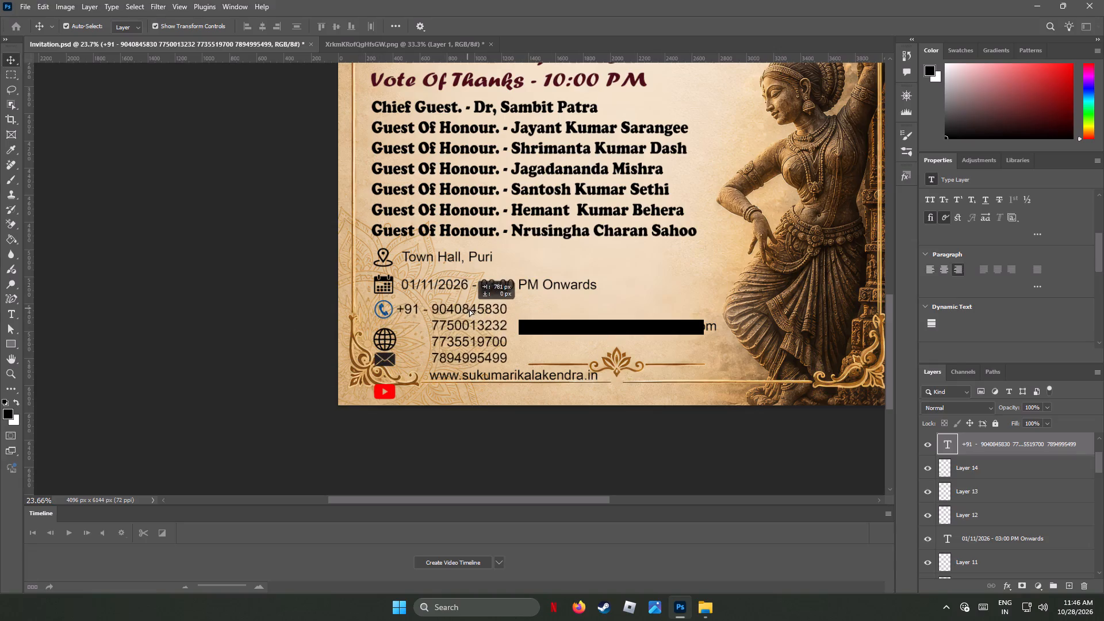
drag(469, 309, 471, 310)
key(Up)
key(Up)
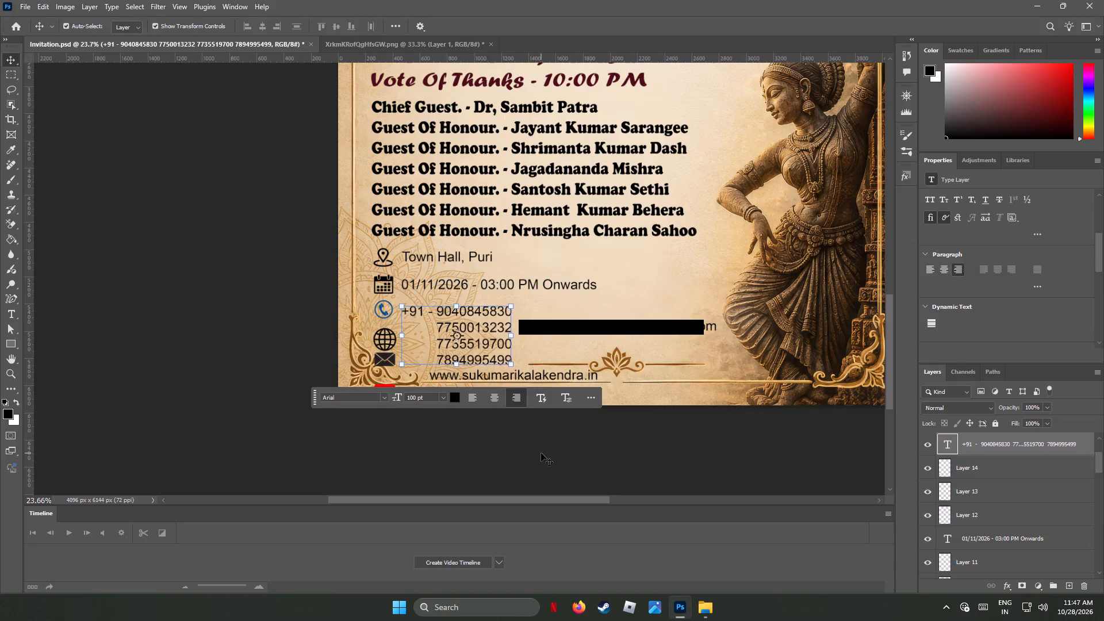
key(Up)
key(Up)
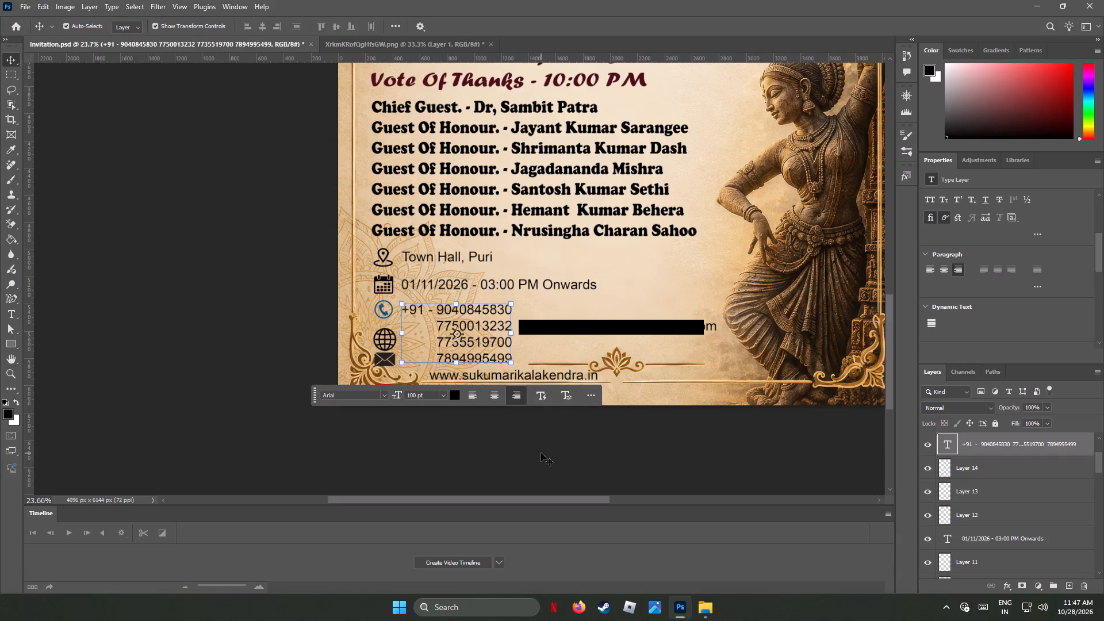
click(635, 282)
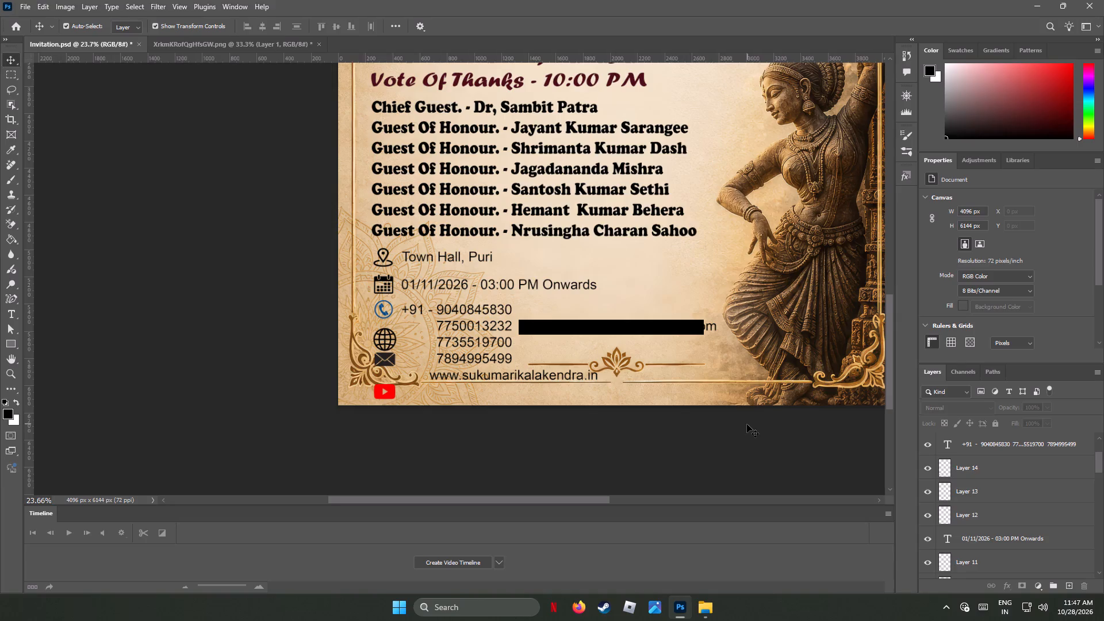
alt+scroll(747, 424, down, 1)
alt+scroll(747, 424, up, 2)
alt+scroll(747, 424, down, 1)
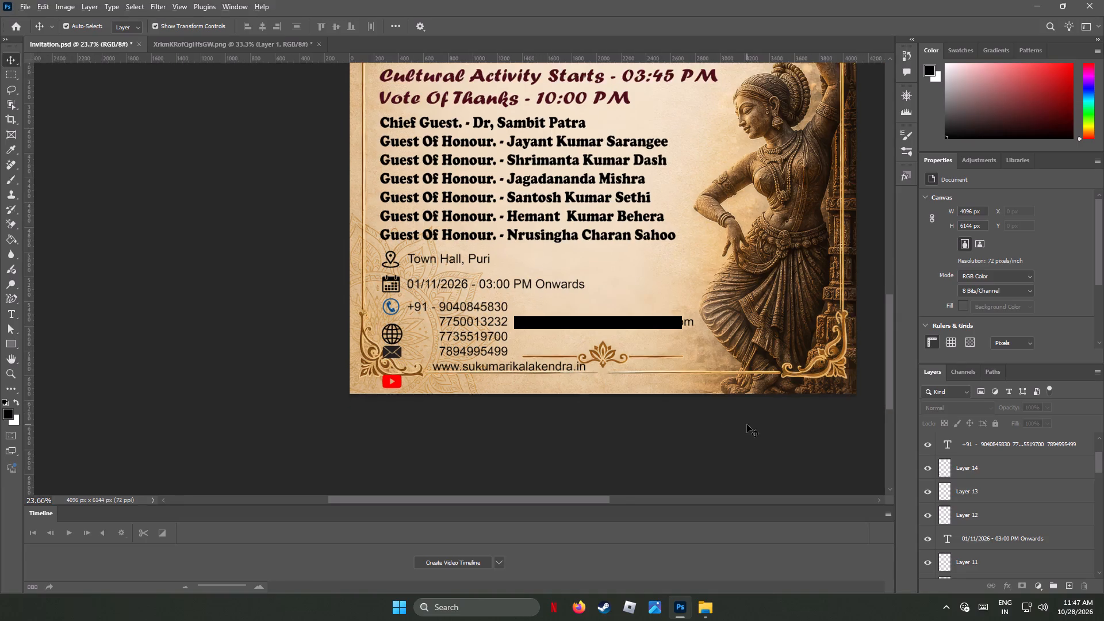
Nudge the maroon event schedule text block up slightly, widening the space above the guest list.
alt+scroll(747, 424, down, 5)
alt+scroll(747, 424, up, 2)
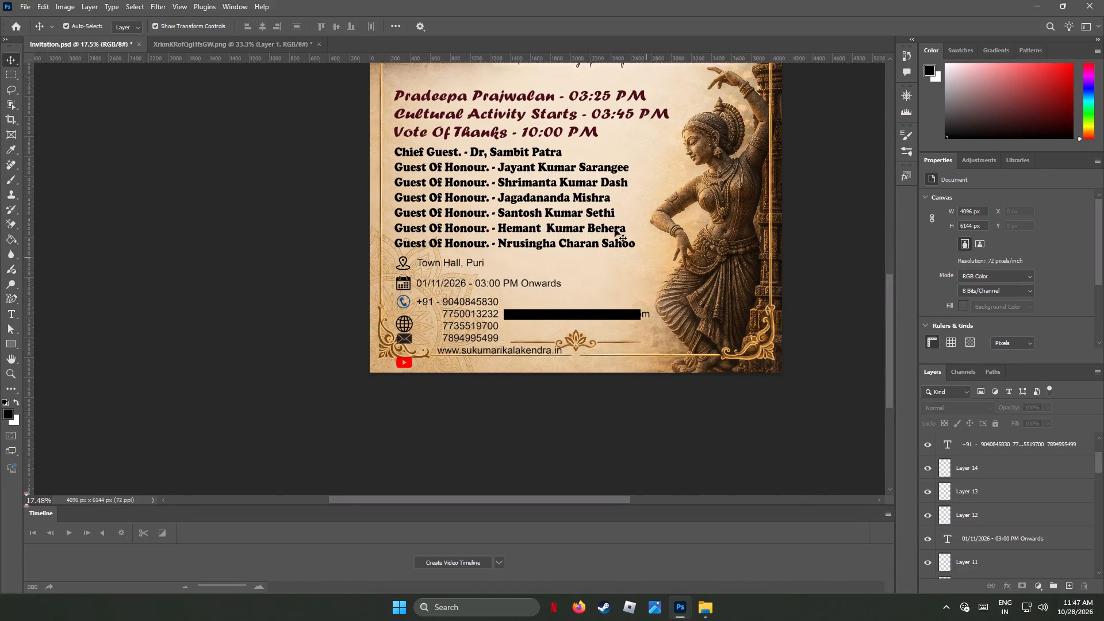
click(538, 203)
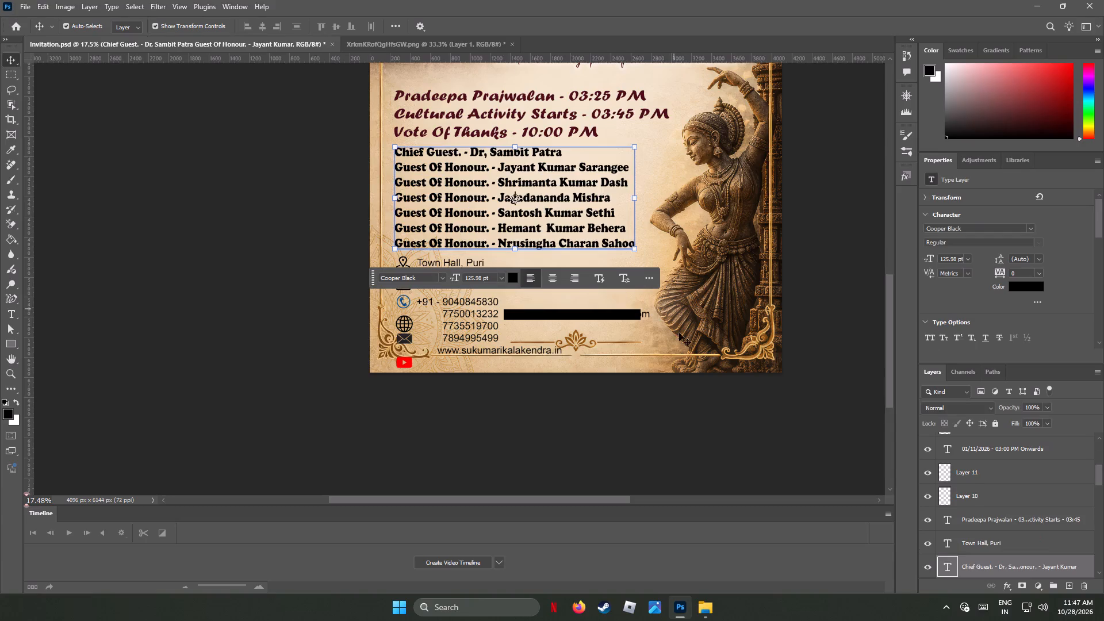
scroll(543, 287, up, 8)
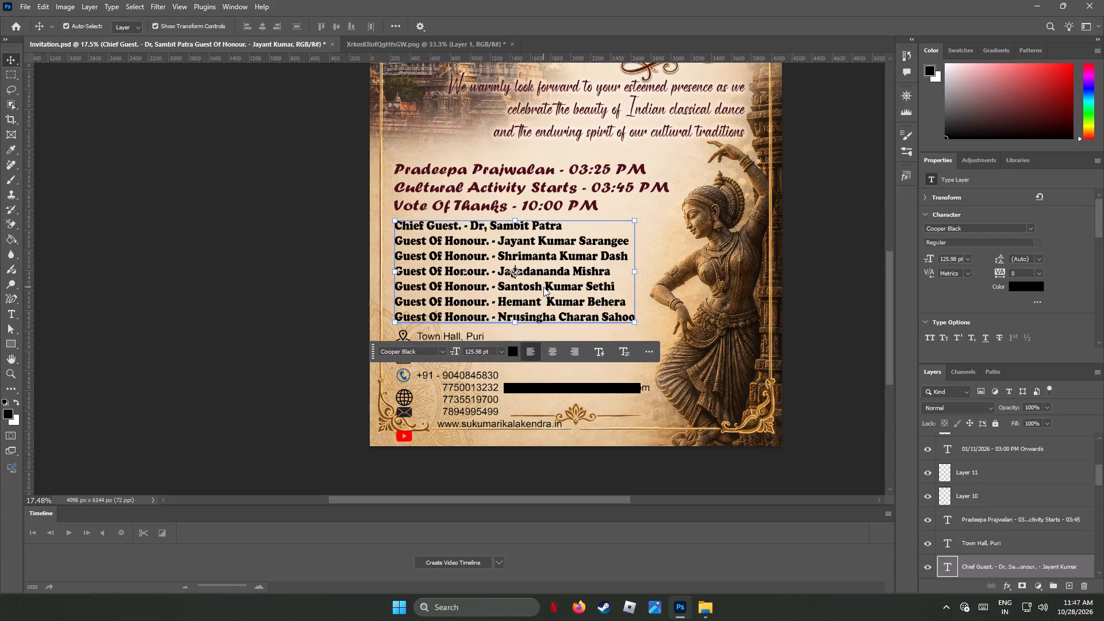
click(482, 187)
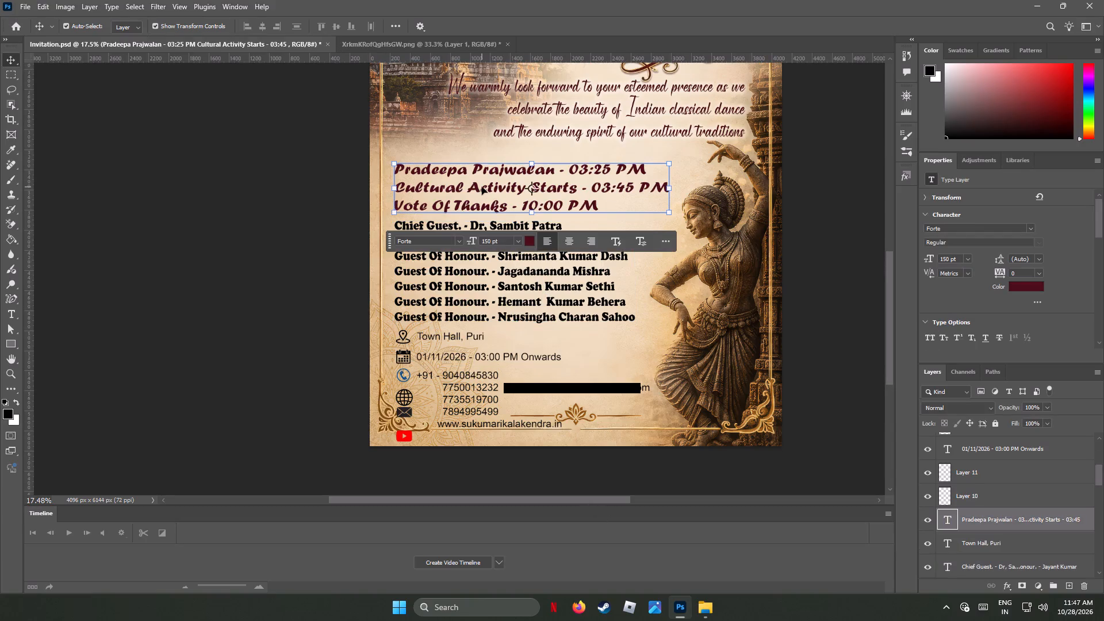
key(Up)
key(Up)
key(Up)
key(Up)
key(Up)
key(Up)
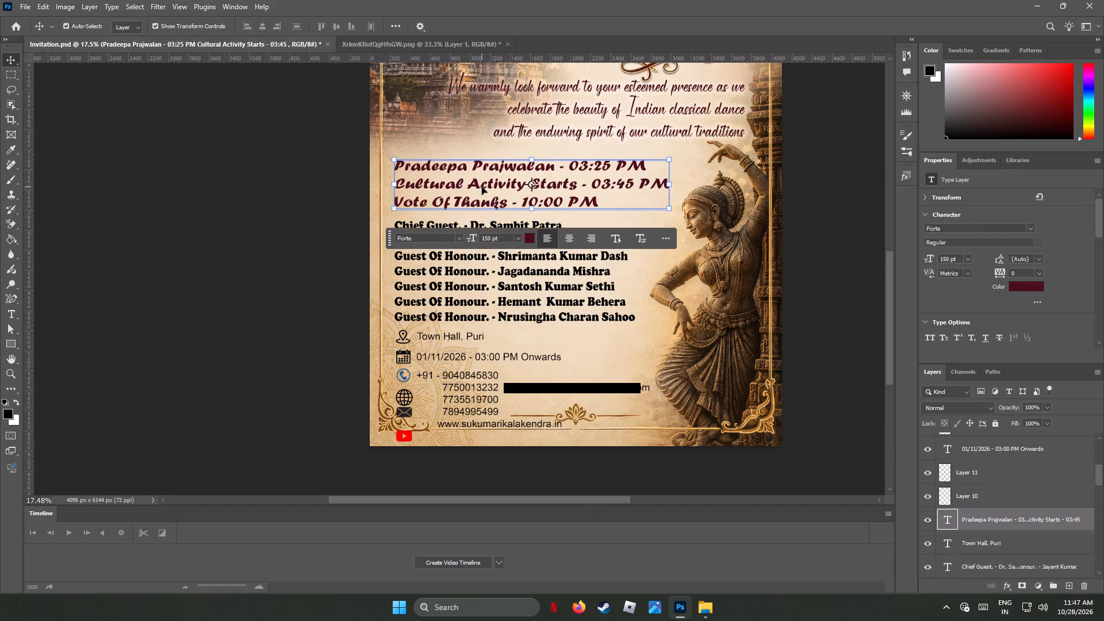
key(Up)
key(Up)
key(Up)
key(Up)
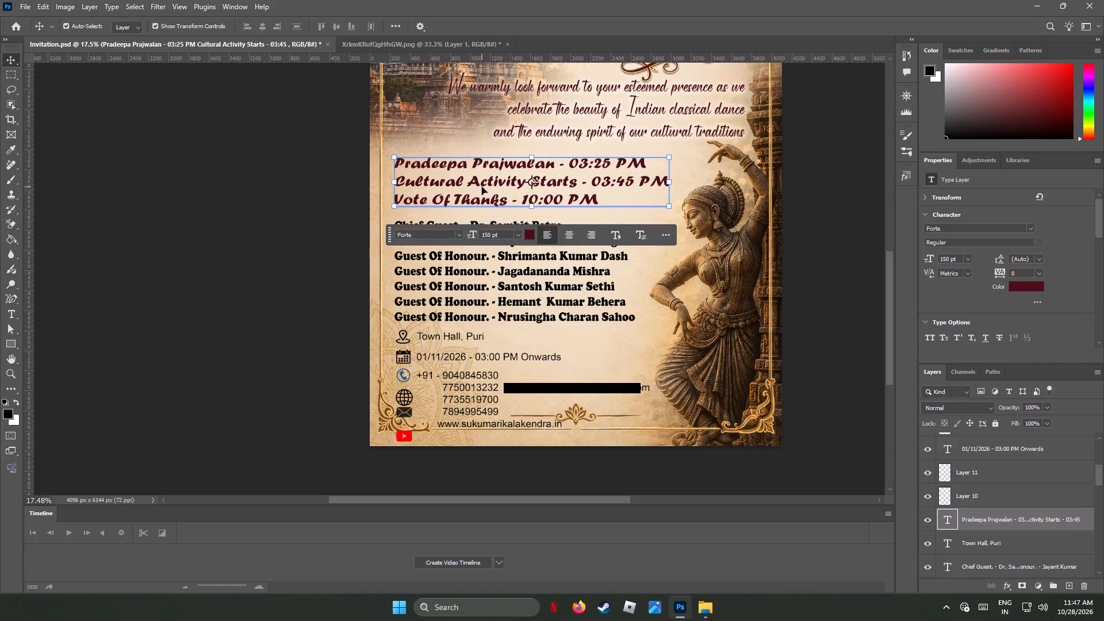
key(Up)
key(Up)
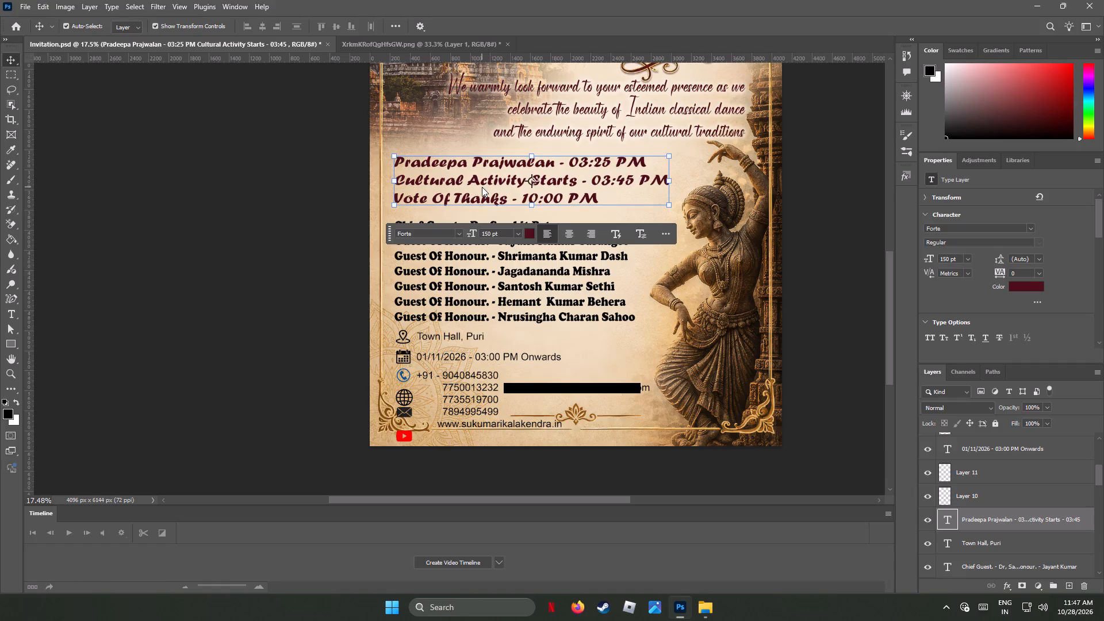
Nudge the guest list text block up slightly toward the event schedule, leaving more room above the contact details.
click(438, 282)
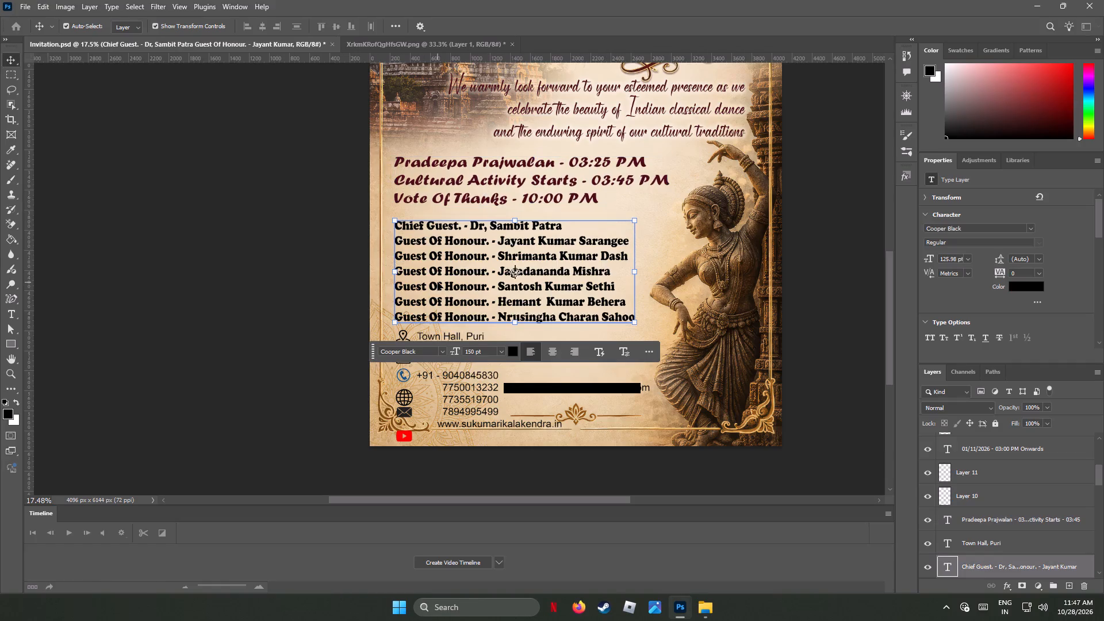
key(Up)
key(Up)
key(Up)
key(Up)
key(Up)
key(Up)
key(Up)
key(Up)
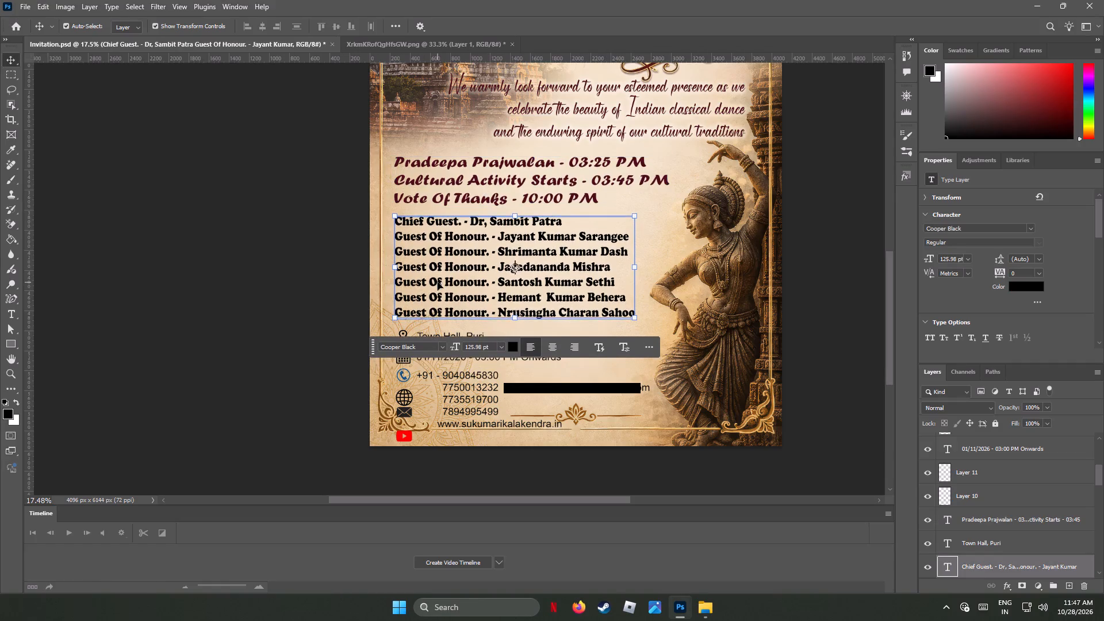
key(Up)
key(Up)
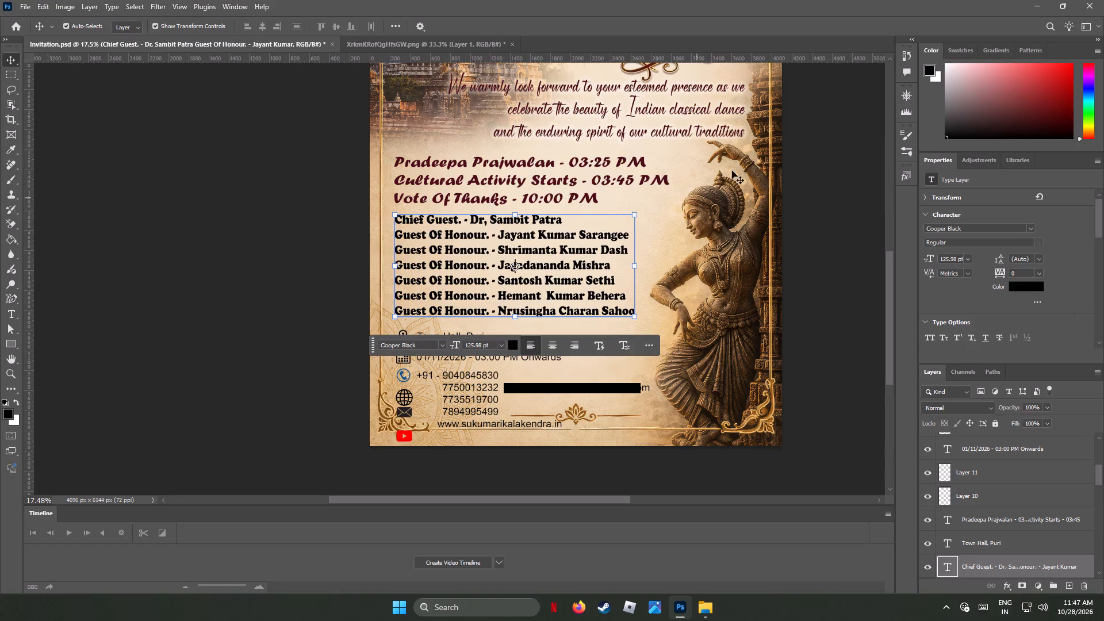
Recolour the guest list text to the dark maroon #4d0d19 sampled from the event schedule text.
click(1014, 284)
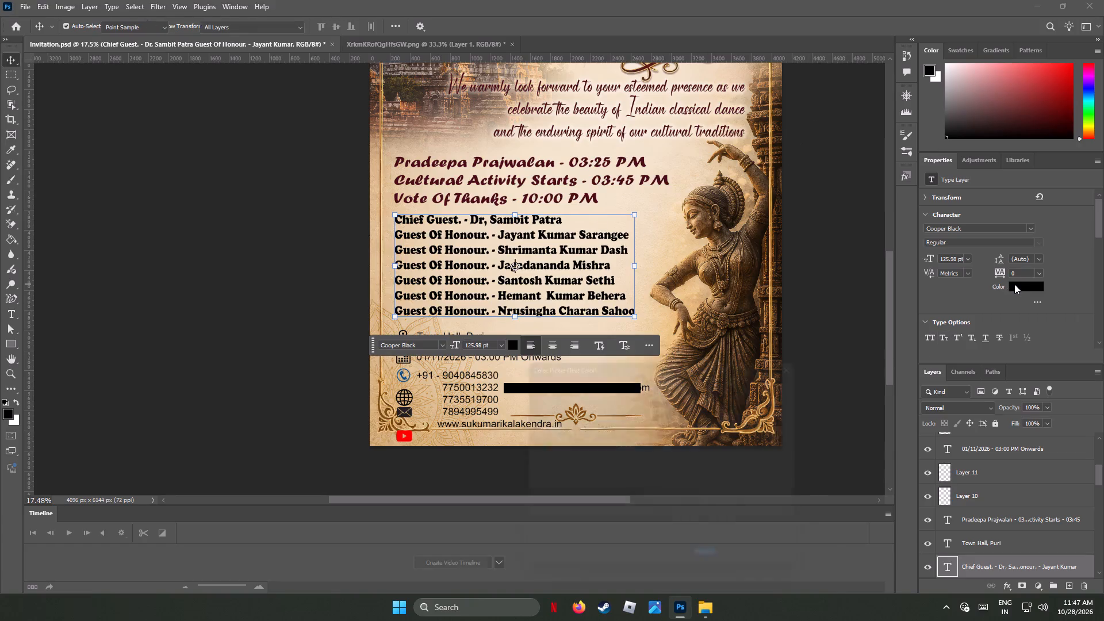
click(397, 179)
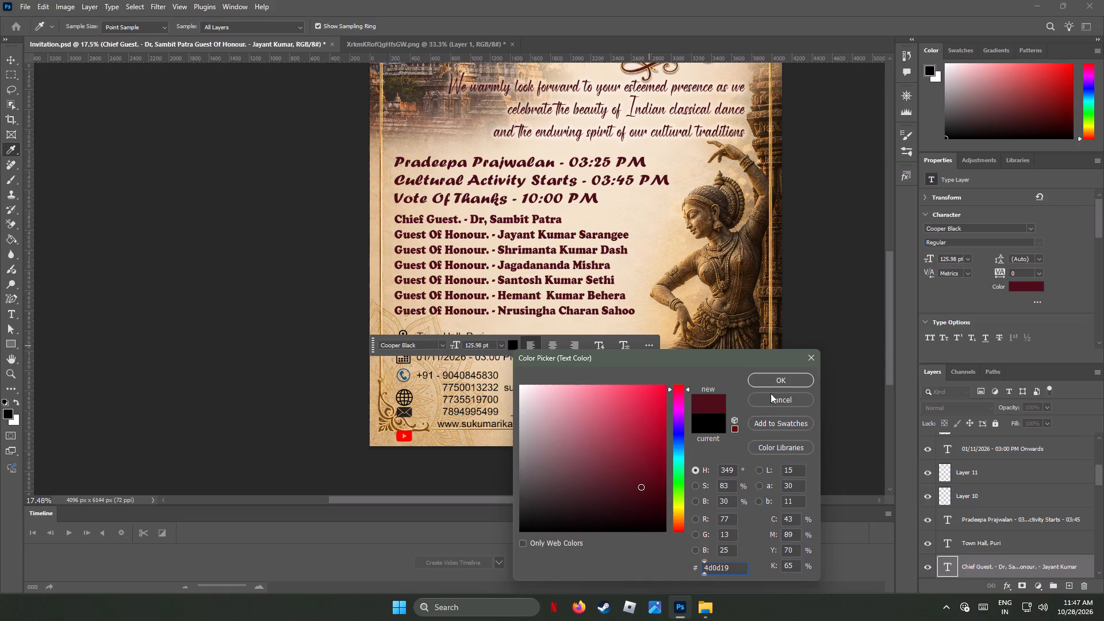
click(785, 379)
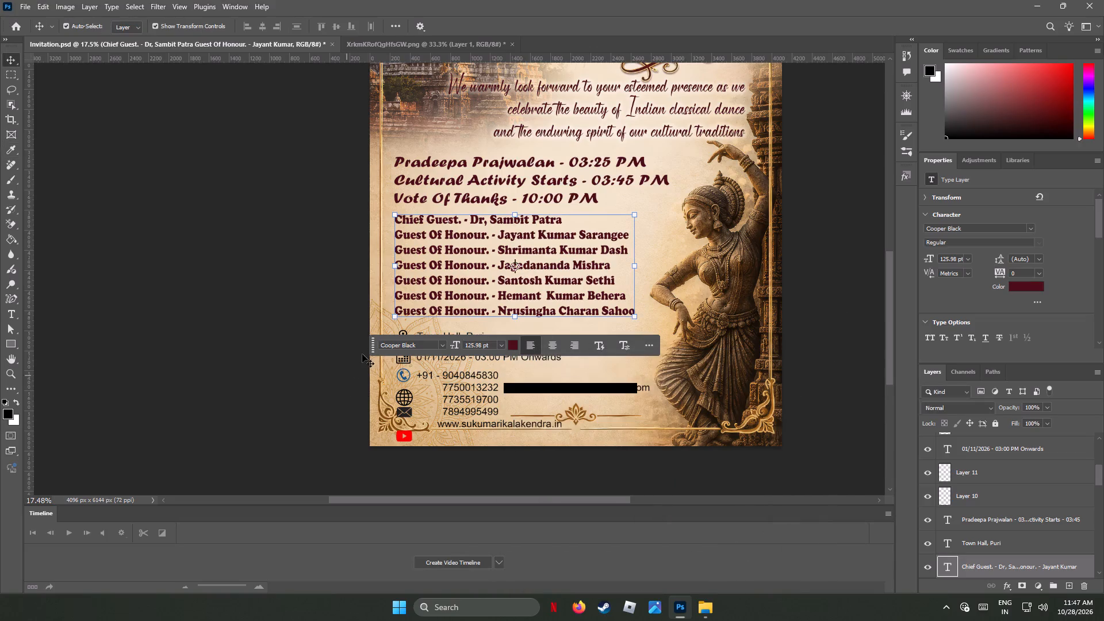
Select the location, calendar and phone icons with their three text blocks, nudge them up together toward the guest list, and deselect them.
drag(374, 340, 208, 475)
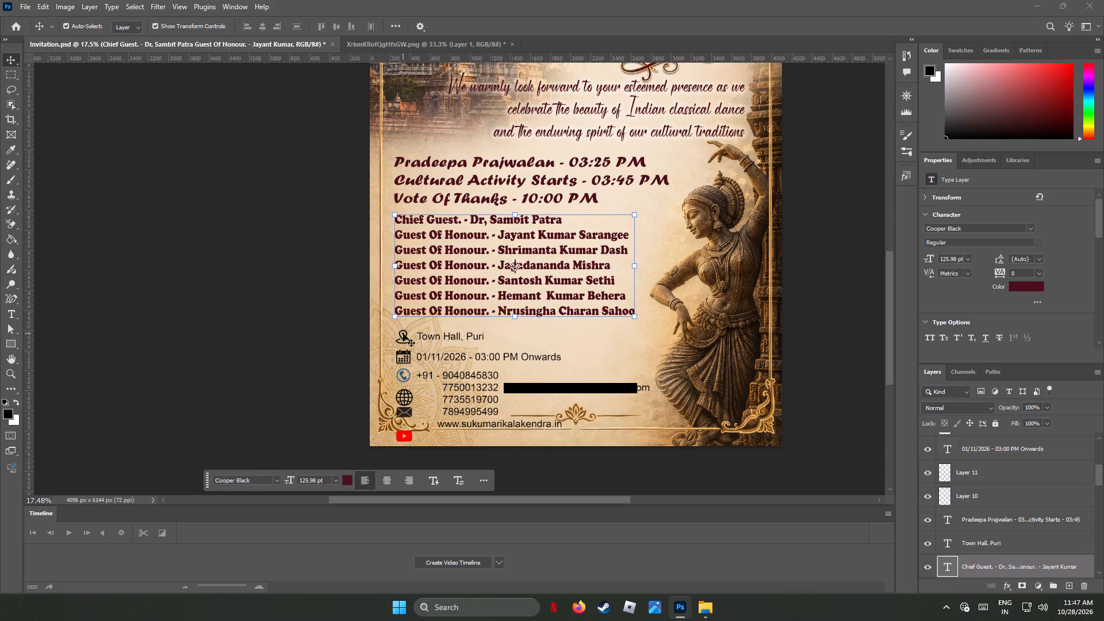
alt+scroll(373, 385, up, 6)
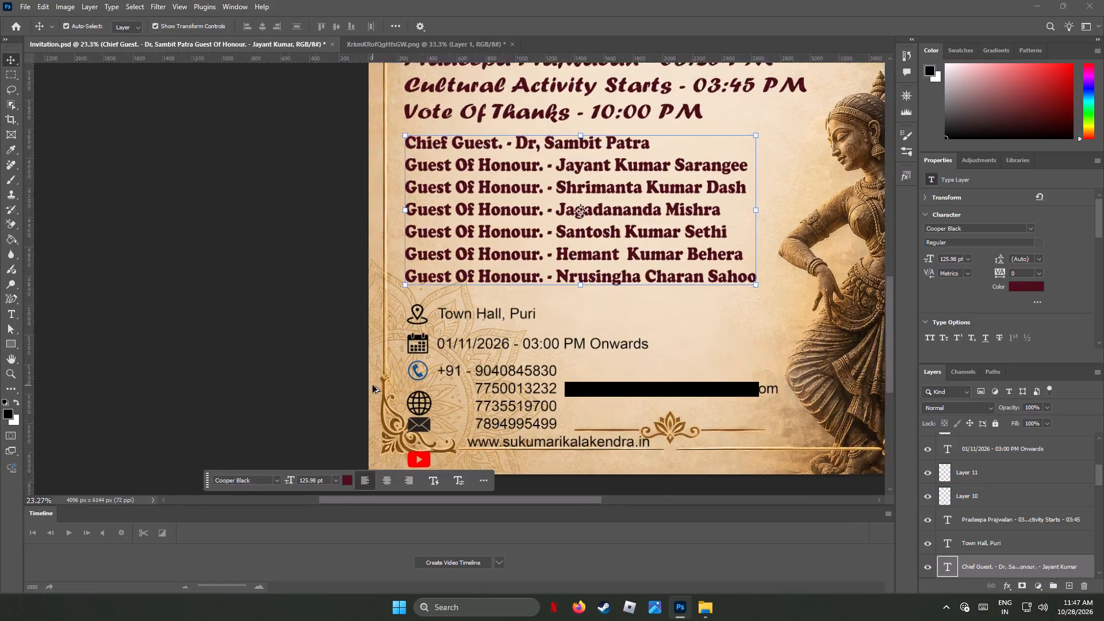
alt+scroll(373, 385, up, 2)
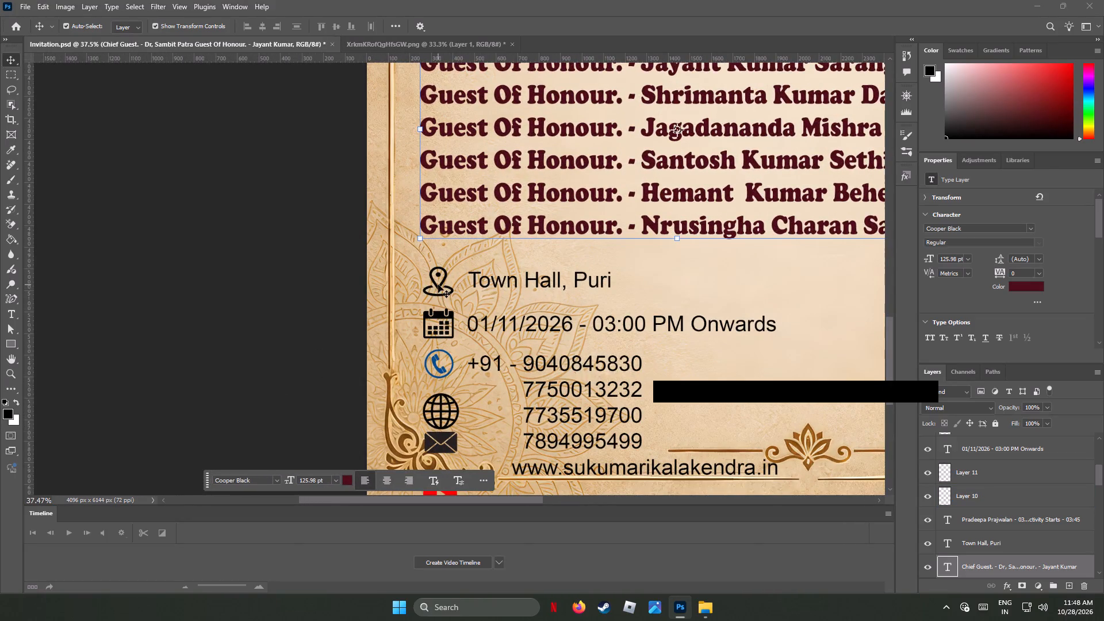
click(438, 287)
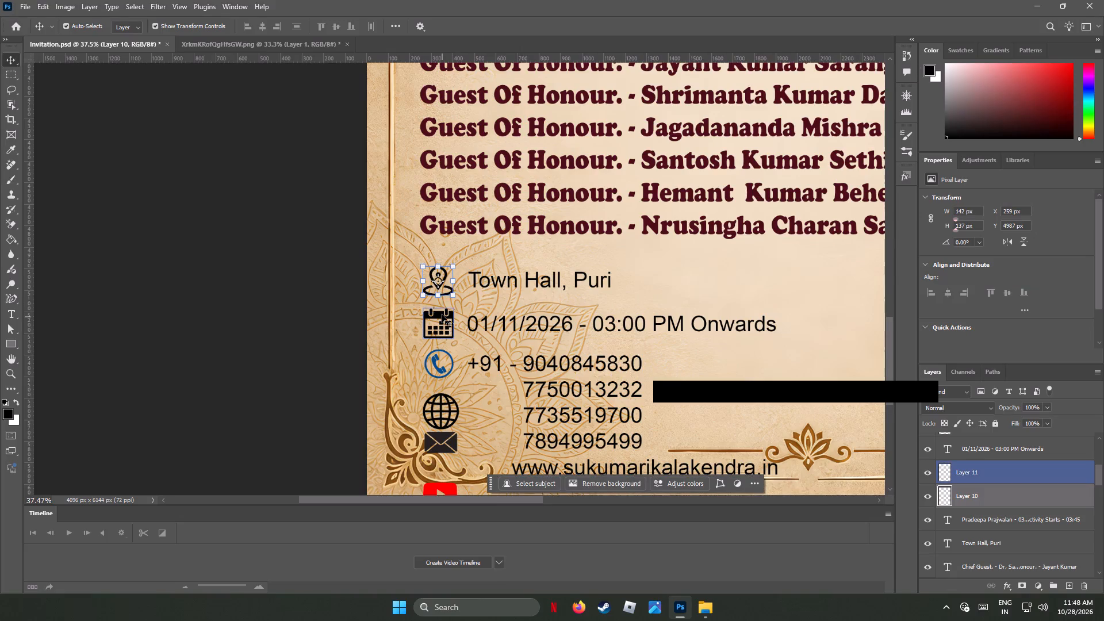
shift+click(442, 315)
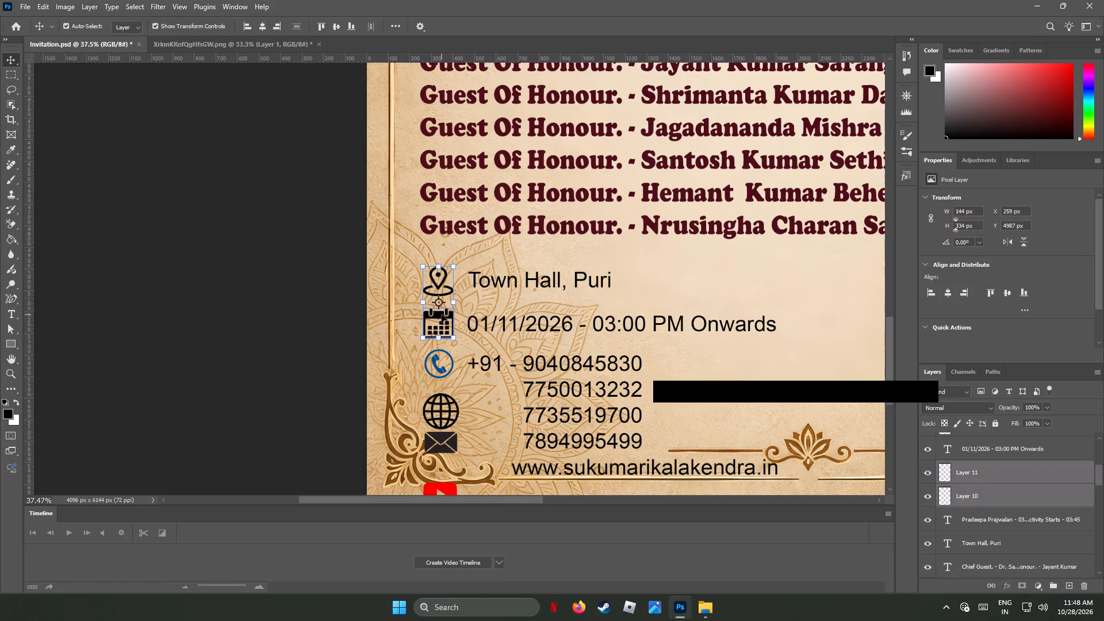
shift+click(434, 360)
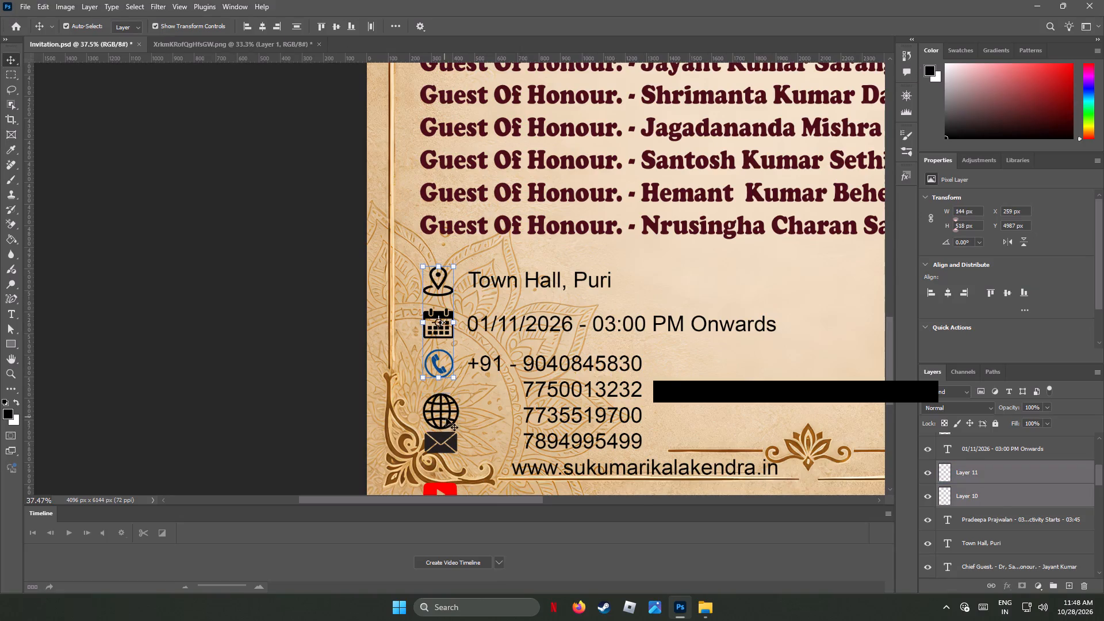
shift+click(488, 282)
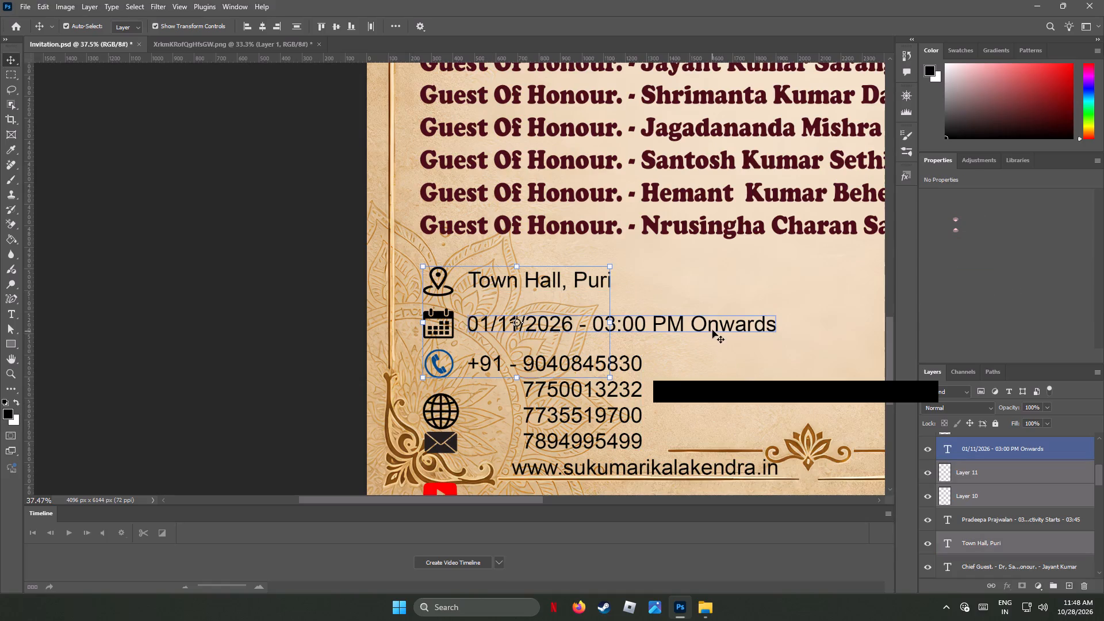
shift+click(712, 328)
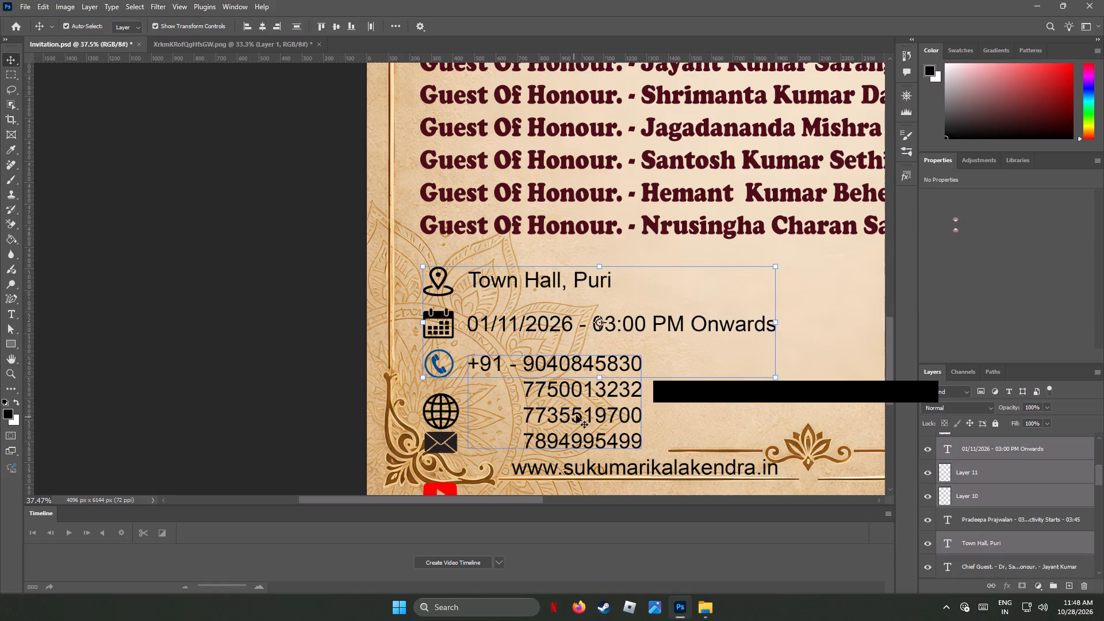
shift+click(574, 412)
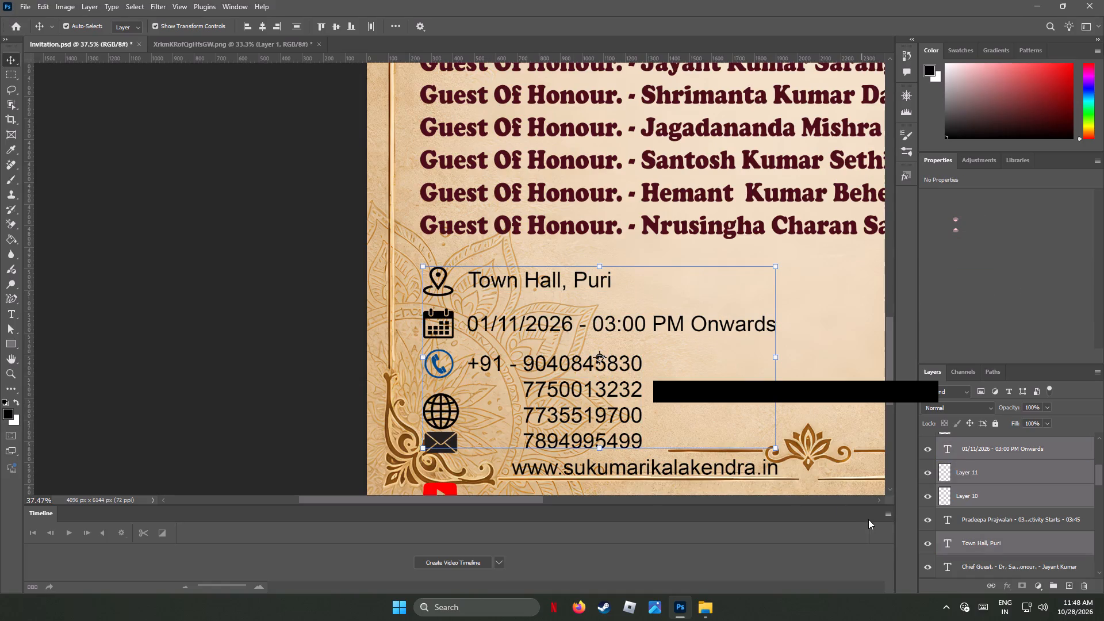
key(Up)
key(Up)
key(Up)
key(Up)
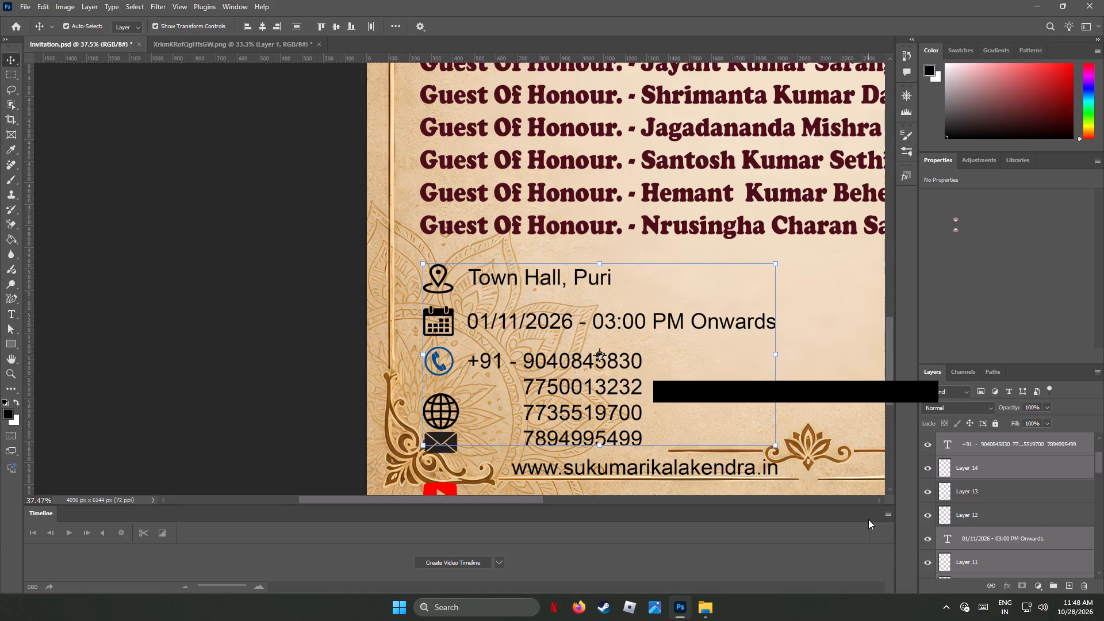
key(Up)
key(Up)
key(Up)
key(Up)
key(Up)
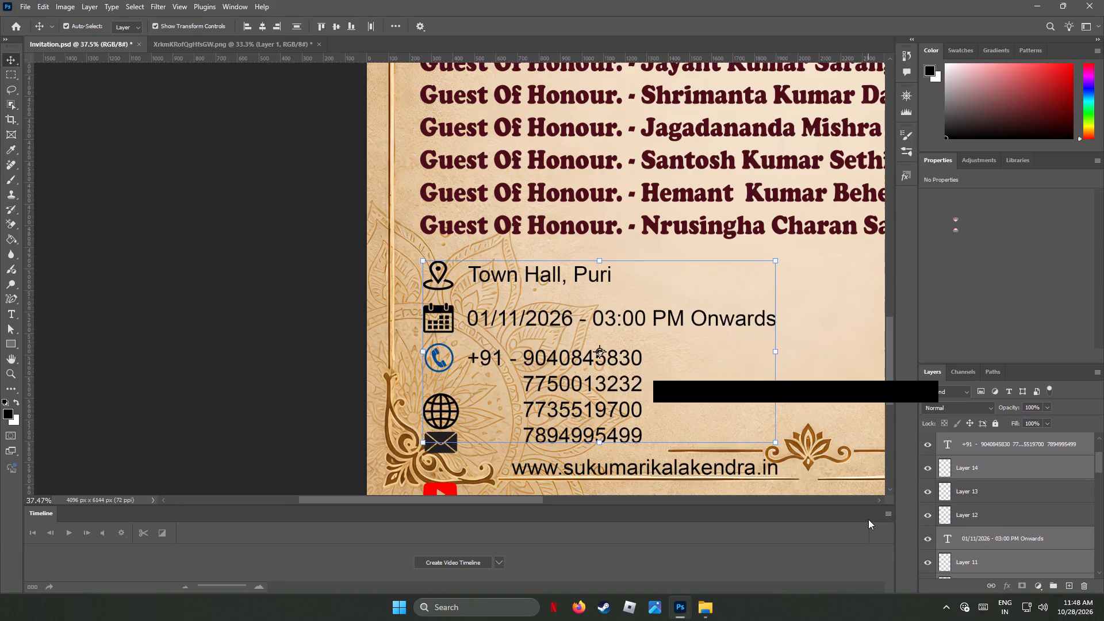
key(Up)
key(Up)
key(Up)
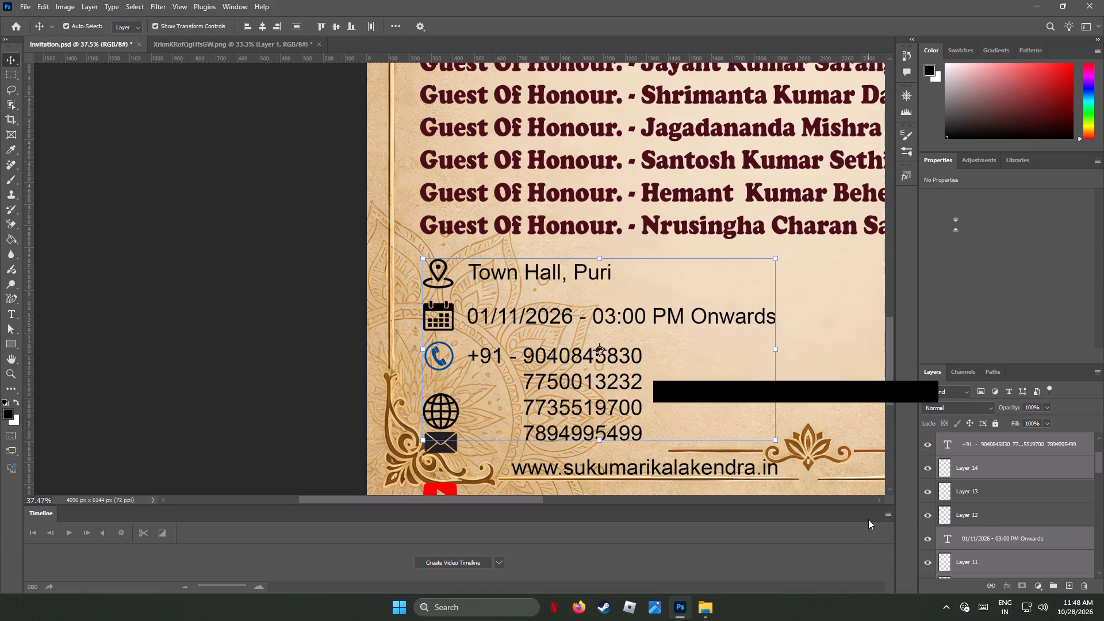
key(Up)
key(Up)
key(Up)
key(Up)
key(Up)
key(Up)
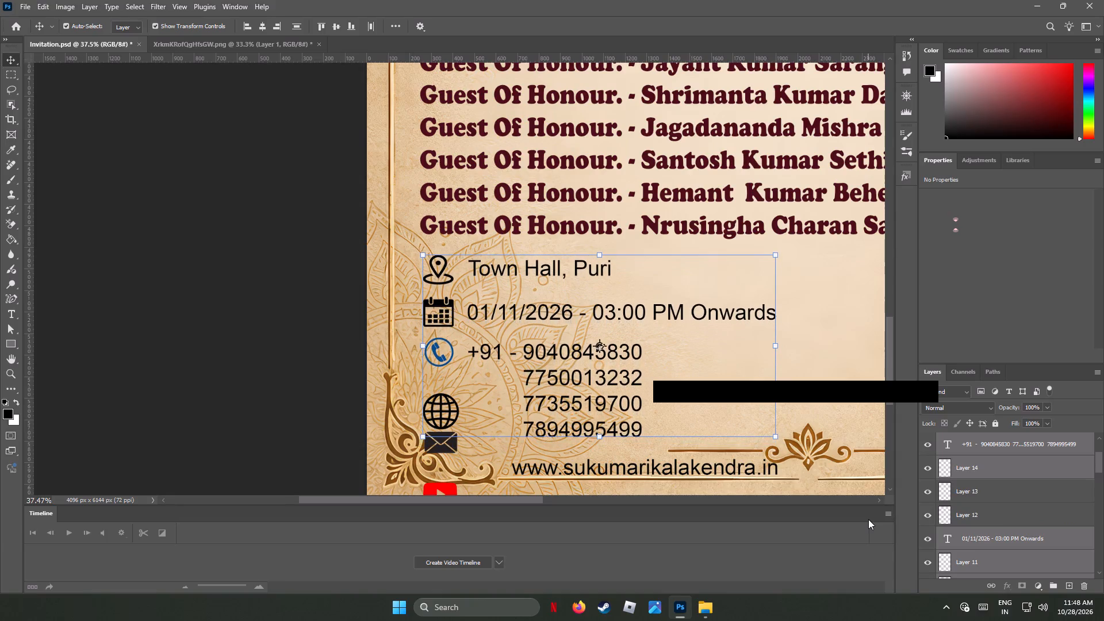
key(Up)
key(Up)
key(Up)
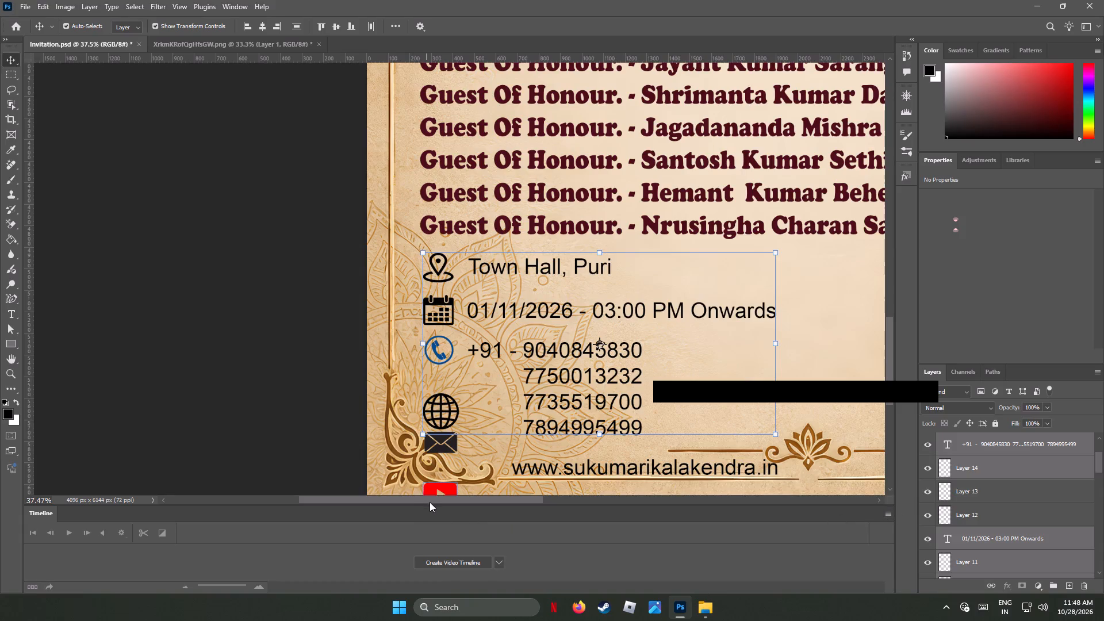
drag(430, 502, 498, 513)
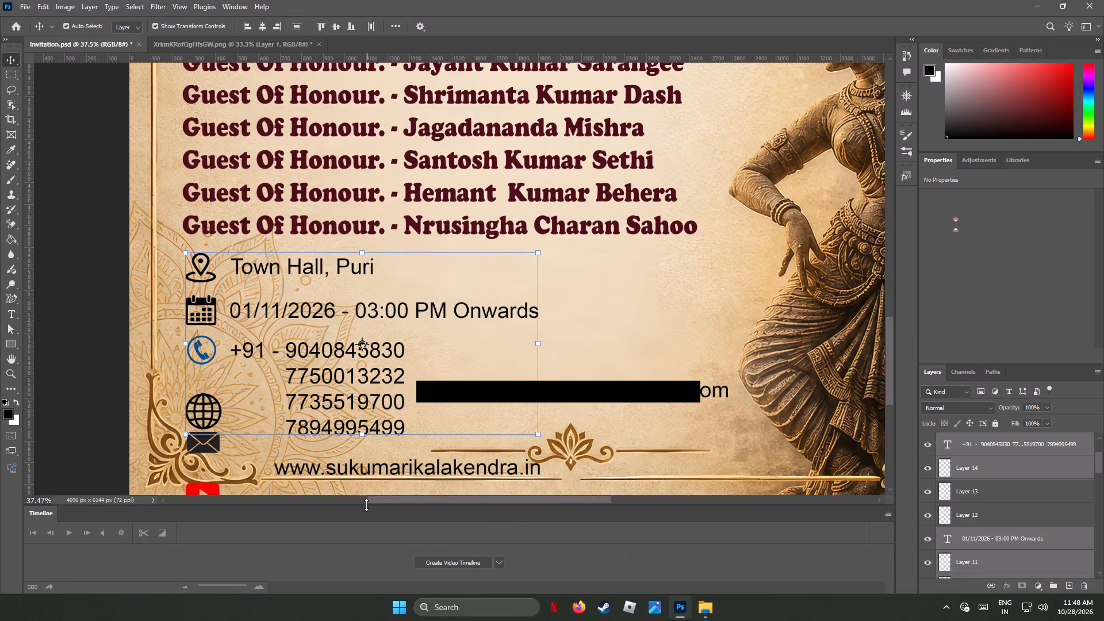
click(170, 457)
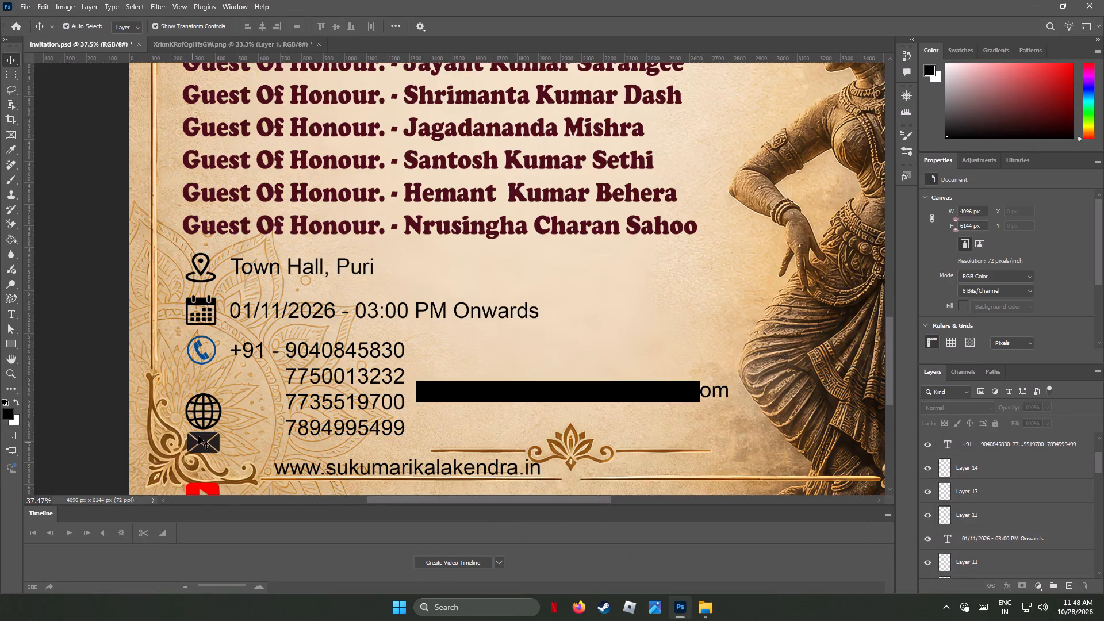
Move the globe icon up over the blue phone icon, lining up their left edges at X about 267 px.
click(202, 413)
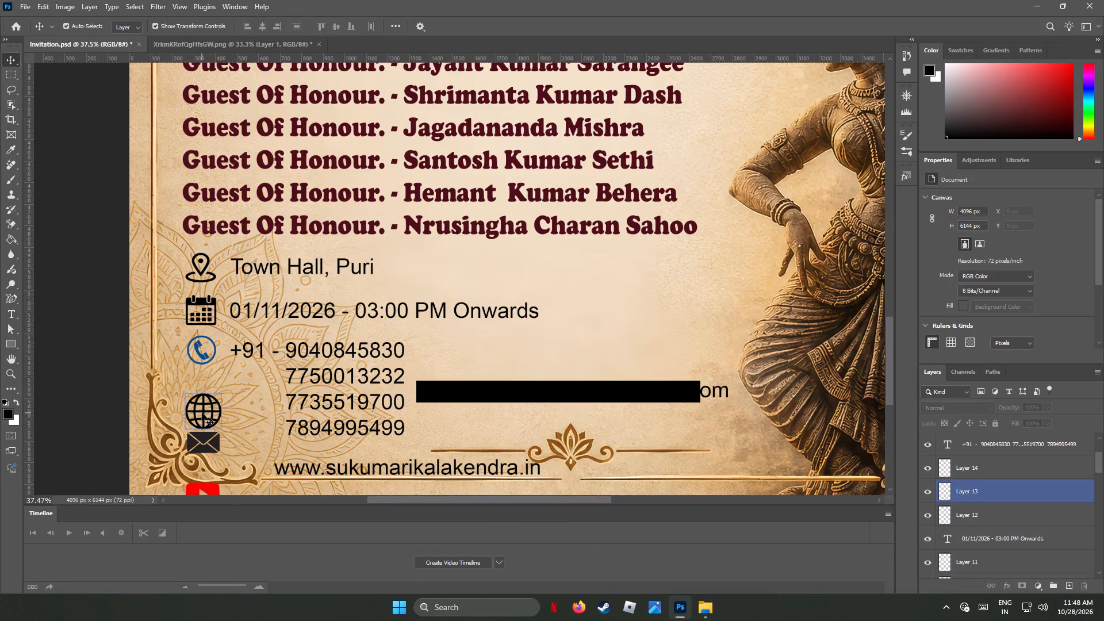
alt+scroll(202, 413, up, 11)
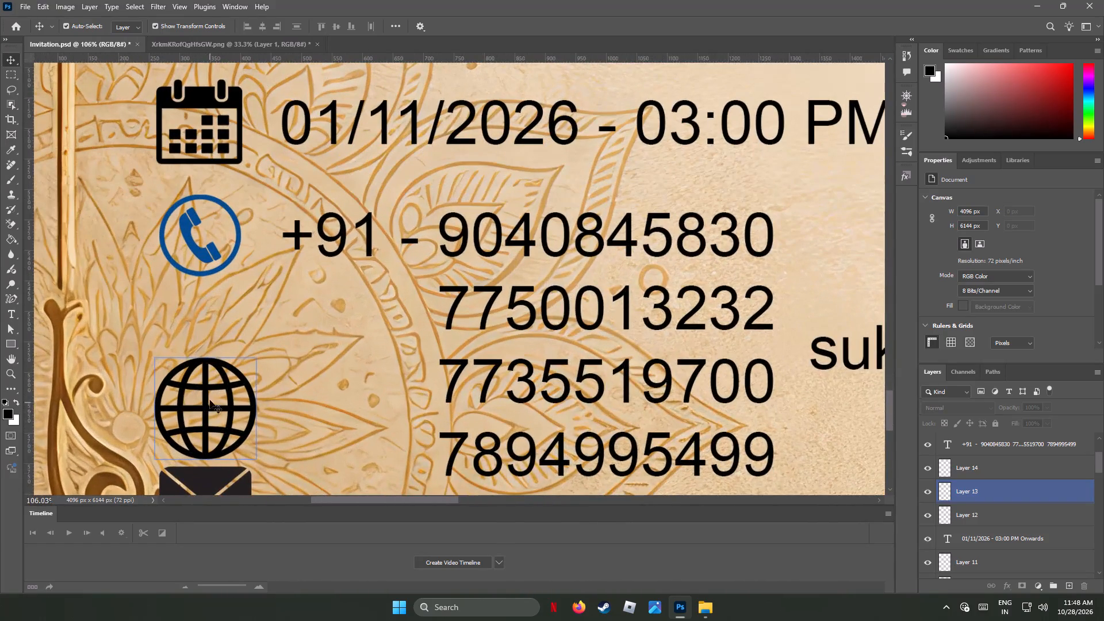
drag(207, 389, 210, 316)
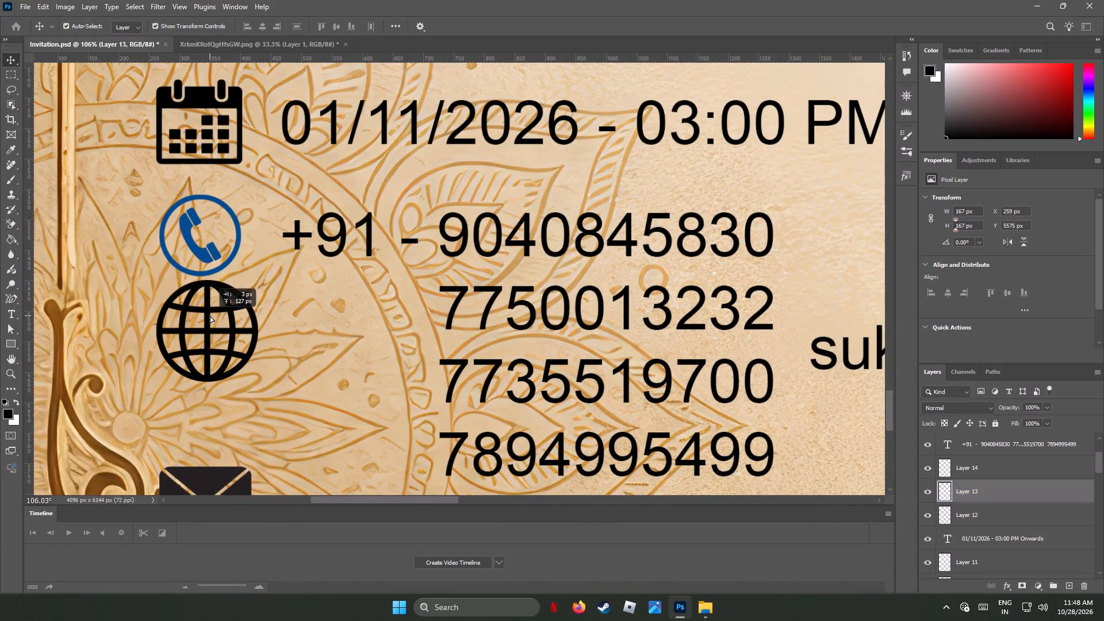
drag(210, 316, 215, 223)
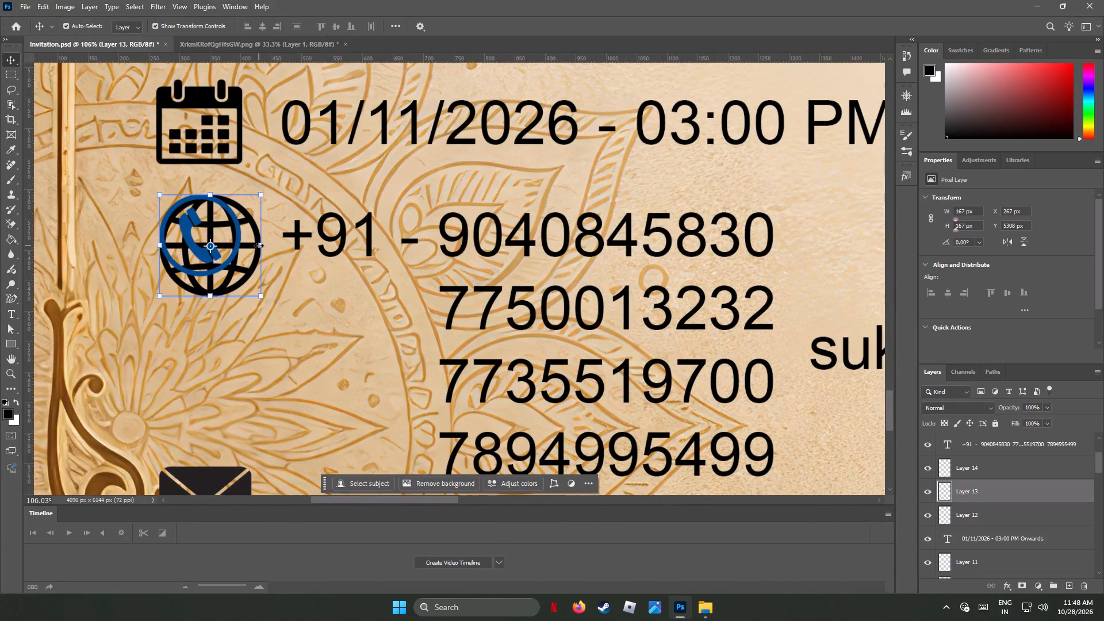
Scale the globe icon down proportionally to 134 × 134 px to match the width of the phone icon, and apply it.
shift+drag(260, 244, 244, 243)
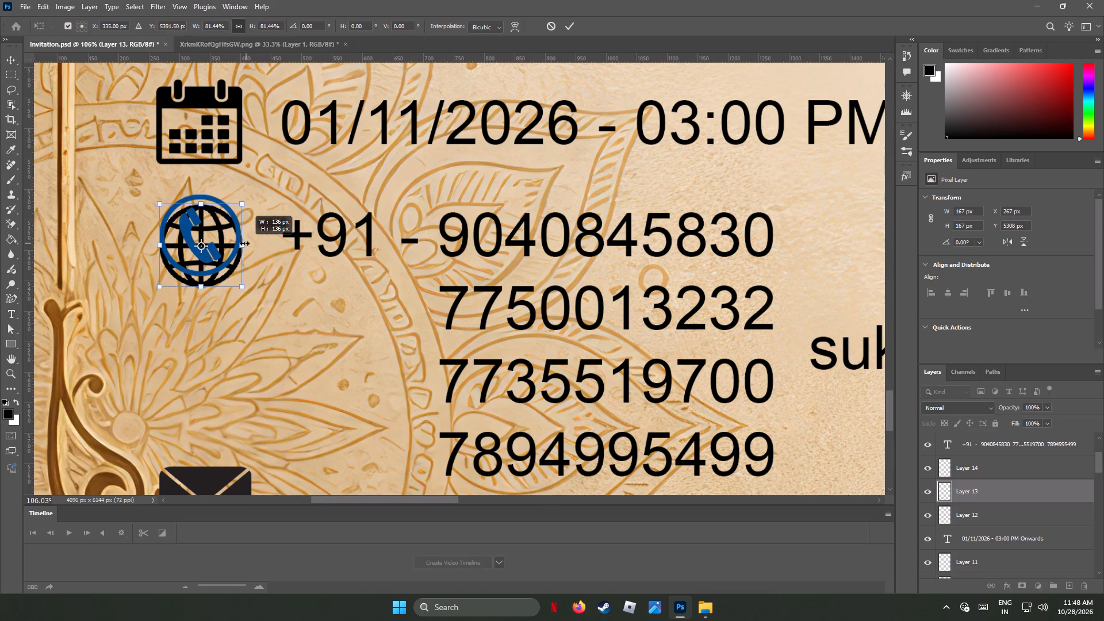
shift+drag(244, 243, 243, 243)
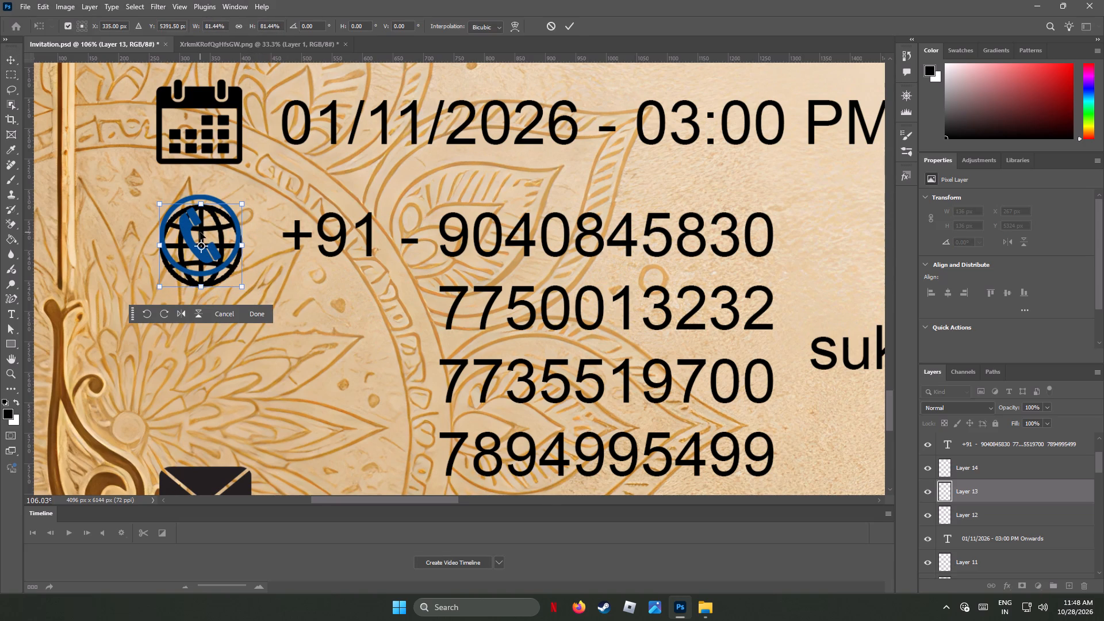
shift+scroll(190, 246, up, 5)
alt+scroll(204, 256, down, 1)
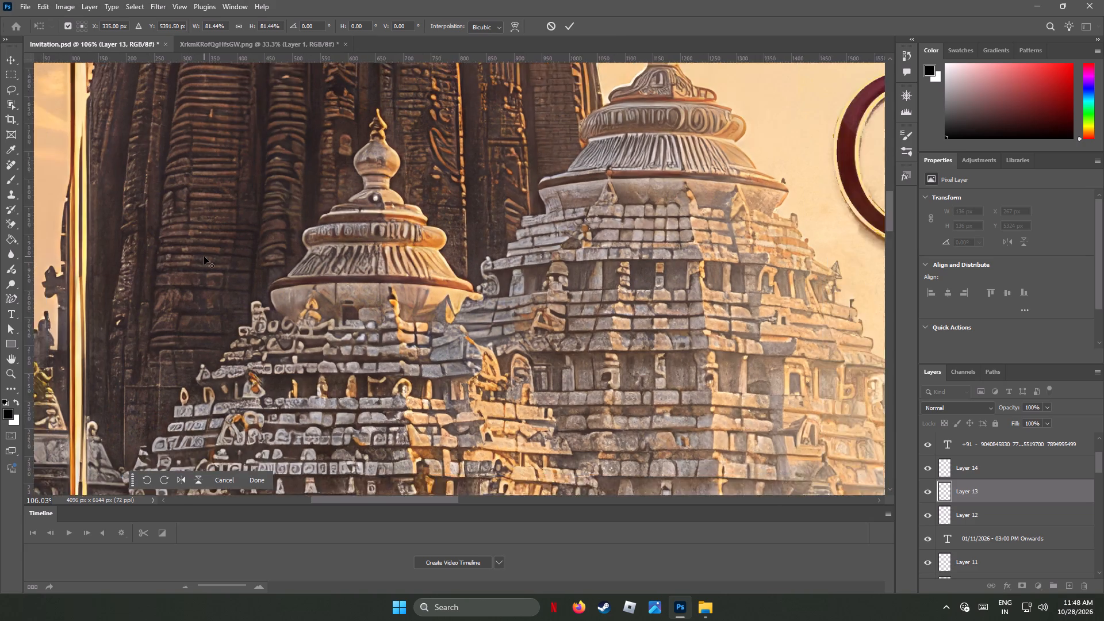
alt+scroll(204, 256, down, 5)
alt+scroll(206, 257, up, 4)
alt+scroll(206, 257, down, 8)
alt+scroll(206, 257, up, 1)
alt+scroll(206, 257, down, 1)
alt+scroll(206, 257, up, 8)
alt+scroll(206, 257, down, 1)
alt+scroll(206, 257, up, 2)
alt+scroll(206, 257, down, 2)
alt+scroll(206, 257, up, 1)
alt+scroll(206, 257, down, 6)
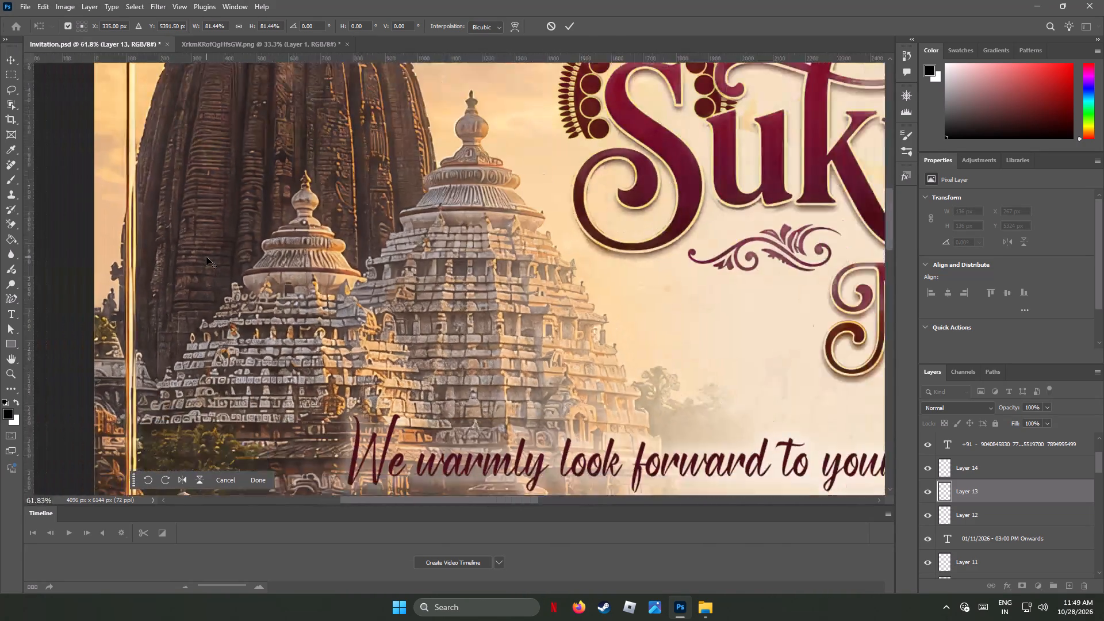
alt+scroll(206, 257, down, 3)
alt+scroll(206, 257, up, 3)
alt+scroll(206, 257, down, 2)
alt+scroll(206, 257, up, 2)
alt+scroll(206, 257, down, 1)
scroll(206, 257, down, 1)
scroll(206, 257, up, 1)
scroll(206, 257, down, 3)
scroll(206, 257, up, 1)
scroll(204, 279, down, 7)
scroll(204, 281, up, 1)
scroll(204, 281, down, 2)
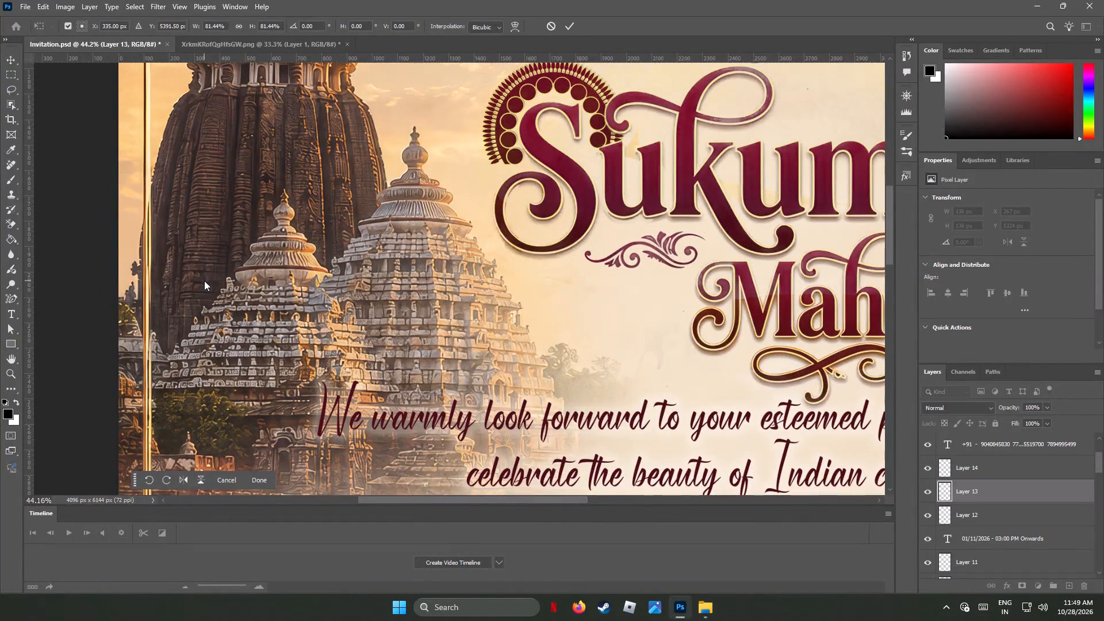
drag(890, 217, 897, 272)
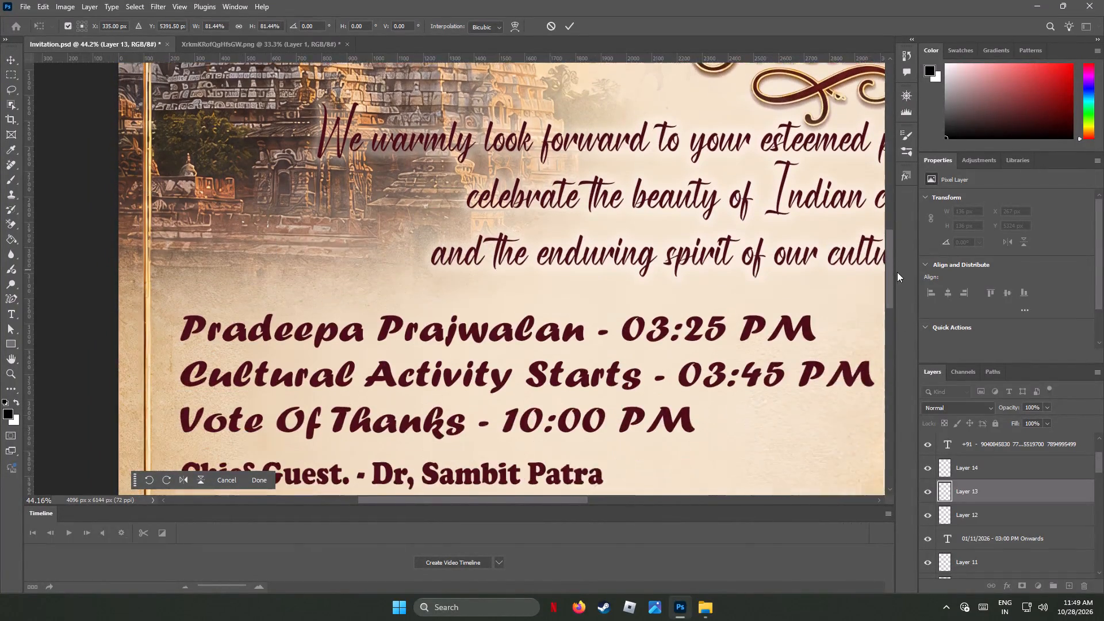
drag(897, 272, 926, 369)
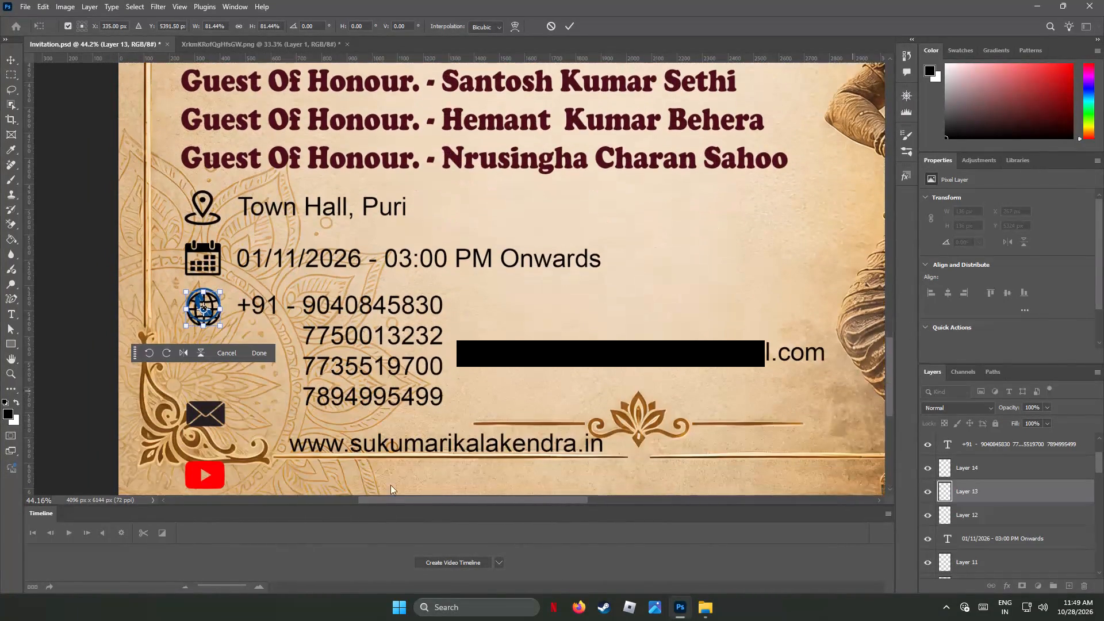
alt+scroll(196, 308, up, 10)
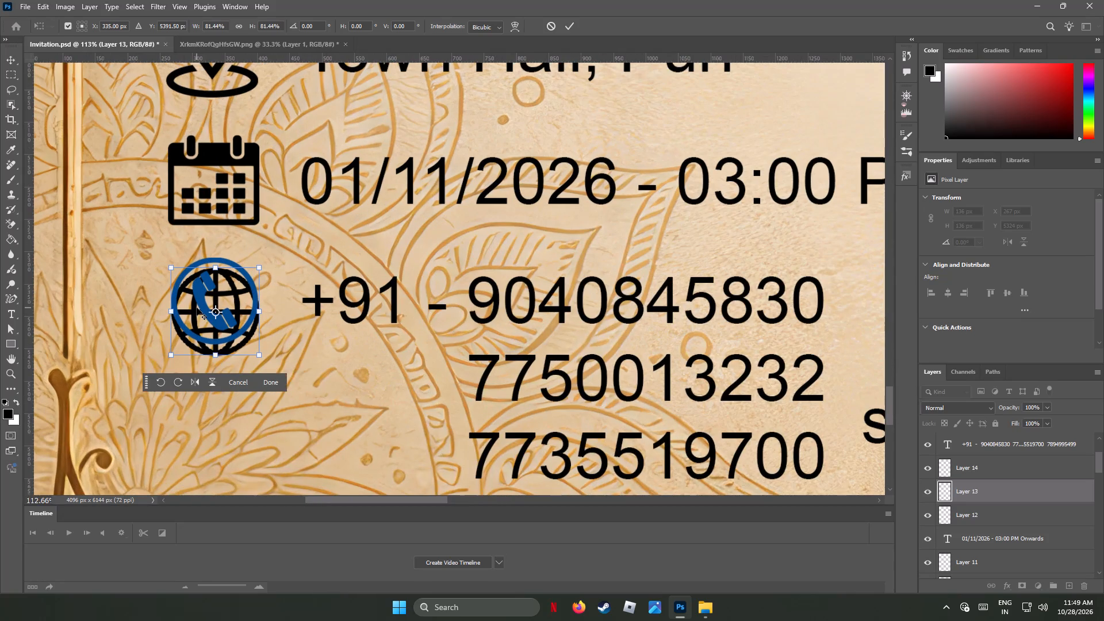
alt+scroll(220, 331, up, 8)
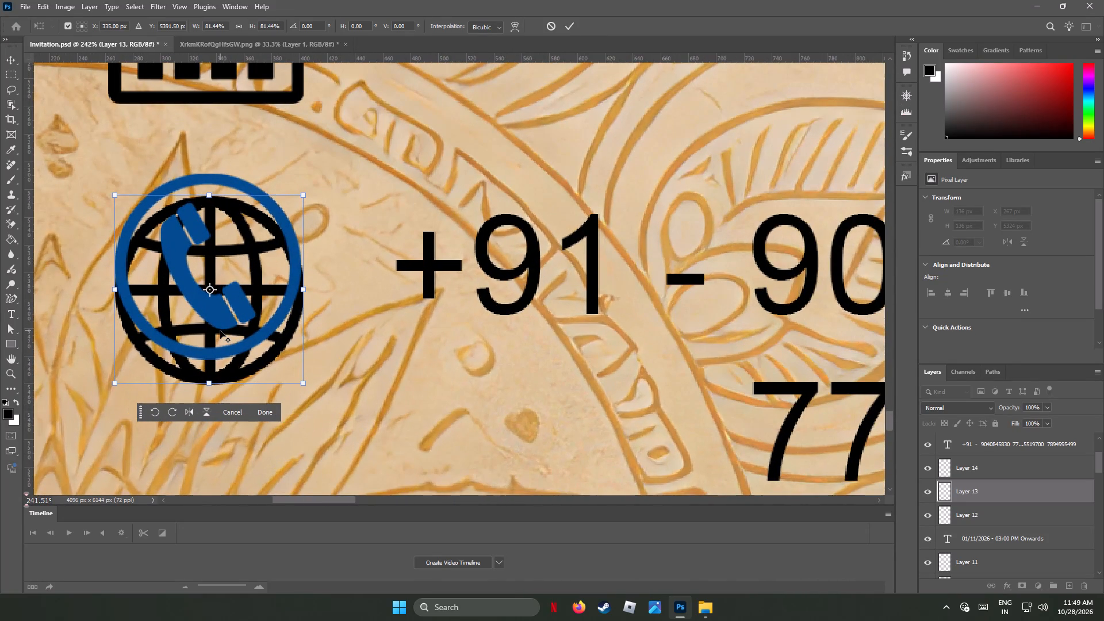
alt+scroll(220, 331, up, 3)
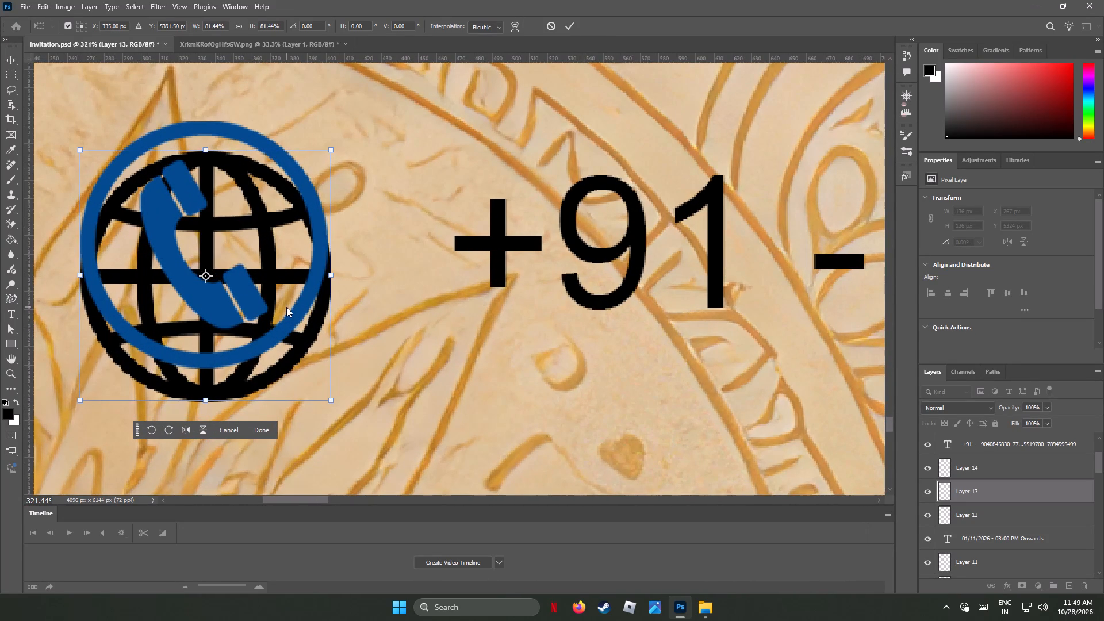
shift+click(331, 274)
shift+drag(331, 274, 320, 274)
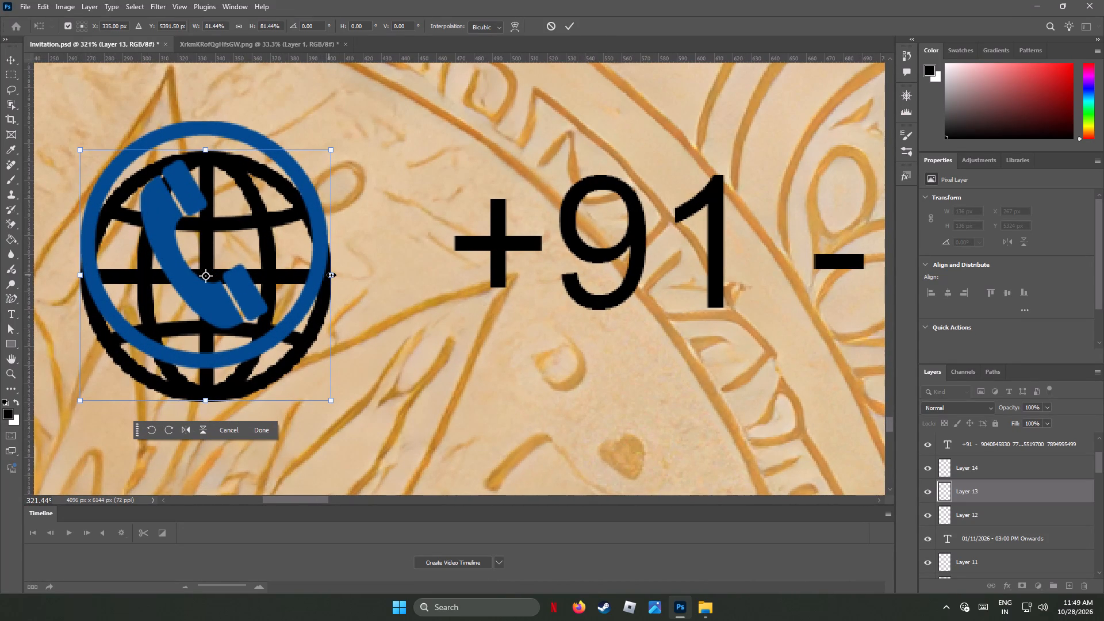
shift+drag(331, 275, 324, 273)
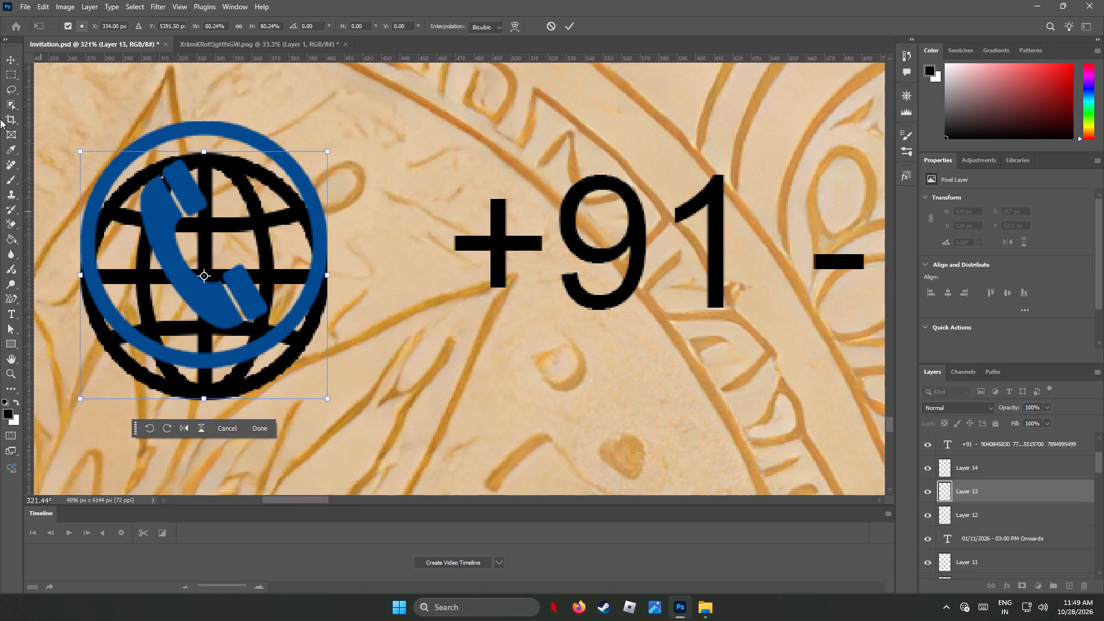
click(10, 59)
Move the globe icon down off the phone icon and park it in the free space beside the lower phone number lines.
alt+scroll(323, 343, down, 5)
alt+scroll(323, 343, up, 1)
alt+scroll(323, 343, down, 4)
alt+scroll(324, 343, up, 5)
alt+scroll(324, 343, down, 18)
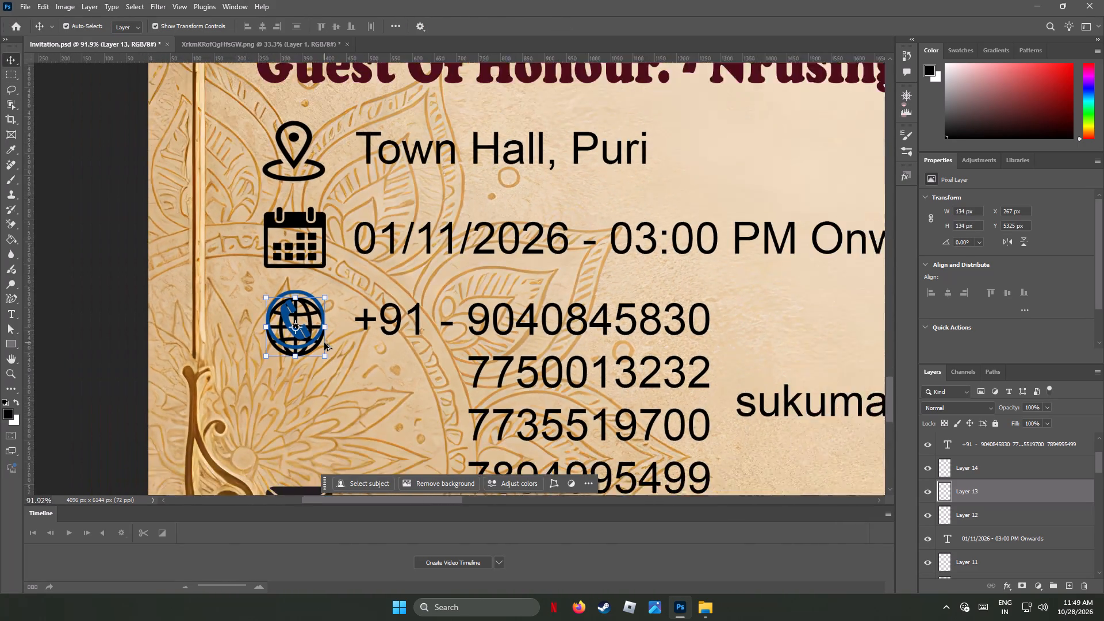
key(Down)
key(Down)
key(Down)
key(Down)
key(Down)
key(Down)
key(Down)
key(Down)
key(Down)
key(Down)
key(Down)
key(Down)
key(Down)
key(Down)
key(Down)
key(Down)
key(Down)
key(Down)
key(Down)
key(Down)
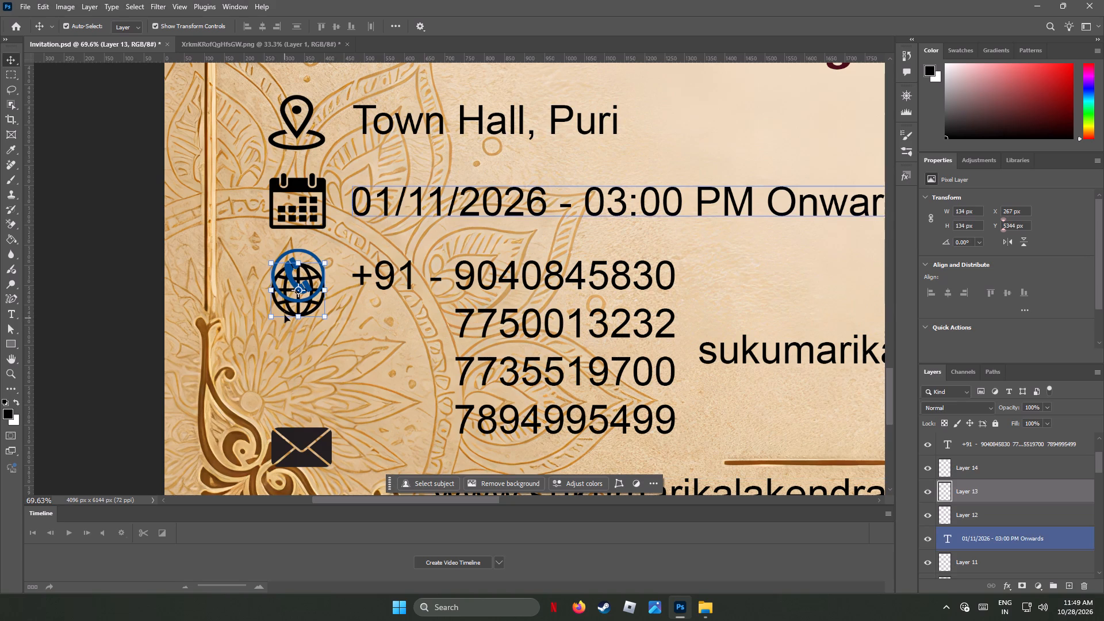
drag(285, 310, 373, 373)
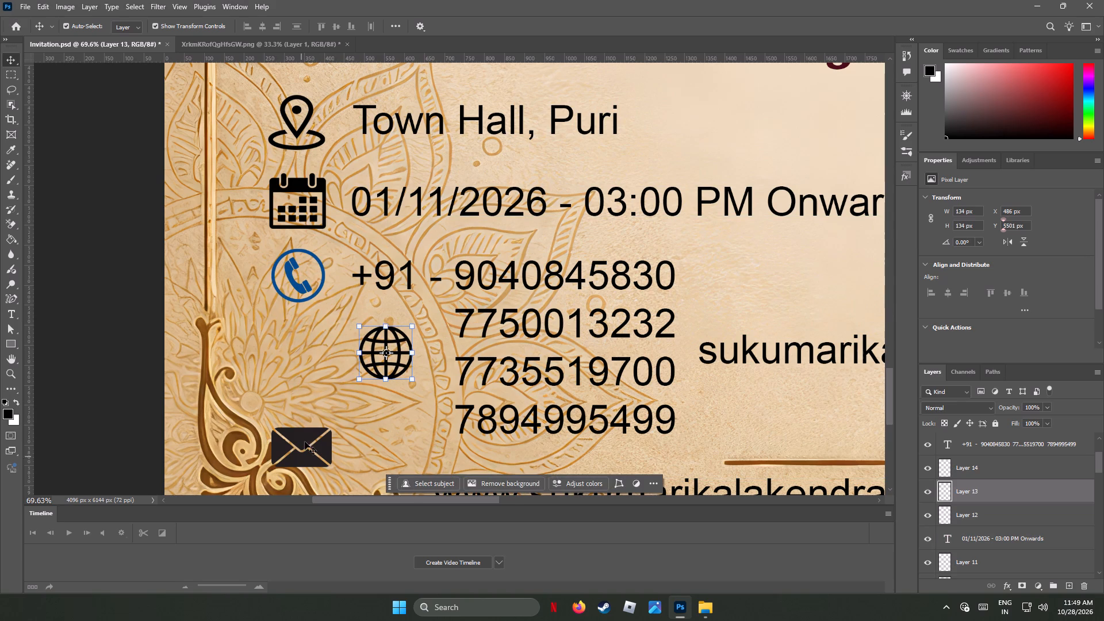
Move the envelope icon straight up over the lower half of the phone icon, keeping their left edges aligned.
click(306, 435)
drag(306, 435, 306, 282)
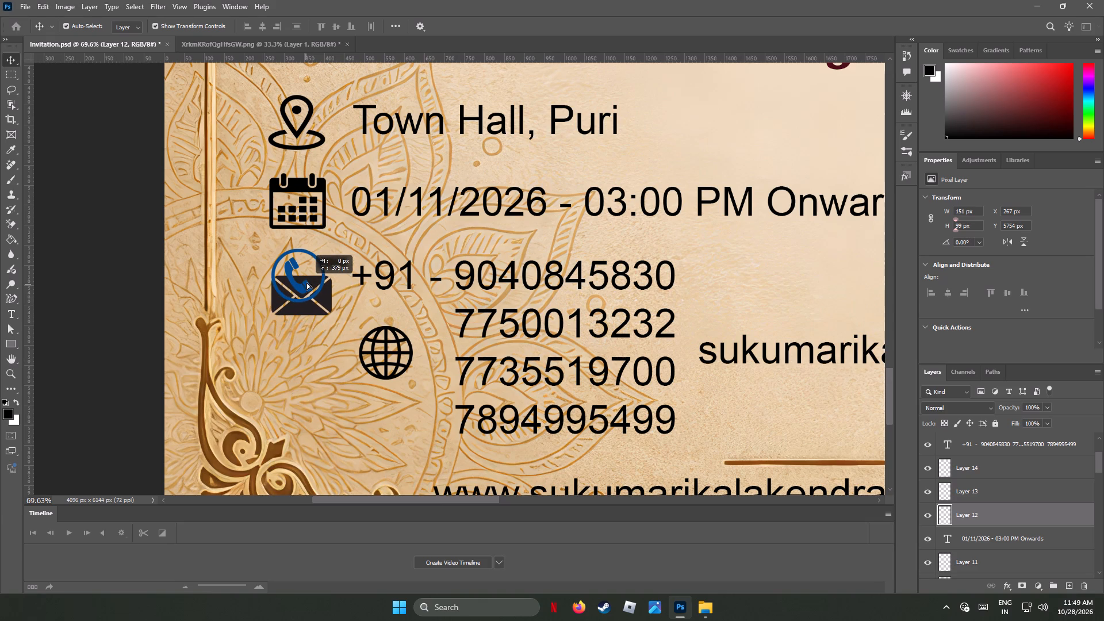
drag(306, 282, 307, 281)
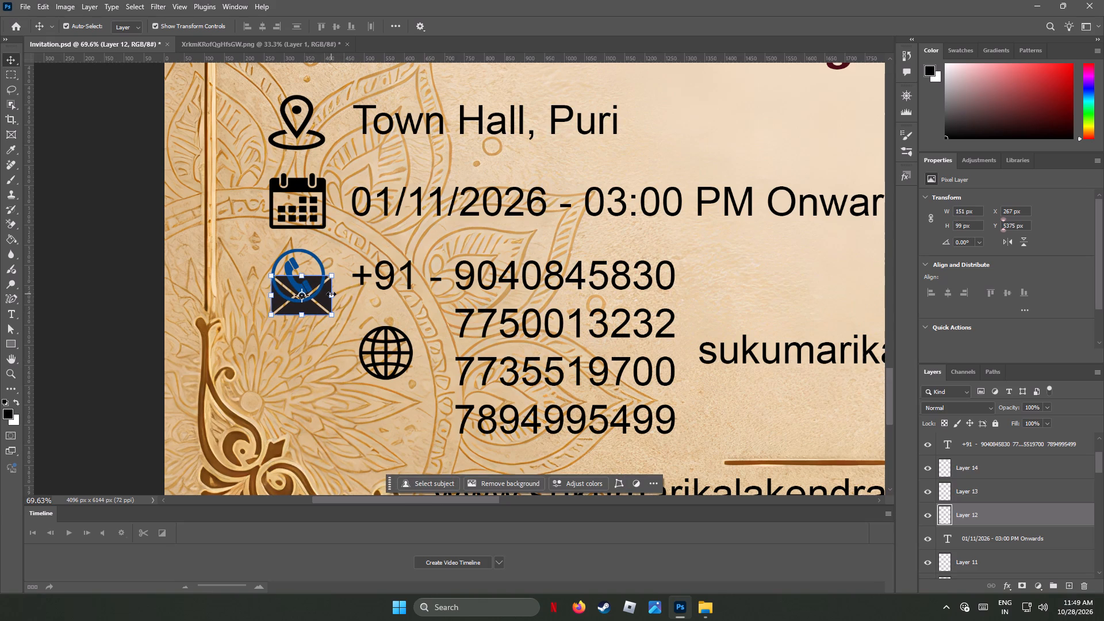
Scale the envelope icon down proportionally to 134 × 87 px to match the width of the phone icon, and apply it.
shift+drag(331, 294, 325, 293)
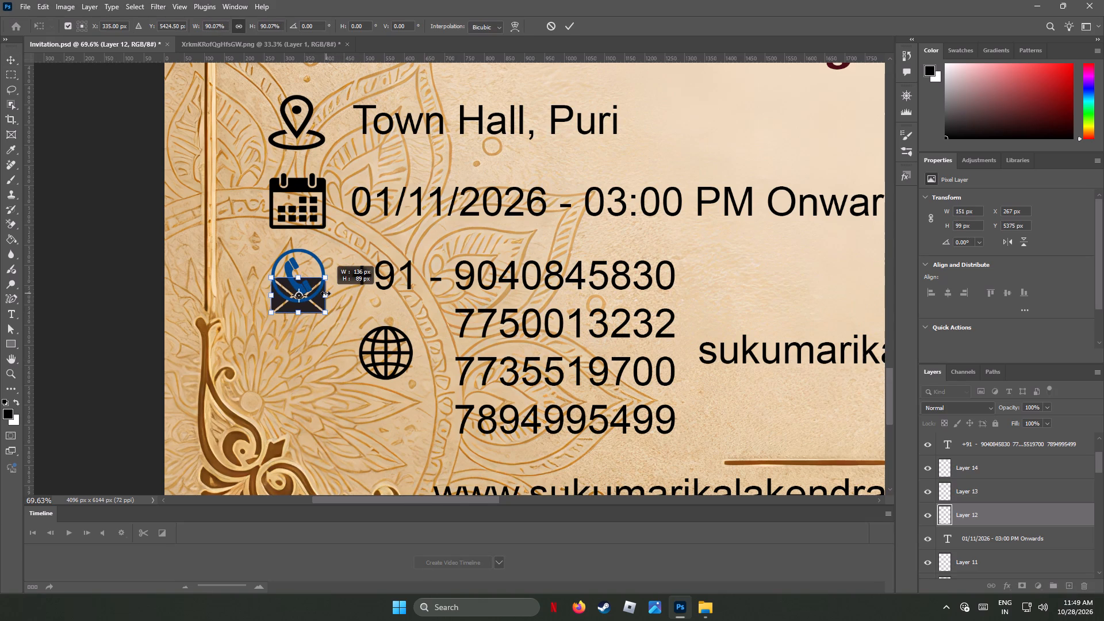
shift+drag(325, 293, 325, 293)
shift+scroll(317, 288, up, 4)
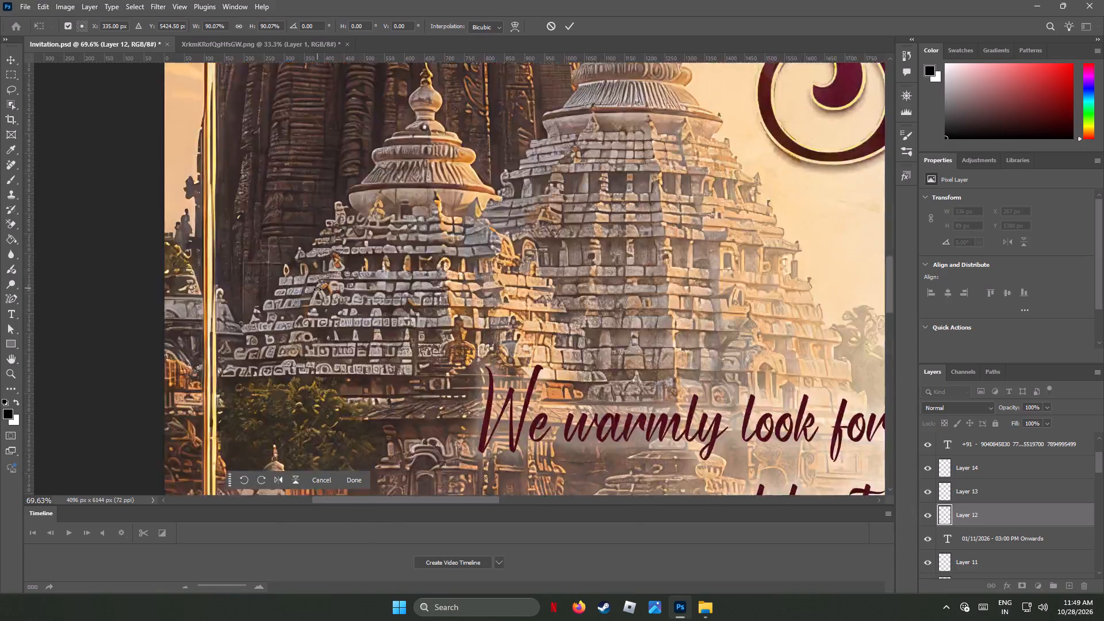
shift+scroll(317, 288, up, 1)
alt+scroll(319, 287, down, 5)
alt+scroll(319, 287, up, 2)
alt+scroll(319, 287, down, 6)
alt+scroll(324, 286, up, 1)
alt+scroll(324, 286, down, 4)
alt+scroll(324, 286, up, 3)
alt+scroll(324, 286, down, 3)
alt+scroll(324, 286, up, 1)
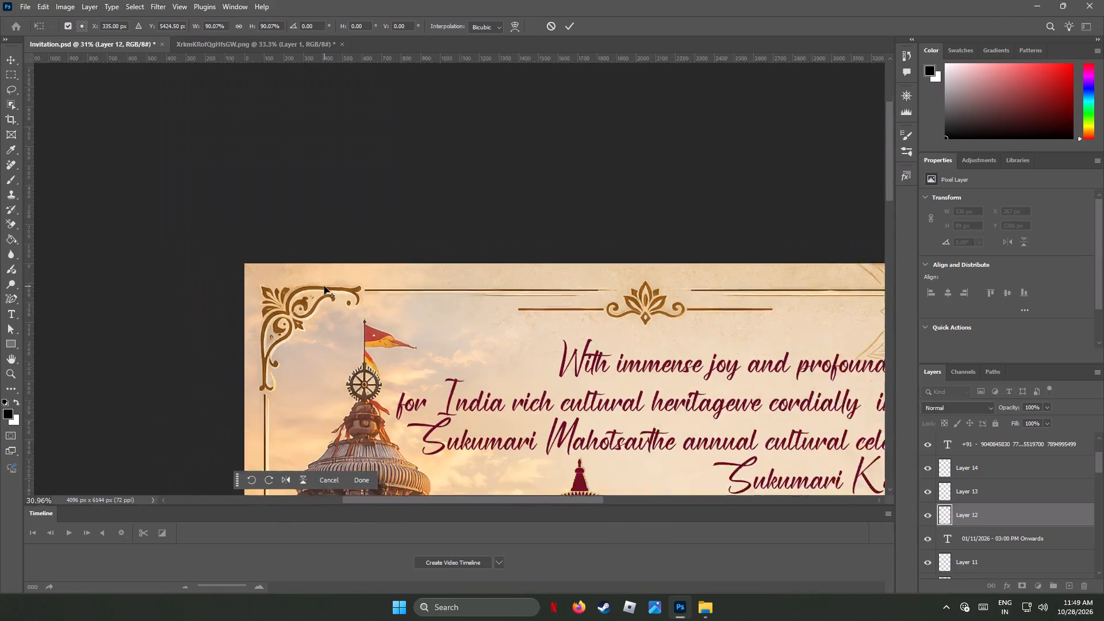
alt+scroll(324, 285, down, 3)
alt+scroll(324, 285, up, 1)
alt+scroll(324, 285, down, 1)
drag(891, 128, 891, 204)
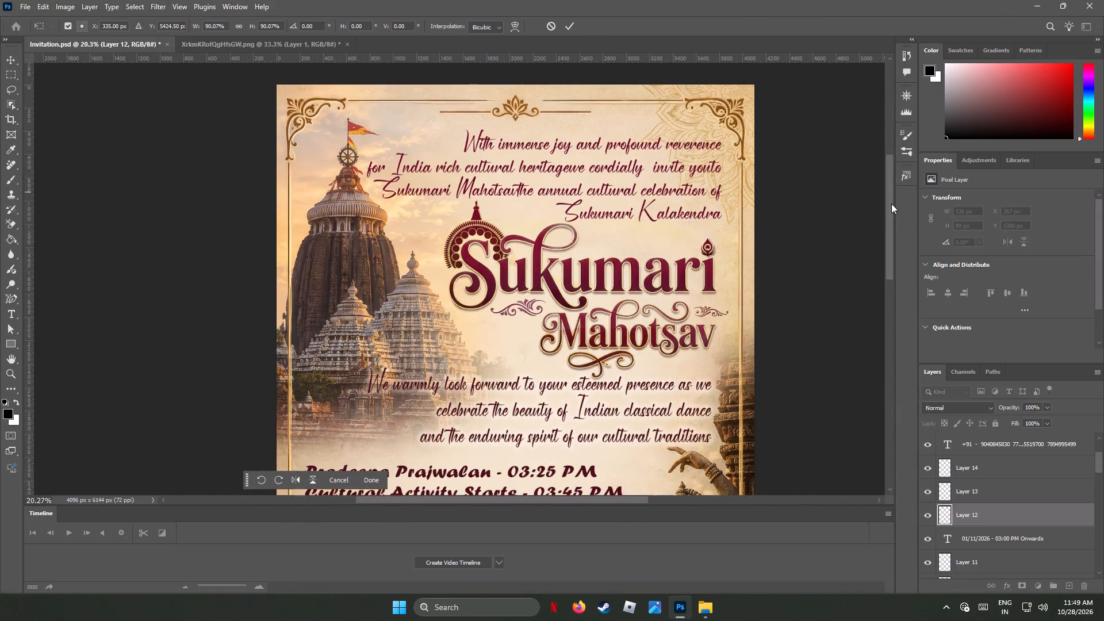
drag(891, 204, 906, 302)
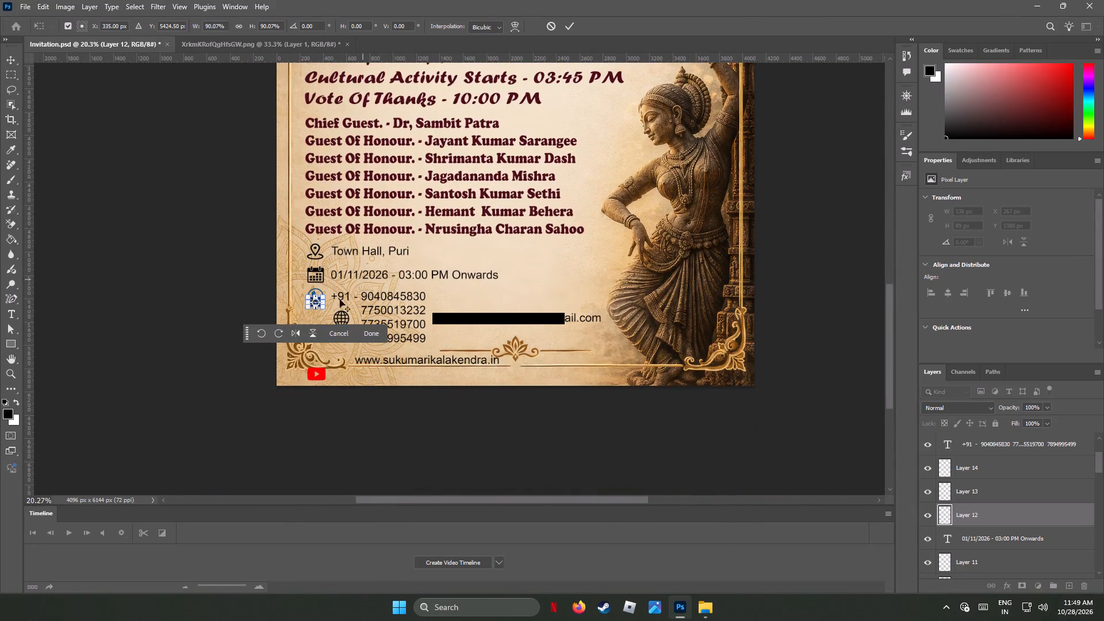
alt+scroll(320, 307, up, 17)
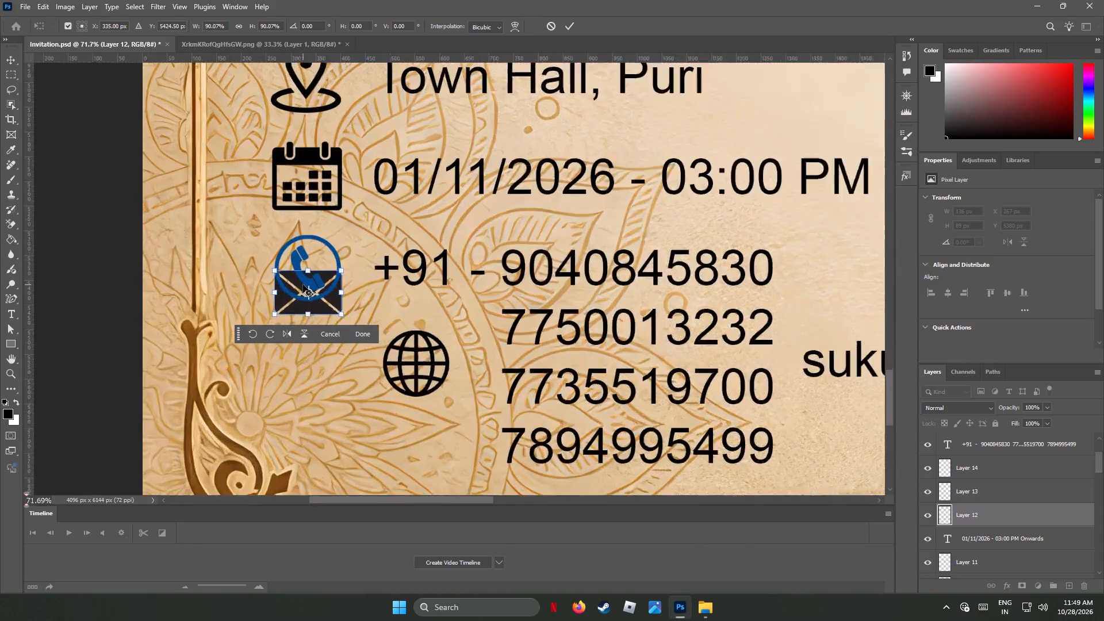
alt+scroll(303, 285, up, 12)
alt+scroll(304, 284, down, 2)
alt+scroll(304, 284, up, 2)
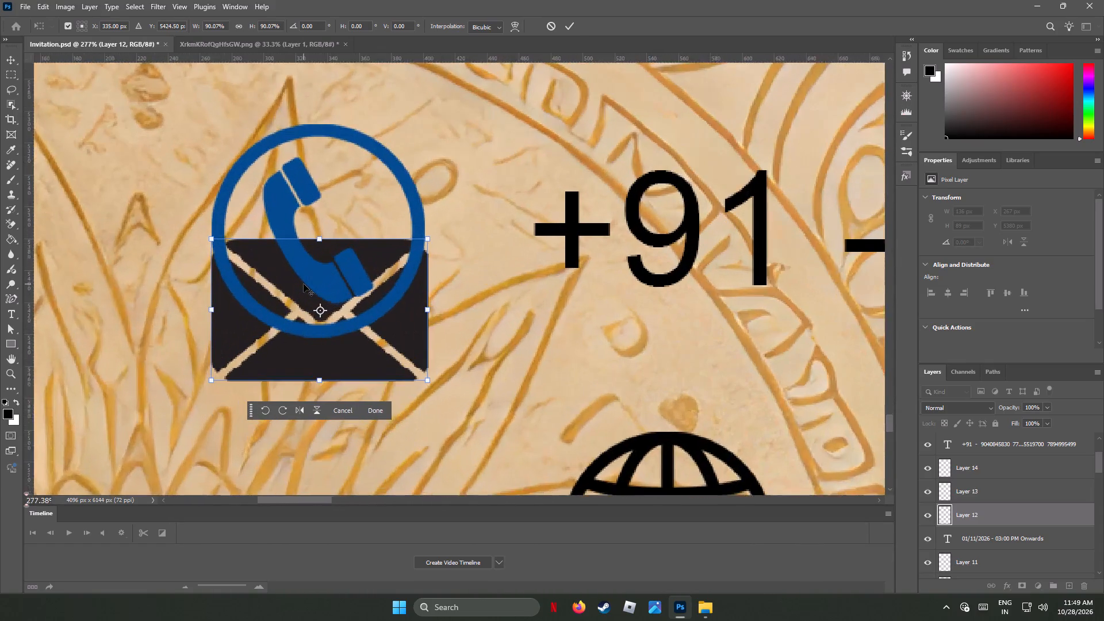
alt+scroll(304, 284, up, 1)
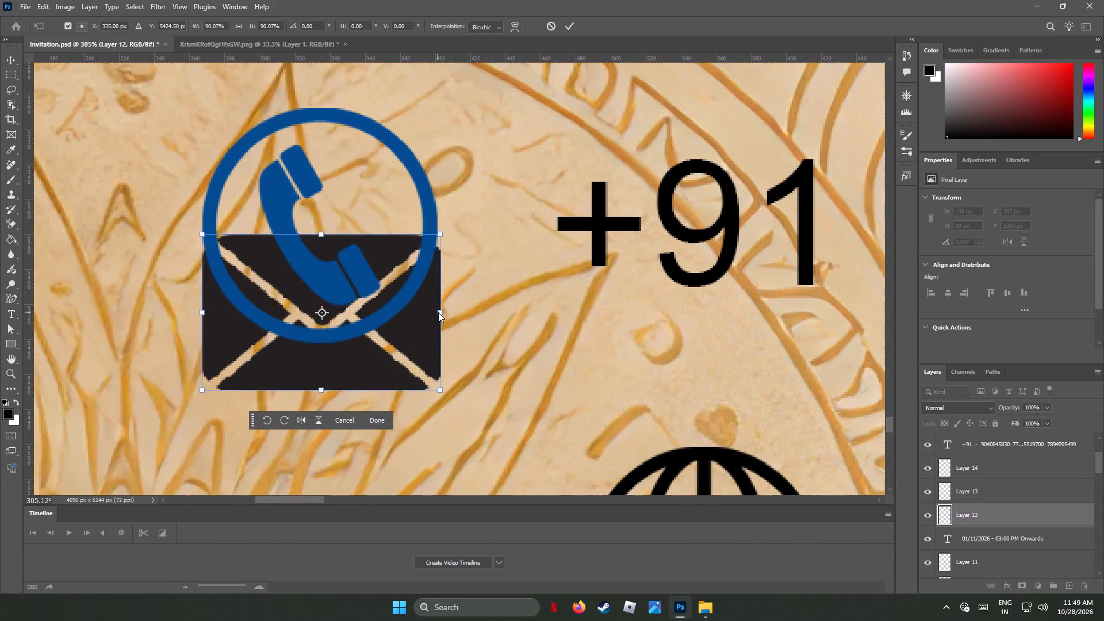
shift+click(438, 312)
shift+drag(439, 312, 432, 312)
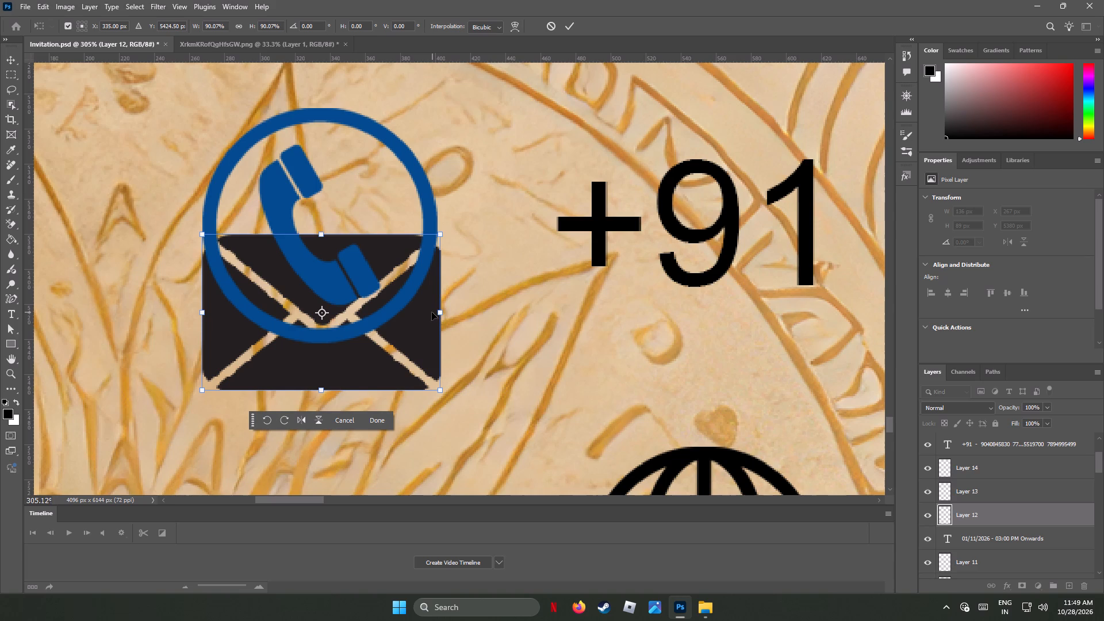
shift+drag(432, 312, 423, 311)
shift+drag(440, 313, 434, 313)
click(13, 59)
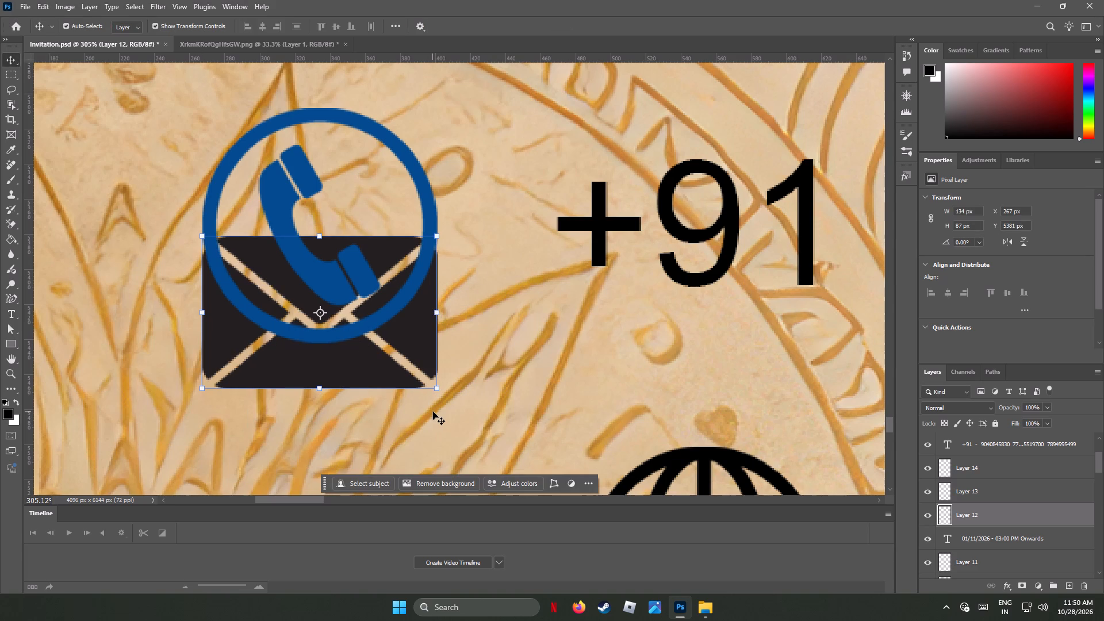
click(9, 59)
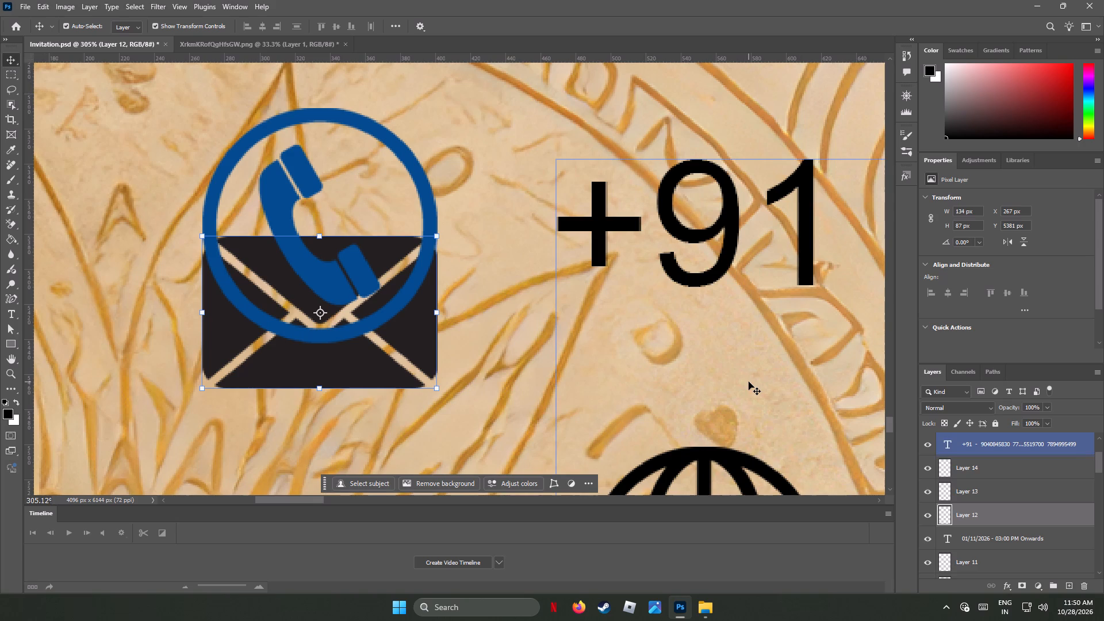
Nudge the envelope icon straight down to just below the phone icon, at Y about 5444 px.
key(Down)
key(Down)
key(Down)
key(Down)
key(Down)
key(Down)
key(Down)
key(Down)
key(Down)
key(Down)
key(Down)
key(Down)
key(Down)
key(Down)
key(Down)
key(Down)
key(Down)
key(Down)
key(Down)
key(Down)
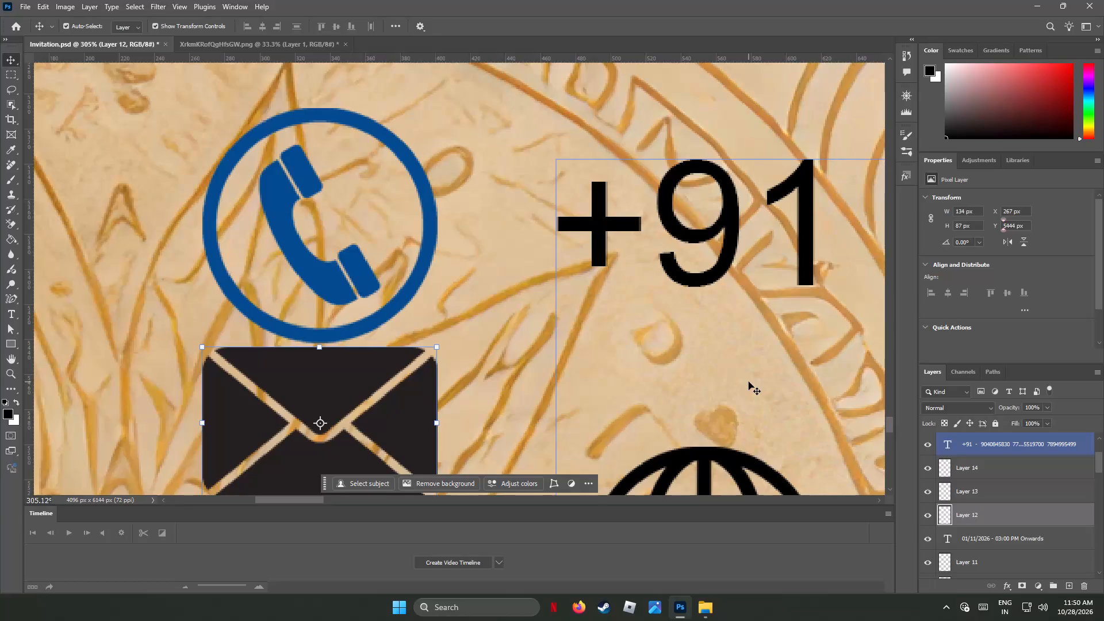
alt+scroll(749, 382, down, 5)
alt+scroll(748, 382, up, 3)
alt+scroll(747, 382, down, 10)
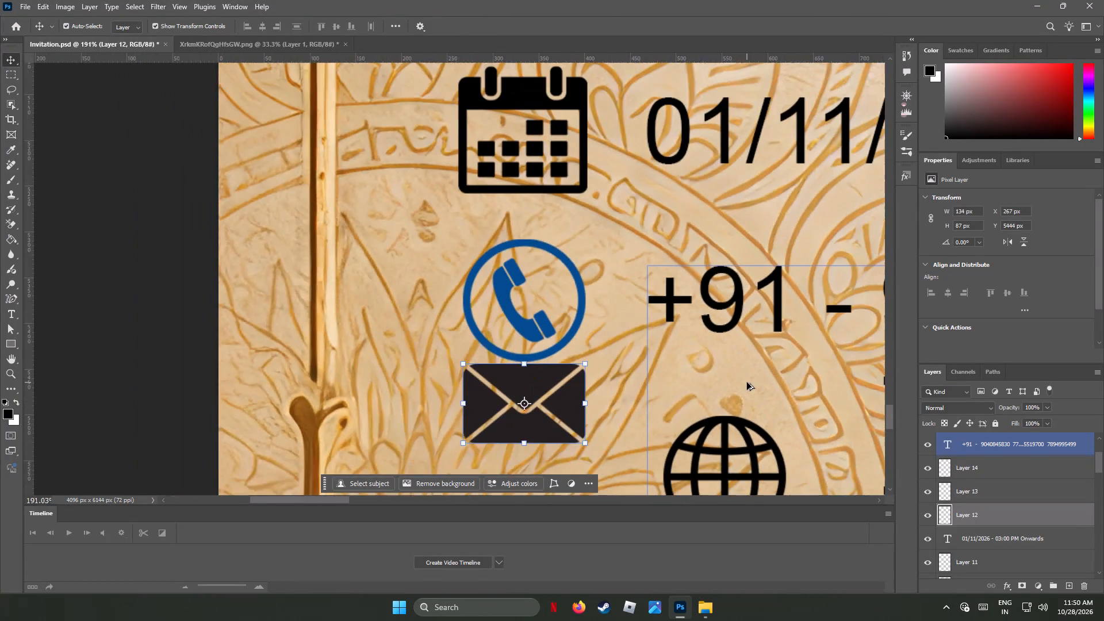
Examine how the contact icons and texts sit at the bottom of the whole invitation.
alt+scroll(747, 382, down, 7)
alt+scroll(747, 382, up, 3)
alt+scroll(747, 382, down, 2)
alt+scroll(747, 382, up, 1)
alt+scroll(747, 382, down, 2)
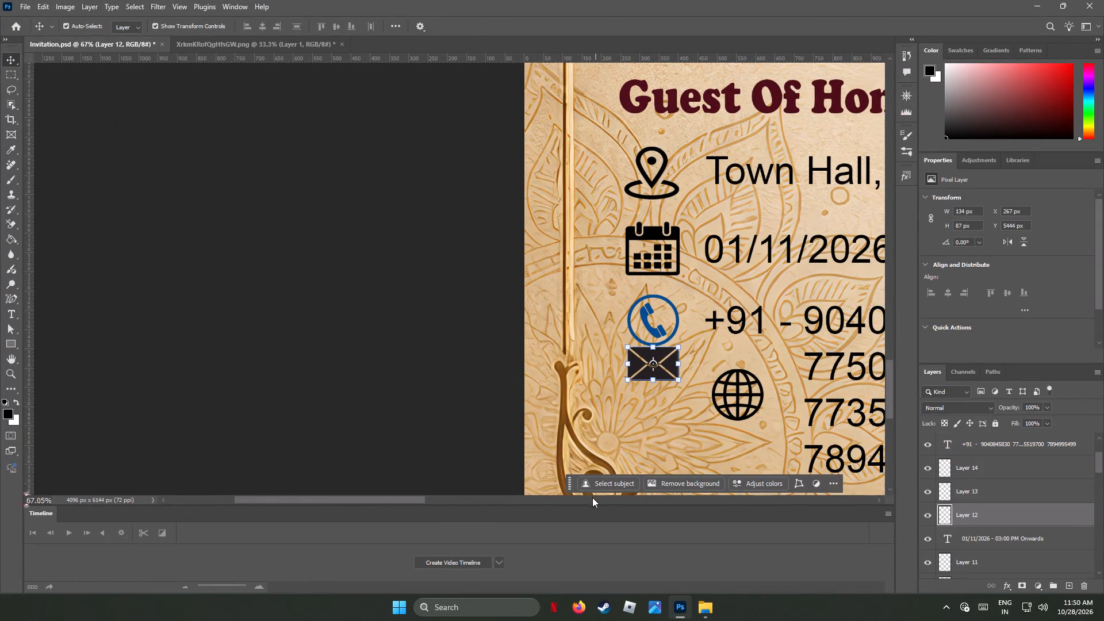
drag(380, 499, 395, 503)
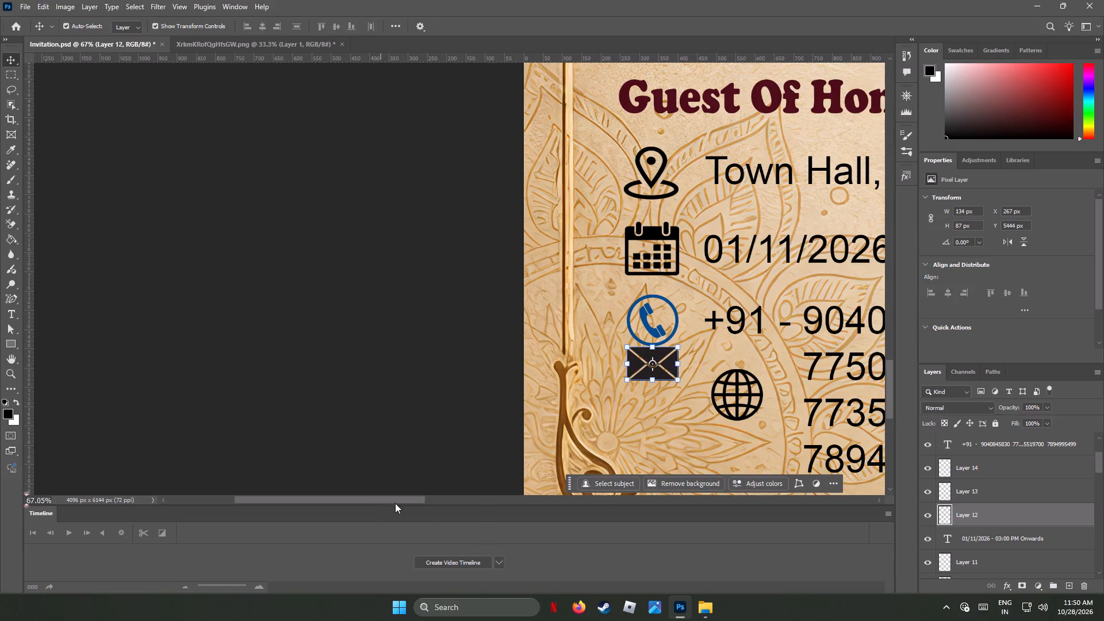
drag(395, 503, 452, 520)
alt+scroll(520, 401, down, 12)
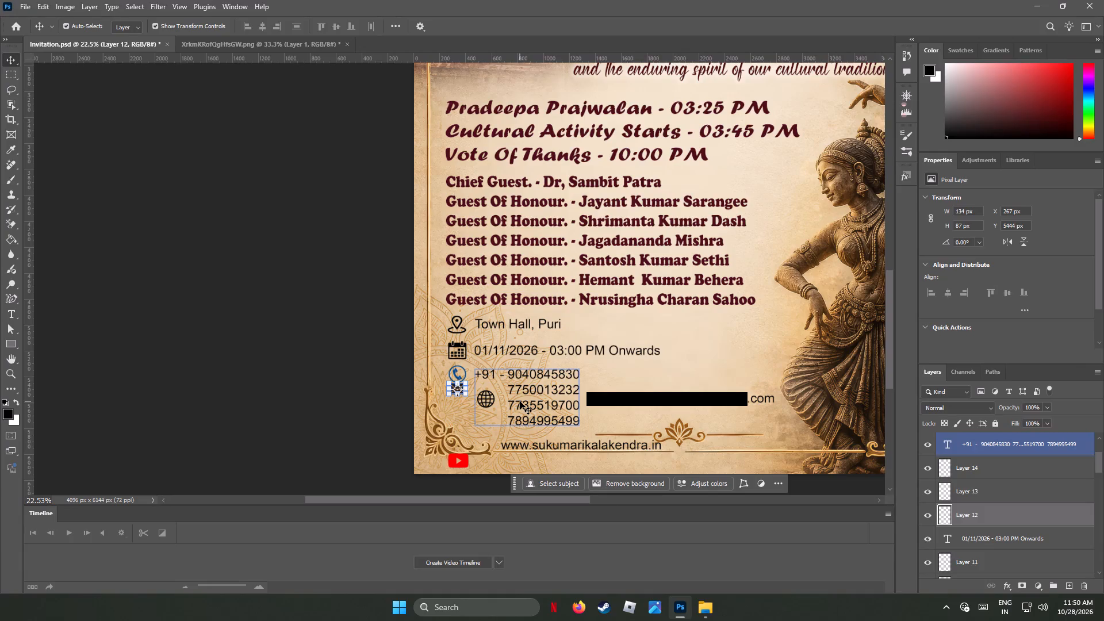
scroll(520, 401, up, 2)
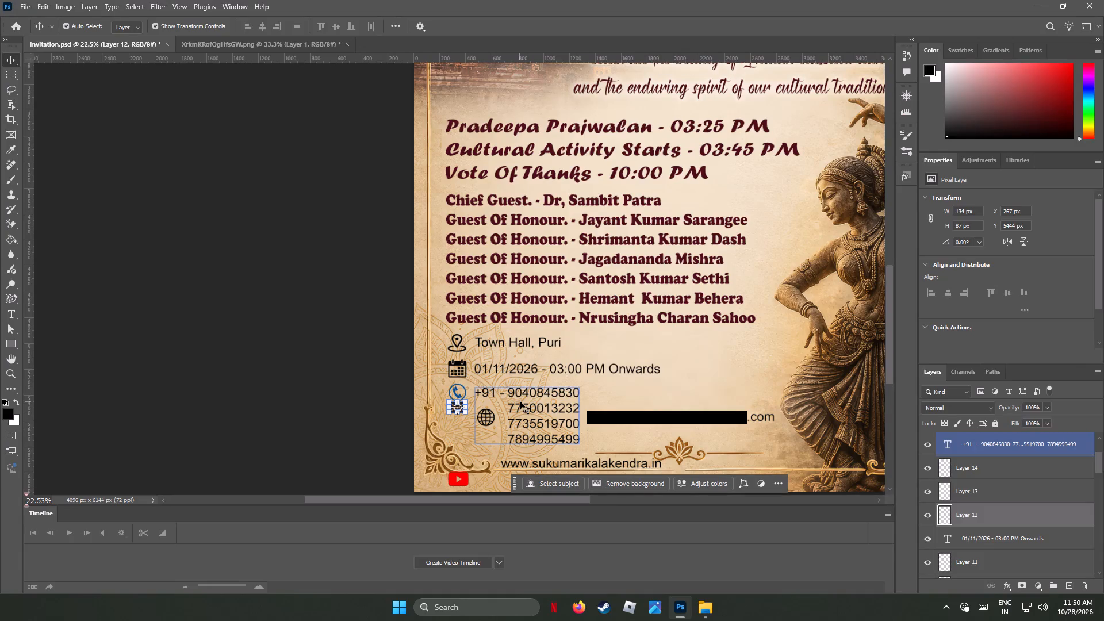
alt+scroll(520, 401, down, 10)
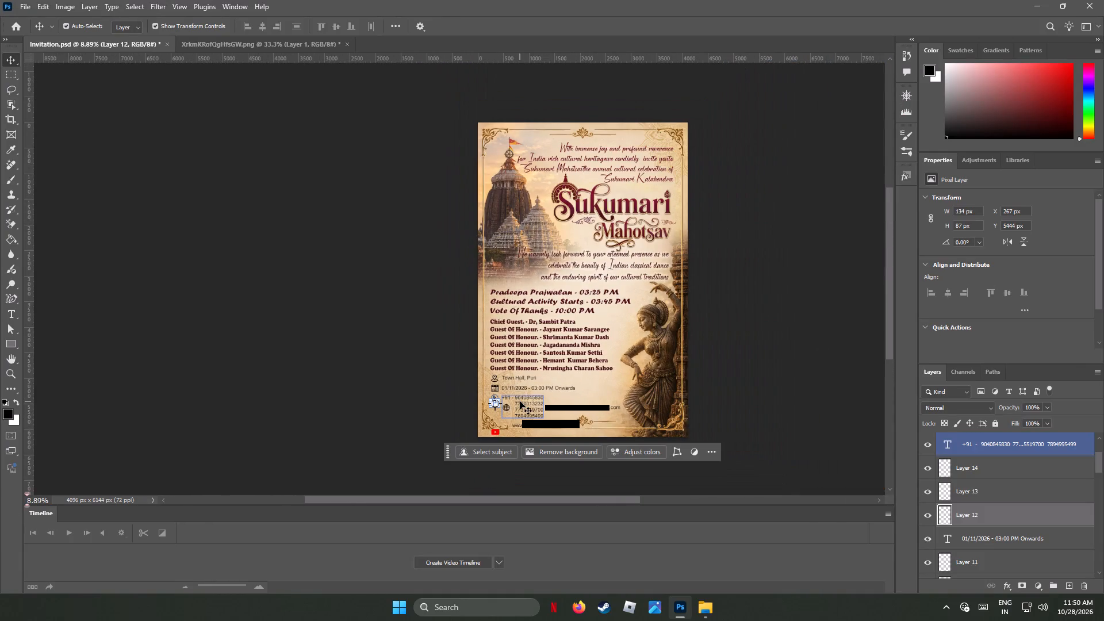
alt+scroll(520, 401, up, 1)
alt+scroll(520, 401, down, 1)
alt+scroll(520, 401, up, 13)
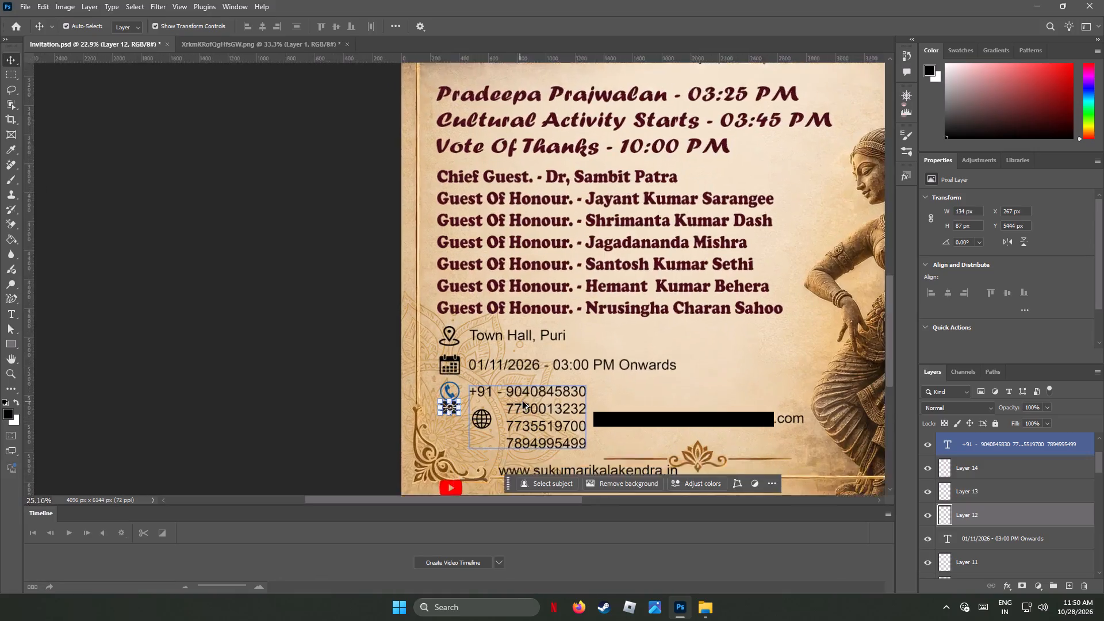
alt+scroll(523, 401, up, 4)
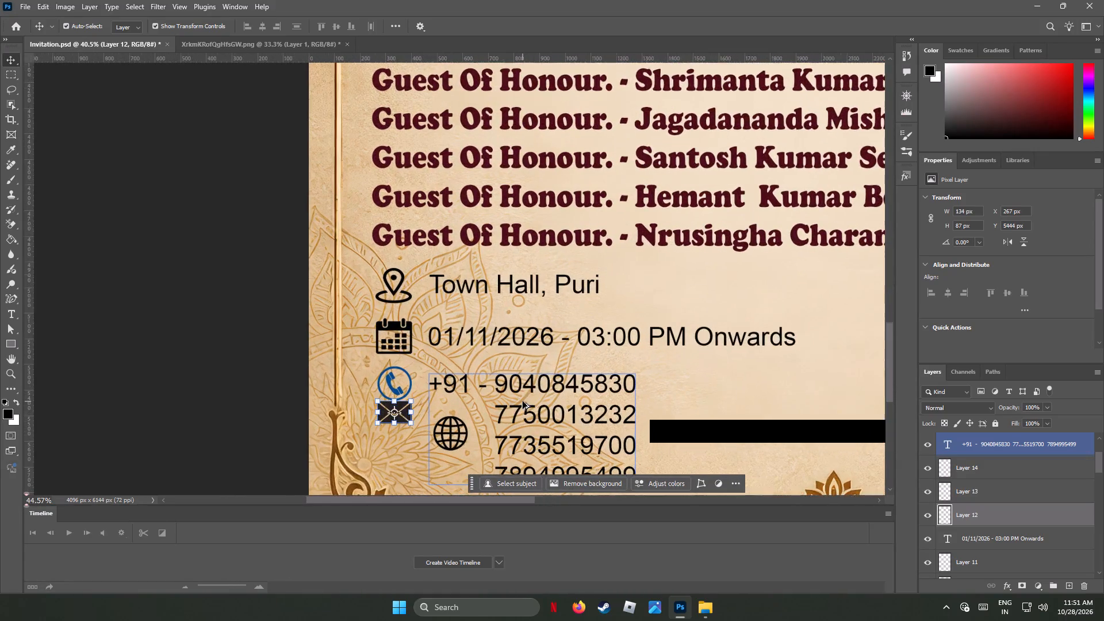
alt+scroll(523, 401, up, 2)
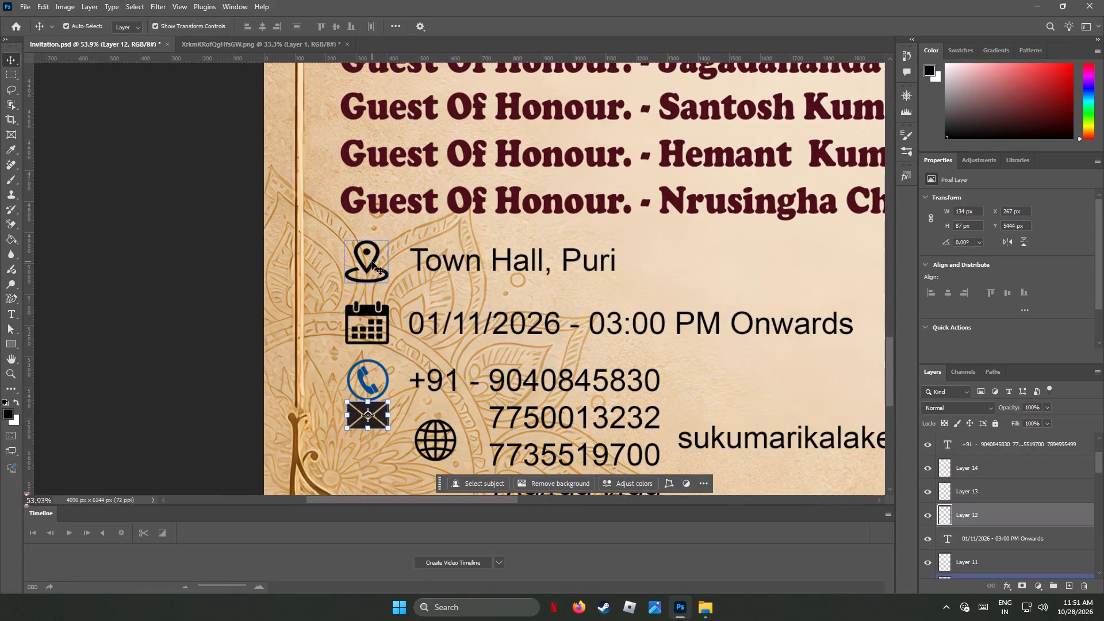
Scale the location, date and phone icons with their texts down together proportionally to about 65.89%, keeping their upper-left corner fixed, and apply it.
click(373, 262)
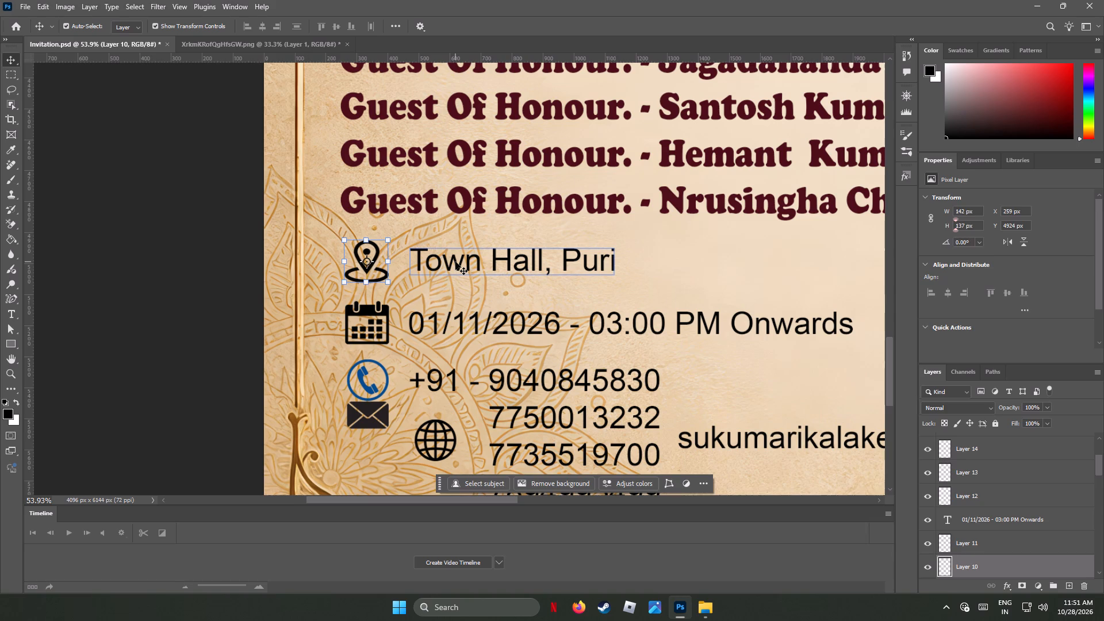
shift+click(455, 262)
shift+click(371, 311)
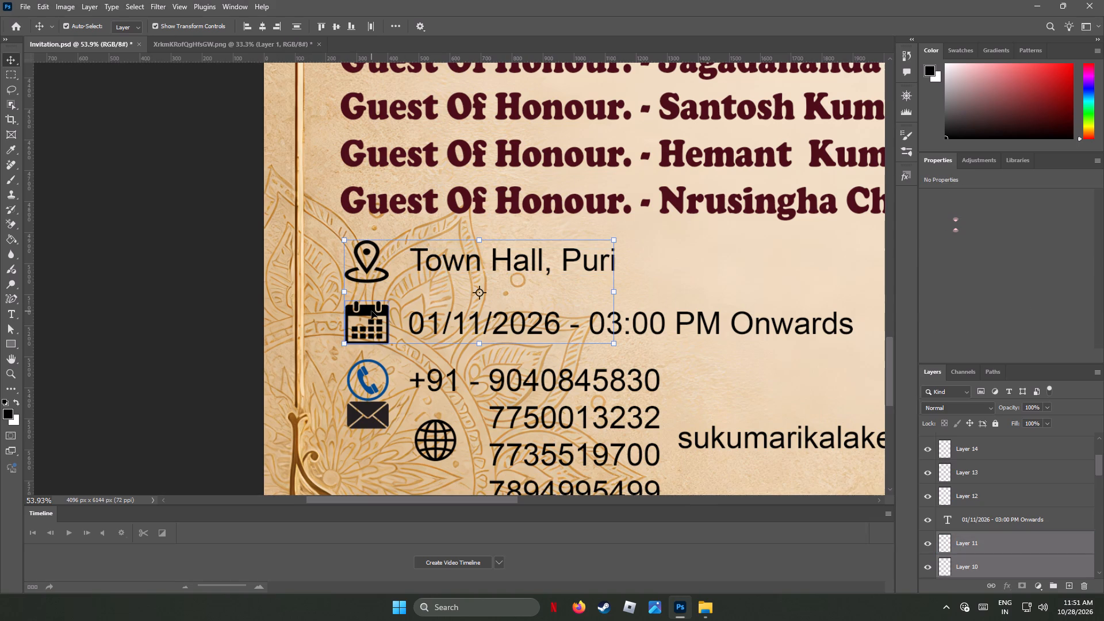
shift+click(701, 320)
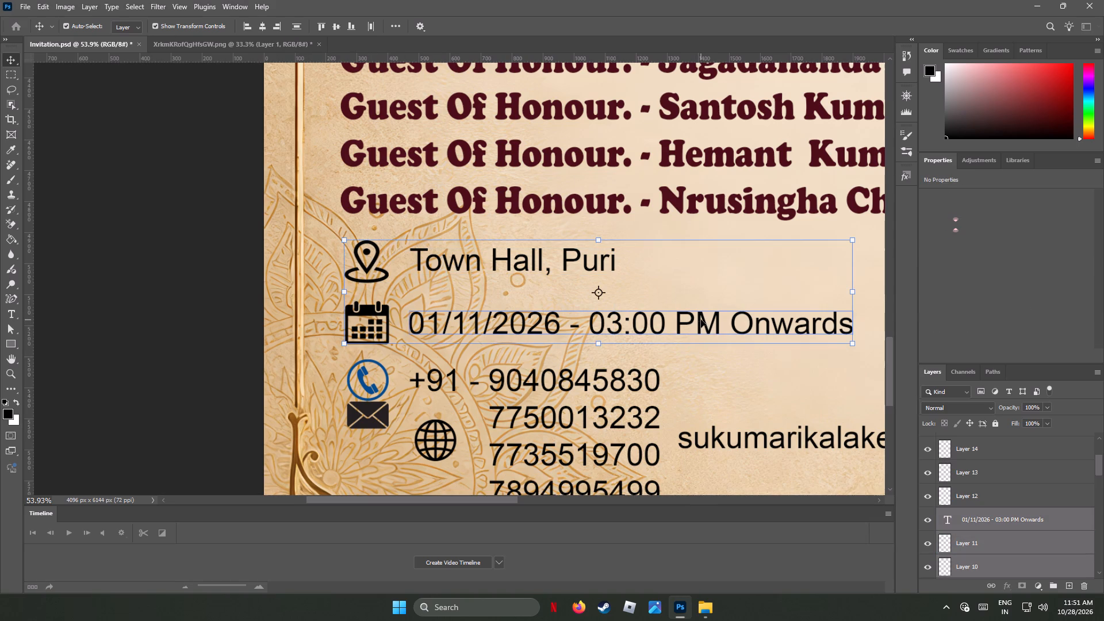
shift+click(386, 371)
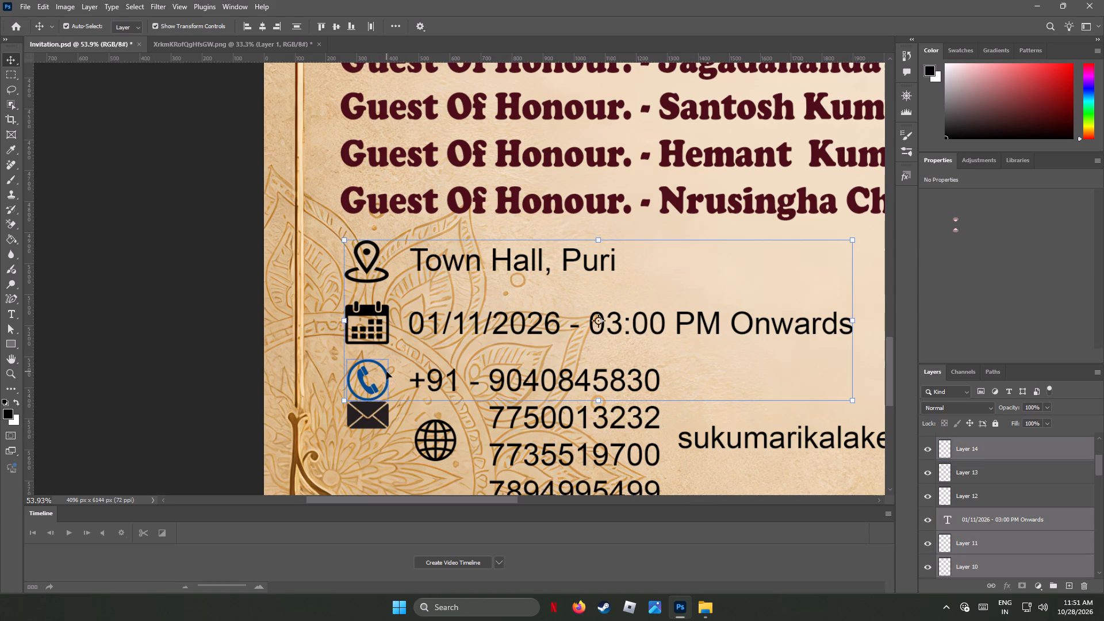
scroll(690, 425, down, 4)
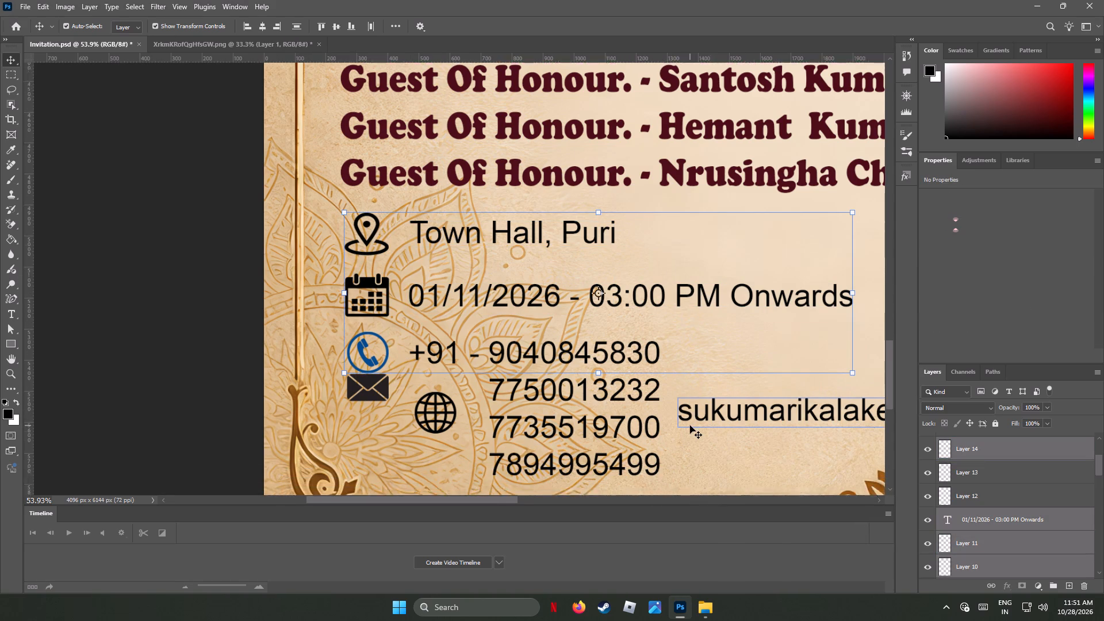
scroll(690, 425, down, 4)
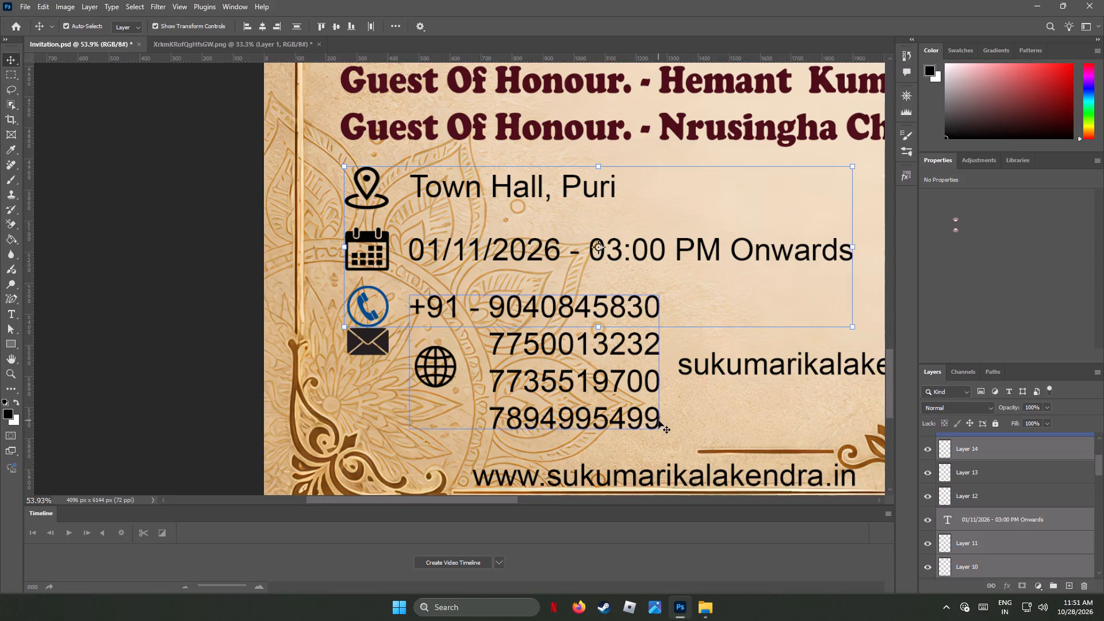
shift+click(658, 420)
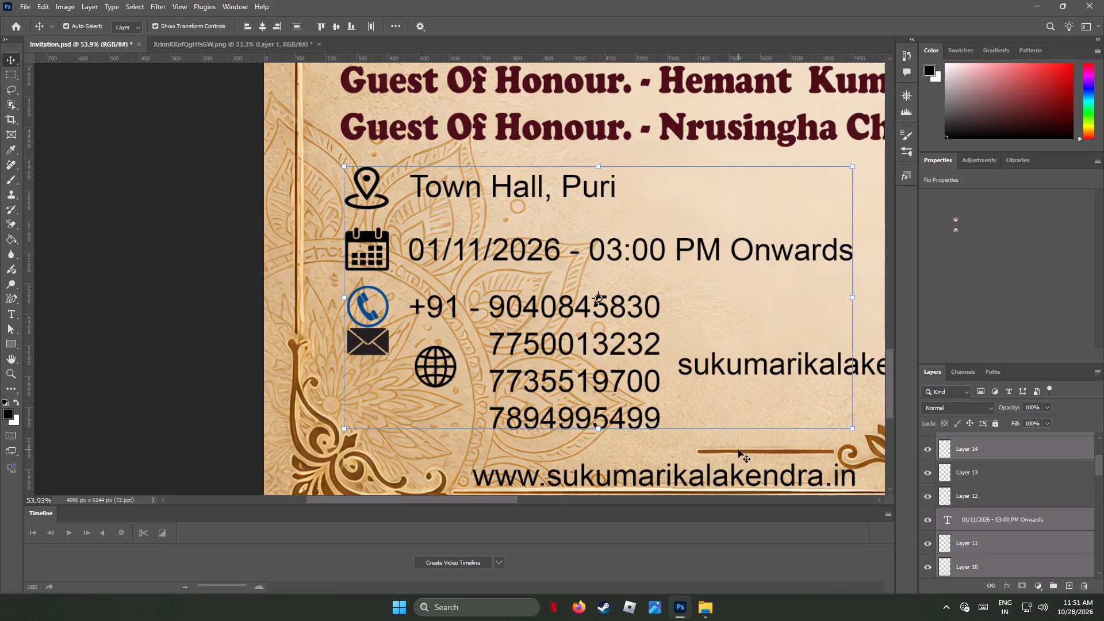
scroll(738, 450, down, 6)
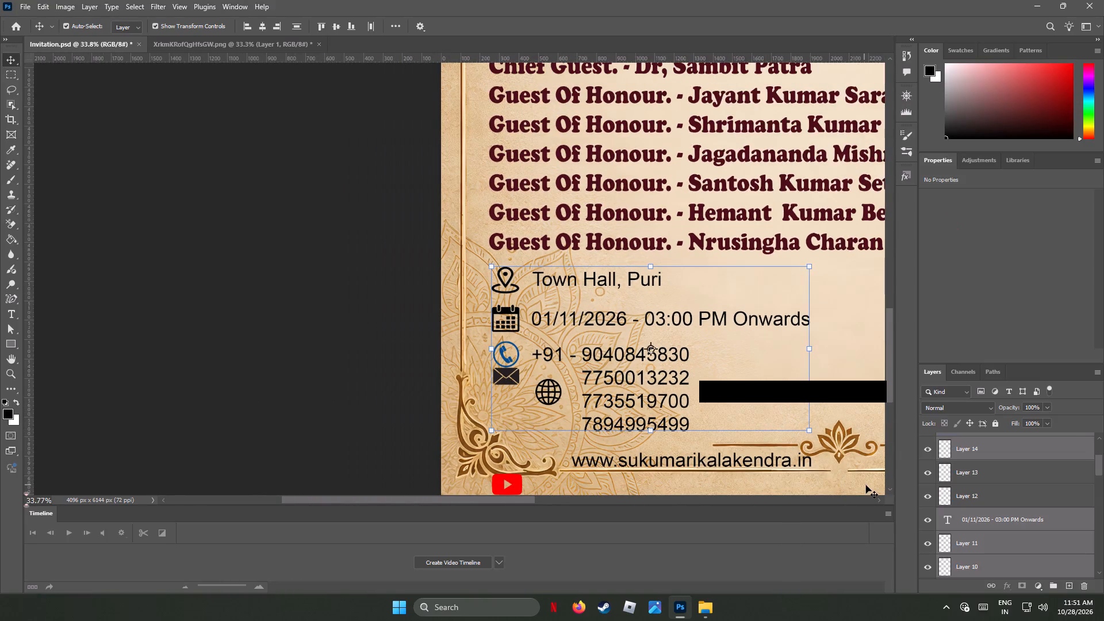
shift+drag(808, 431, 757, 396)
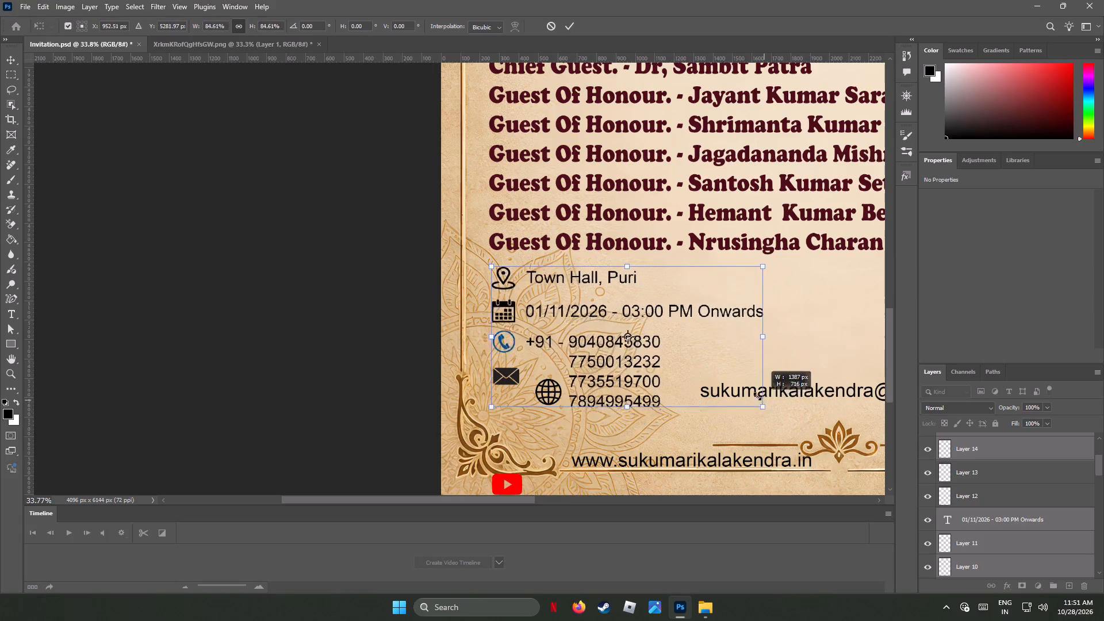
shift+drag(757, 396, 726, 383)
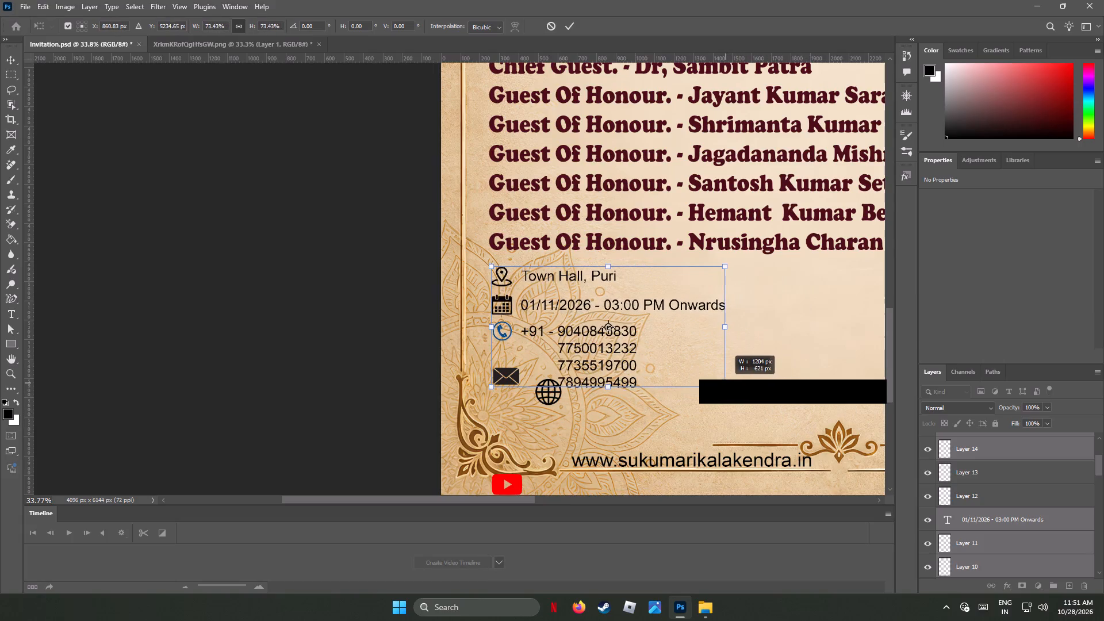
shift+drag(726, 383, 722, 381)
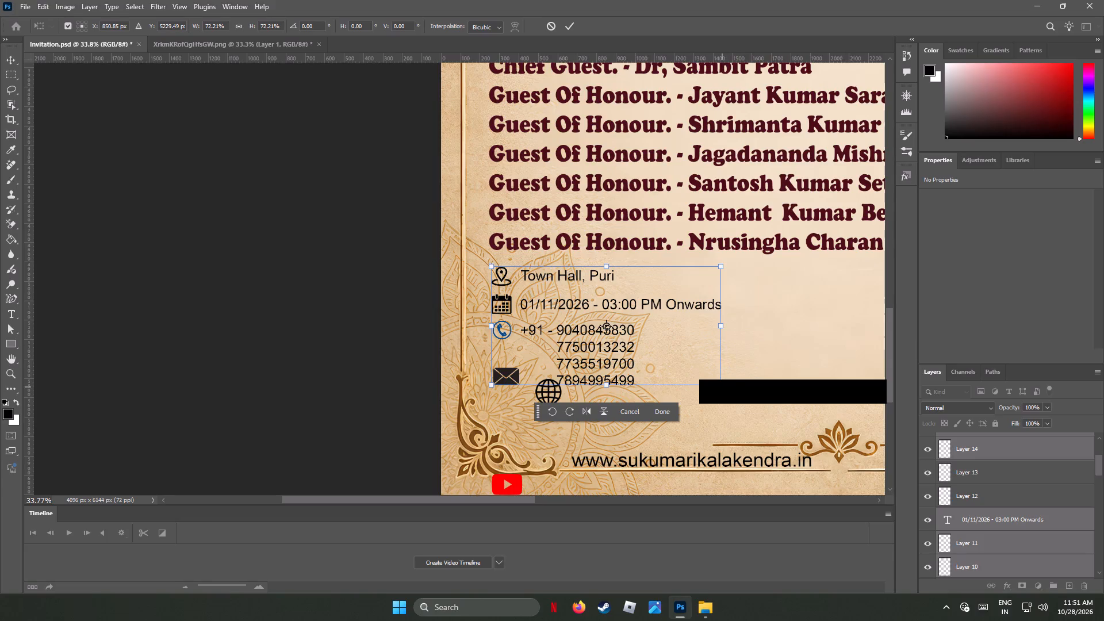
shift+drag(722, 388, 703, 375)
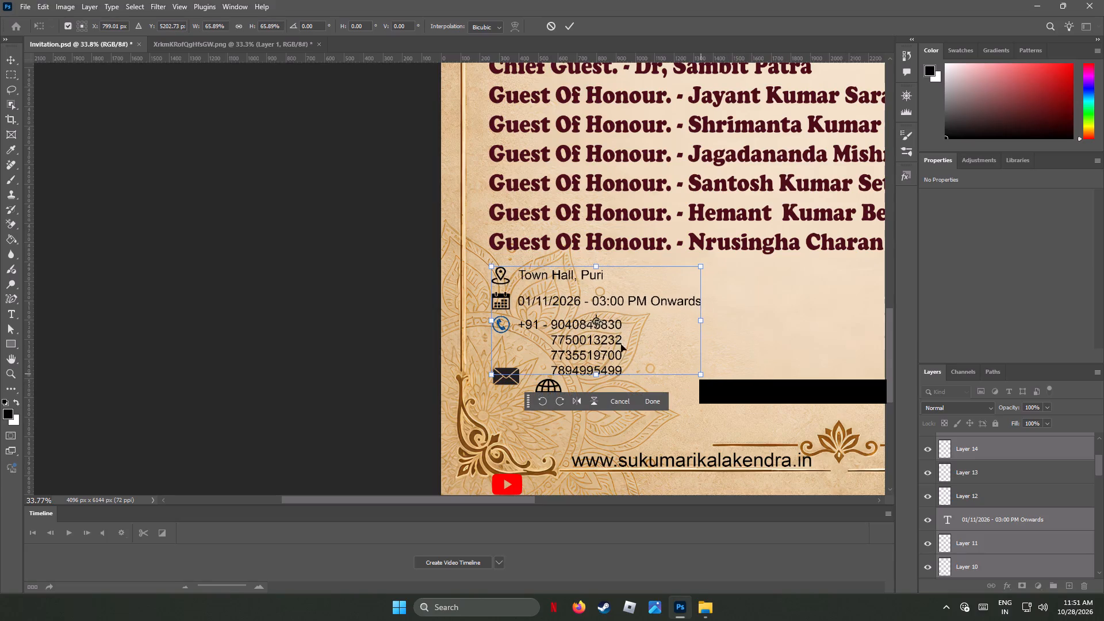
click(5, 59)
click(654, 427)
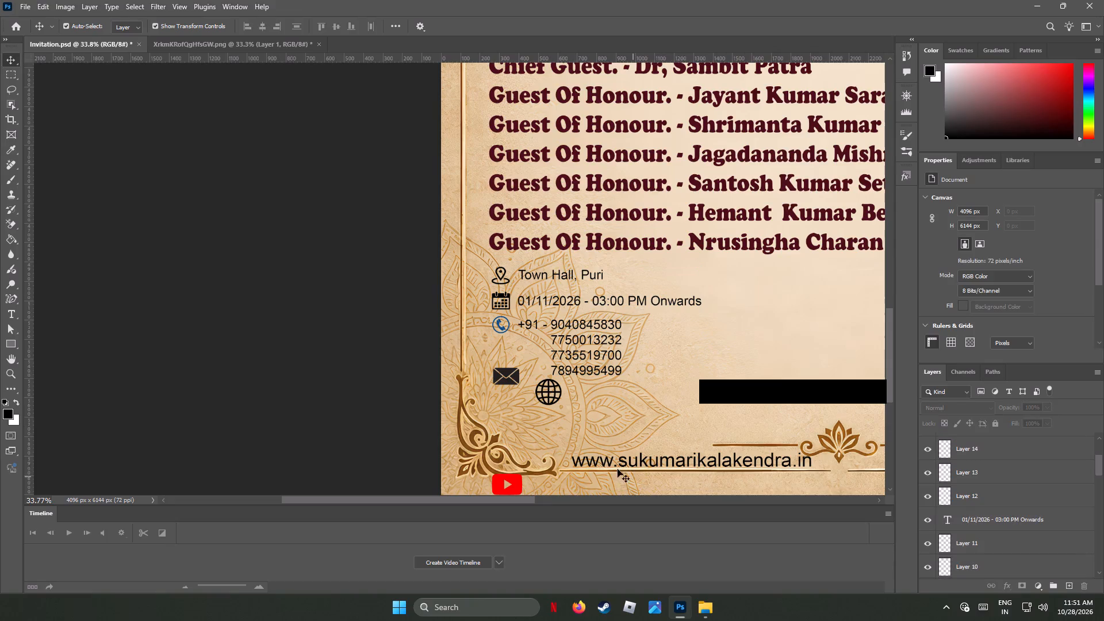
Move the envelope icon up over the reduced phone icon with their left edges aligned, at X 264 px, Y 5200 px.
click(505, 371)
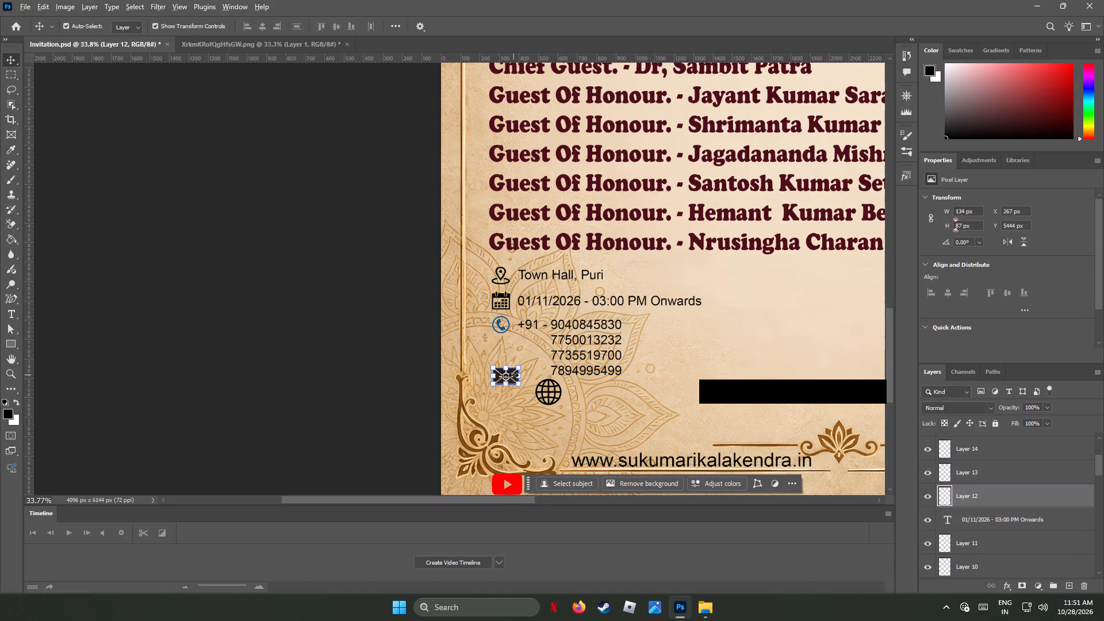
alt+scroll(513, 375, up, 12)
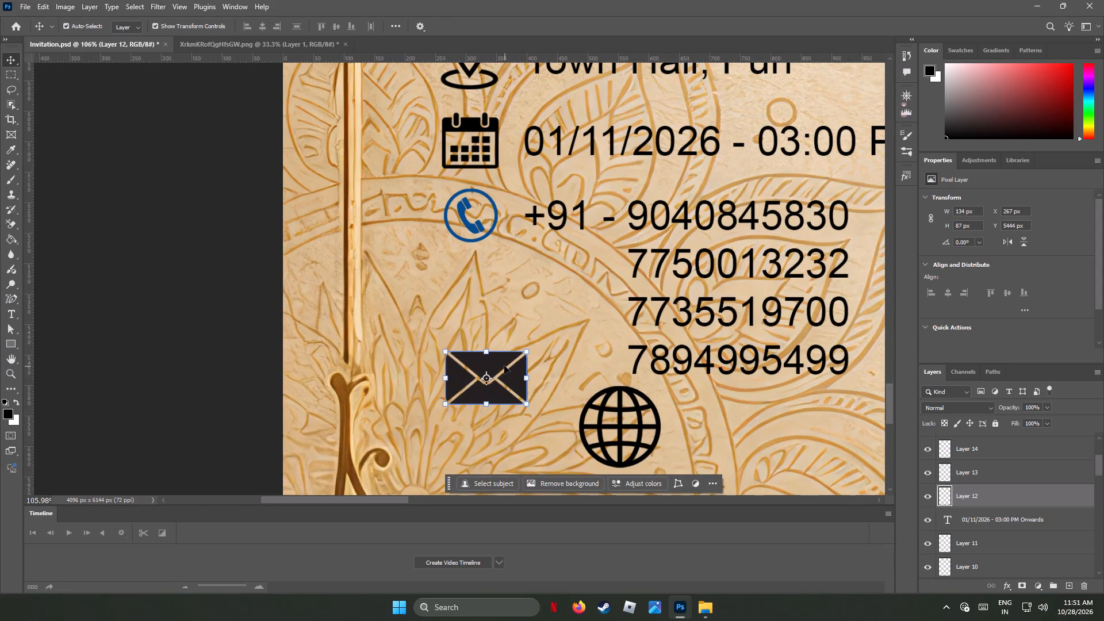
drag(501, 364, 494, 224)
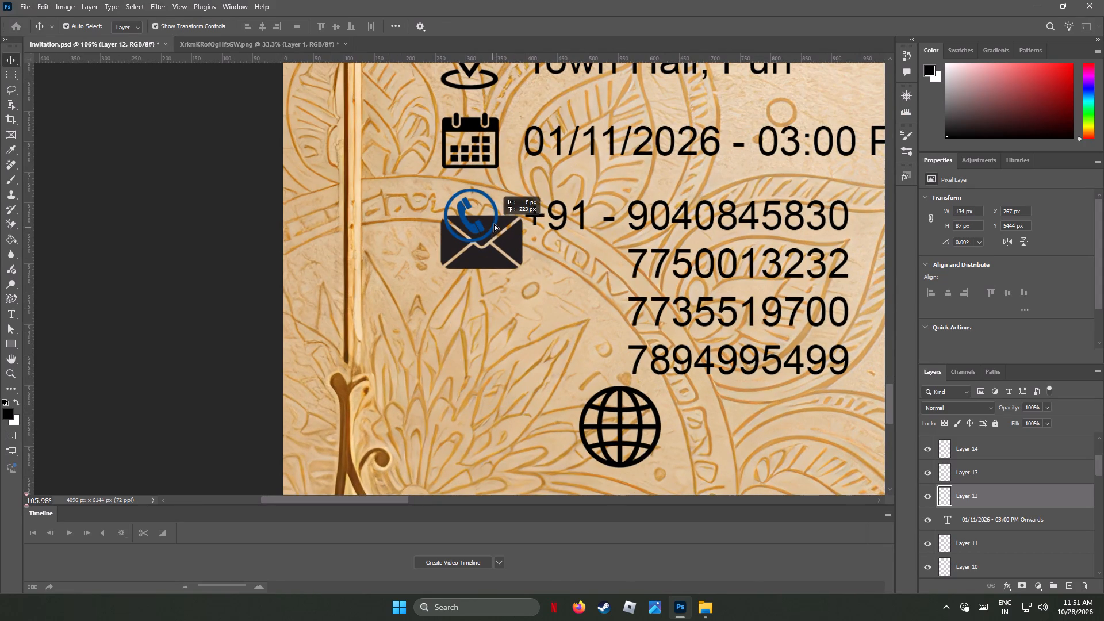
drag(494, 224, 499, 220)
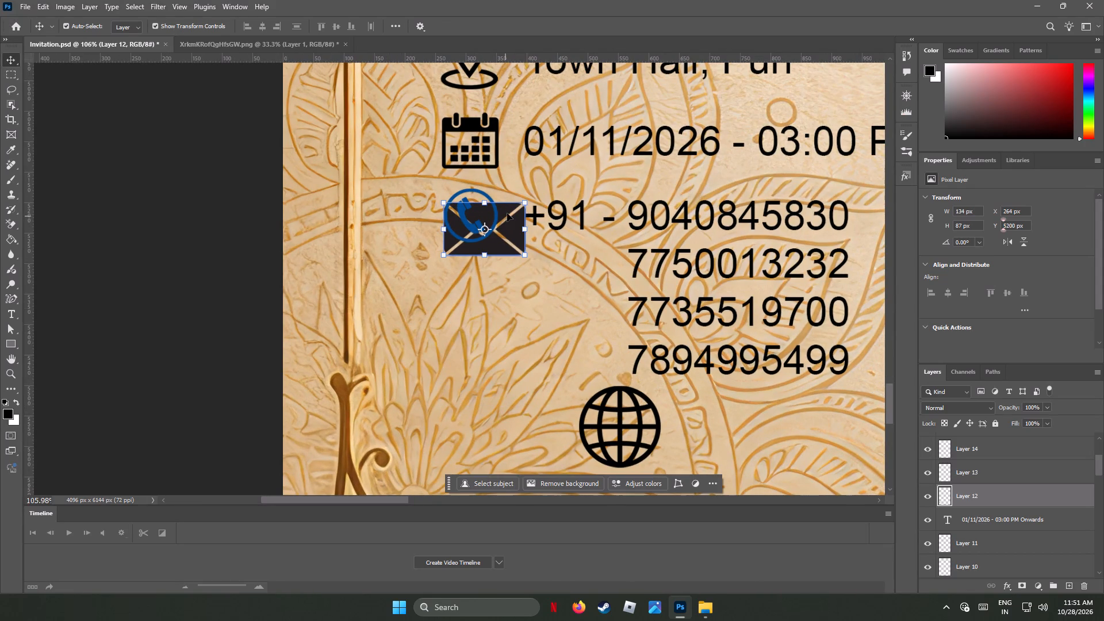
Scale the envelope icon down proportionally to 89 × 57 px to match the phone icon's width, and apply it.
alt+scroll(507, 213, up, 10)
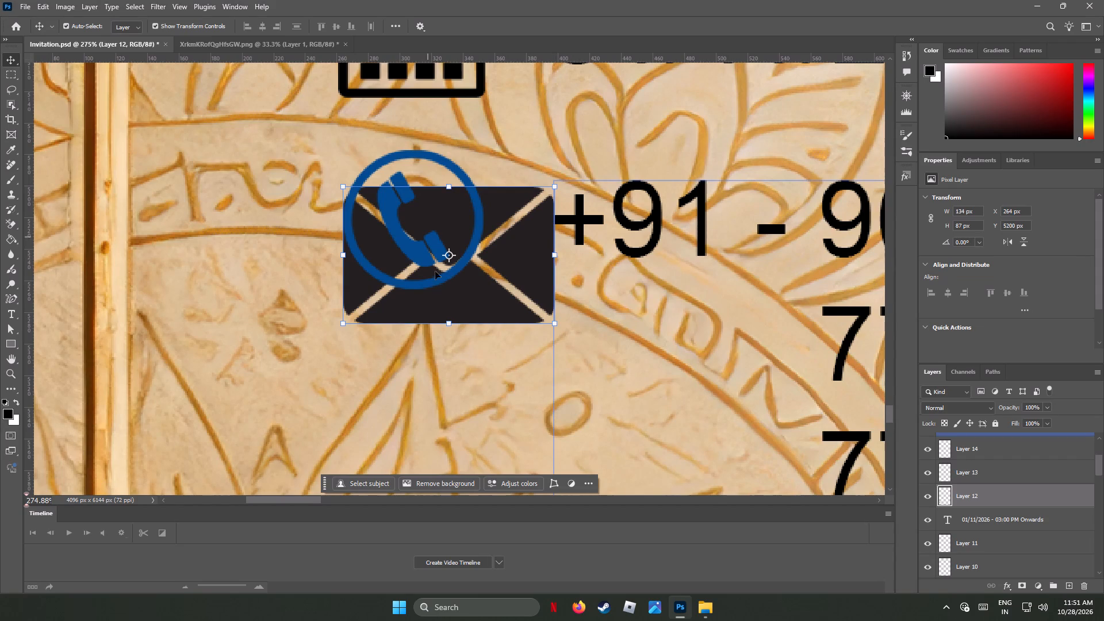
click(465, 308)
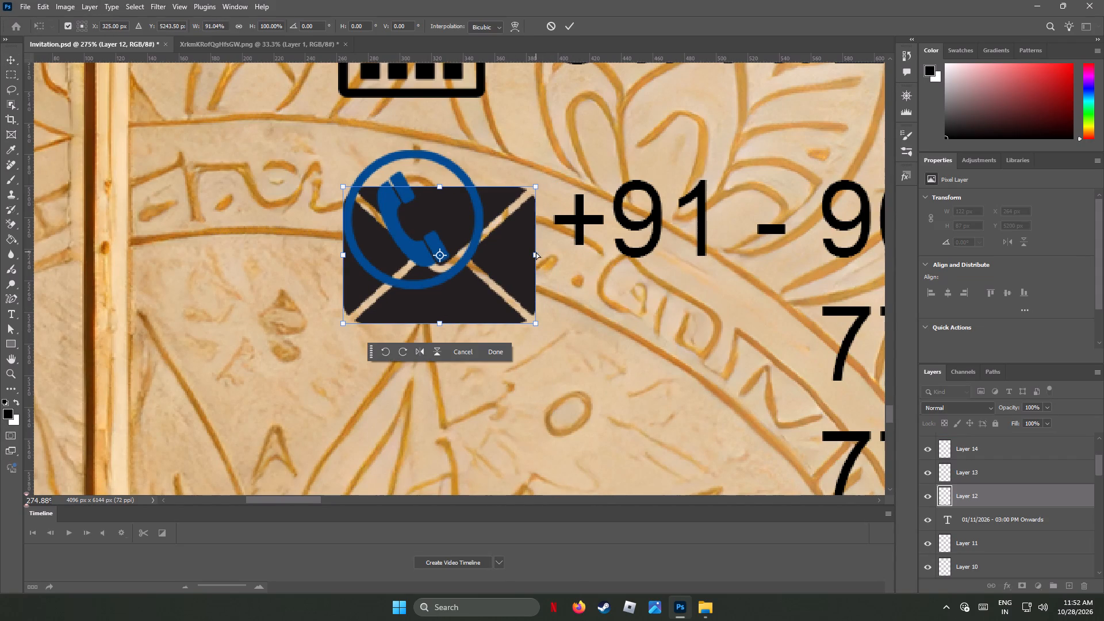
key(ctrl+z)
shift+drag(555, 255, 547, 253)
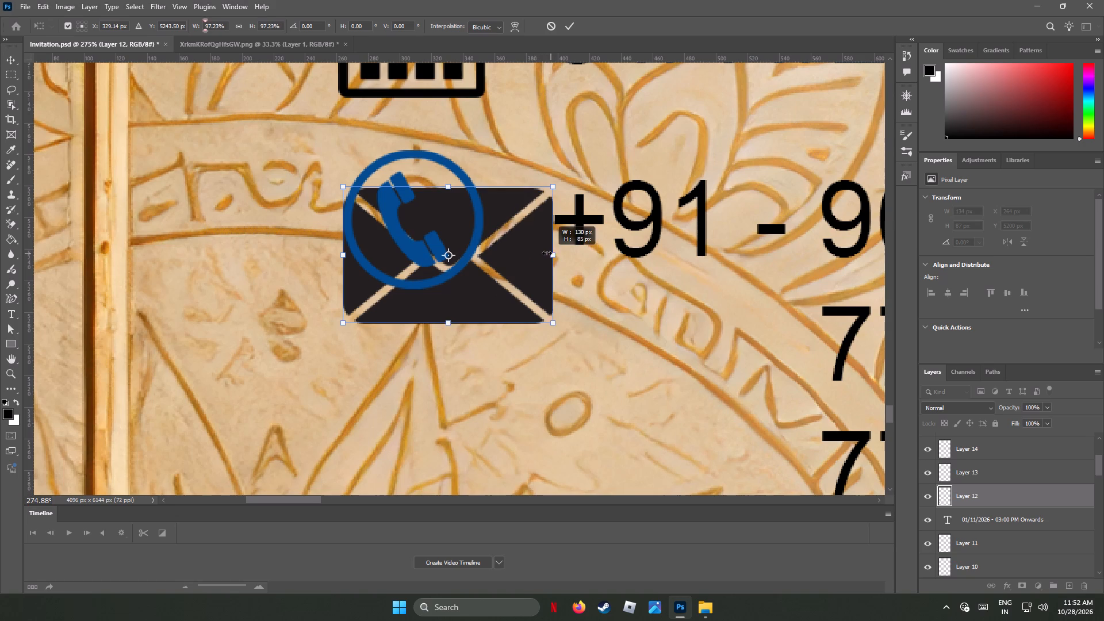
shift+drag(547, 253, 485, 248)
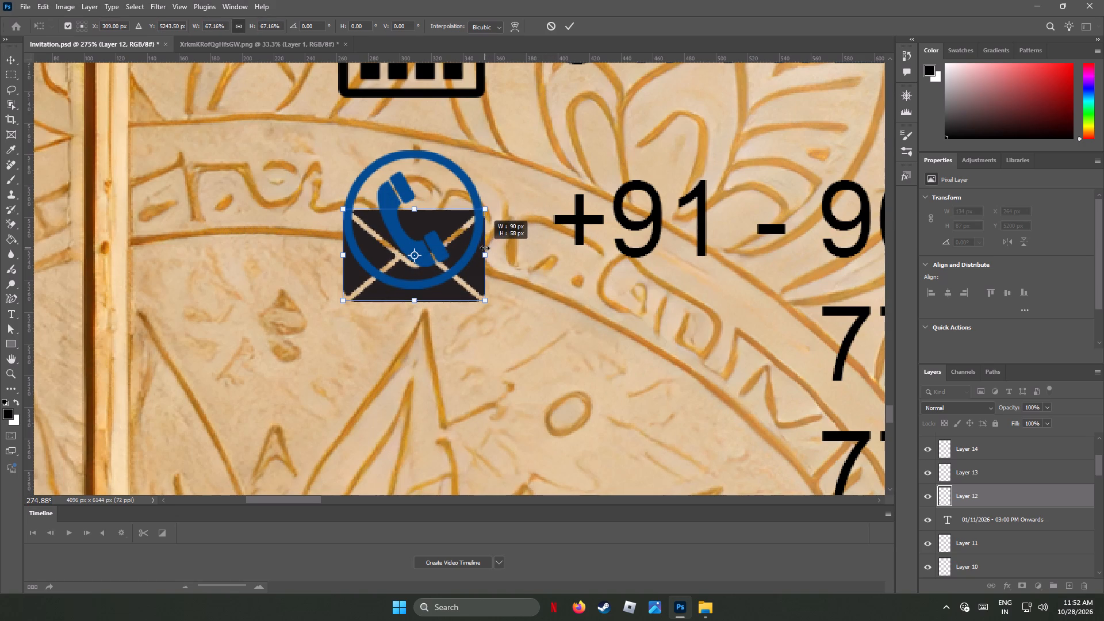
shift+drag(485, 248, 480, 245)
click(9, 59)
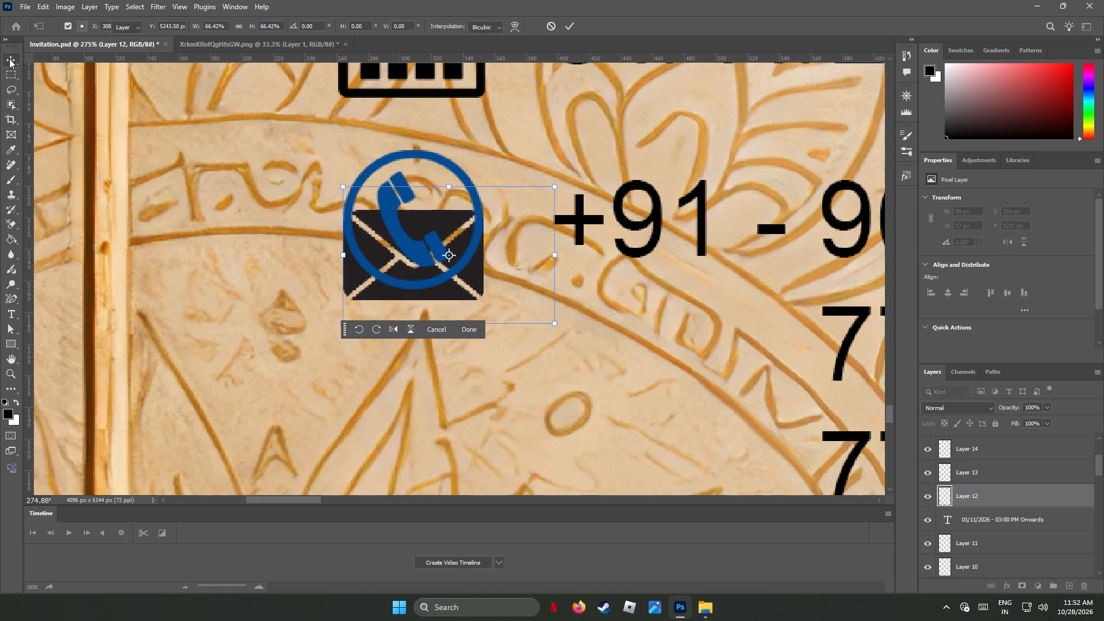
Nudge the envelope icon straight down to just below the phone icon, at Y about 5273 px.
alt+scroll(434, 378, down, 4)
alt+scroll(434, 378, up, 1)
alt+scroll(434, 378, down, 7)
alt+scroll(434, 378, up, 1)
alt+scroll(434, 378, down, 1)
alt+scroll(434, 378, up, 1)
alt+scroll(434, 378, down, 12)
alt+scroll(434, 378, up, 1)
alt+scroll(434, 378, down, 2)
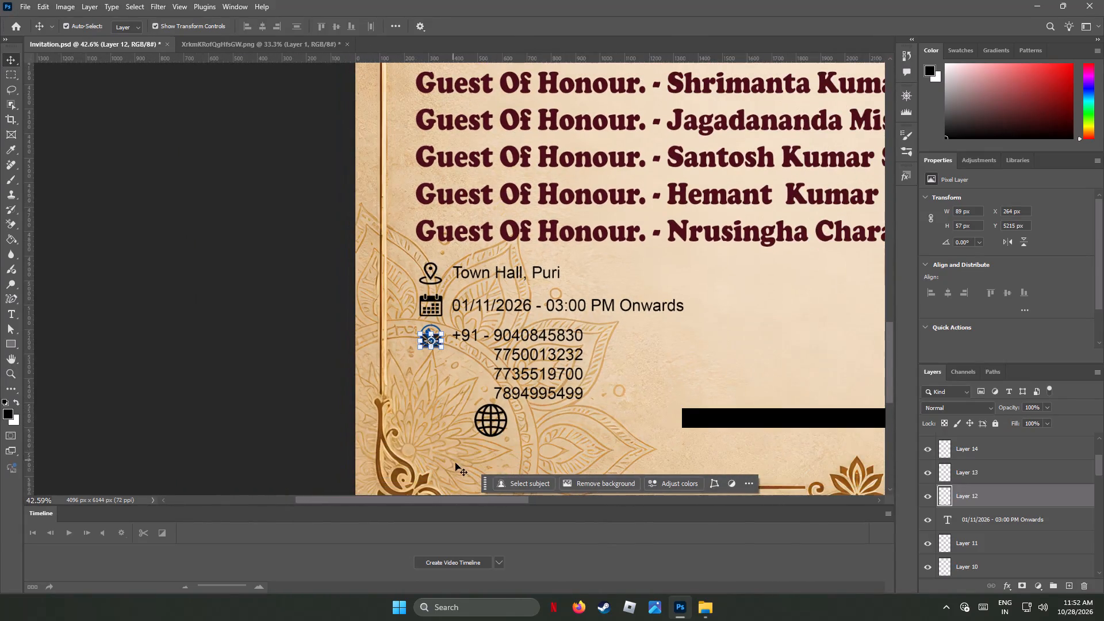
key(Down)
key(Down)
key(Down)
key(Down)
key(Down)
key(Down)
key(Down)
key(Down)
key(Down)
key(Down)
key(Down)
key(Down)
key(Down)
key(Down)
key(Down)
key(Down)
key(Down)
key(Down)
key(Down)
key(Down)
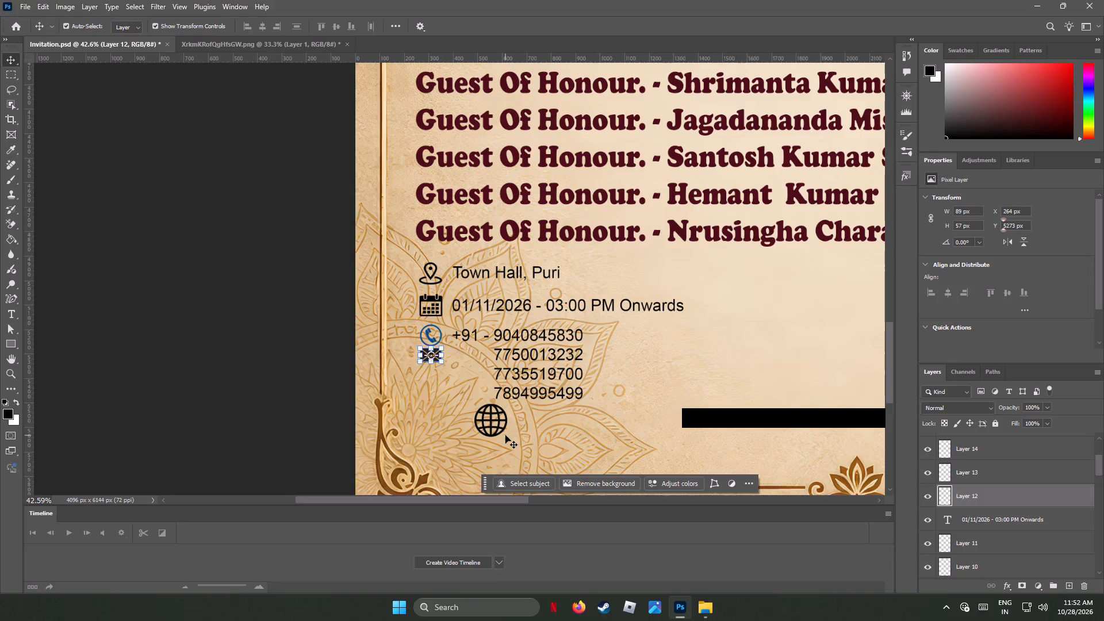
Nudge the envelope icon further straight down past the last phone number line, at Y about 5498 px.
alt+scroll(505, 435, down, 4)
alt+scroll(505, 435, up, 2)
alt+scroll(505, 435, down, 1)
alt+scroll(505, 435, up, 1)
alt+scroll(505, 435, down, 3)
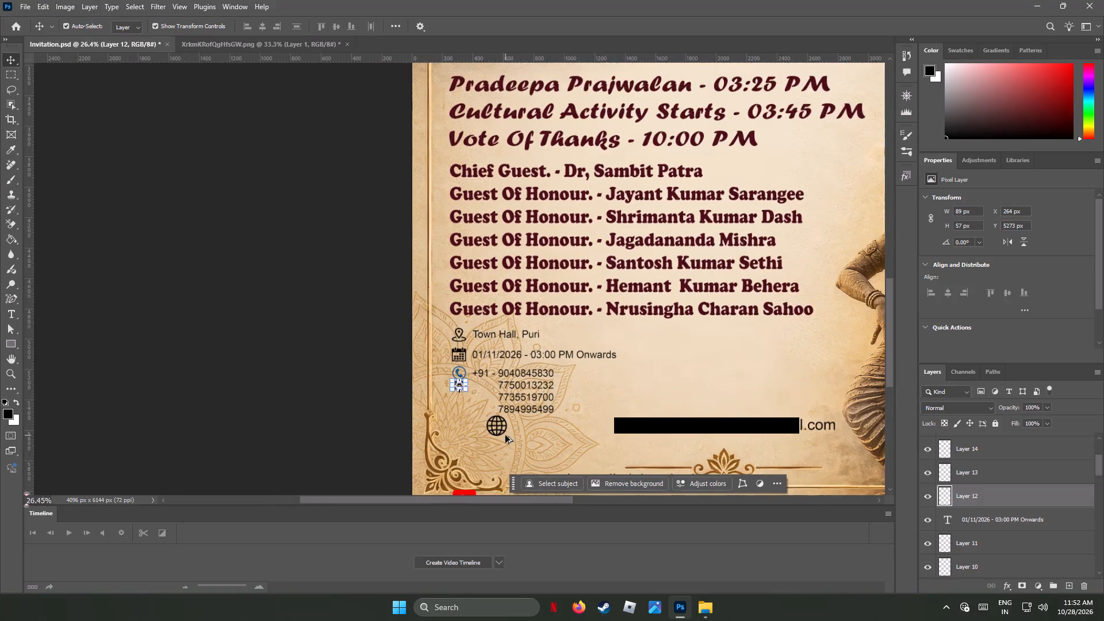
alt+scroll(505, 435, down, 4)
key(Down)
key(Down)
key(Down)
key(Down)
key(Down)
key(Down)
key(Down)
key(Down)
key(Down)
key(Down)
key(Down)
key(Down)
key(Down)
key(Down)
key(Down)
key(Down)
key(Down)
key(Down)
key(Down)
key(Down)
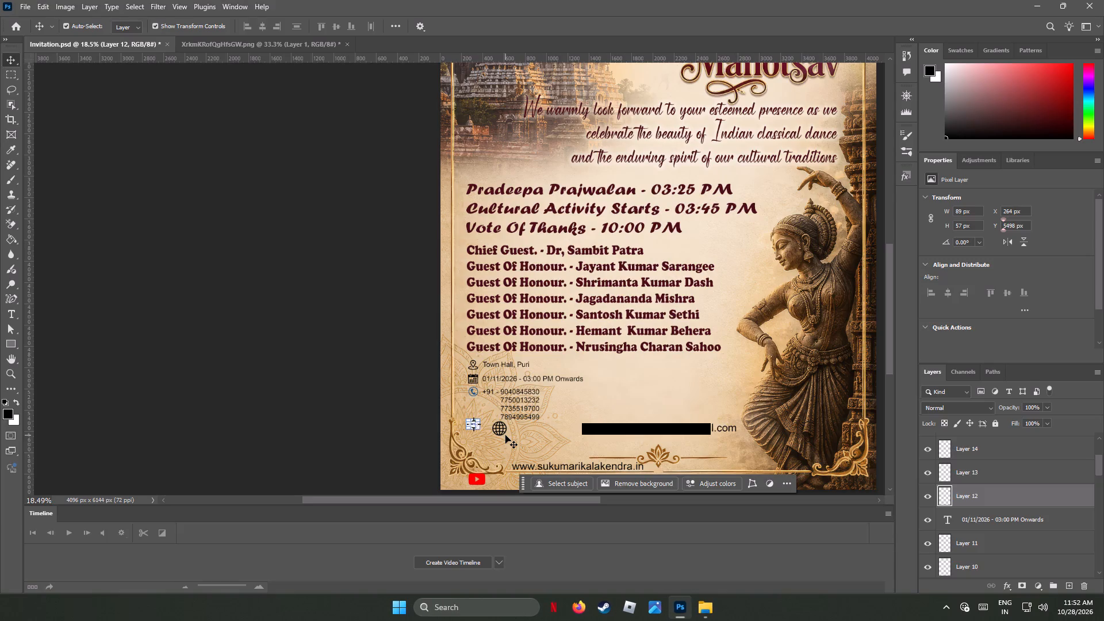
Nudge the envelope icon straight down, further below the last phone number line, to Y 5528 px.
key(Down)
key(Down)
key(Down)
key(Down)
key(Down)
key(Down)
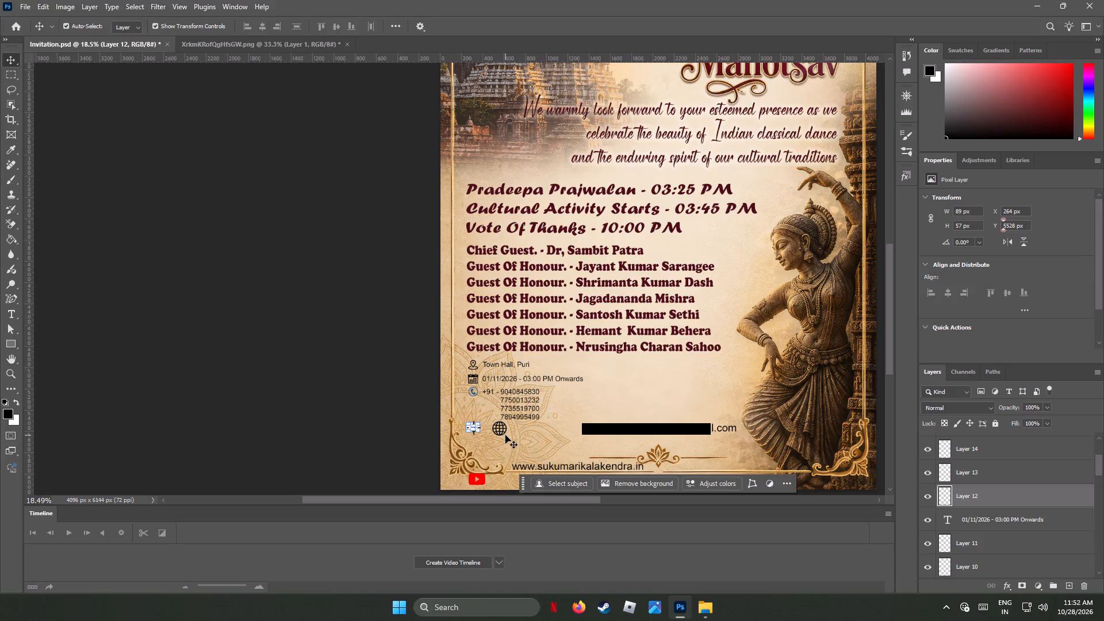
Set the font size of the "Town Hall, Puri" text to 72 pt.
click(565, 379)
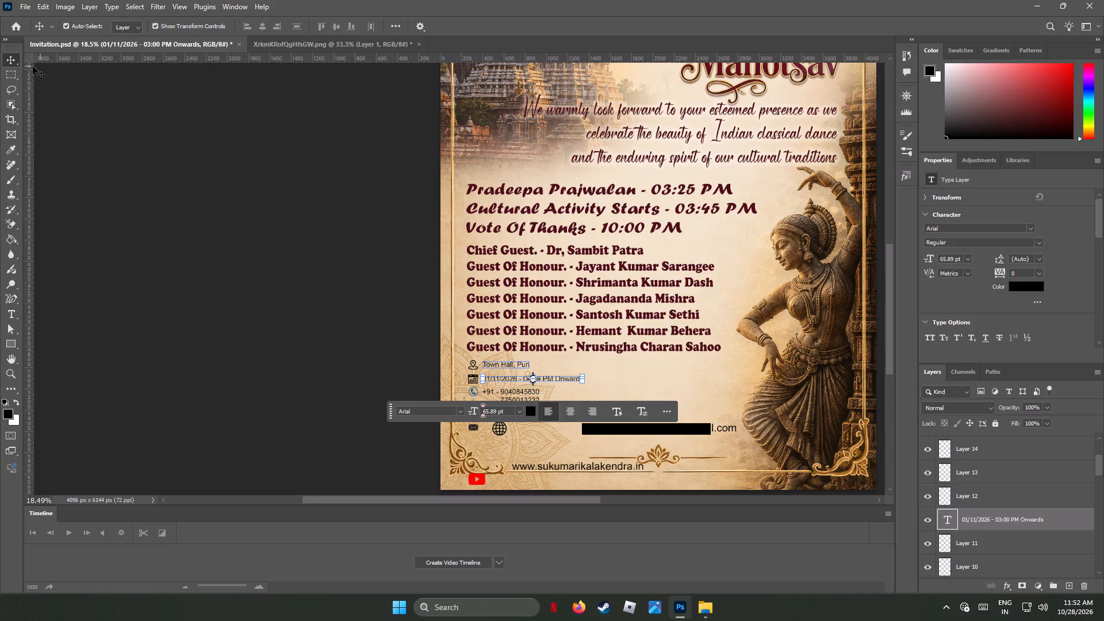
click(9, 62)
click(664, 378)
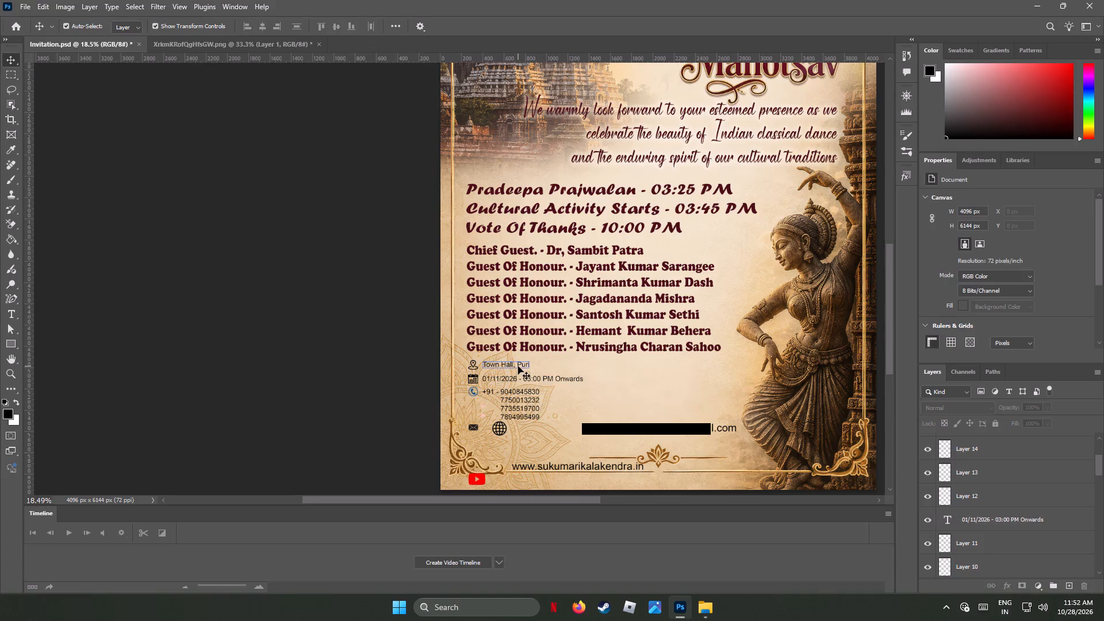
click(518, 366)
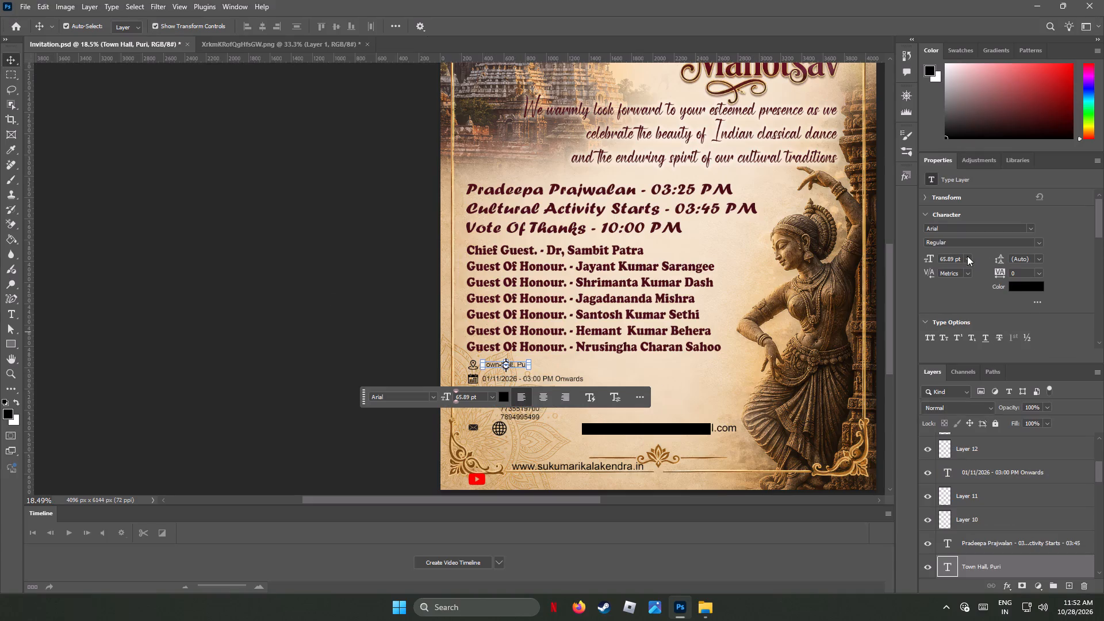
click(967, 256)
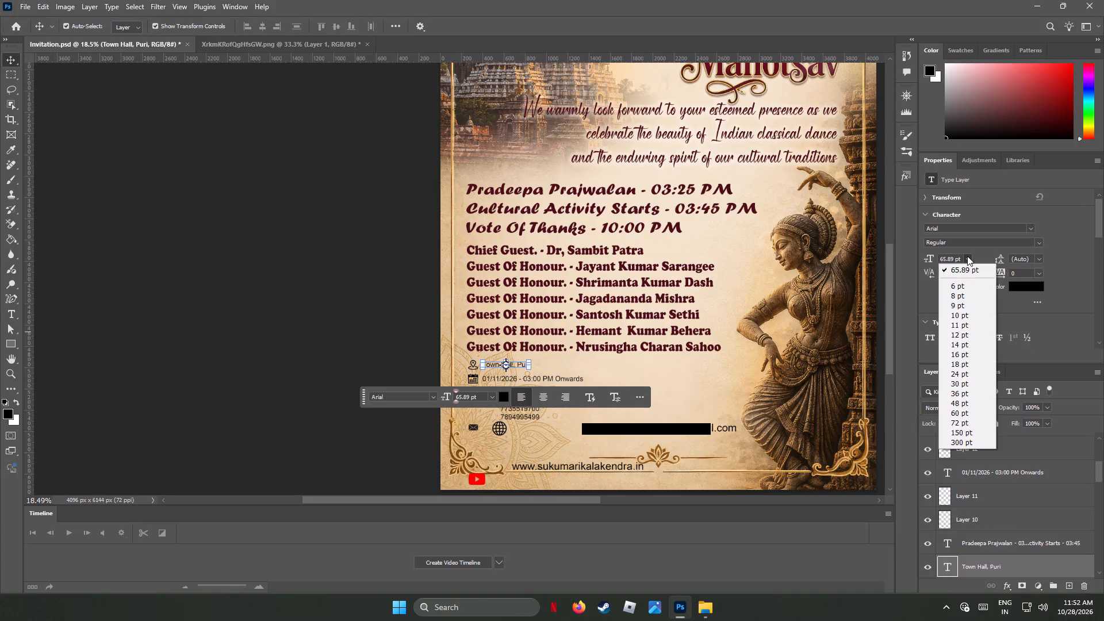
click(955, 422)
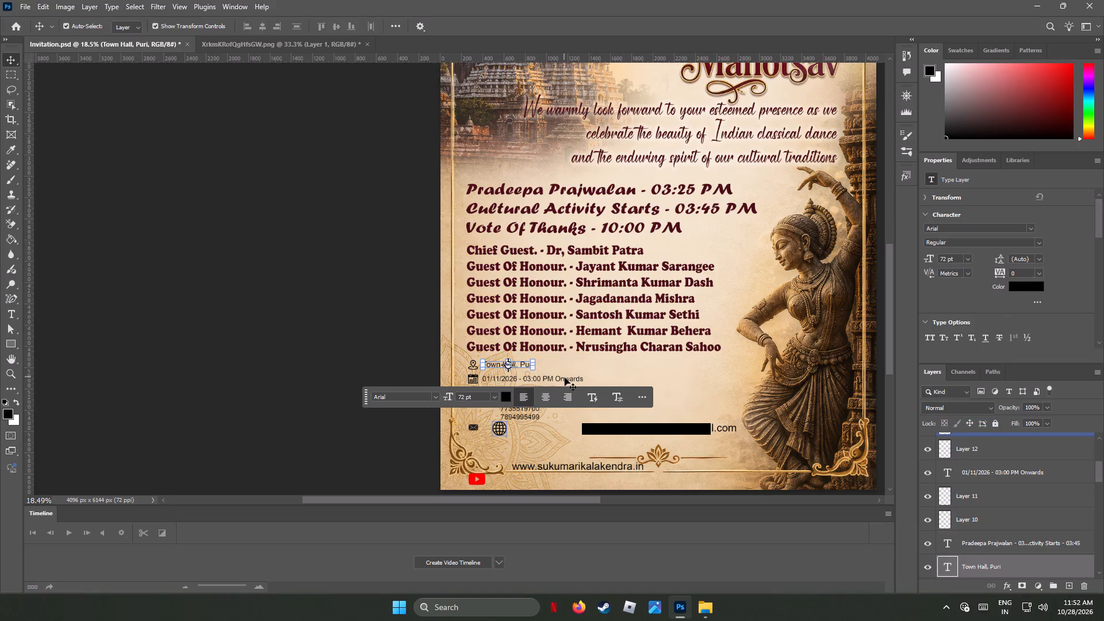
Set the font size of the "01/11/2026 - 03:00 PM Onwards" text to 72 pt.
click(566, 379)
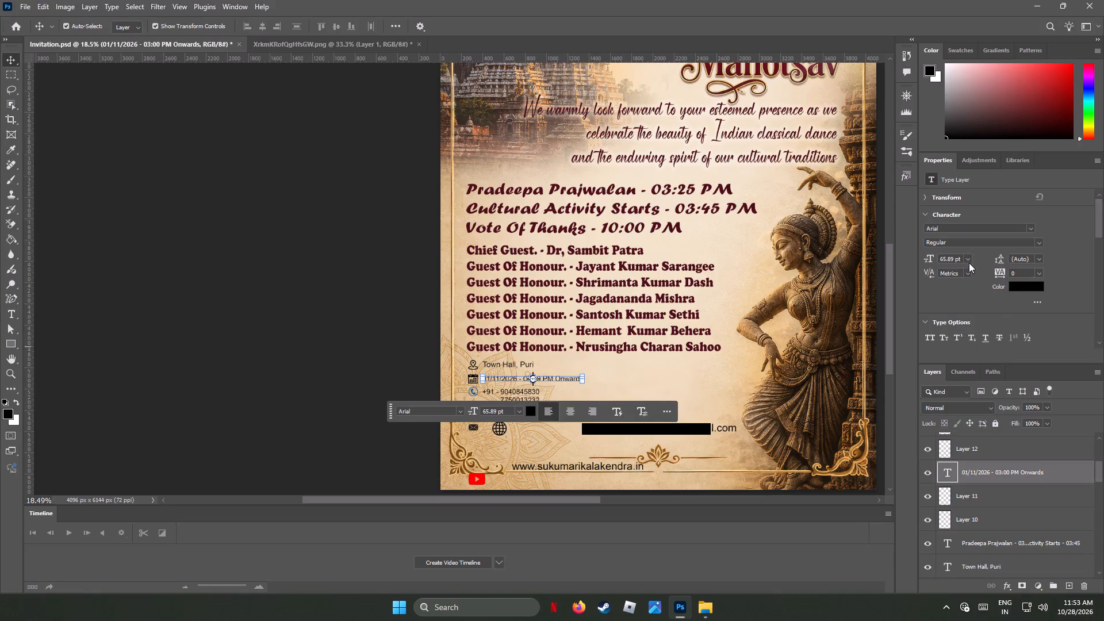
click(968, 259)
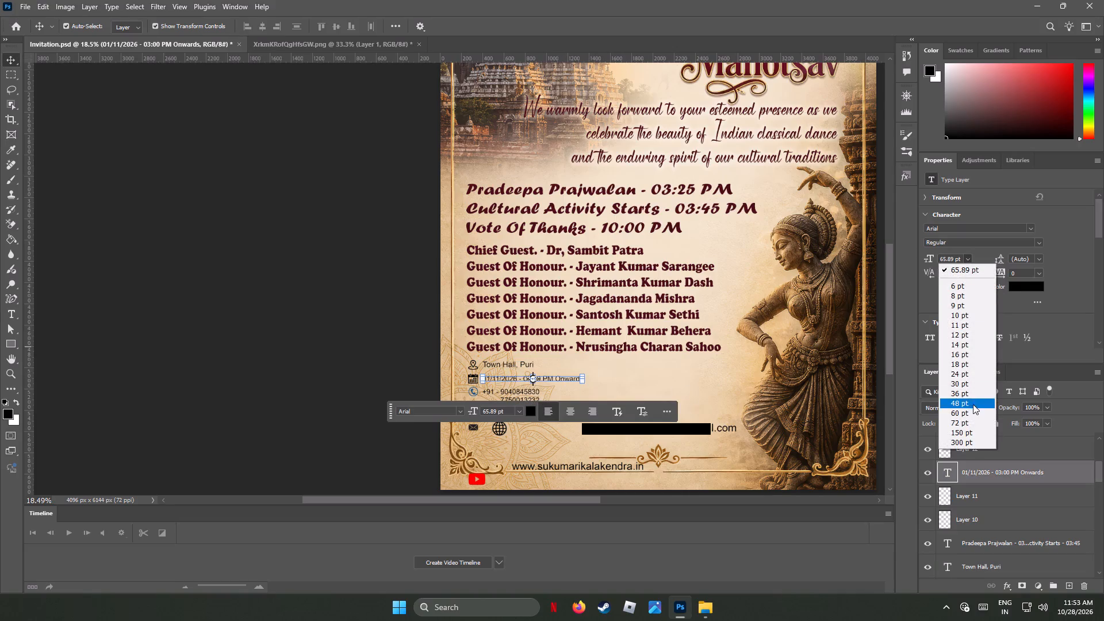
click(969, 421)
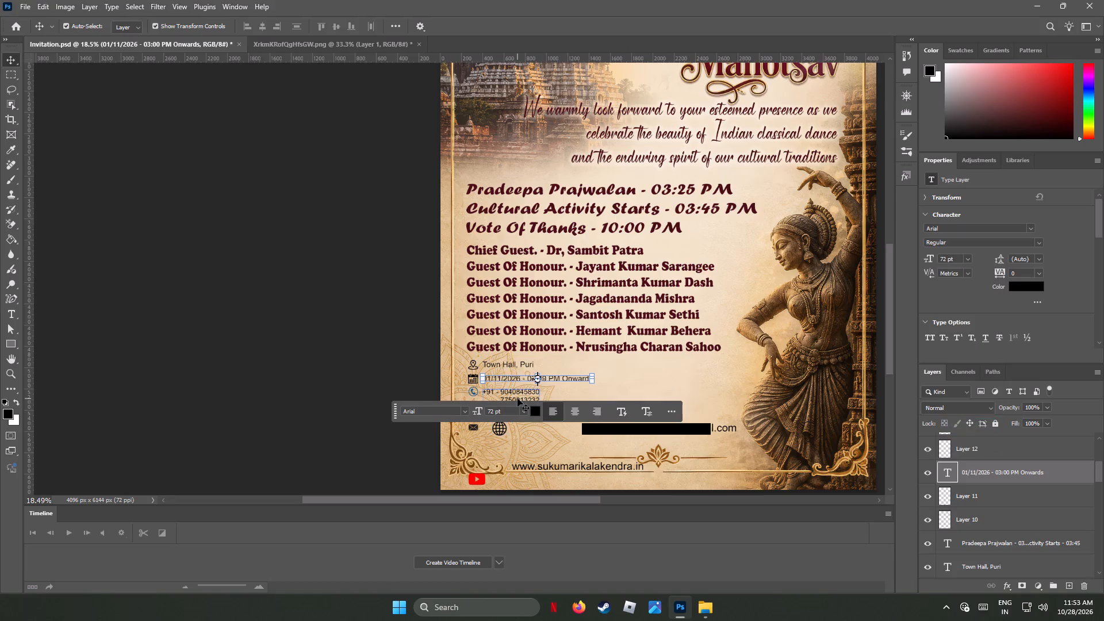
Set the font size of the phone number text block to 72 pt, and deselect it.
click(531, 397)
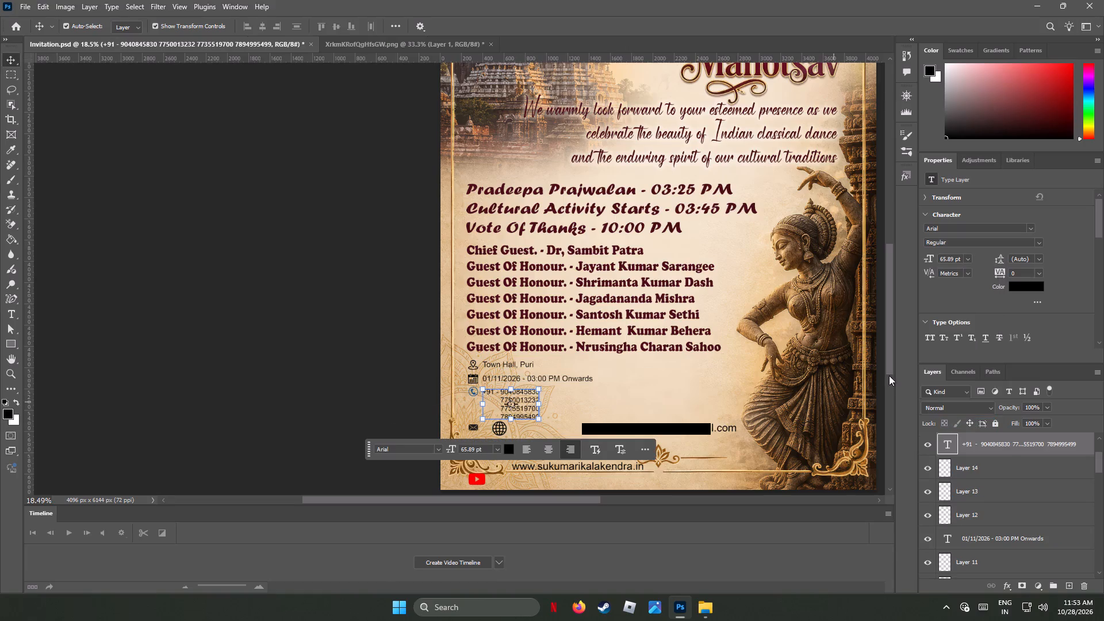
click(968, 258)
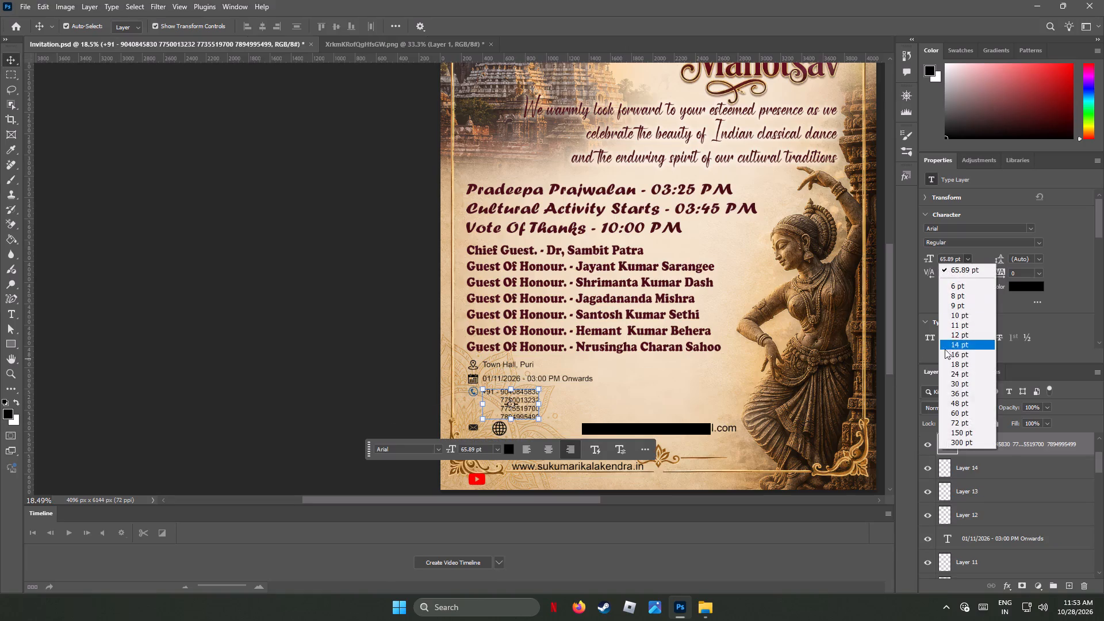
click(961, 421)
click(626, 411)
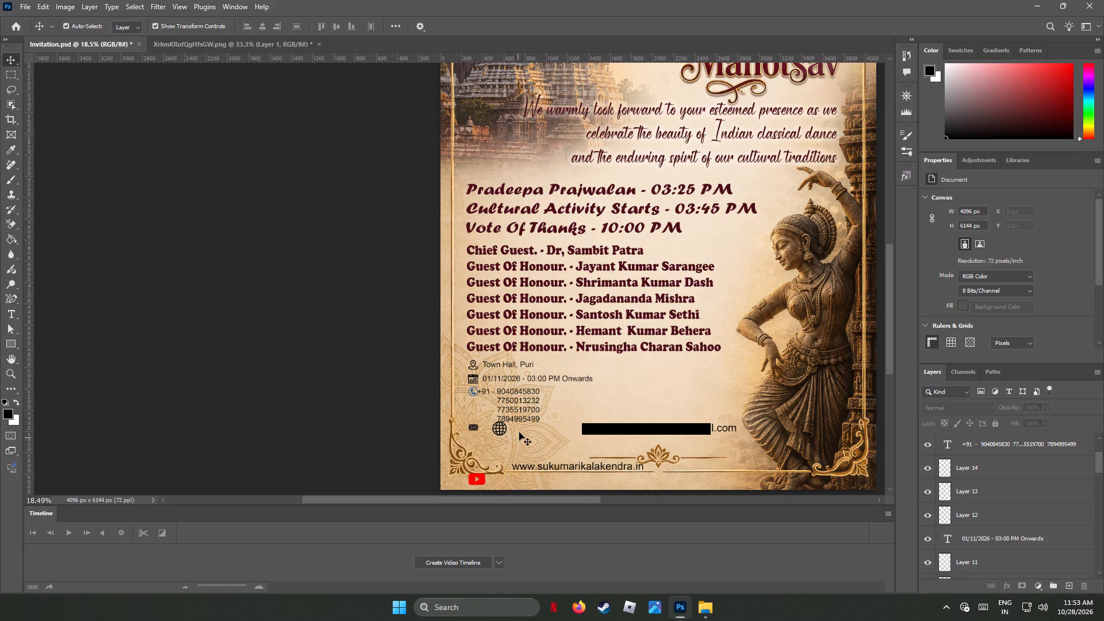
Nudge the date and time text very slightly down so it lines up vertically with the calendar icon.
alt+scroll(522, 428, up, 8)
alt+scroll(468, 350, up, 3)
alt+scroll(468, 350, down, 2)
alt+scroll(468, 350, up, 1)
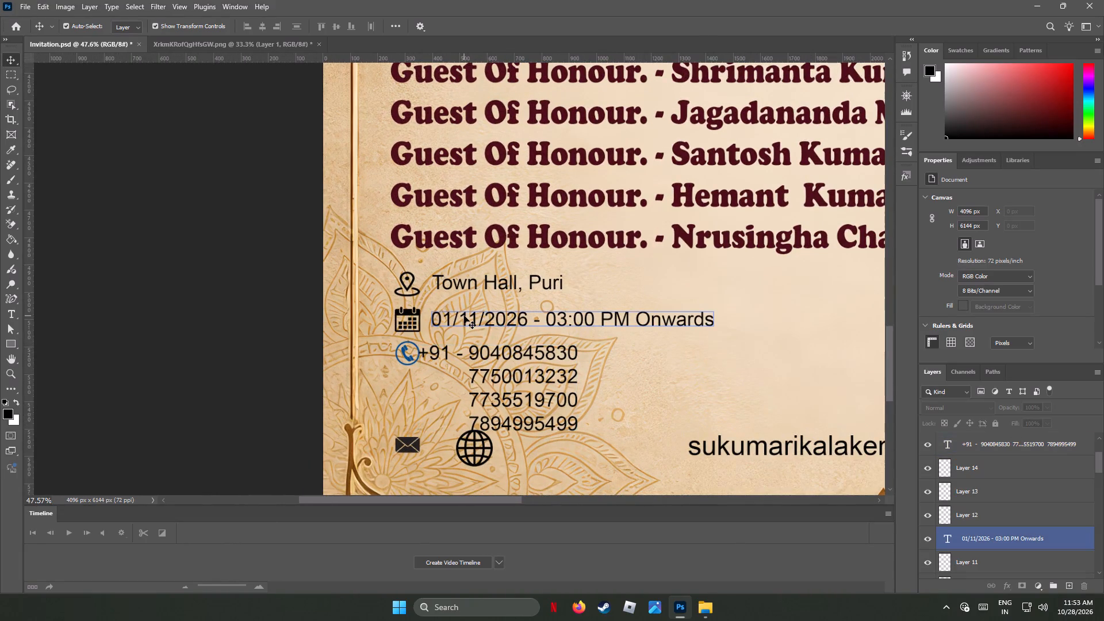
click(462, 286)
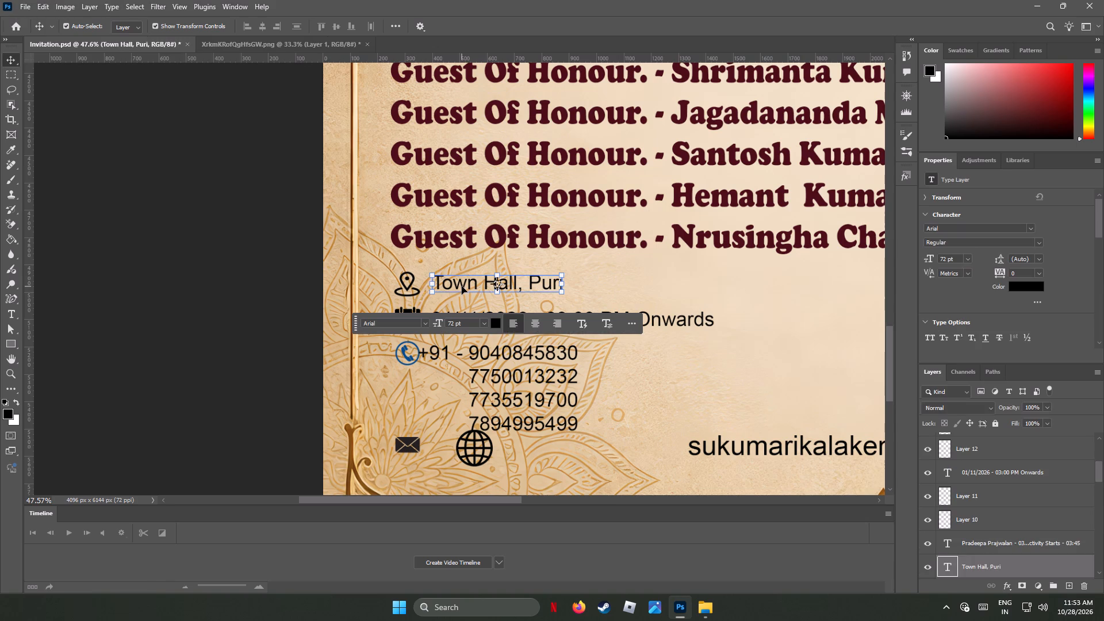
click(663, 320)
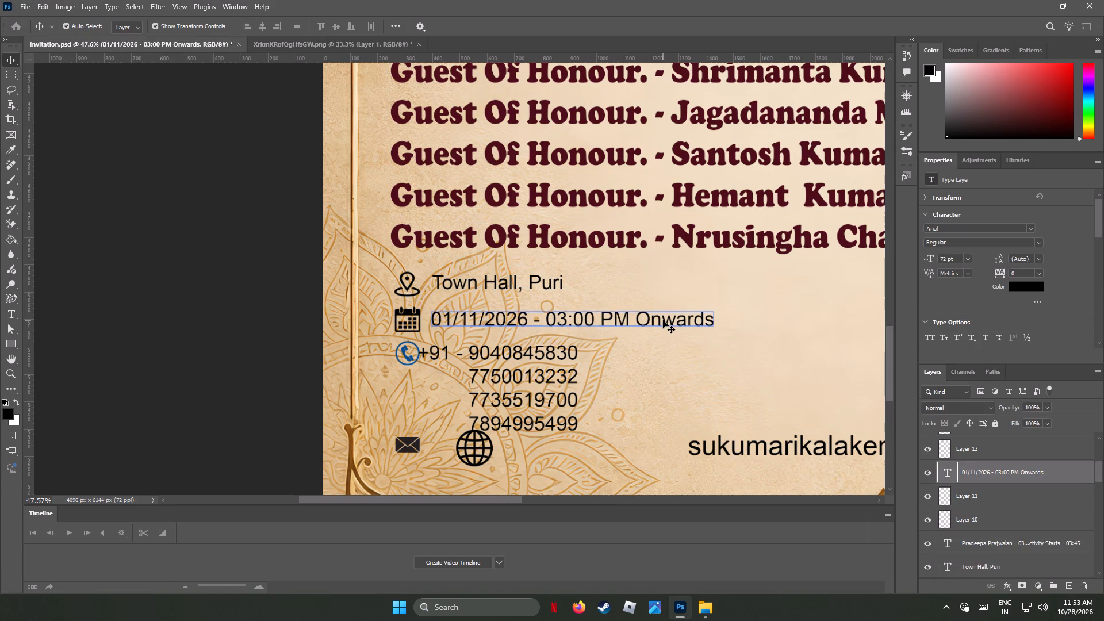
key(Down)
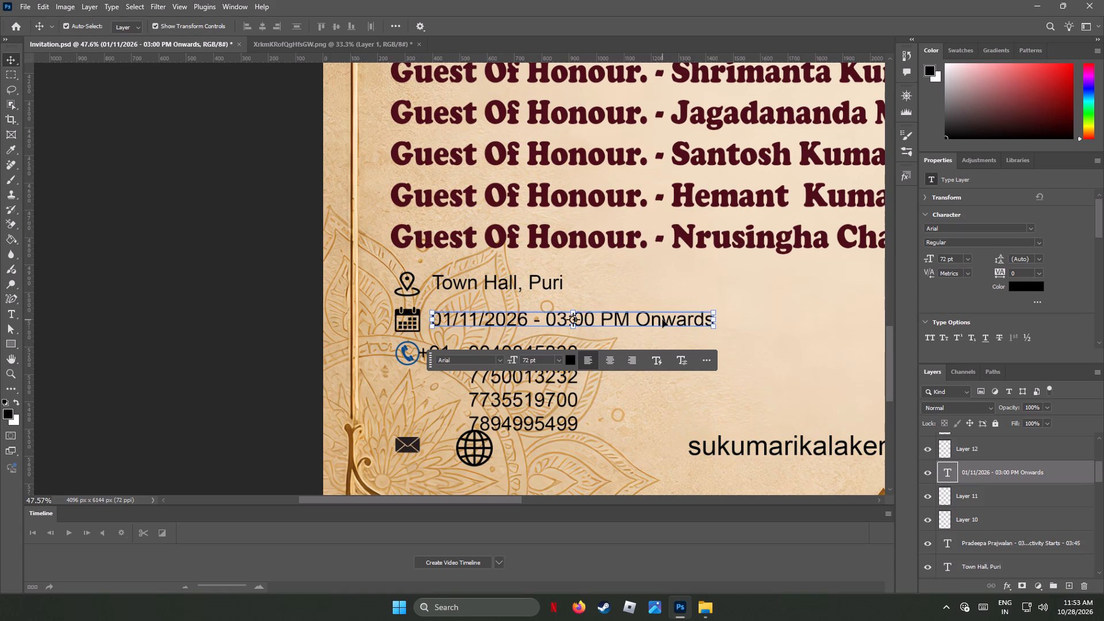
key(Down)
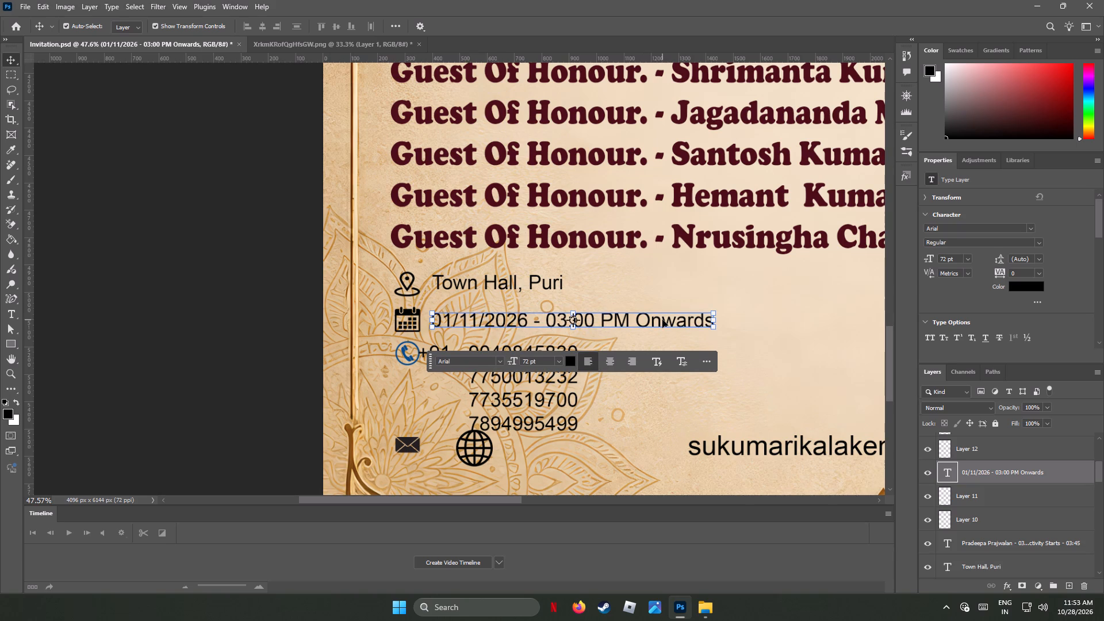
key(Up)
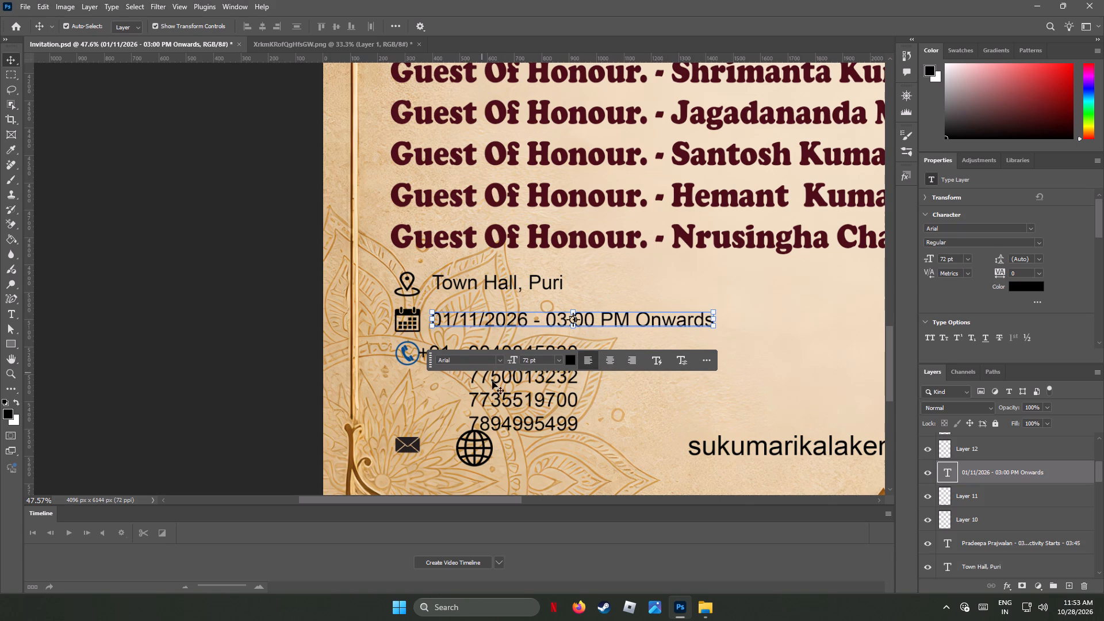
Nudge the phone number block right, clear of the phone icon and flush with the date text's left edge, and slightly down; deselect it.
click(509, 379)
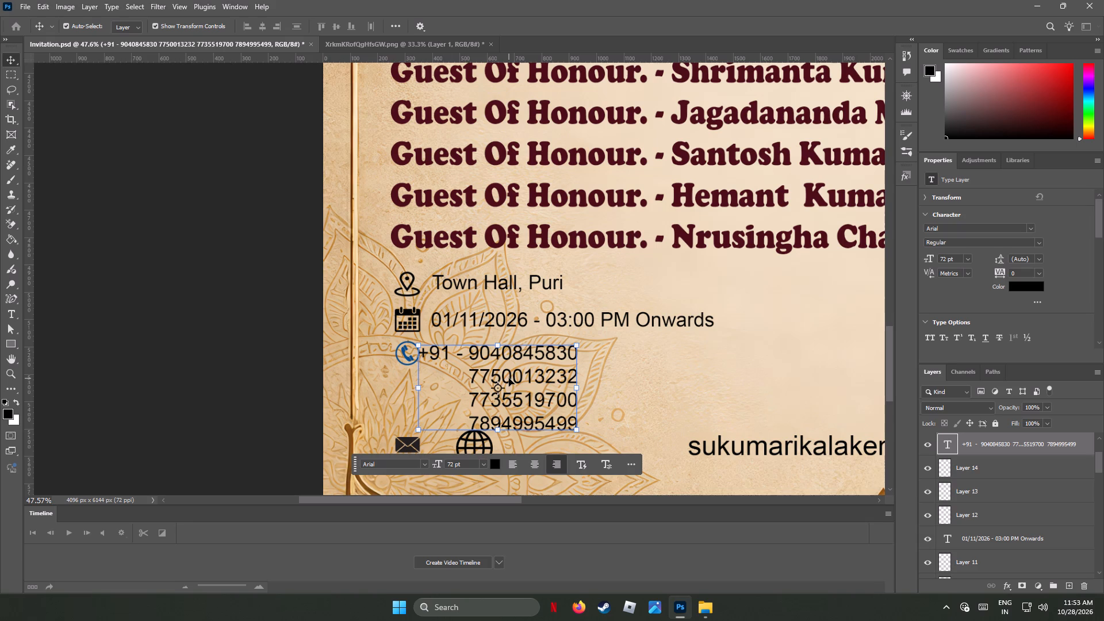
key(Right)
key(Right)
key(Right)
key(Right)
key(Right)
key(Right)
key(Right)
key(Right)
key(Right)
key(Right)
key(Right)
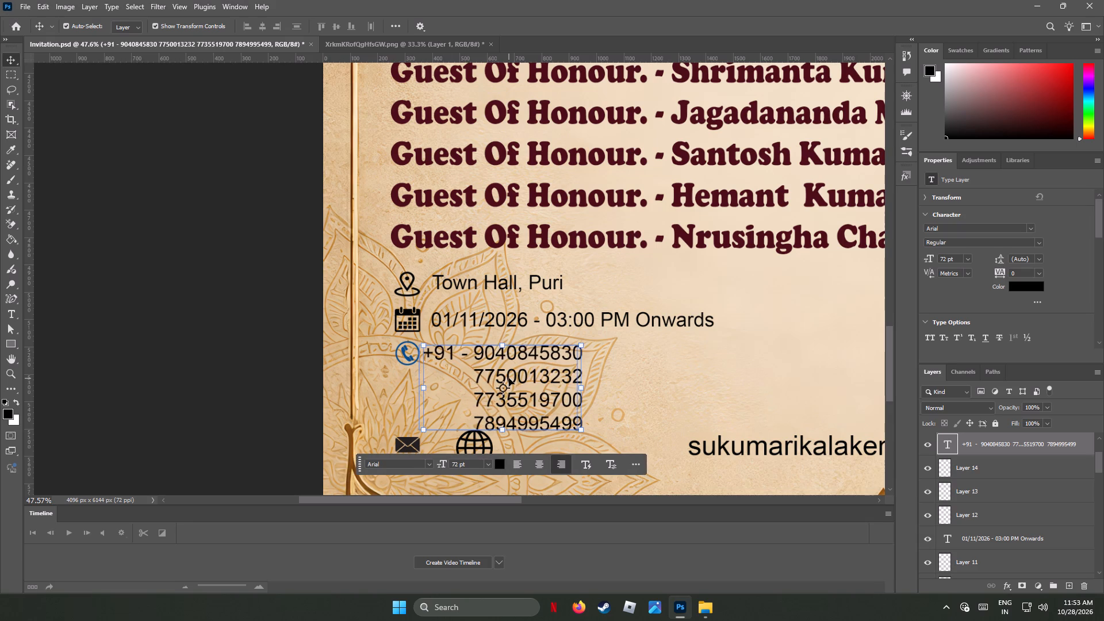
key(Right)
key(Right)
key(Right)
key(Right)
key(Right)
key(Right)
key(Right)
key(Right)
key(Right)
key(Right)
key(Right)
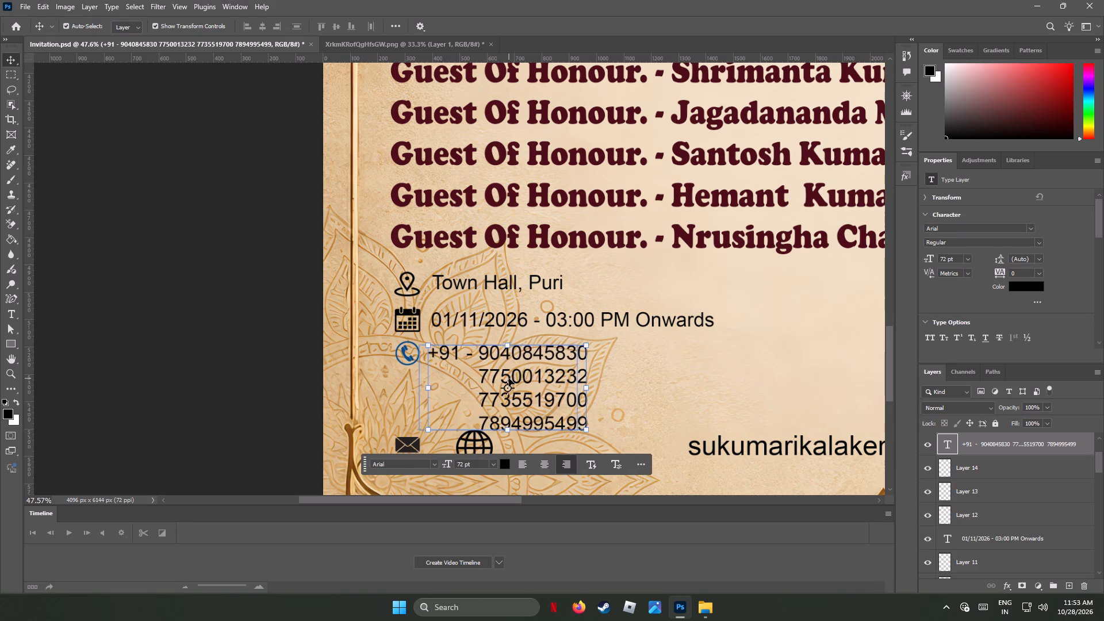
key(Right)
key(Right)
key(Right)
key(Right)
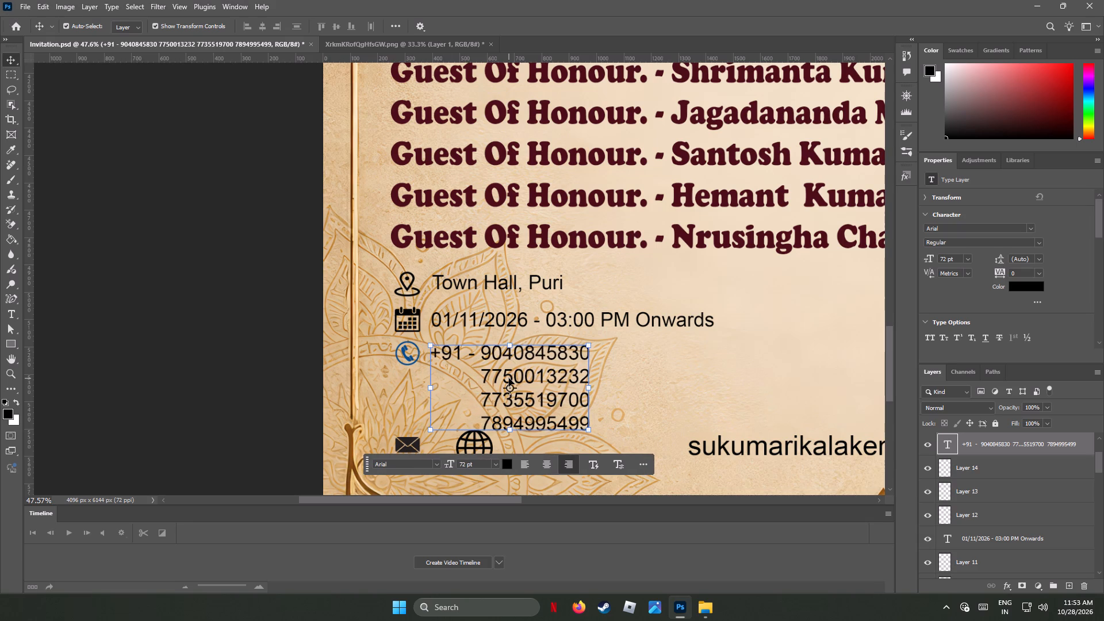
key(Right)
key(Right)
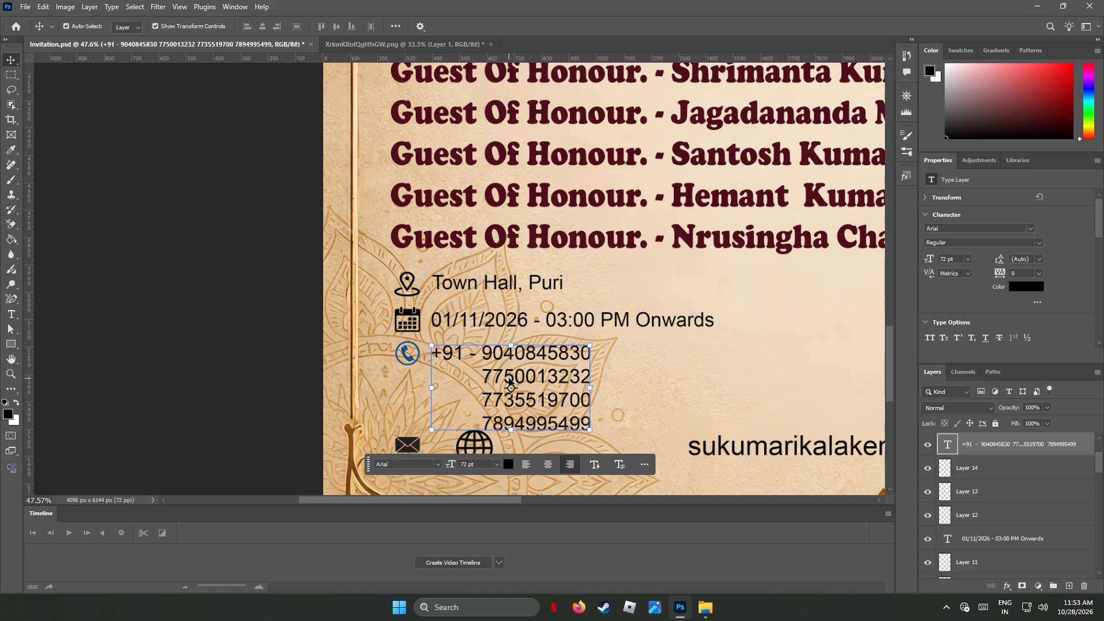
key(Down)
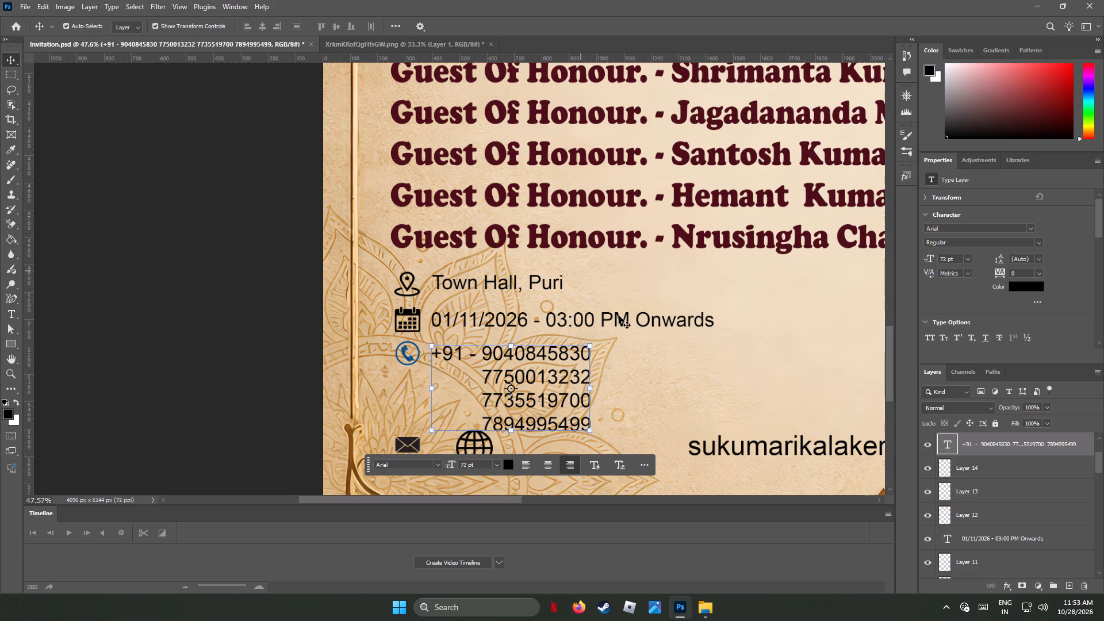
click(646, 347)
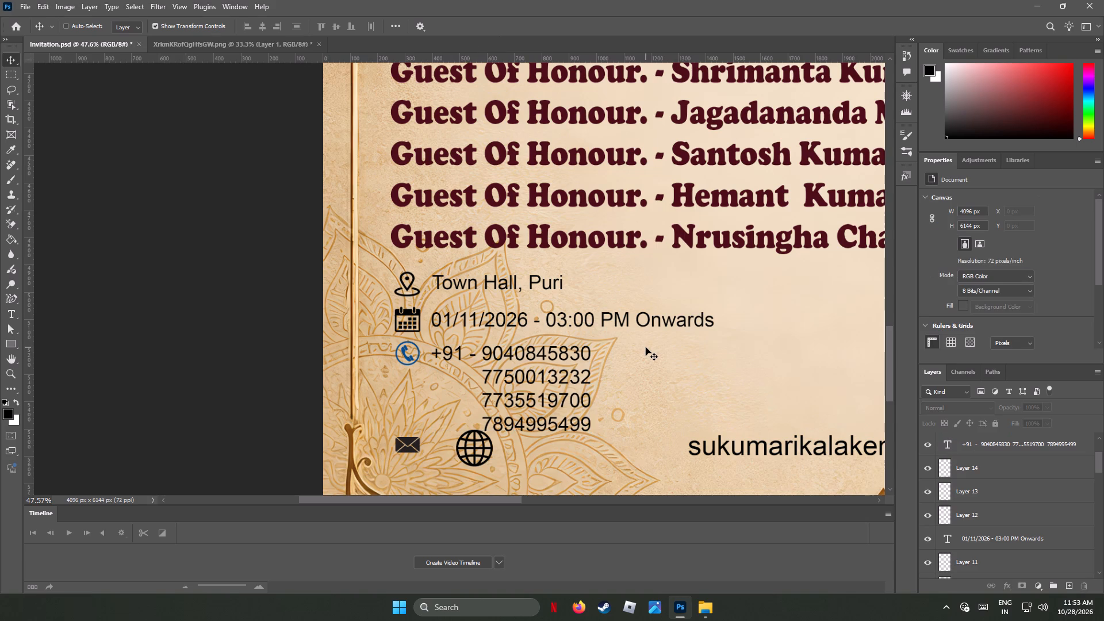
Save the invitation document.
key(ctrl+s)
key(ctrl+s)
Move the globe icon out of the contact column to beneath the email address, at X 1578 px, Y 5653 px.
alt+scroll(646, 347, down, 5)
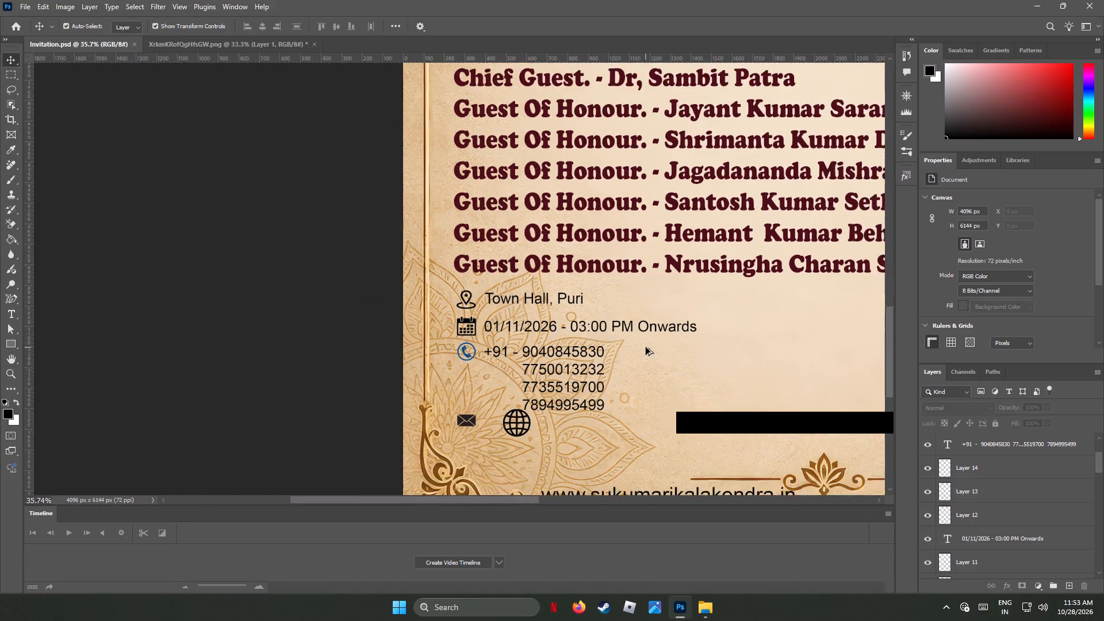
alt+scroll(646, 347, down, 2)
drag(501, 502, 502, 502)
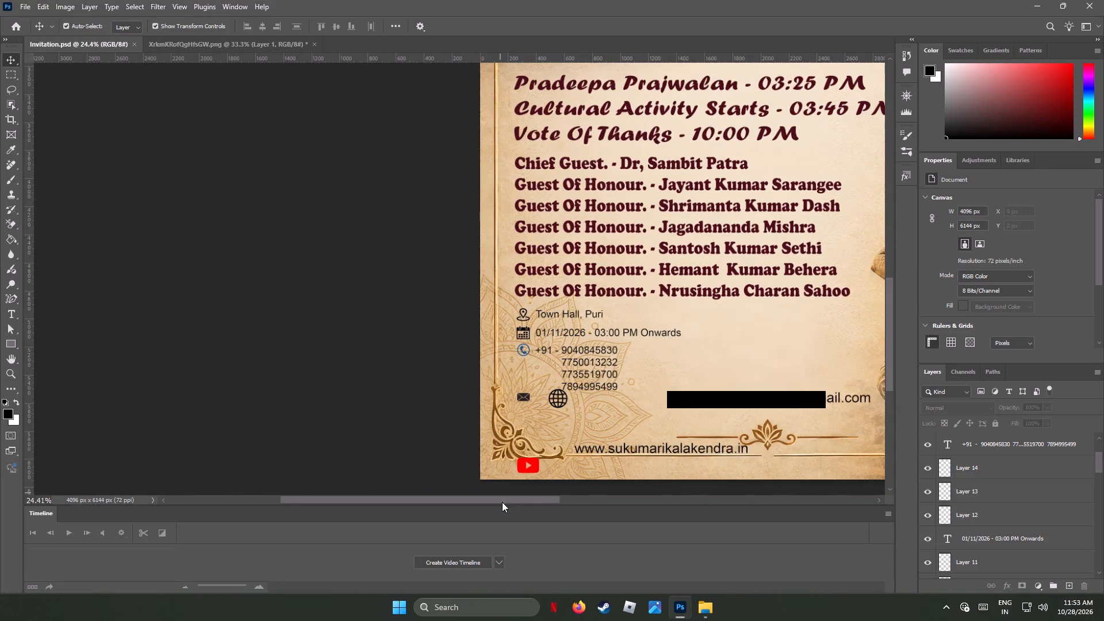
drag(502, 502, 546, 508)
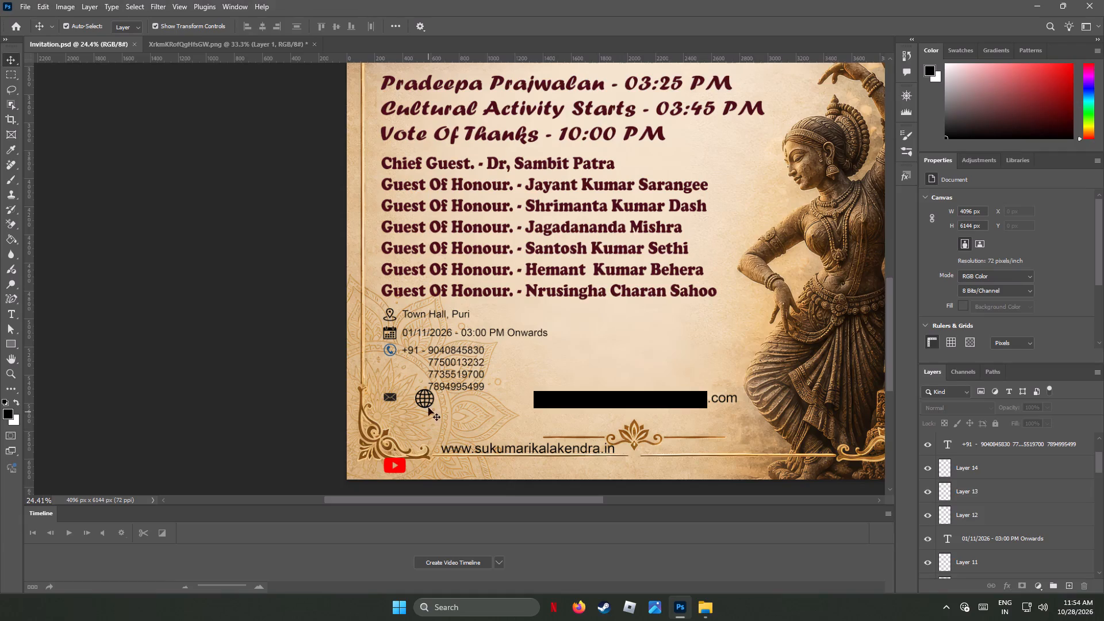
drag(428, 398, 581, 425)
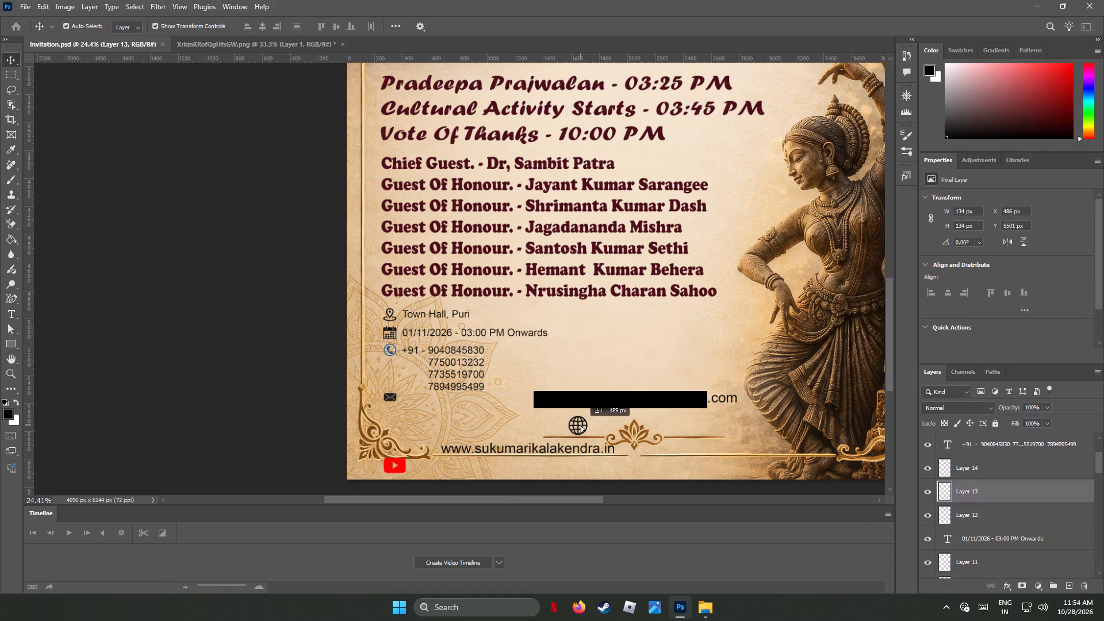
drag(581, 425, 581, 420)
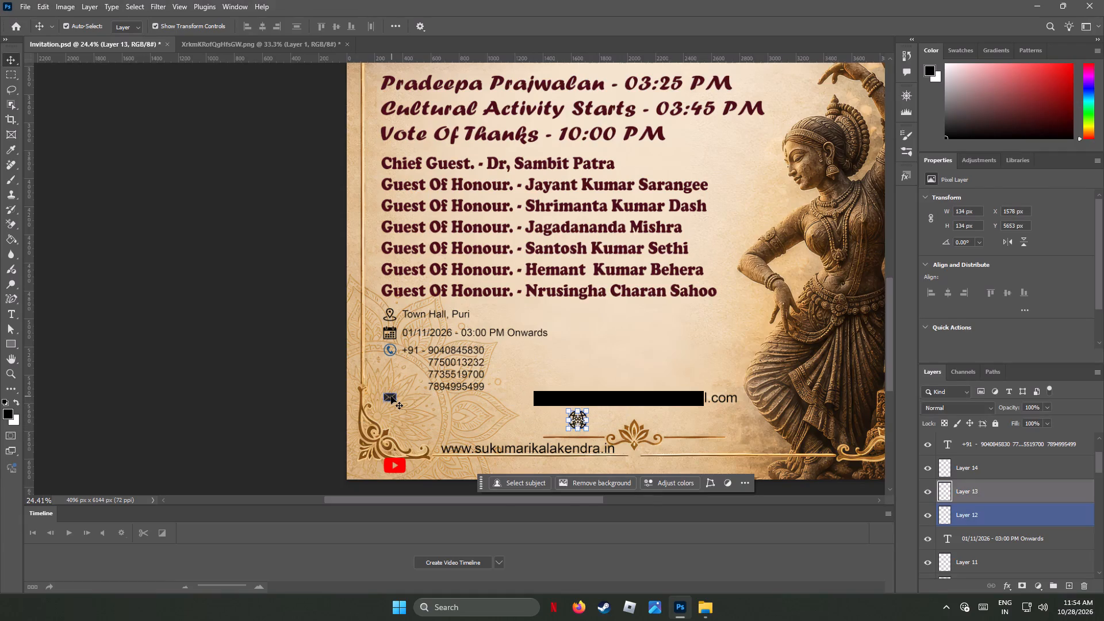
Nudge the envelope icon straight down at its current left alignment, well below the phone numbers, to Y 5648 px.
click(391, 396)
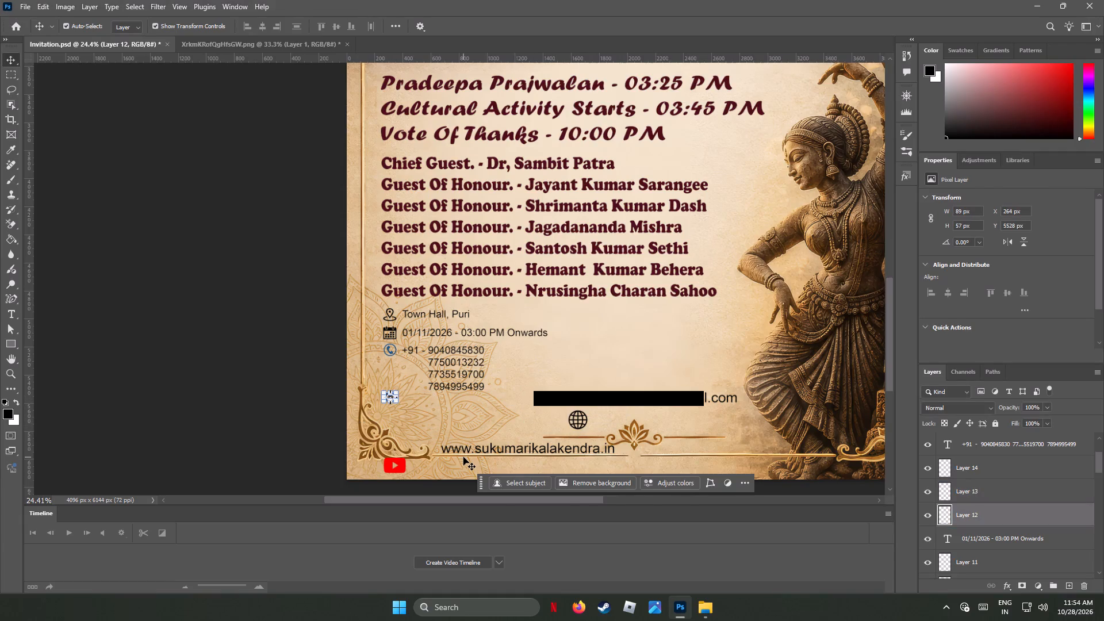
key(Down)
key(Down)
key(Down)
key(Down)
key(Down)
key(Down)
key(Down)
key(Down)
key(Down)
key(Down)
key(Down)
key(Down)
key(Down)
key(Down)
key(Down)
key(Down)
key(Down)
key(Down)
key(Down)
key(Down)
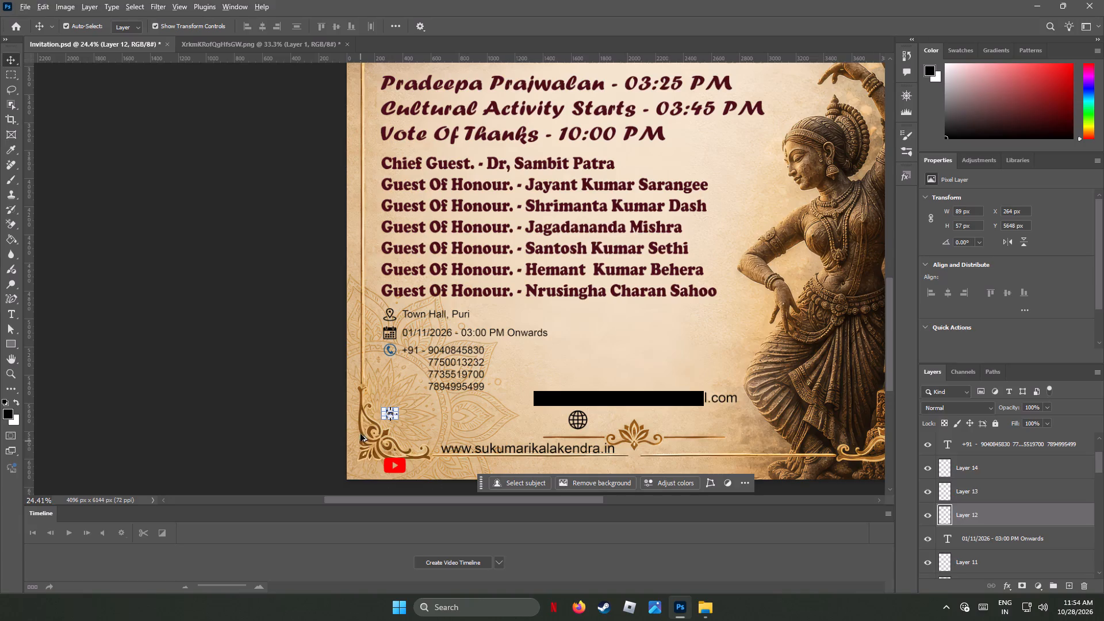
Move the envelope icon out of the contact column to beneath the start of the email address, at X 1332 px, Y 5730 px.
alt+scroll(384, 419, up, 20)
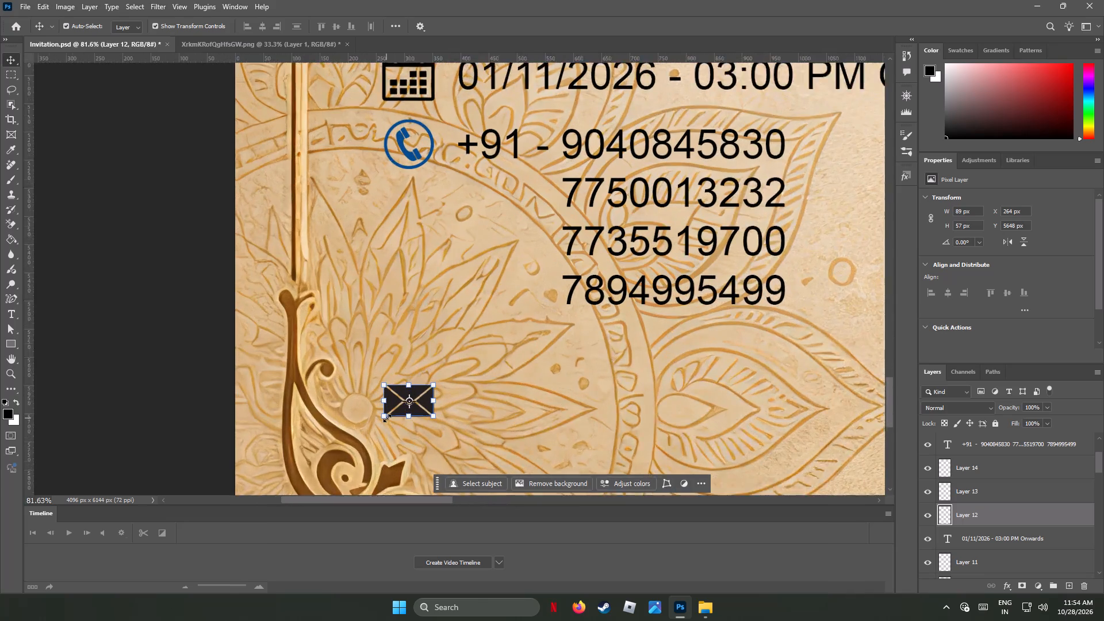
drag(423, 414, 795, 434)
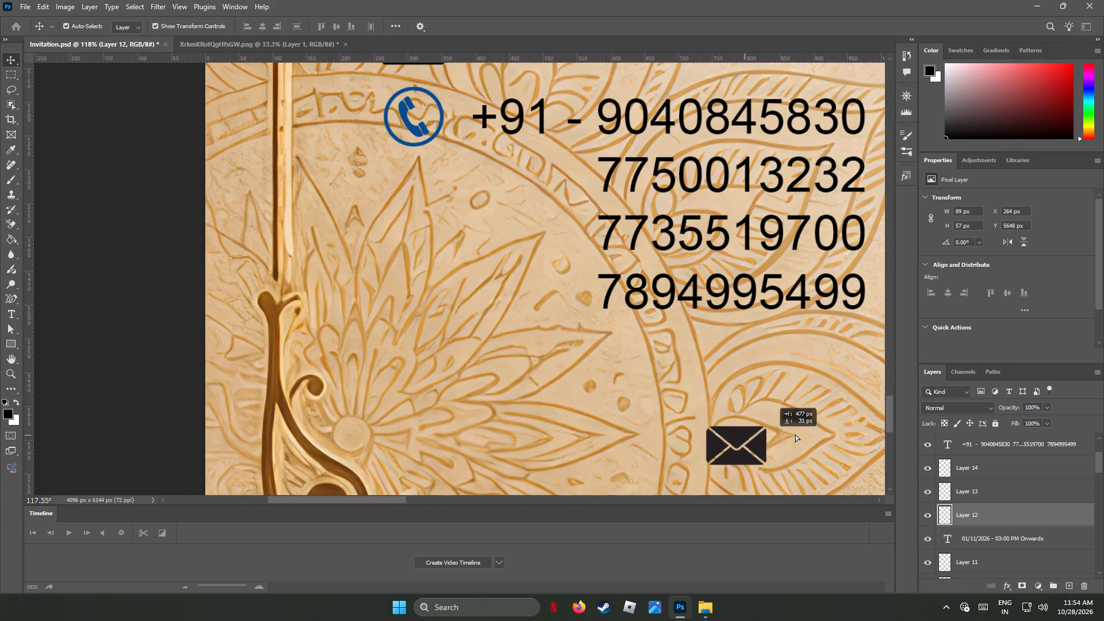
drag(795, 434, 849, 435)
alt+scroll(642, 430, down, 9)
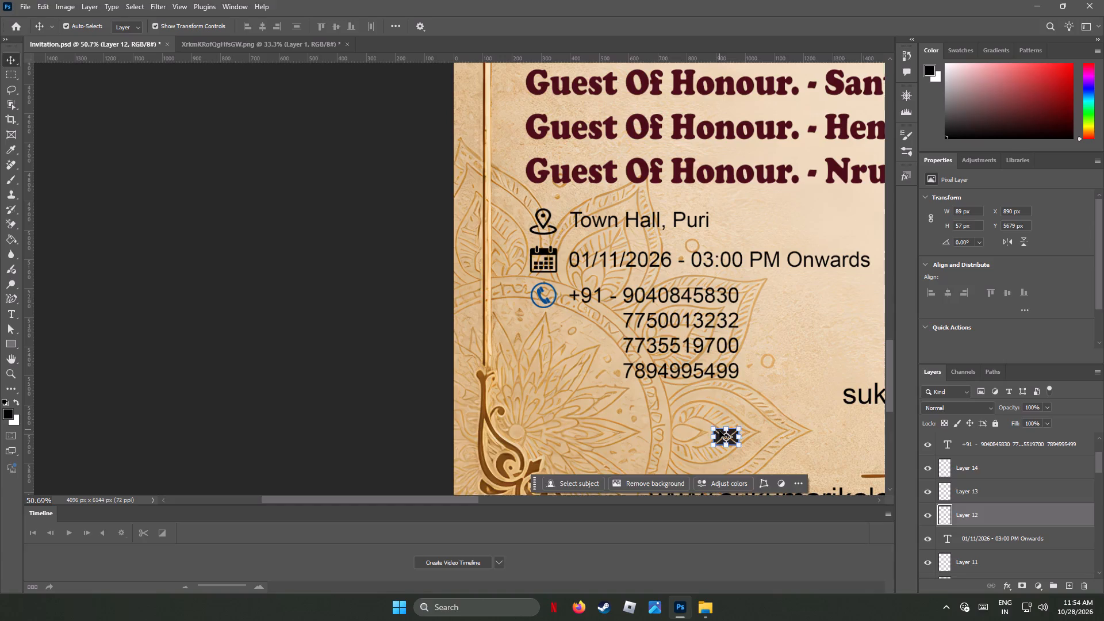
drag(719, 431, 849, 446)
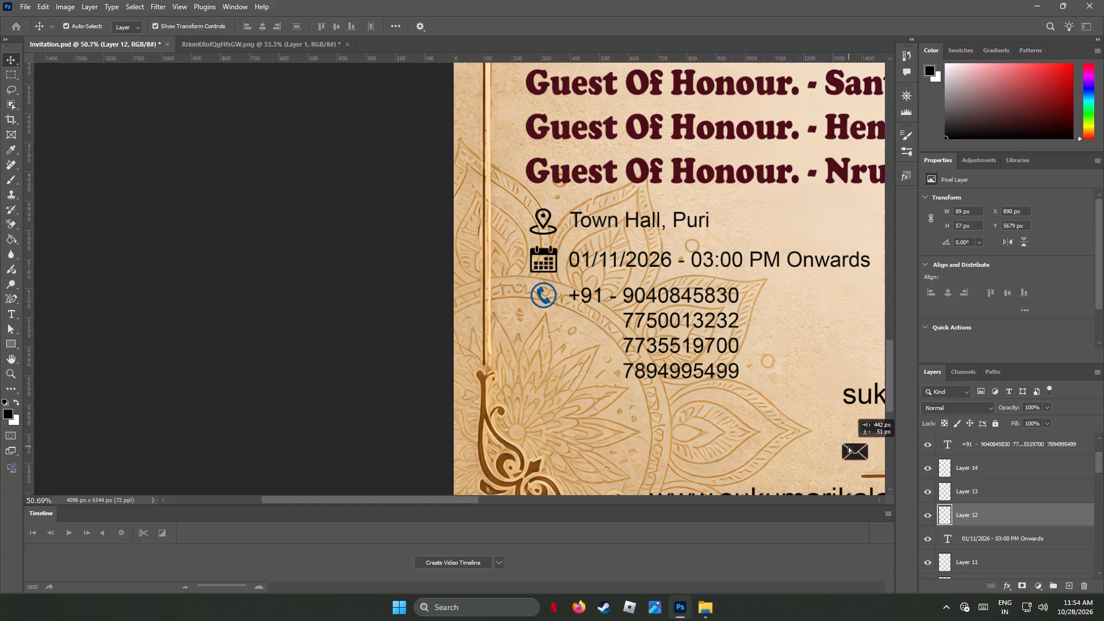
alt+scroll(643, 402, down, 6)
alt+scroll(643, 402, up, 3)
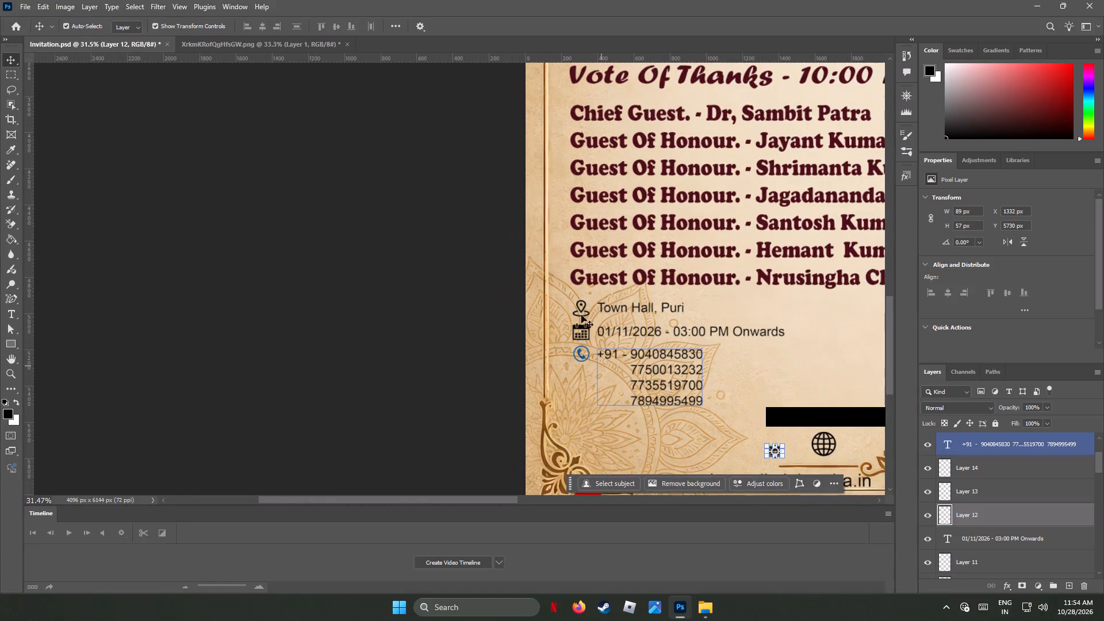
Select the venue, date and phone rows with their icons and scale them up together proportionally to about 116%.
click(582, 310)
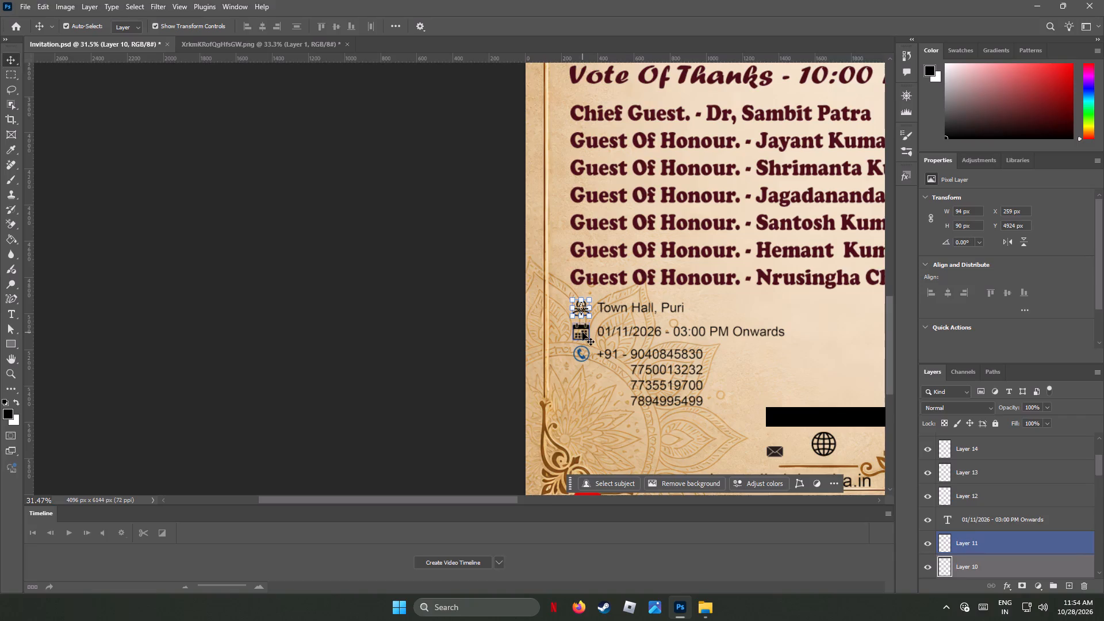
shift+click(582, 332)
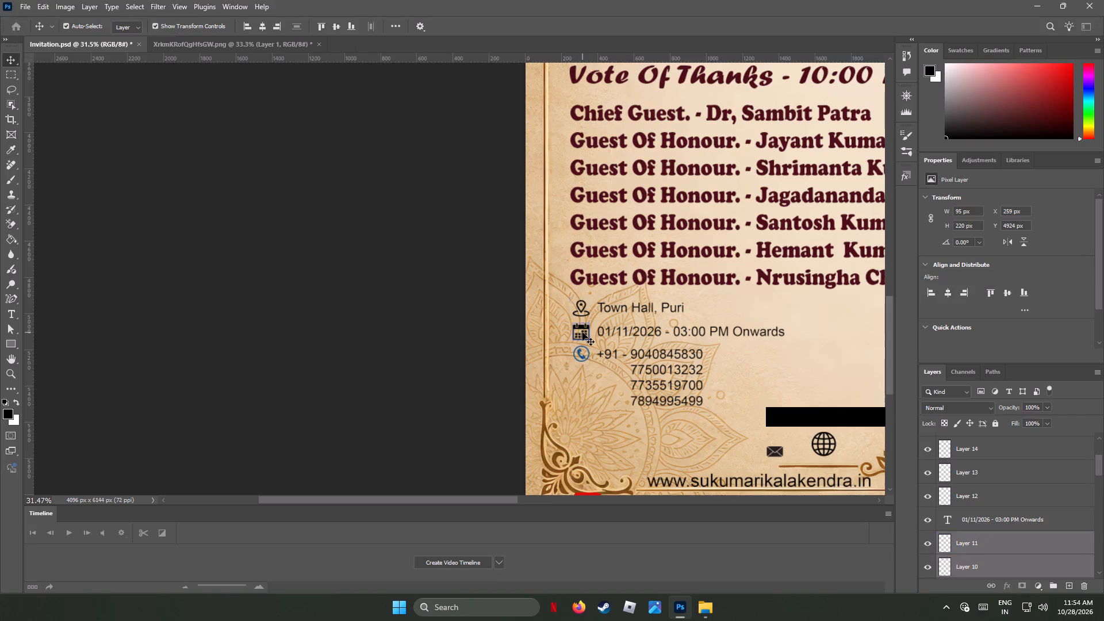
shift+click(615, 308)
shift+click(740, 334)
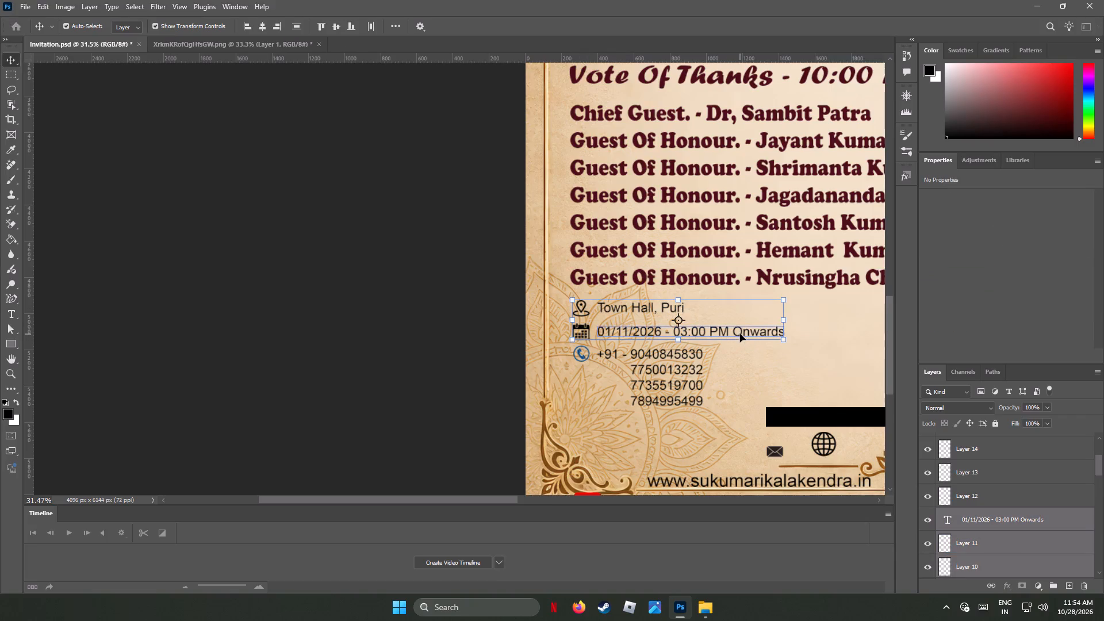
shift+click(579, 354)
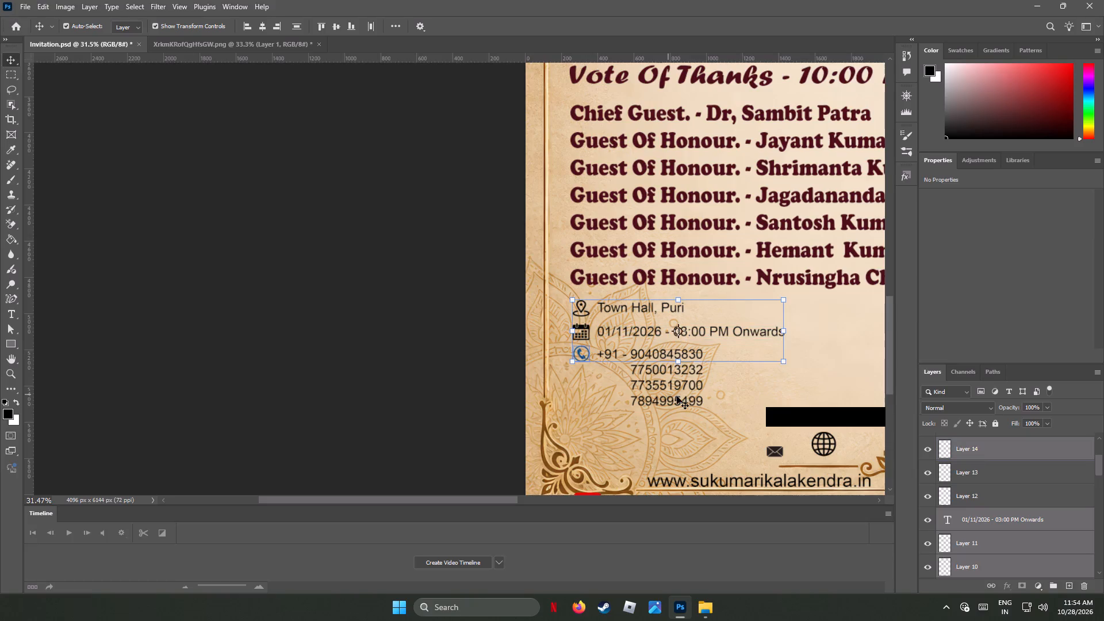
shift+click(685, 401)
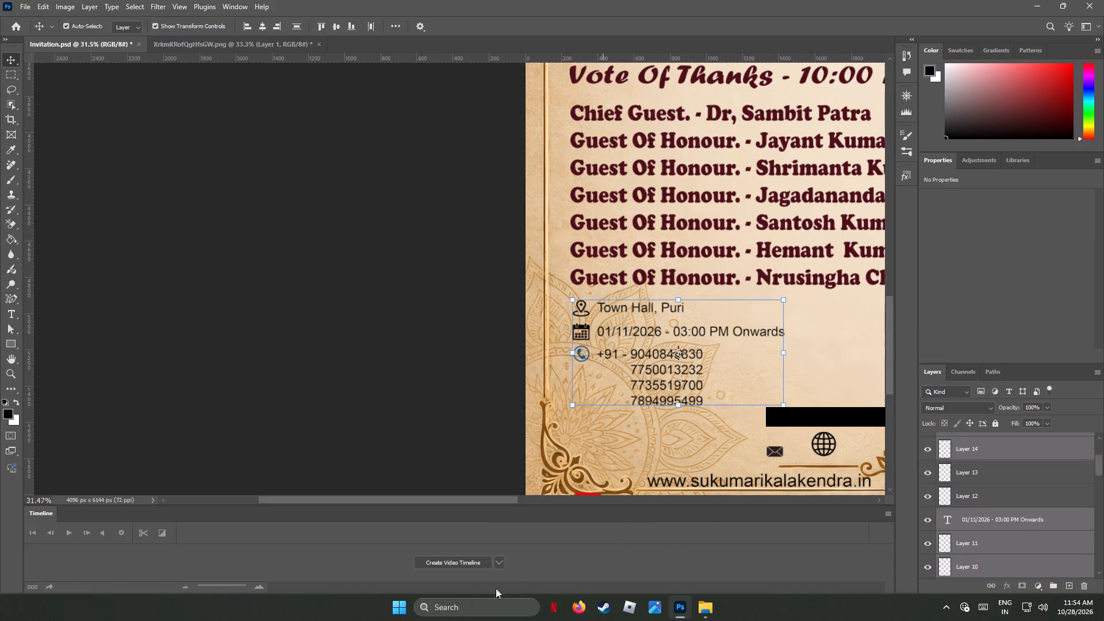
drag(463, 499, 518, 516)
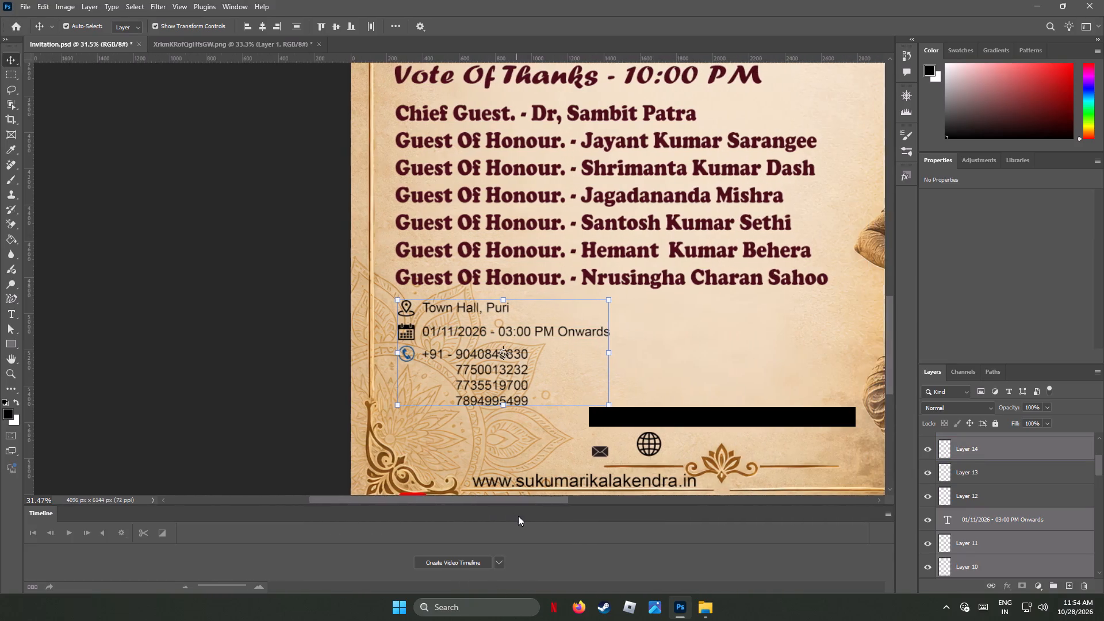
drag(518, 516, 527, 519)
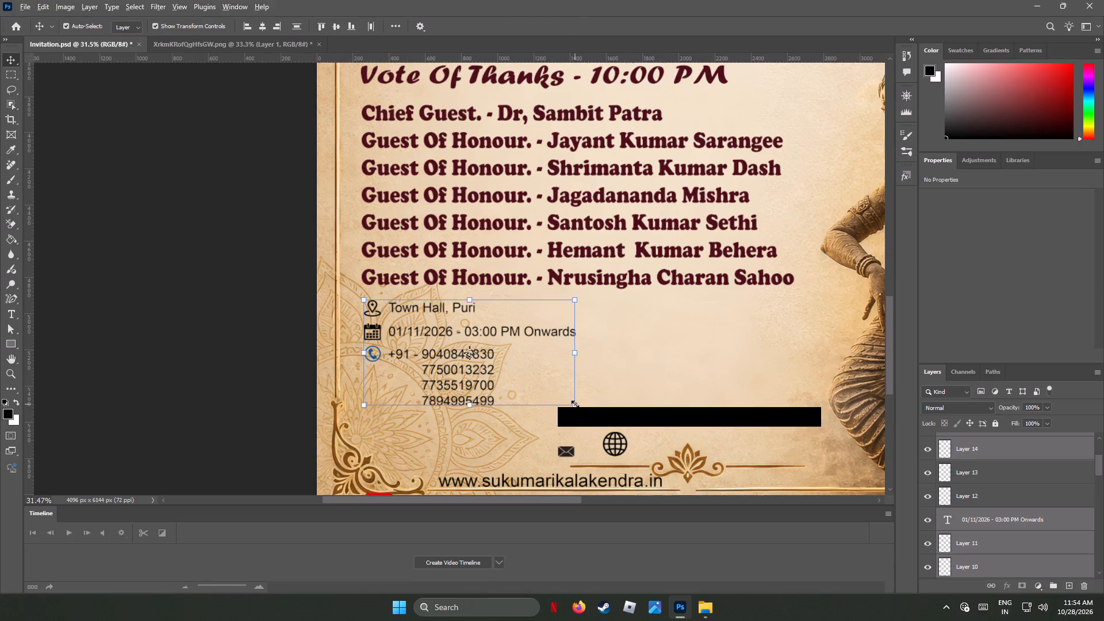
alt+drag(573, 406, 580, 416)
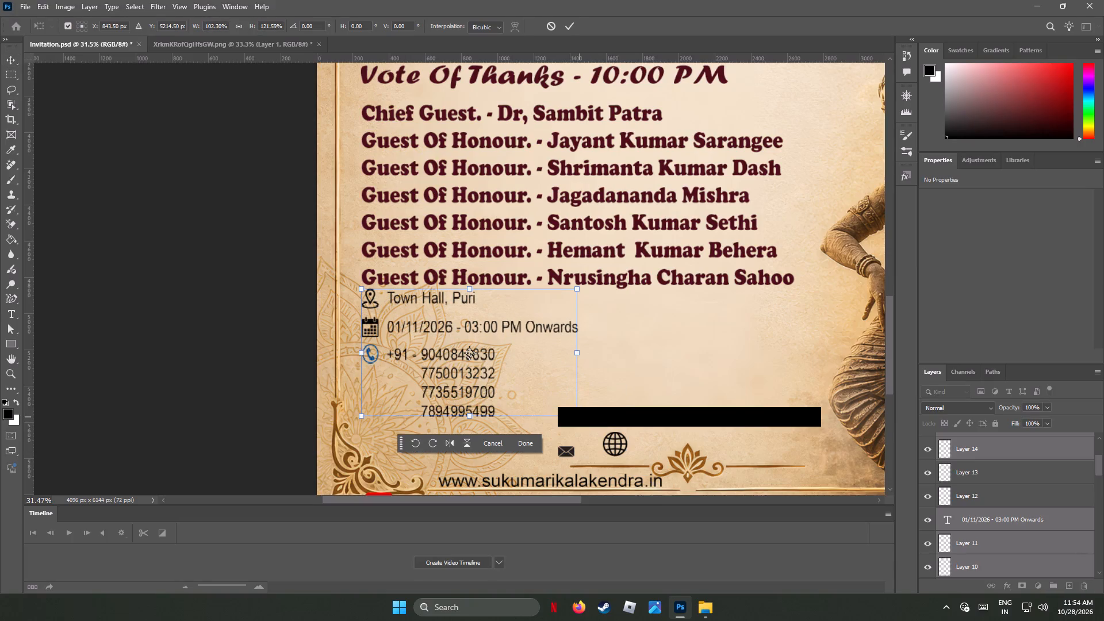
key(ctrl+z)
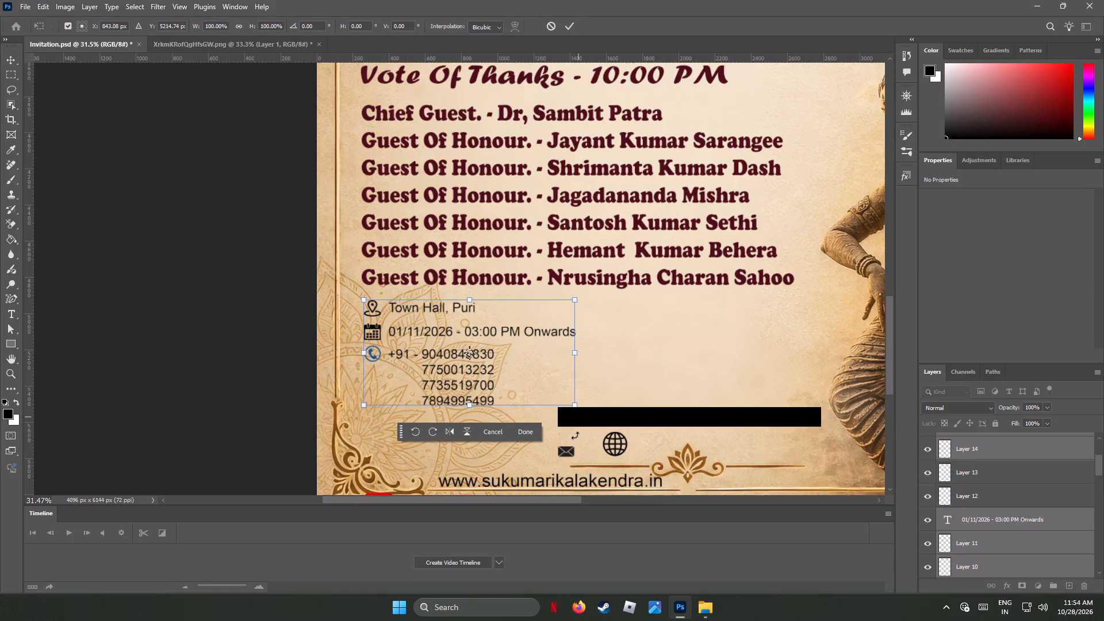
shift+drag(574, 354, 611, 359)
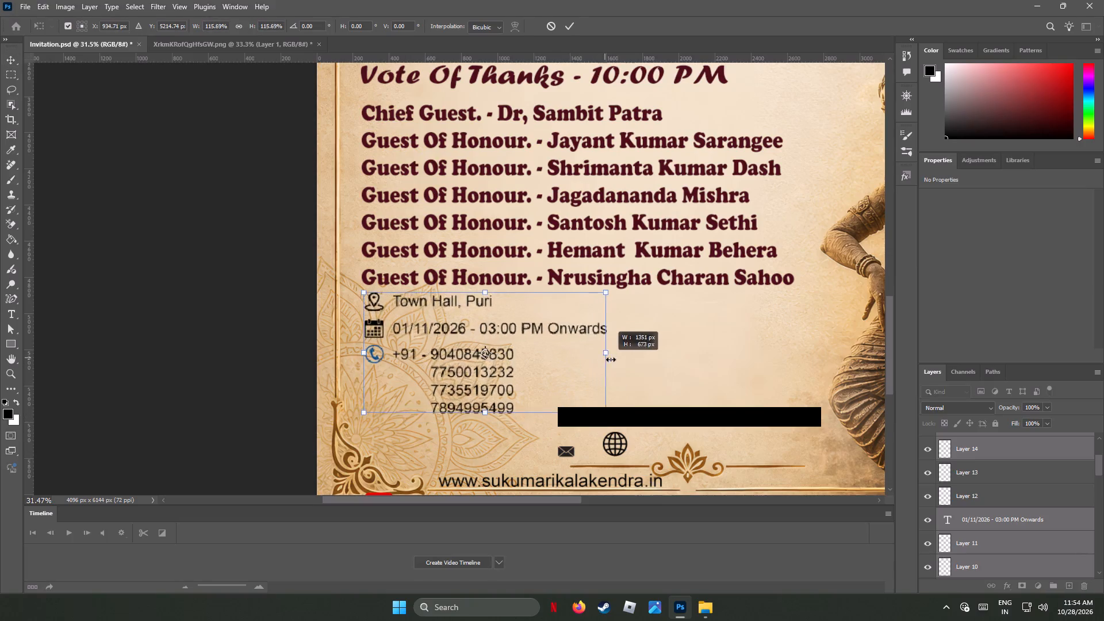
shift+drag(611, 359, 635, 363)
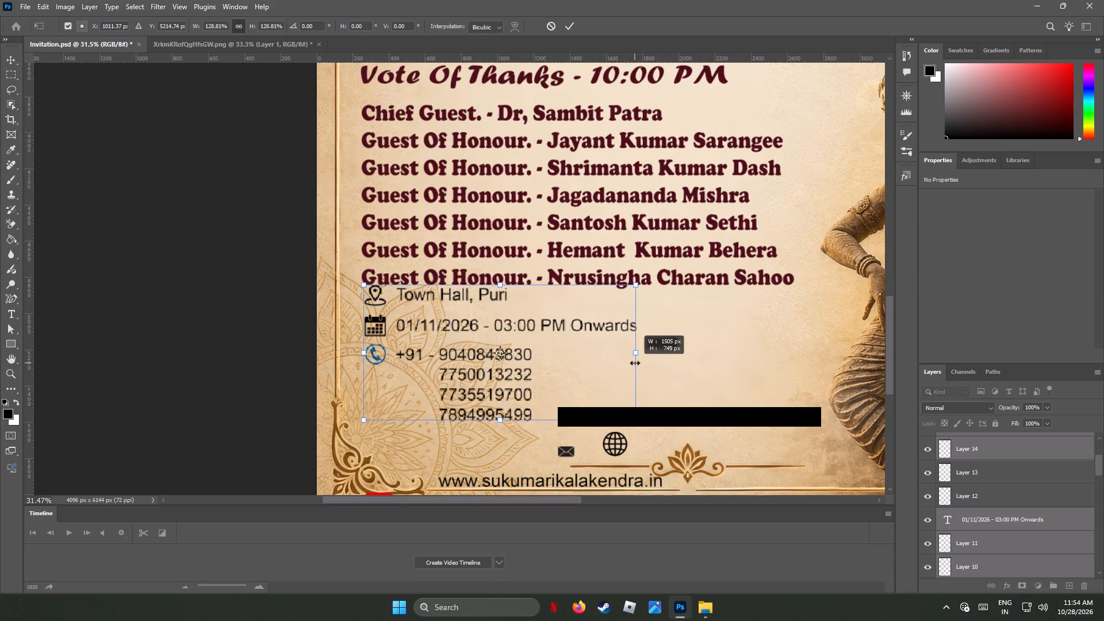
shift+drag(635, 363, 610, 362)
click(11, 59)
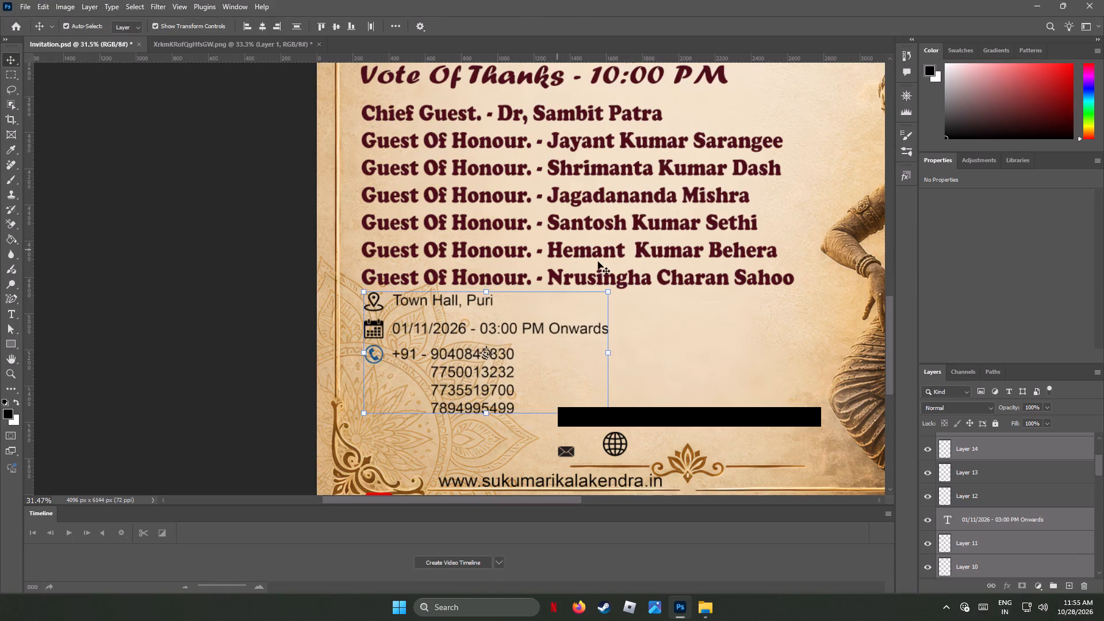
Nudge the enlarged contact block down to leave a clear gap beneath the guest list and slightly left, flush with the list's left edge; deselect it.
key(Down)
key(Down)
key(Down)
key(Down)
key(Down)
key(Down)
key(Down)
key(Down)
key(Down)
key(Down)
key(Down)
key(Down)
key(Down)
key(Down)
key(Down)
key(Down)
key(Down)
key(Down)
key(Down)
key(Down)
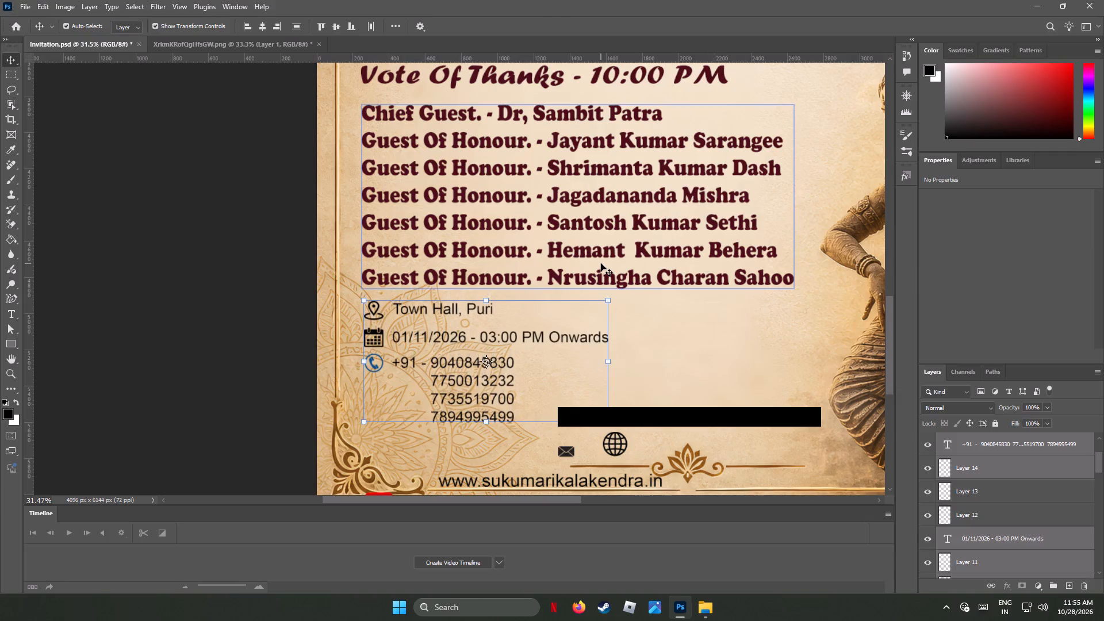
key(Left)
key(Left)
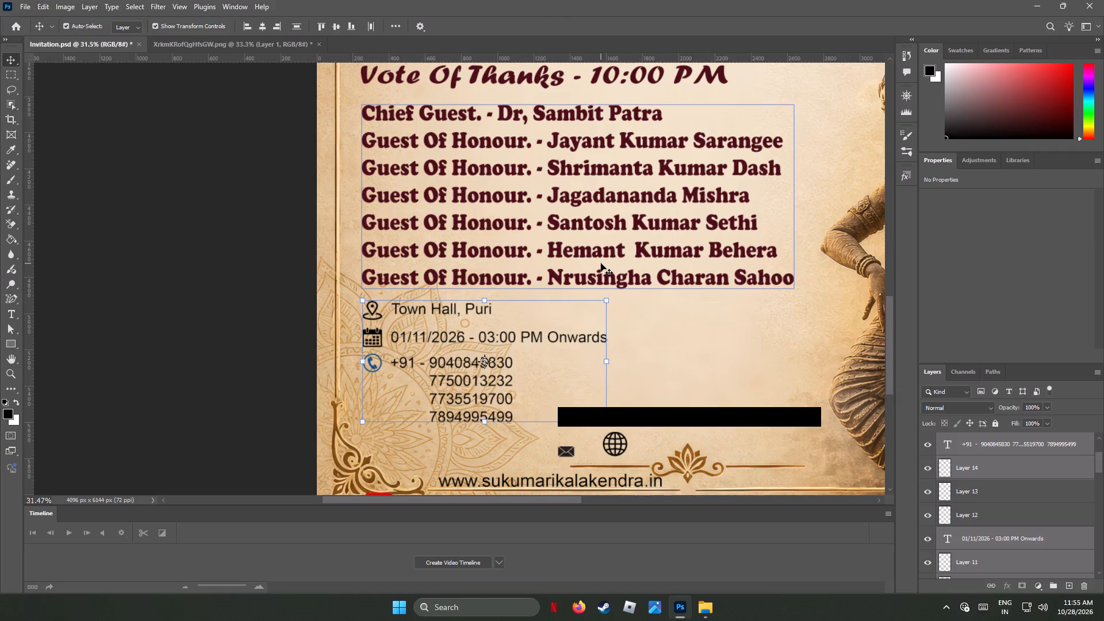
key(Down)
key(Down)
key(Down)
key(Down)
key(Down)
key(Down)
key(Down)
key(Down)
key(Down)
key(Down)
key(Down)
key(Down)
key(Down)
key(Down)
key(Down)
key(Down)
key(Down)
key(Down)
key(Down)
key(Down)
key(Down)
key(Down)
key(Down)
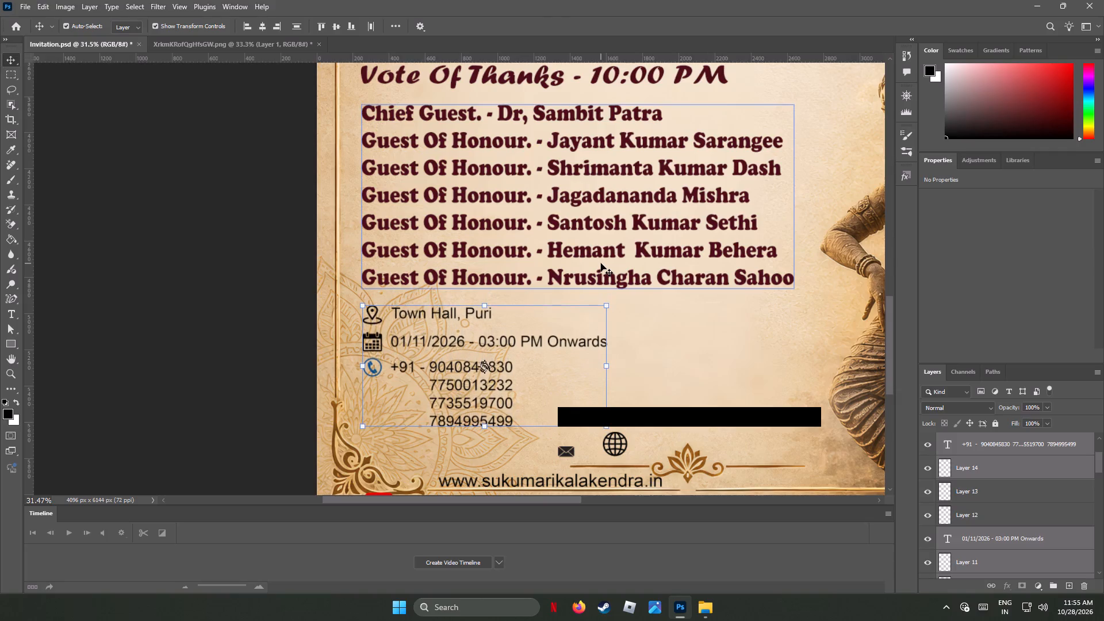
key(Down)
key(Down)
key(Down)
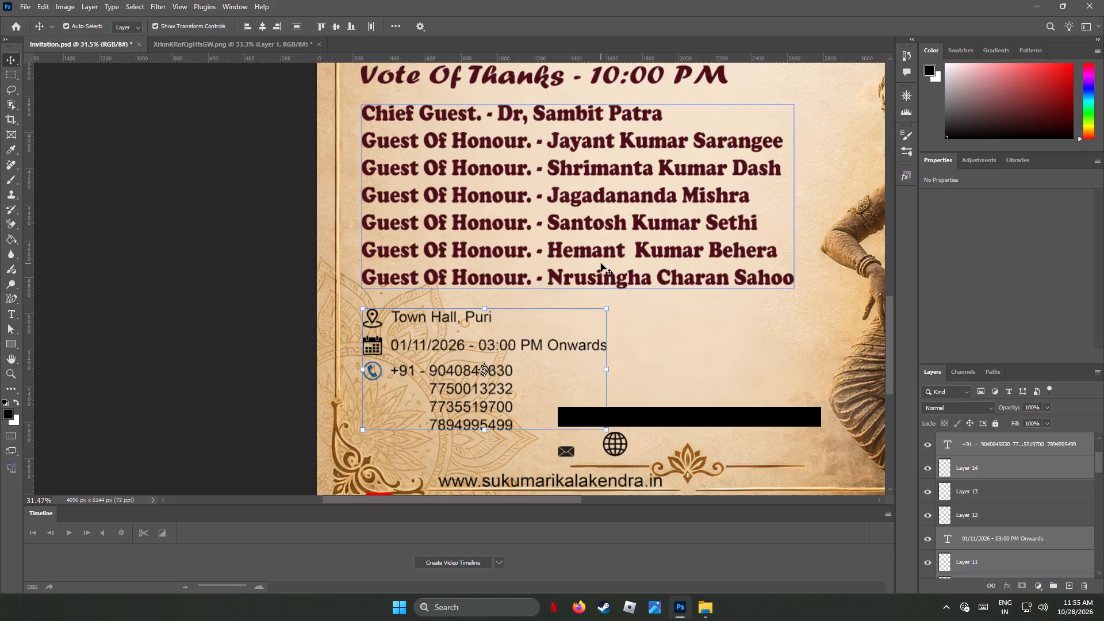
key(Down)
key(Down)
key(Down)
key(Down)
key(Down)
key(Down)
key(Down)
key(Down)
key(Down)
key(Down)
key(Down)
key(Down)
key(Down)
key(Down)
key(Down)
key(Down)
key(Down)
key(Down)
key(Down)
key(Down)
key(Down)
key(Down)
key(Down)
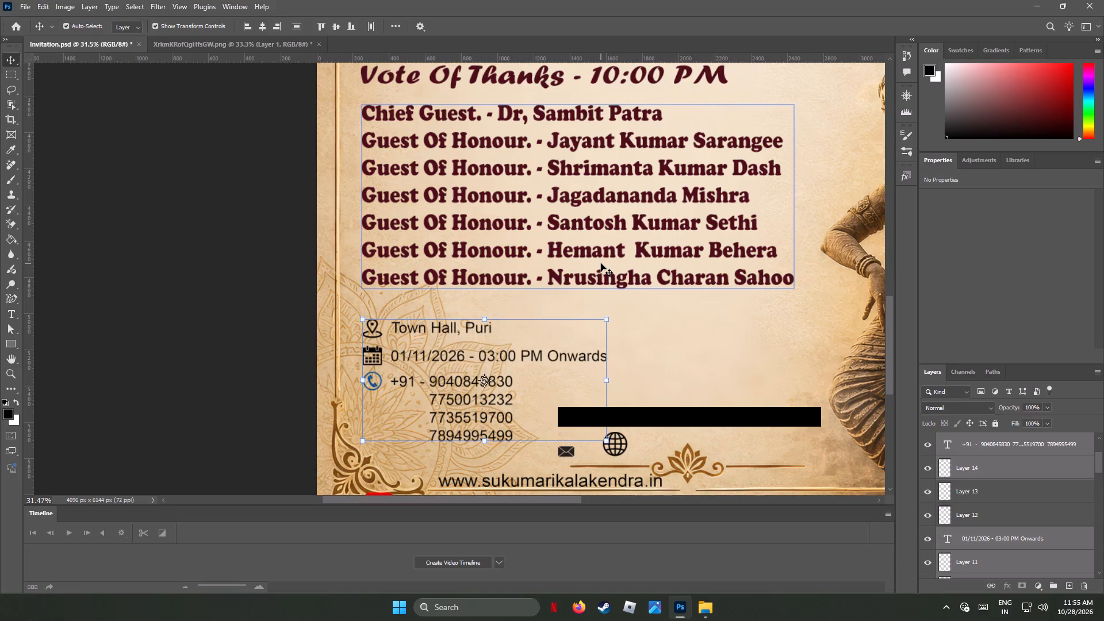
key(Down)
key(Down)
key(Down)
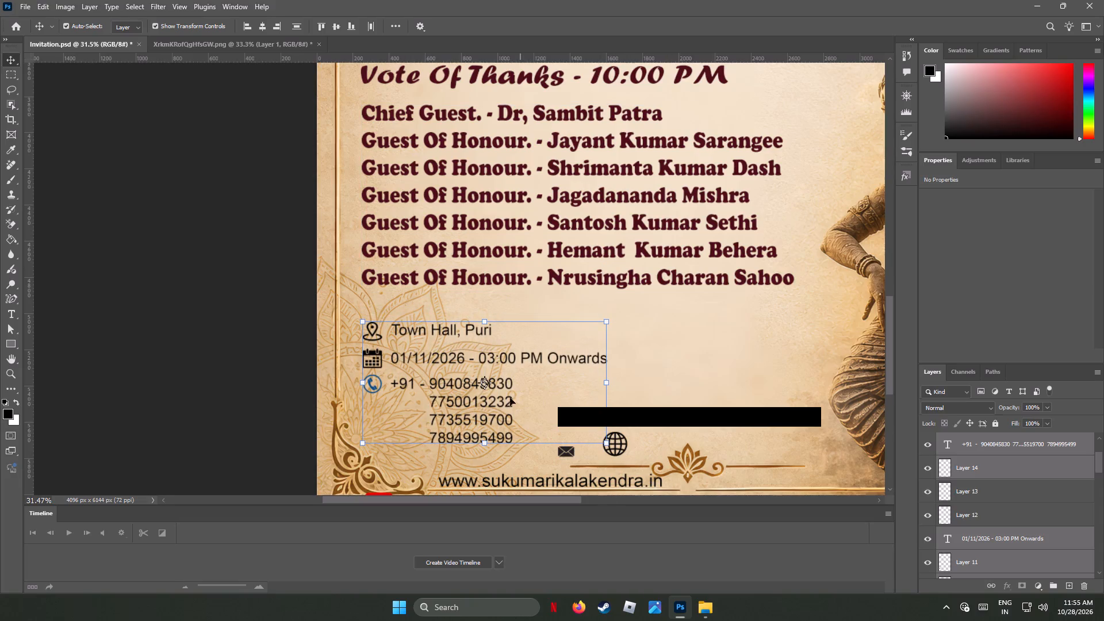
click(271, 302)
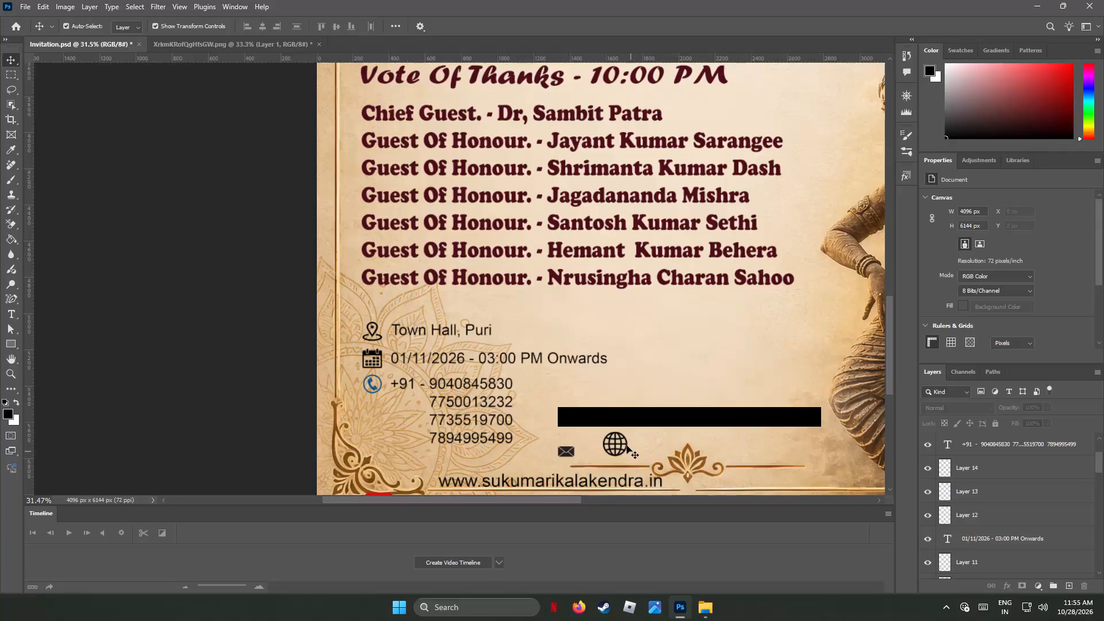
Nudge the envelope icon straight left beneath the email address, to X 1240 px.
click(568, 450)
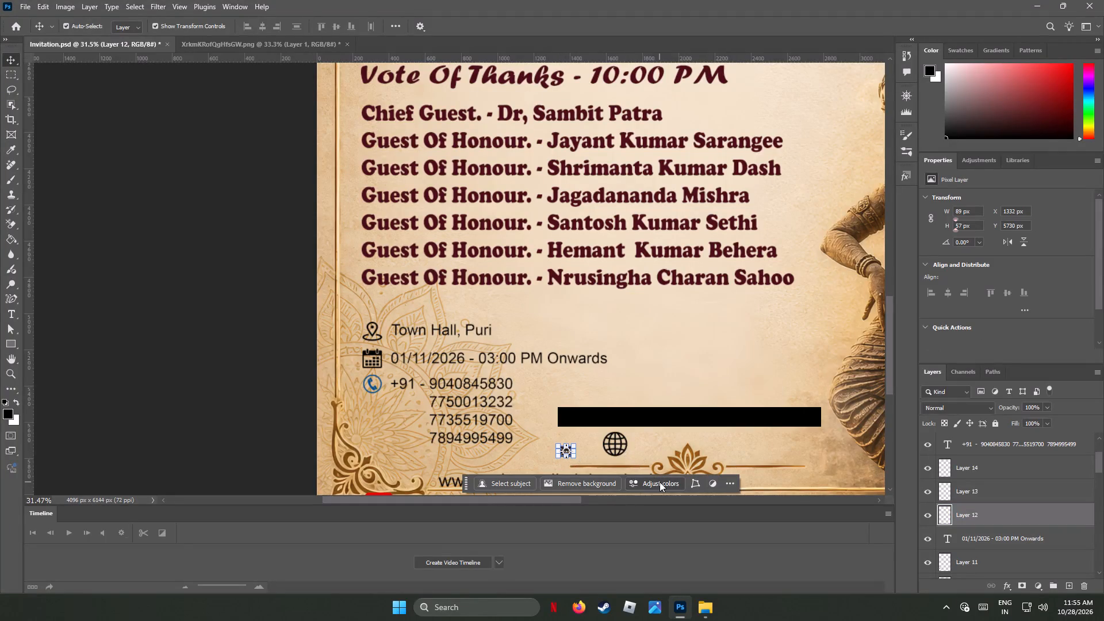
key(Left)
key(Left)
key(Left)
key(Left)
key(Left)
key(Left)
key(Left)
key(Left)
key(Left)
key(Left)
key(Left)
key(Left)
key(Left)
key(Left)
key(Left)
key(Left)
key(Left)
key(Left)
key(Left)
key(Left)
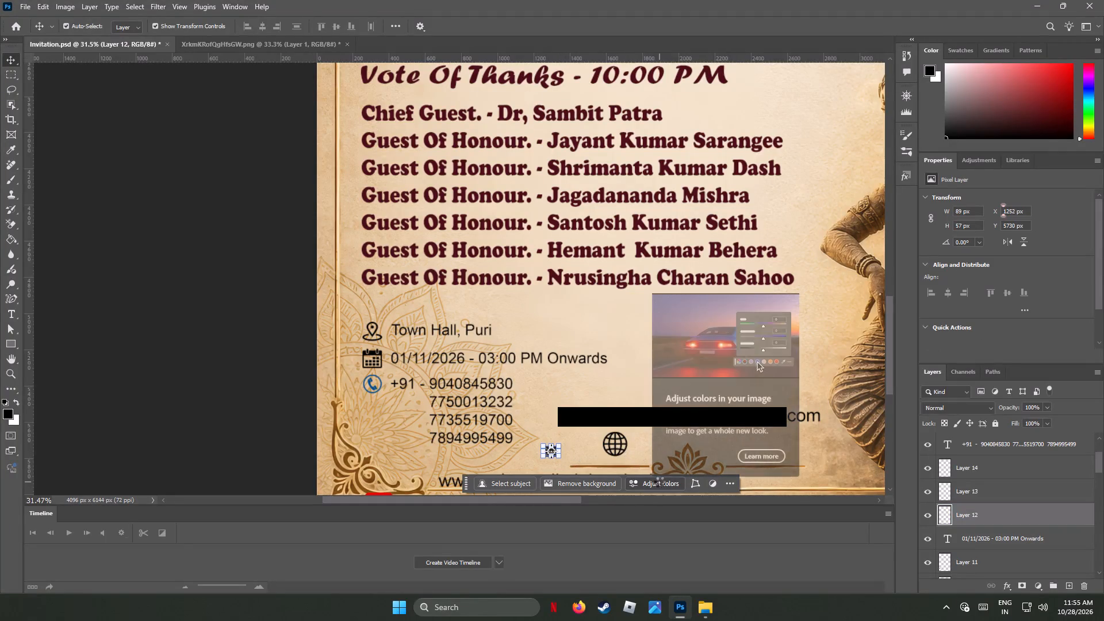
Move the envelope icon onto the phone icon with their left edges aligned, at X 257 px, Y 5387 px.
alt+scroll(559, 451, up, 5)
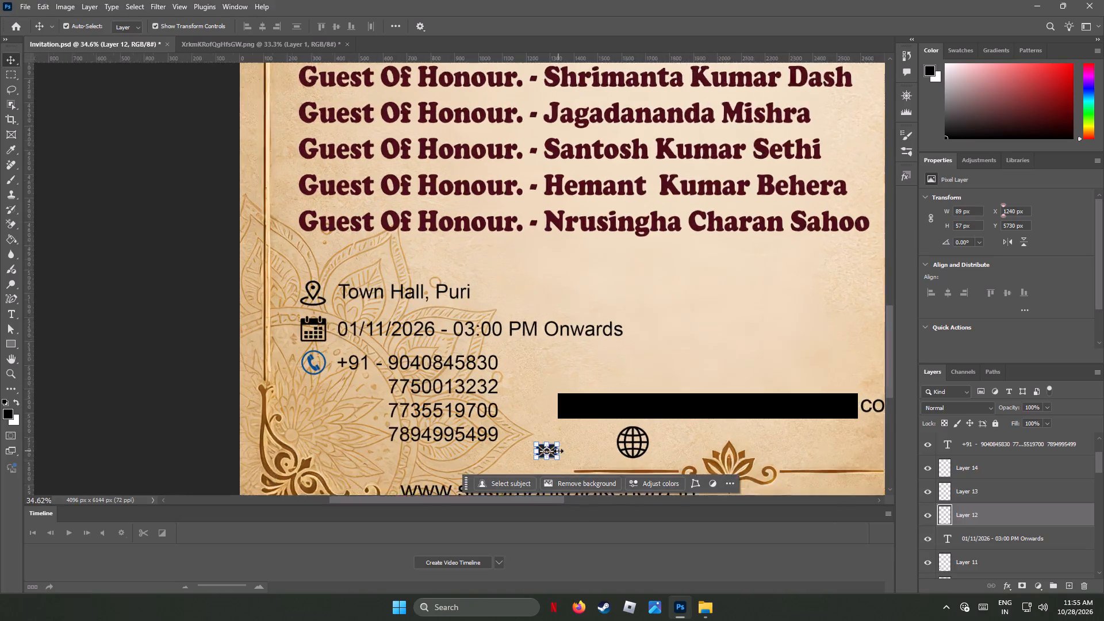
alt+scroll(558, 451, up, 5)
drag(546, 464, 497, 461)
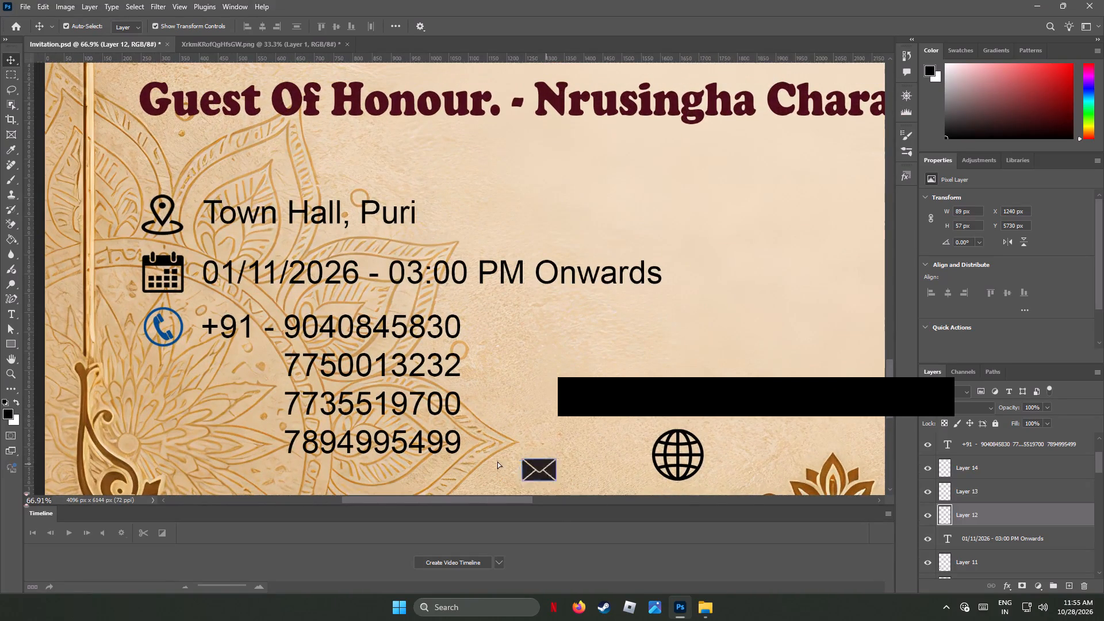
drag(497, 461, 173, 335)
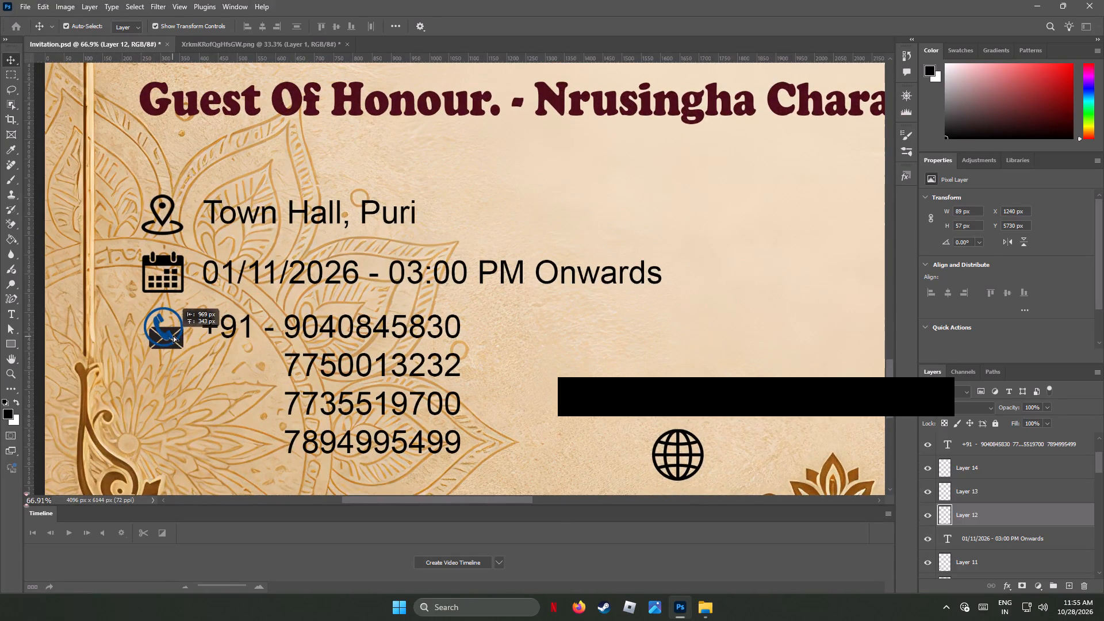
drag(173, 335, 168, 331)
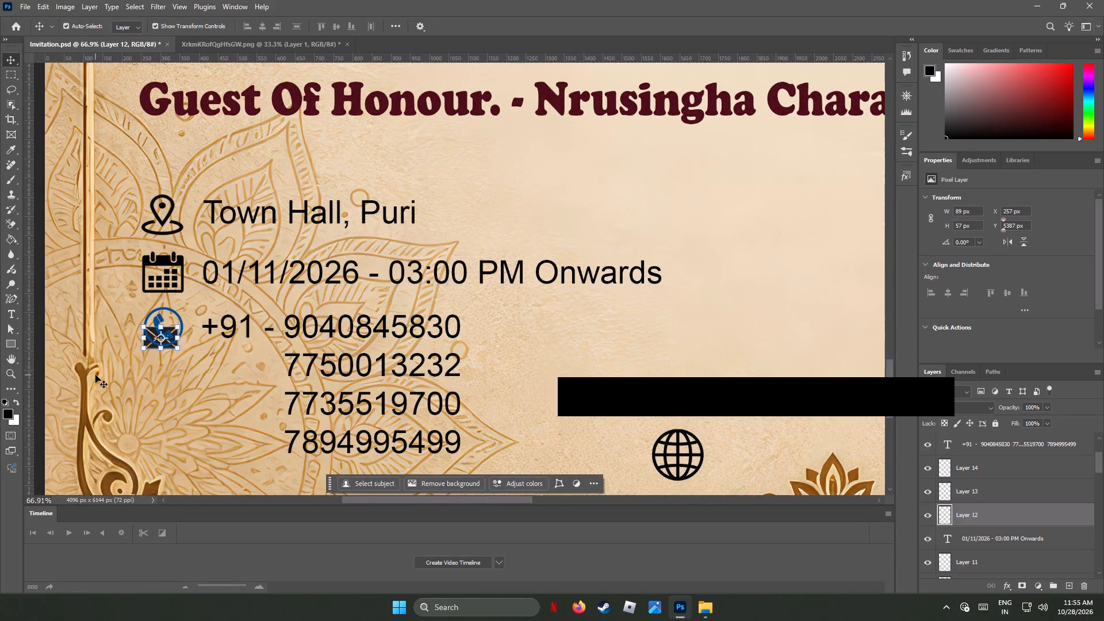
Scale the envelope icon proportionally to about 116%, 103 × 65 px, matching the phone icon's width, and apply the transform.
alt+scroll(133, 350, up, 9)
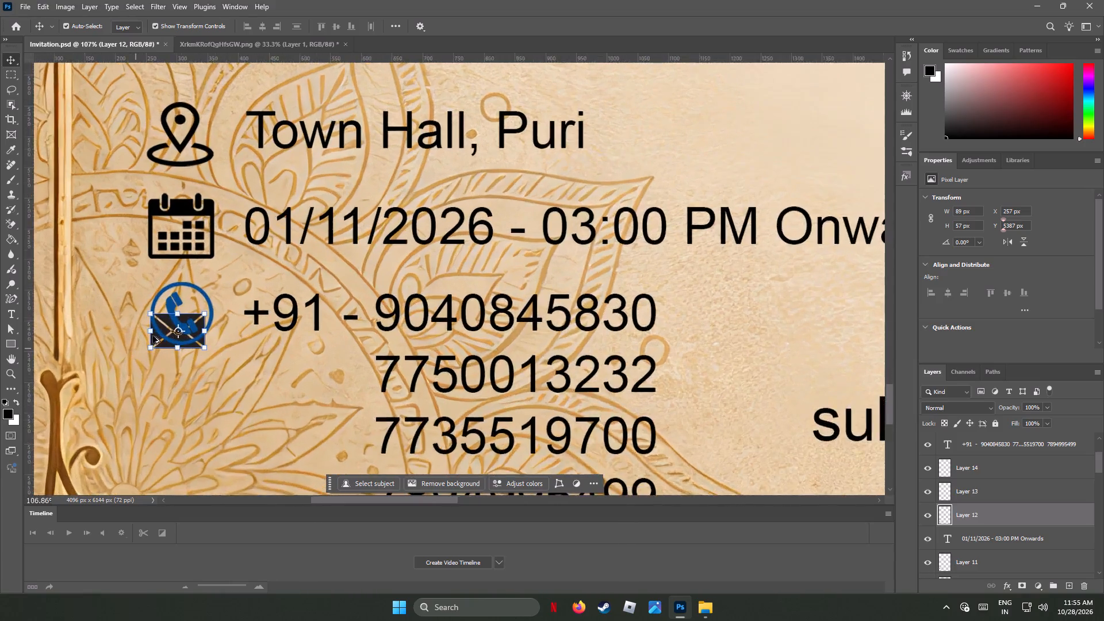
alt+scroll(158, 334, up, 6)
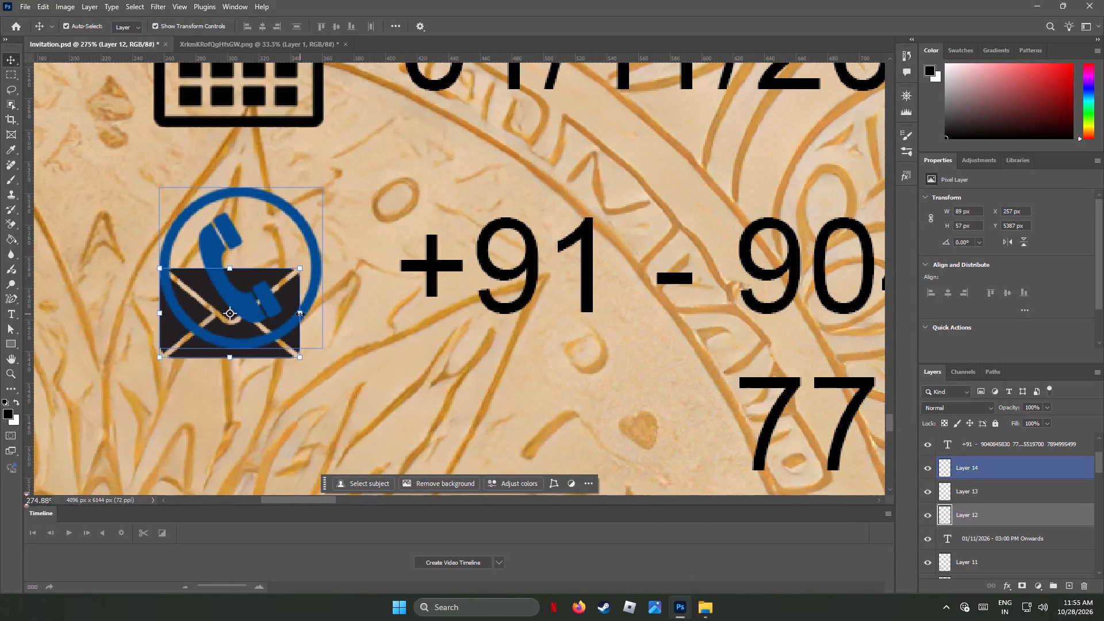
shift+drag(300, 314, 318, 318)
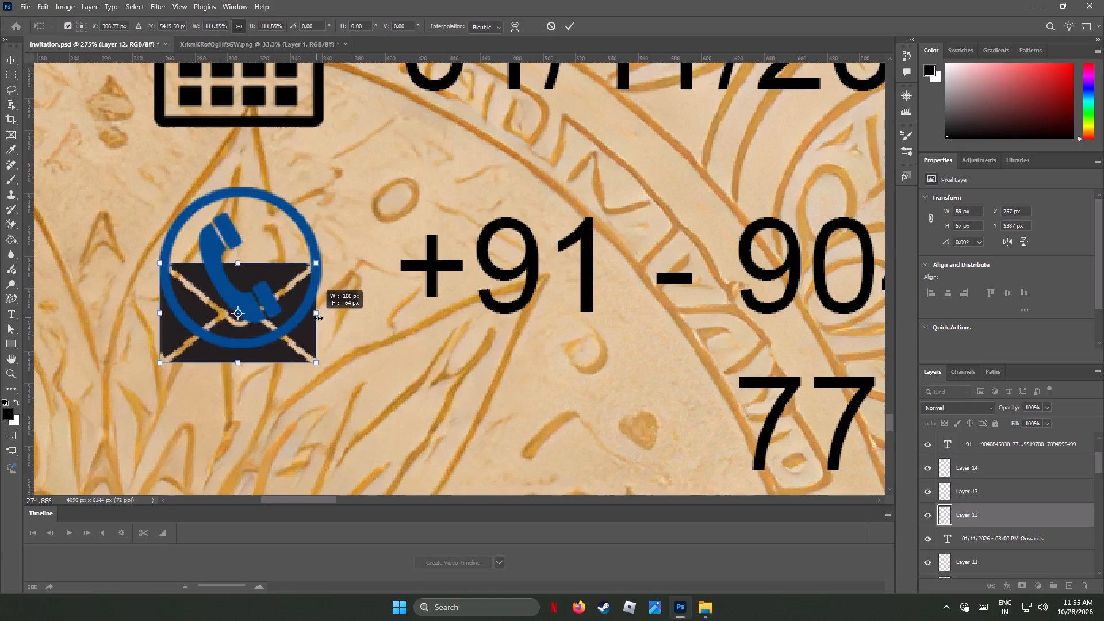
shift+drag(318, 318, 319, 319)
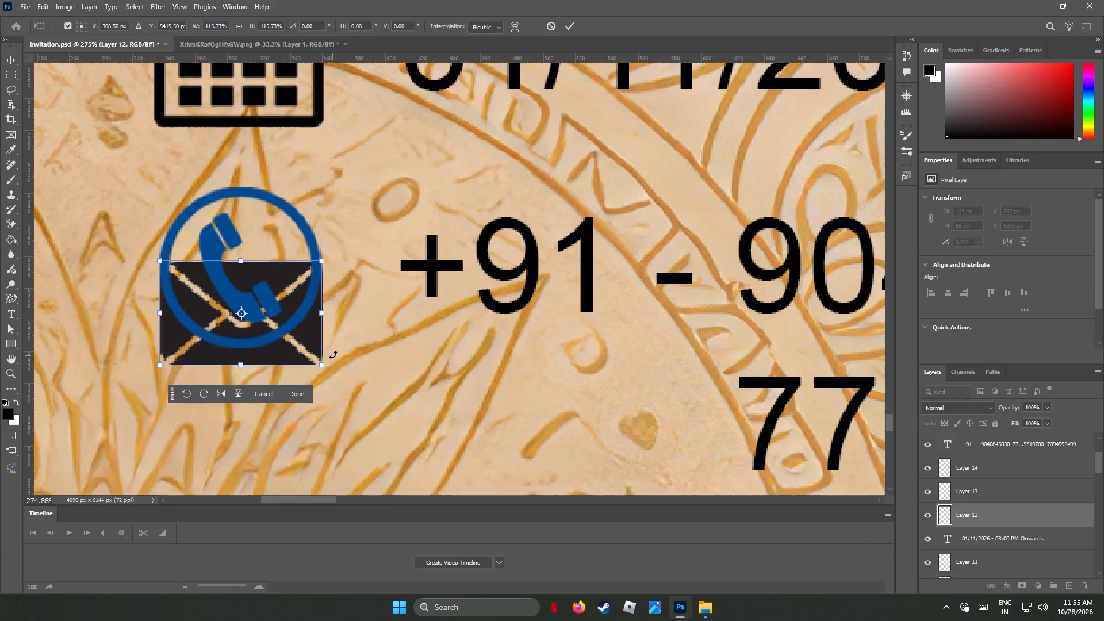
alt+scroll(333, 354, down, 17)
alt+scroll(333, 354, down, 4)
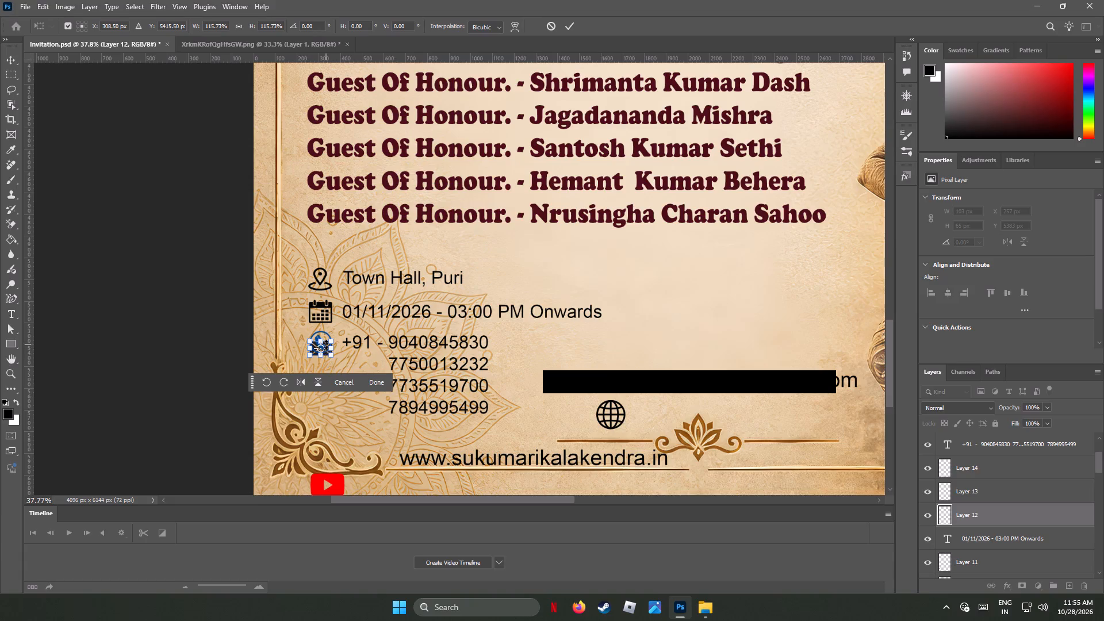
click(10, 59)
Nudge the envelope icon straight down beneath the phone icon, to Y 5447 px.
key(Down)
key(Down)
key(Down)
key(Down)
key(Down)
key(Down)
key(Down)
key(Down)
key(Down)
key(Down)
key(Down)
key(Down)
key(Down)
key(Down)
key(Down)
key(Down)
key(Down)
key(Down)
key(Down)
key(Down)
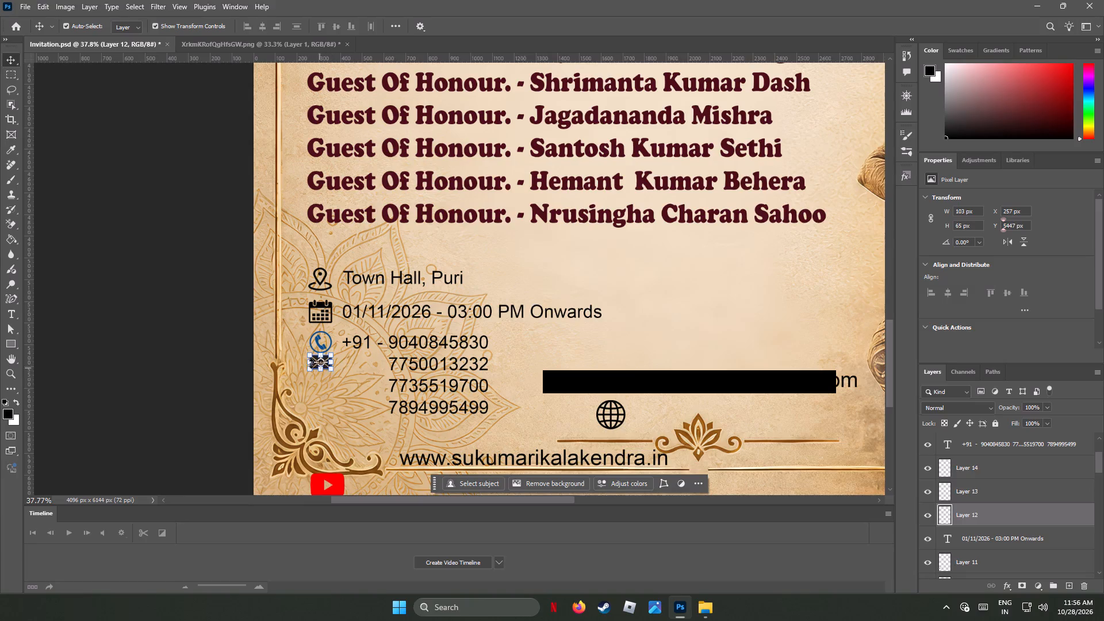
Move the envelope icon to the empty area beyond the Town Hall text, at X 1507 px, Y 5011 px.
alt+scroll(320, 414, up, 2)
alt+scroll(320, 414, down, 1)
alt+scroll(320, 414, up, 4)
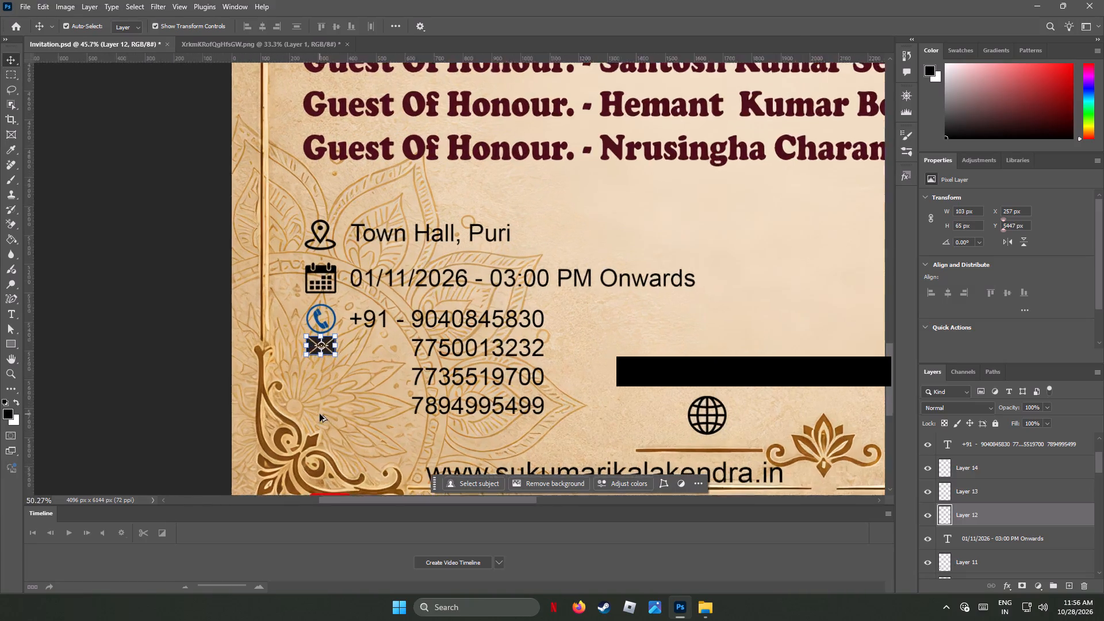
alt+scroll(320, 414, up, 2)
drag(328, 324, 393, 326)
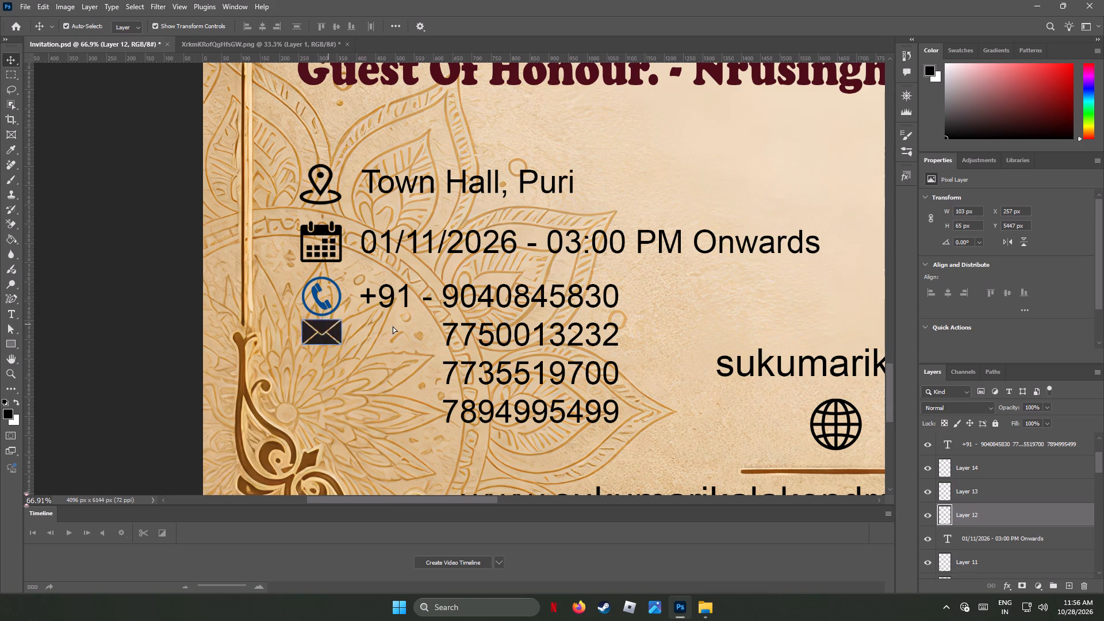
drag(393, 326, 812, 156)
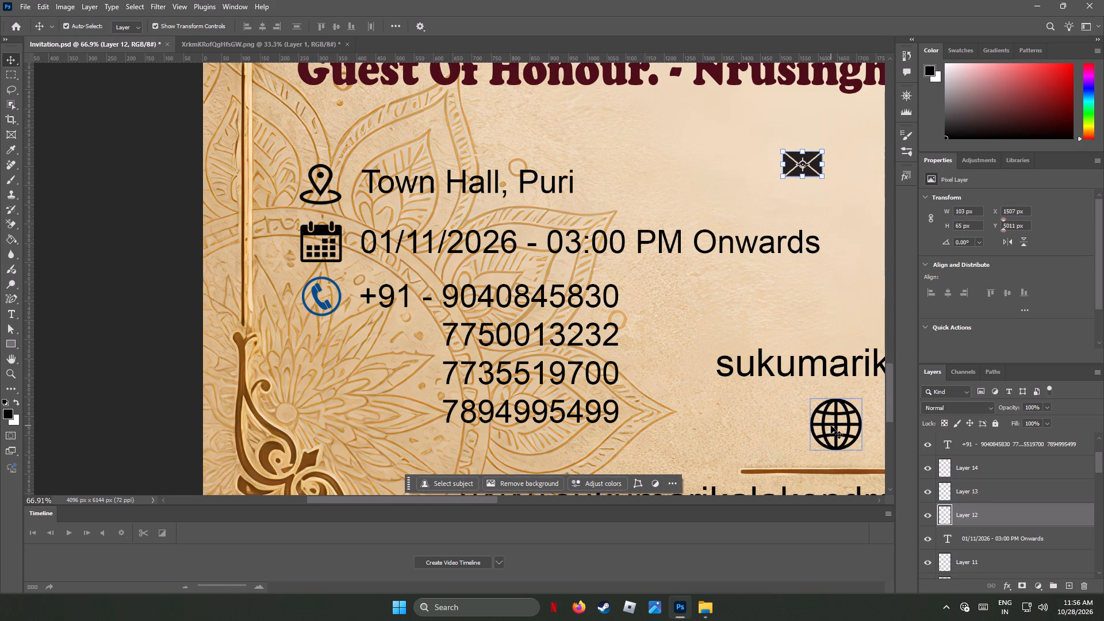
Move the globe icon over the envelope icon with their left edges aligned, at X 1507 px, Y 4996 px.
drag(832, 424, 803, 197)
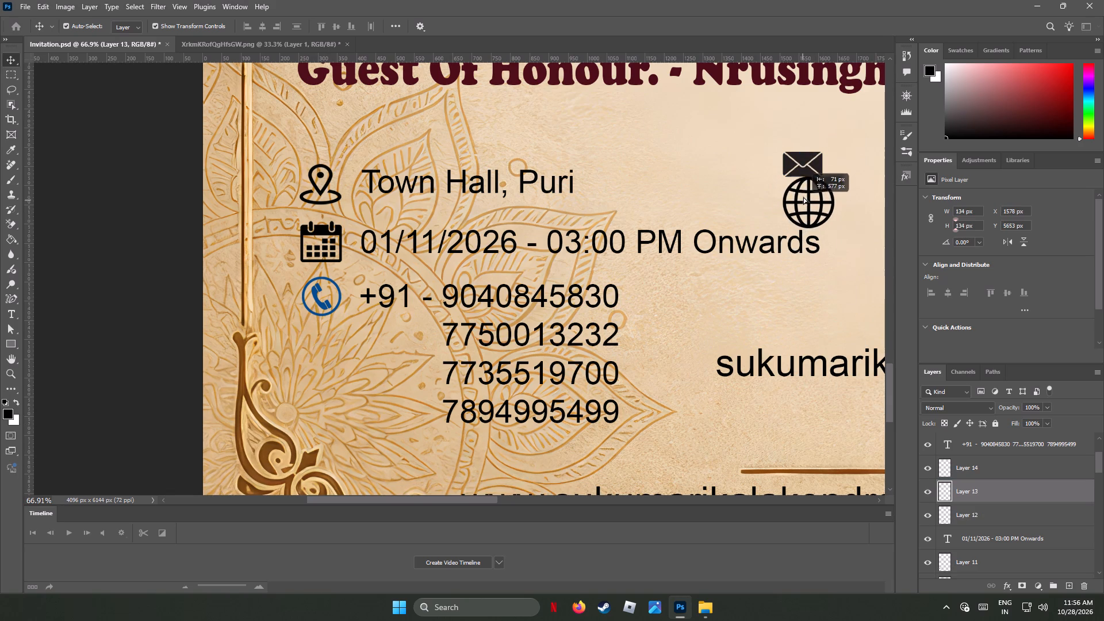
drag(803, 197, 803, 182)
alt+scroll(822, 177, up, 9)
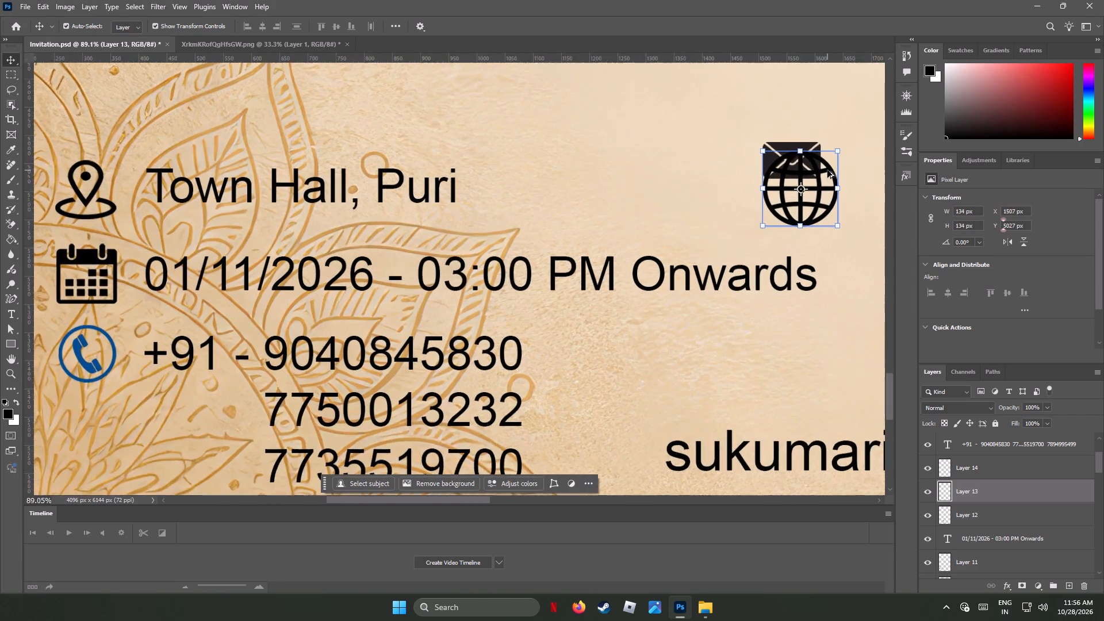
alt+scroll(830, 175, up, 6)
alt+scroll(830, 175, down, 2)
alt+scroll(830, 175, up, 5)
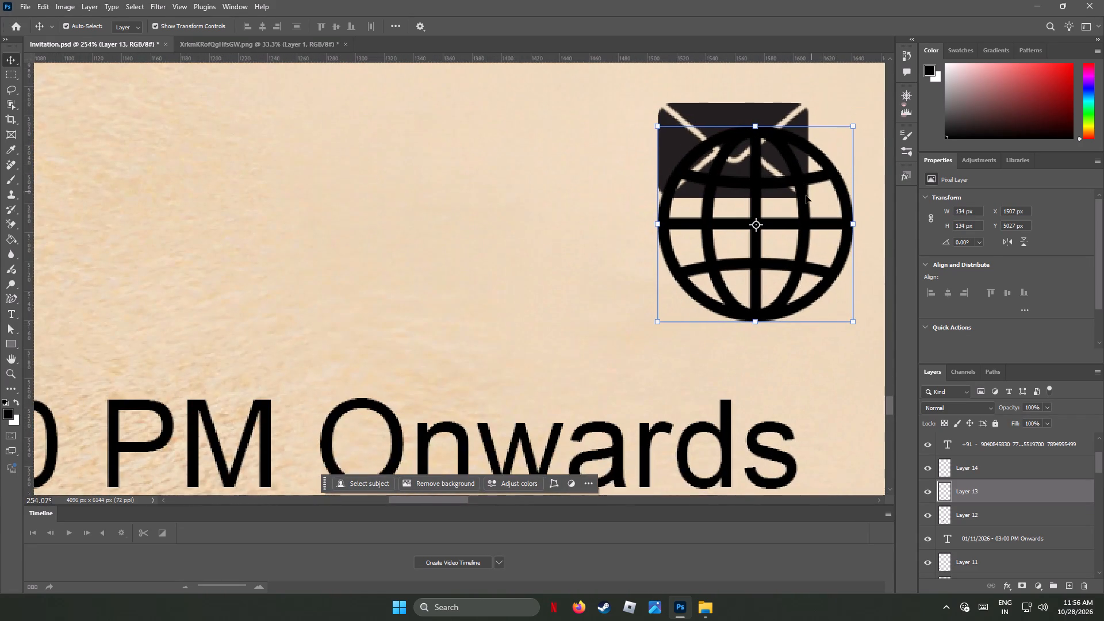
drag(734, 250, 733, 205)
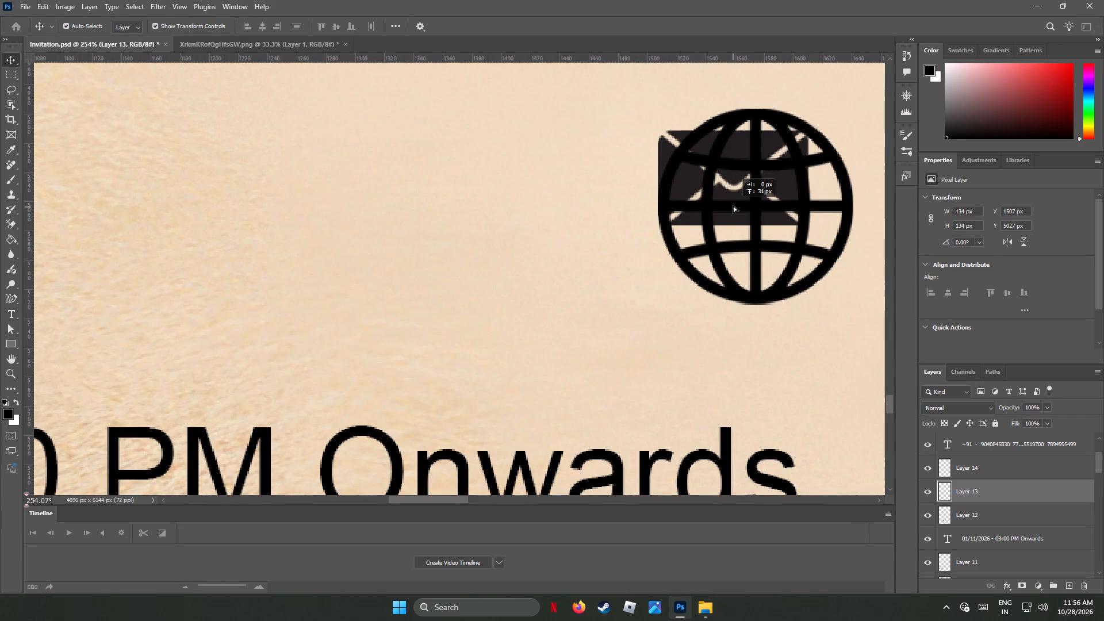
drag(733, 205, 733, 204)
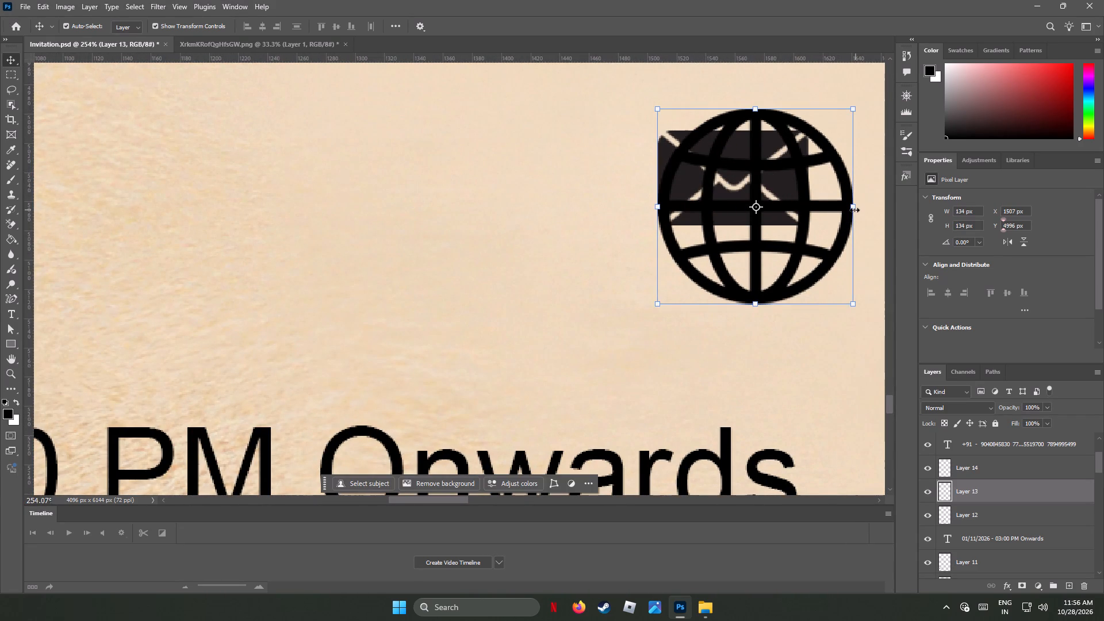
Scale the globe icon to 103 × 103 px, matching the envelope's width, and place it directly beneath the envelope at Y 5088 px.
shift+drag(853, 207, 814, 202)
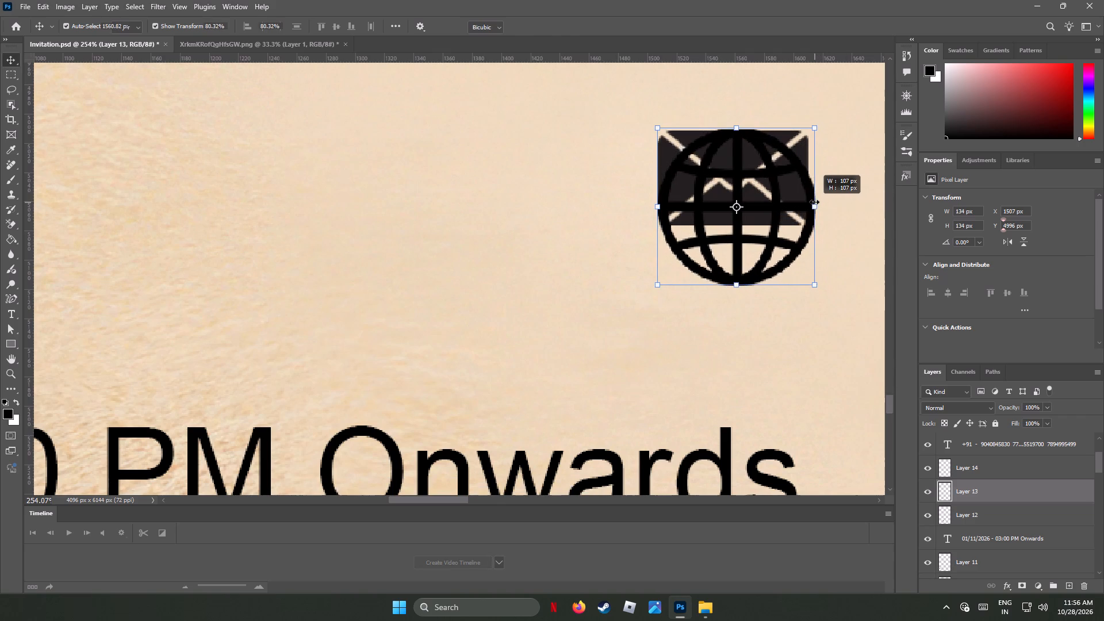
shift+drag(814, 202, 811, 201)
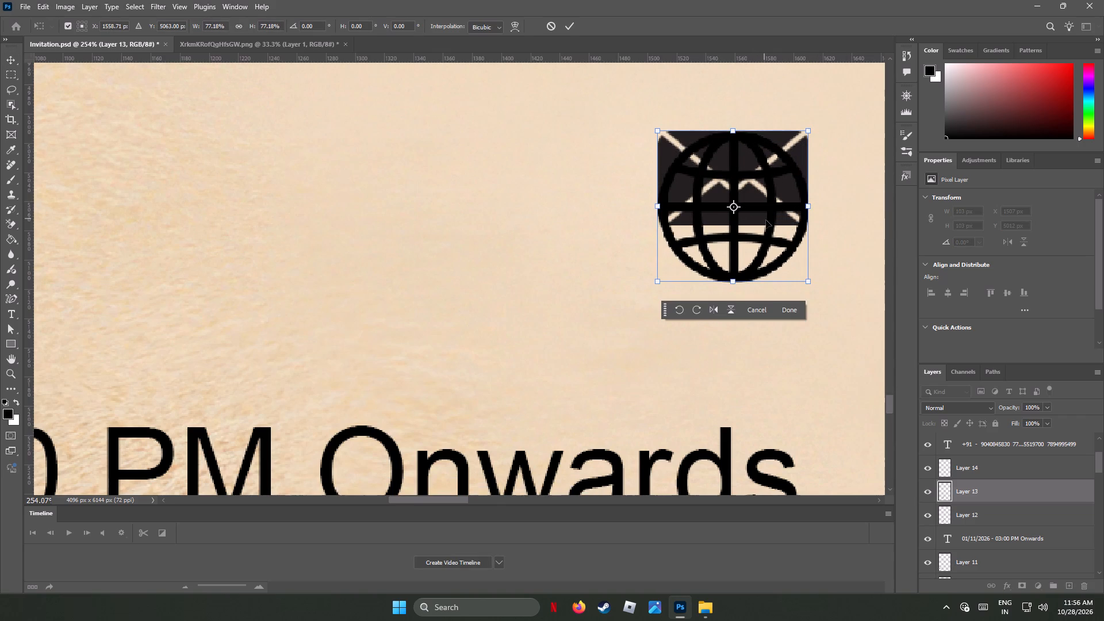
drag(770, 227, 770, 340)
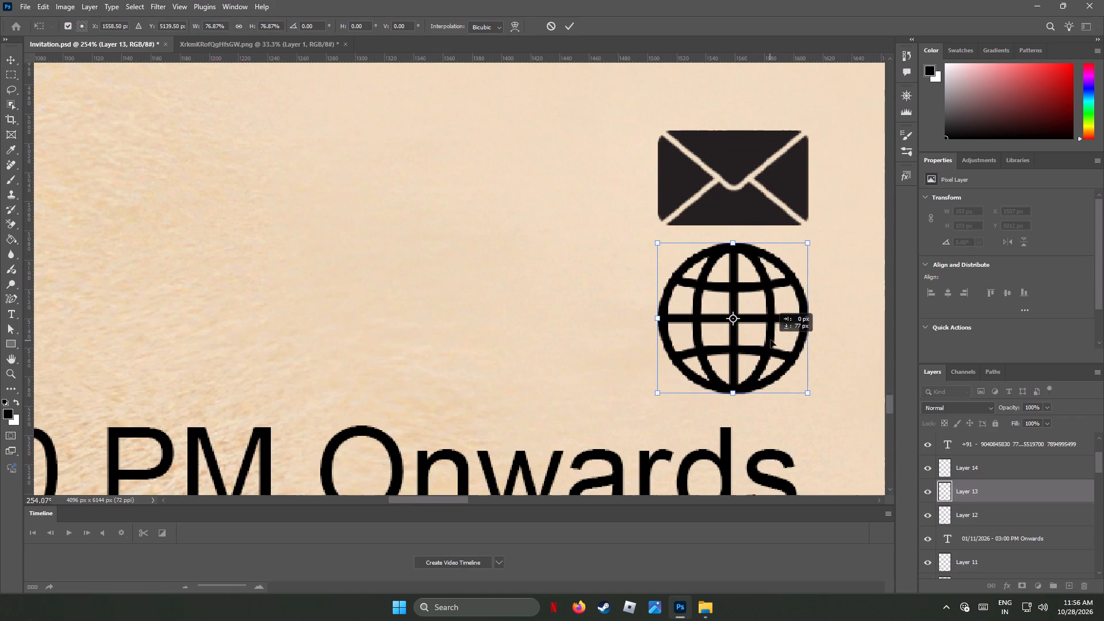
drag(770, 340, 772, 339)
scroll(706, 367, down, 4)
alt+scroll(706, 367, up, 2)
alt+scroll(706, 367, down, 1)
alt+scroll(706, 367, up, 4)
alt+scroll(706, 367, down, 20)
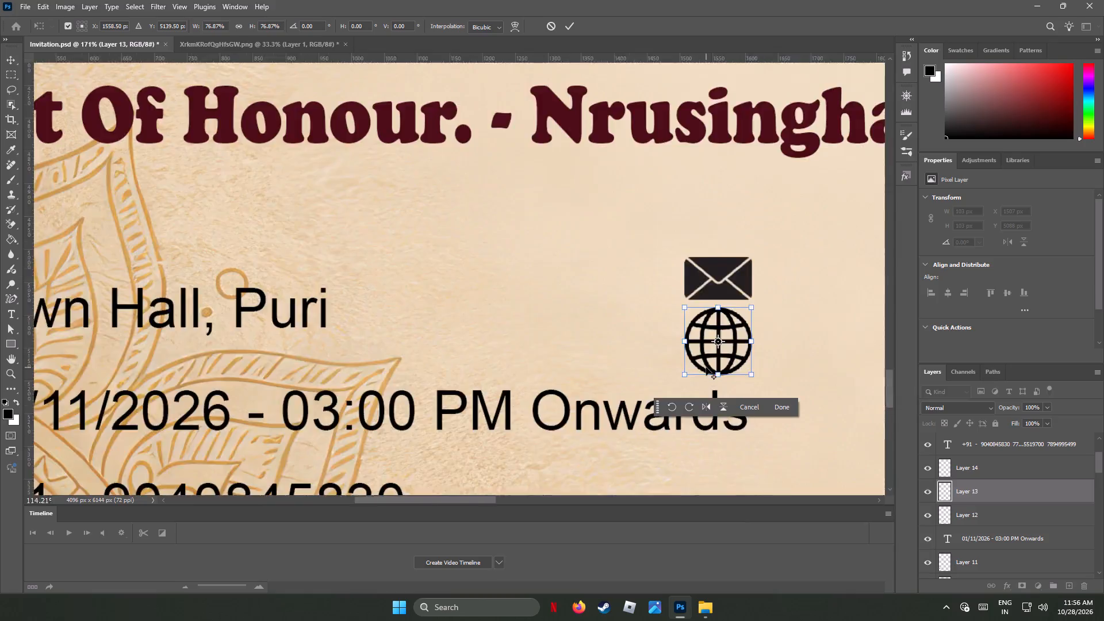
alt+scroll(706, 367, down, 8)
scroll(608, 409, down, 3)
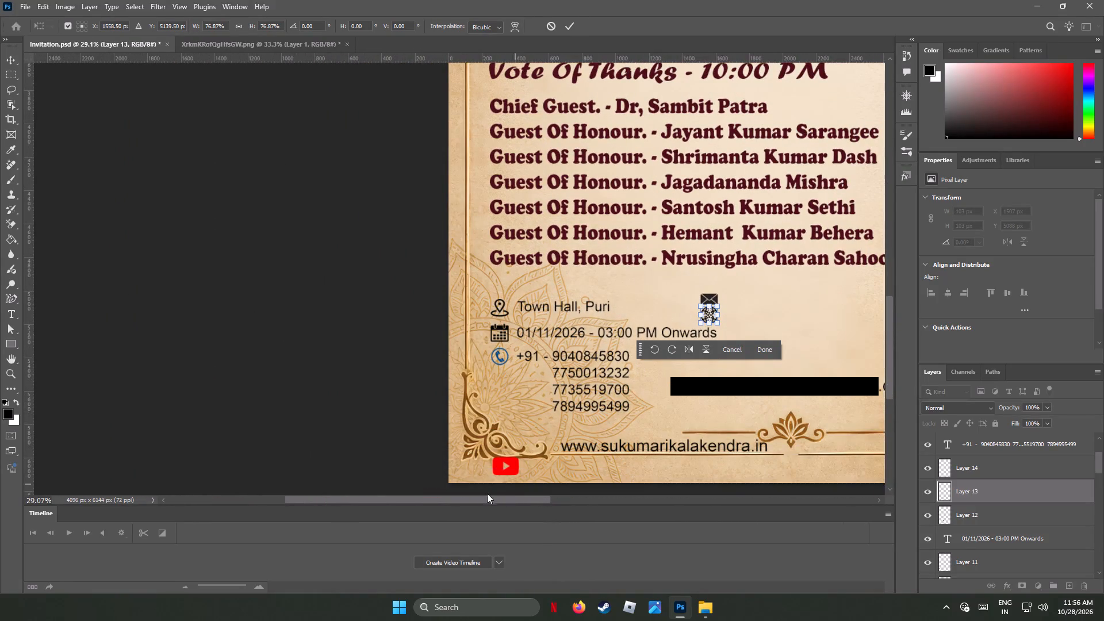
click(499, 467)
Move the YouTube icon from the page bottom over the envelope's upper part with left edges aligned, at X 1506 px, Y 4949 px.
drag(499, 467, 686, 365)
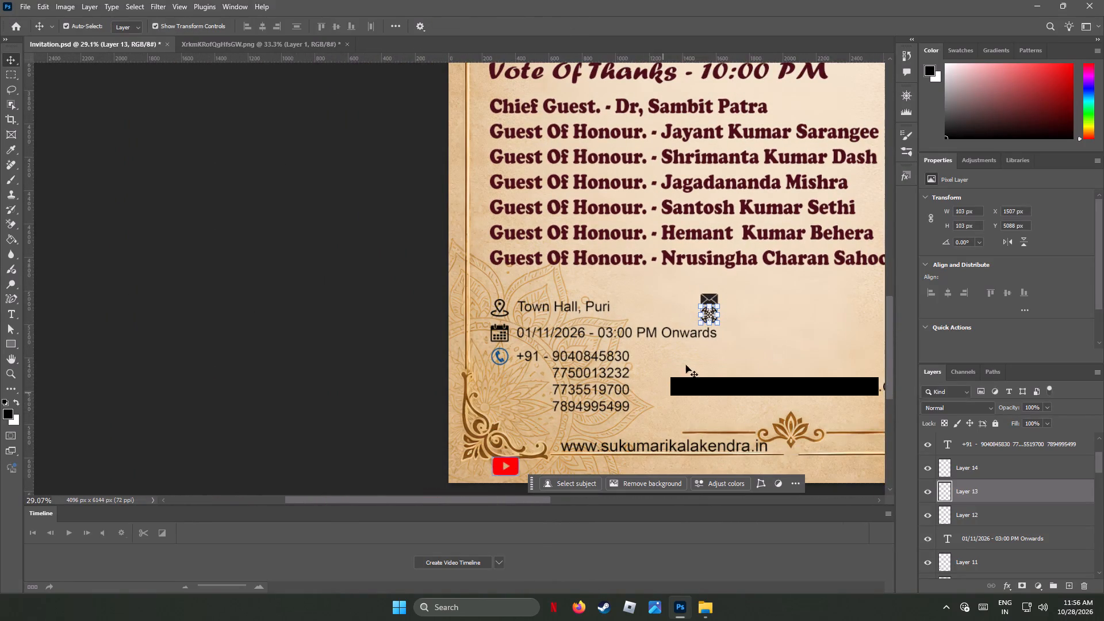
drag(686, 365, 704, 321)
drag(498, 468, 688, 323)
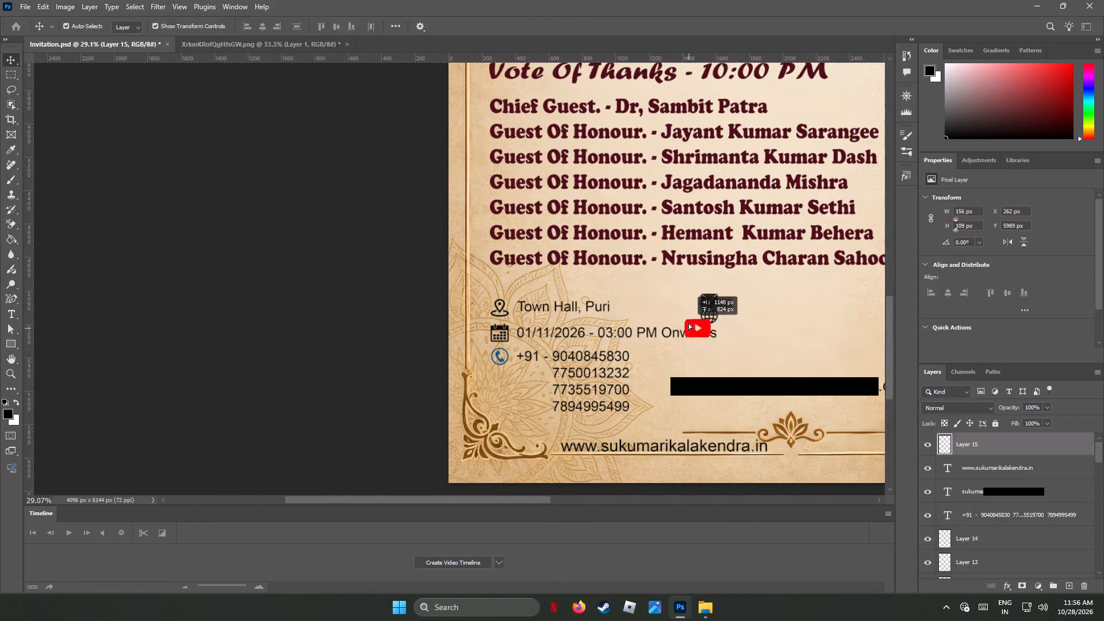
drag(688, 323, 704, 282)
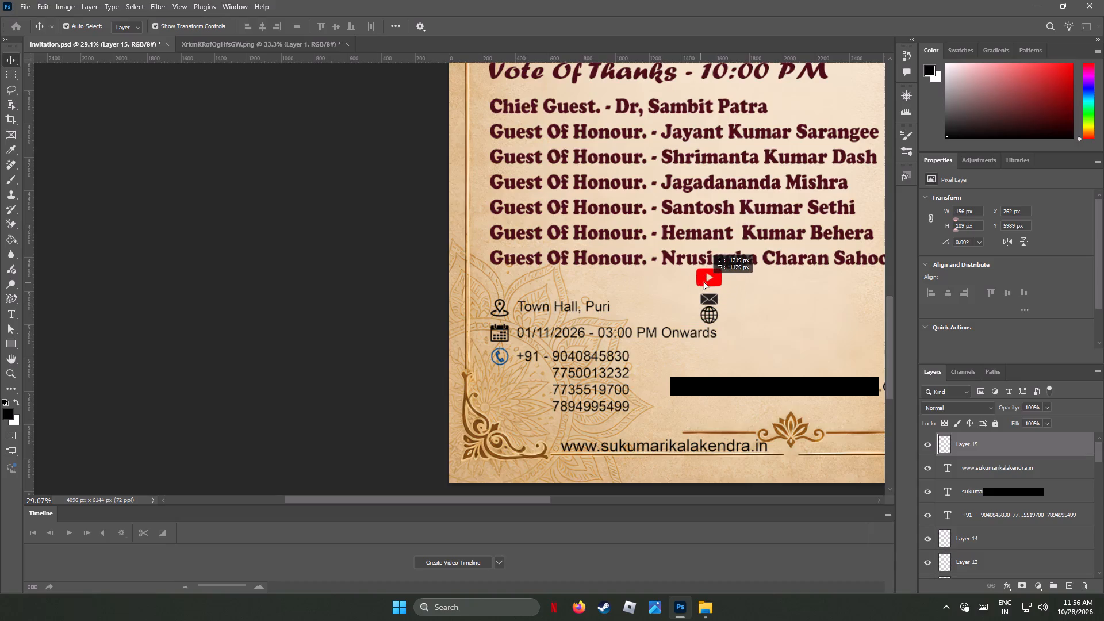
drag(704, 282, 707, 282)
alt+scroll(707, 286, up, 9)
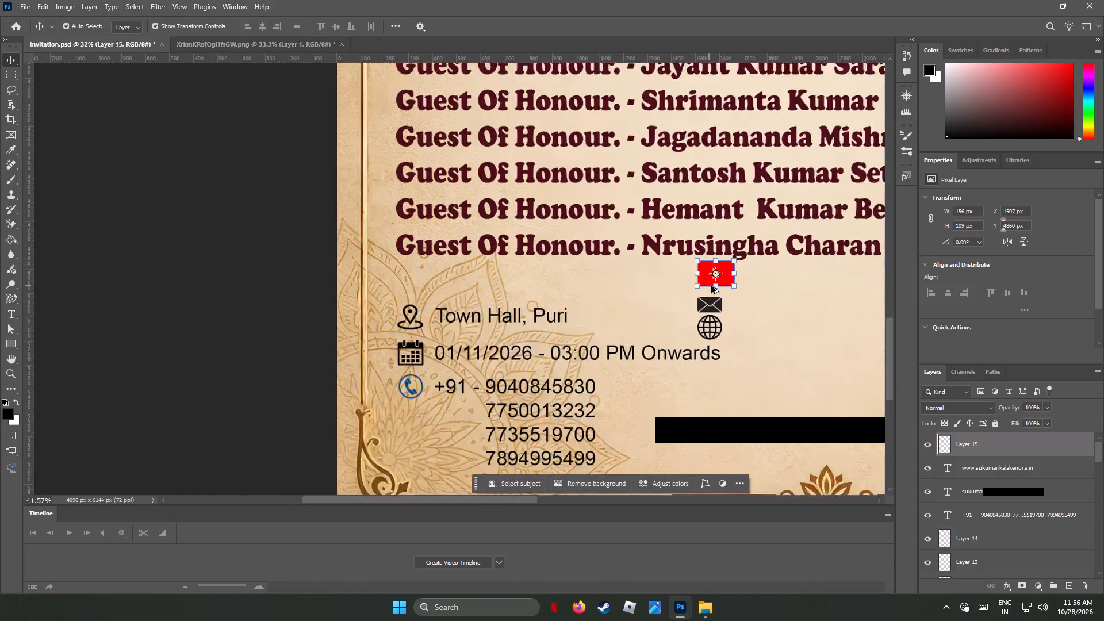
alt+scroll(711, 286, up, 9)
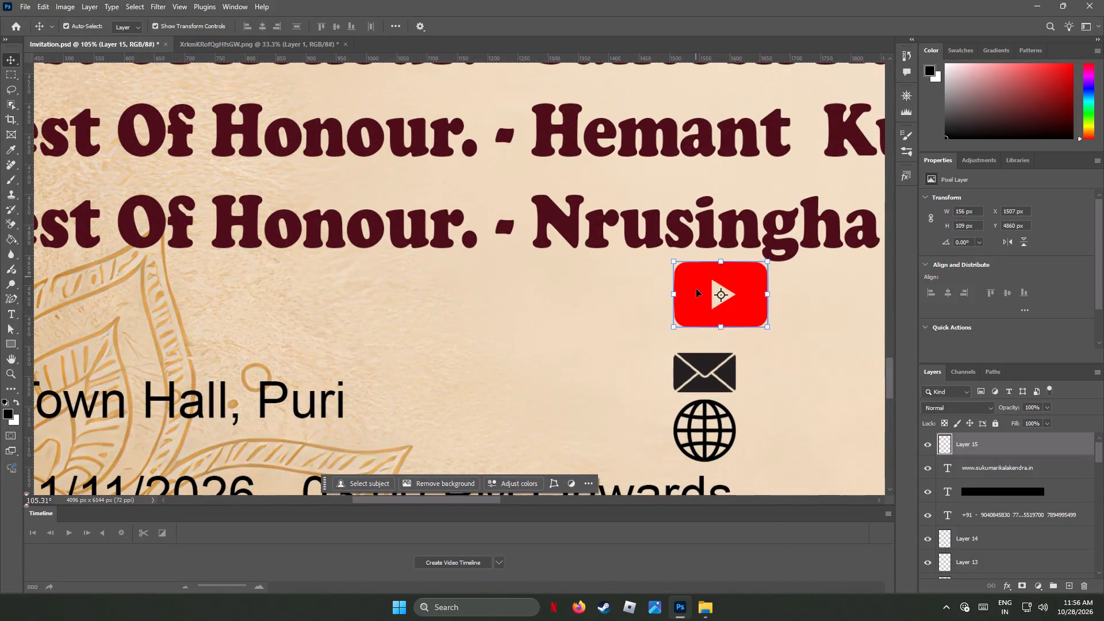
drag(697, 295, 695, 347)
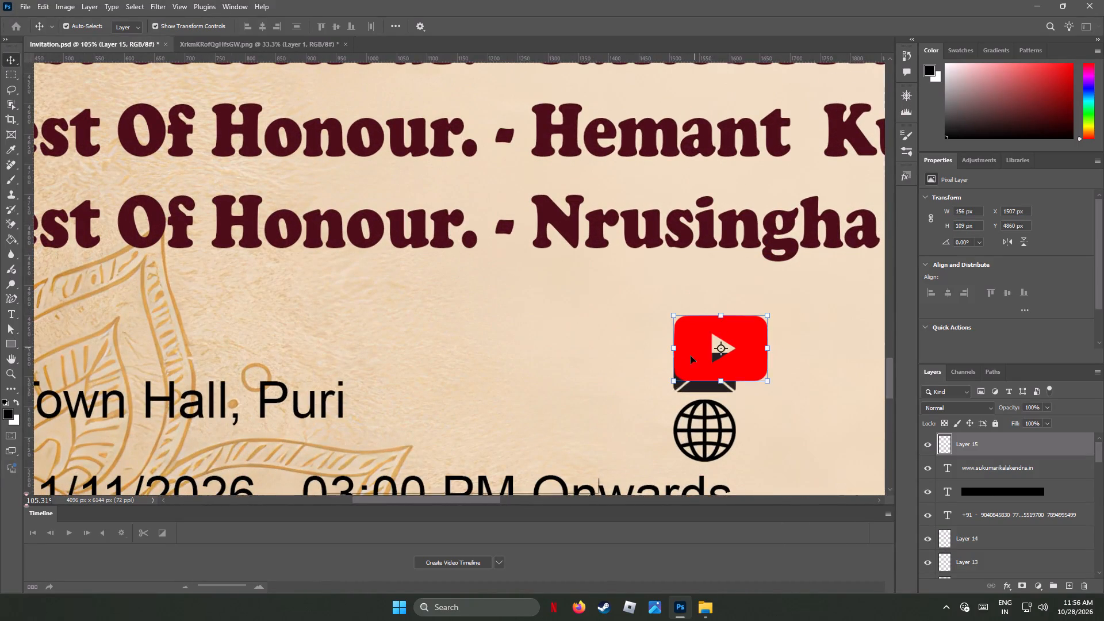
alt+scroll(693, 361, up, 10)
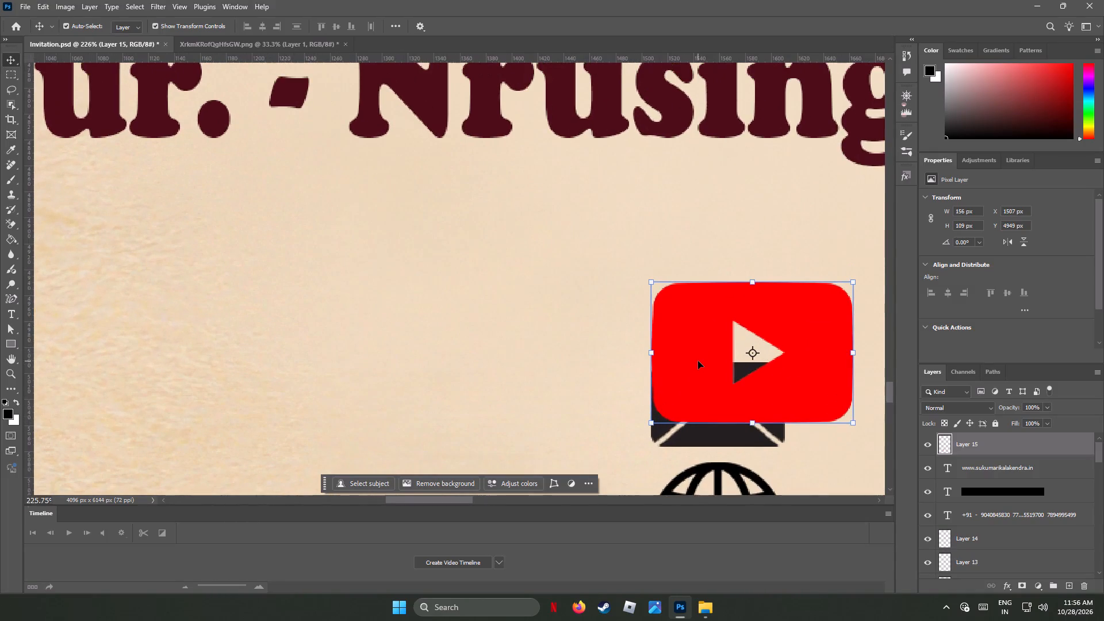
key(Left)
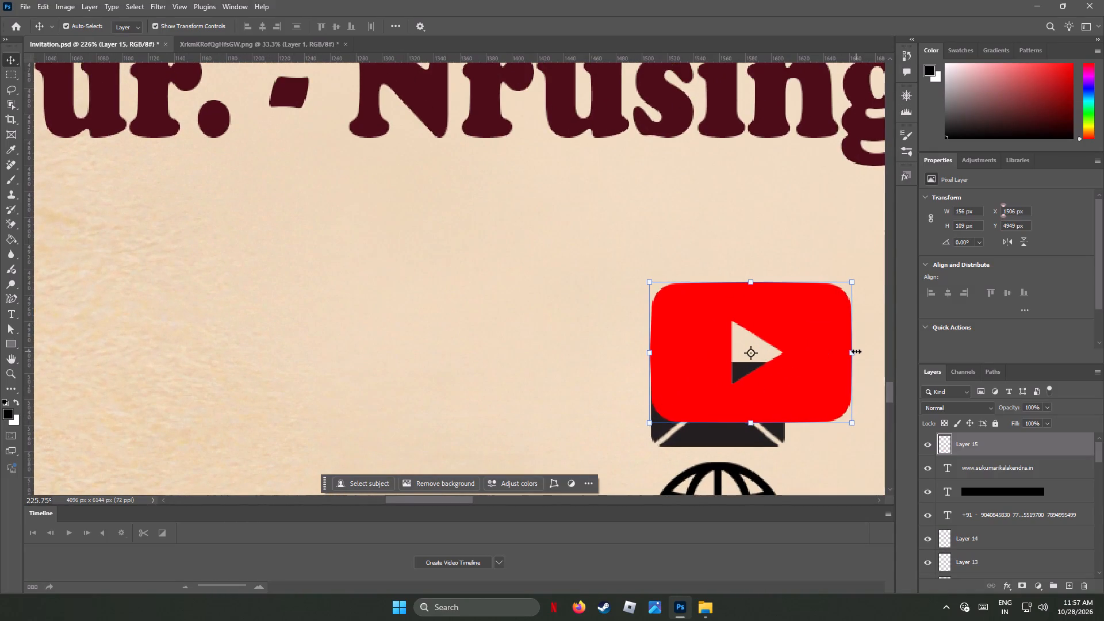
Scale the YouTube icon proportionally to 104 × 73 px, matching the envelope's width with left edges aligned.
shift+drag(854, 352, 796, 359)
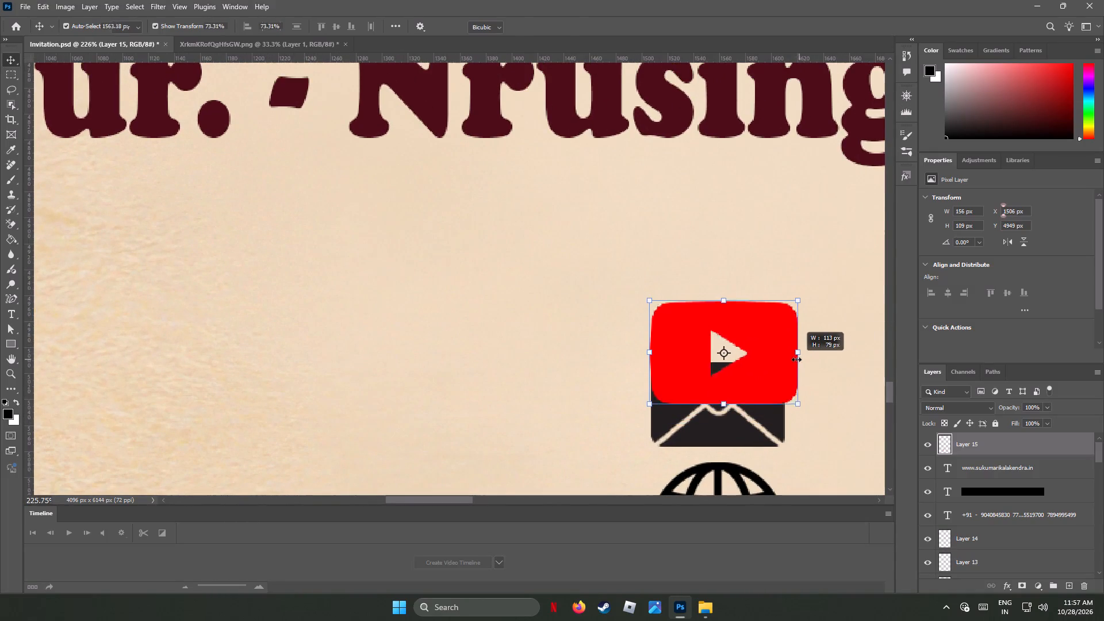
shift+drag(796, 359, 786, 362)
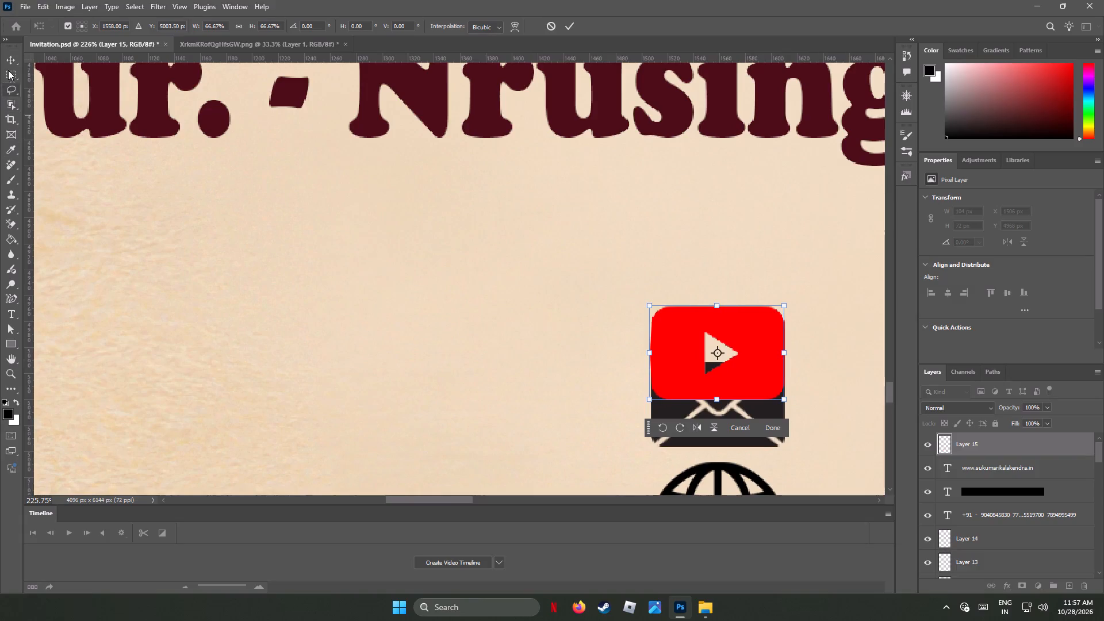
click(14, 54)
Set the font size of the e-mail address text, above the website line, to 72 pt.
alt+scroll(298, 301, down, 6)
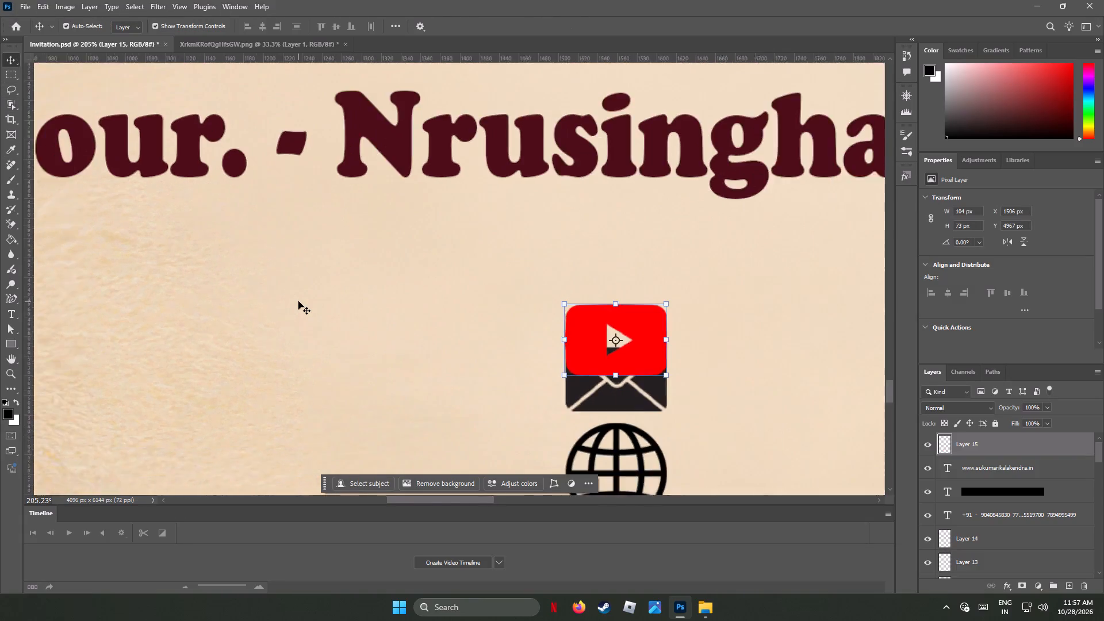
alt+scroll(298, 301, down, 5)
alt+scroll(298, 301, up, 1)
alt+scroll(298, 301, down, 3)
alt+scroll(298, 301, up, 3)
alt+scroll(298, 301, down, 3)
alt+scroll(299, 302, up, 1)
alt+scroll(299, 302, down, 4)
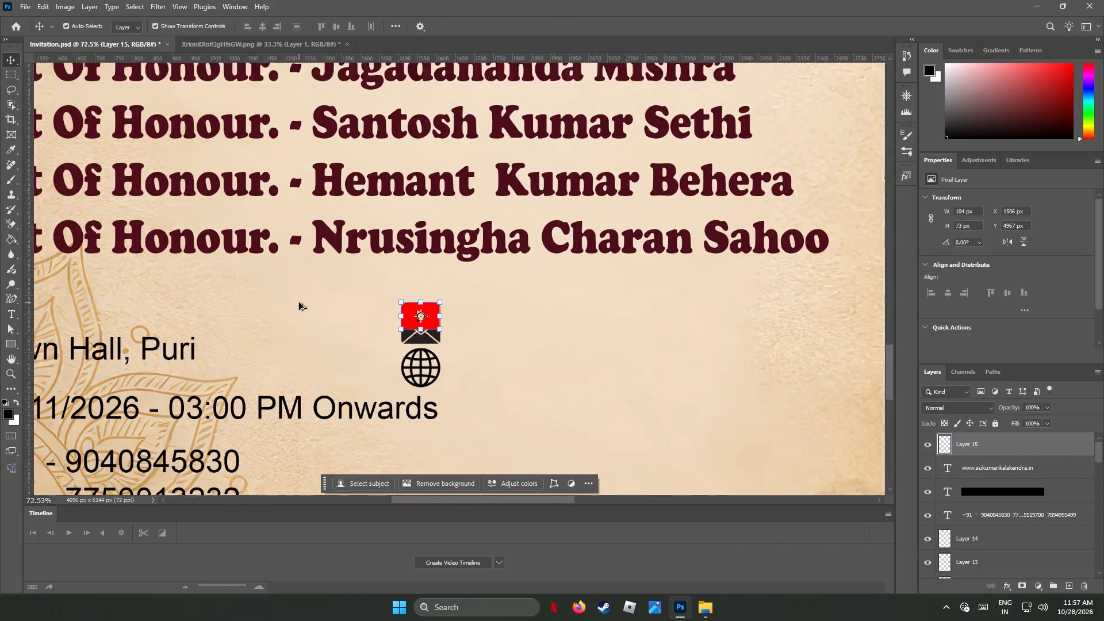
alt+scroll(299, 302, down, 3)
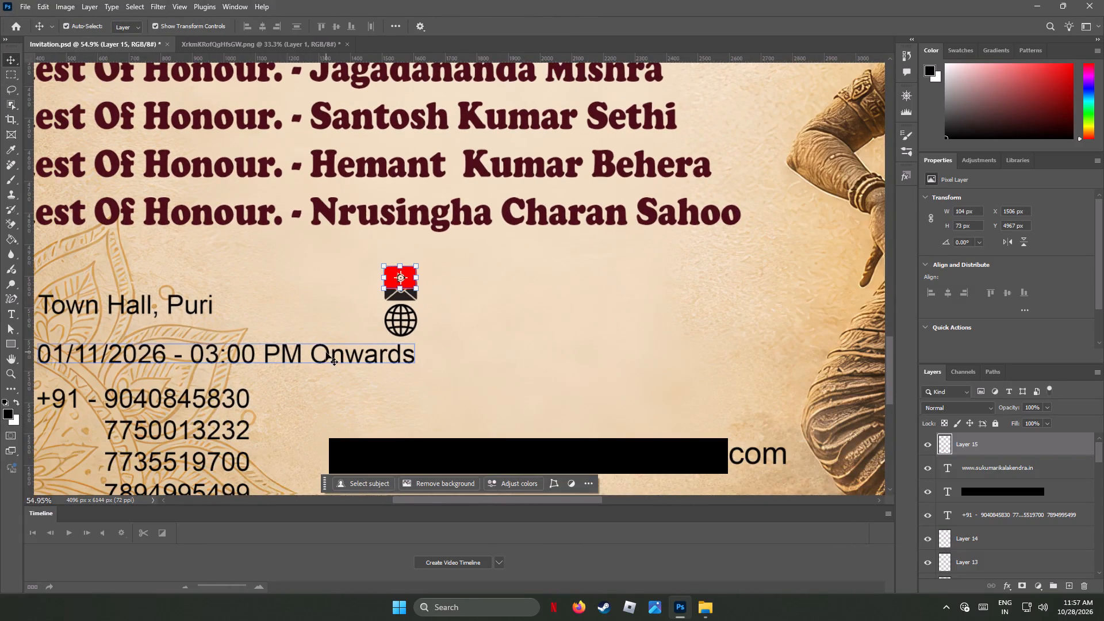
click(327, 353)
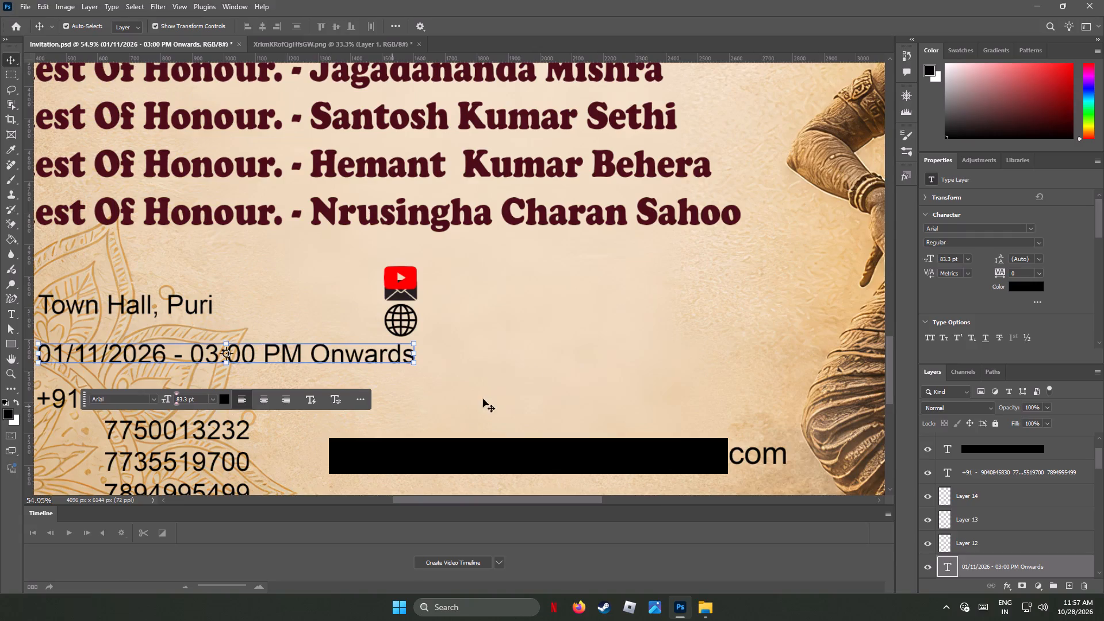
alt+scroll(530, 363, down, 4)
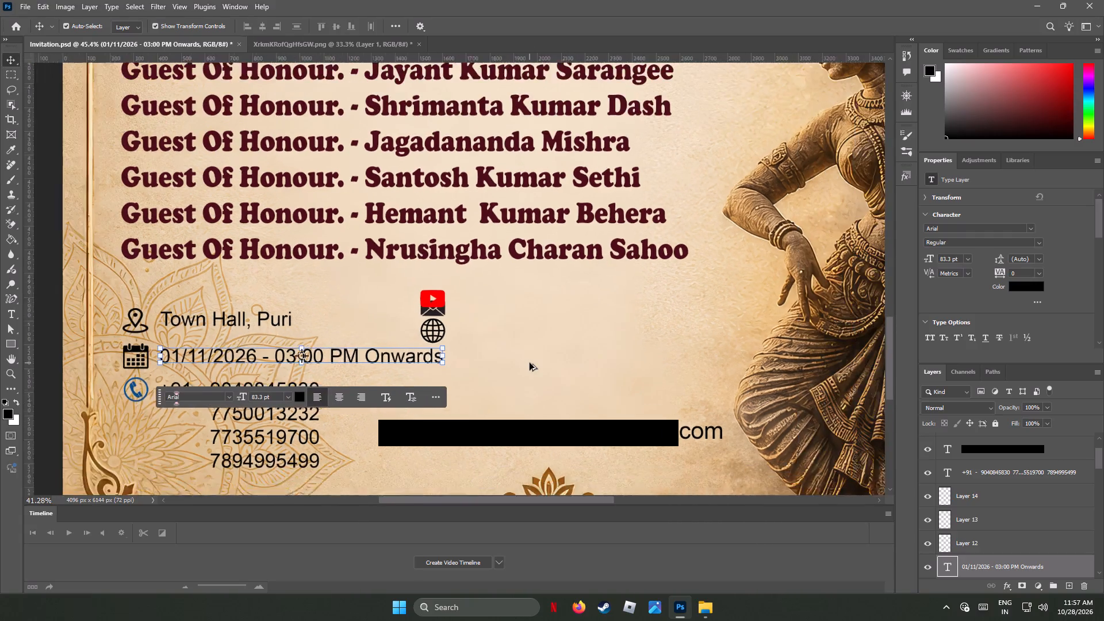
alt+scroll(530, 363, down, 1)
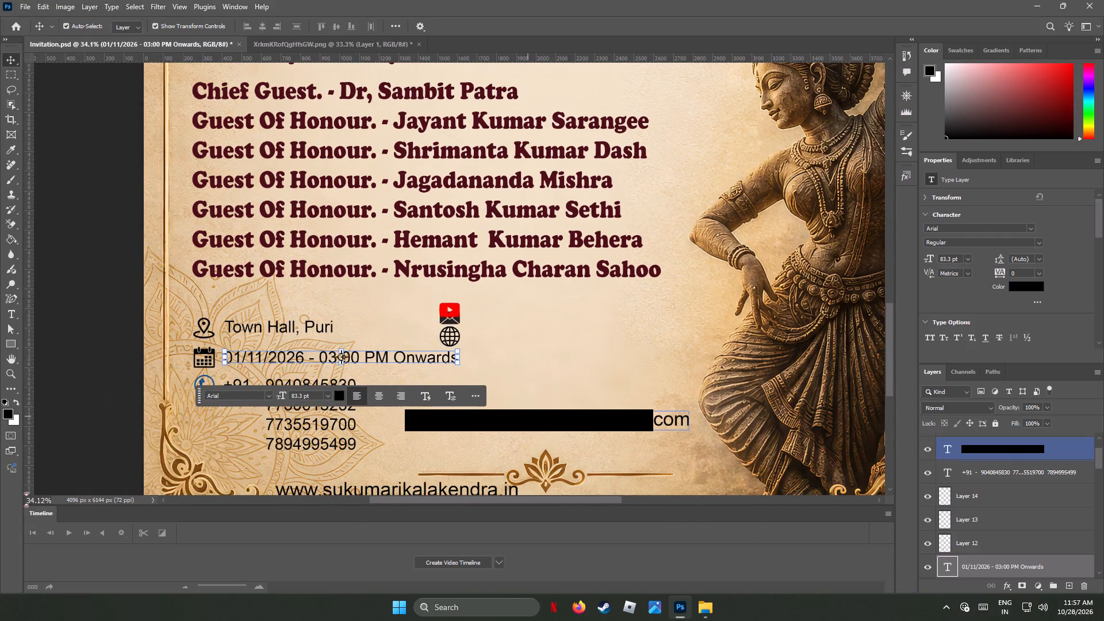
click(523, 417)
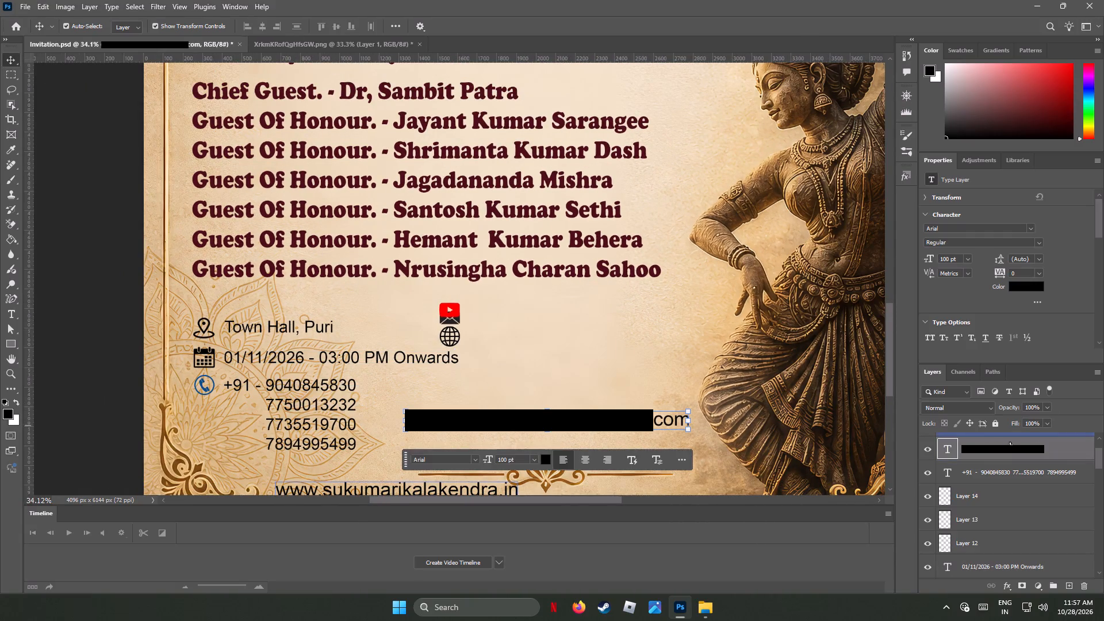
click(969, 260)
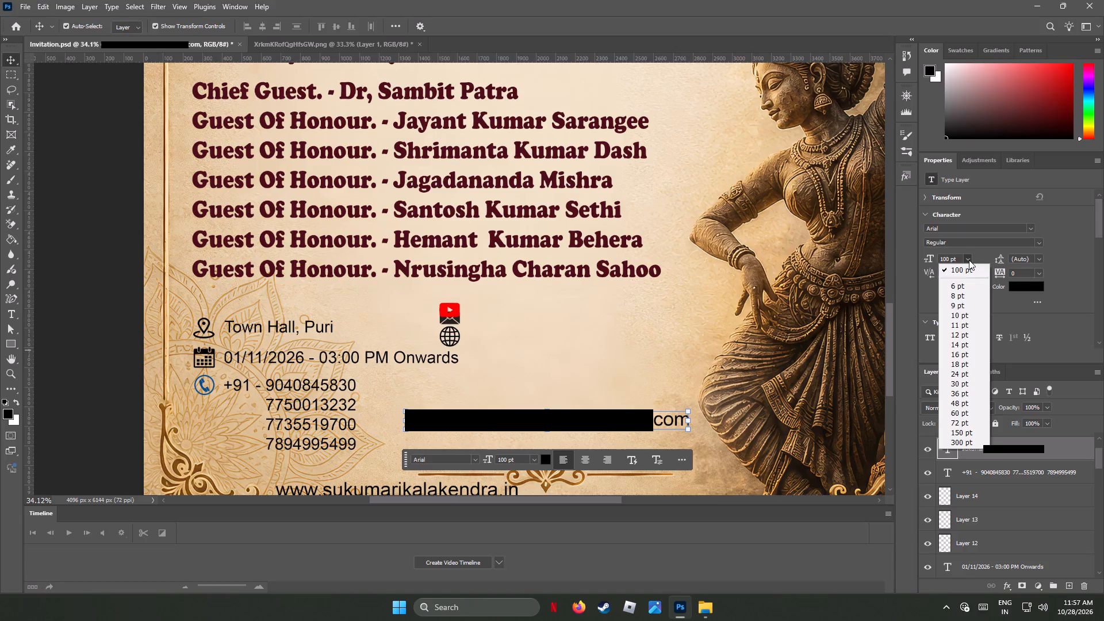
click(972, 420)
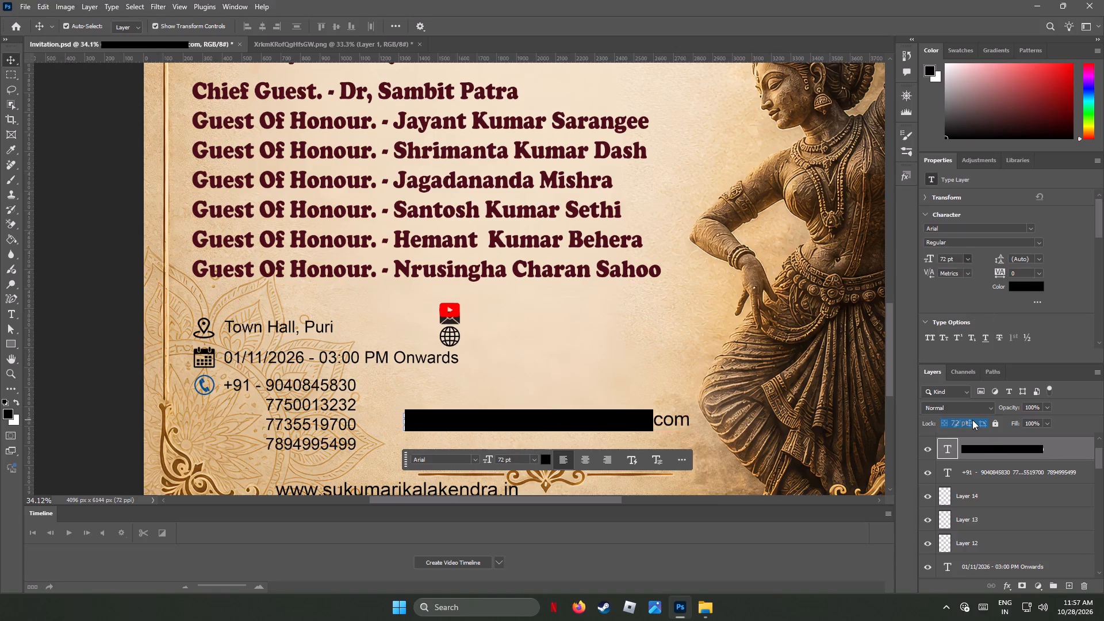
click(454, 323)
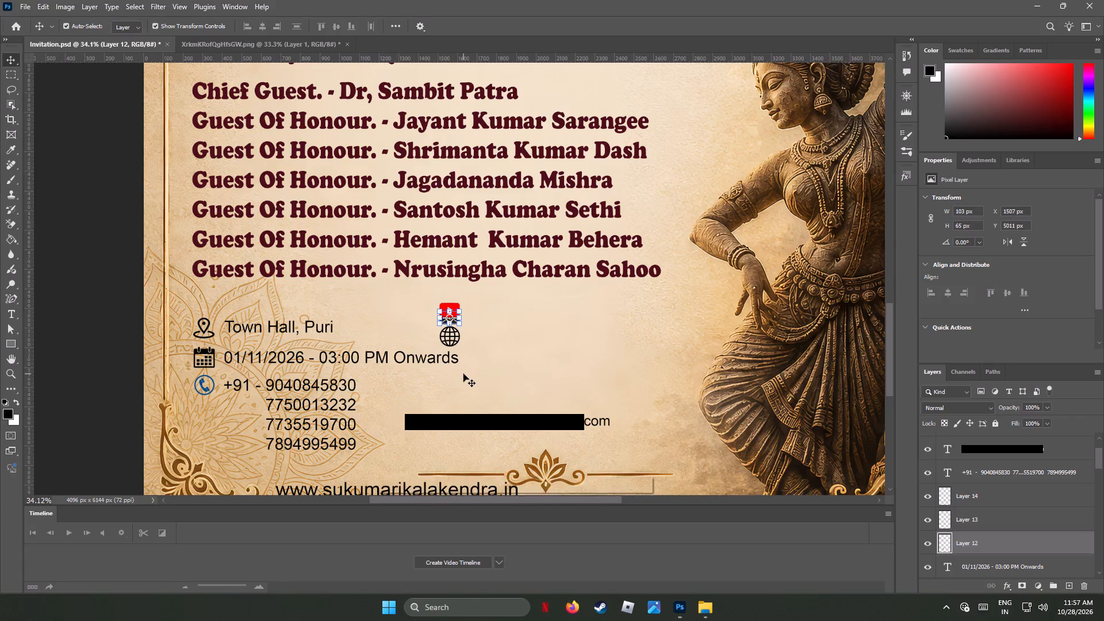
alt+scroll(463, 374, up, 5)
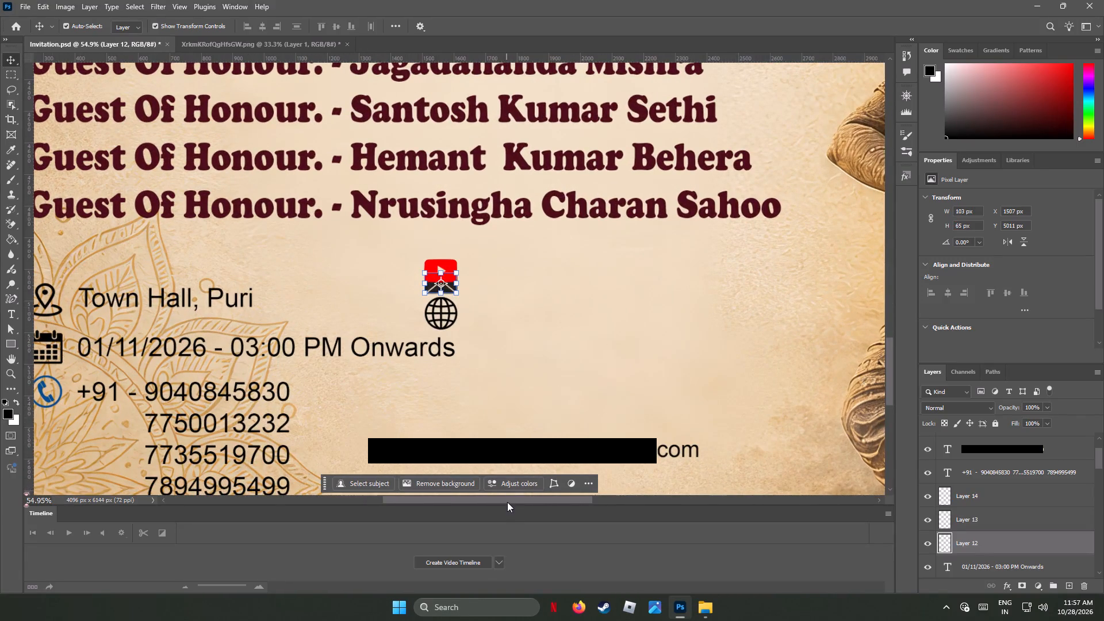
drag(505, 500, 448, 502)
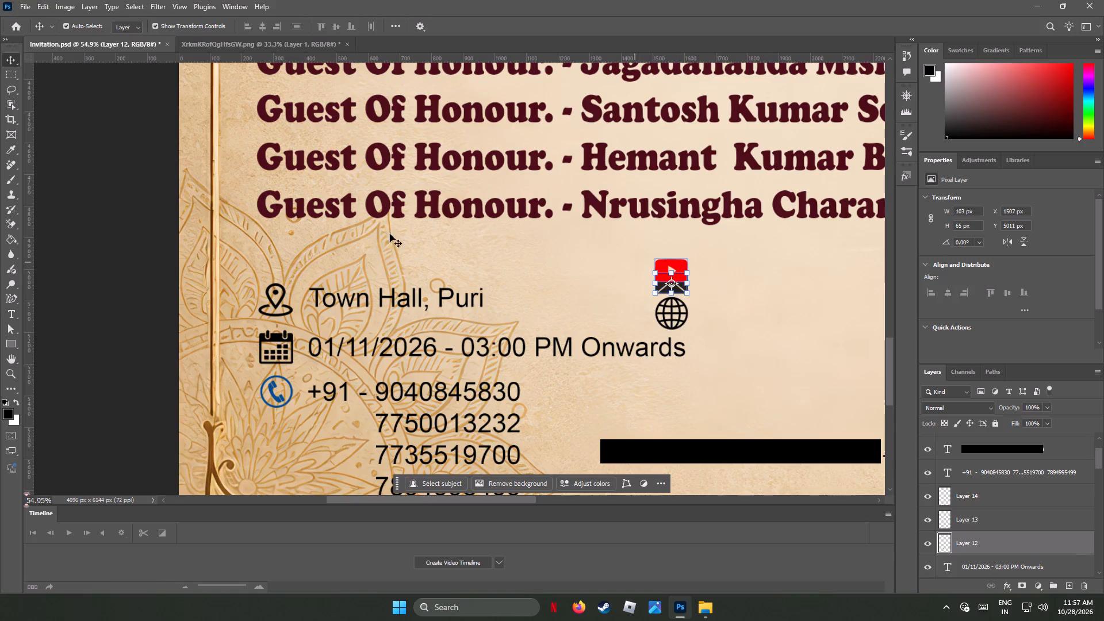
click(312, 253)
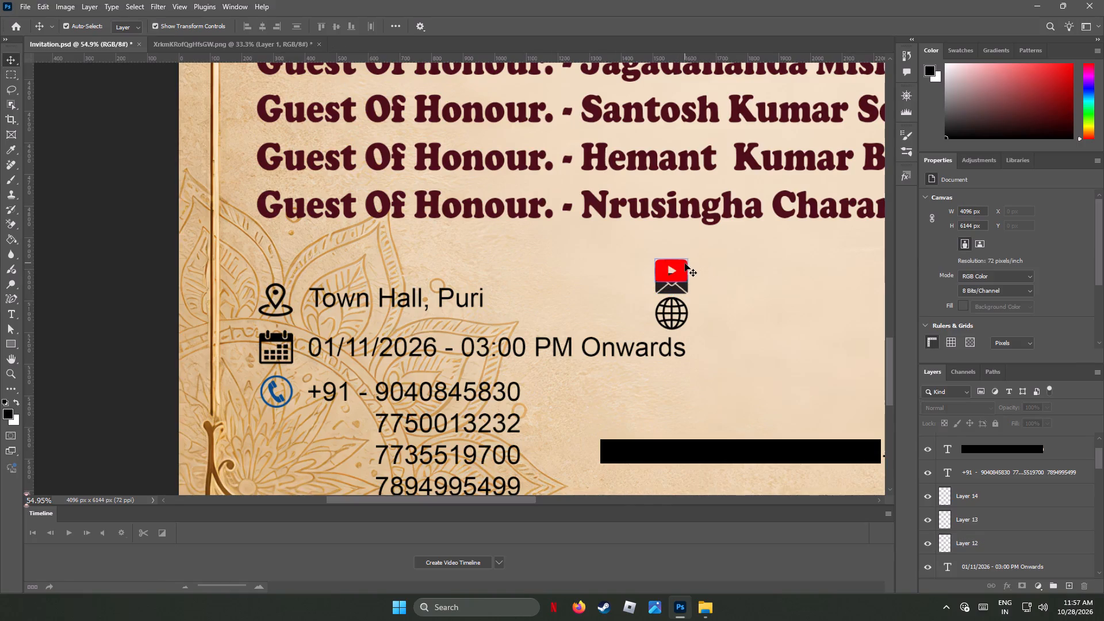
Move the YouTube icon away from the envelope and globe into the empty area beside them, at X 2048 px, Y 4985 px.
click(684, 263)
drag(680, 263, 849, 271)
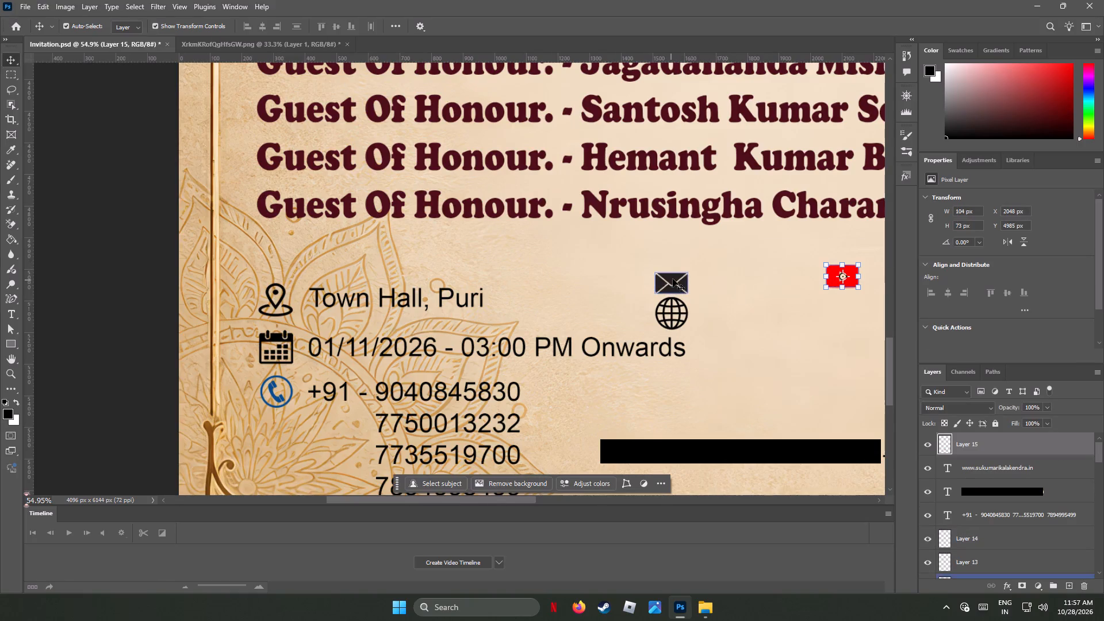
Move the envelope icon over the location pin beside the Town Hall text, at X 254 px, Y 5065 px.
drag(673, 279, 305, 296)
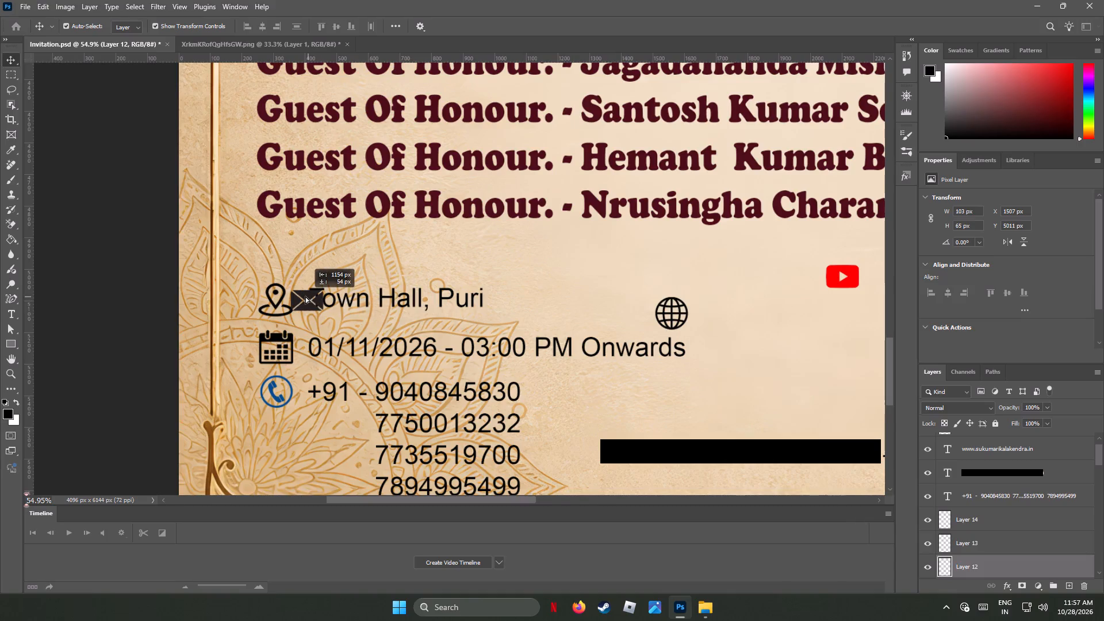
drag(305, 296, 306, 296)
alt+scroll(304, 312, up, 9)
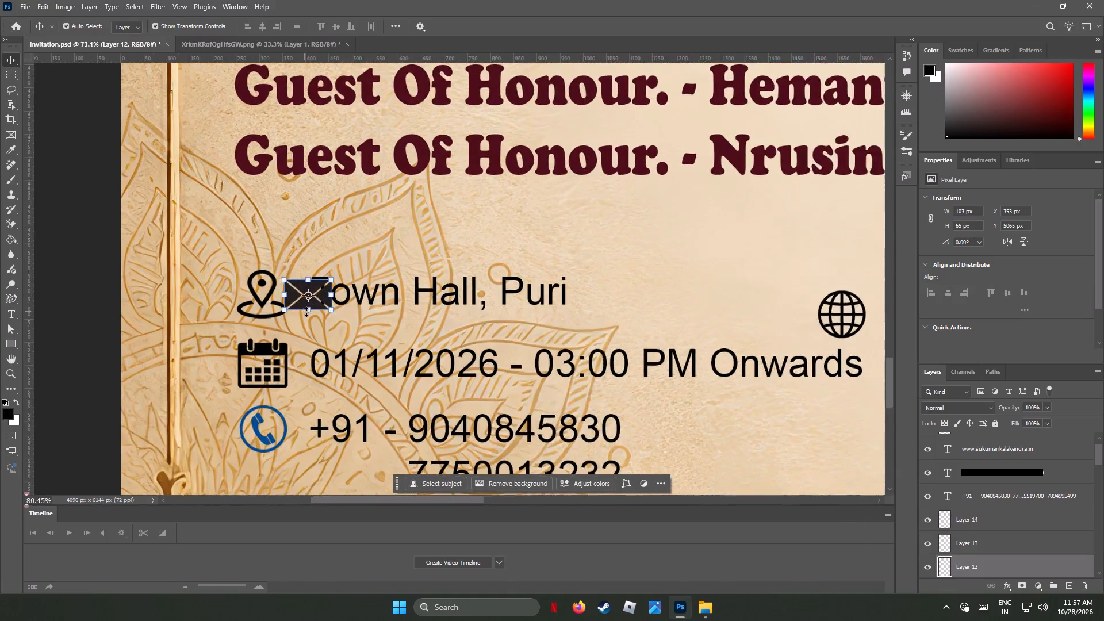
alt+scroll(306, 312, up, 5)
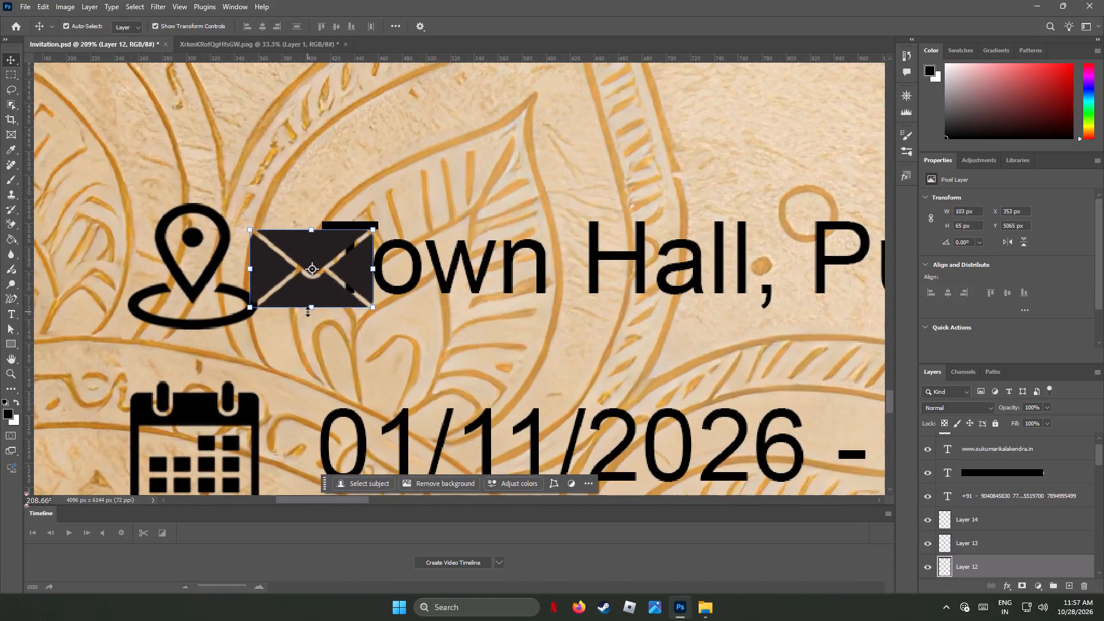
key(Left)
key(Left)
key(Left)
key(Left)
key(Left)
key(Left)
key(Left)
key(Left)
key(Left)
key(Left)
key(Left)
key(Left)
key(Left)
key(Left)
key(Left)
key(Left)
key(Left)
key(Left)
scroll(308, 312, up, 1)
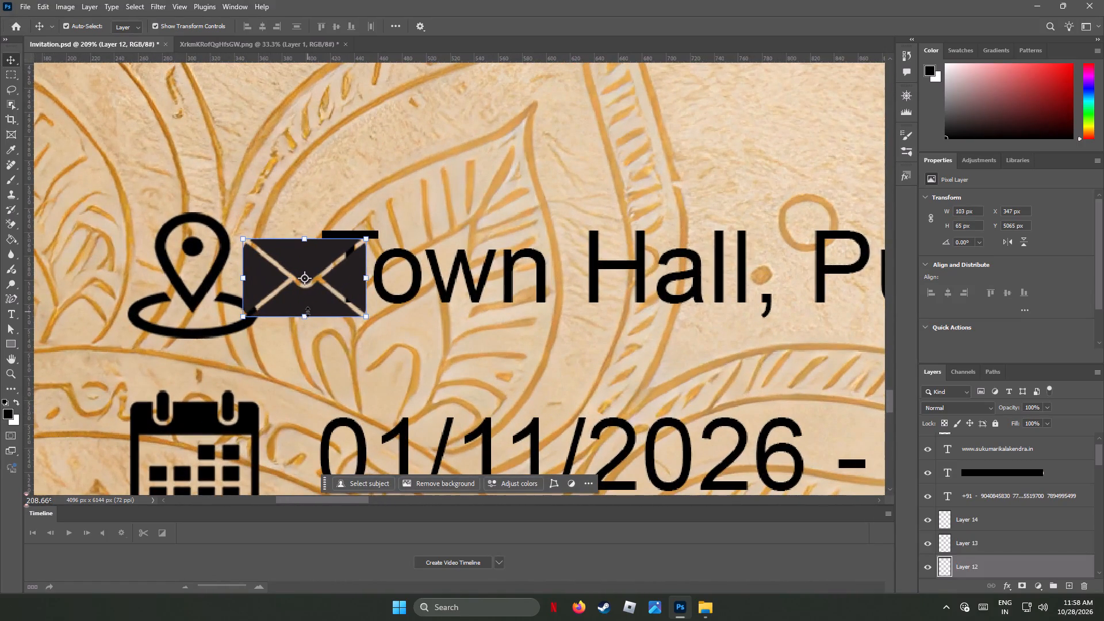
drag(269, 282, 155, 282)
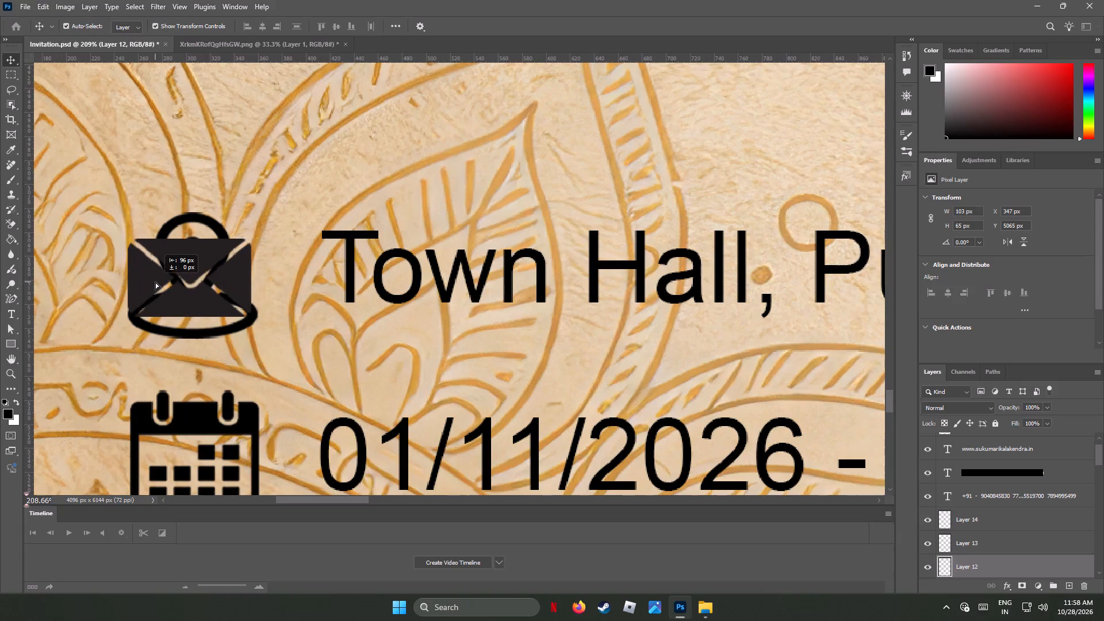
drag(155, 282, 157, 282)
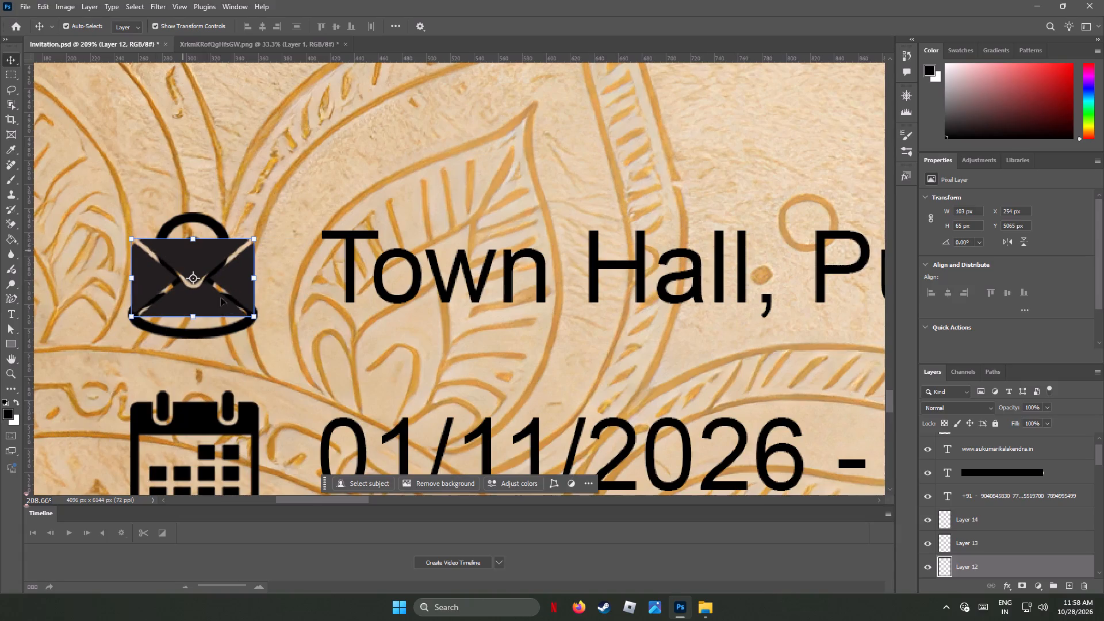
Move the YouTube icon over the calendar icon beside the date line, at X 256 px, Y 5225 px.
alt+scroll(458, 428, down, 6)
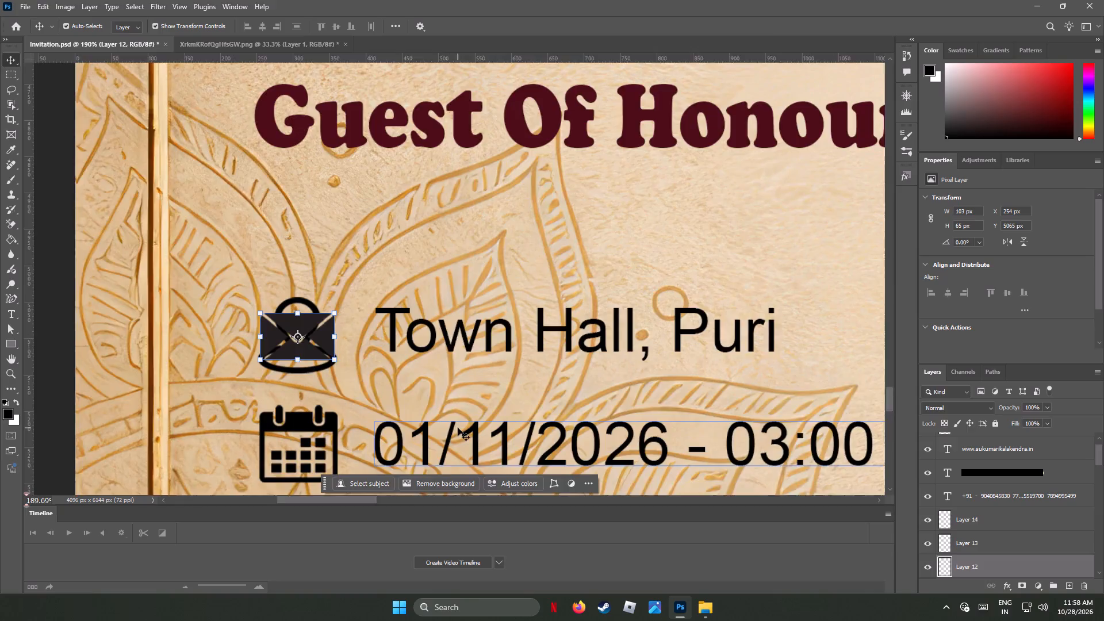
alt+scroll(458, 428, down, 12)
alt+scroll(458, 427, up, 3)
alt+scroll(458, 427, down, 1)
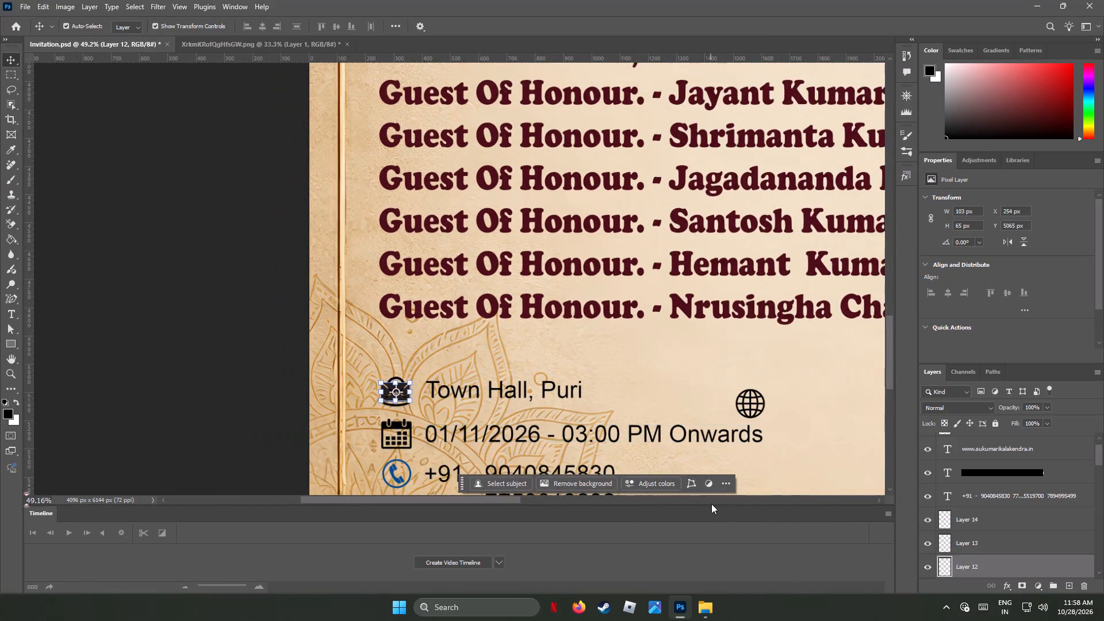
alt+scroll(741, 440, down, 3)
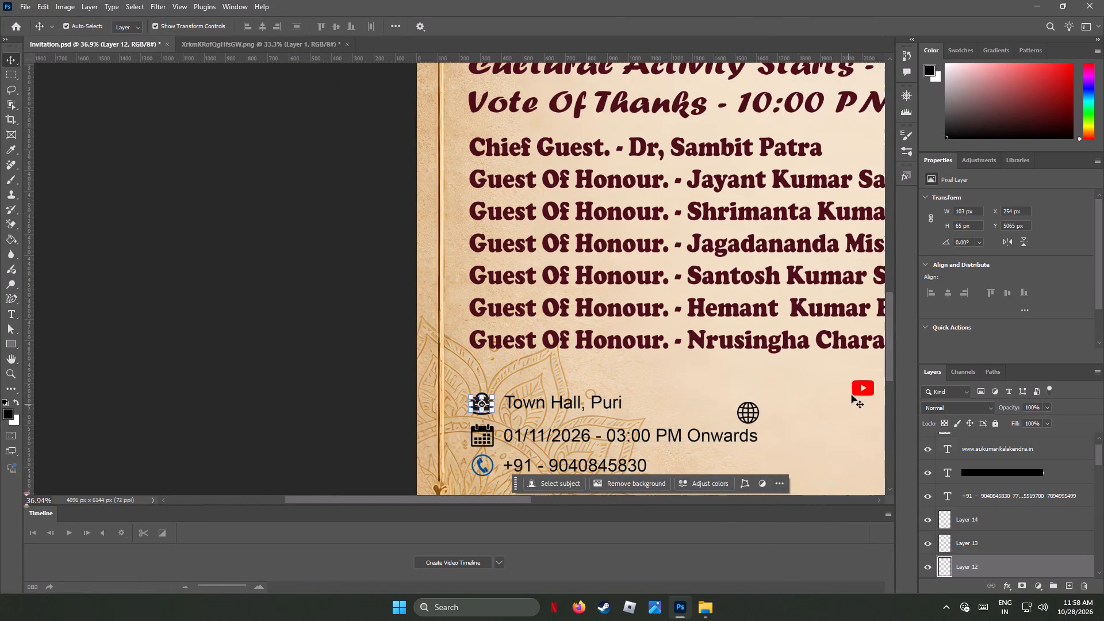
click(856, 388)
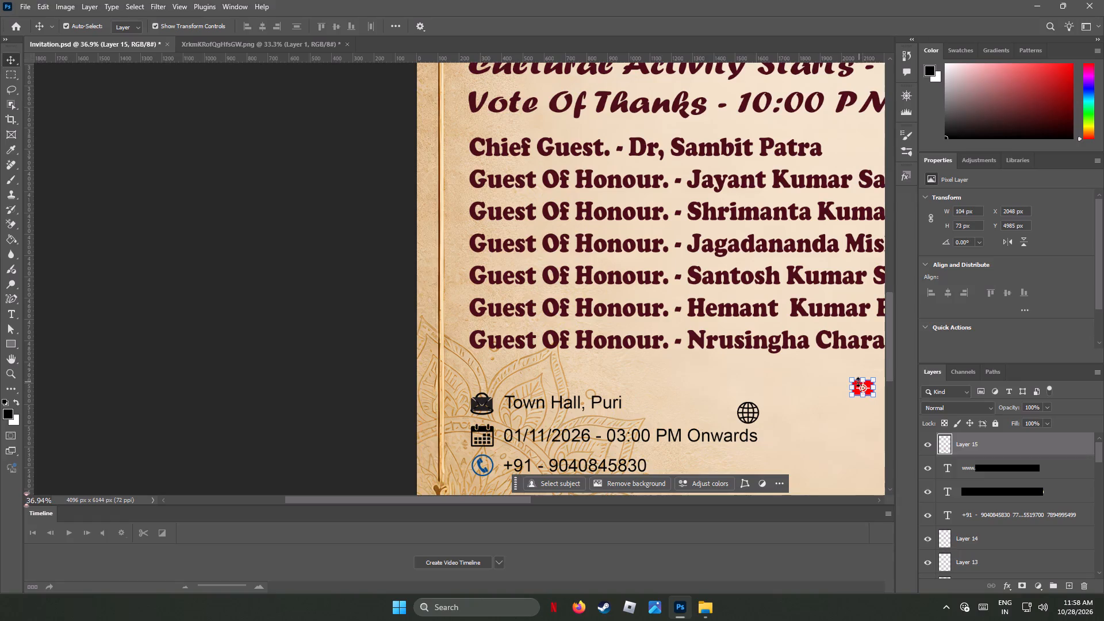
drag(857, 384, 845, 392)
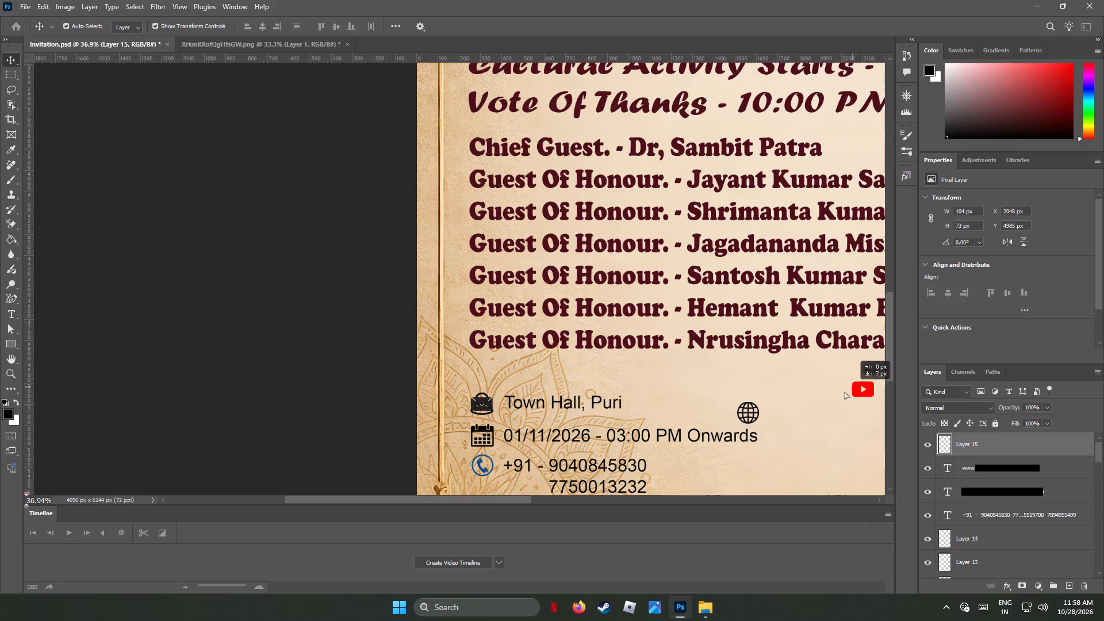
drag(845, 392, 476, 436)
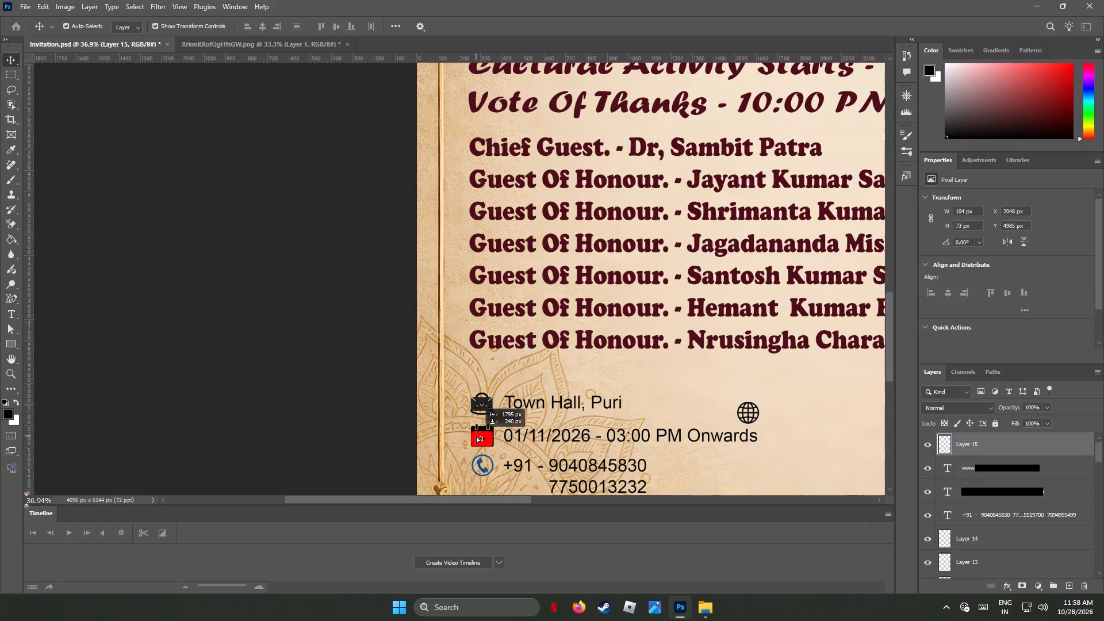
drag(476, 436, 477, 436)
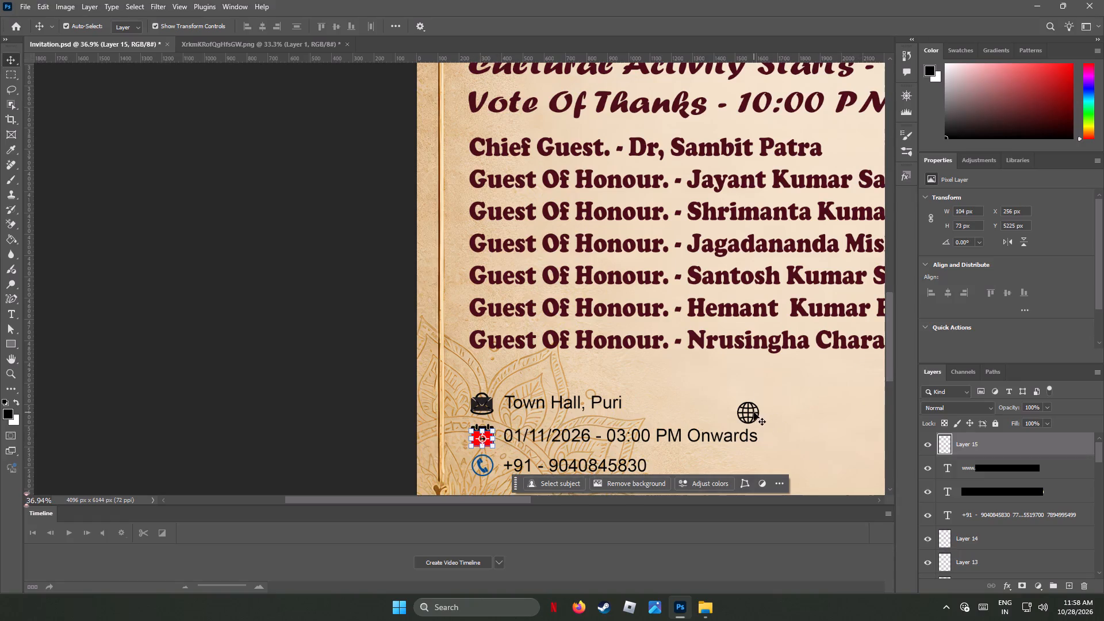
Move the globe icon over the phone icon beside the contact numbers, at X 258 px, Y 5336 px.
click(753, 412)
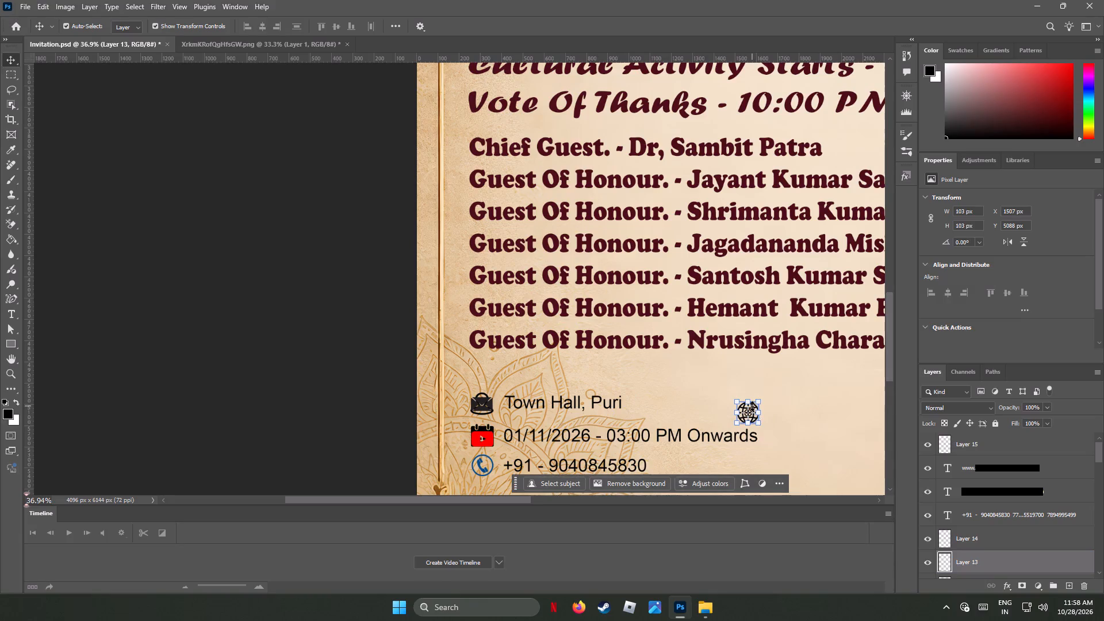
drag(753, 406, 623, 432)
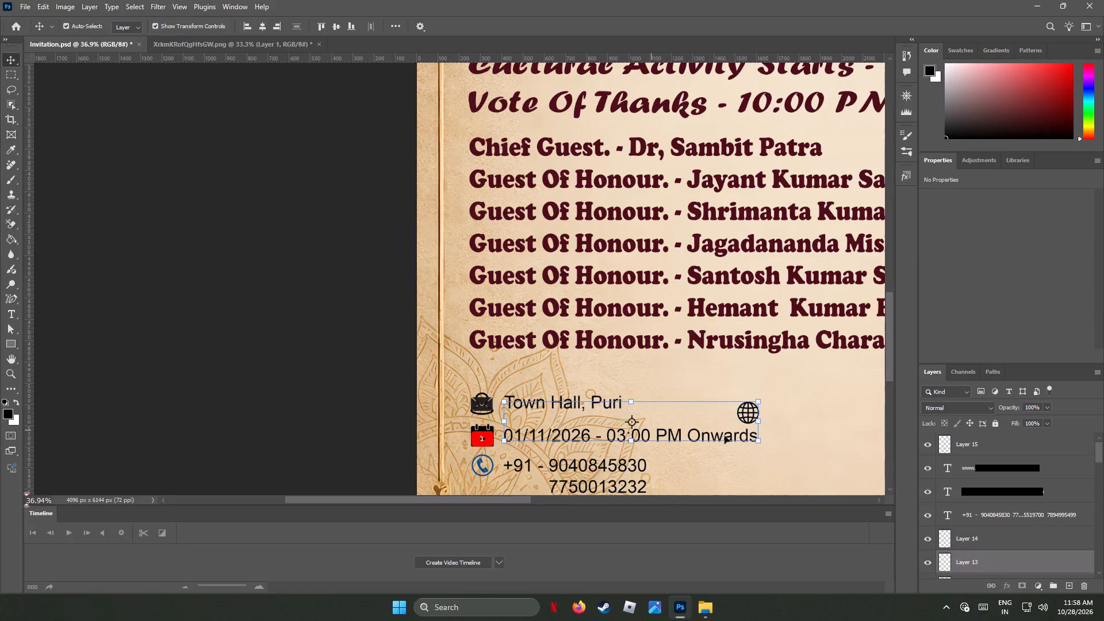
click(869, 425)
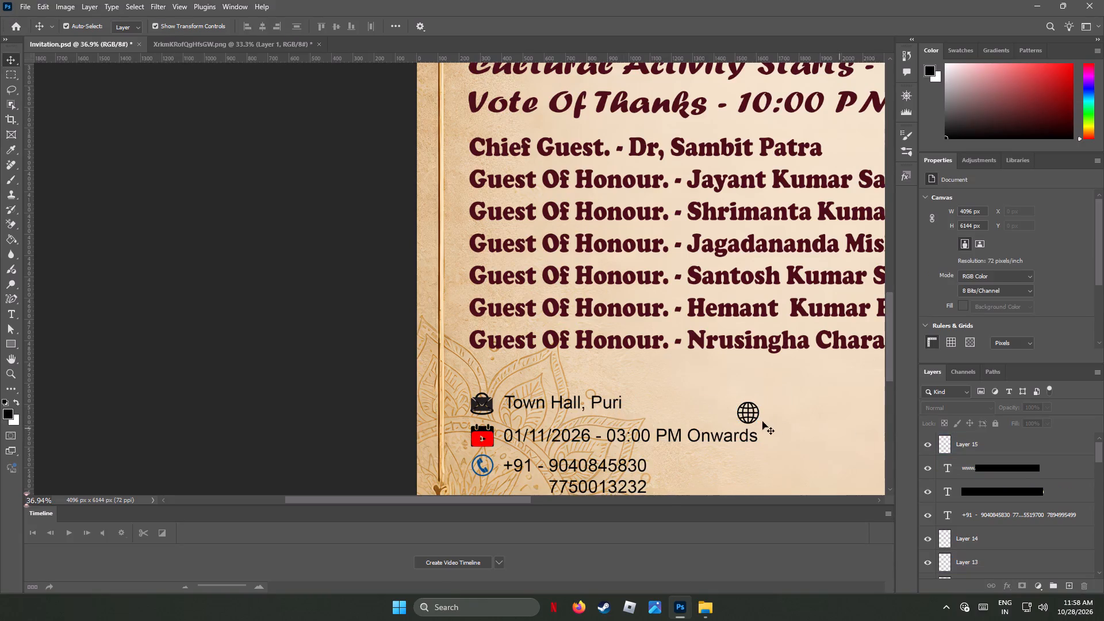
click(750, 408)
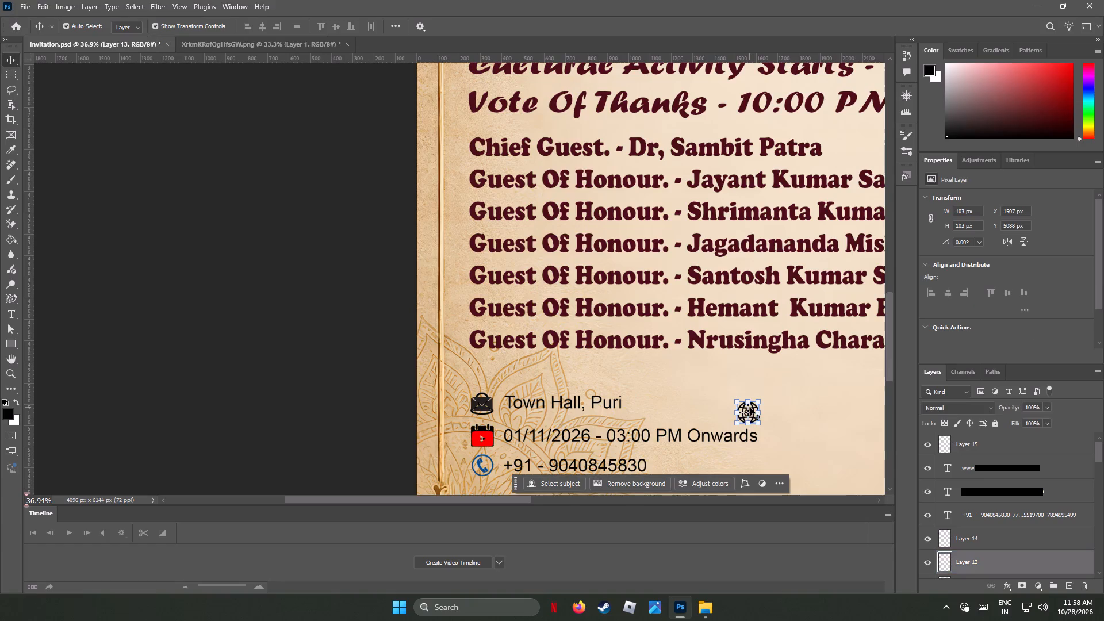
drag(753, 408, 701, 435)
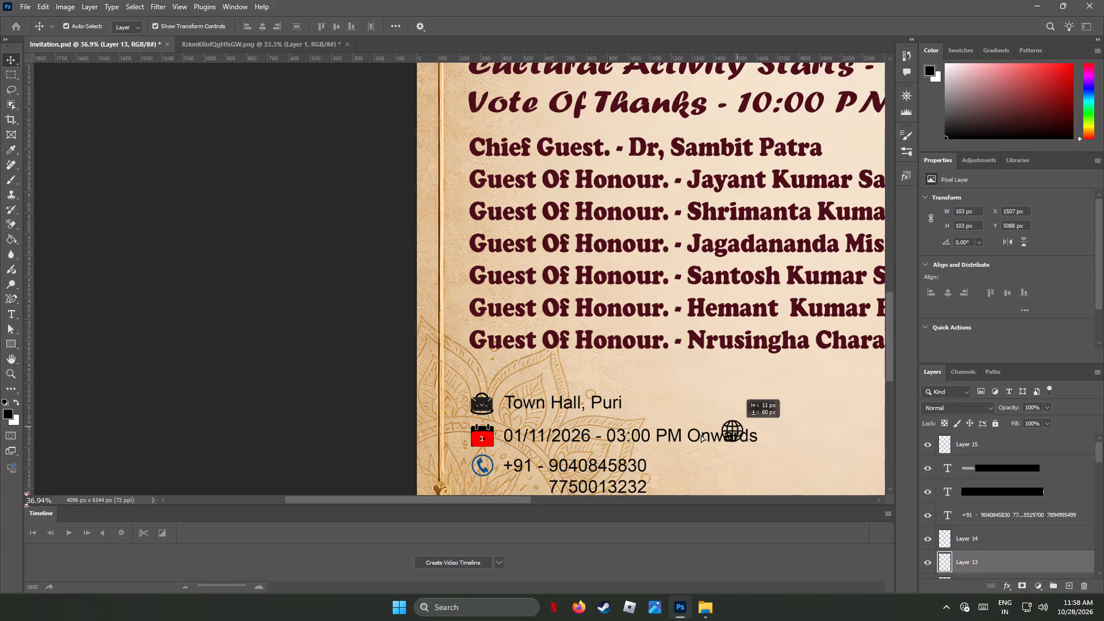
drag(701, 435, 489, 461)
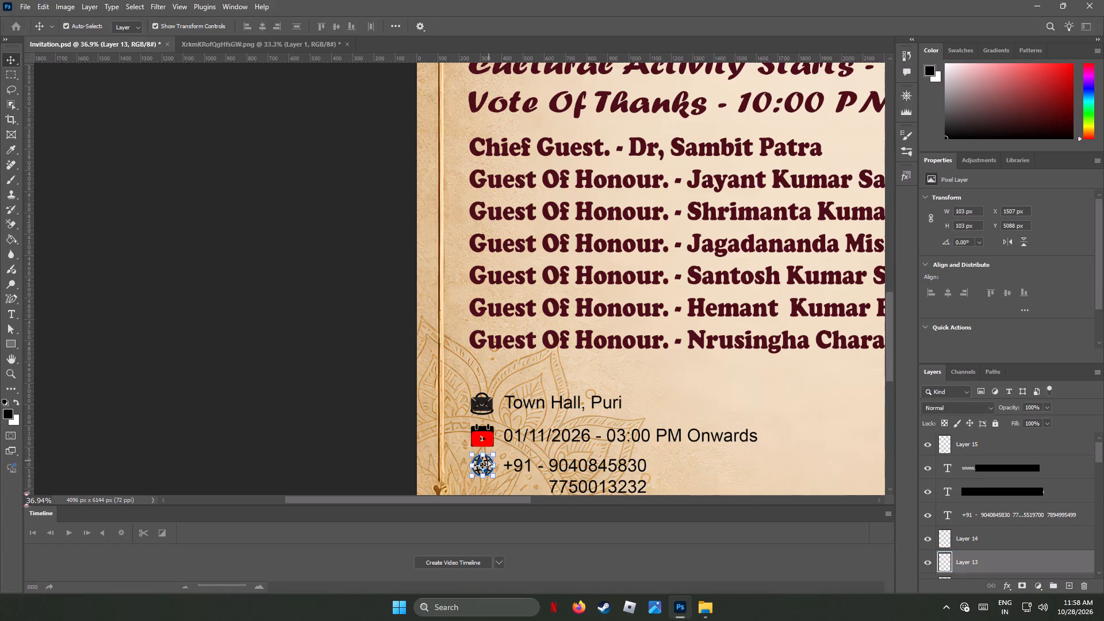
Shift the YouTube icon on the calendar to X 254 px, Y 5214 px, lining up its left edge with the envelope's.
alt+scroll(446, 420, up, 1)
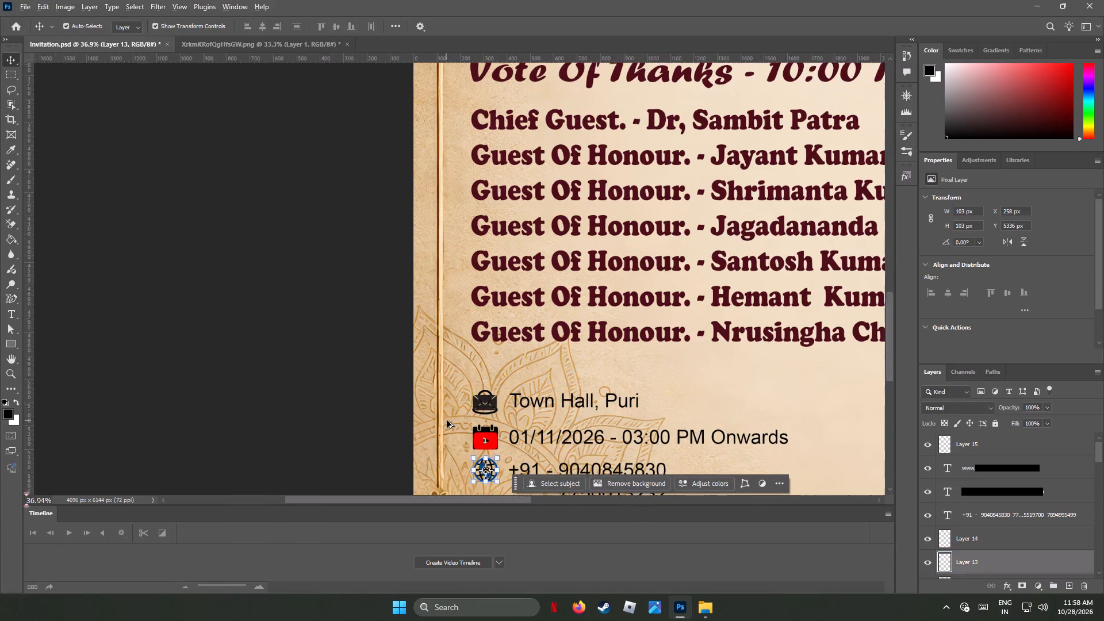
alt+scroll(453, 421, up, 2)
alt+scroll(454, 421, down, 4)
alt+scroll(455, 421, up, 2)
alt+scroll(455, 421, down, 3)
alt+scroll(455, 421, up, 4)
alt+scroll(462, 421, down, 2)
alt+scroll(462, 421, up, 16)
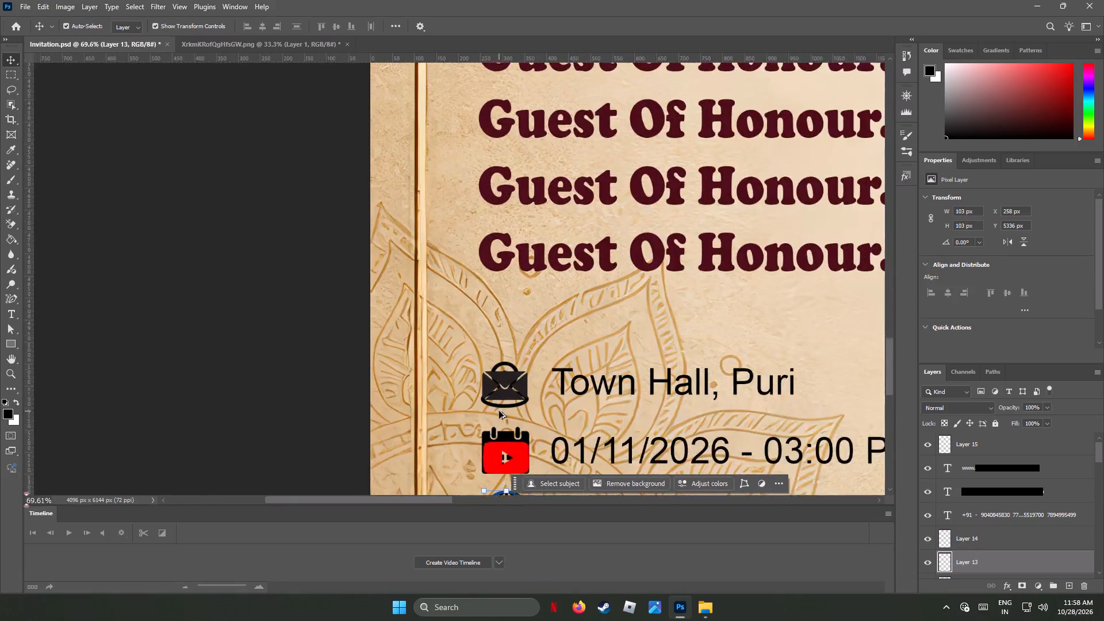
alt+scroll(499, 411, up, 8)
scroll(581, 405, up, 1)
scroll(581, 405, down, 9)
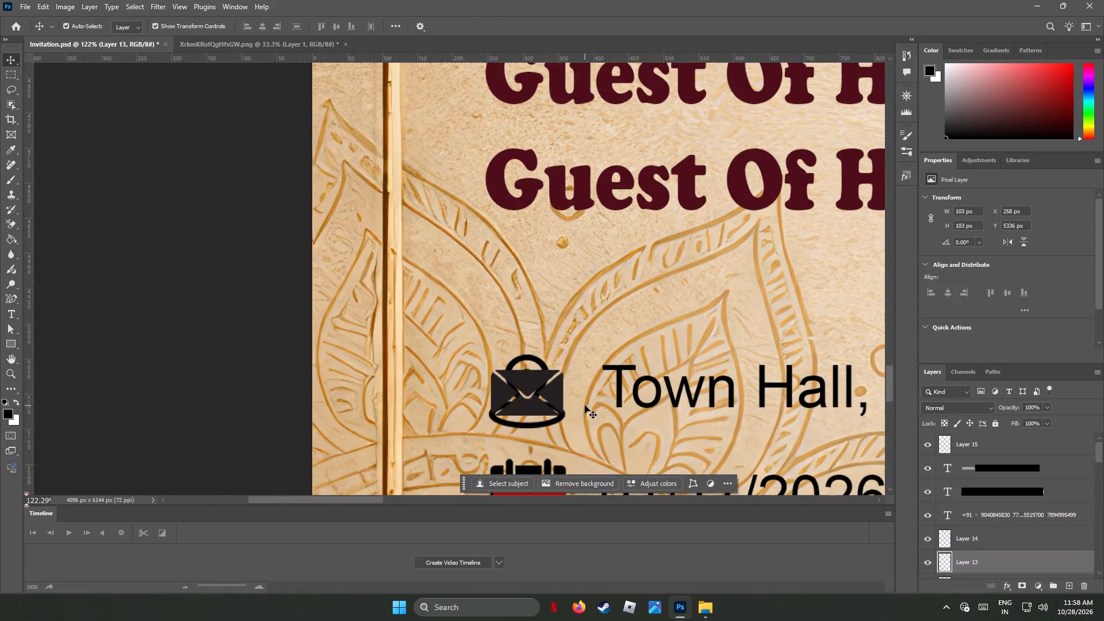
scroll(585, 405, down, 20)
scroll(585, 405, up, 1)
scroll(585, 405, down, 3)
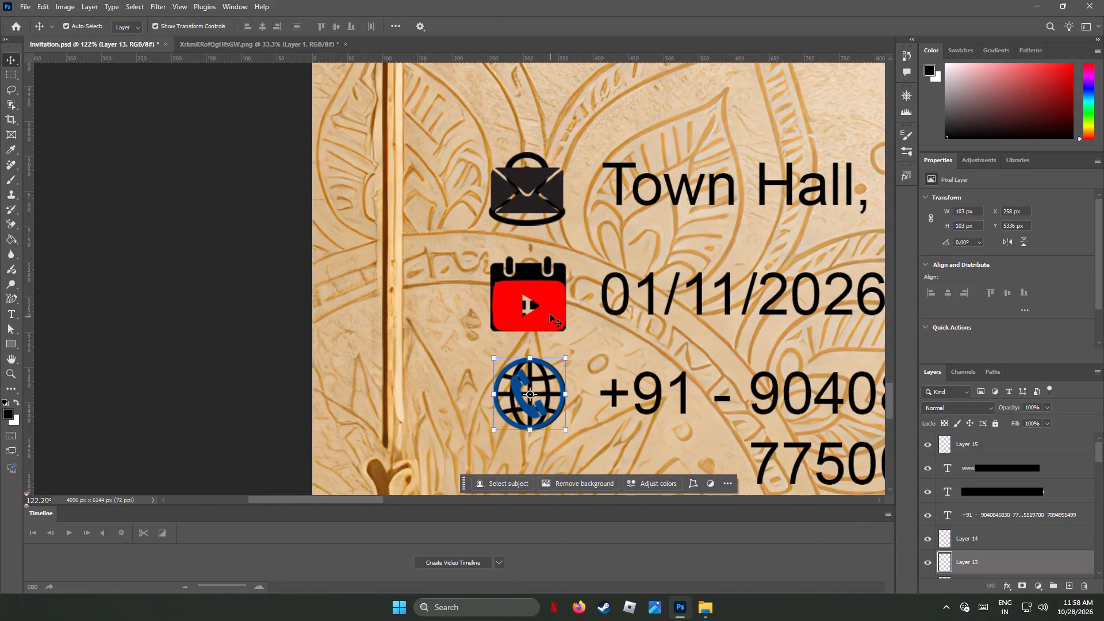
click(549, 306)
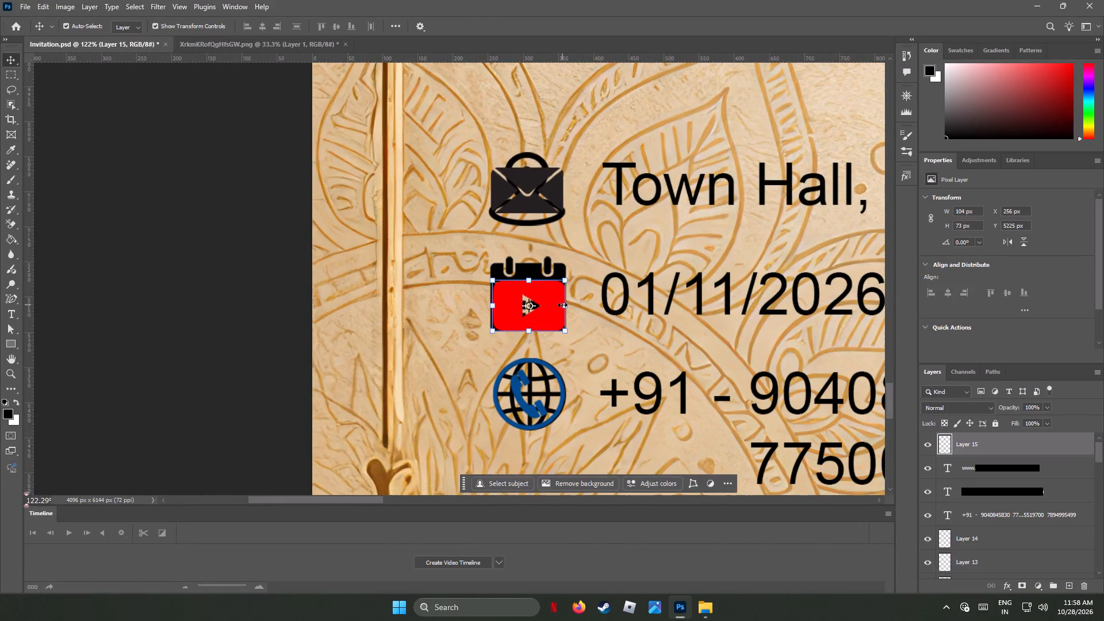
key(Left)
key(Left)
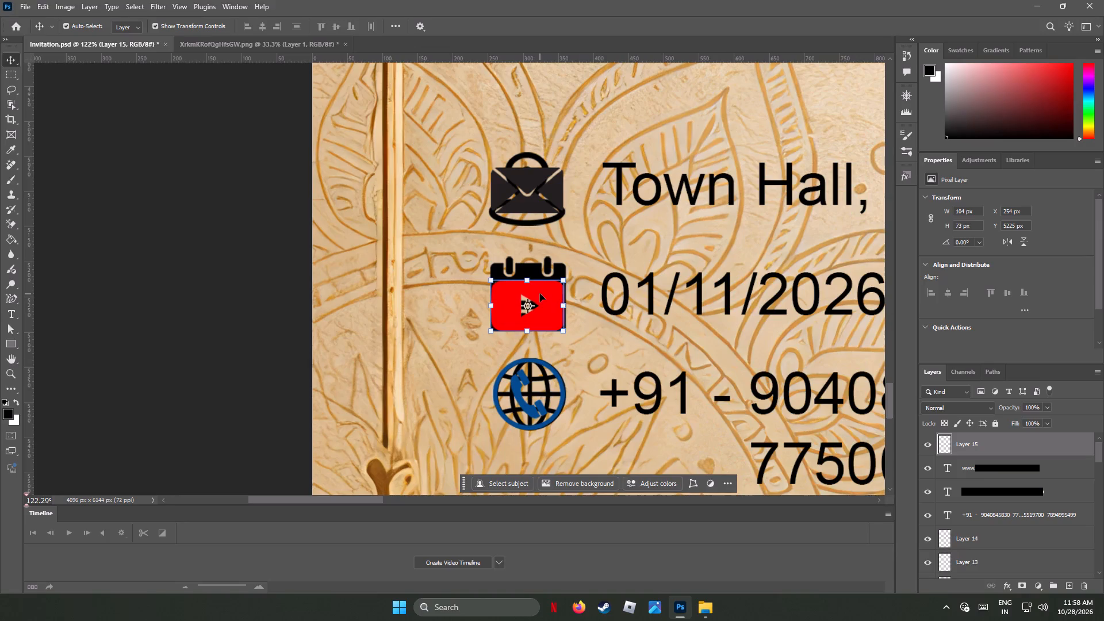
drag(540, 294, 540, 287)
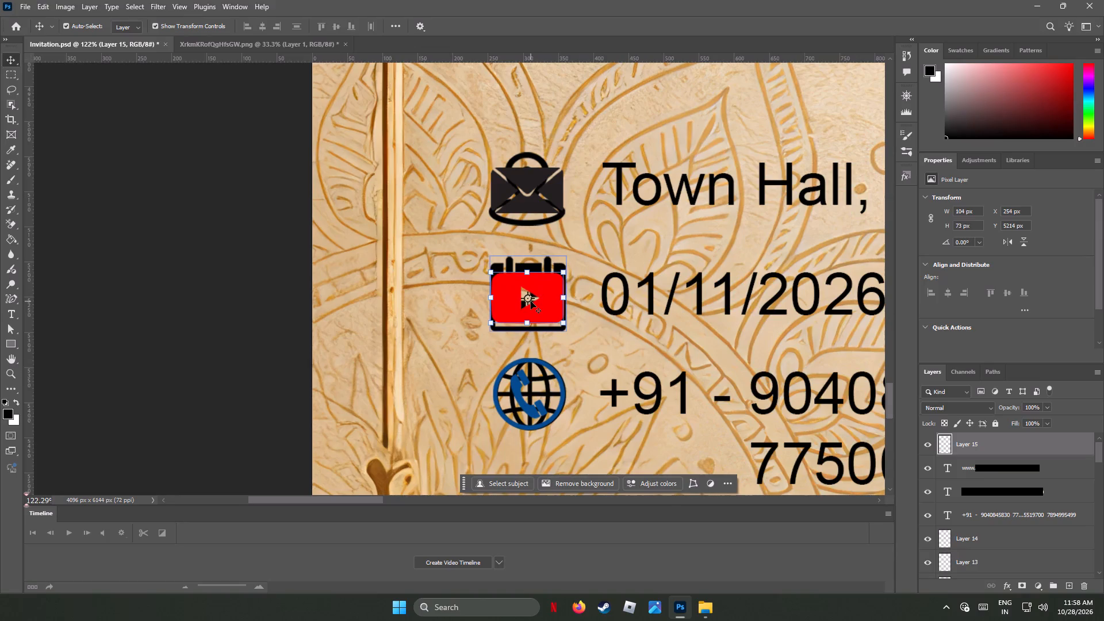
Nudge the YouTube icon to X 252 px, bringing it to the calendar's left edge, and clear the layer selection.
alt+scroll(531, 301, up, 1)
alt+scroll(531, 301, down, 2)
alt+scroll(531, 301, up, 10)
alt+scroll(531, 301, down, 2)
alt+scroll(531, 301, up, 3)
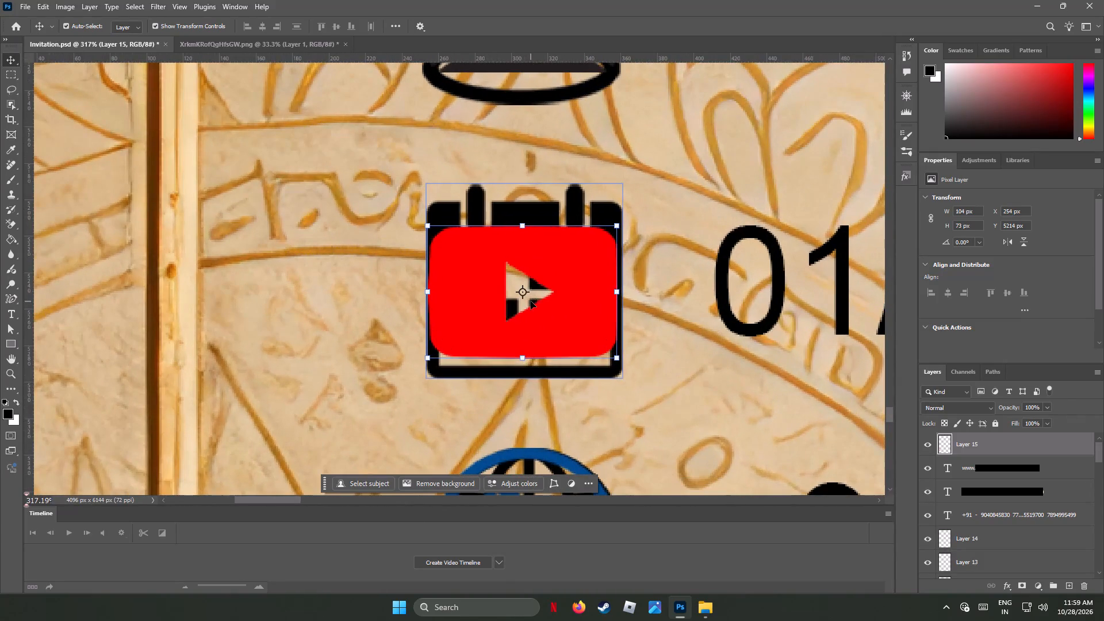
key(Left)
key(Left)
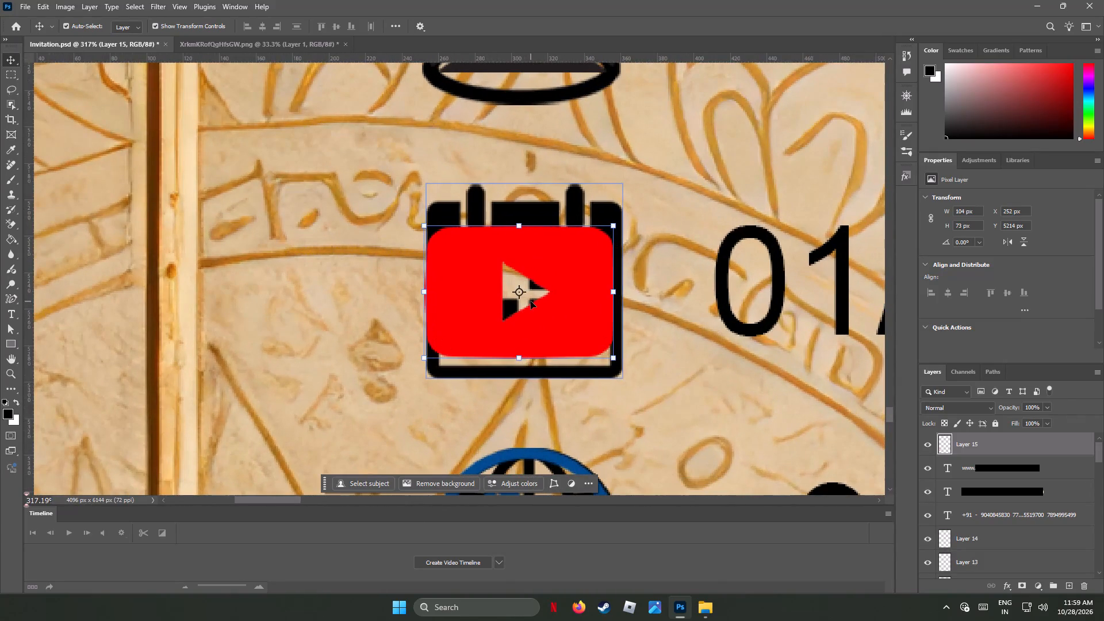
click(612, 213)
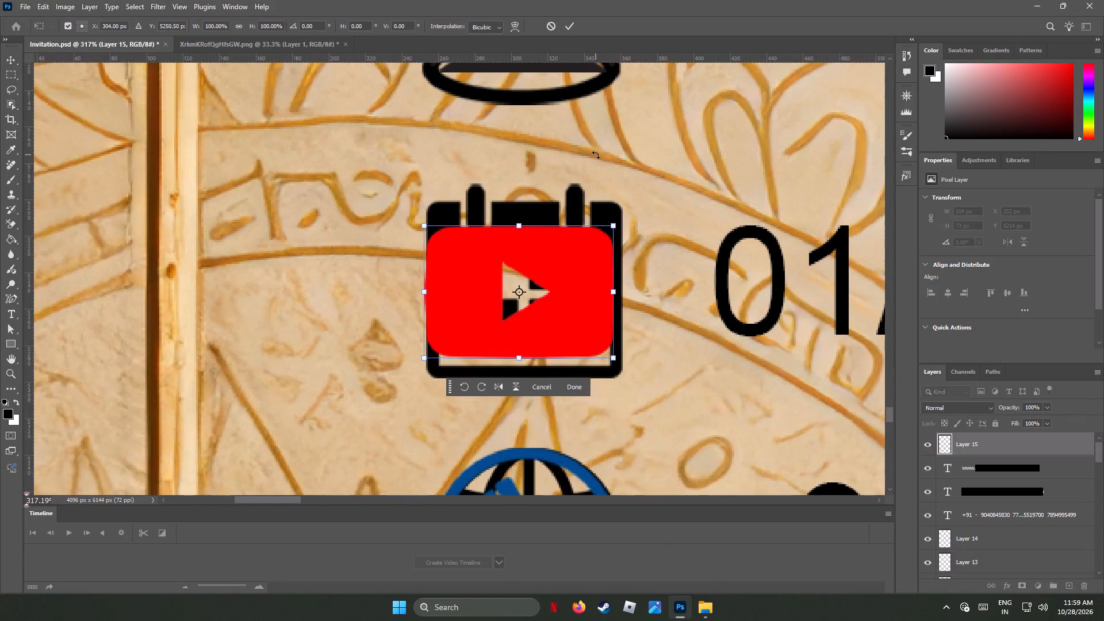
click(596, 155)
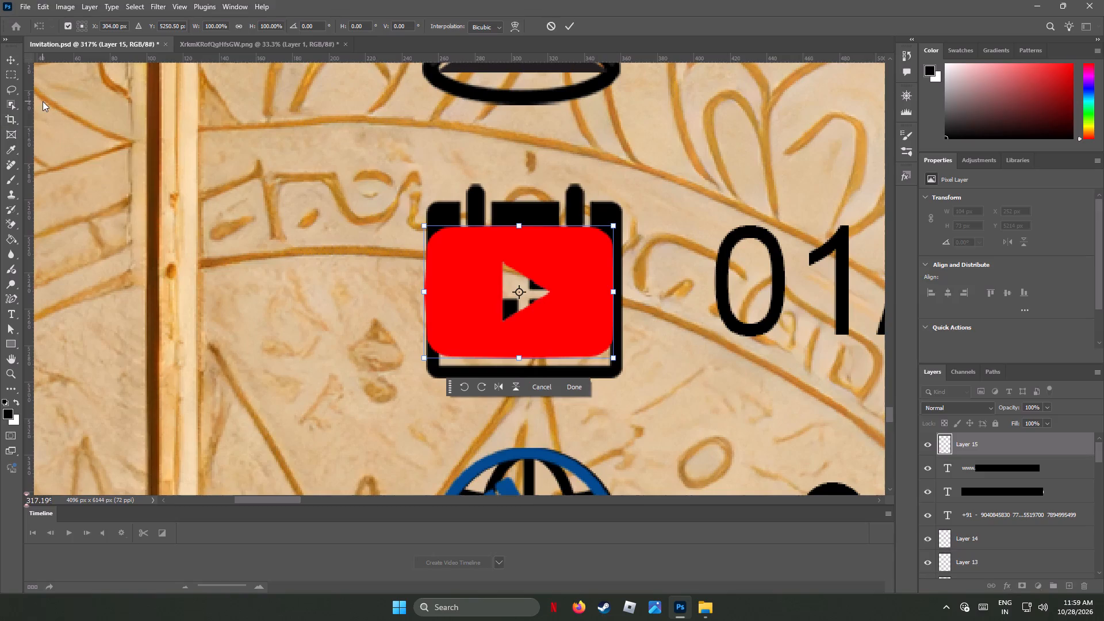
click(43, 101)
click(155, 94)
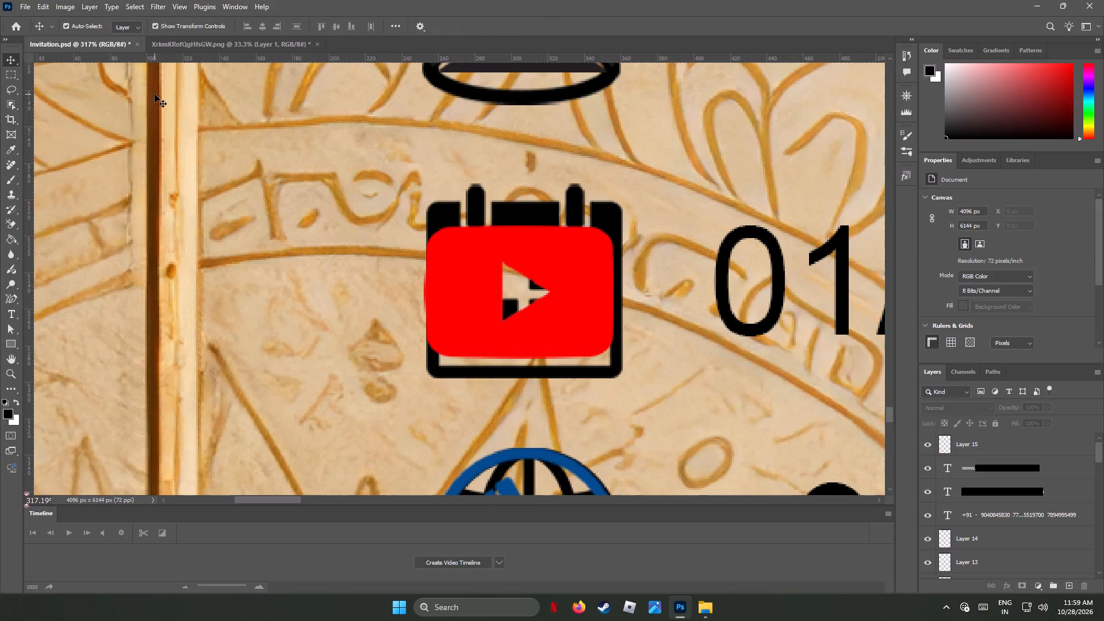
Scale the calendar icon proportionally to 95.37% from its left edge, matching the YouTube icon's width, and clear the layer selection.
click(575, 204)
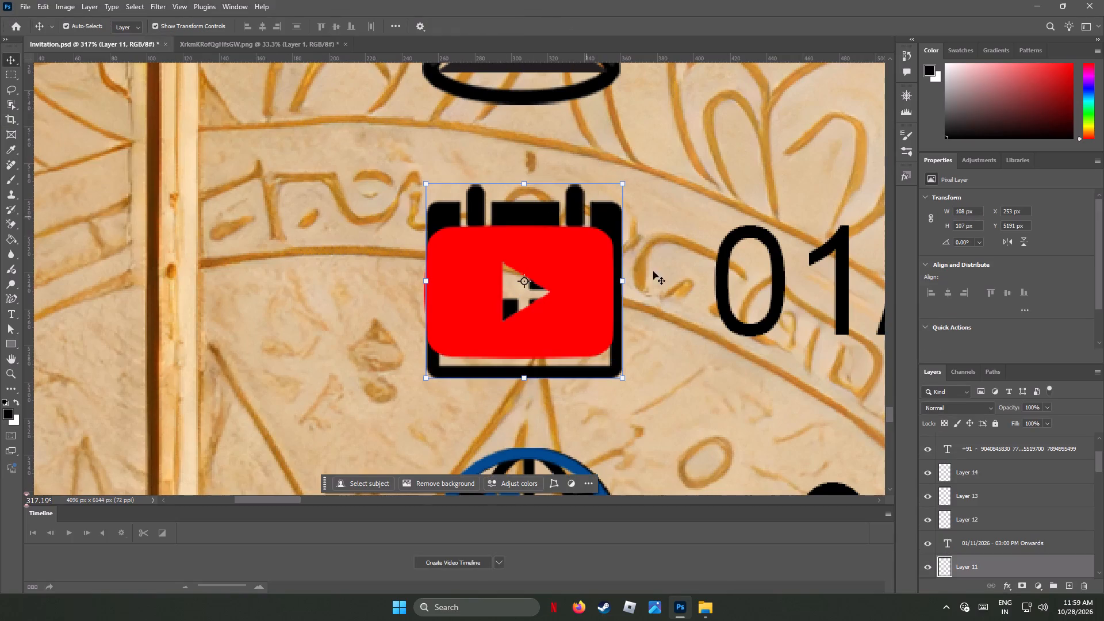
shift+drag(622, 282, 620, 282)
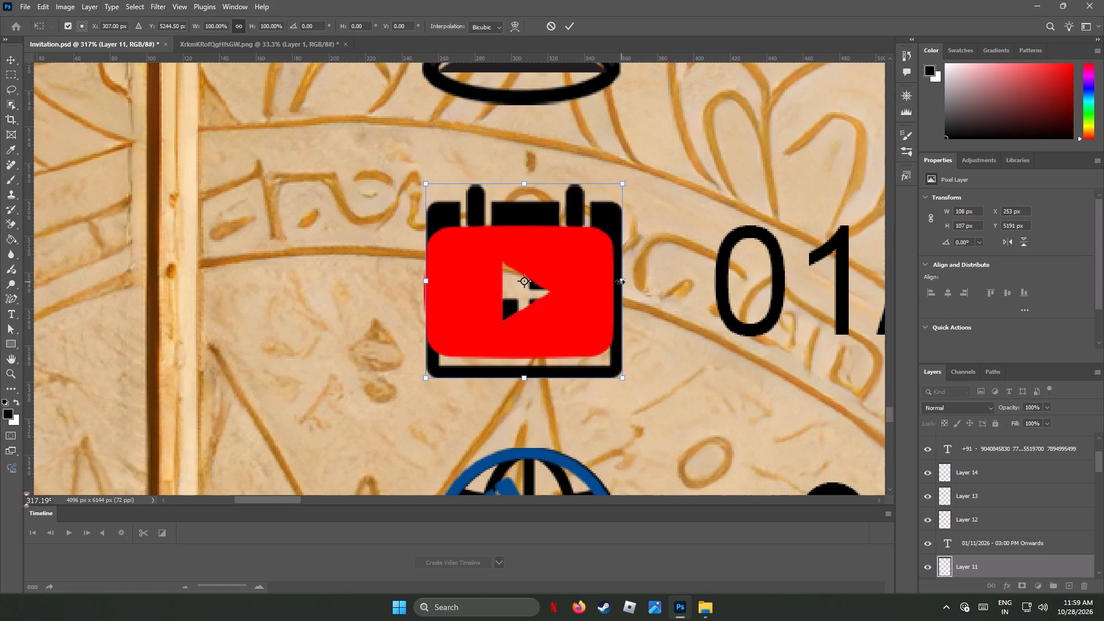
shift+drag(620, 282, 612, 282)
click(11, 60)
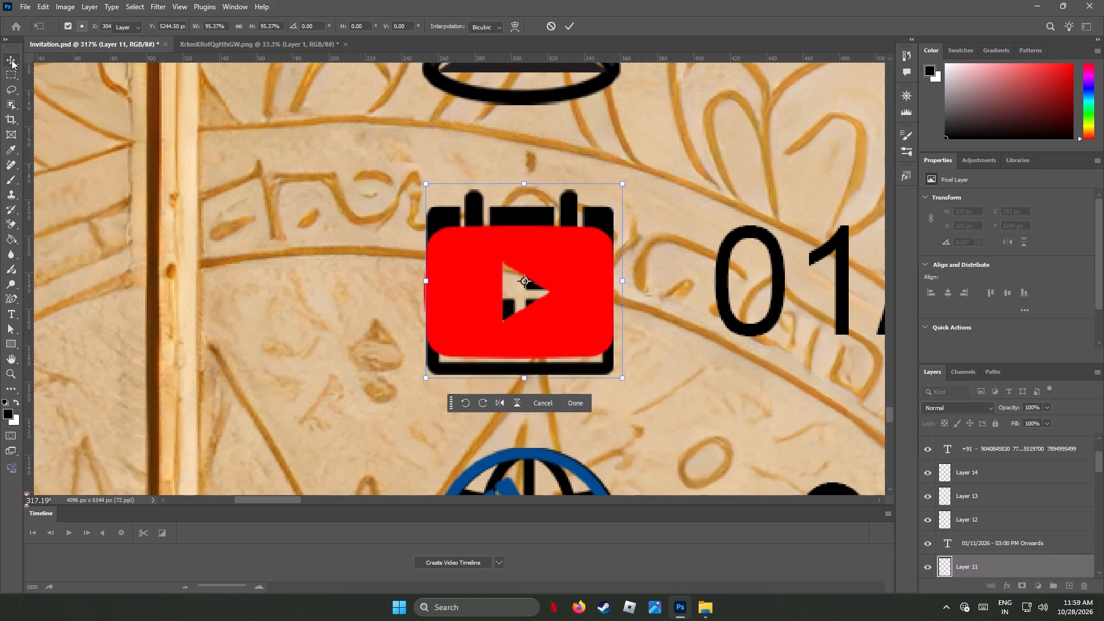
click(679, 291)
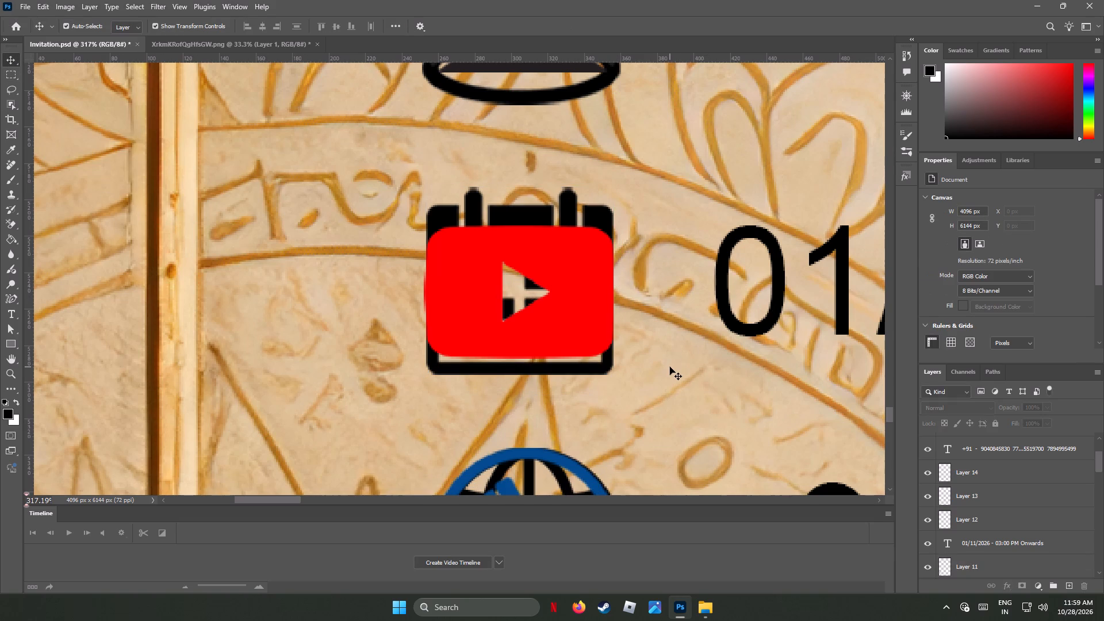
Nudge the YouTube icon up over the calendar icon to Y 5210 px, keeping its horizontal position.
click(590, 308)
key(Up)
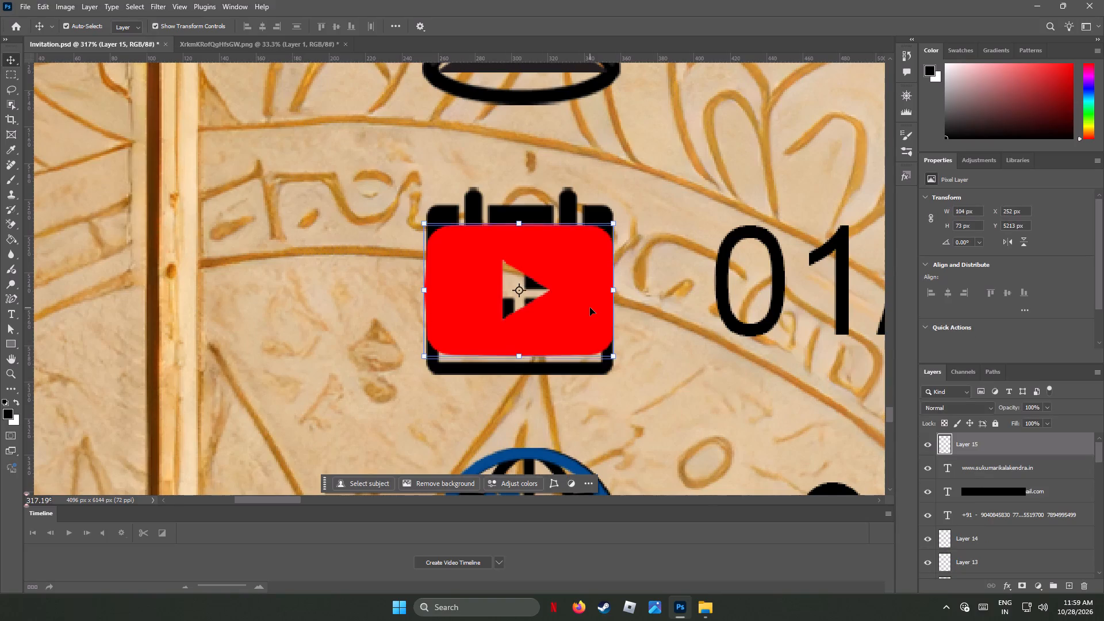
key(Up)
key(Up)
key(Up)
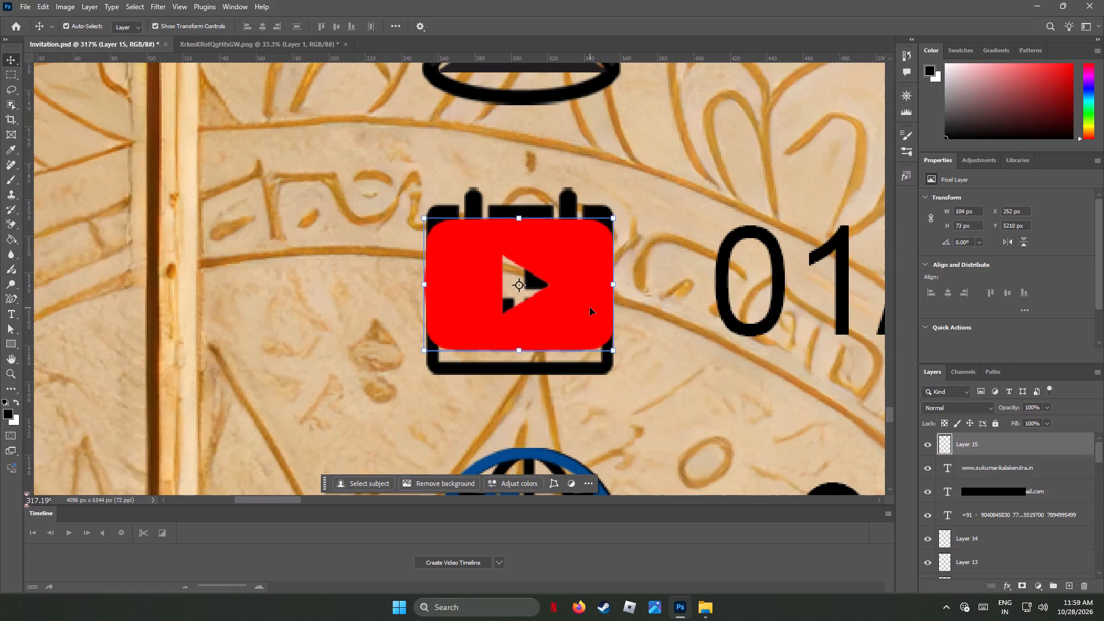
Nudge the blue ringed phone icon to X 258 px, Y 5337 px, lining it up over the black globe.
scroll(590, 308, down, 13)
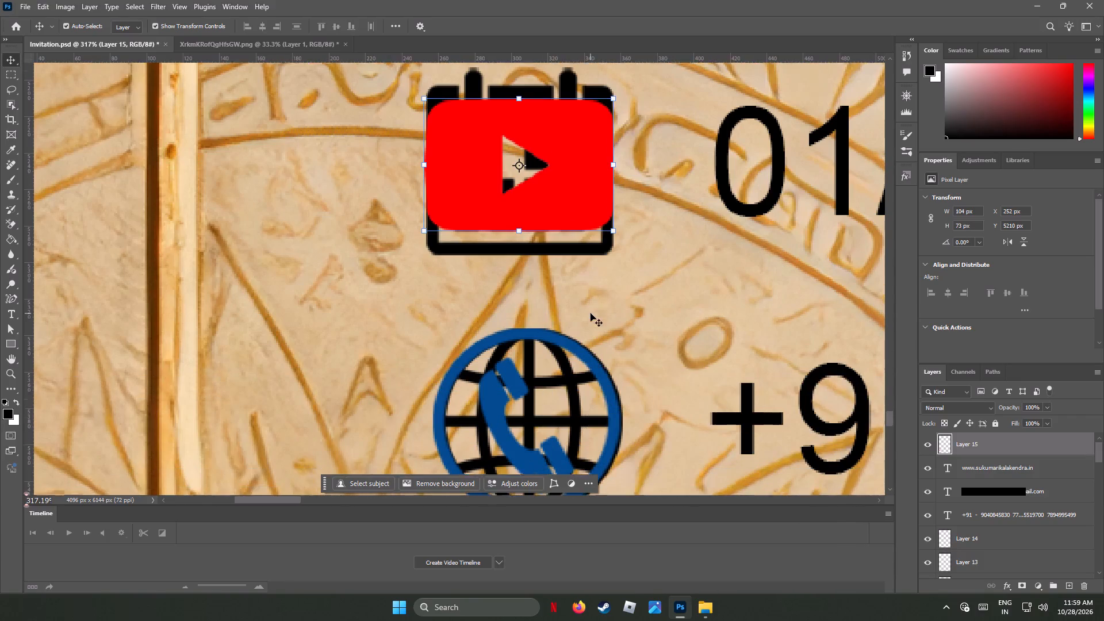
scroll(591, 313, down, 10)
scroll(590, 315, up, 3)
click(609, 368)
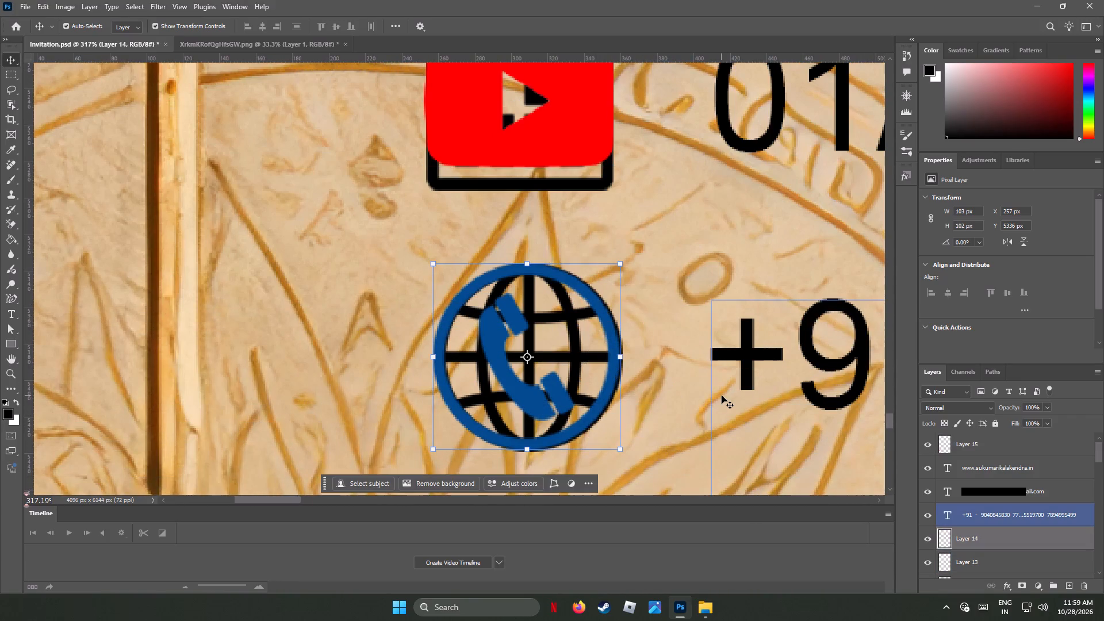
key(Right)
key(Right)
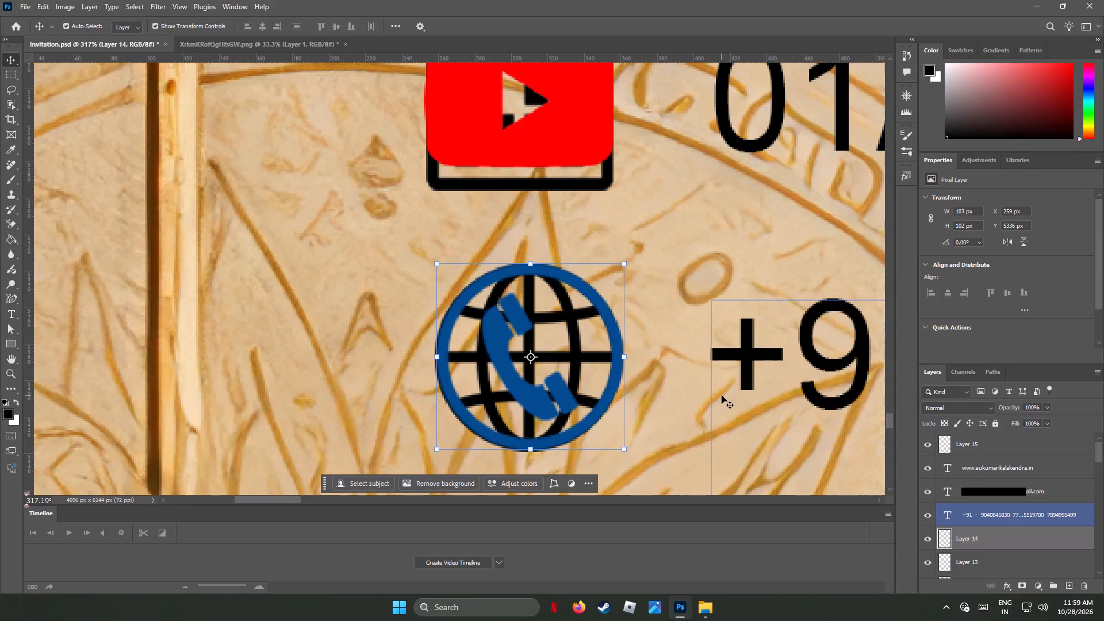
key(Down)
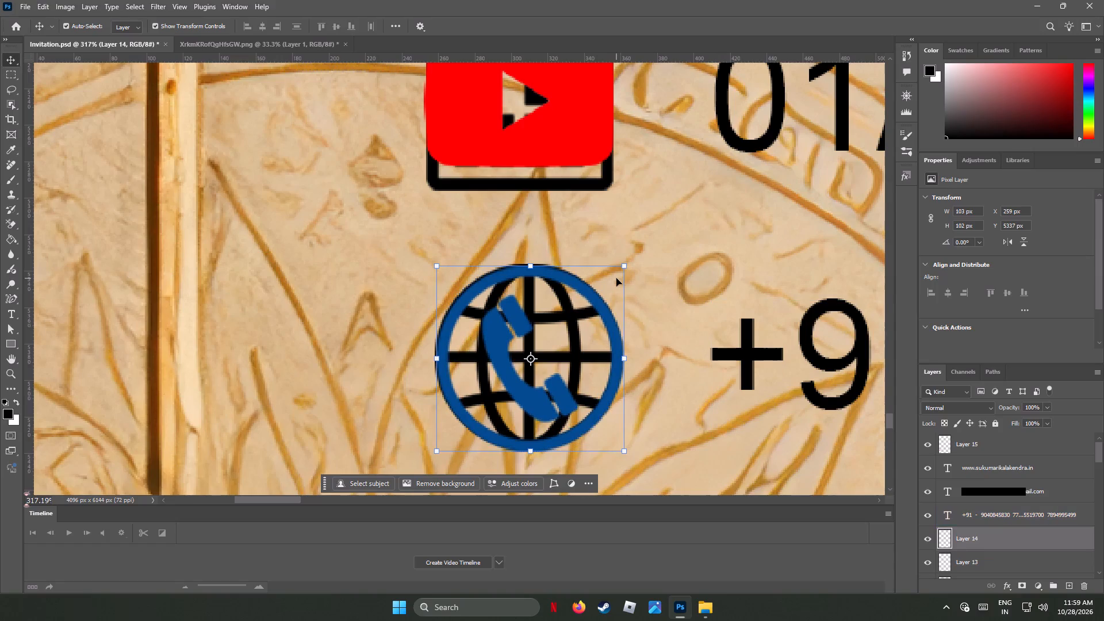
key(Left)
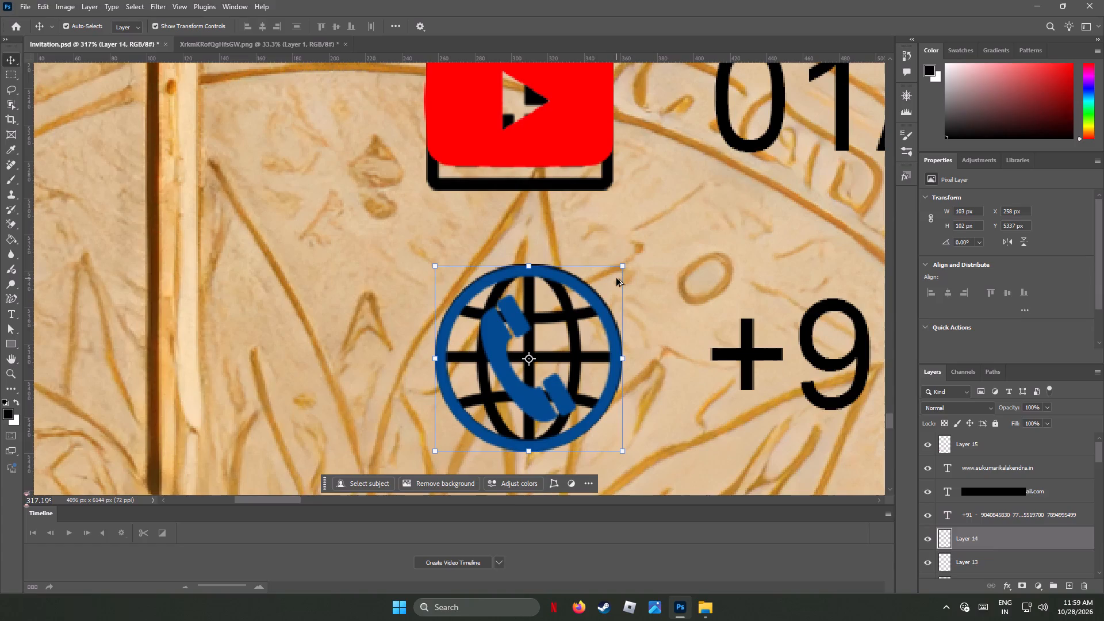
Select the envelope, YouTube and blue phone icons together and shift them horizontally to the right, to X 282 px.
alt+scroll(620, 278, down, 3)
alt+scroll(624, 279, up, 1)
alt+scroll(624, 280, down, 11)
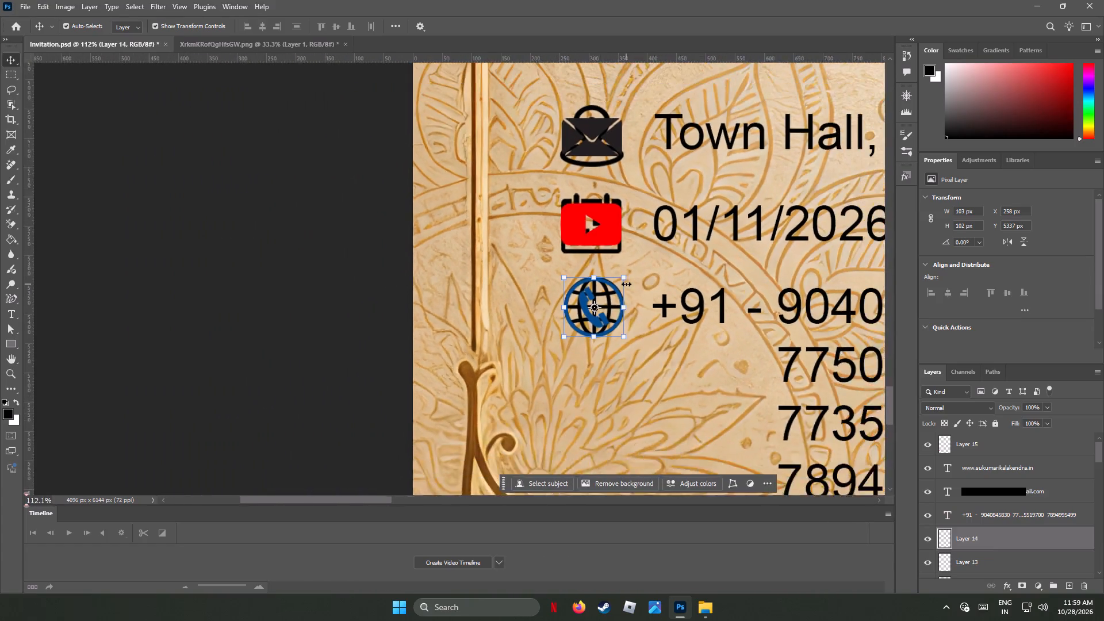
alt+scroll(626, 284, down, 1)
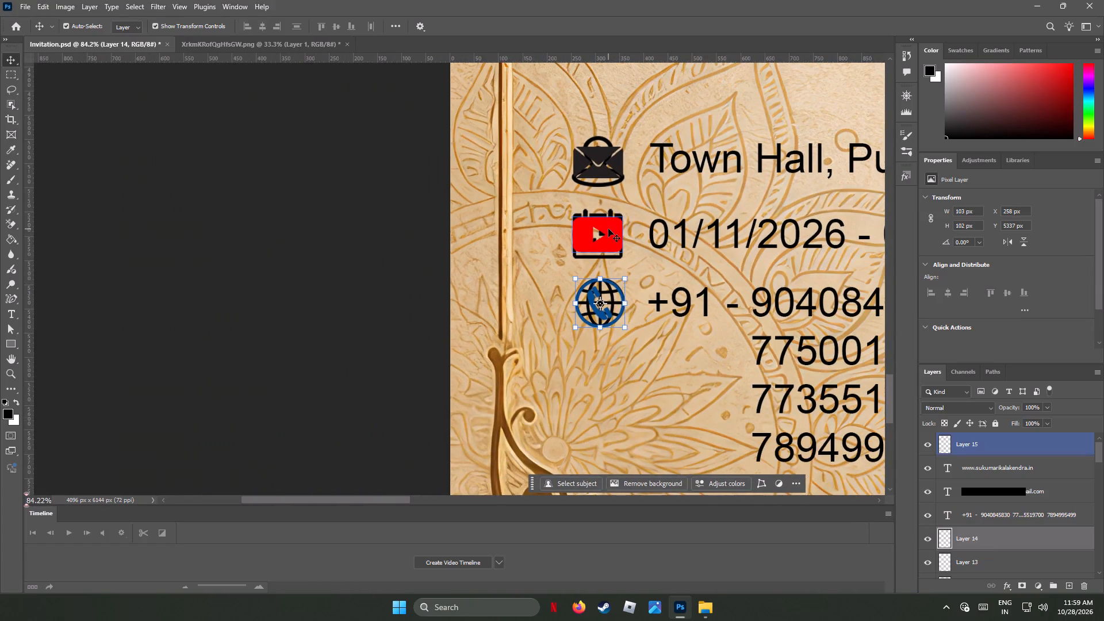
shift+click(608, 229)
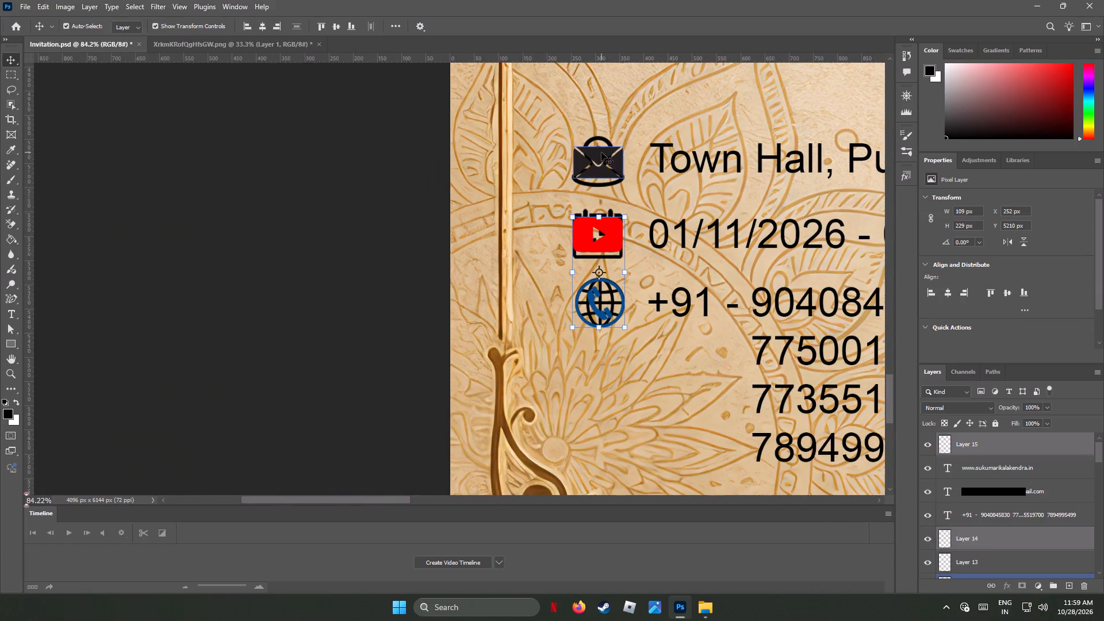
shift+click(601, 152)
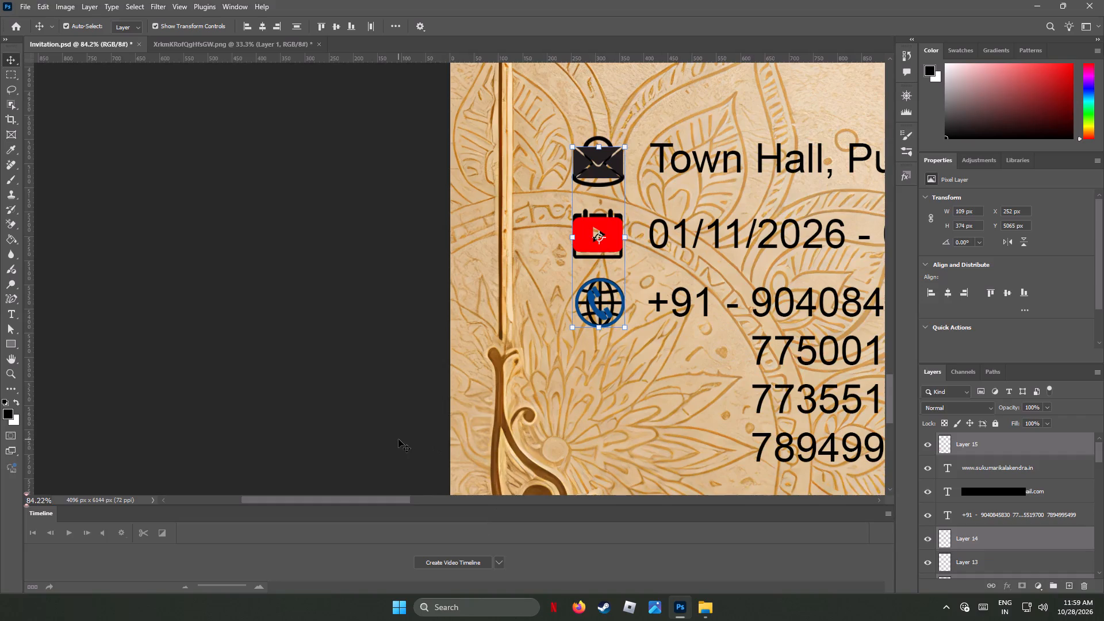
alt+scroll(398, 439, down, 15)
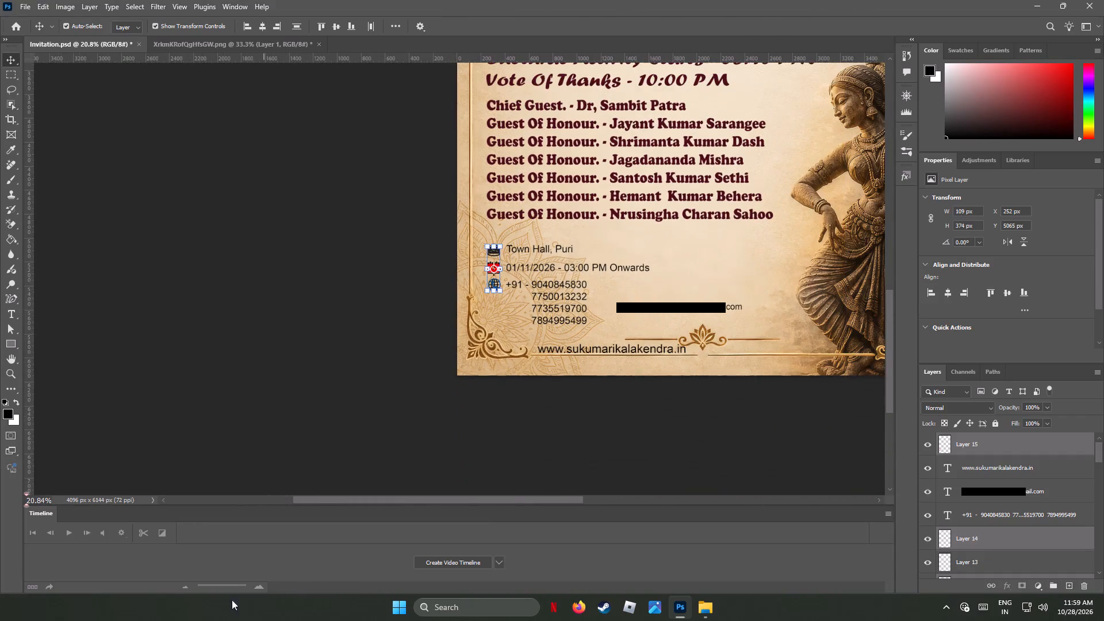
alt+scroll(425, 485, down, 1)
alt+scroll(425, 485, up, 1)
alt+scroll(425, 485, down, 5)
alt+scroll(425, 485, up, 7)
alt+scroll(425, 485, down, 5)
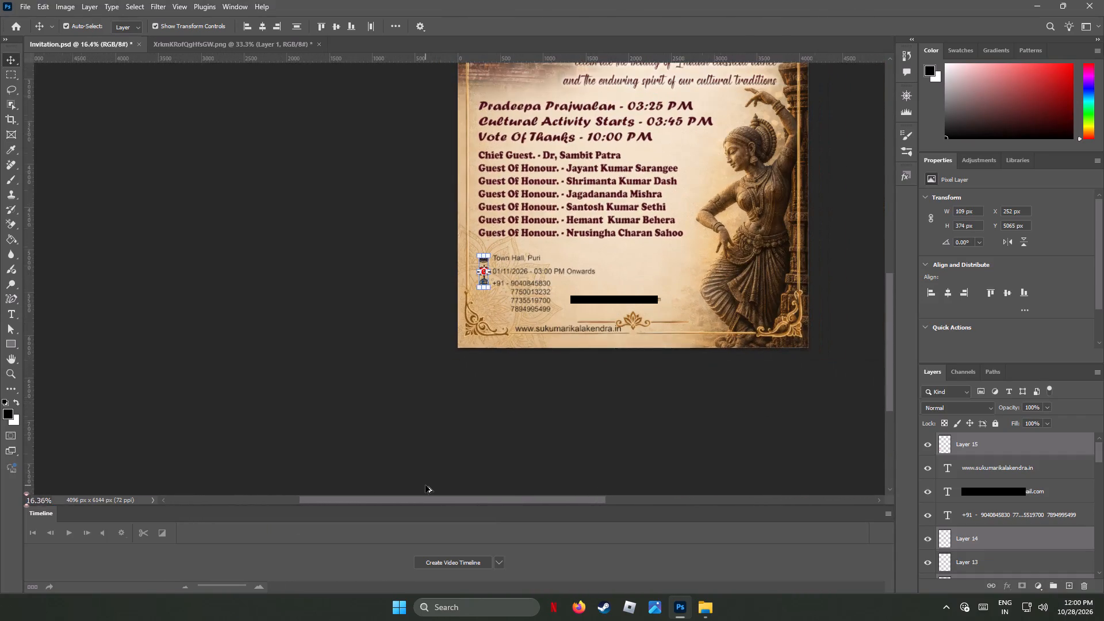
key(Right)
key(Right)
key(Right)
key(Right)
key(Right)
key(Right)
key(Right)
key(Right)
key(Right)
key(Right)
key(Right)
key(Right)
key(Right)
key(Right)
key(Right)
key(Right)
key(Right)
key(Right)
key(Right)
key(Right)
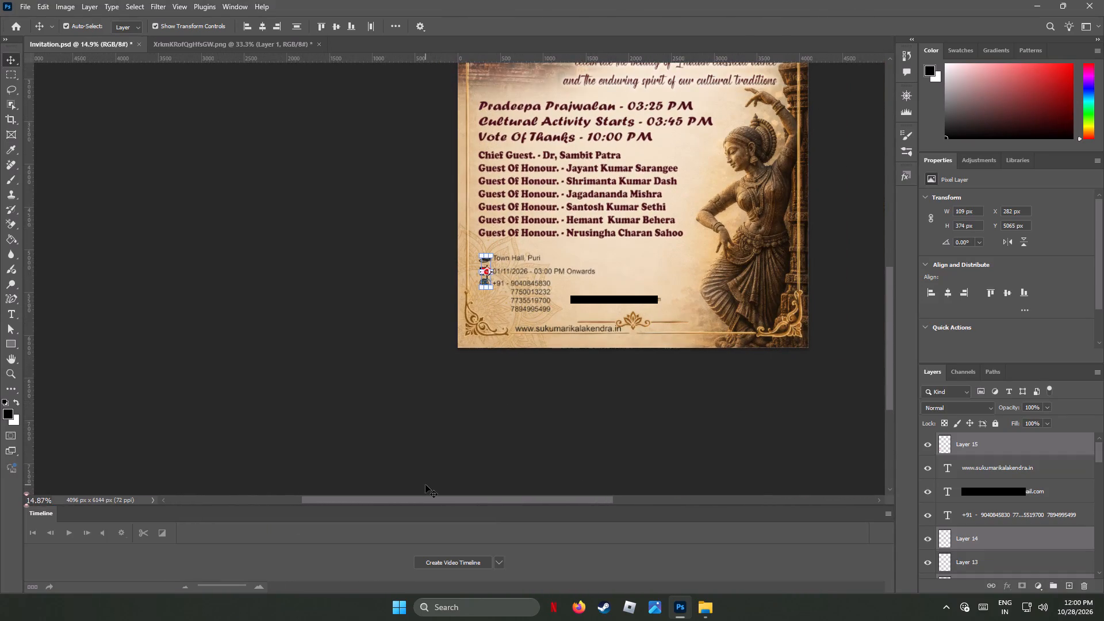
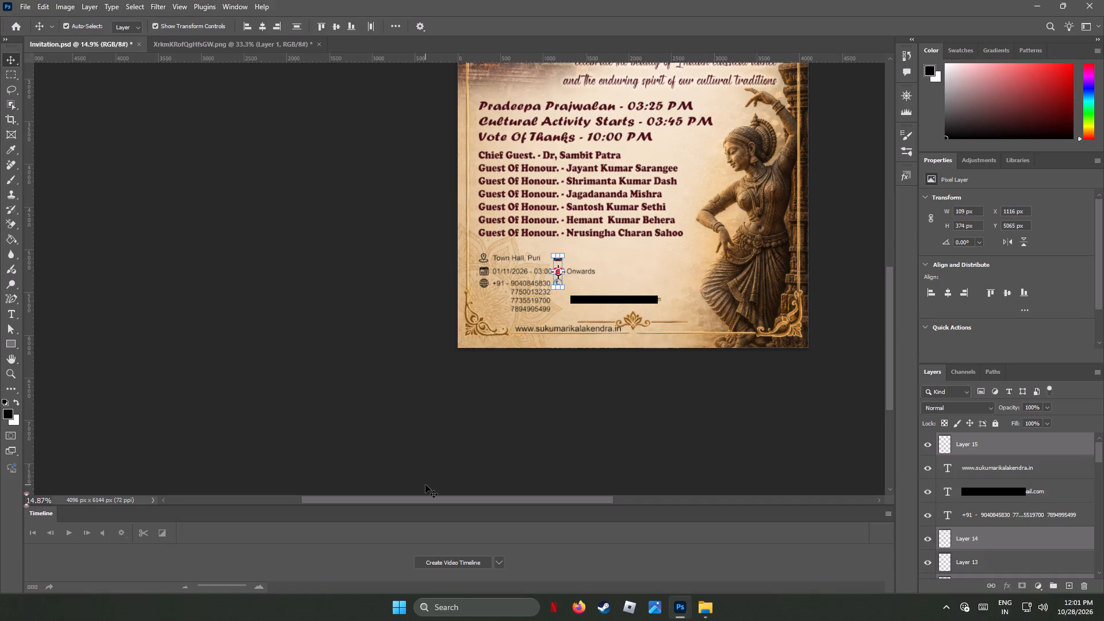
Shift the selected envelope, YouTube and blue phone icons horizontally to X 2644 px, near the dancer statue, keeping Y at 5065 px.
key(Right)
key(Right)
key(Right)
key(Right)
key(Right)
key(Right)
key(Right)
key(Right)
key(Right)
key(Right)
key(Right)
key(Right)
key(Right)
key(Right)
key(Right)
key(Right)
key(Right)
key(Right)
key(Right)
key(Right)
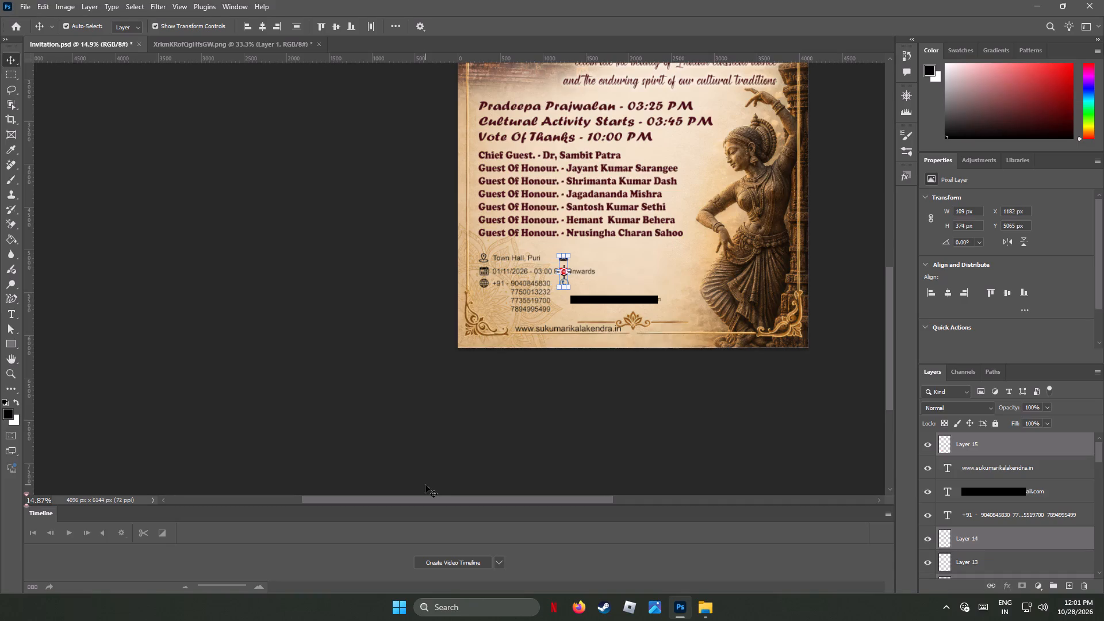
alt+scroll(423, 489, down, 8)
alt+scroll(501, 281, down, 2)
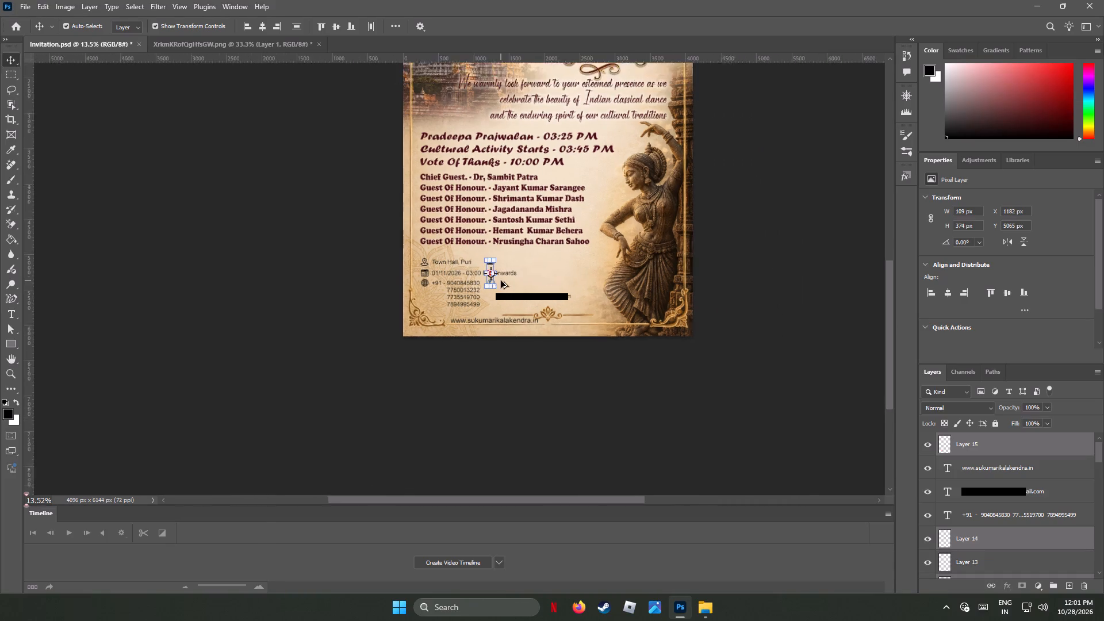
alt+scroll(501, 281, down, 2)
alt+scroll(501, 281, up, 1)
alt+scroll(501, 281, down, 15)
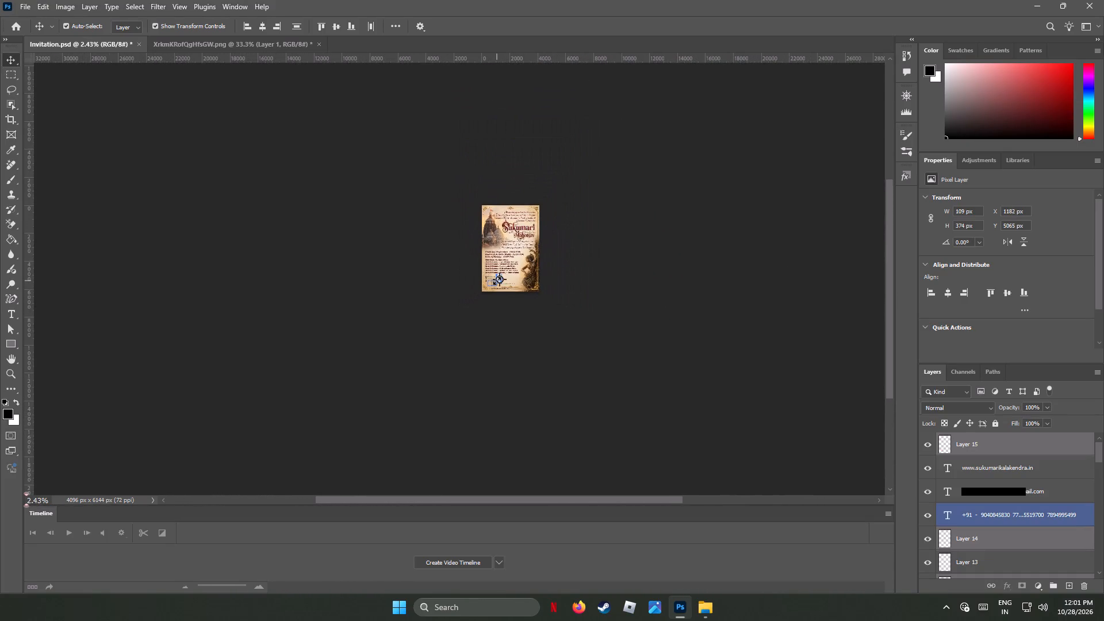
key(Right)
key(Right)
key(Right)
key(Right)
key(Right)
key(Right)
key(Right)
key(Right)
key(Right)
key(Right)
key(Right)
key(Right)
key(Right)
key(Right)
key(Right)
key(Right)
key(Right)
key(Right)
key(Right)
key(Right)
alt+scroll(512, 289, up, 5)
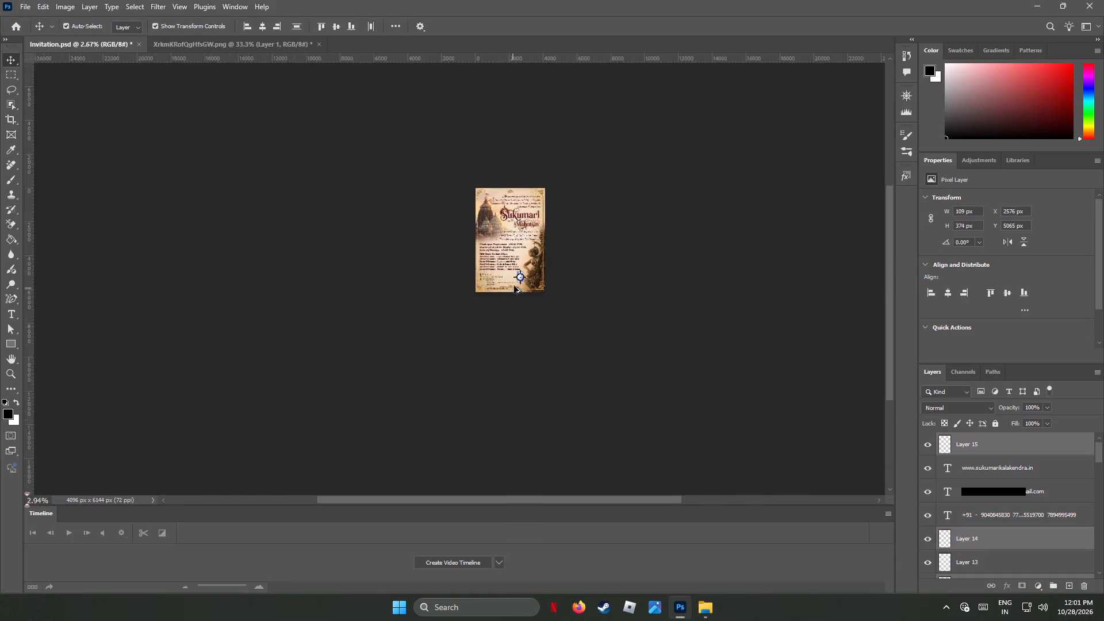
alt+scroll(514, 286, up, 19)
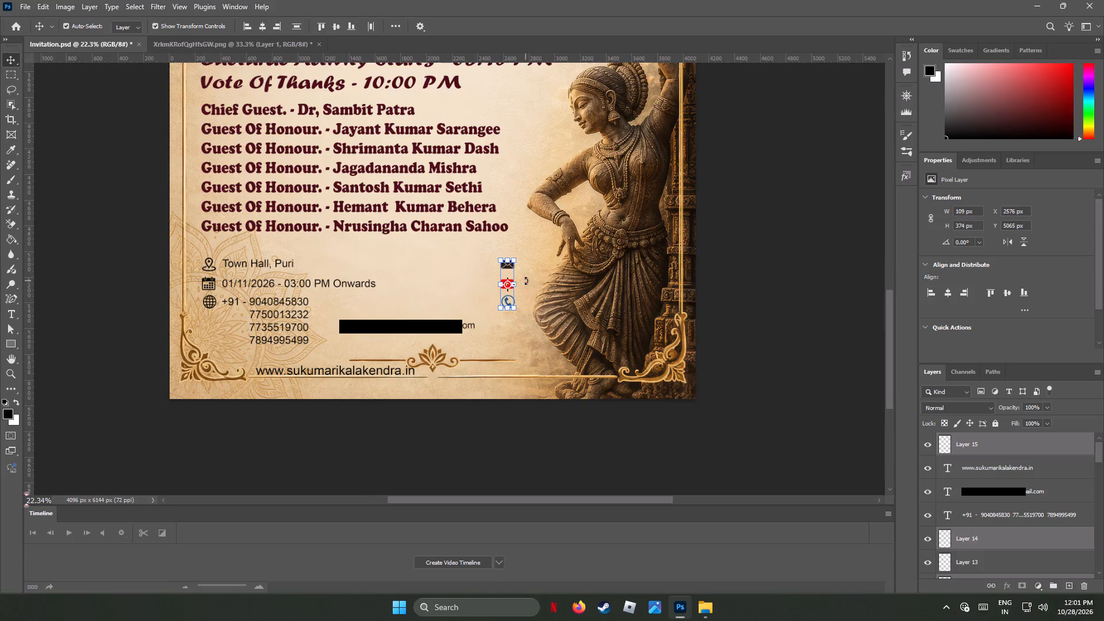
key(Right)
key(Right)
key(Right)
key(Right)
key(Right)
key(Right)
key(Right)
key(Right)
key(Right)
key(Right)
key(Right)
key(Right)
key(Right)
key(Right)
key(Right)
key(Right)
key(Right)
key(Right)
key(Right)
key(Right)
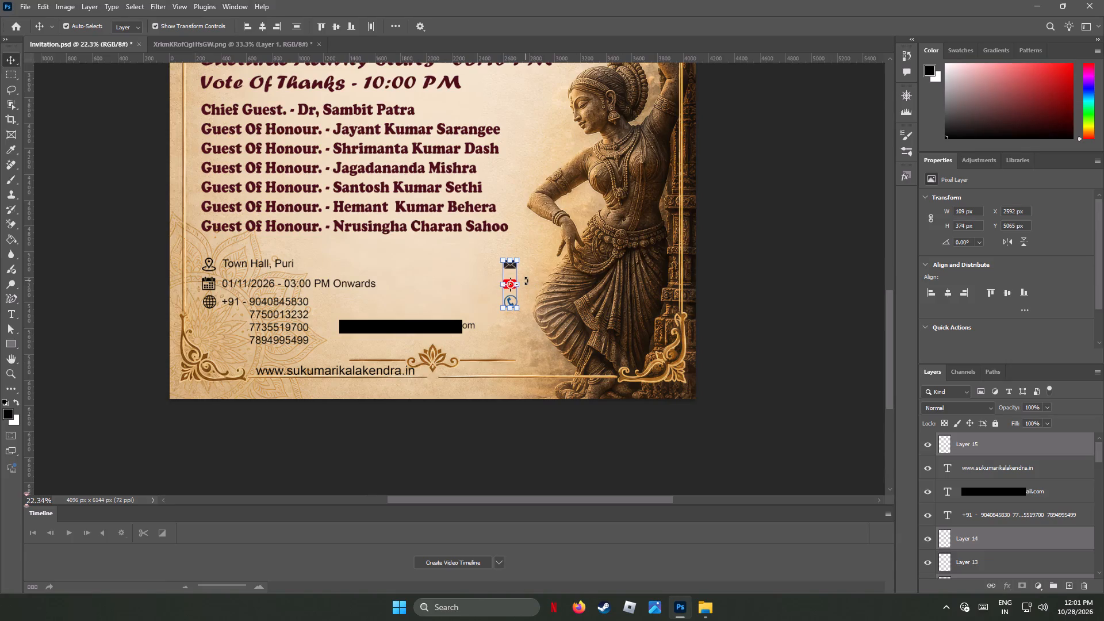
key(Right)
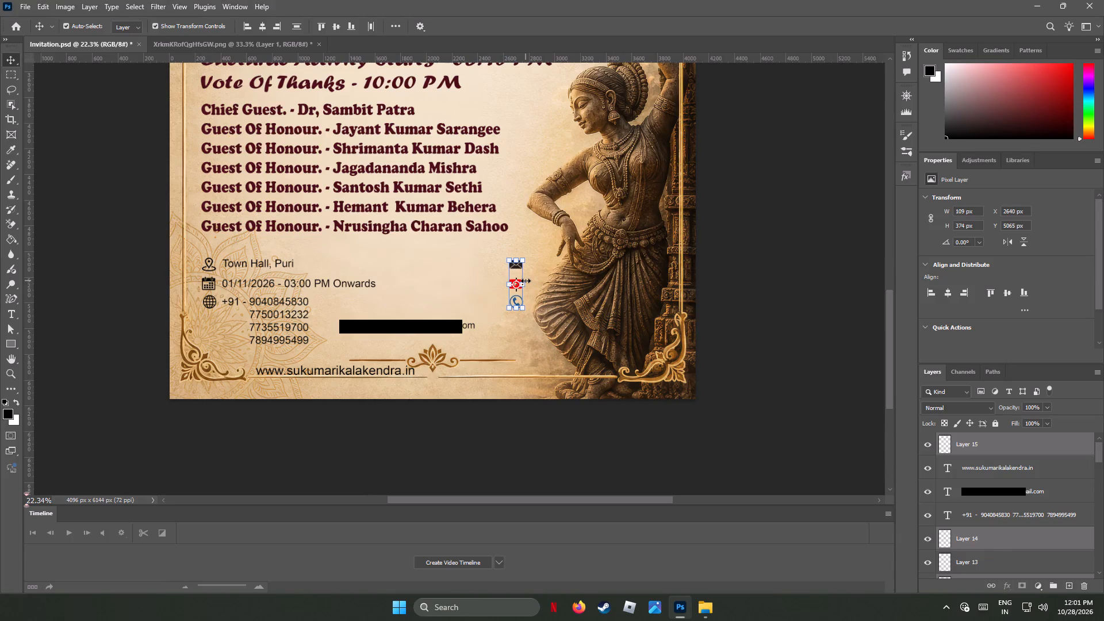
Move the e-mail address text up beside the envelope icon, level with the Town Hall, Puri line.
click(408, 326)
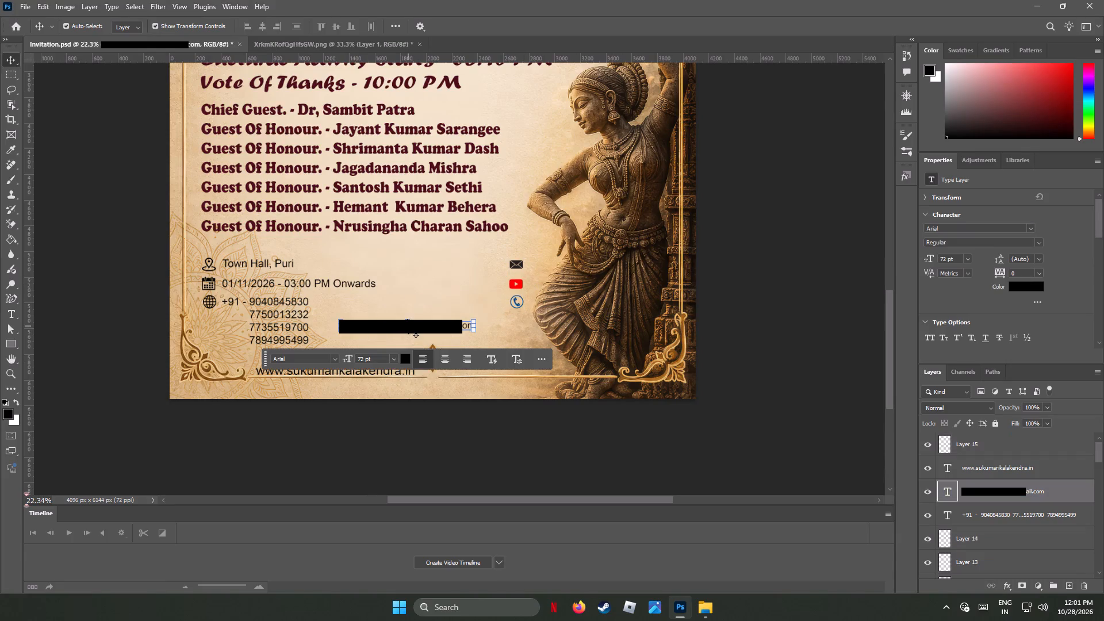
drag(396, 325, 417, 275)
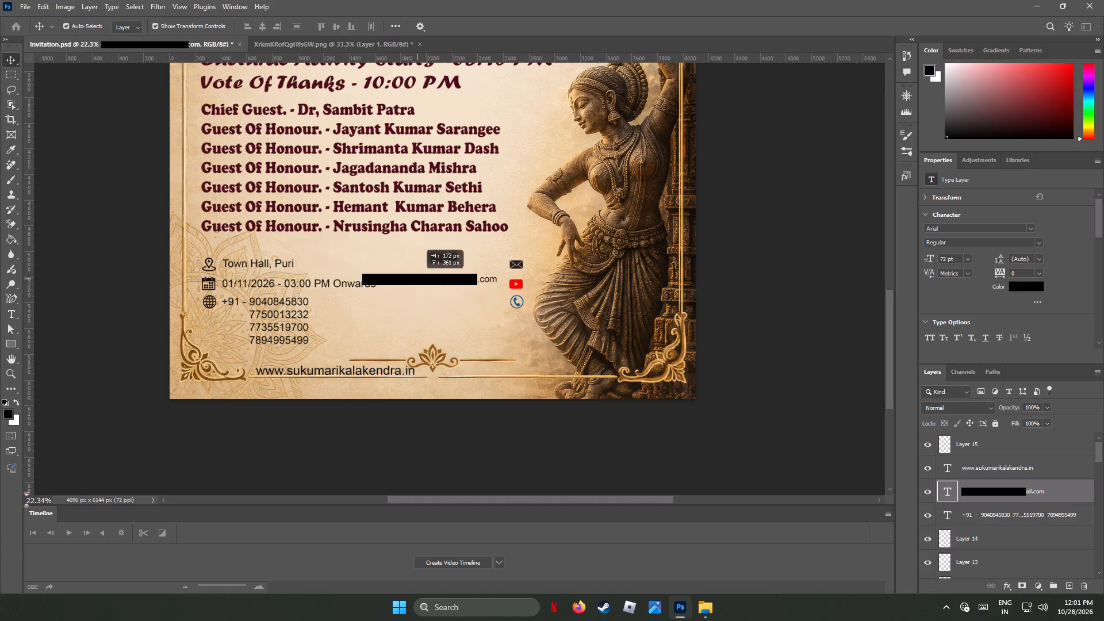
drag(417, 275, 420, 263)
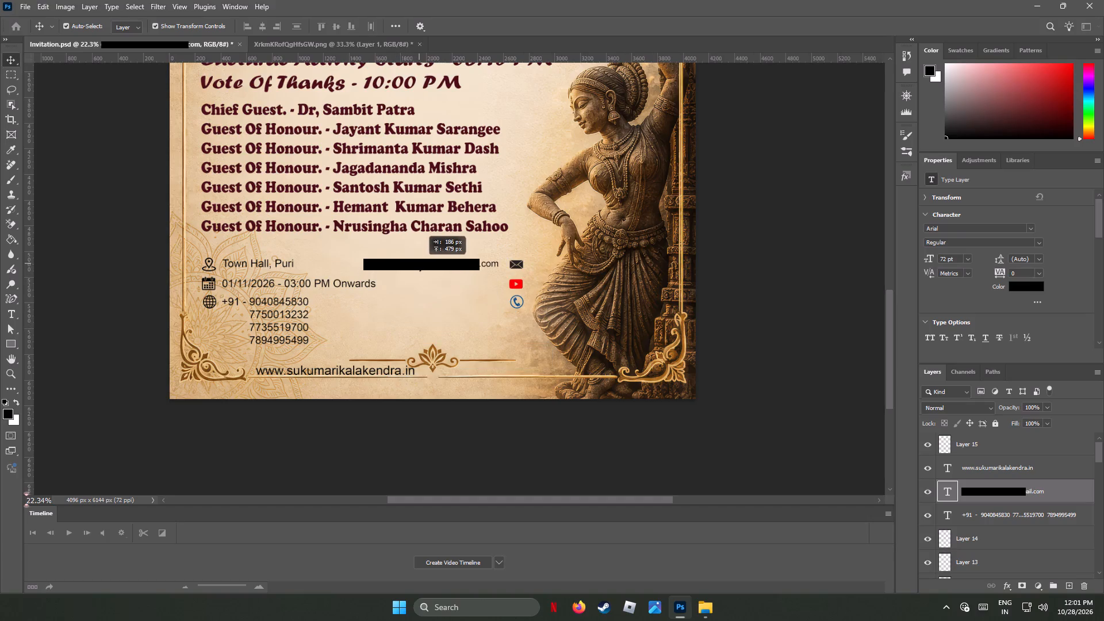
drag(420, 263, 423, 264)
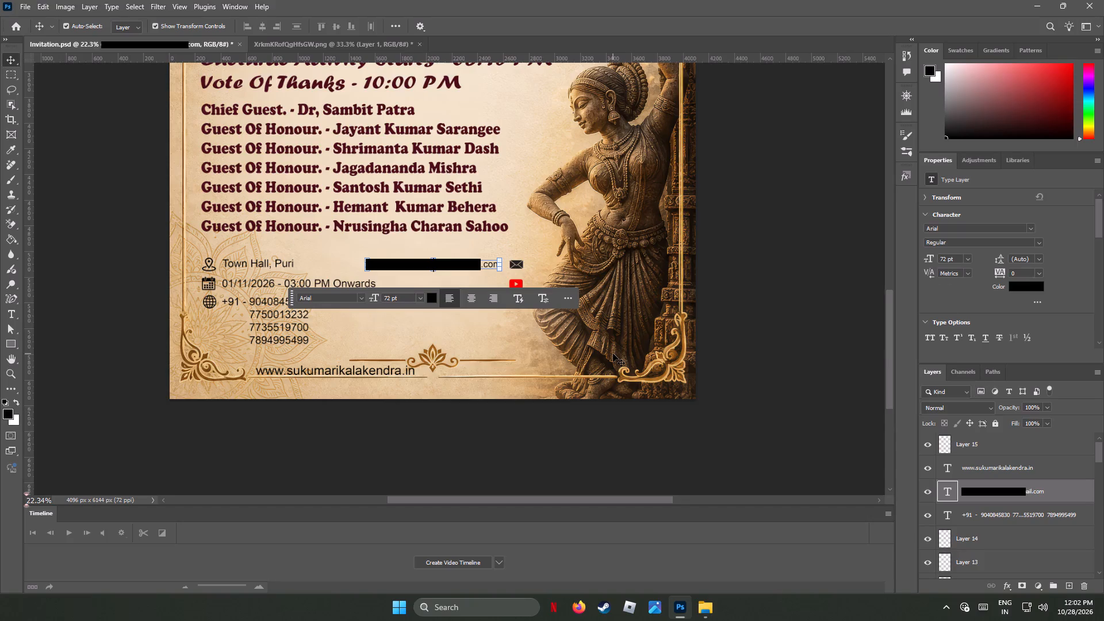
Set the font size of the Town Hall, date and phone number texts to 72 pt each.
click(262, 264)
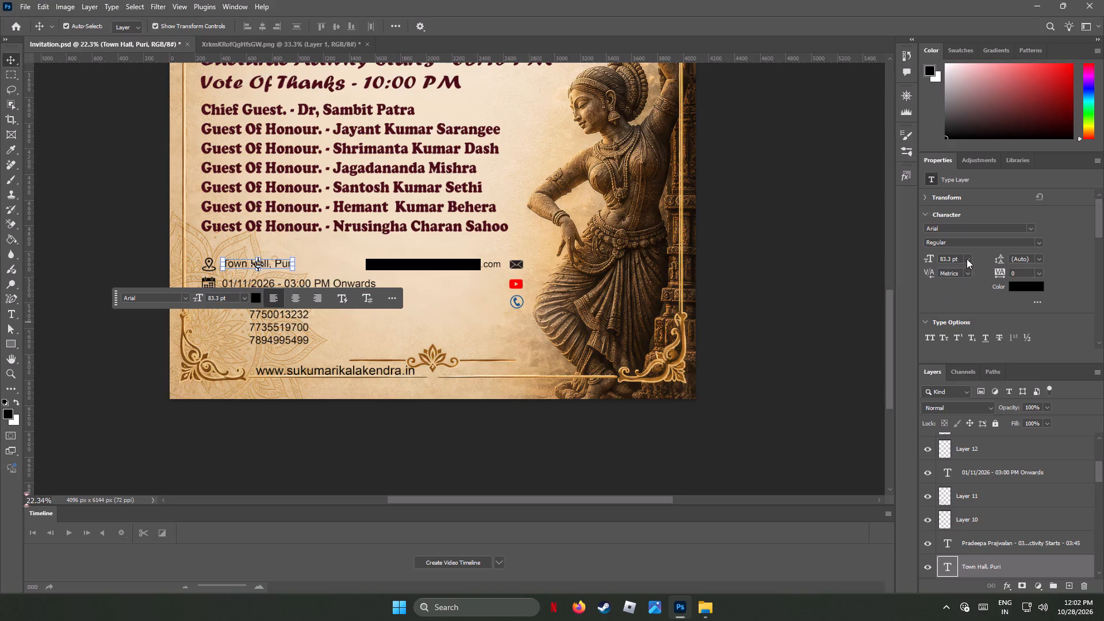
click(967, 258)
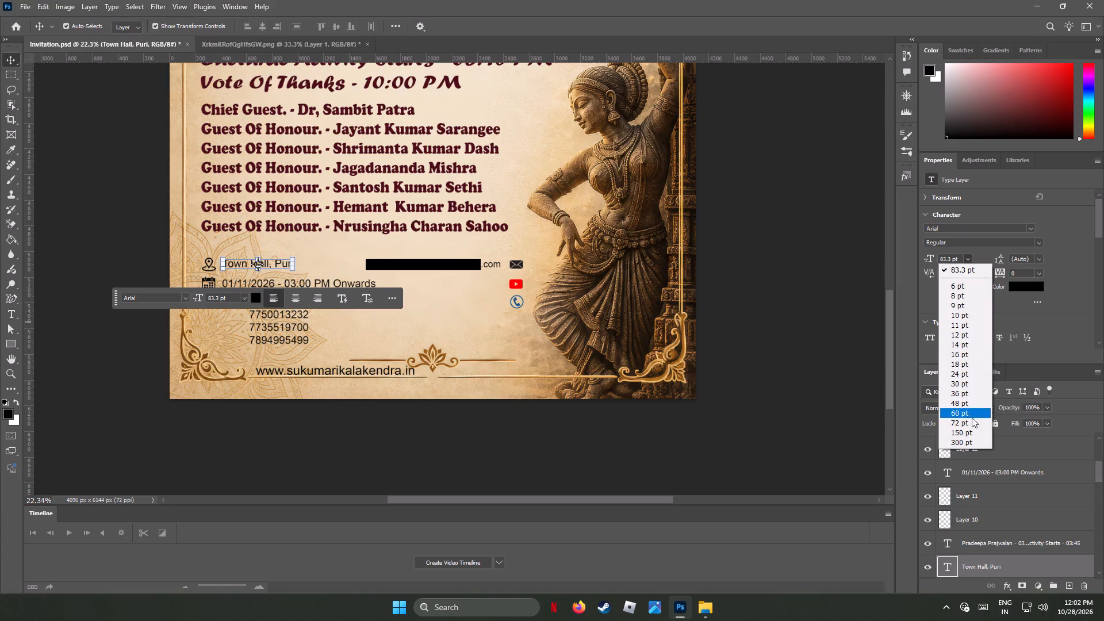
click(968, 420)
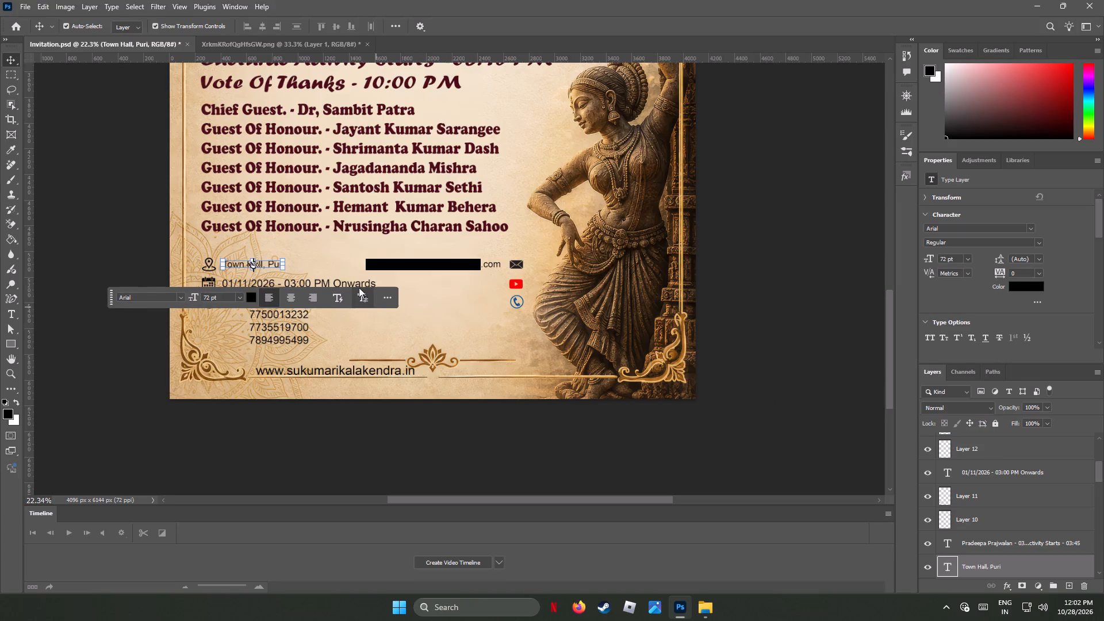
click(359, 284)
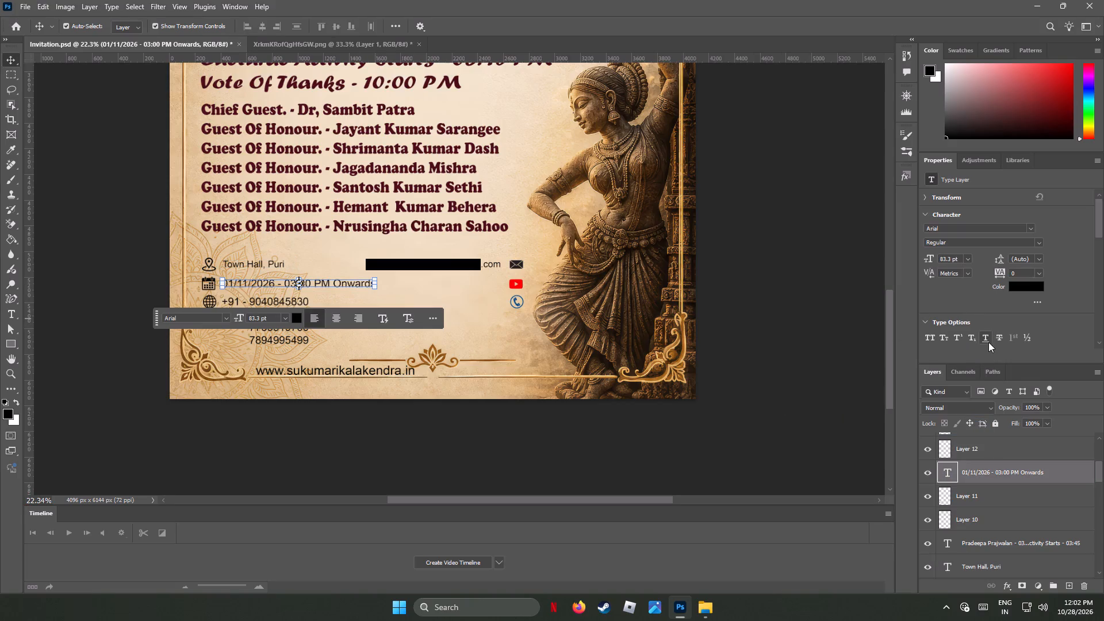
click(971, 259)
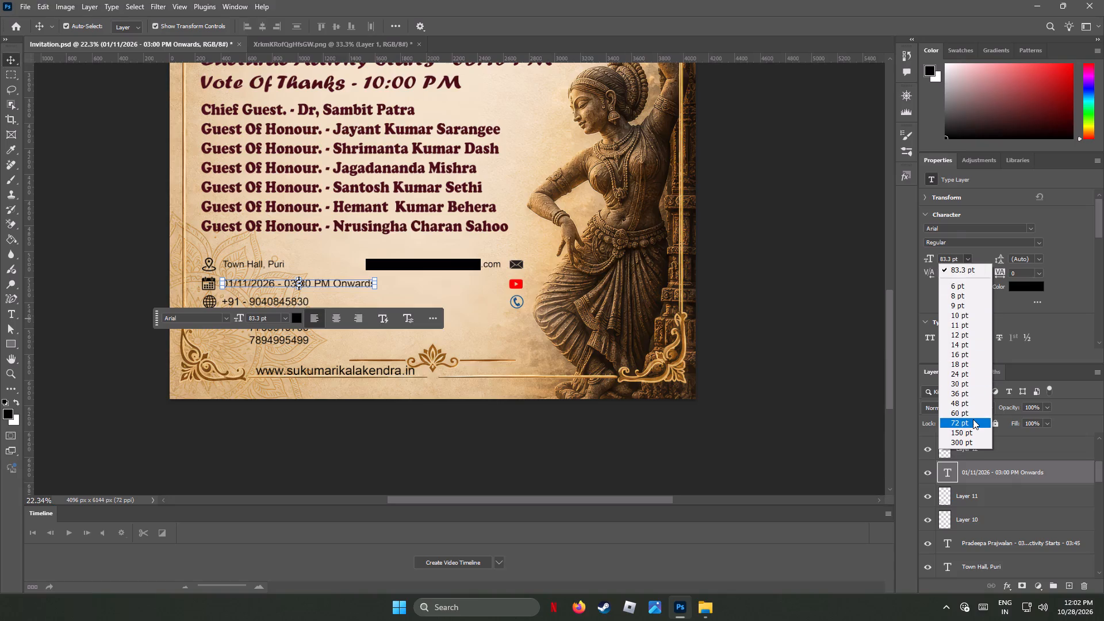
click(973, 419)
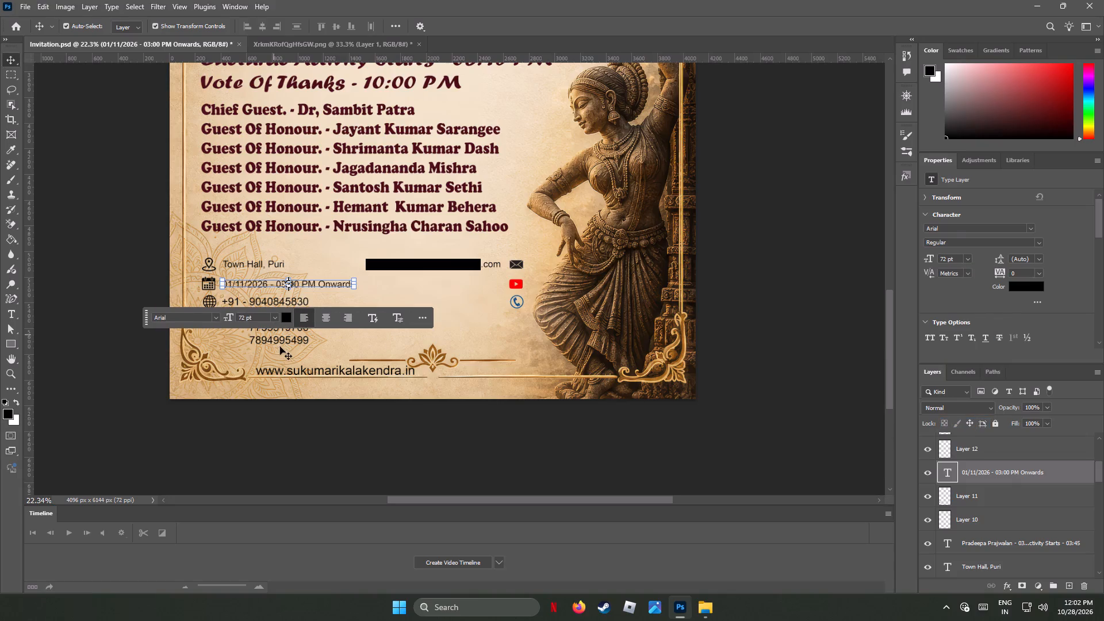
click(283, 342)
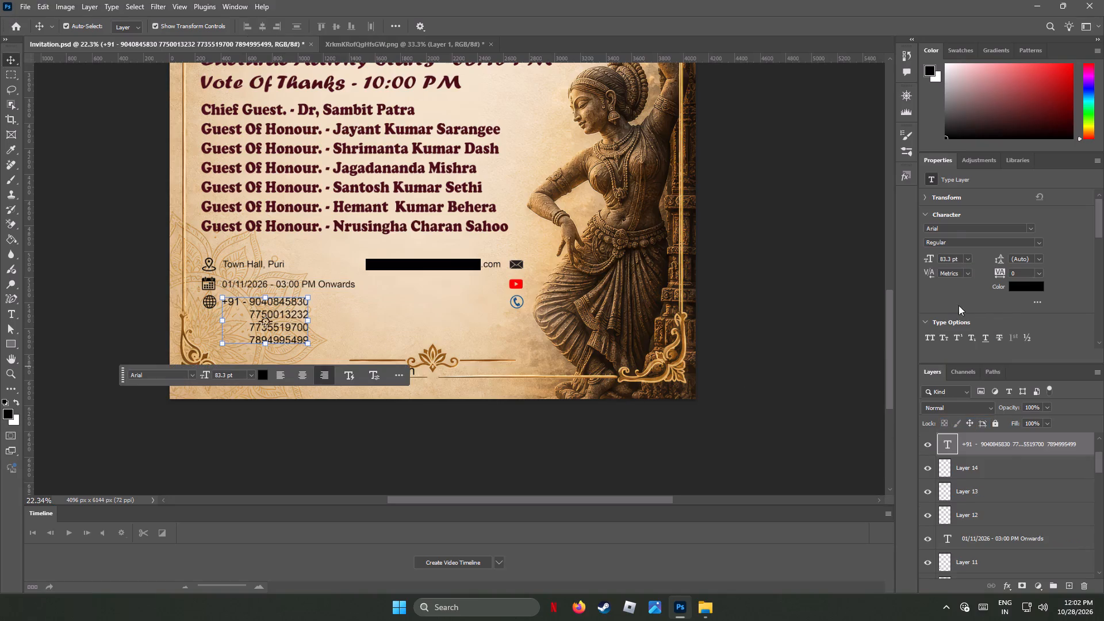
click(964, 259)
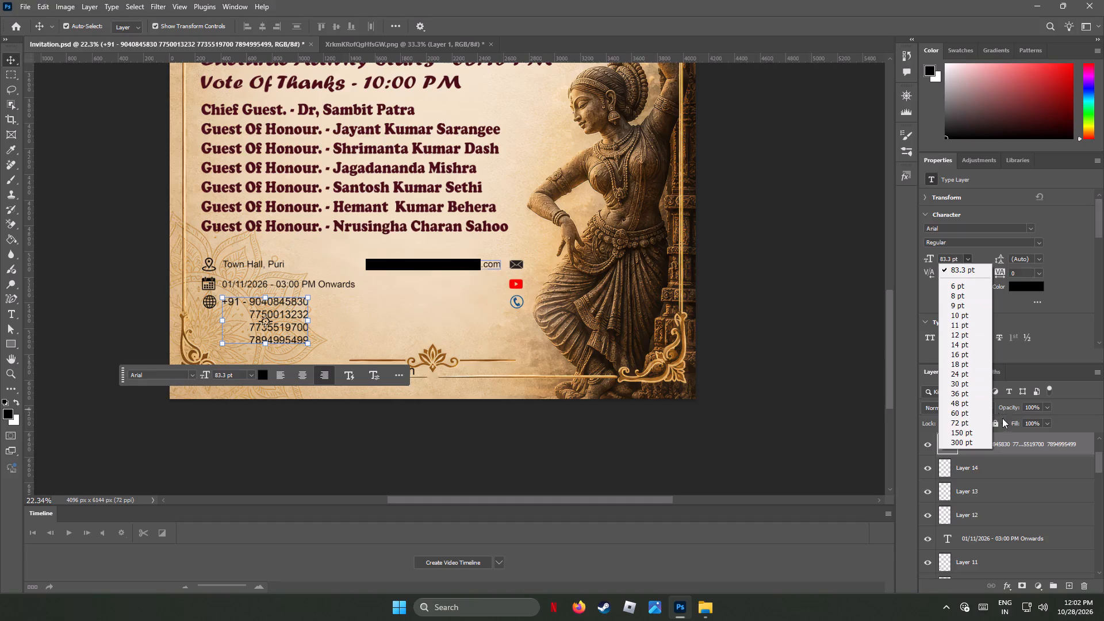
click(973, 422)
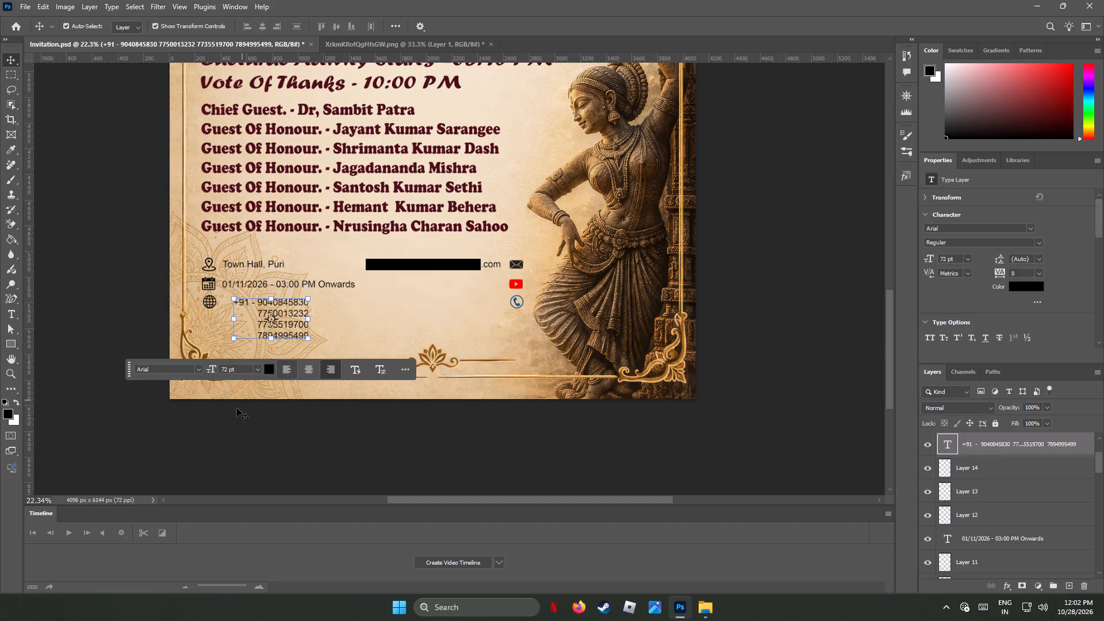
drag(128, 369, 131, 446)
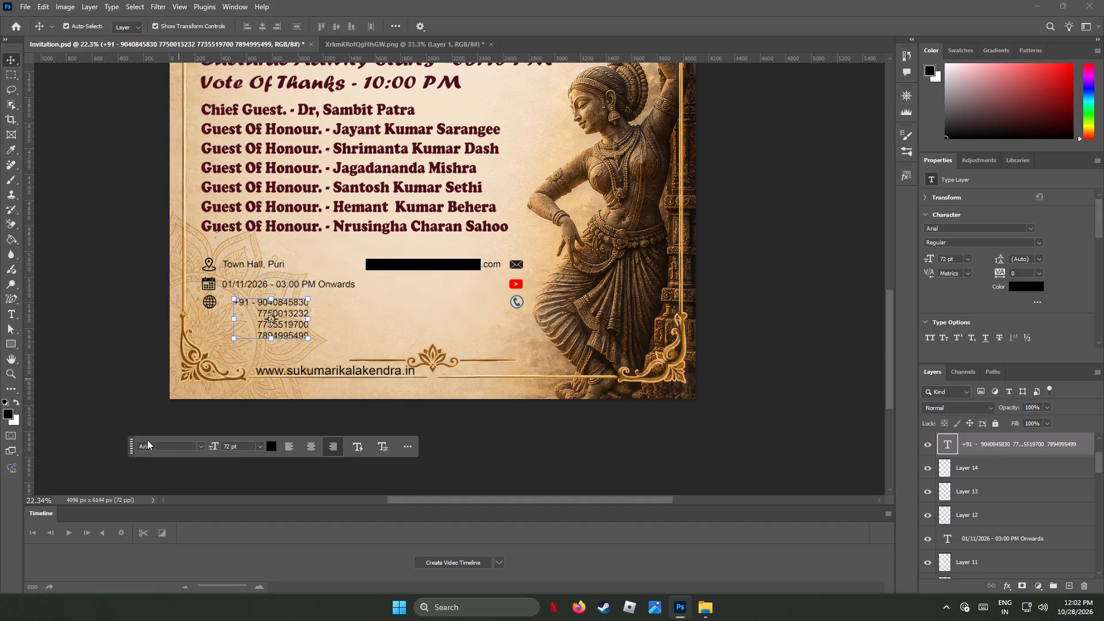
drag(317, 371, 402, 306)
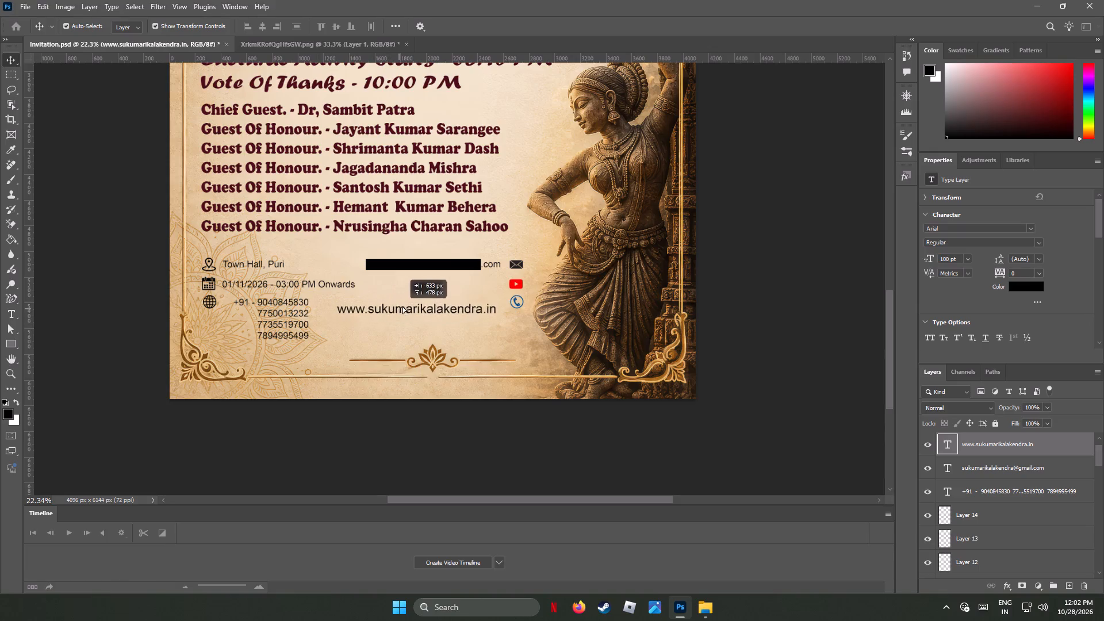
drag(402, 306, 404, 302)
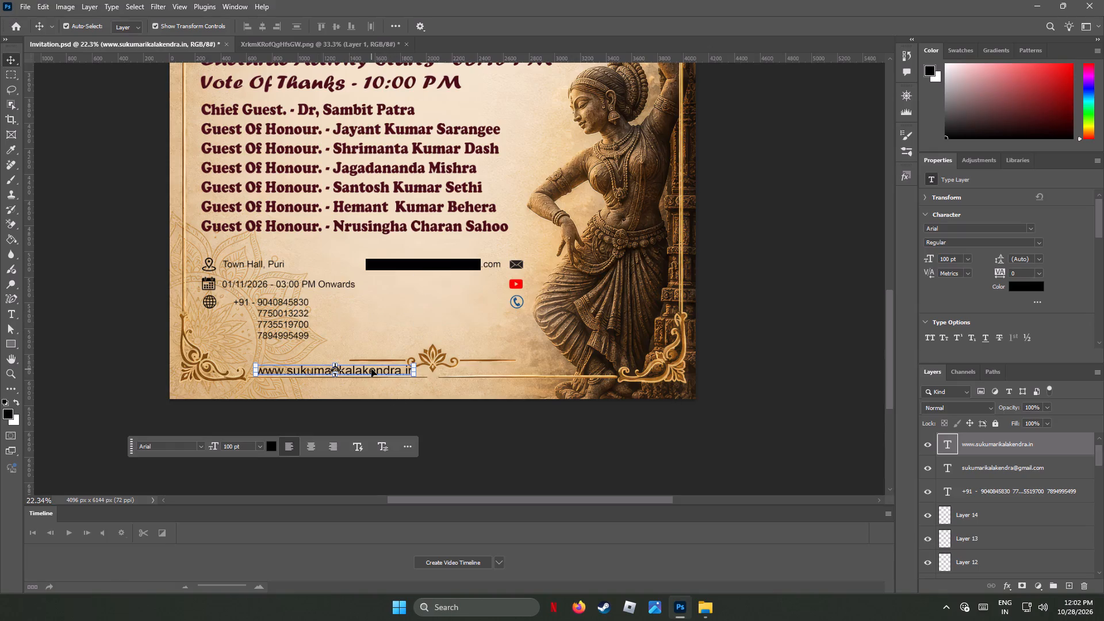
drag(371, 369, 457, 300)
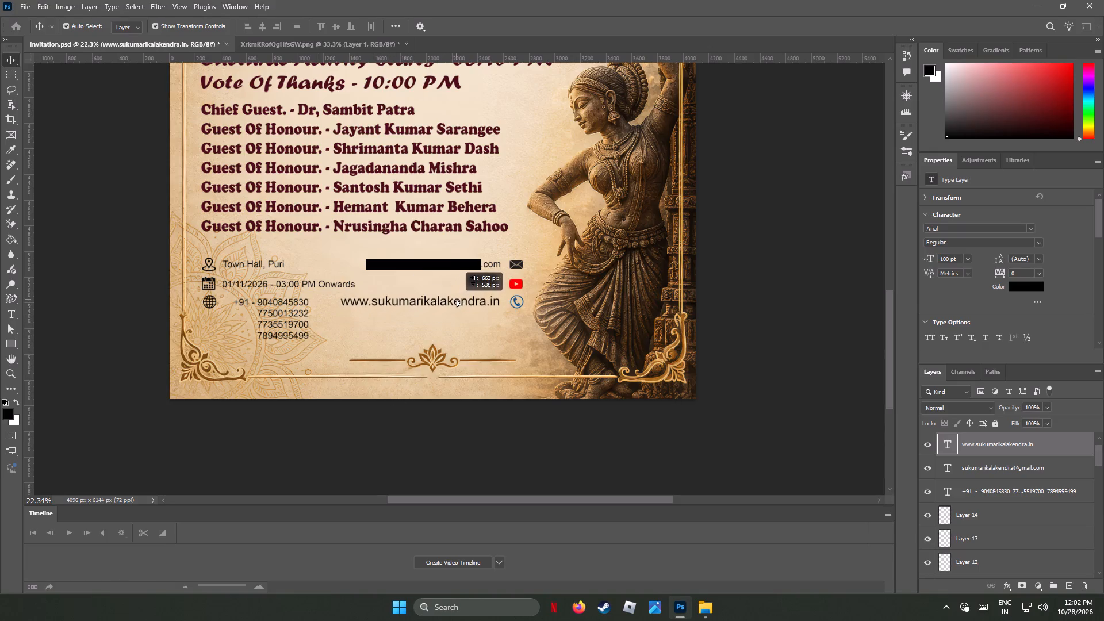
drag(457, 300, 459, 299)
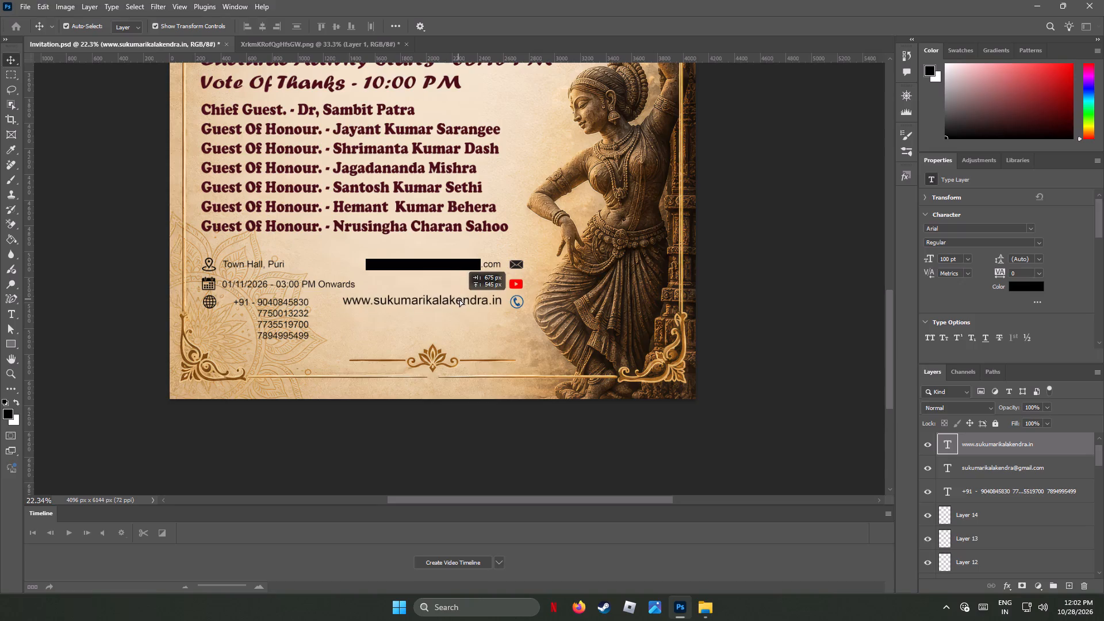
drag(459, 299, 459, 301)
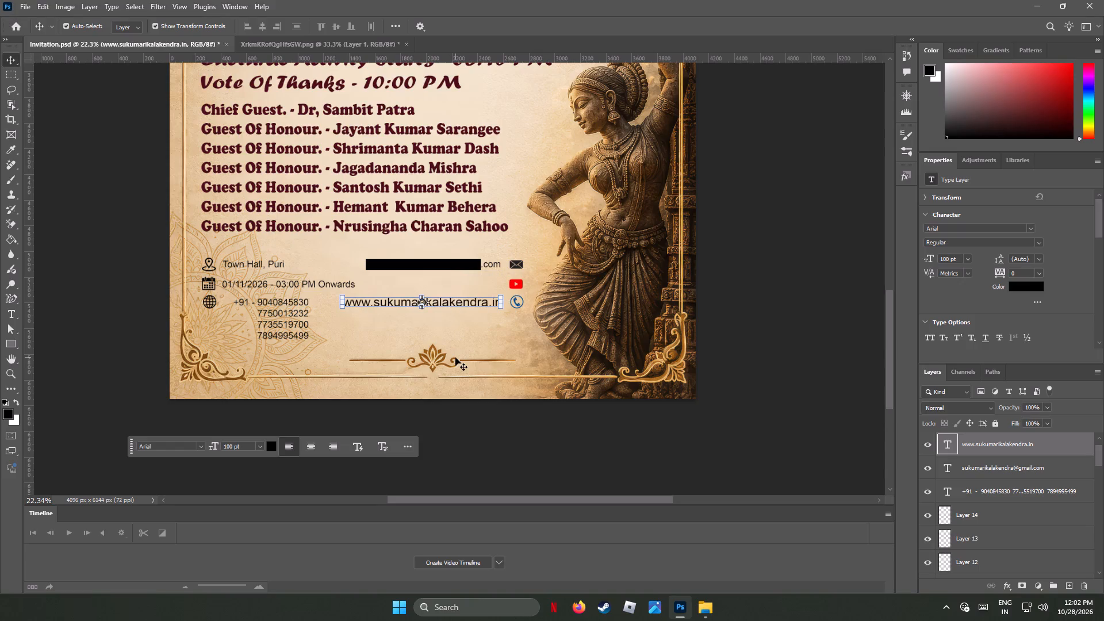
Set the font size of the website address text to 72 pt.
click(967, 261)
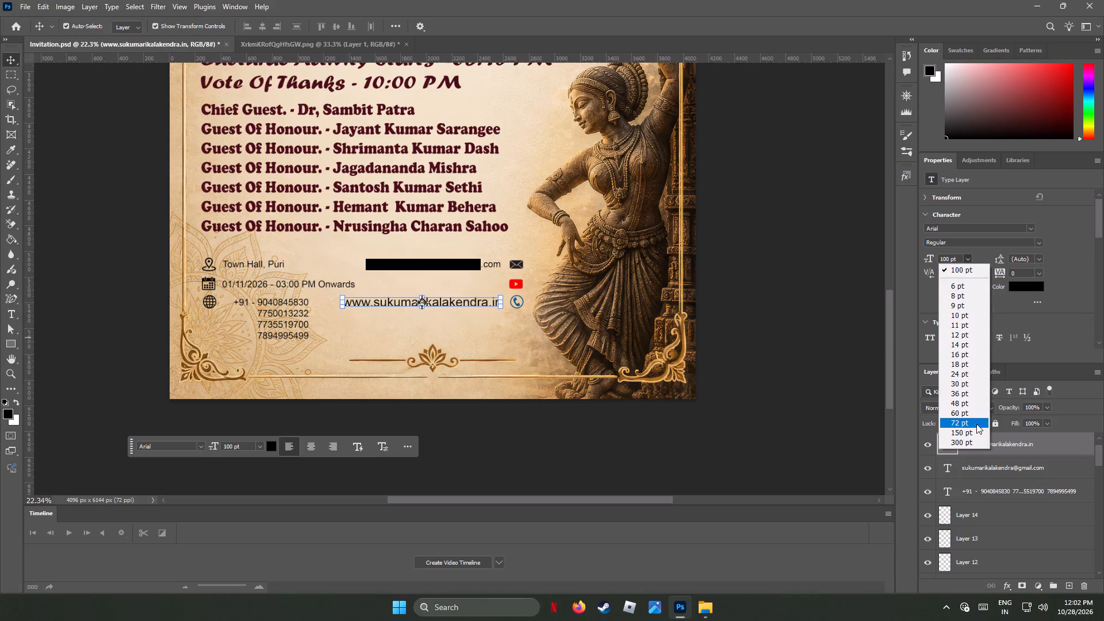
click(975, 421)
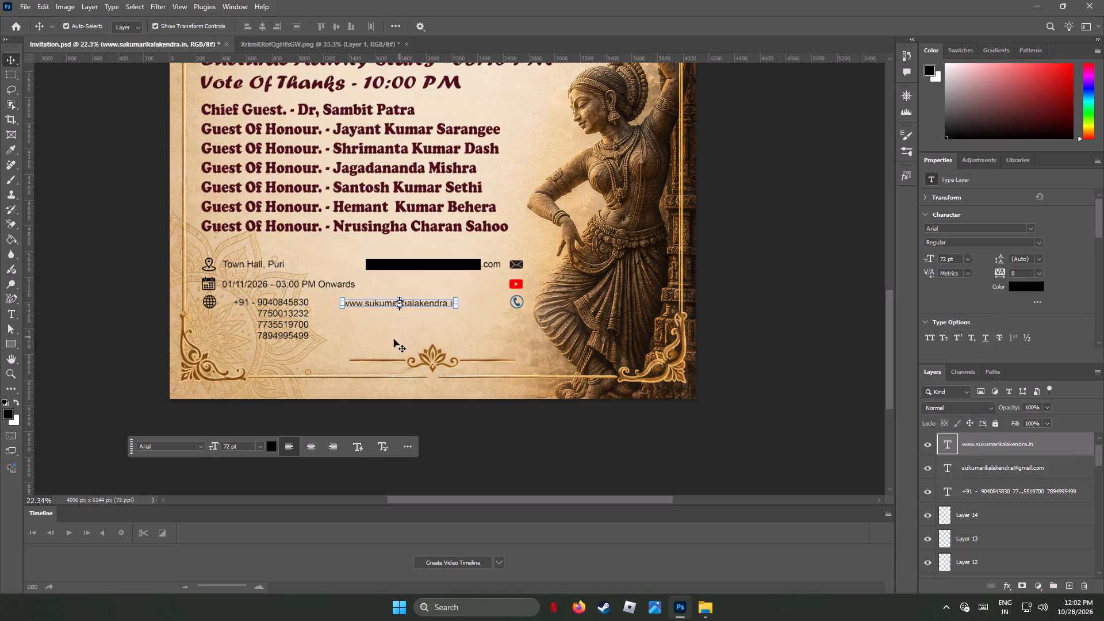
Nudge the website address text horizontally to the right until it ends just before the blue phone icon.
key(Right)
key(Right)
key(Right)
key(Right)
key(Right)
key(Right)
key(Right)
key(Right)
key(Right)
key(Right)
key(Right)
key(Right)
key(Right)
key(Right)
key(Right)
key(Right)
key(Right)
key(Right)
key(Right)
key(Right)
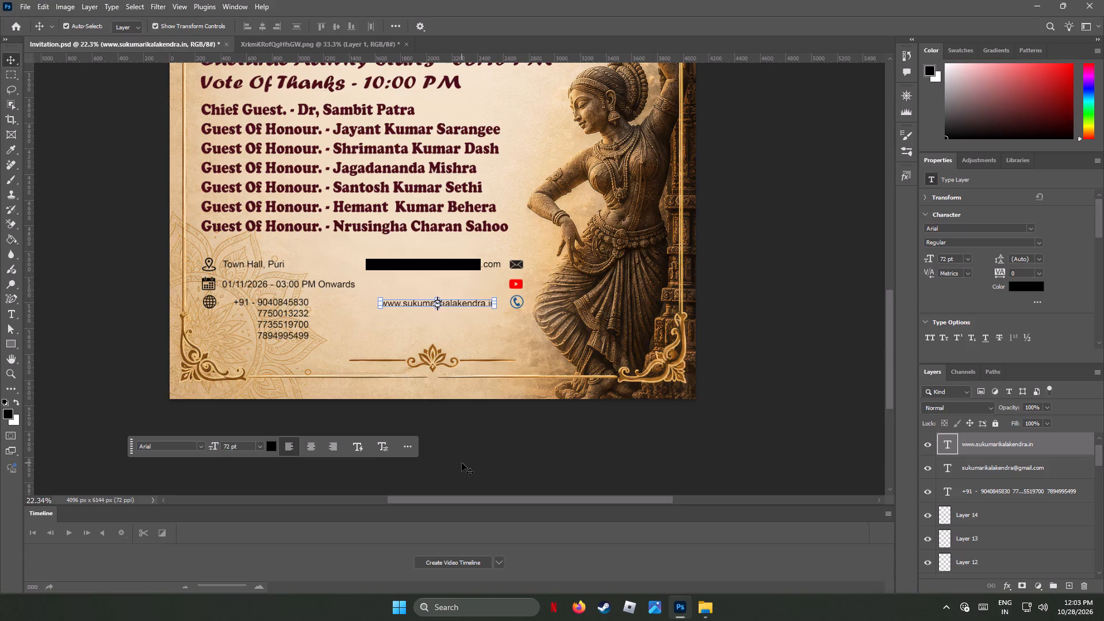
key(Right)
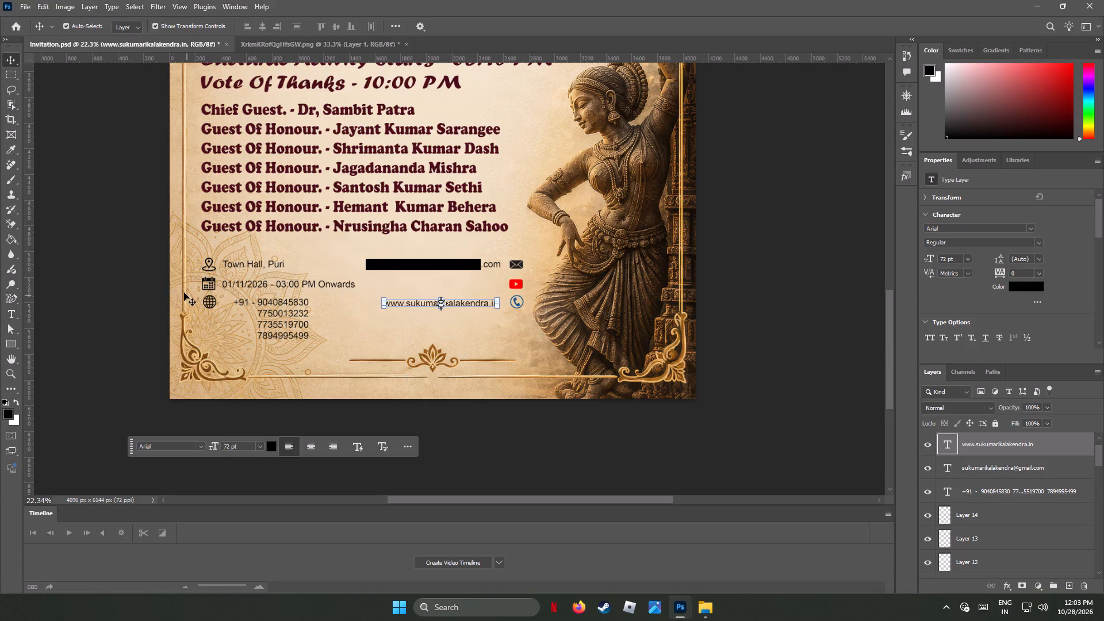
Move the black globe icon away from the phone numbers to the empty area near the website text, at X 1376 px, Y 5485 px.
alt+scroll(183, 292, up, 11)
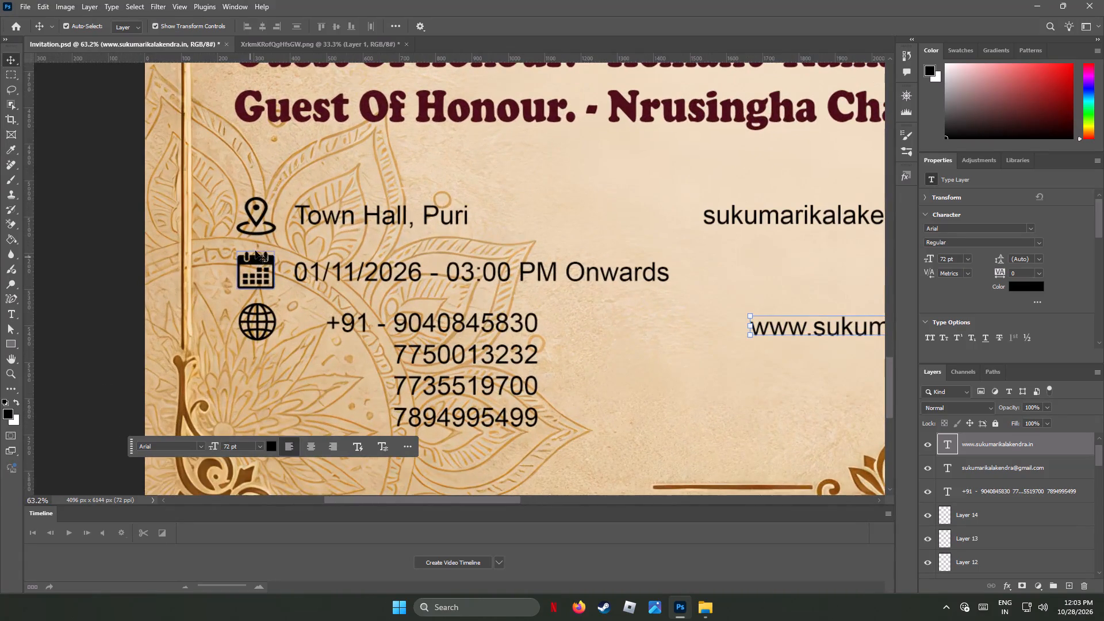
click(256, 221)
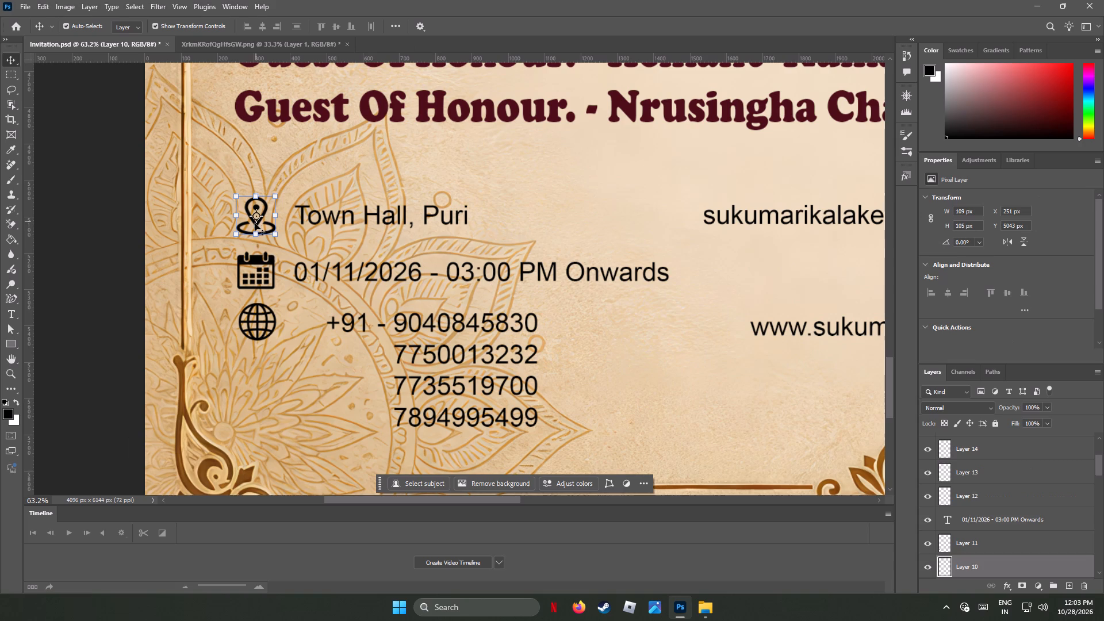
drag(266, 314, 279, 349)
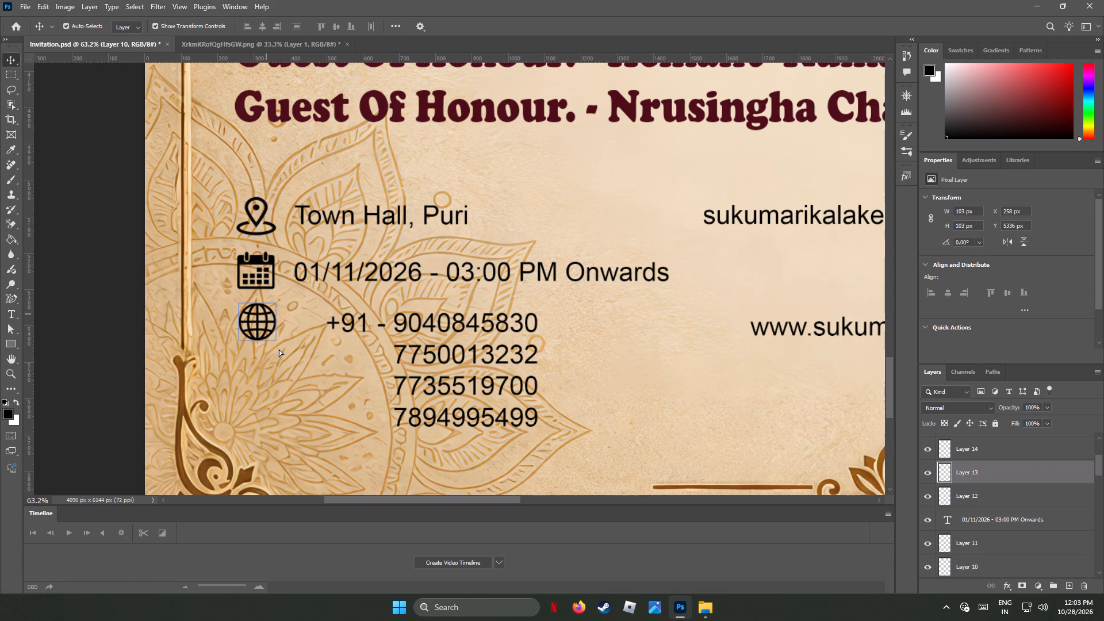
drag(279, 349, 673, 371)
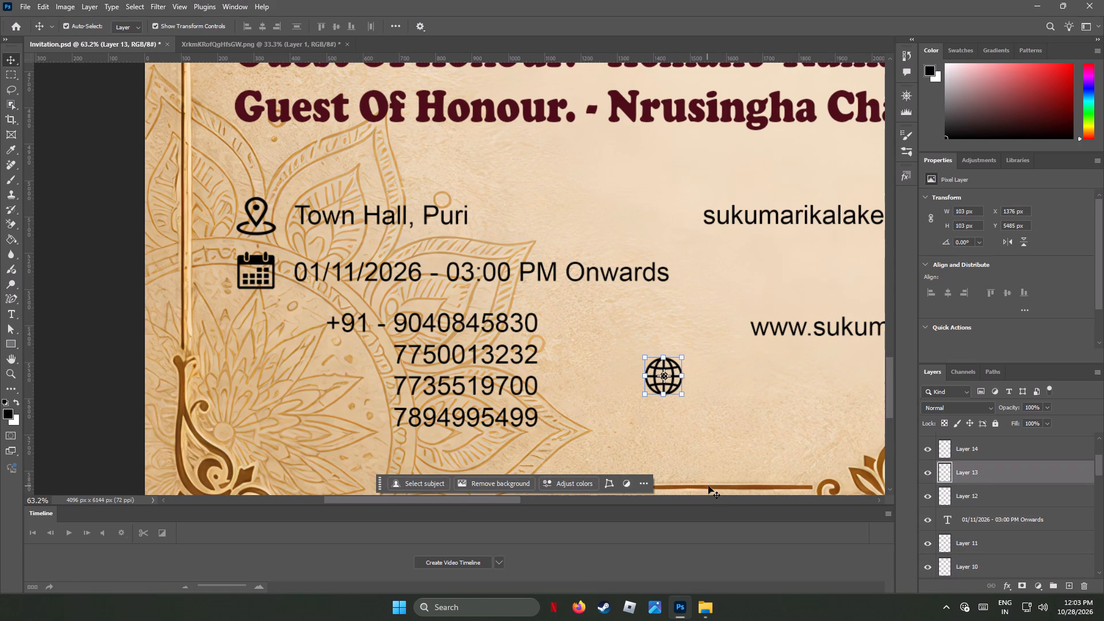
Move the blue phone icon from the right contact column to the left column, beside the +91 phone numbers.
drag(501, 503, 501, 503)
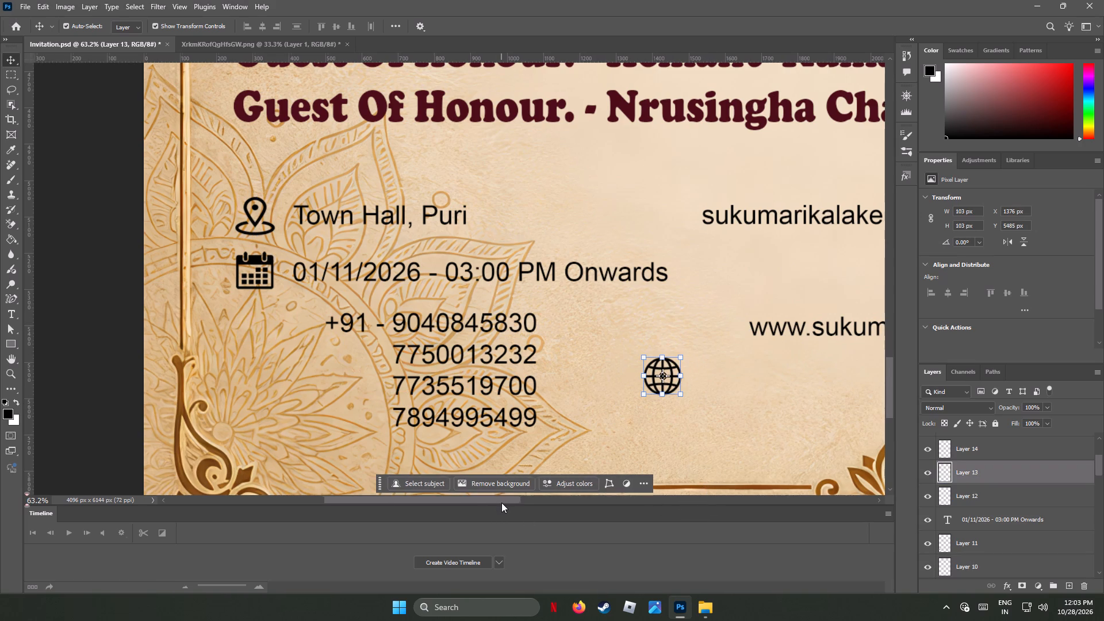
drag(501, 503, 586, 507)
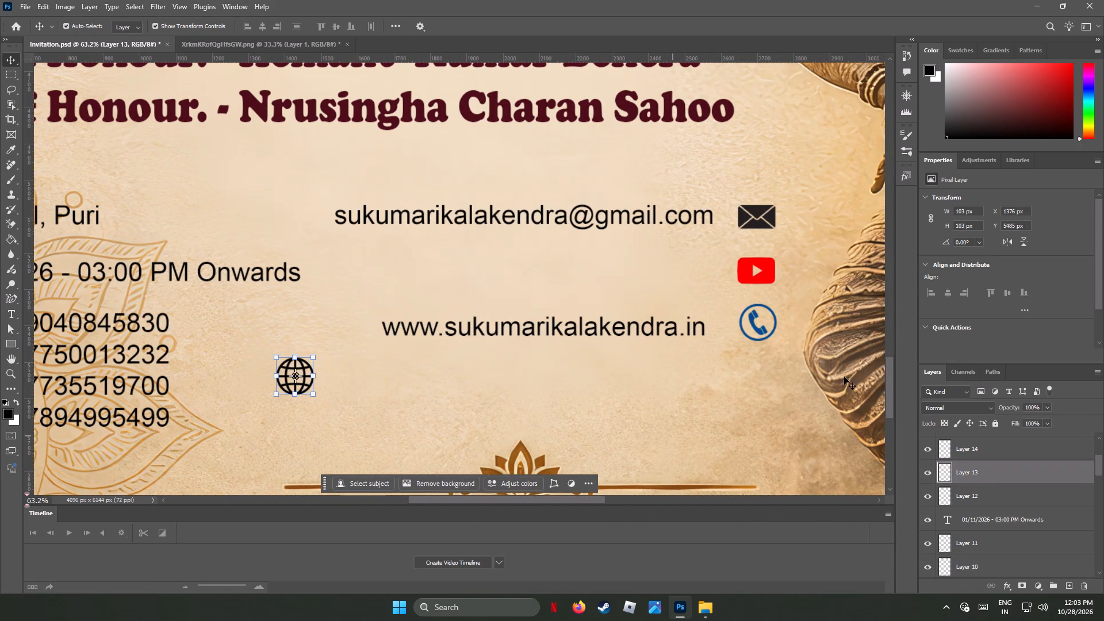
click(761, 333)
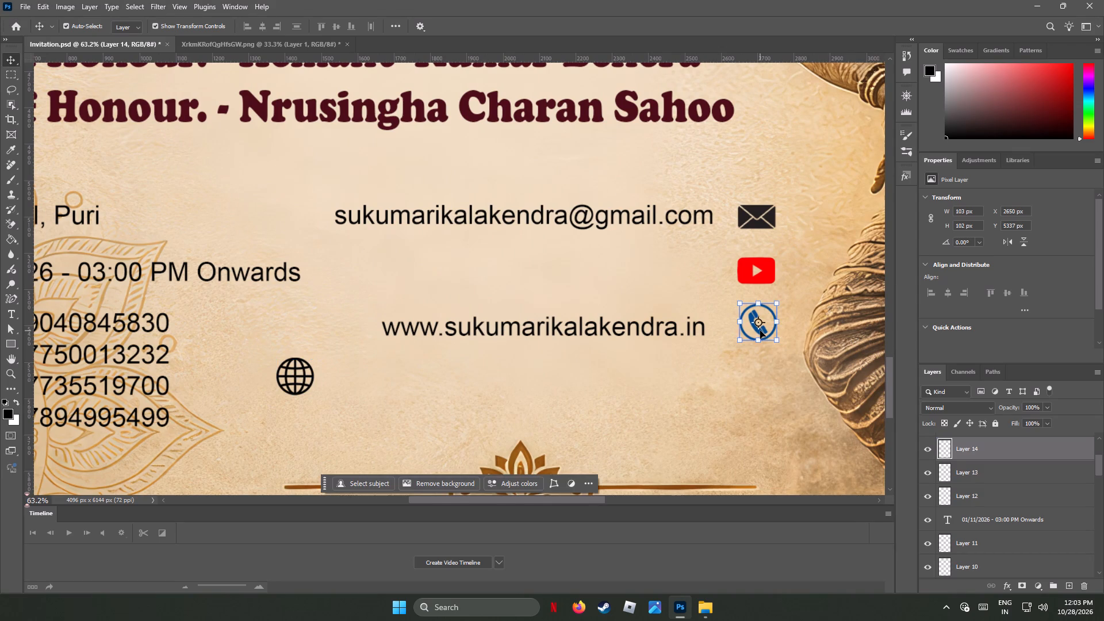
drag(761, 331, 110, 324)
drag(417, 496, 417, 496)
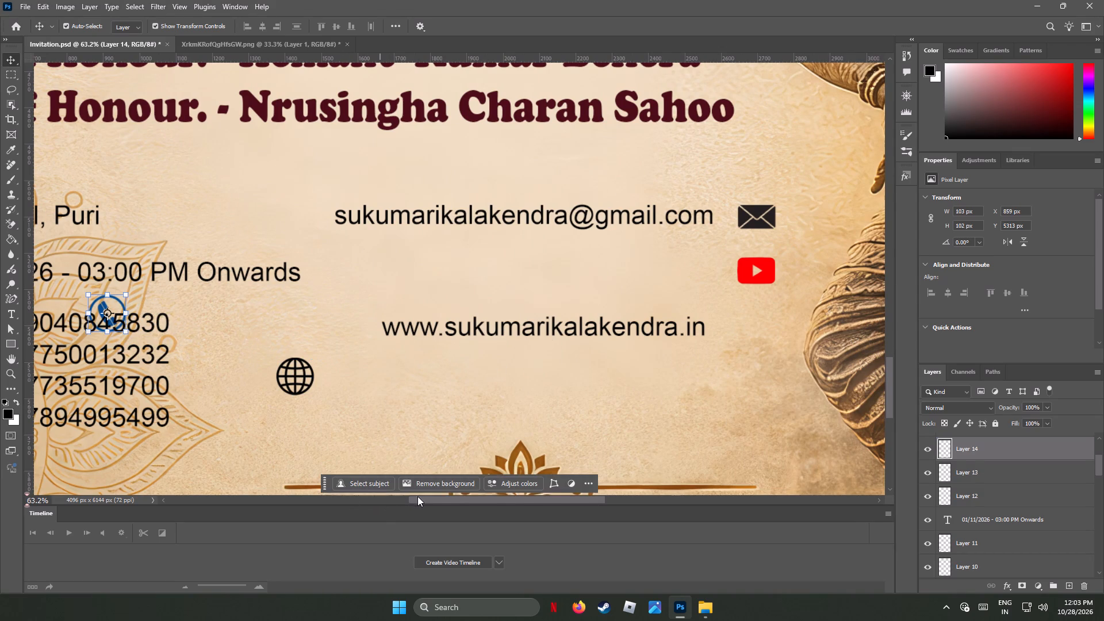
drag(417, 496, 330, 492)
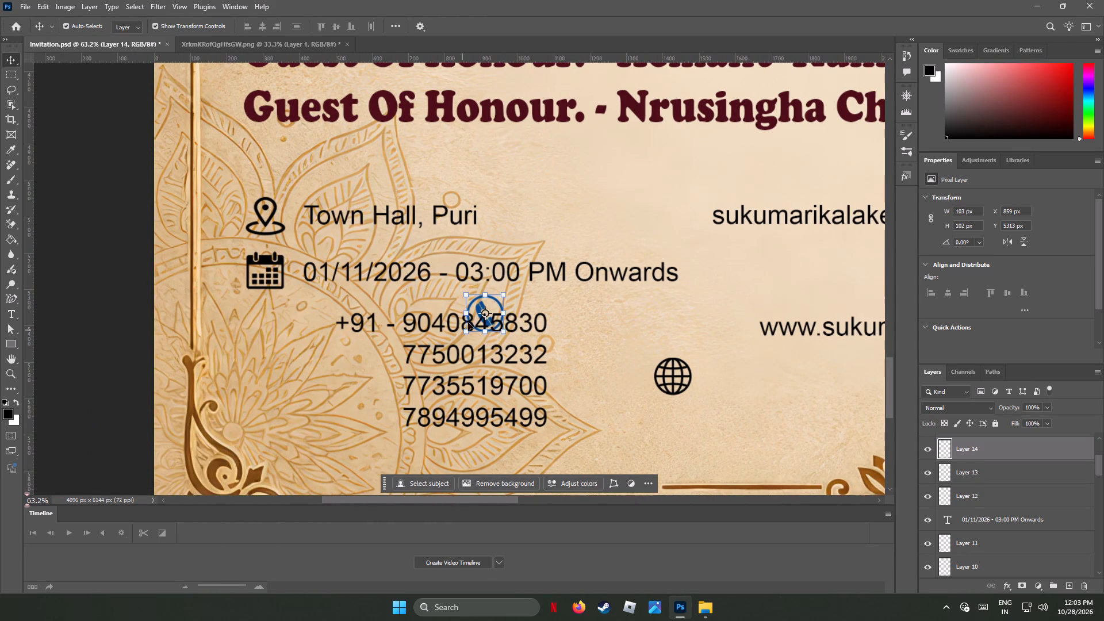
drag(480, 306, 258, 323)
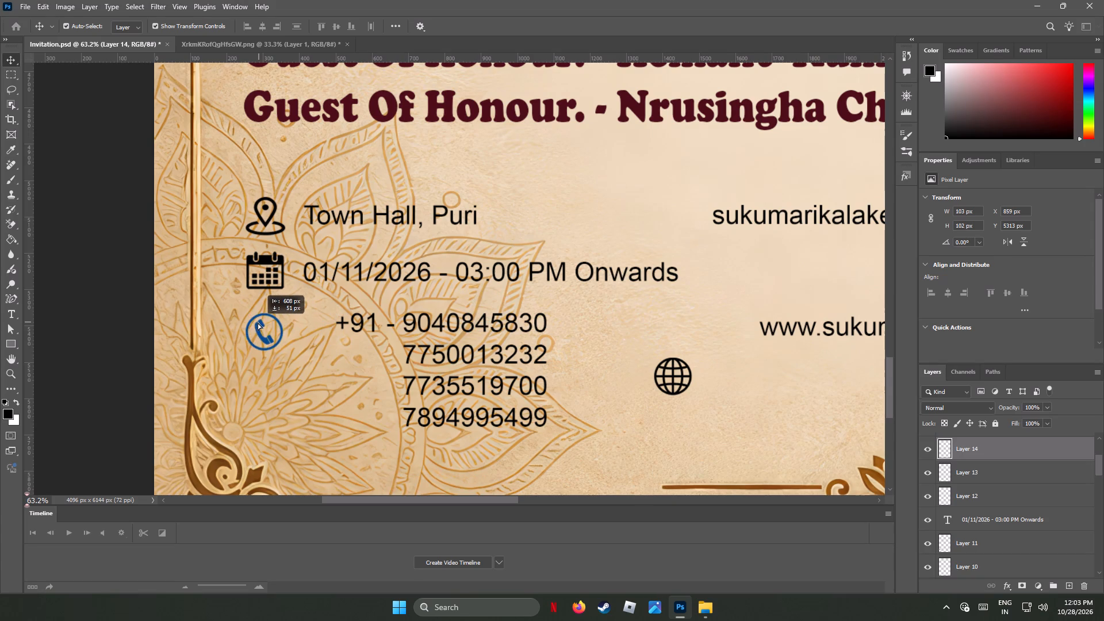
Line the blue phone icon up with the calendar icon and shift it straight down to X 254 px, Y 5346 px.
drag(258, 323, 259, 282)
key(Down)
key(Down)
key(Down)
key(Down)
key(Down)
key(Down)
key(Down)
key(Down)
key(Down)
key(Down)
key(Down)
key(Down)
key(Down)
key(Down)
key(Down)
key(Down)
key(Down)
key(Down)
key(Down)
key(Down)
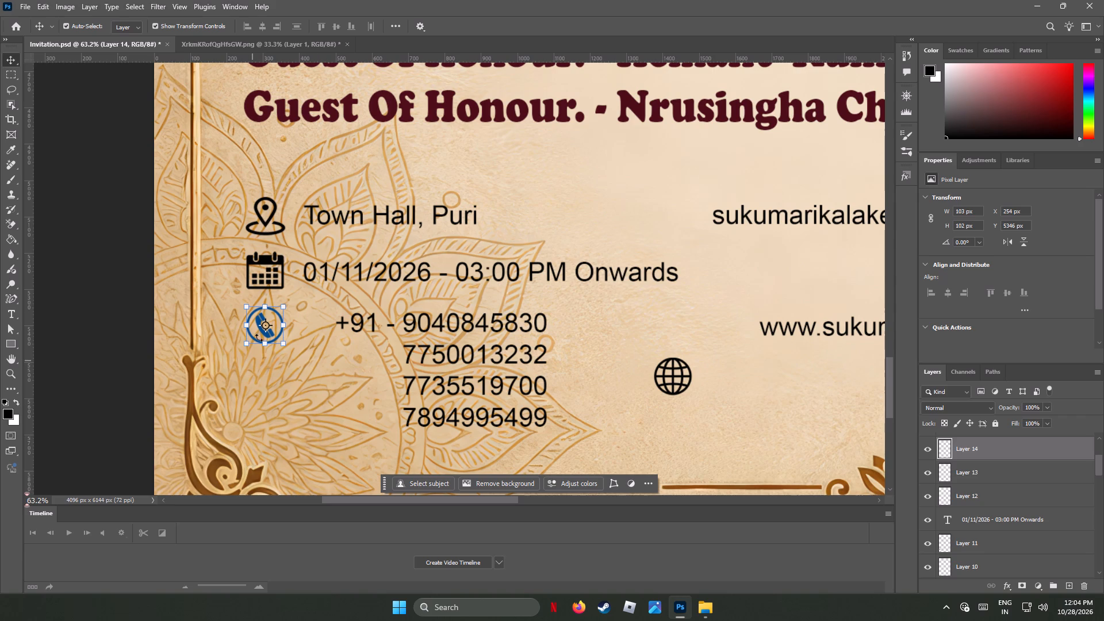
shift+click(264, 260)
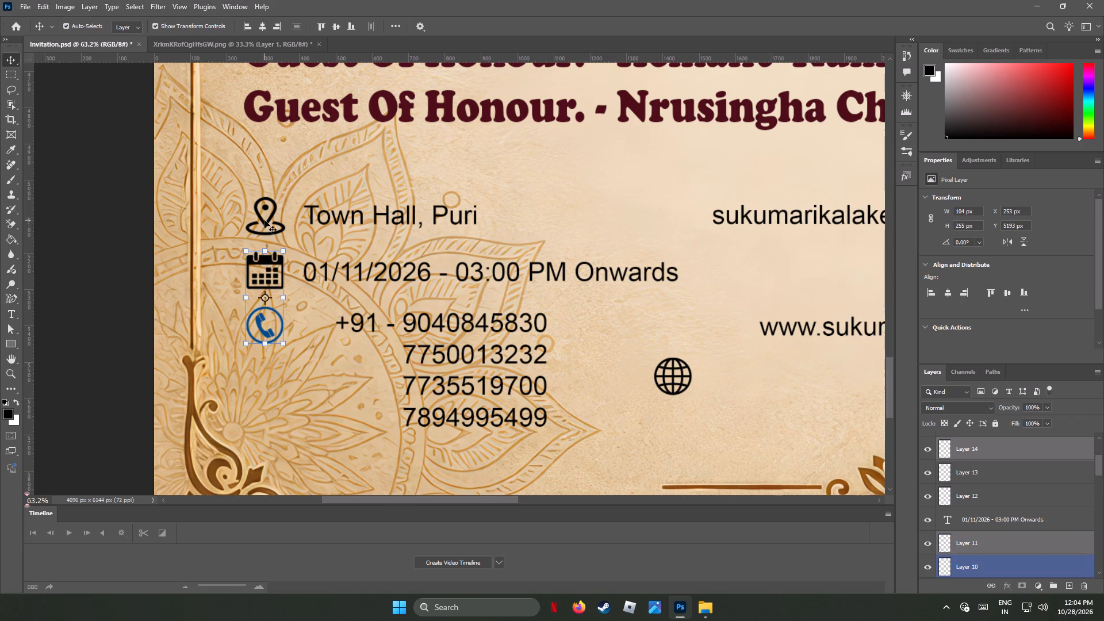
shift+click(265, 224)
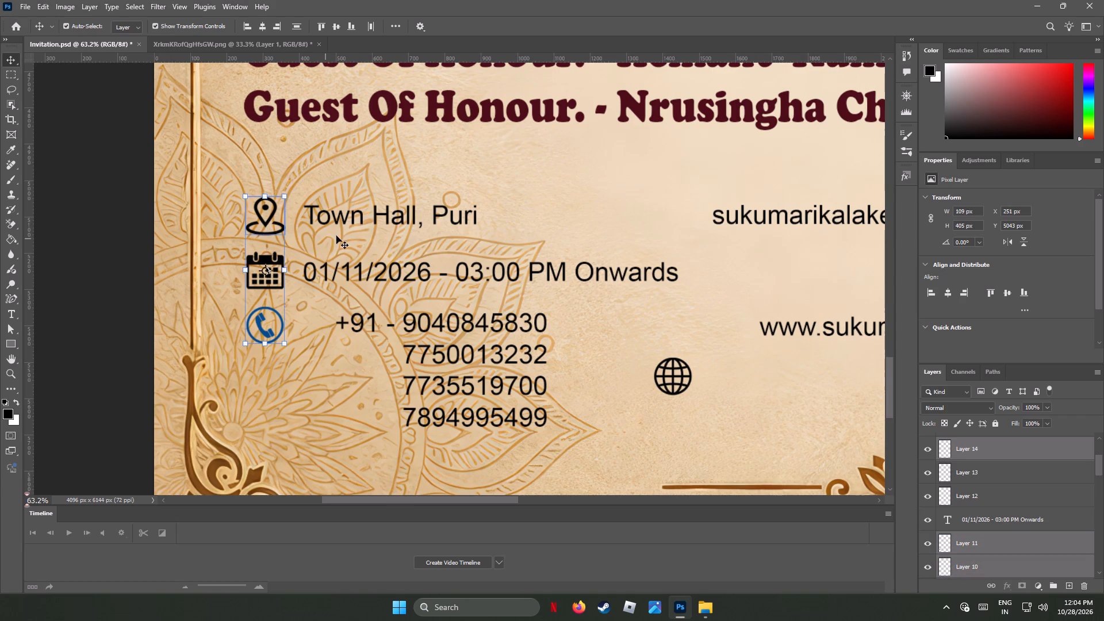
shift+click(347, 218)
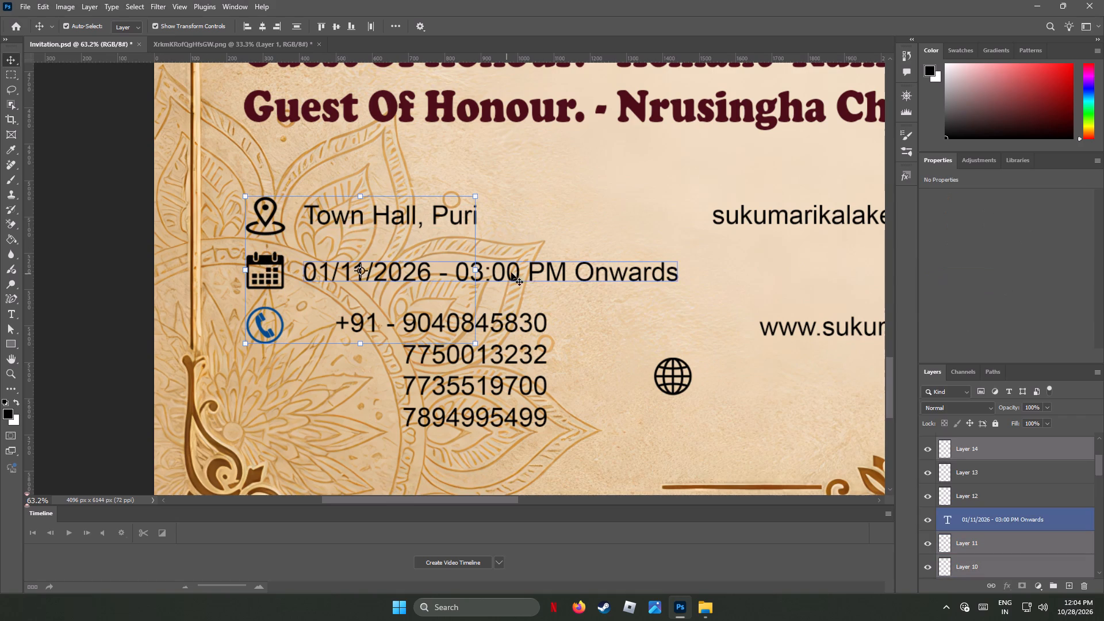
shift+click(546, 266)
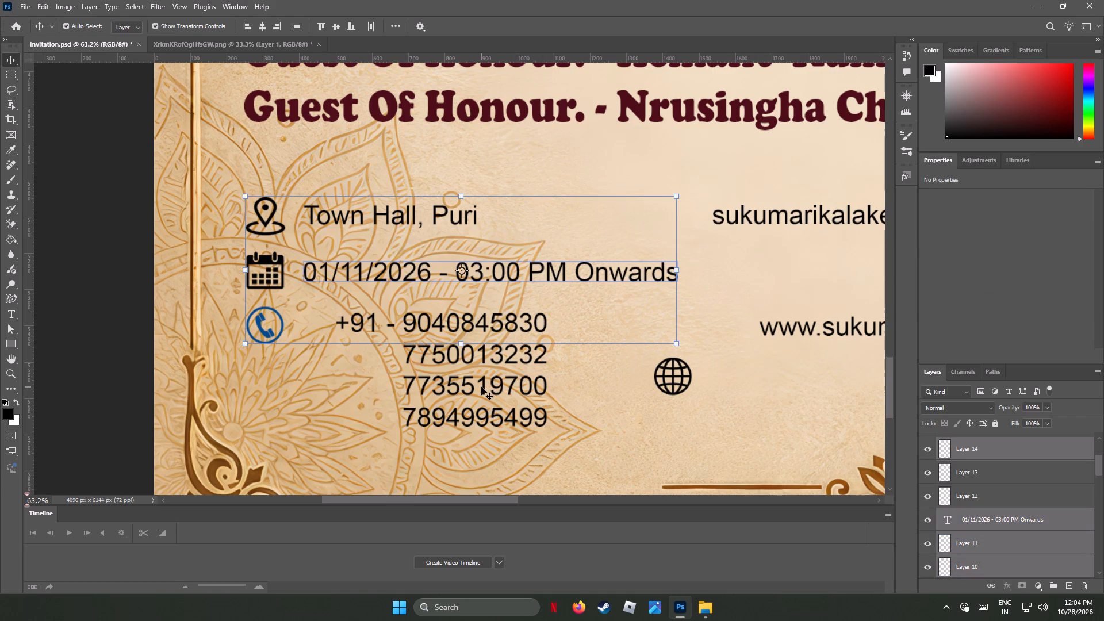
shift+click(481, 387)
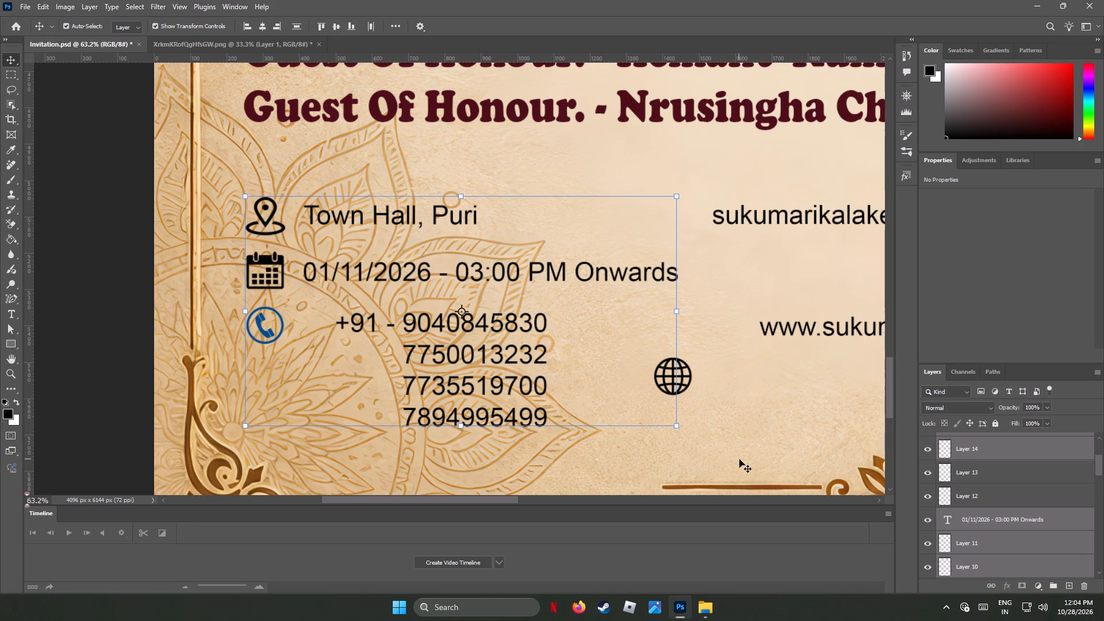
Nudge the venue, date and phone number rows together with their icons horizontally left, closer to the ornamental border.
key(Left)
key(Left)
key(Left)
key(Left)
key(Left)
key(Left)
key(Left)
key(Left)
key(Left)
key(Left)
key(Left)
key(Left)
key(Left)
key(Left)
key(Left)
key(Left)
key(Left)
key(Left)
key(Left)
key(Left)
key(Left)
key(Left)
key(Left)
key(Left)
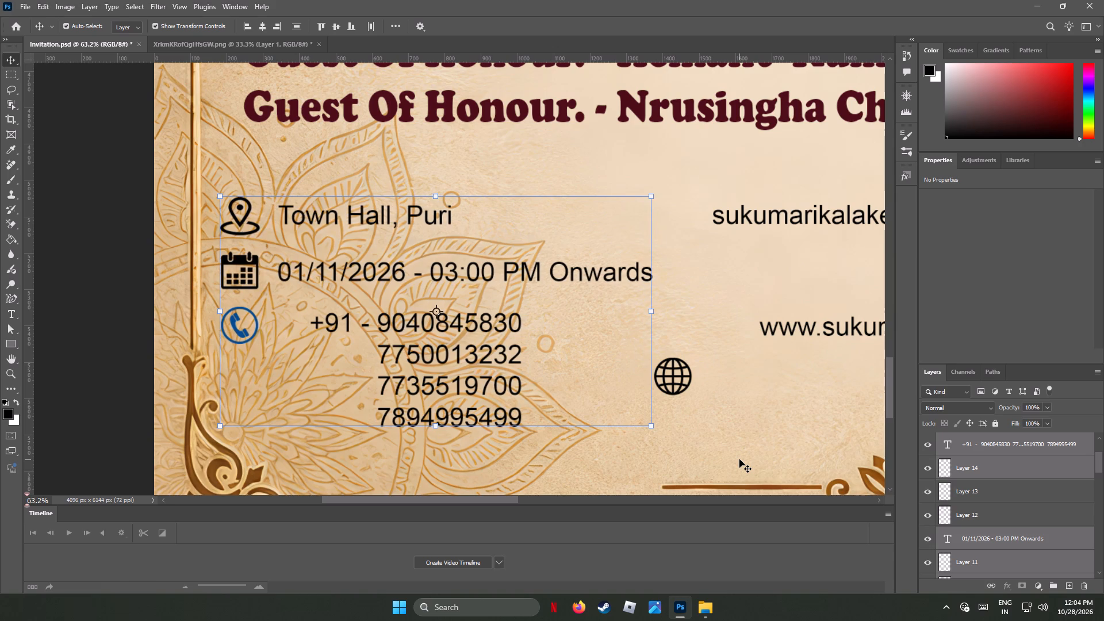
key(Left)
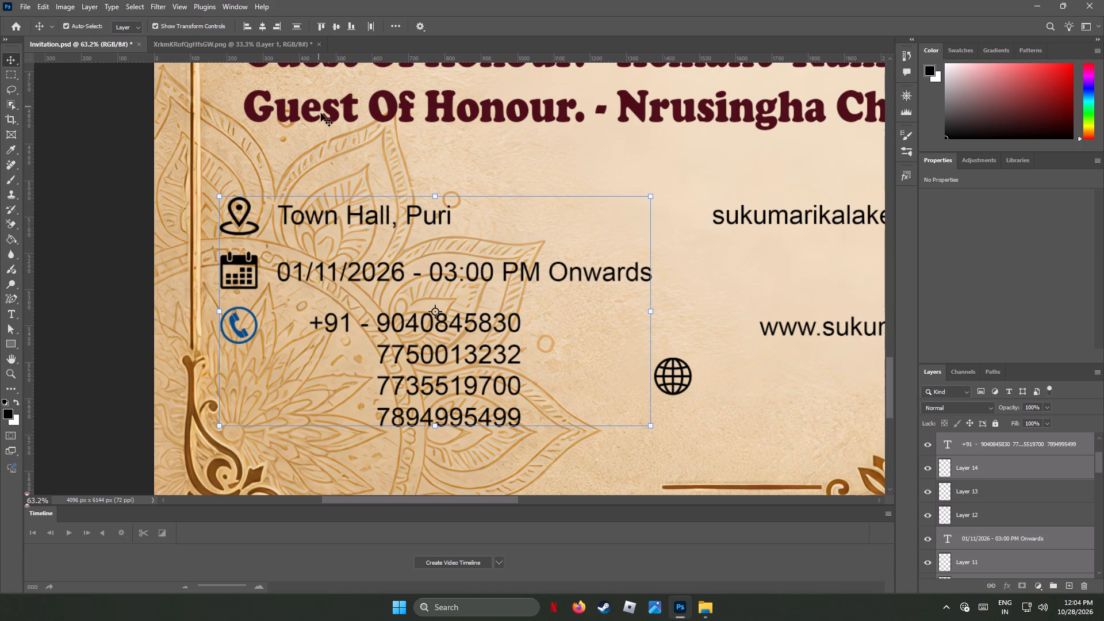
Move the Chief Guest and Guest Of Honour text block left and slightly down, aligning its left edge with the contact icons.
click(328, 108)
key(Left)
key(Left)
key(Left)
key(Left)
key(Left)
key(Left)
key(Left)
key(Left)
key(Left)
key(Left)
key(Left)
key(Left)
key(Left)
key(Left)
key(Left)
key(Left)
key(Left)
key(Left)
key(Left)
key(Left)
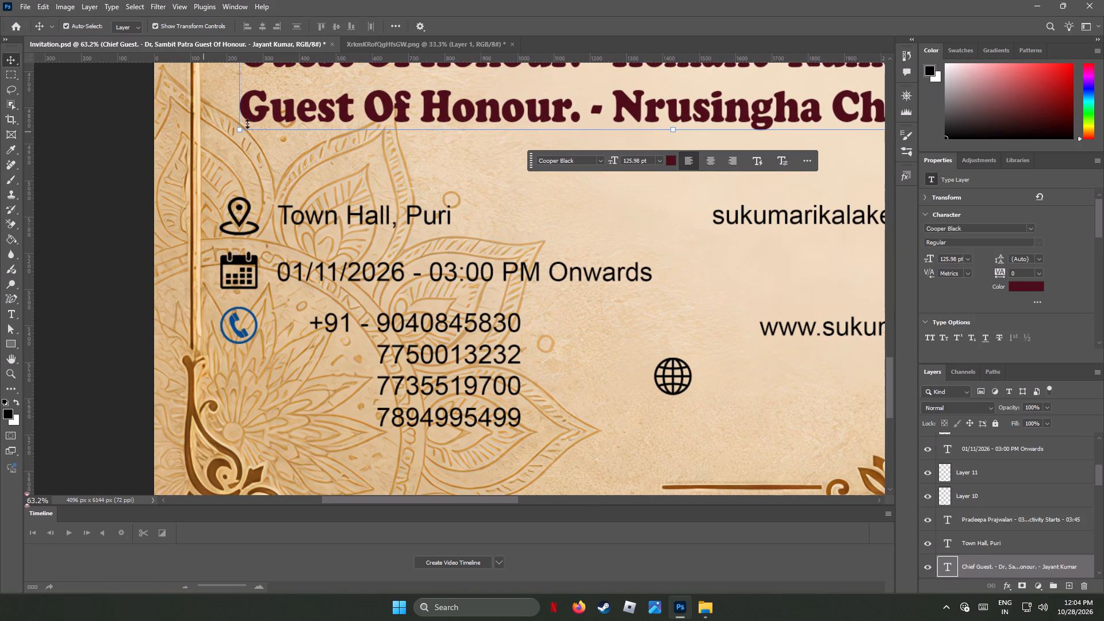
drag(291, 114, 278, 119)
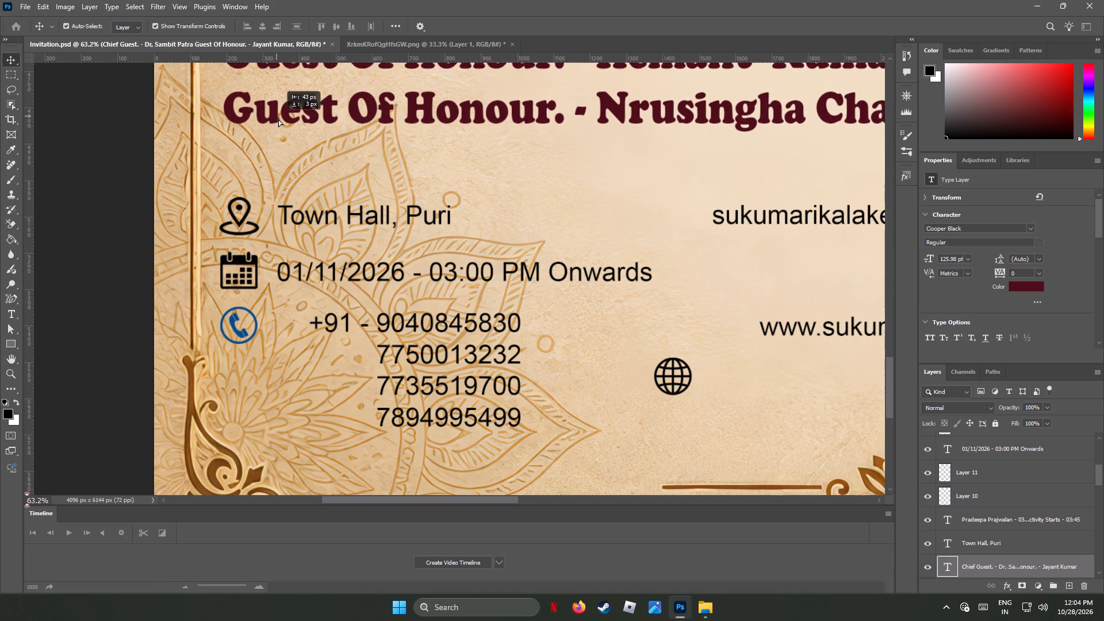
drag(278, 119, 273, 158)
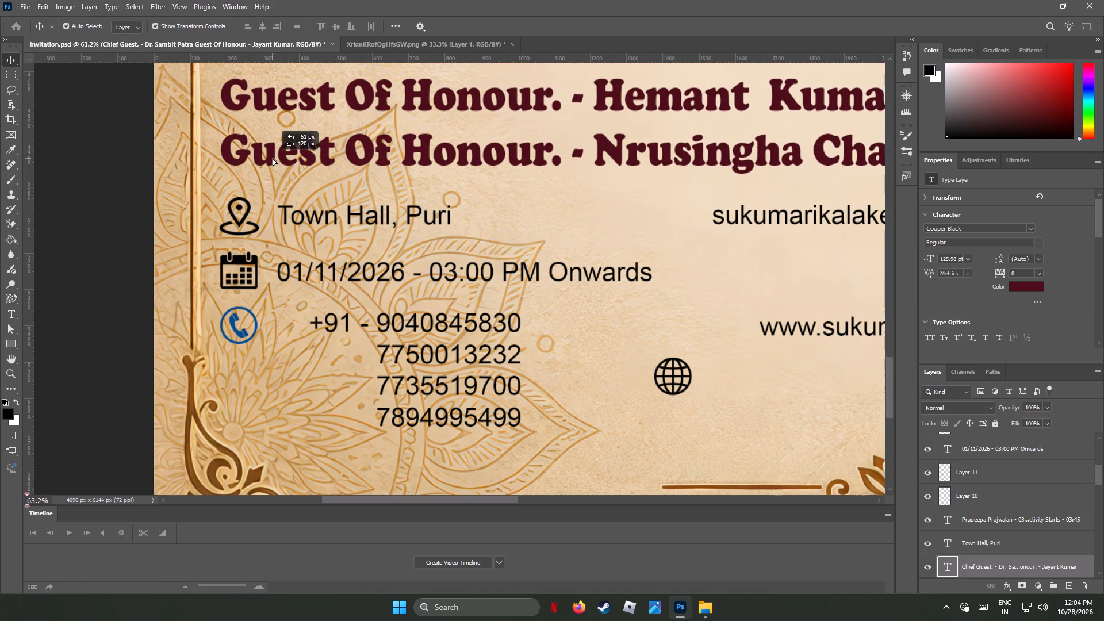
drag(273, 158, 266, 152)
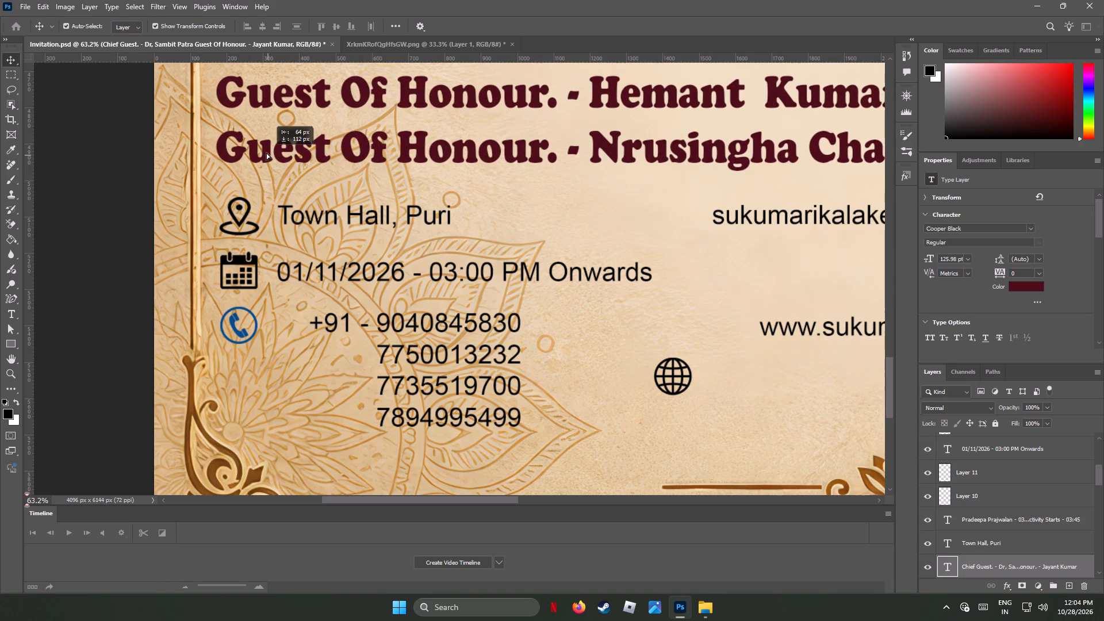
drag(266, 152, 273, 132)
alt+scroll(246, 267, down, 3)
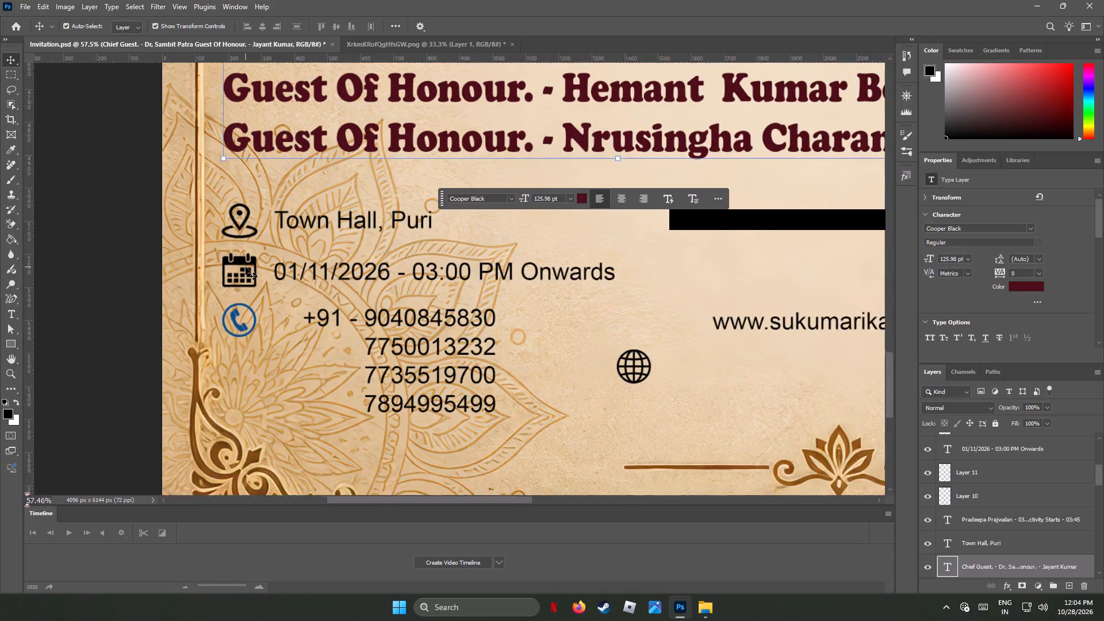
alt+scroll(246, 267, down, 7)
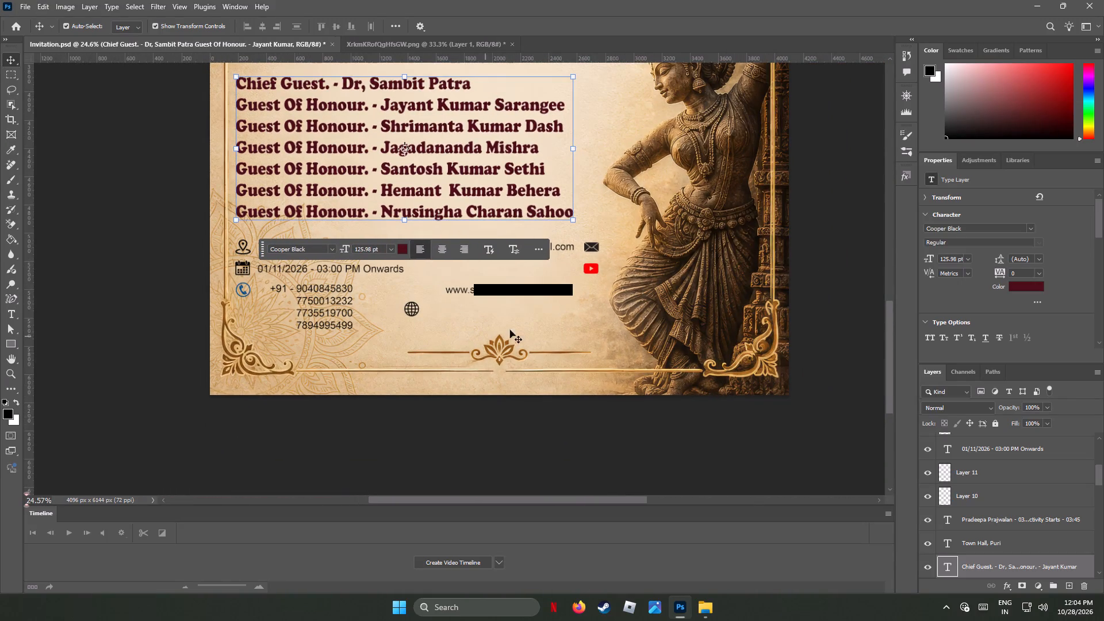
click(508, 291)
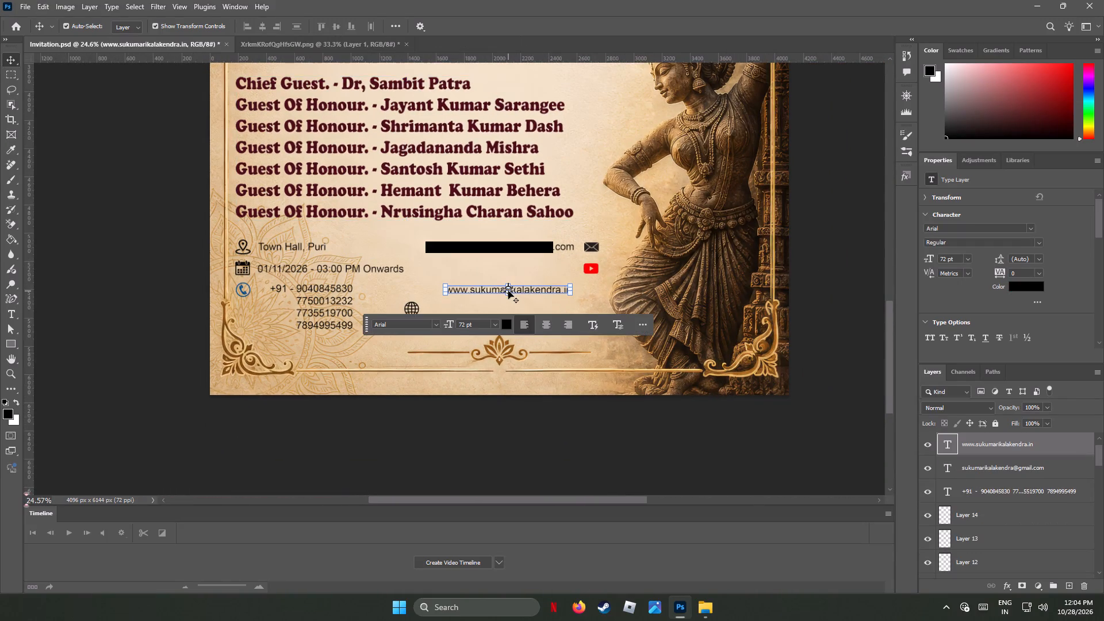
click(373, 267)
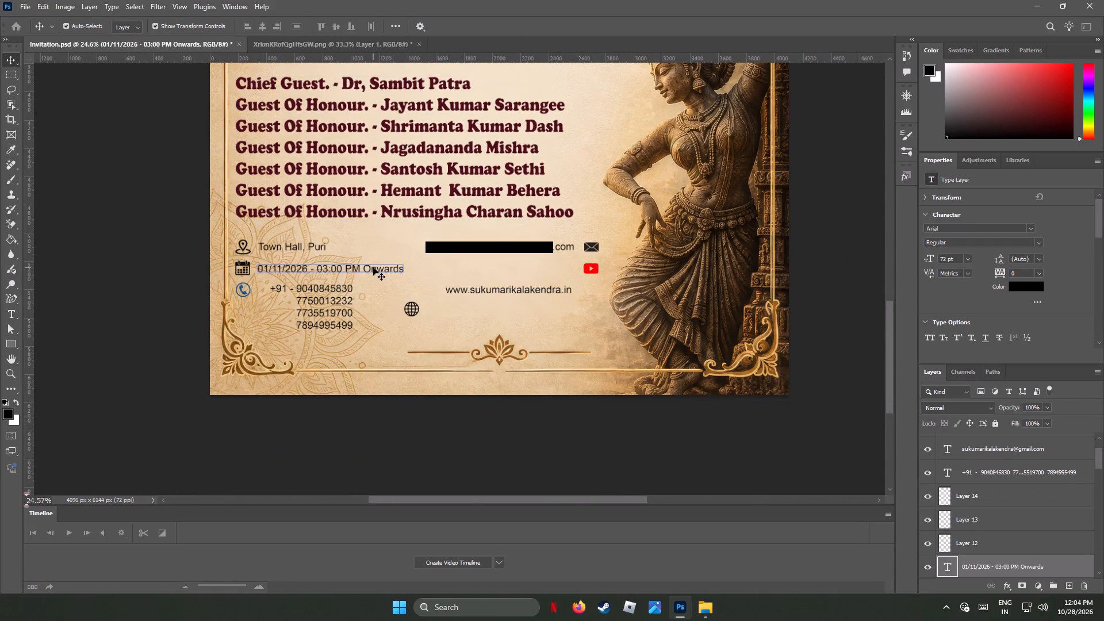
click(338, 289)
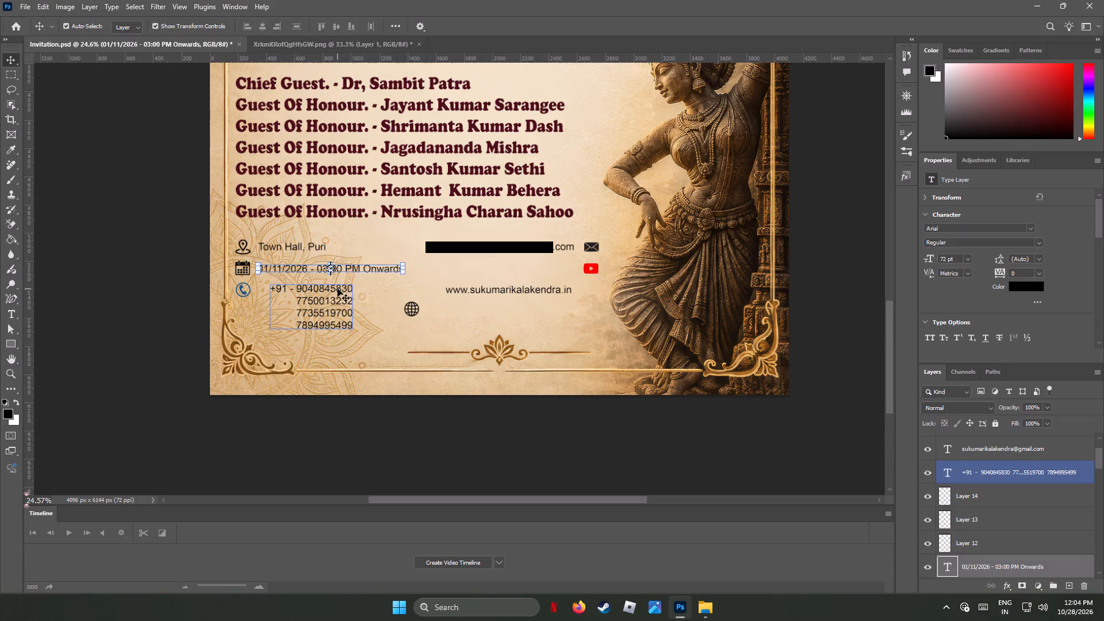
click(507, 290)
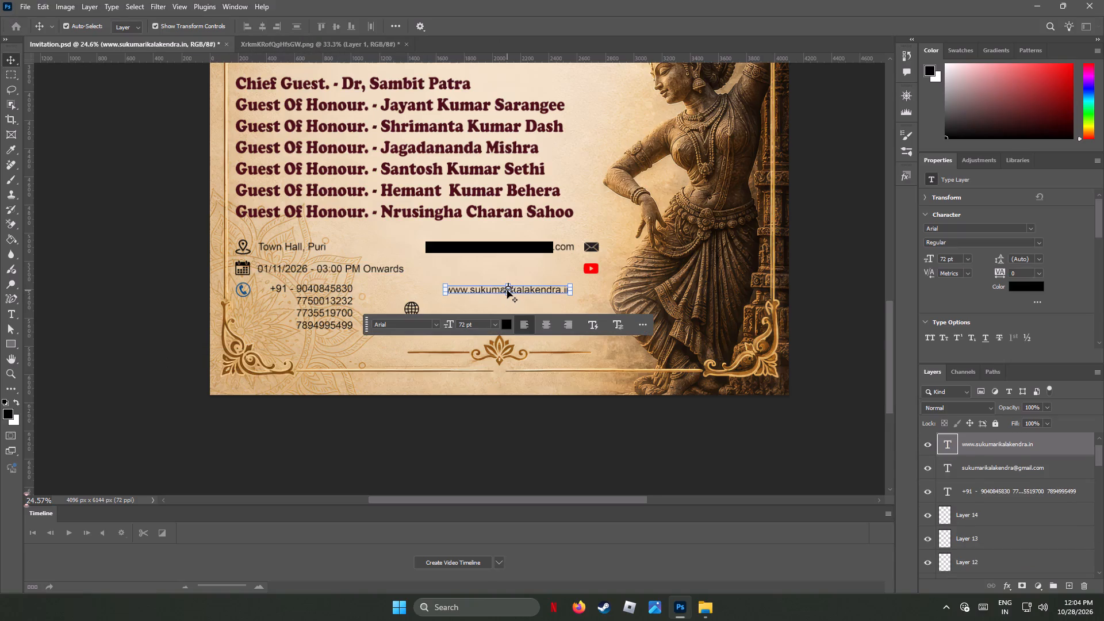
Move the black globe icon to the right-hand icon column, lining it up with the YouTube icon at X 2644 px.
click(410, 306)
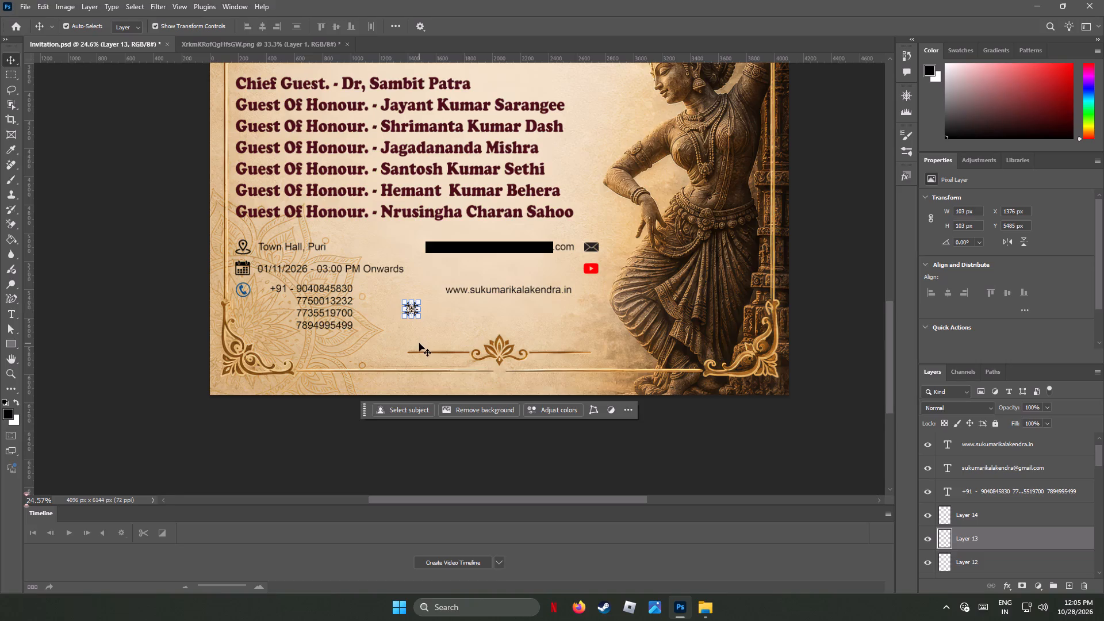
alt+scroll(416, 340, up, 9)
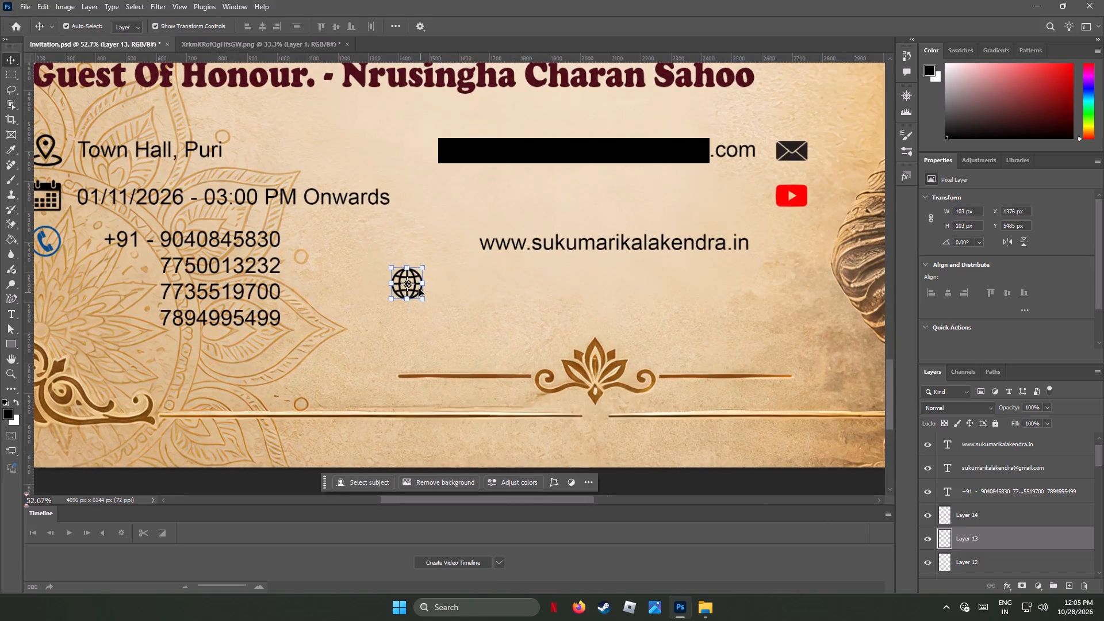
drag(413, 277, 798, 232)
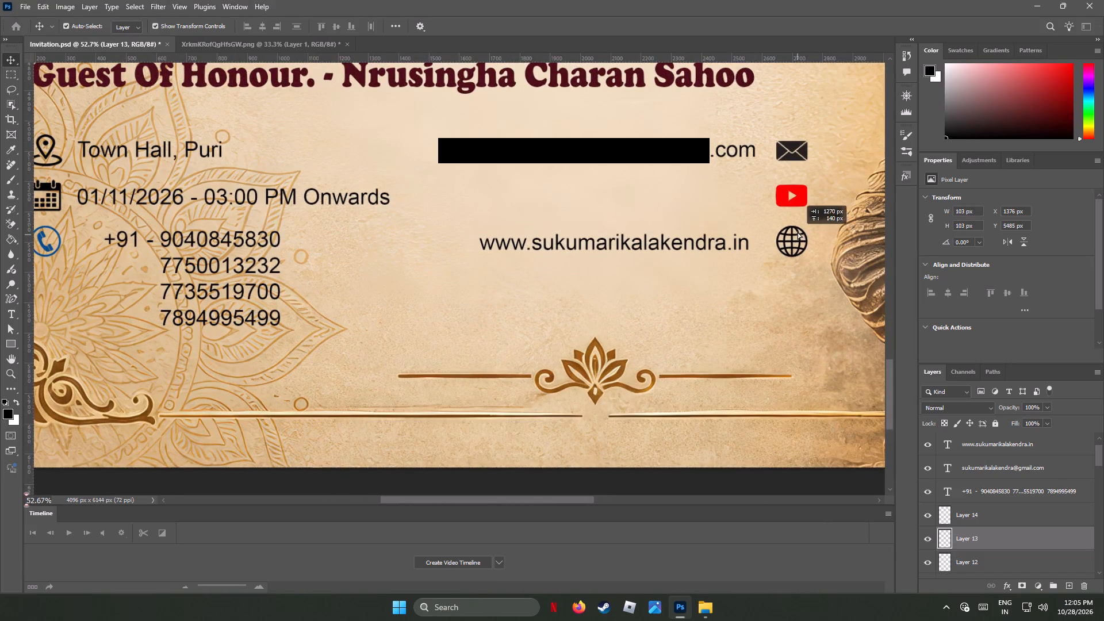
drag(798, 232, 797, 200)
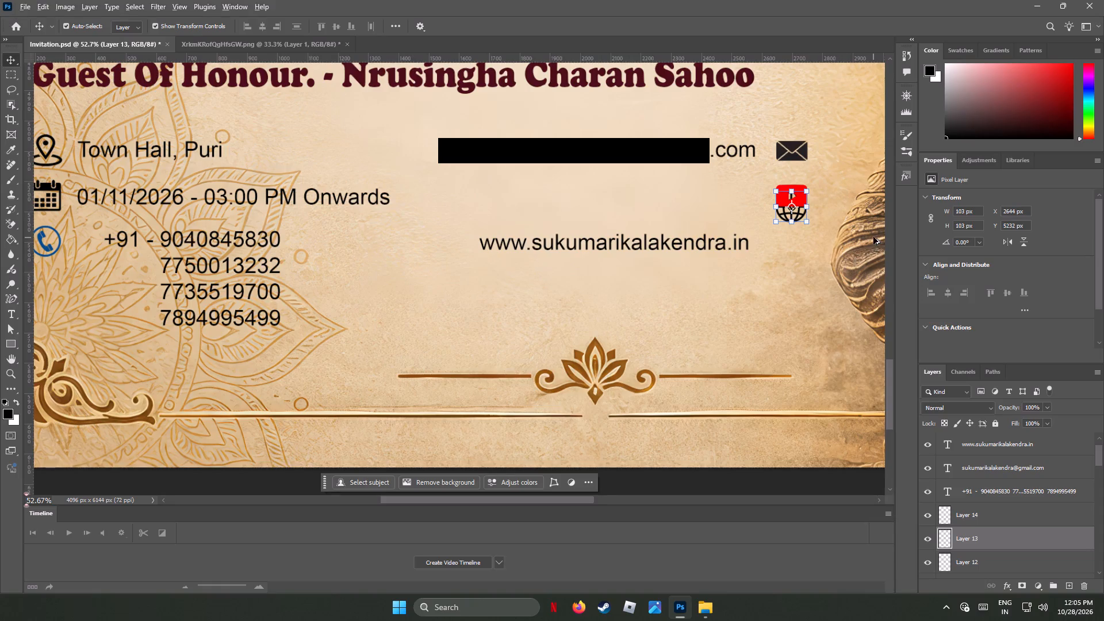
Shift the globe icon straight down from the YouTube icon to Y 5352 px, level with the website address.
alt+scroll(873, 236, up, 2)
alt+scroll(873, 236, down, 7)
alt+scroll(869, 235, up, 10)
alt+scroll(817, 193, up, 7)
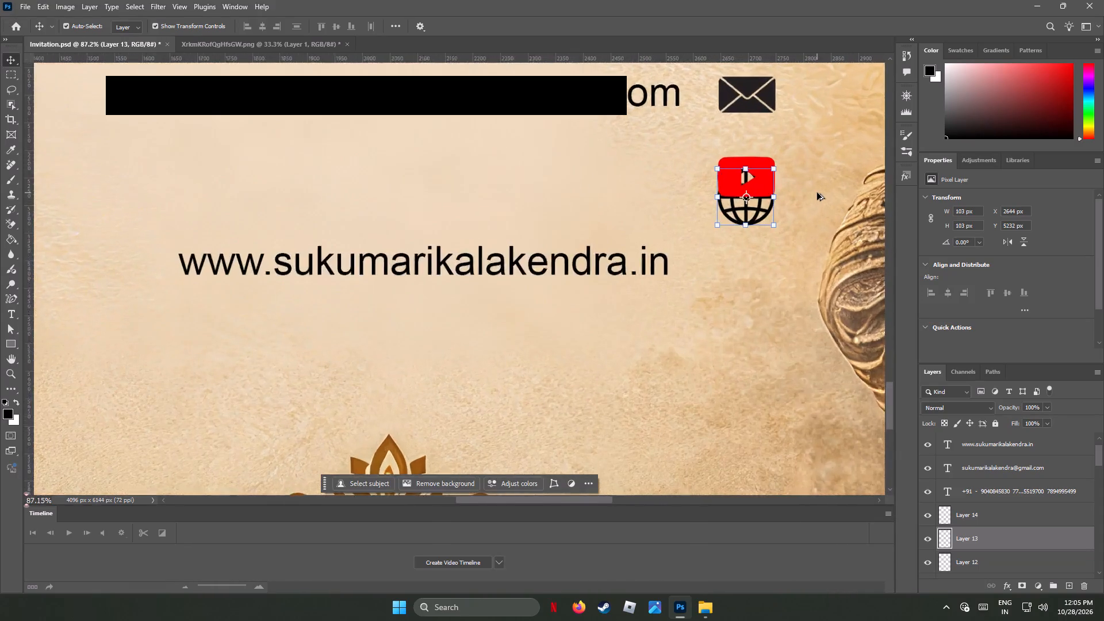
alt+scroll(817, 193, up, 8)
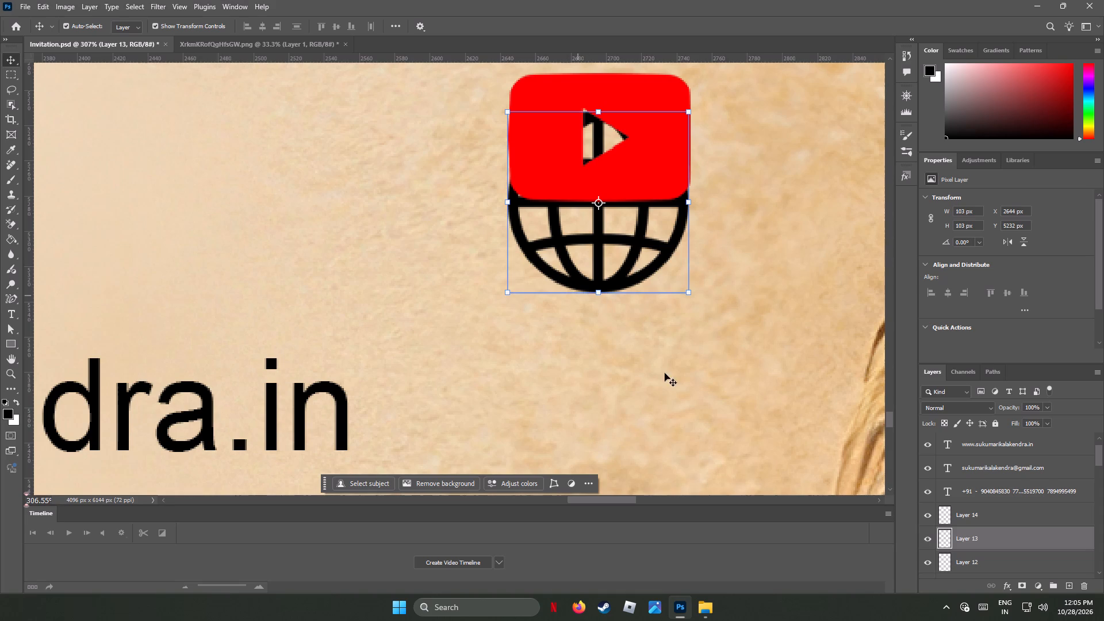
key(Down)
key(Down)
key(Down)
key(Down)
key(Down)
key(Down)
key(Down)
key(Down)
key(Down)
key(Down)
key(Down)
key(Down)
key(Down)
key(Down)
key(Down)
key(Down)
key(Down)
key(Down)
key(Down)
key(Down)
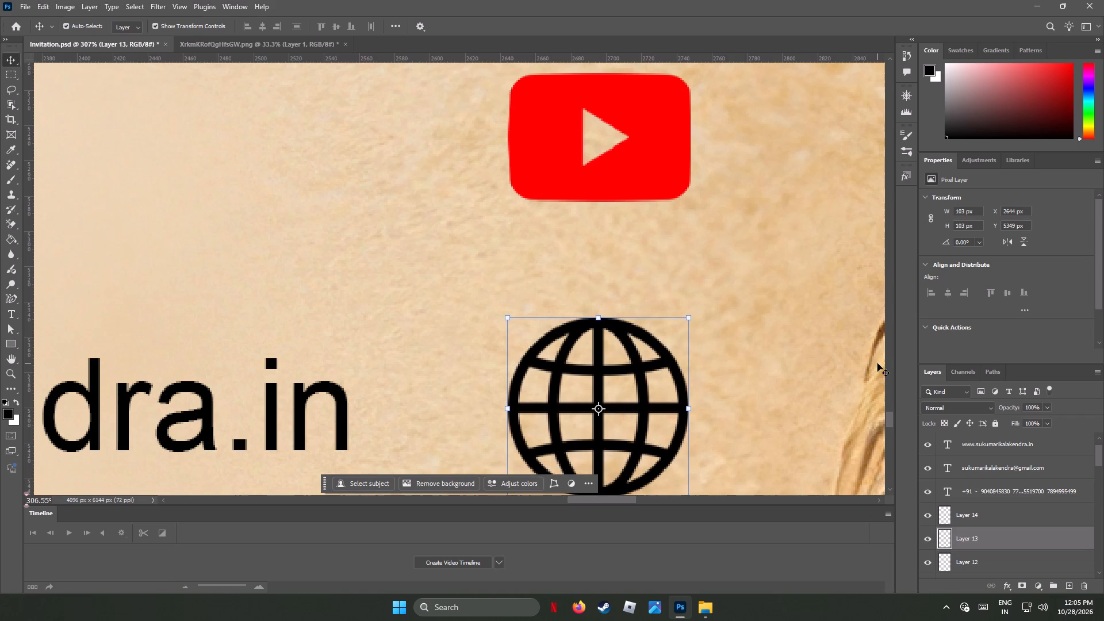
key(Down)
key(Down)
key(Down)
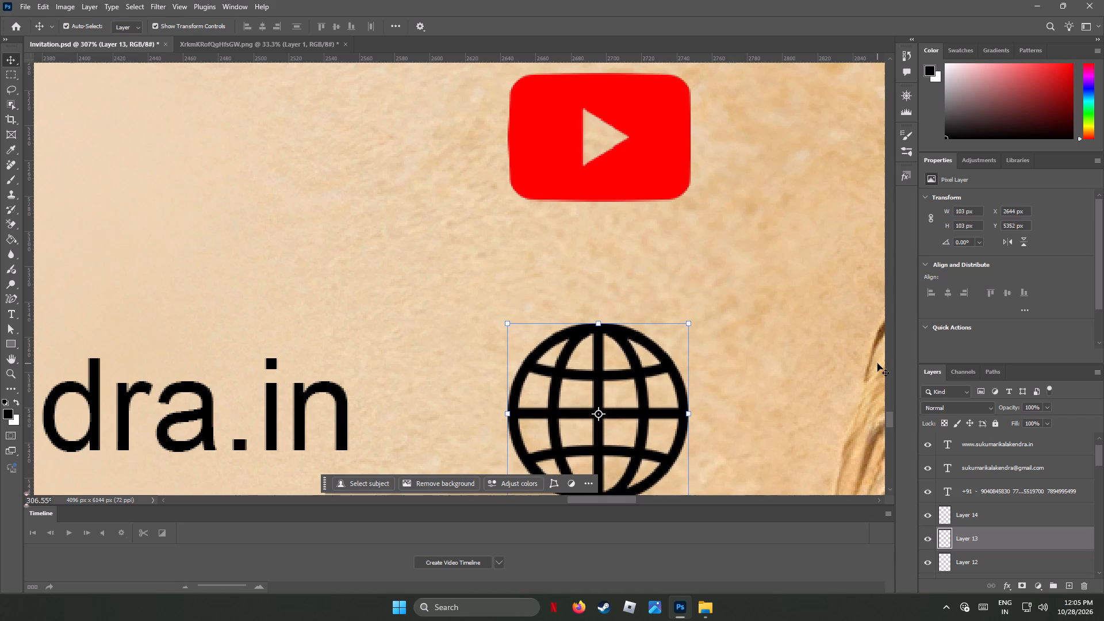
alt+scroll(877, 363, down, 3)
alt+scroll(877, 363, up, 2)
alt+scroll(877, 363, down, 16)
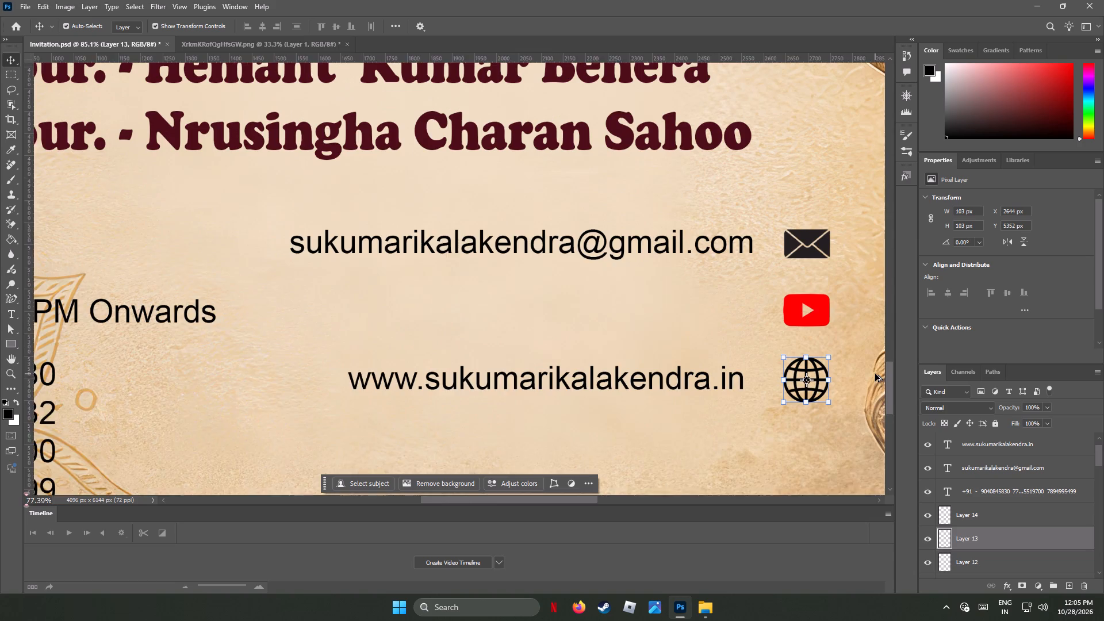
alt+scroll(875, 377, down, 6)
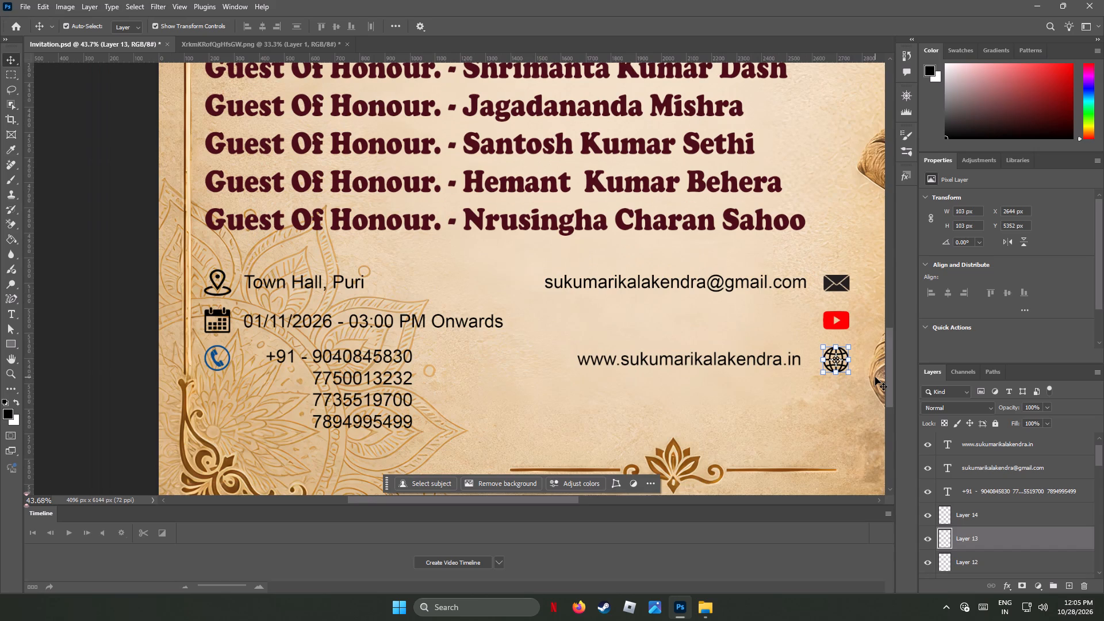
Switch to Firefox, open YouTube, and change to the Sukumari Kalakendra account.
click(579, 608)
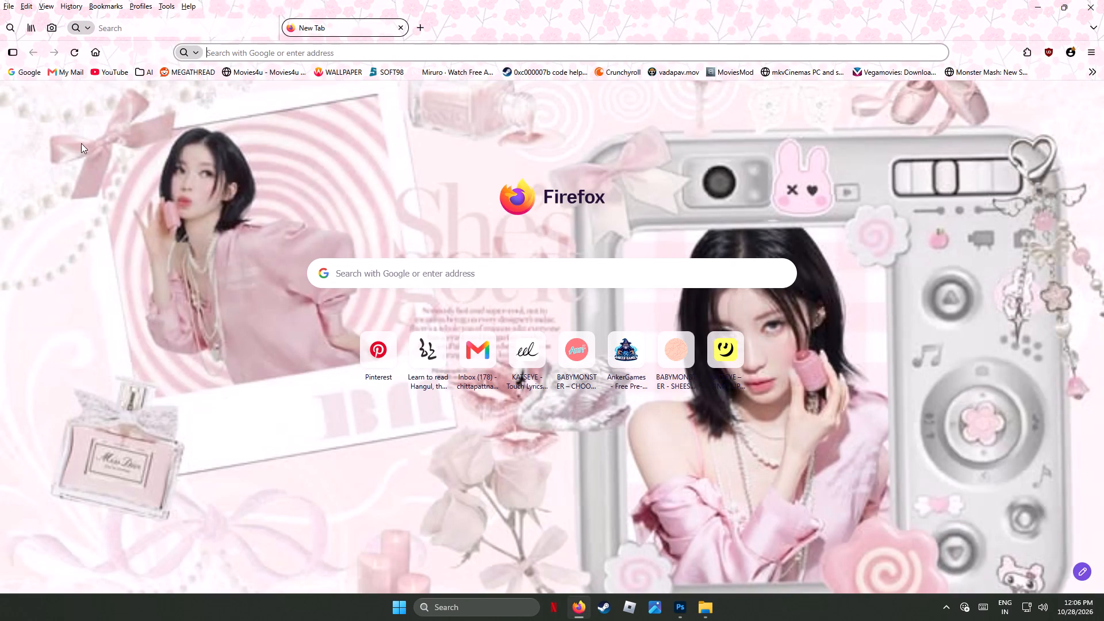
click(112, 70)
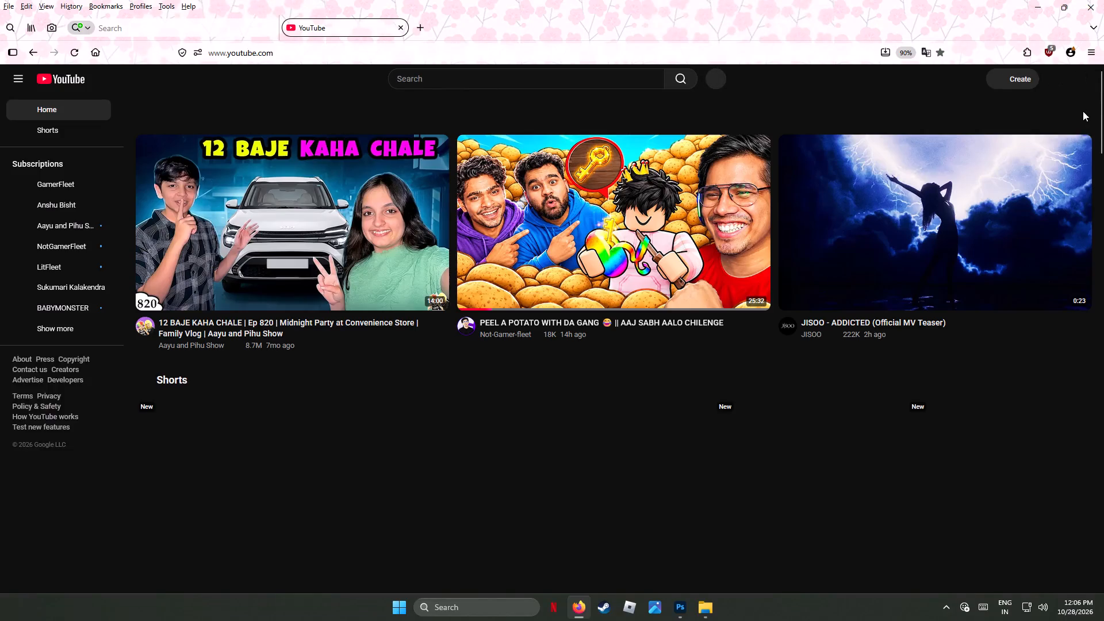
click(1084, 79)
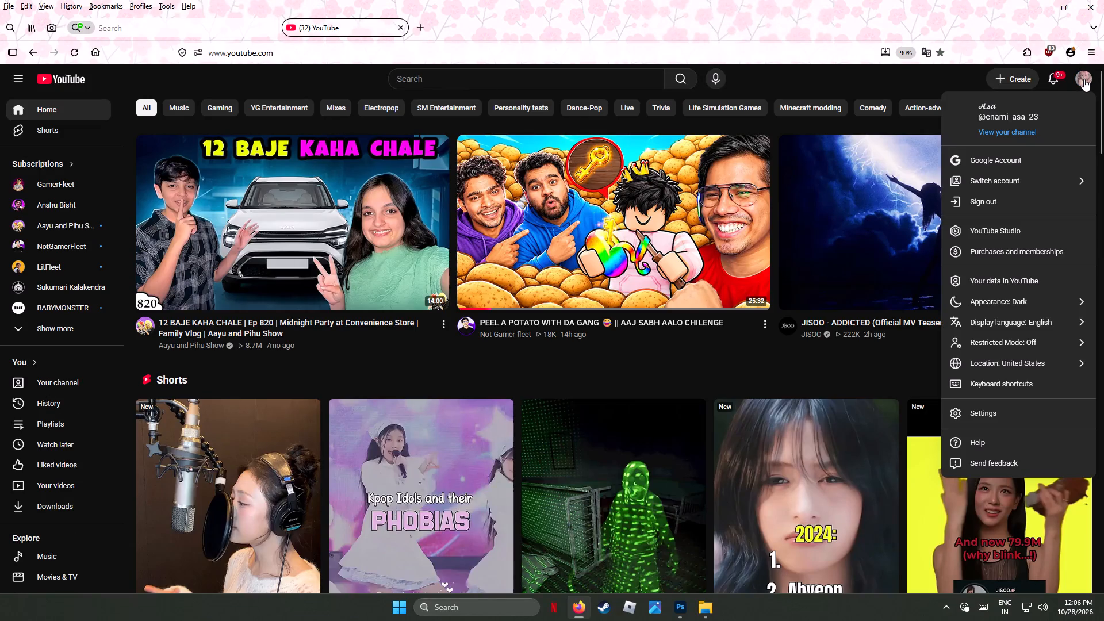
click(1067, 180)
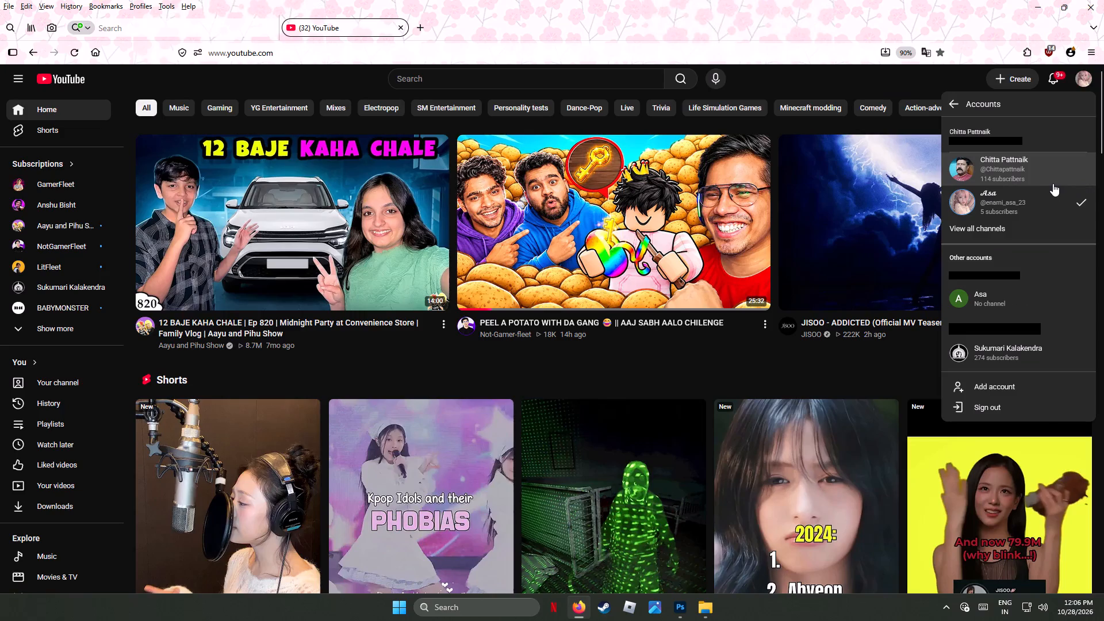
click(1015, 350)
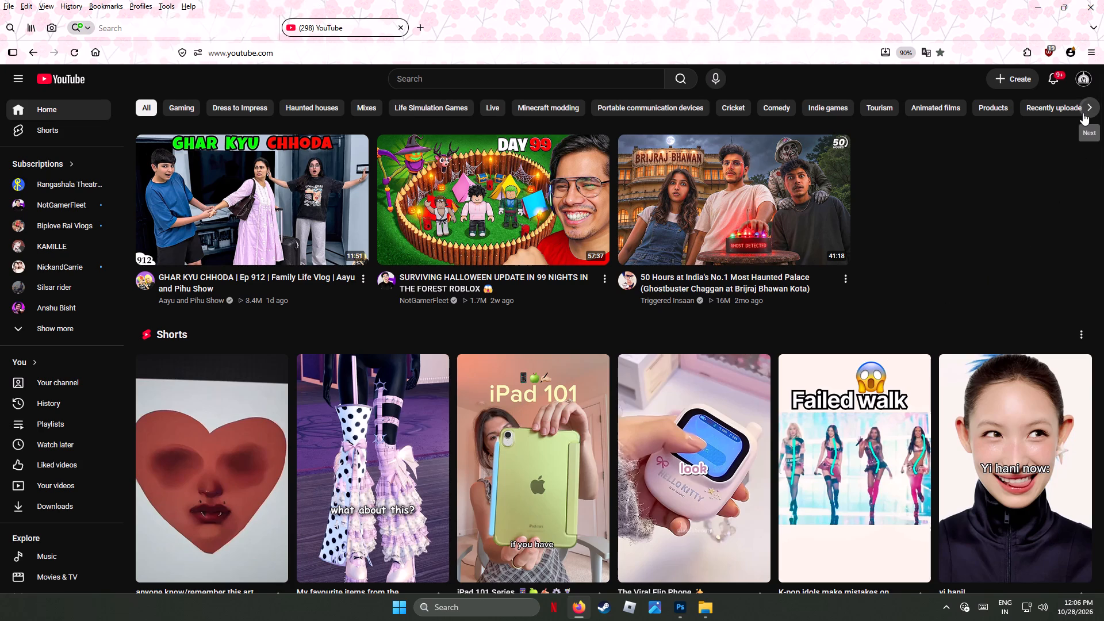
View the Sukumari Kalakendra YouTube channel page to check its handle, and return to the browser's start page.
click(1082, 77)
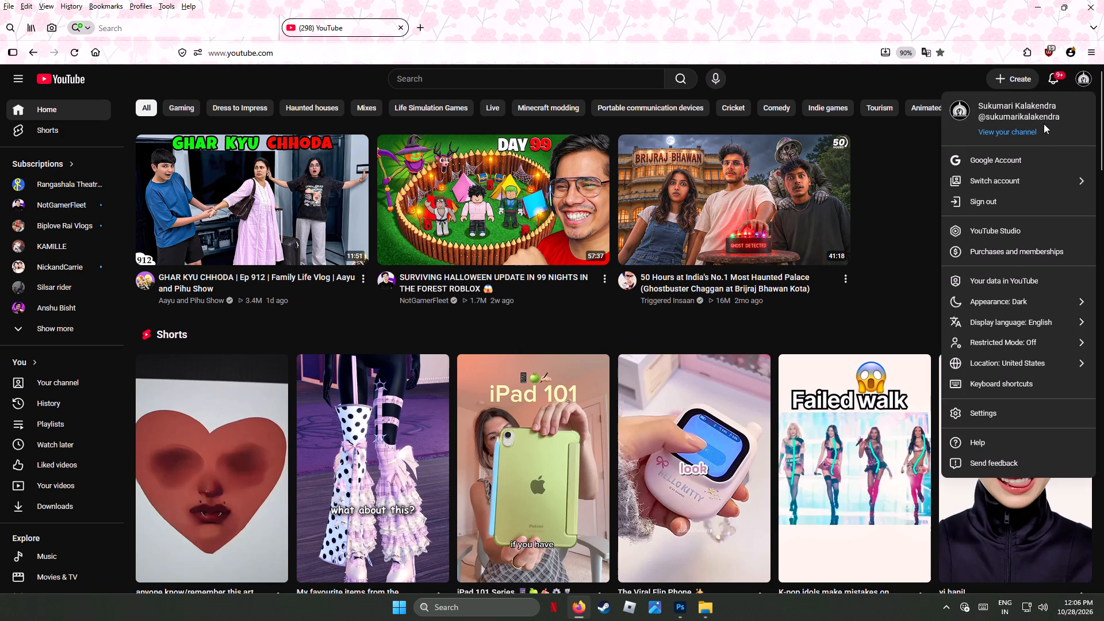
click(1019, 131)
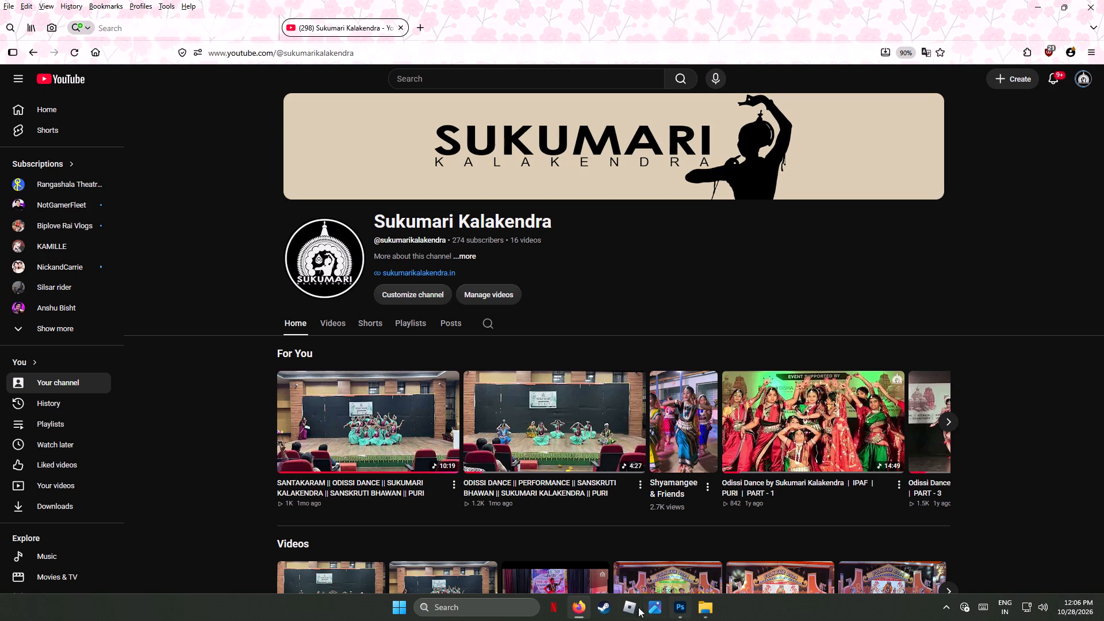
click(38, 50)
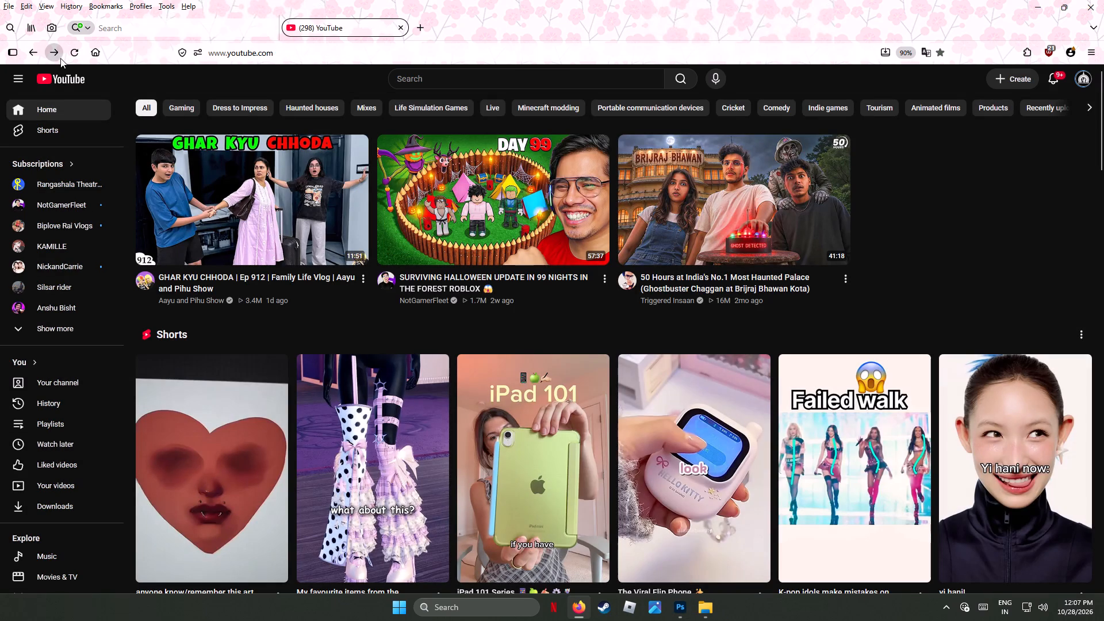
click(33, 49)
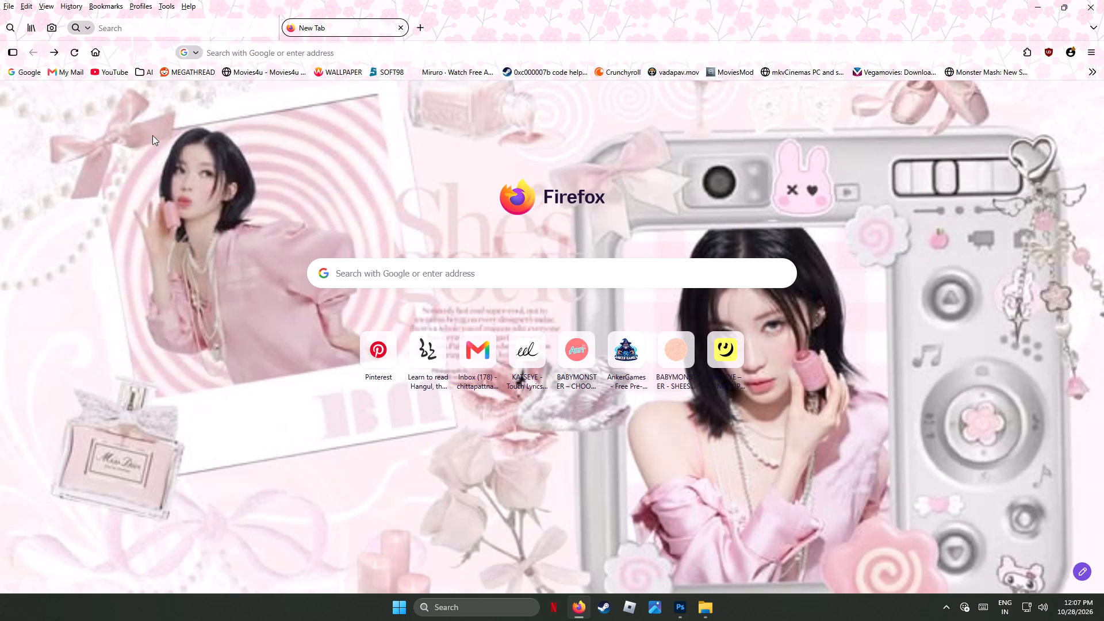
click(98, 73)
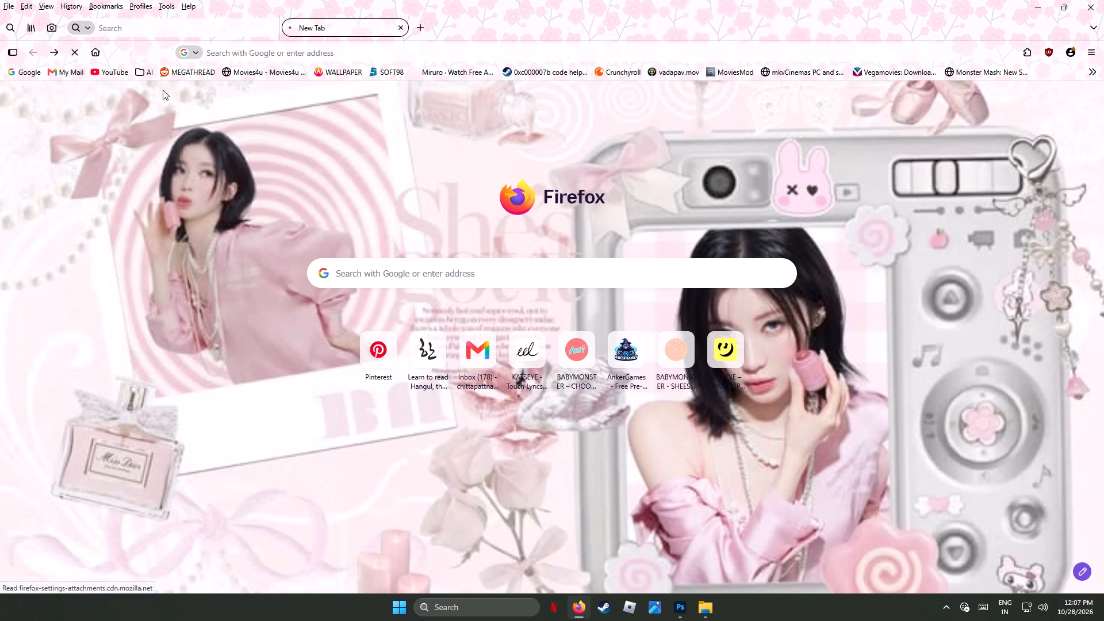
click(115, 68)
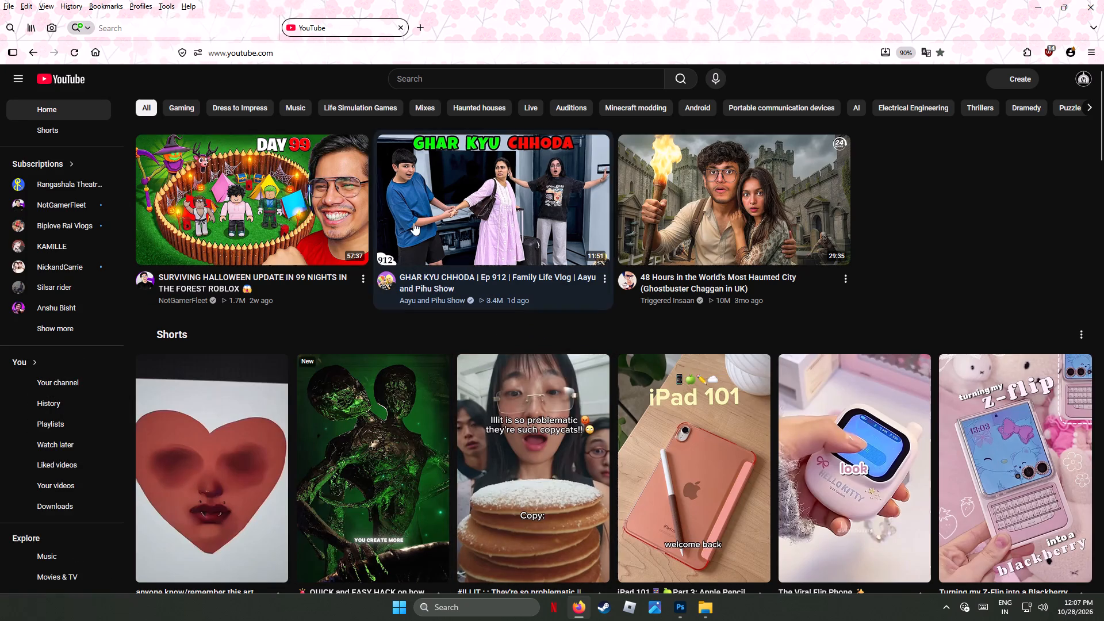
click(432, 76)
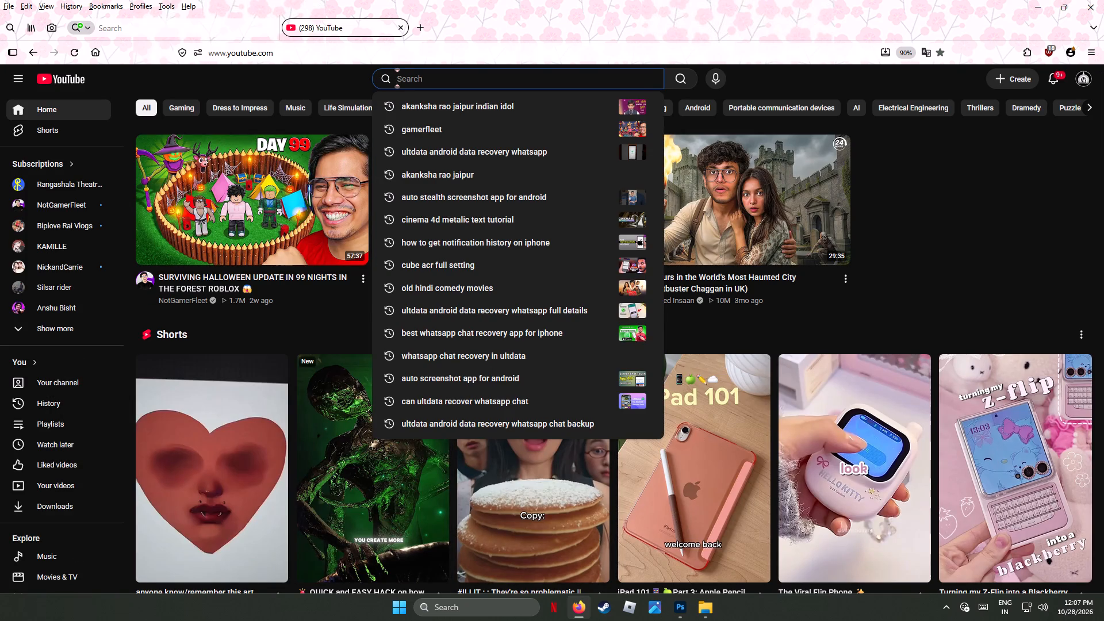
text(@SUKUMARI)
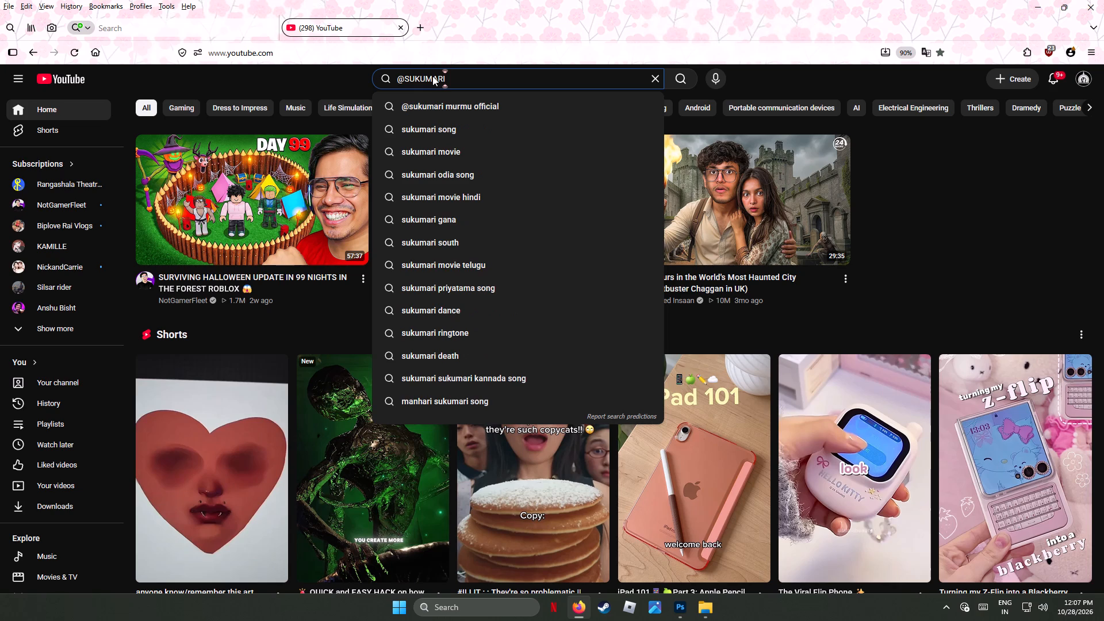
text(KALAKENDRA)
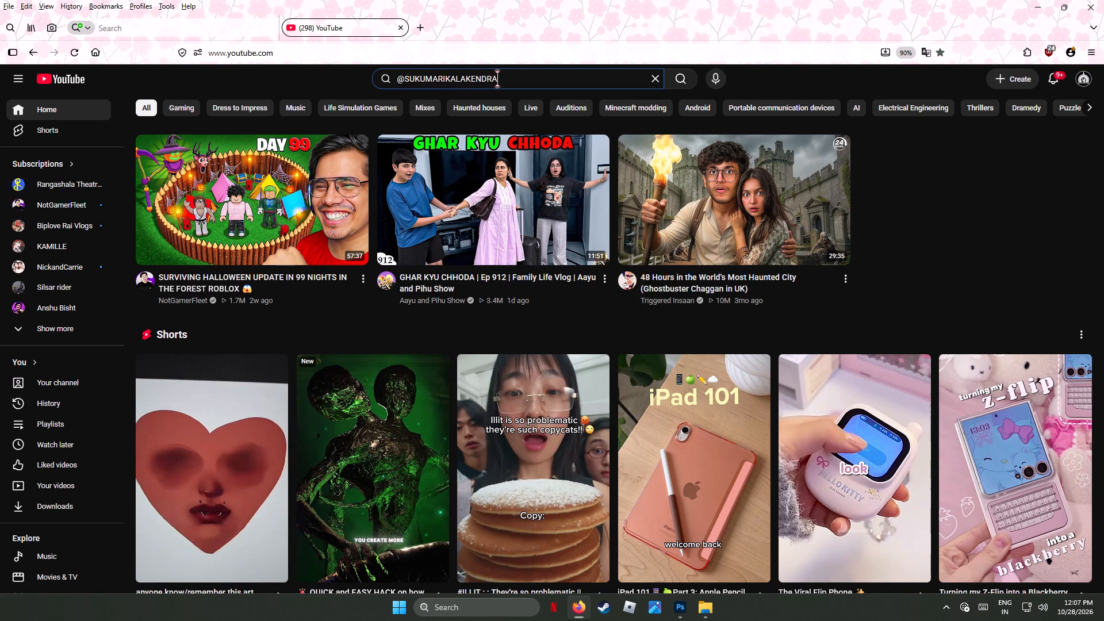
key(Return)
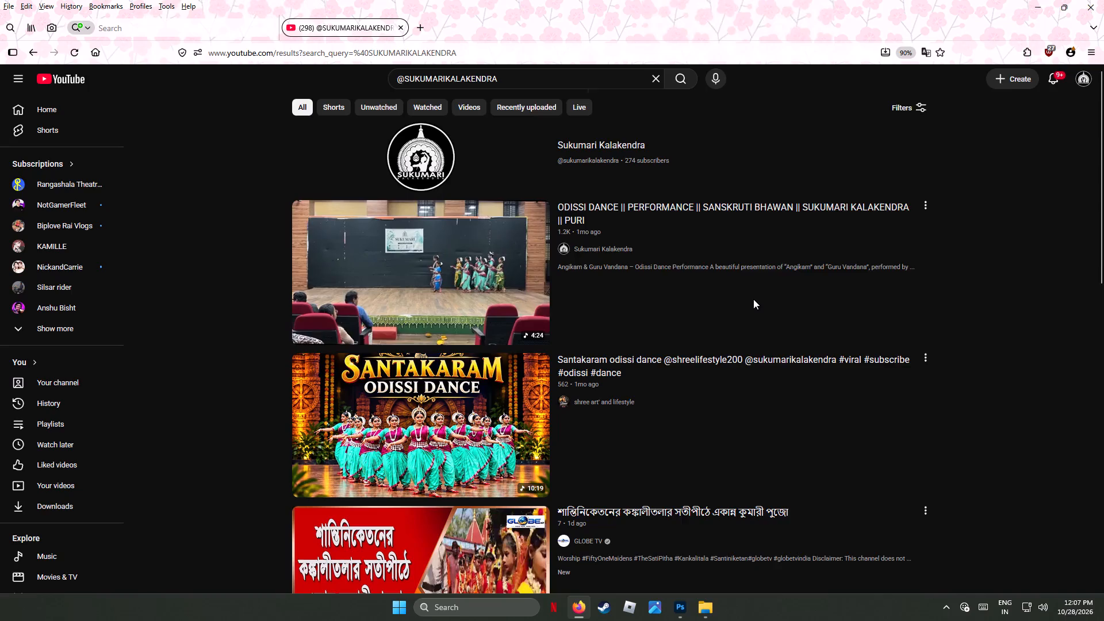
scroll(753, 299, down, 14)
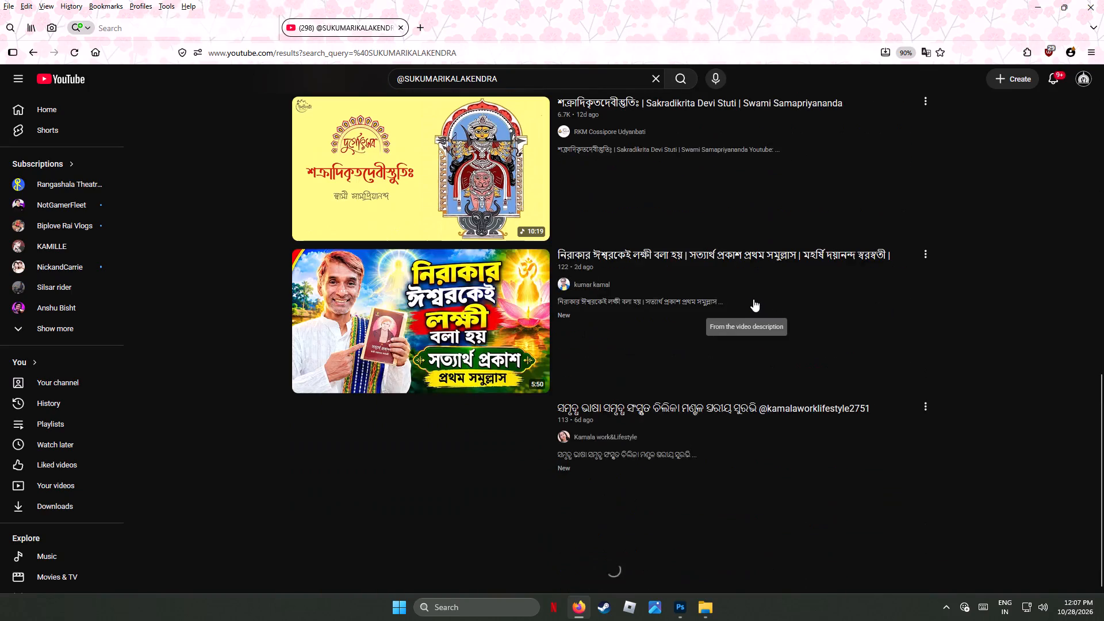
scroll(753, 299, up, 4)
scroll(753, 299, down, 1)
scroll(753, 299, up, 13)
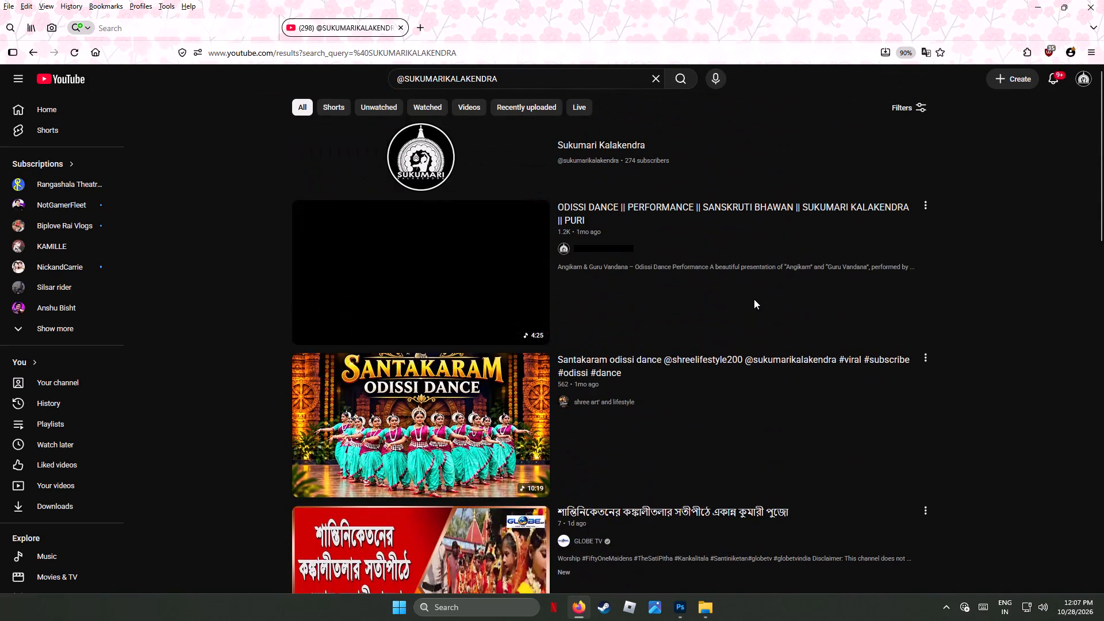
click(1093, 0)
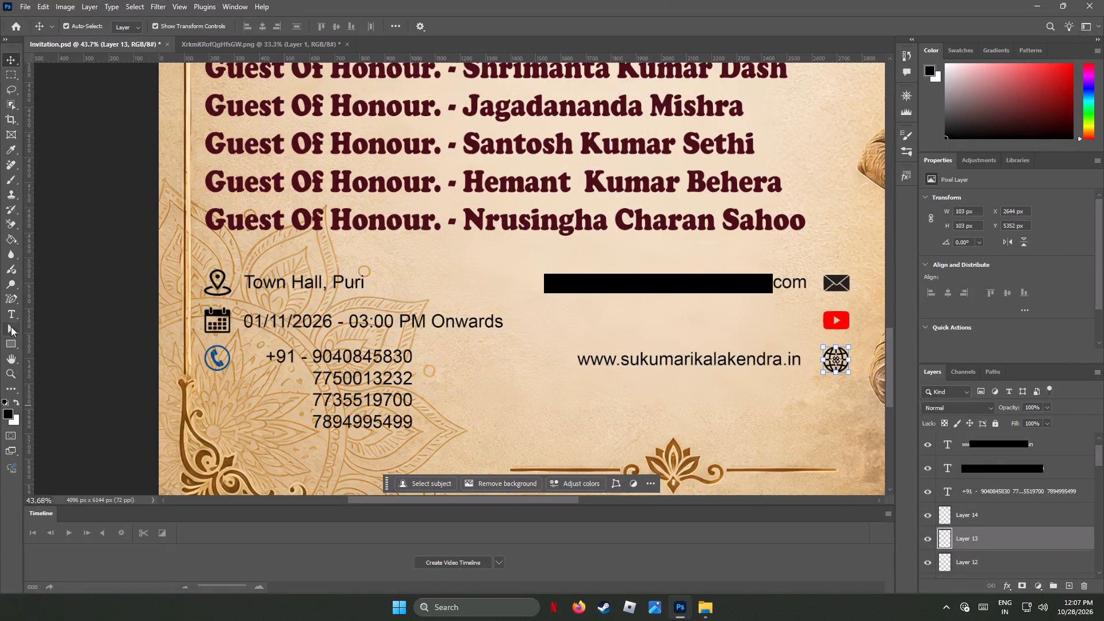
click(12, 315)
click(559, 325)
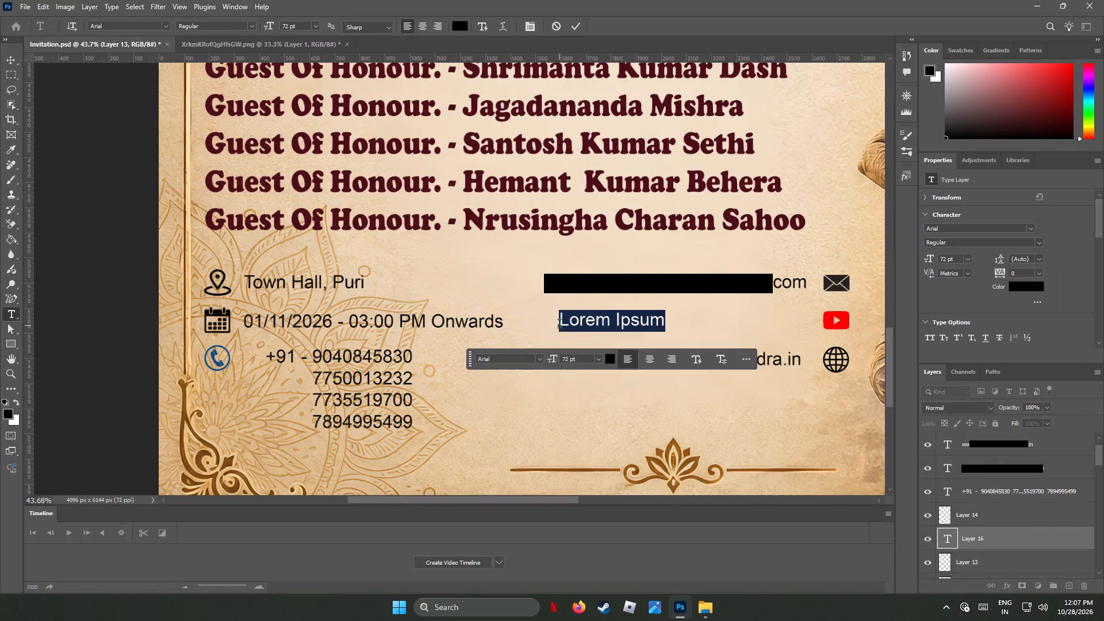
text(@SUKUMARI)
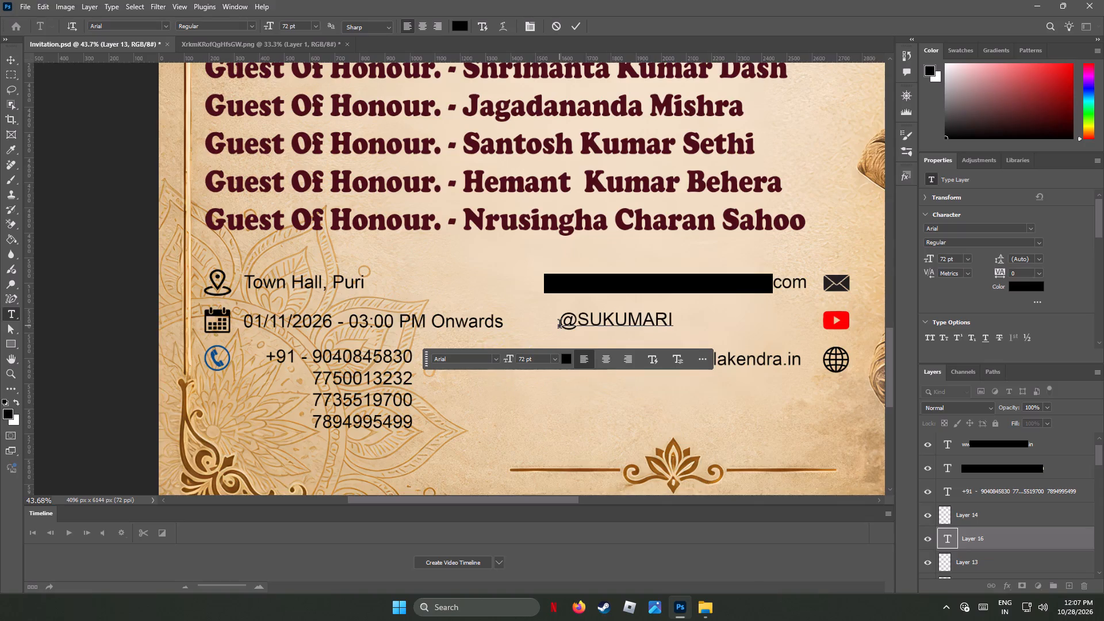
key(BackSpace)
key(BackSpace)
key(BackSpace)
key(BackSpace)
key(BackSpace)
key(BackSpace)
key(BackSpace)
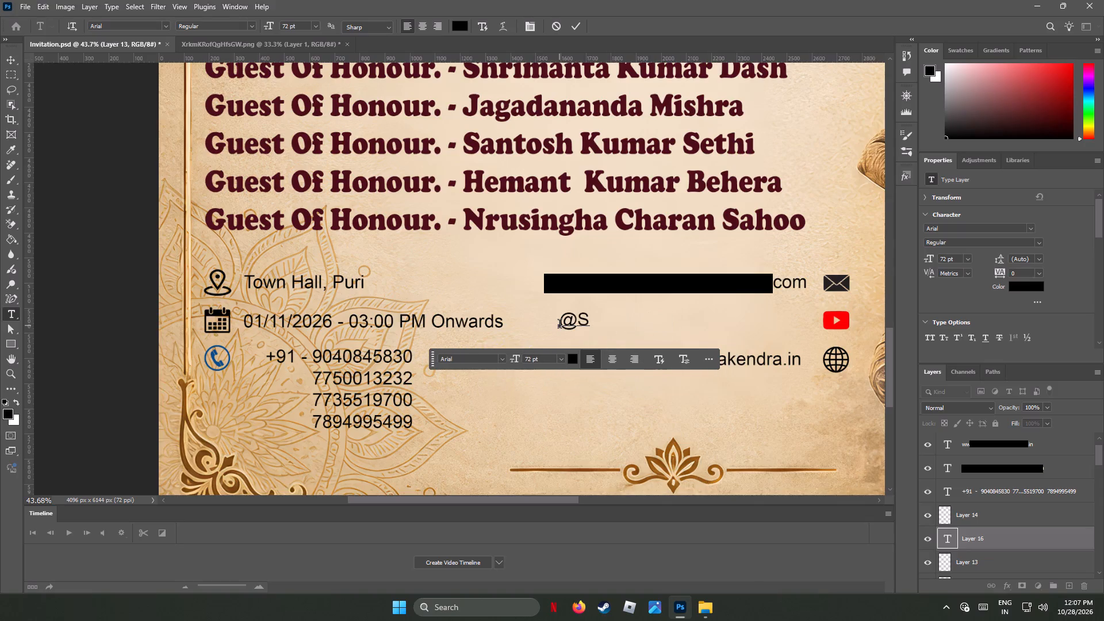
key(BackSpace)
text(sukumari)
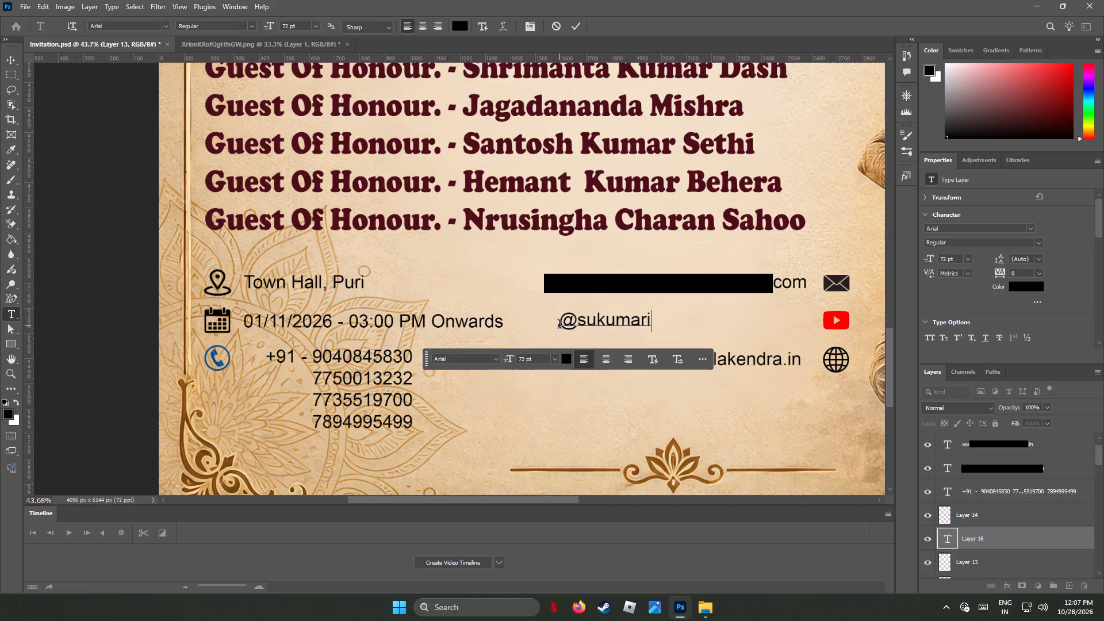
text(kalakendra)
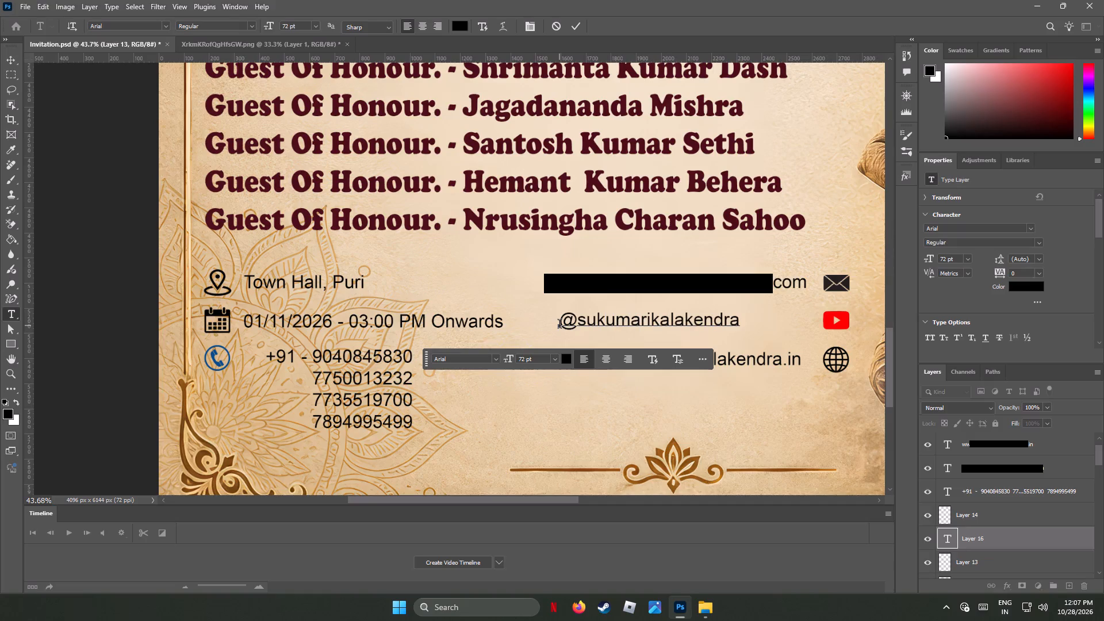
click(11, 66)
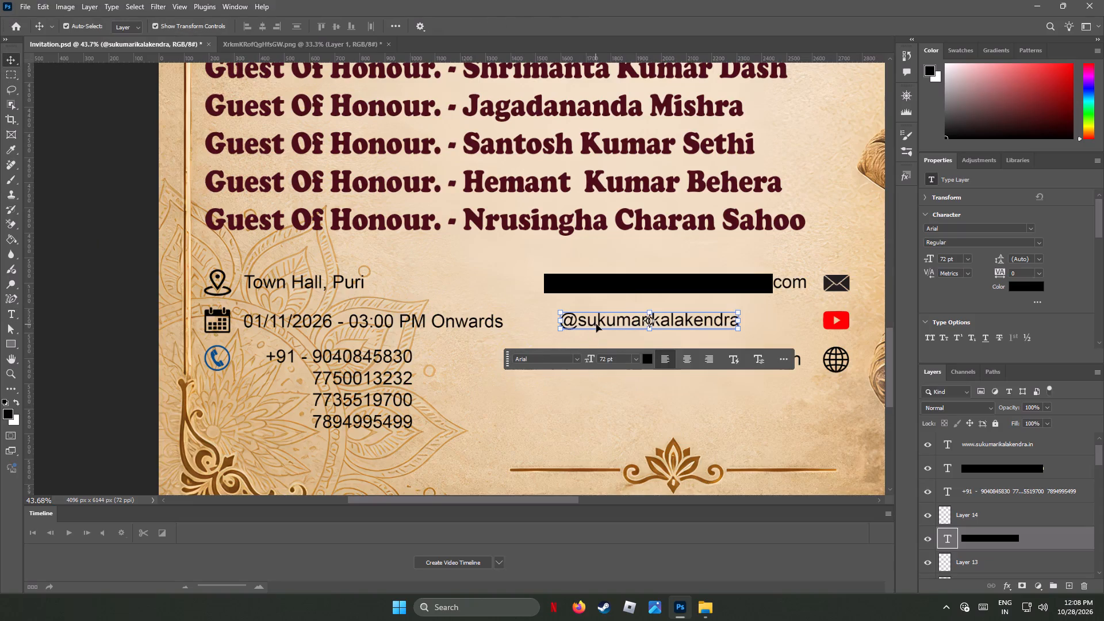
Move the YouTube handle text left onto the end of the date line so both share the same baseline.
drag(595, 324, 537, 325)
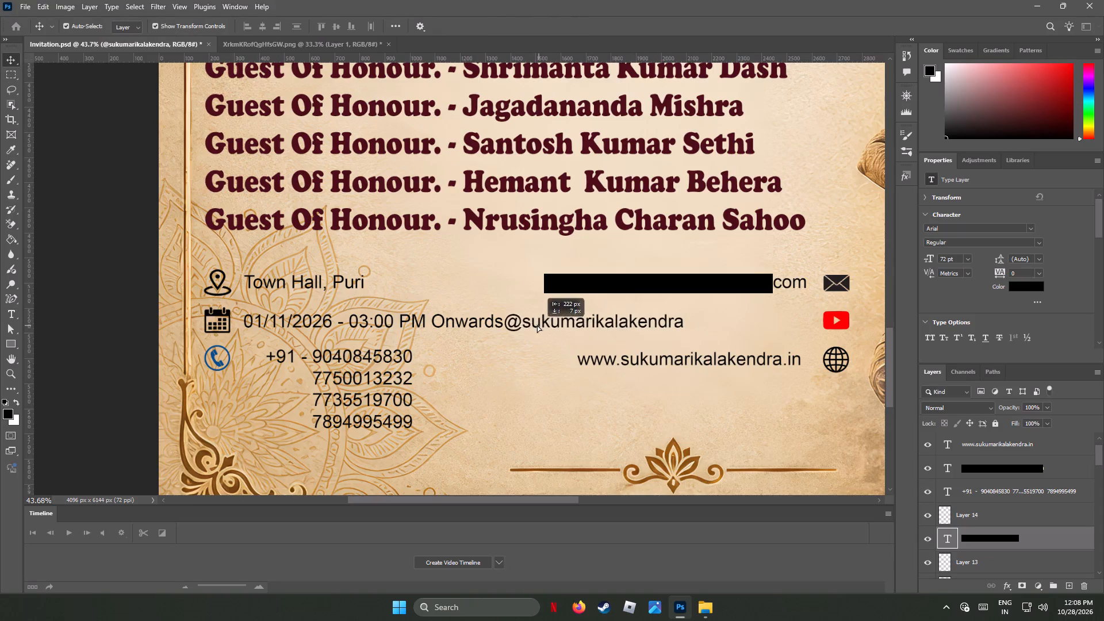
drag(537, 325, 511, 324)
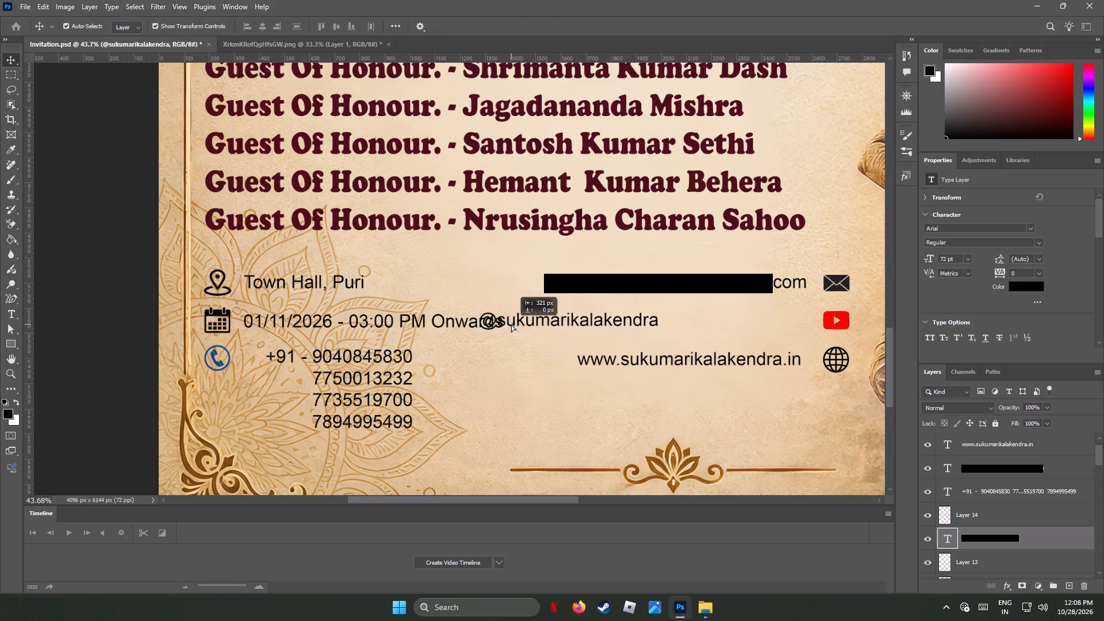
drag(511, 324, 512, 325)
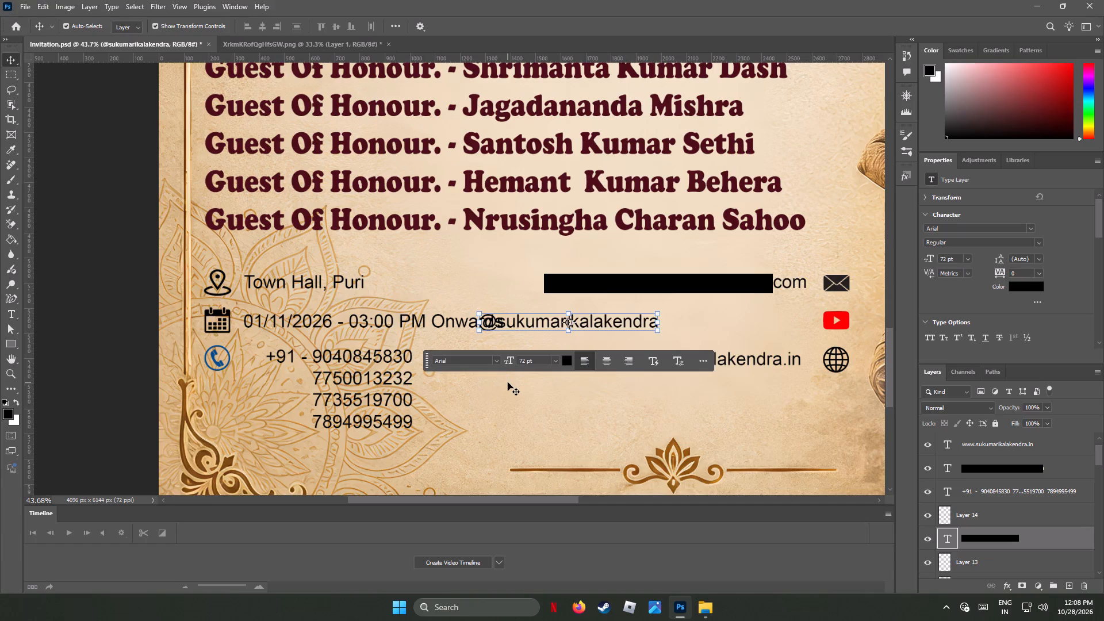
alt+scroll(519, 330, up, 9)
alt+scroll(512, 329, down, 1)
alt+scroll(512, 329, up, 3)
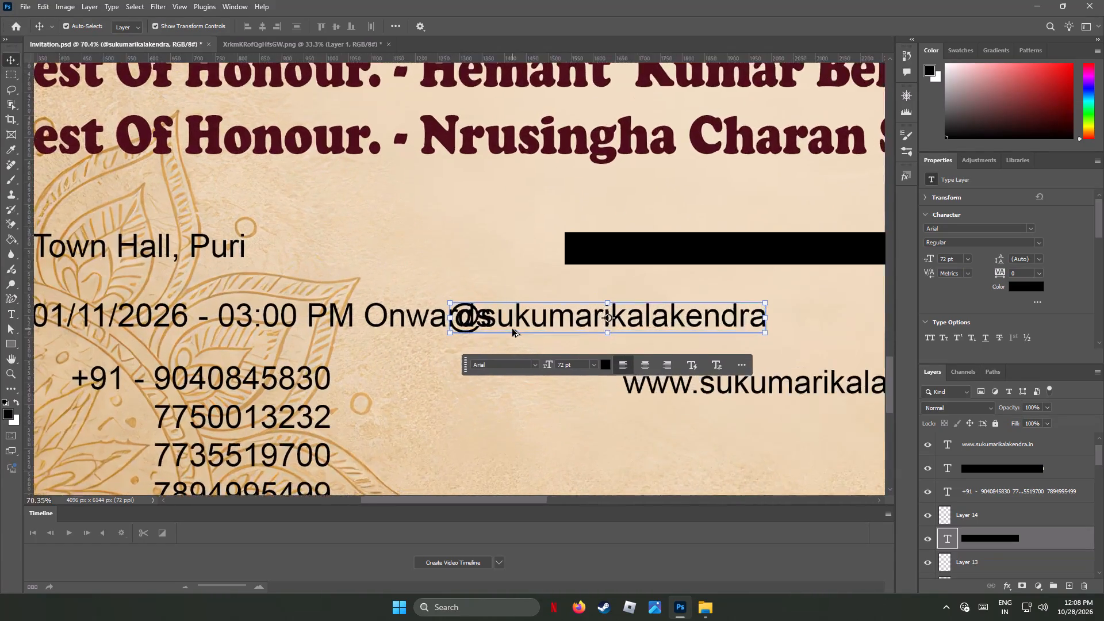
alt+scroll(512, 329, up, 8)
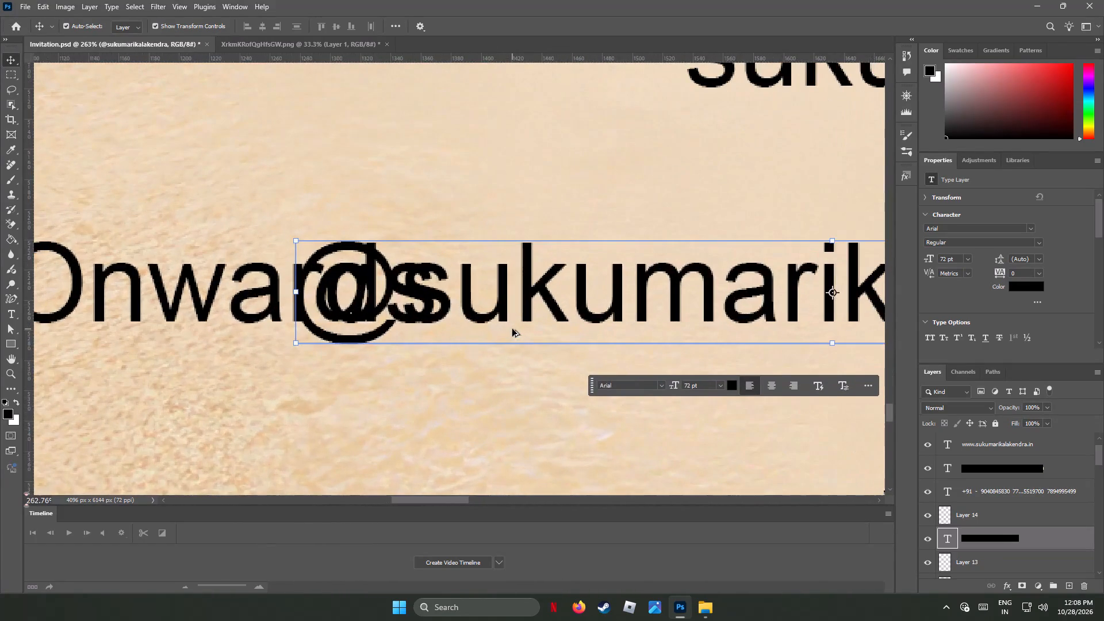
alt+scroll(512, 329, down, 2)
alt+scroll(512, 329, up, 3)
alt+scroll(512, 329, down, 2)
alt+scroll(512, 329, up, 2)
alt+scroll(512, 329, down, 2)
alt+scroll(512, 327, up, 1)
alt+scroll(512, 327, down, 8)
alt+scroll(512, 327, up, 2)
alt+scroll(512, 327, down, 1)
alt+scroll(512, 327, up, 1)
alt+scroll(512, 327, down, 1)
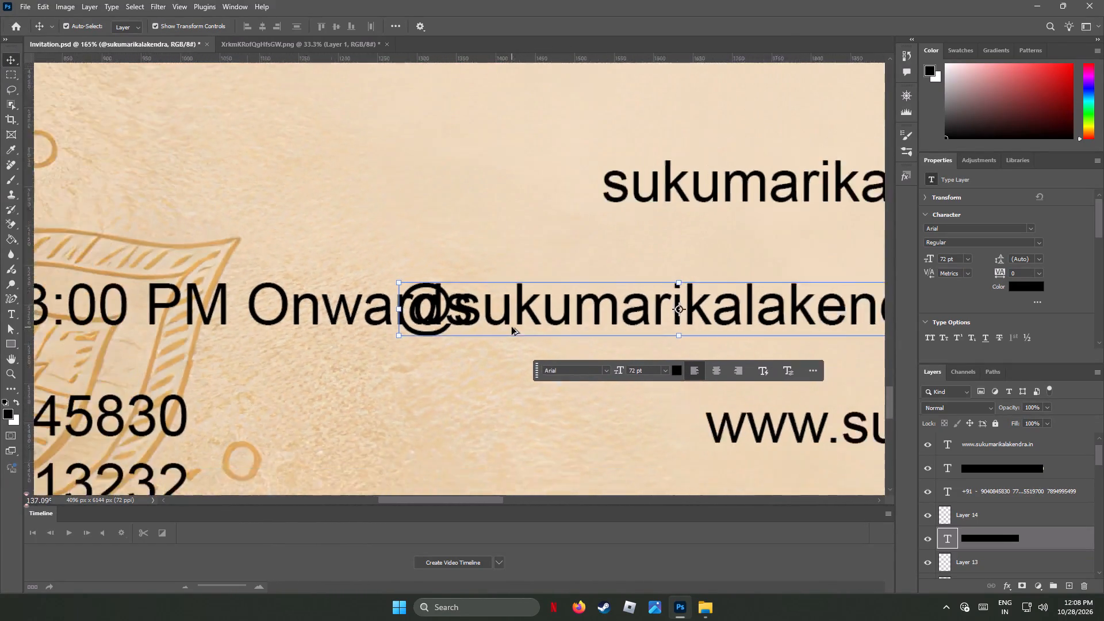
alt+scroll(512, 327, down, 13)
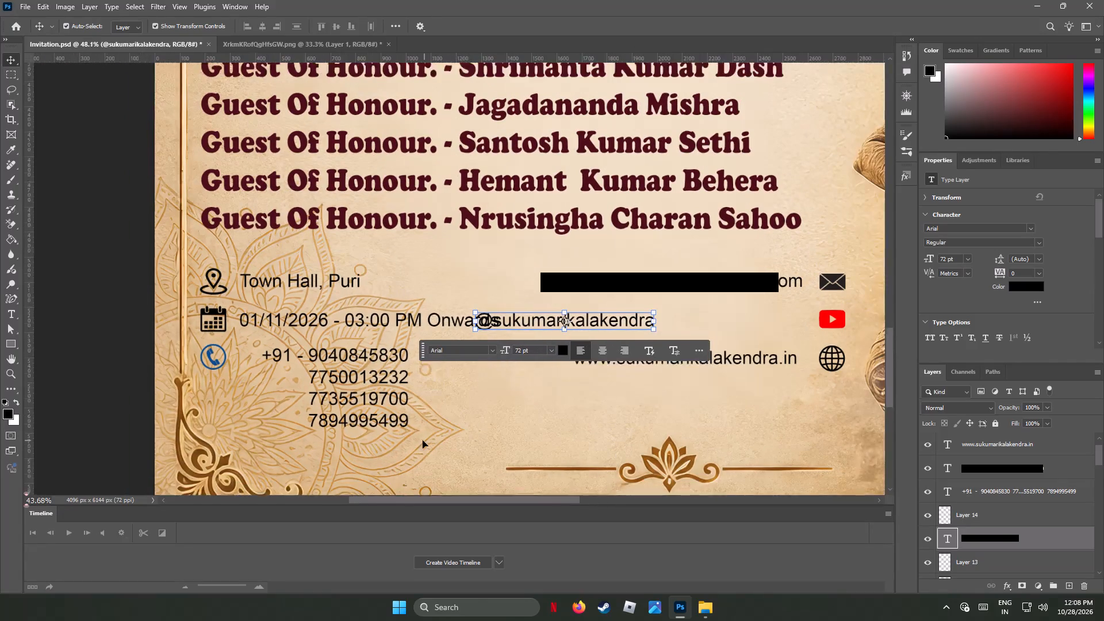
Nudge the YouTube handle text slightly right while keeping it level with the date line.
key(Right)
key(Right)
key(Right)
key(Right)
key(Right)
key(Right)
key(Right)
key(Right)
key(Right)
key(Right)
key(Right)
key(Right)
key(Right)
key(Right)
key(Right)
key(Right)
key(Right)
key(Right)
key(Right)
key(Right)
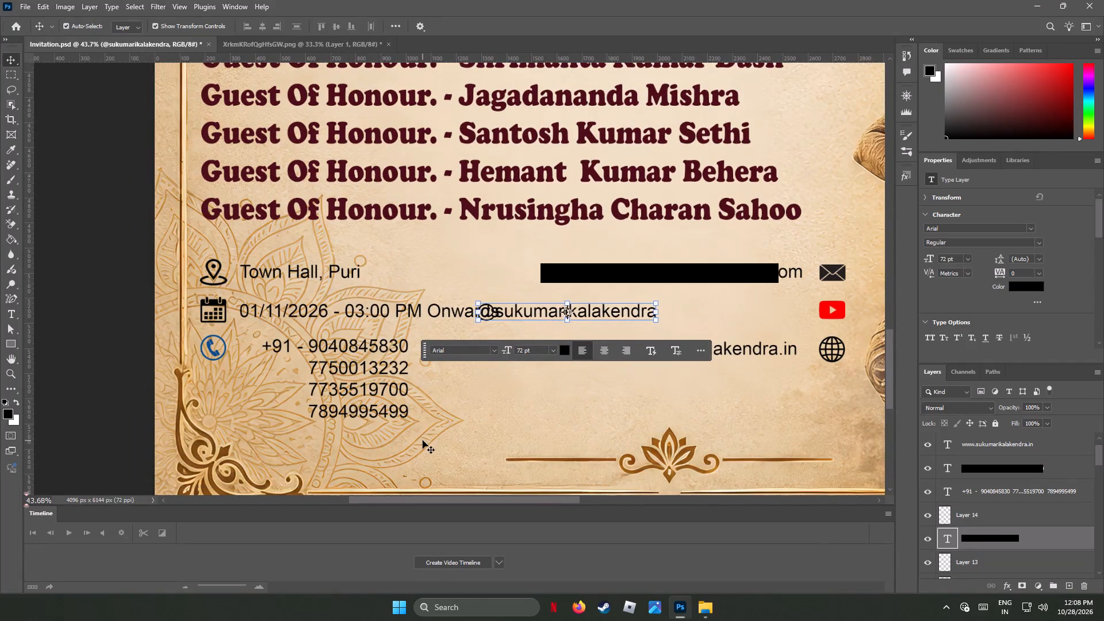
Save the invitation document.
alt+scroll(407, 439, down, 1)
alt+scroll(407, 439, up, 1)
alt+scroll(407, 443, down, 2)
alt+scroll(407, 444, up, 1)
alt+scroll(407, 444, down, 10)
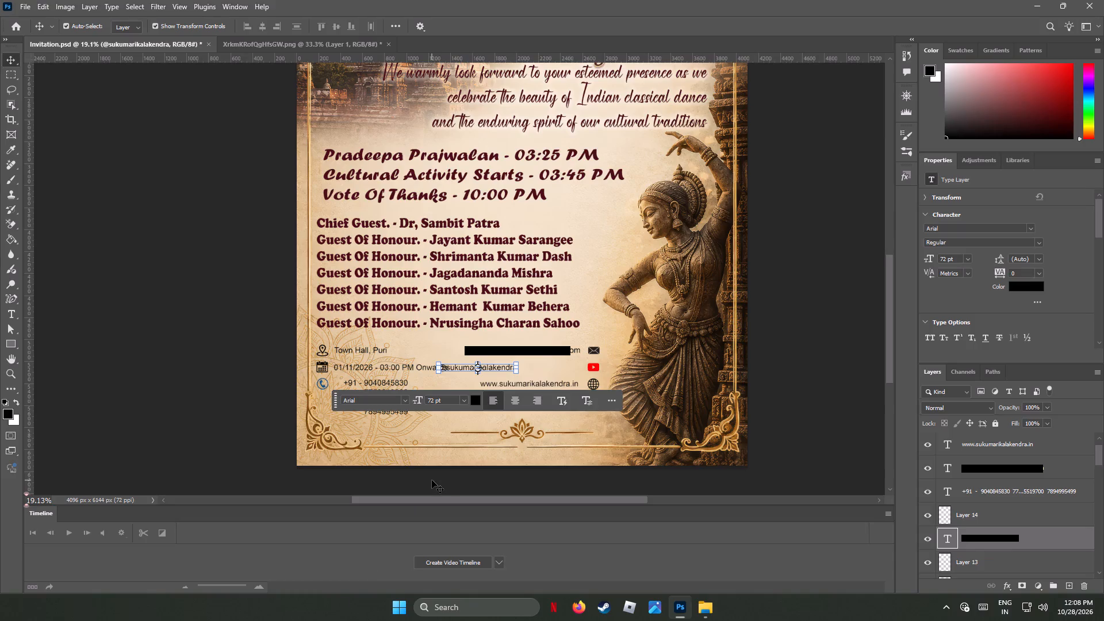
alt+scroll(432, 480, down, 6)
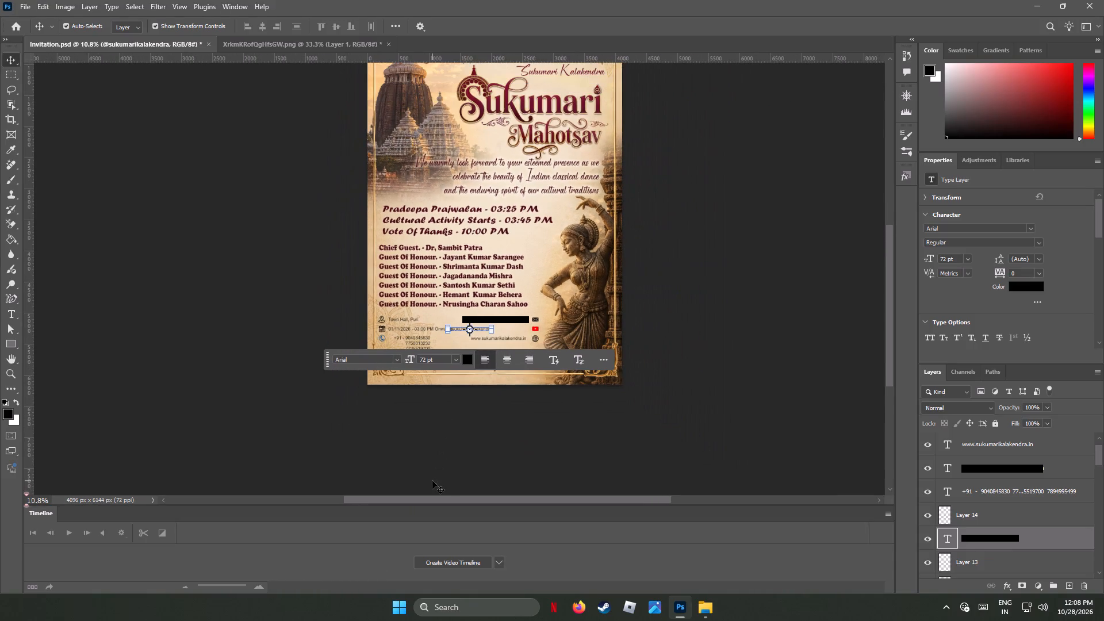
key(ctrl+s)
key(ctrl+s)
key(ctrl+s)
key(ctrl+s)
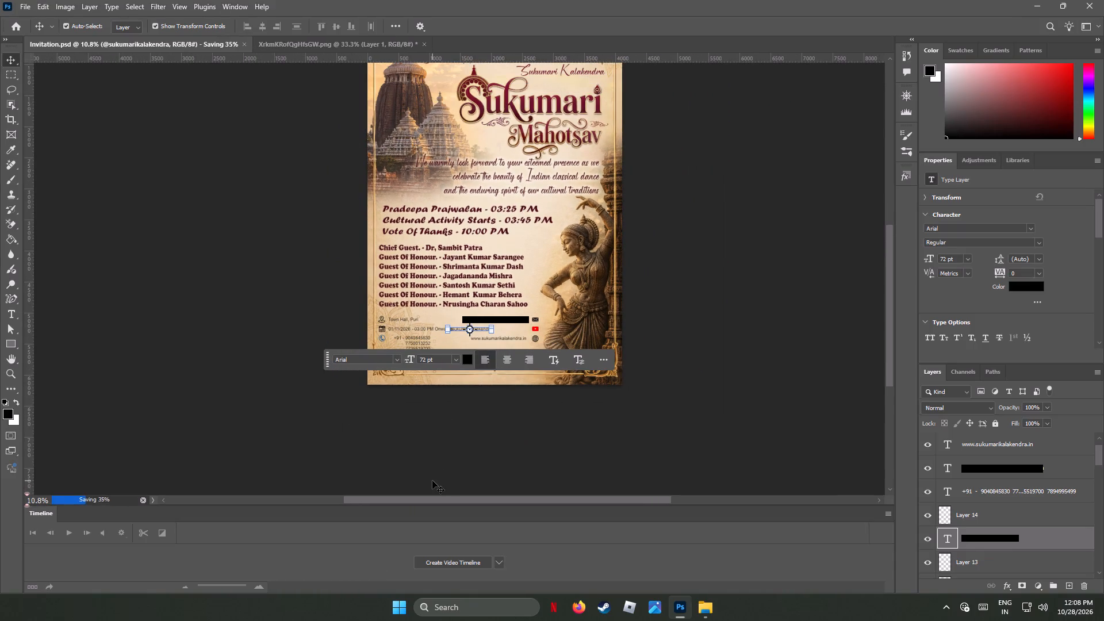
Shift the YouTube handle text straight right, clear of the date, until it ends just beside the YouTube icon.
key(Right)
key(Right)
key(Right)
key(Right)
key(Right)
key(Right)
key(Right)
key(Right)
key(Right)
key(Right)
key(Right)
key(Right)
key(Right)
key(Right)
key(Right)
key(Right)
key(Right)
key(Right)
key(Right)
key(Right)
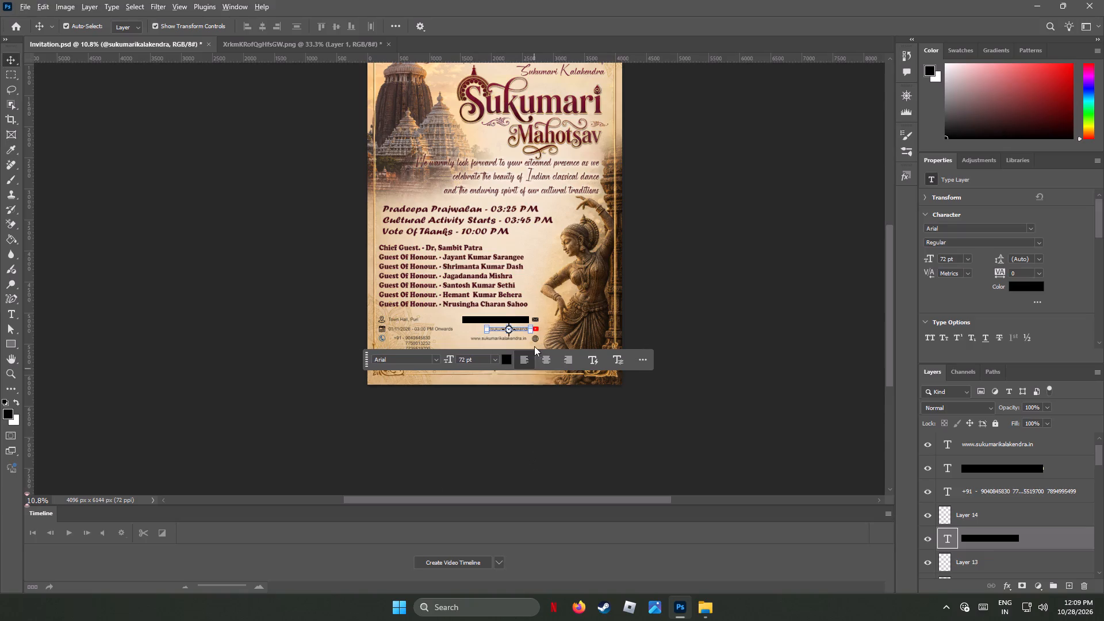
Nudge the YouTube icon slightly down to line it up with the handle text beside it.
alt+scroll(523, 327, up, 3)
alt+scroll(523, 327, down, 1)
alt+scroll(523, 327, up, 2)
alt+scroll(523, 327, down, 1)
alt+scroll(523, 327, up, 13)
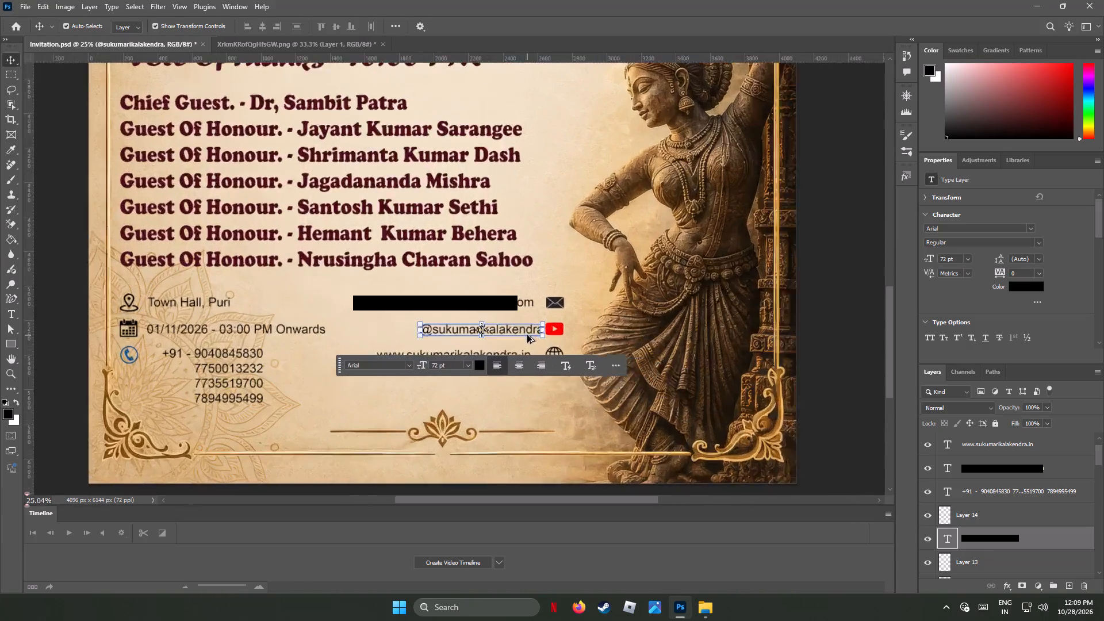
alt+scroll(527, 335, up, 11)
alt+scroll(568, 330, down, 1)
alt+scroll(568, 330, up, 2)
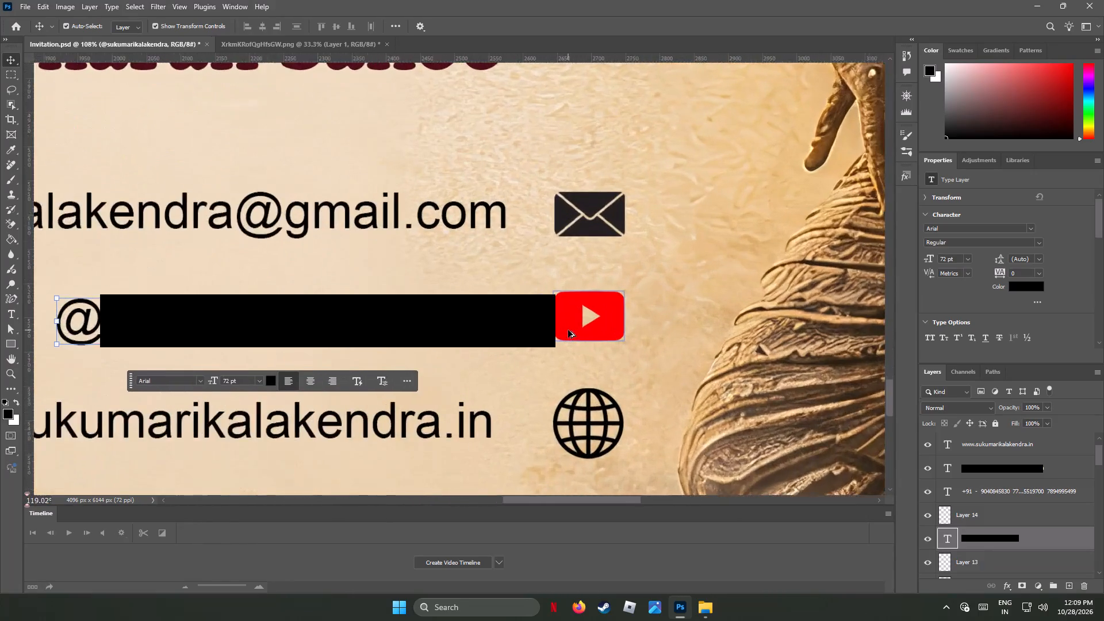
alt+scroll(568, 330, up, 1)
click(568, 325)
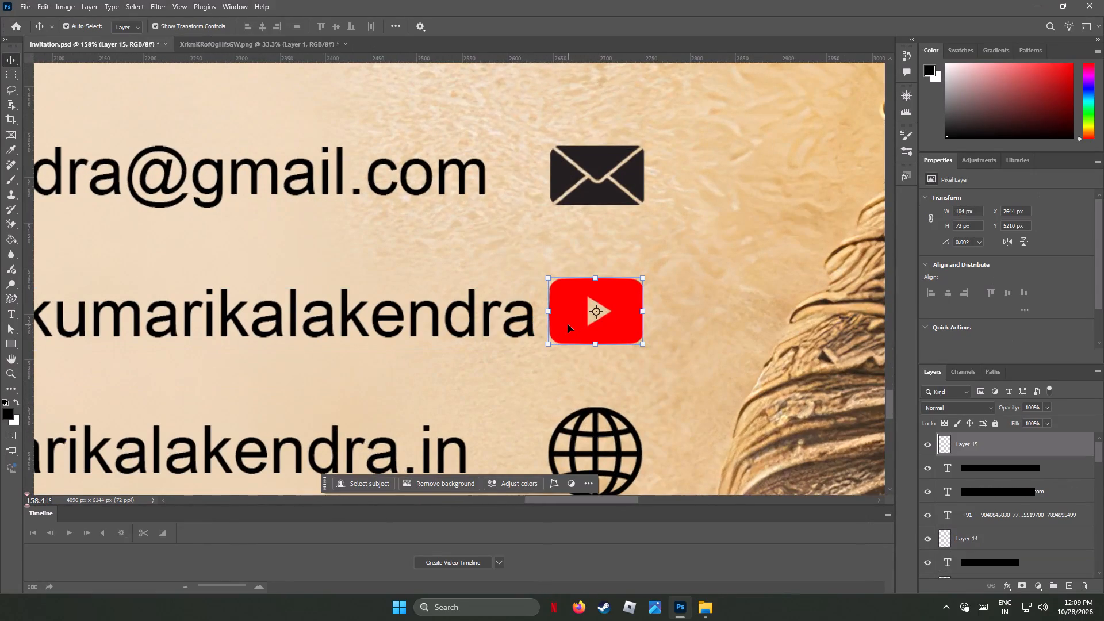
key(Down)
key(Down)
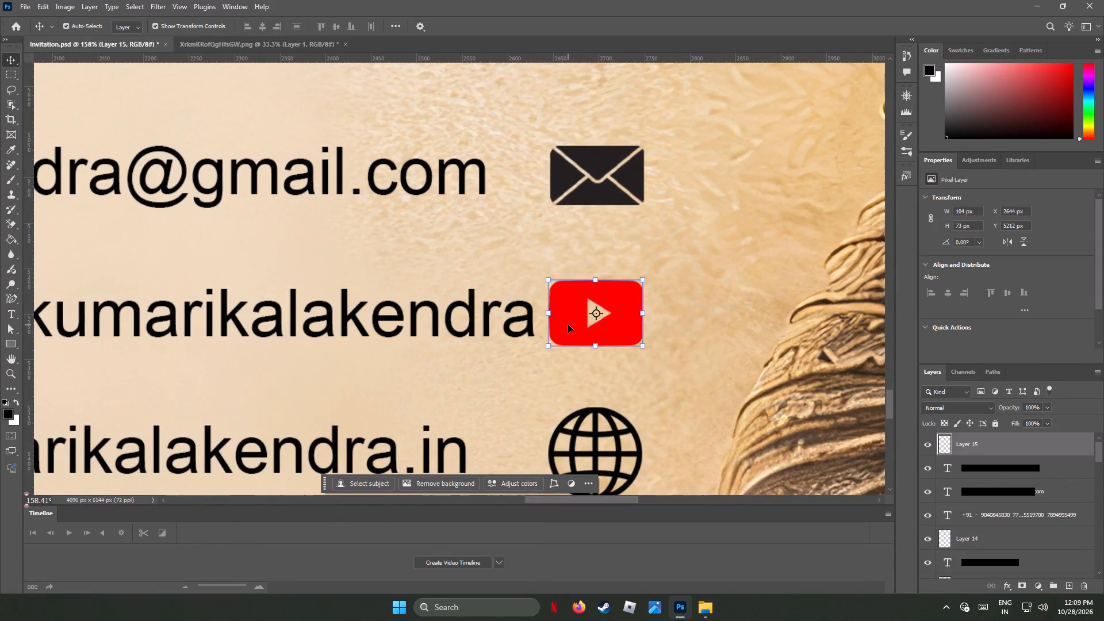
Fine-tune the YouTube icon's vertical position to Y 5211 px, centring it on the handle text beside it.
key(Down)
key(Down)
key(Down)
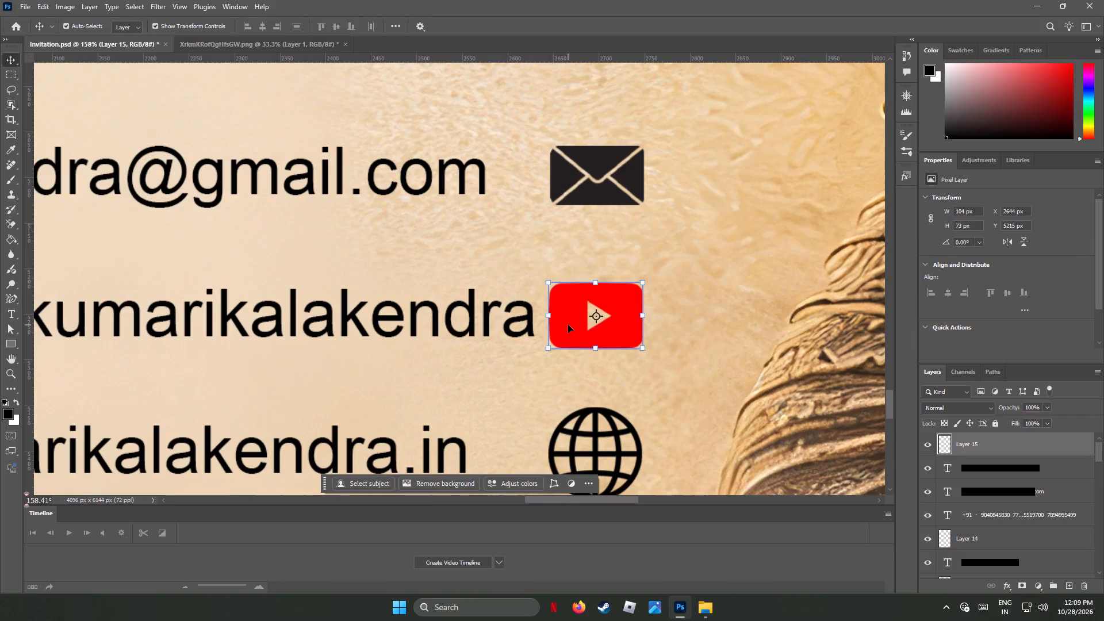
key(Down)
key(Up)
key(Up)
key(Up)
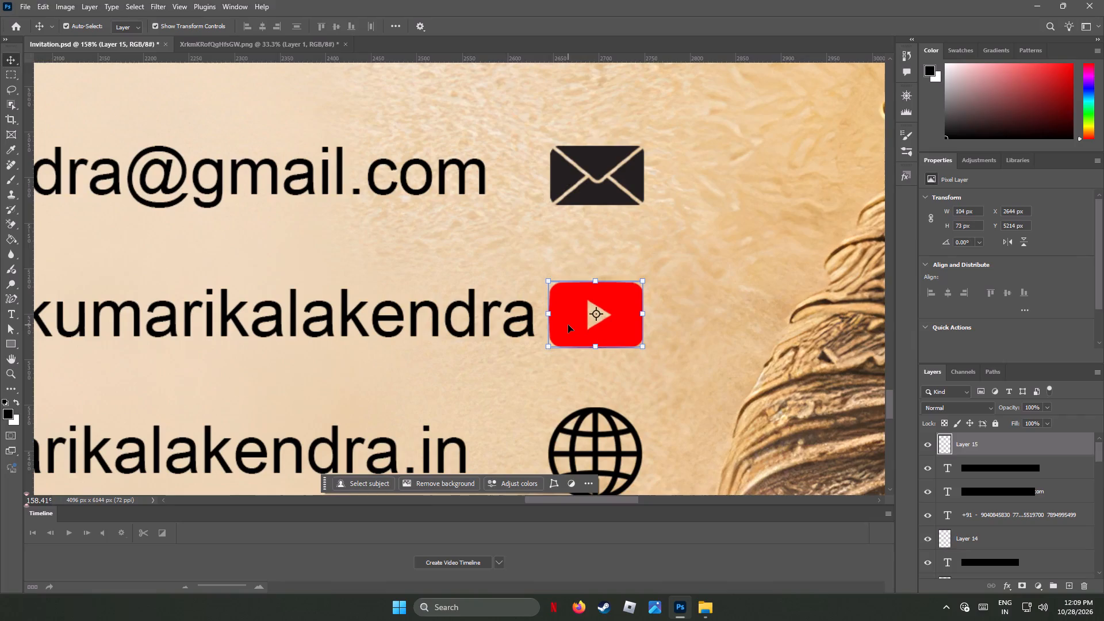
key(Up)
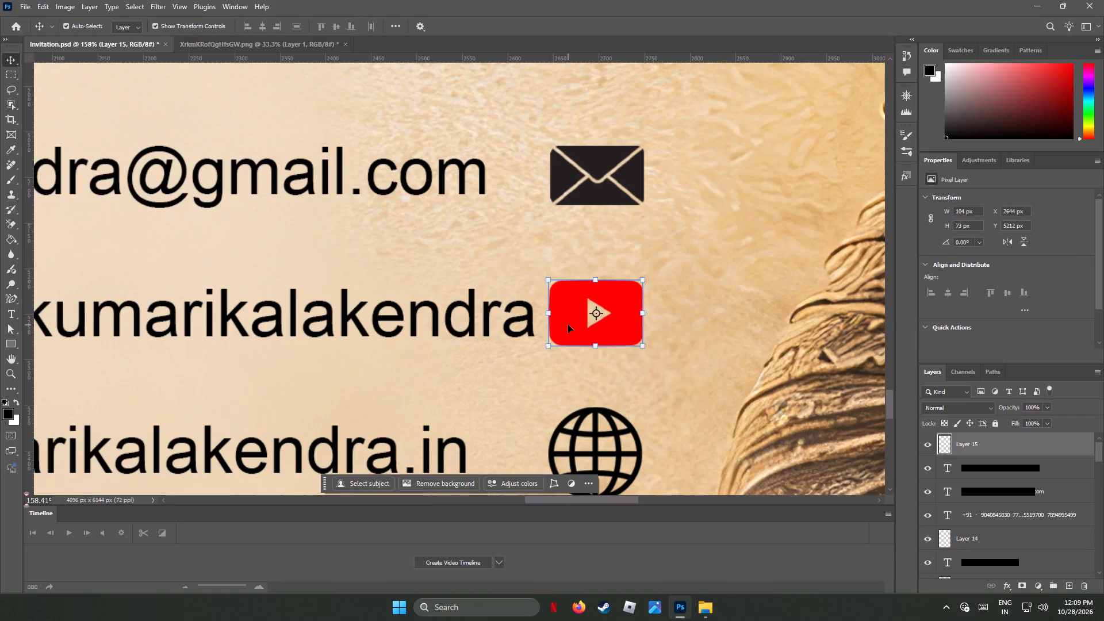
key(Up)
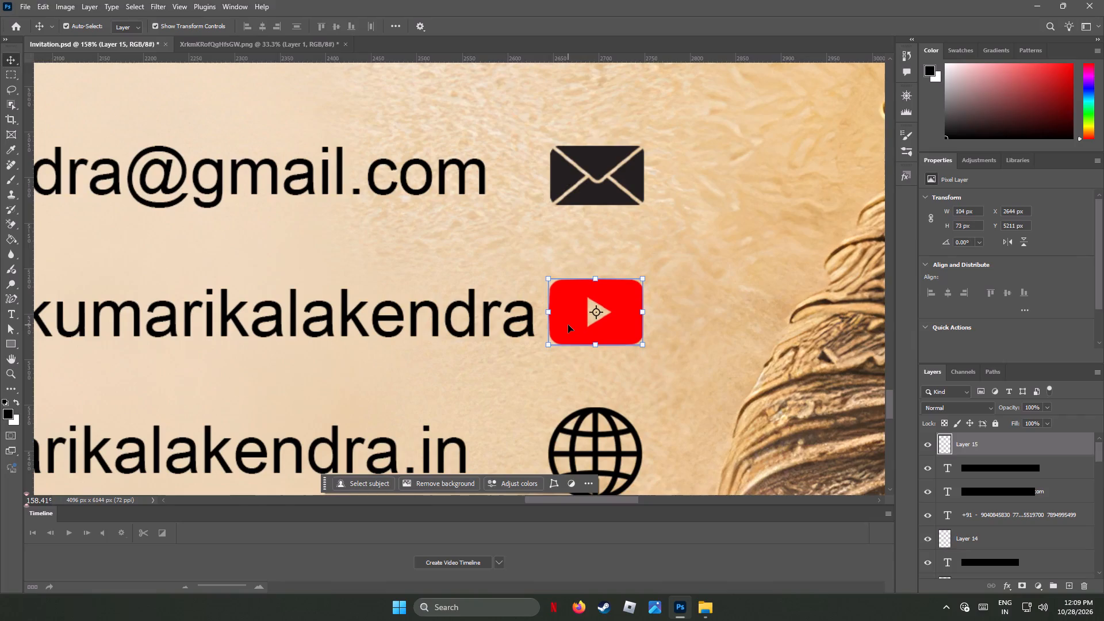
Shift the email address text straight right until it ends closer to the envelope icon, keeping it level with the icon.
alt+scroll(568, 323, down, 12)
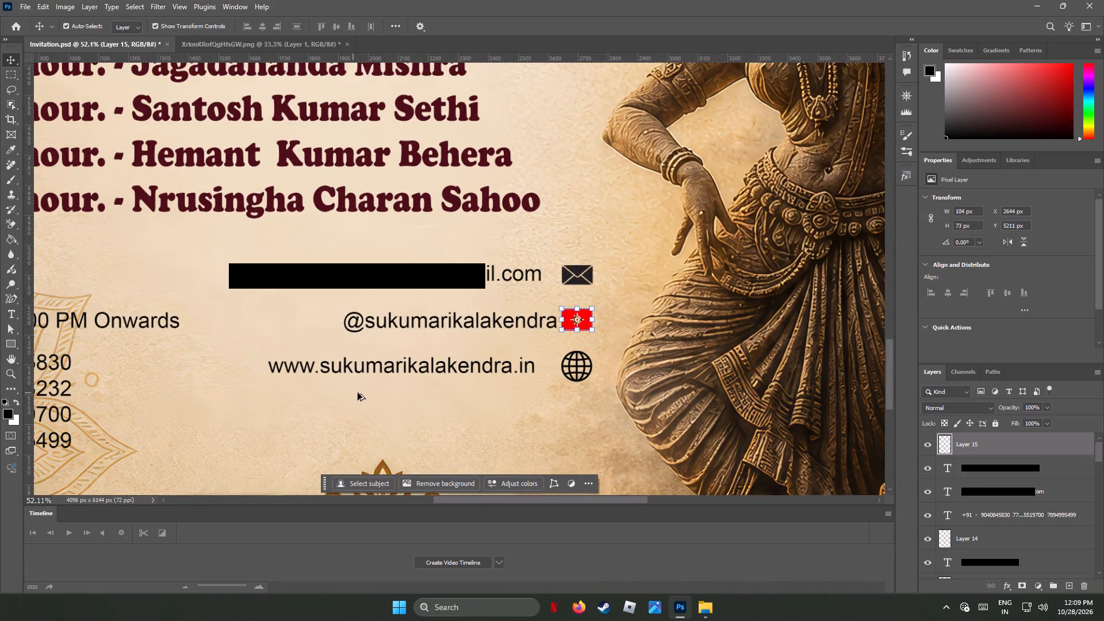
alt+scroll(359, 392, down, 3)
alt+scroll(503, 321, down, 3)
alt+scroll(504, 320, up, 6)
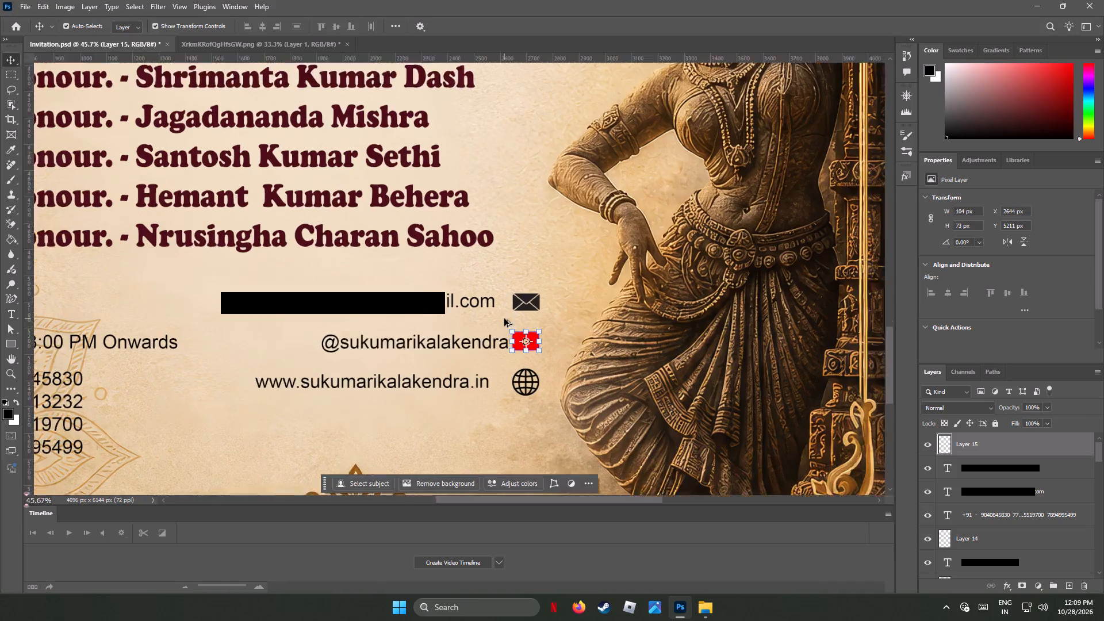
alt+scroll(501, 318, up, 10)
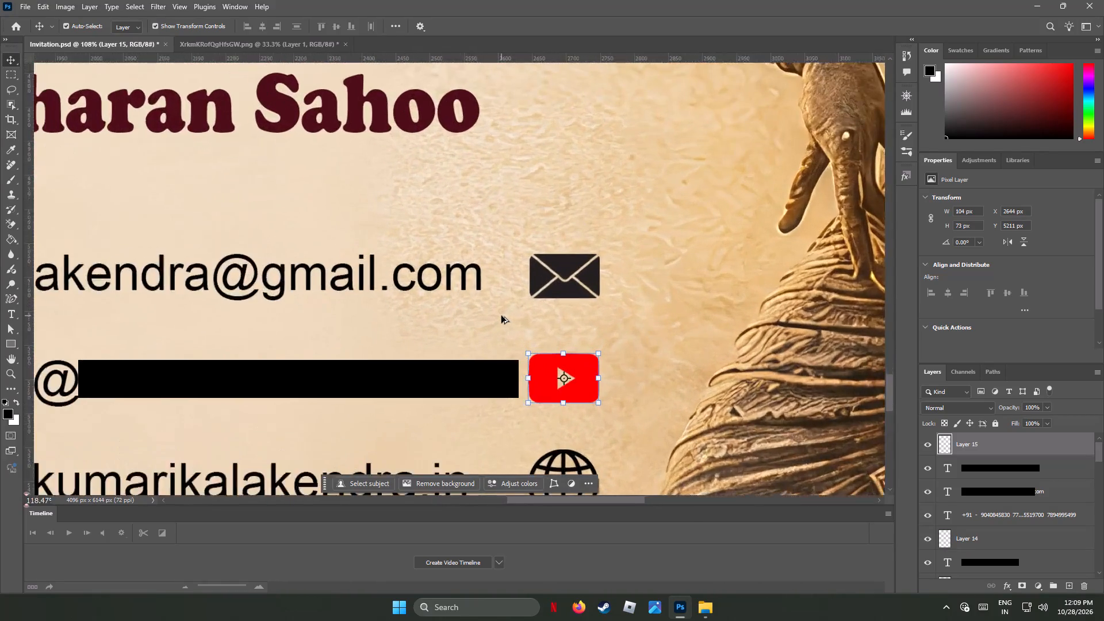
alt+scroll(501, 316, up, 1)
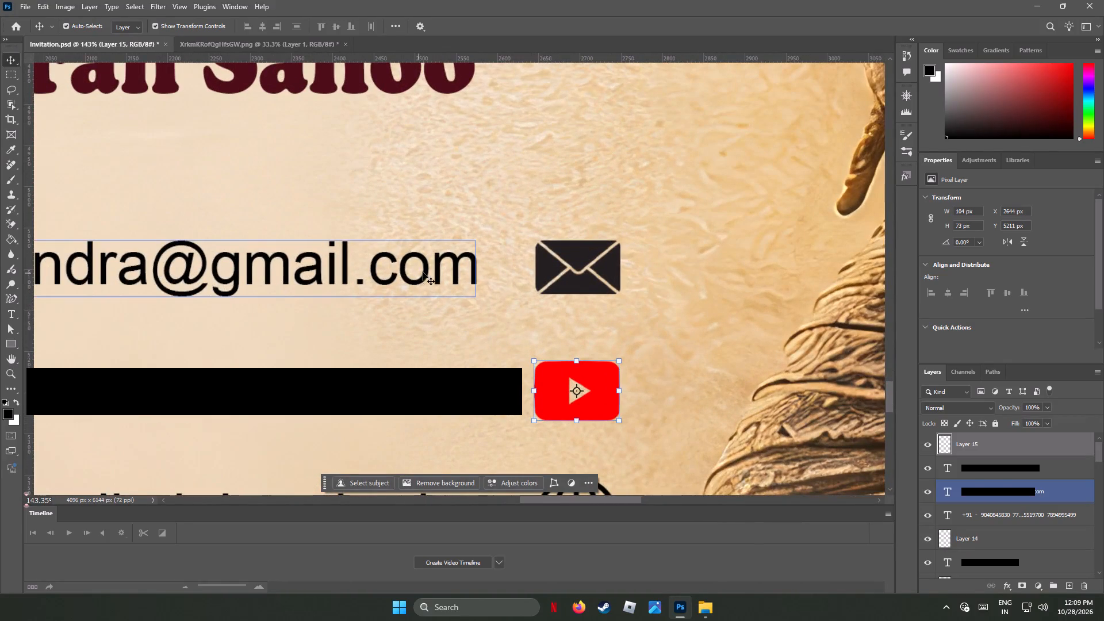
click(425, 274)
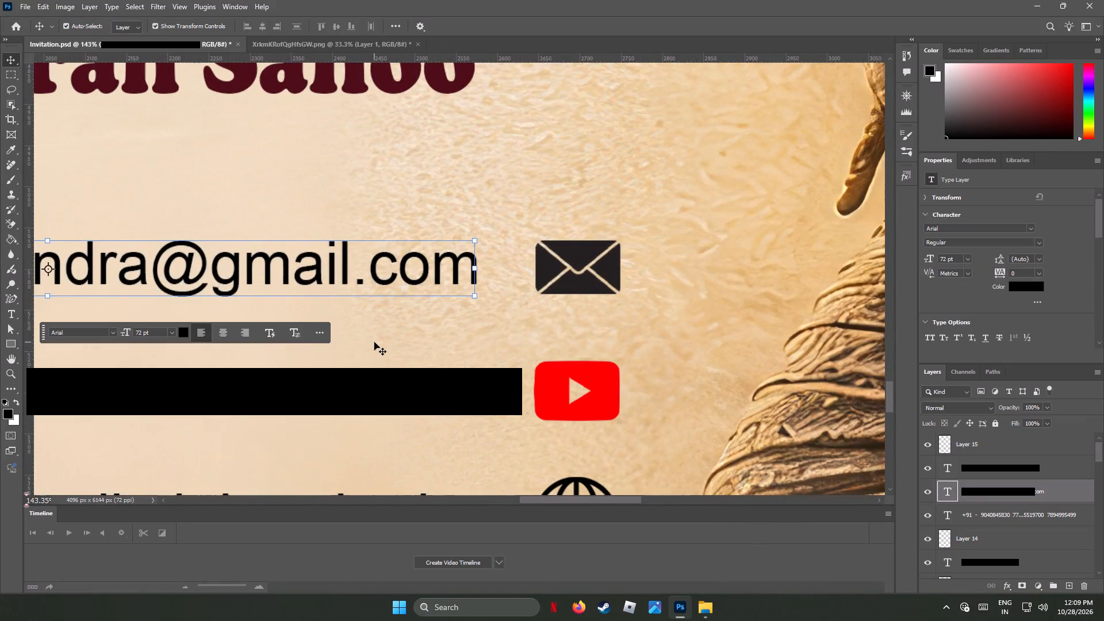
key(Right)
key(Right)
key(Right)
key(Right)
key(Right)
key(Right)
key(Right)
key(Right)
key(Right)
key(Right)
key(Right)
key(Right)
key(Right)
key(Right)
key(Right)
key(Right)
key(Right)
key(Right)
key(Right)
key(Right)
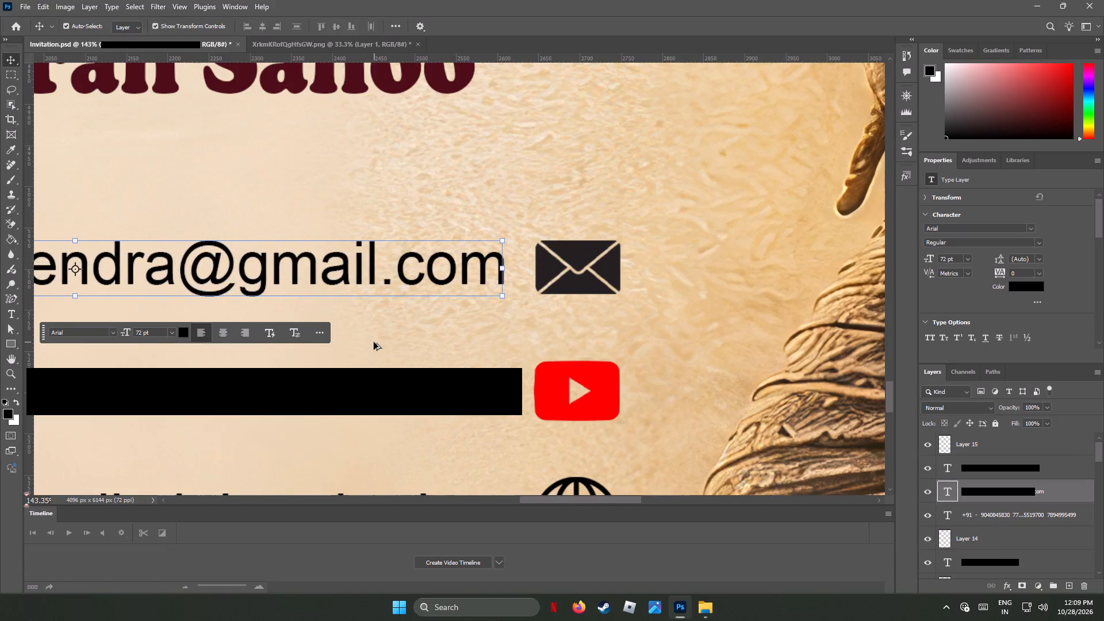
Examine the contact rows together, comparing the gaps between the texts and their icons.
alt+scroll(374, 342, down, 7)
alt+scroll(374, 342, up, 1)
alt+scroll(374, 342, down, 2)
alt+scroll(374, 342, up, 1)
alt+scroll(374, 342, down, 2)
alt+scroll(374, 342, up, 2)
alt+scroll(374, 342, down, 9)
alt+scroll(373, 343, up, 1)
alt+scroll(373, 343, down, 1)
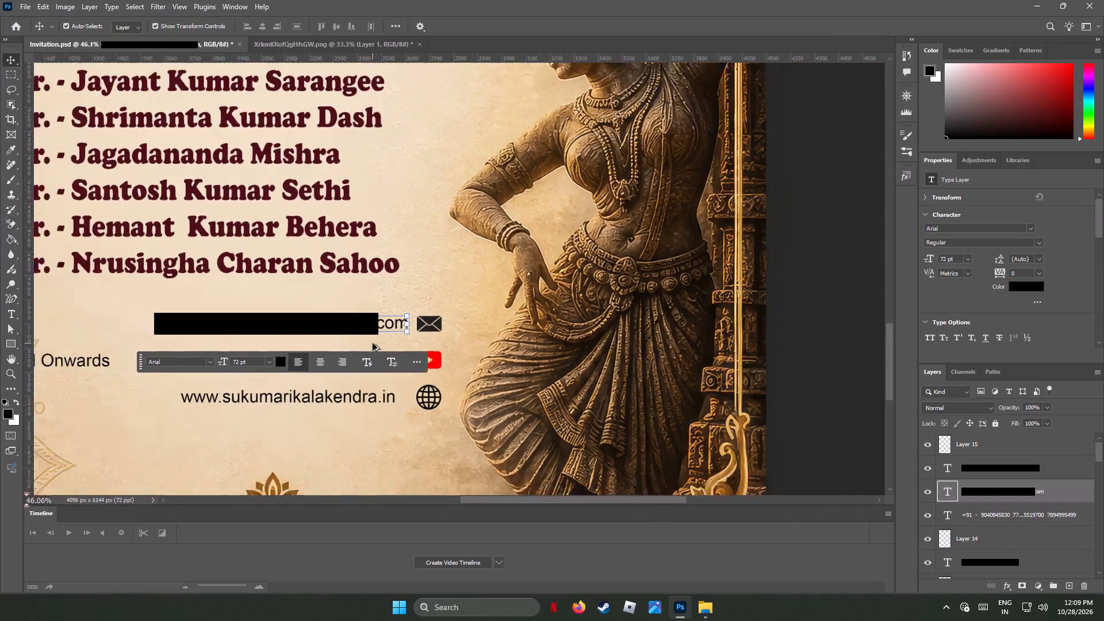
Shift the email address text straight right until it overlaps the envelope icon's column.
alt+scroll(373, 343, down, 7)
key(Right)
key(Right)
key(Right)
key(Right)
key(Right)
key(Right)
key(Right)
key(Right)
key(Right)
key(Right)
key(Right)
key(Right)
key(Right)
key(Right)
key(Right)
key(Right)
key(Right)
key(Right)
key(Right)
key(Right)
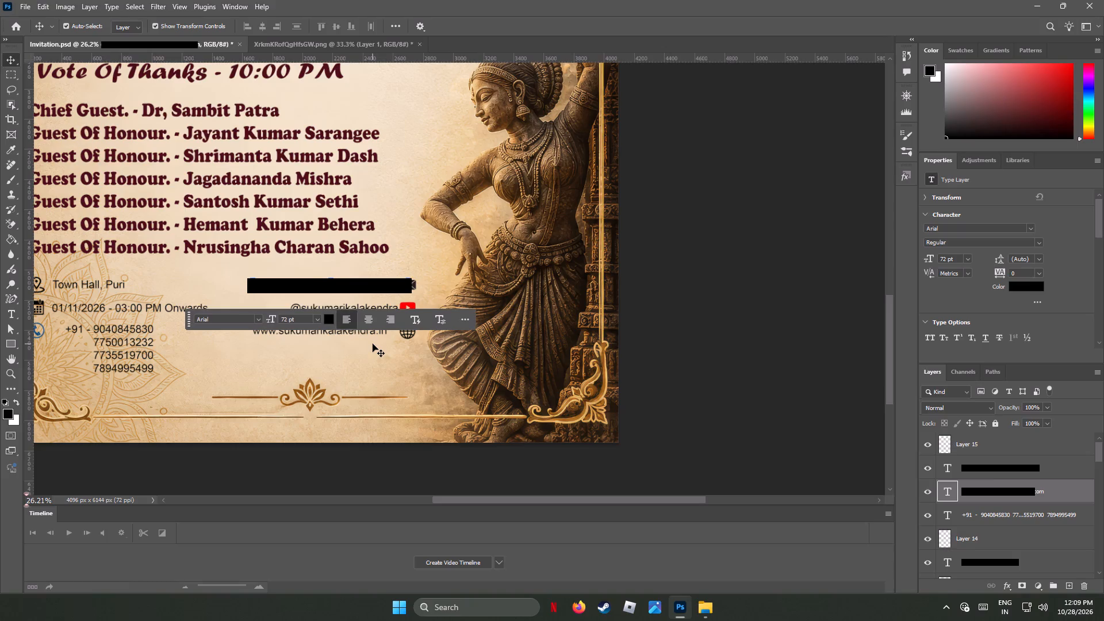
scroll(373, 344, up, 1)
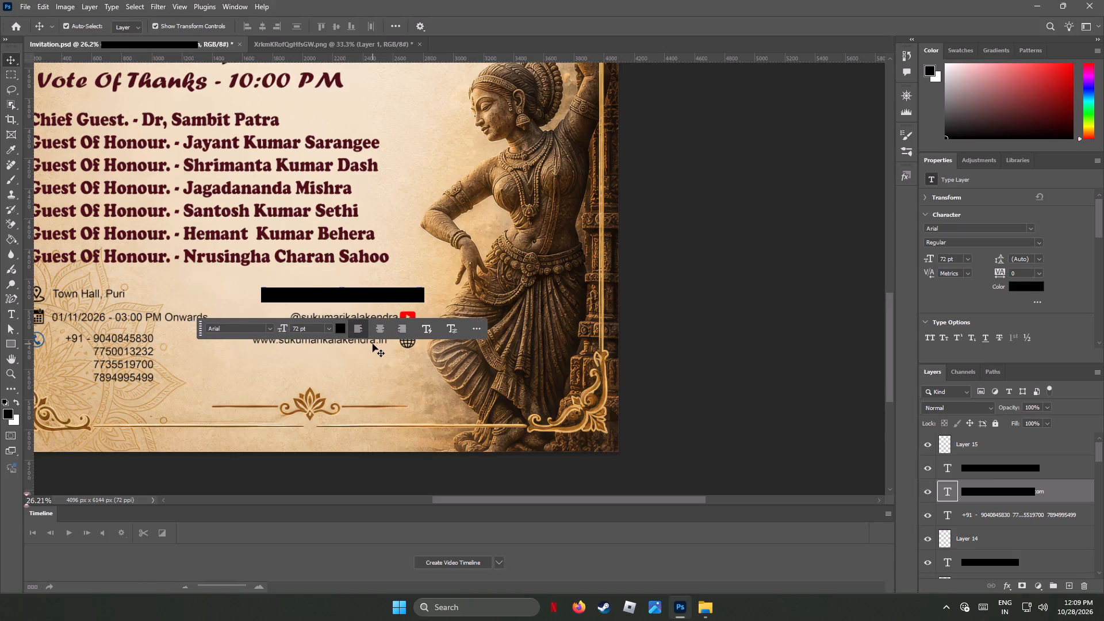
key(Right)
key(Right)
key(Right)
key(Right)
key(Right)
key(Right)
key(Right)
key(Right)
key(Right)
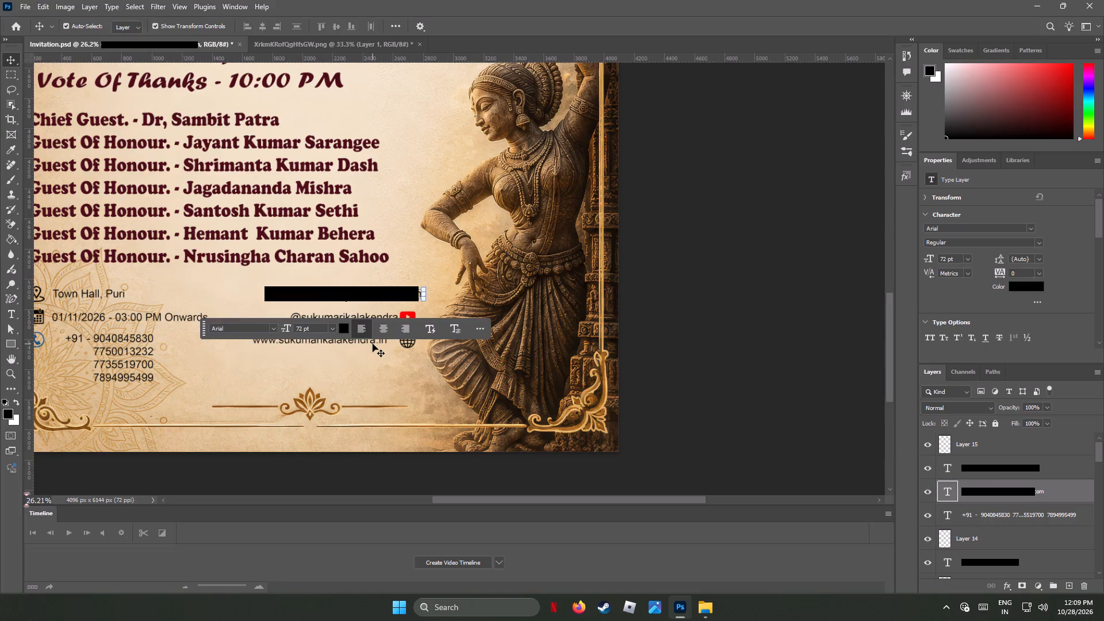
key(Right)
key(Right)
key(Right)
key(Right)
key(Right)
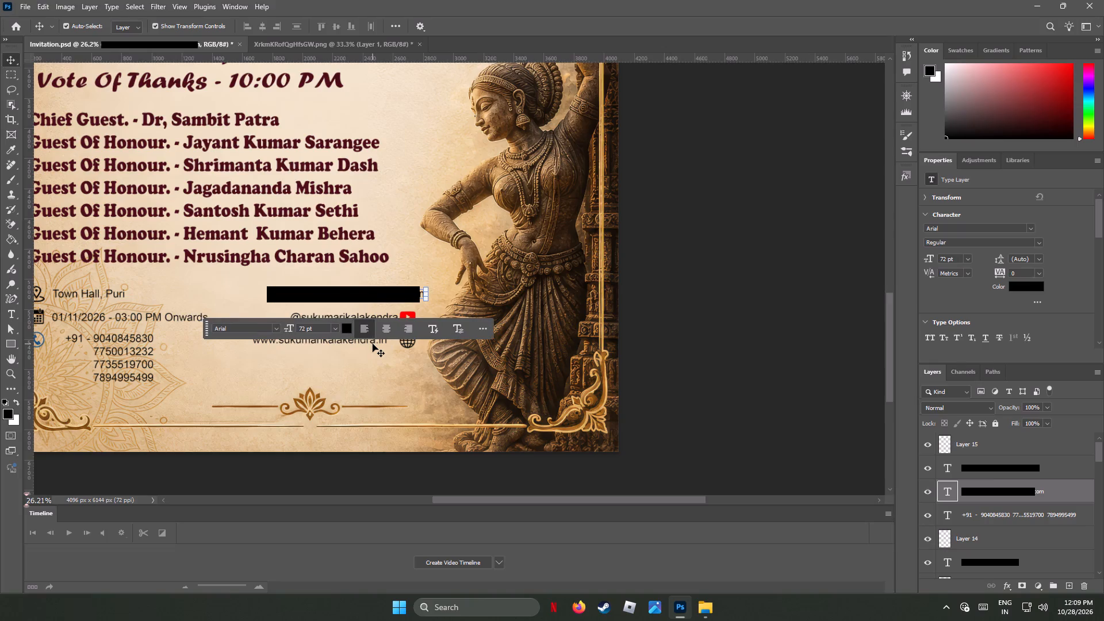
Shift the email address text straight back left by about 130 px, closer to the end of the YouTube handle below it.
alt+scroll(358, 312, up, 9)
alt+scroll(358, 312, down, 1)
alt+scroll(358, 312, up, 2)
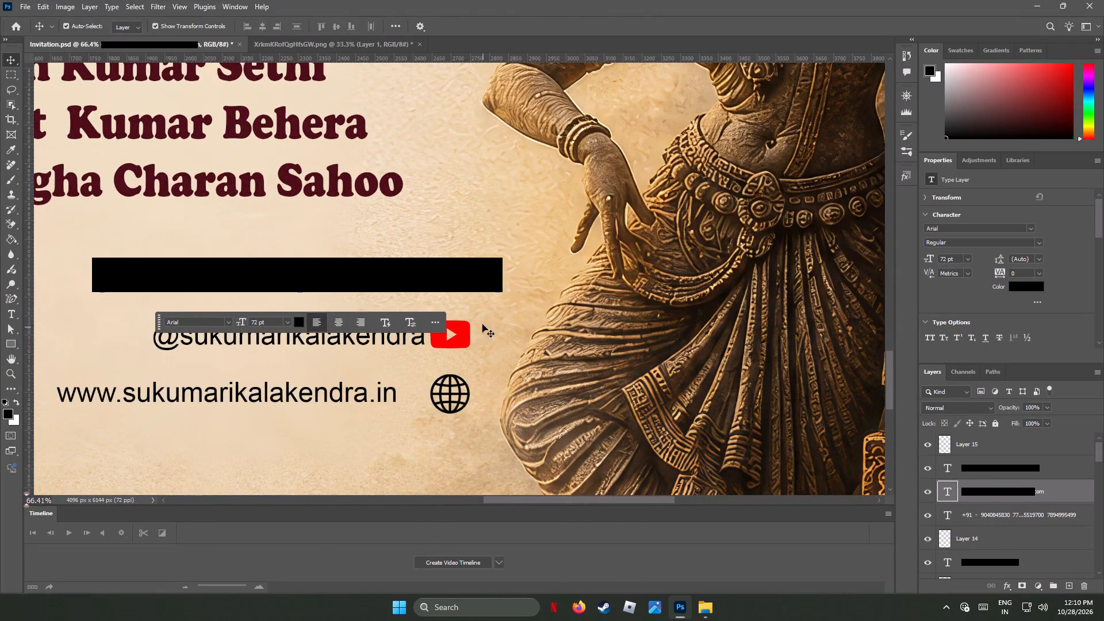
click(476, 303)
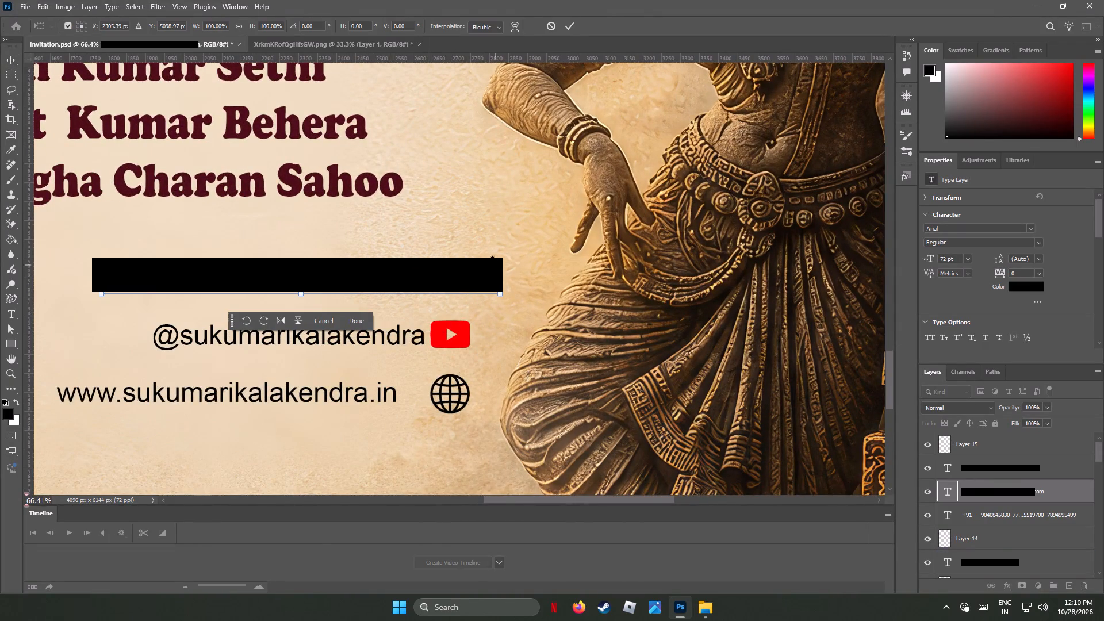
click(477, 221)
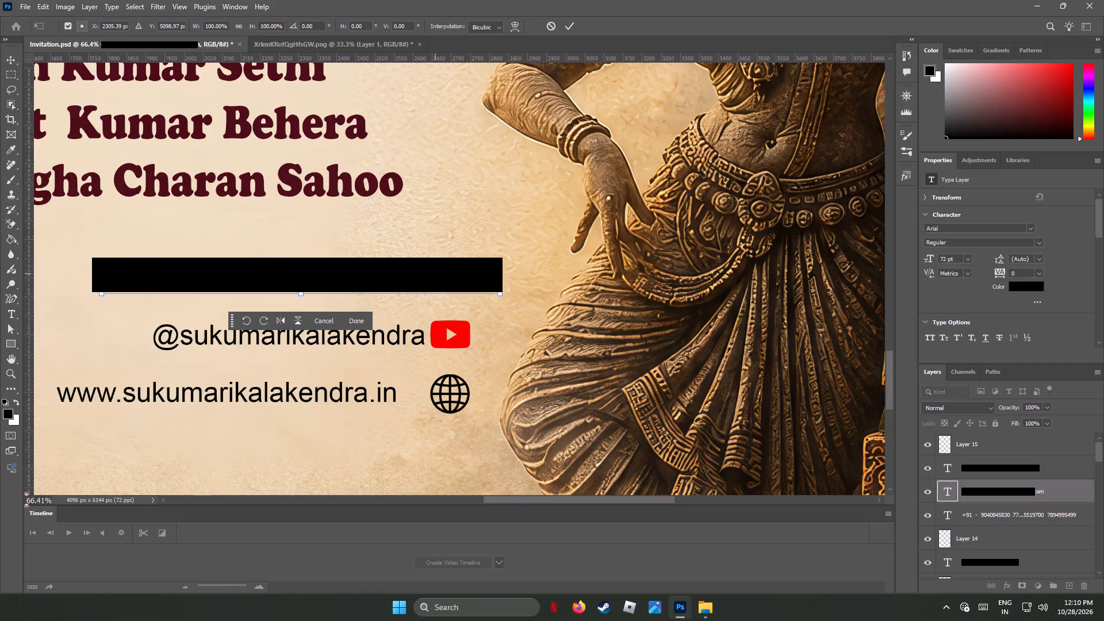
click(435, 274)
key(Left)
key(Left)
key(Left)
key(Left)
key(Left)
key(Left)
key(Left)
key(Left)
key(Left)
key(Left)
key(Left)
key(Left)
key(Left)
key(Left)
key(Left)
key(Left)
key(Left)
key(Left)
key(Left)
key(Left)
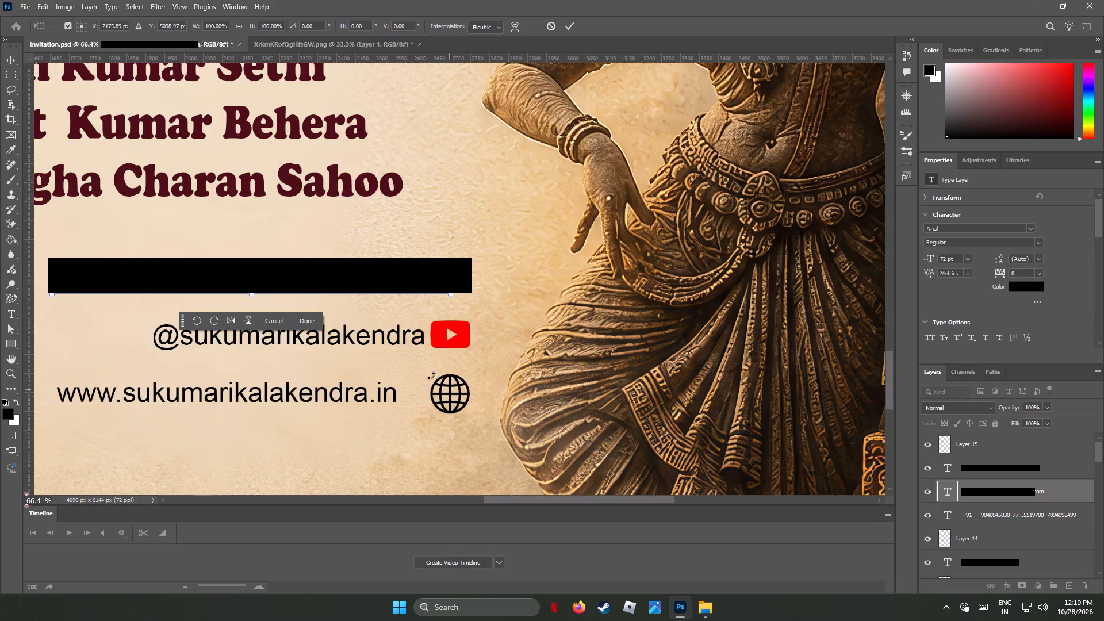
click(9, 55)
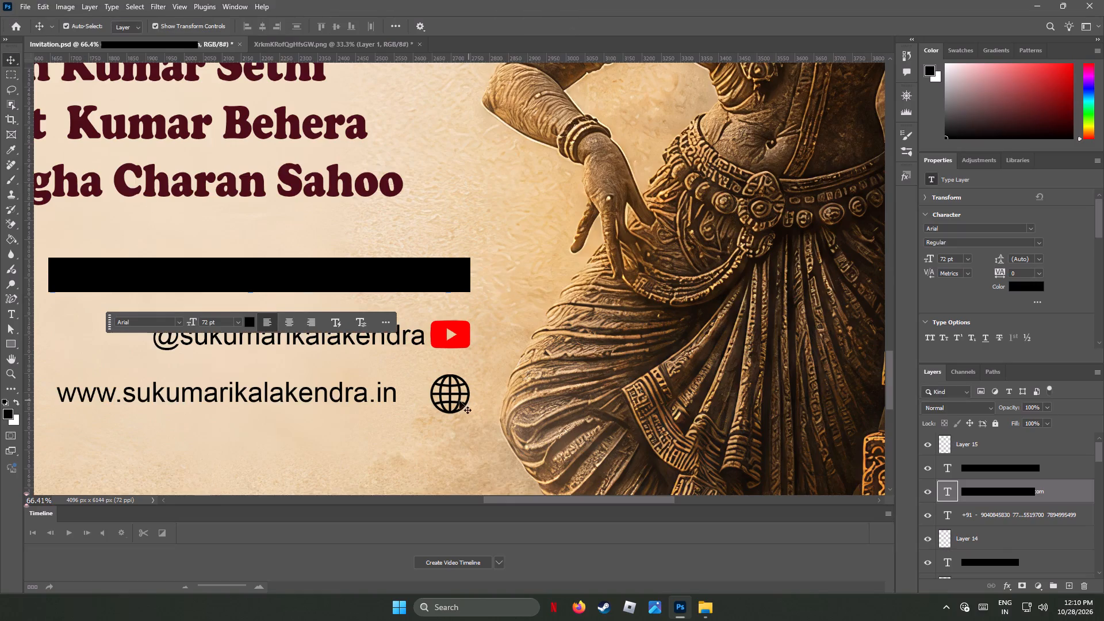
Move the globe icon left from the end of the website address to just beneath its beginning.
drag(450, 394, 115, 418)
drag(505, 500, 445, 500)
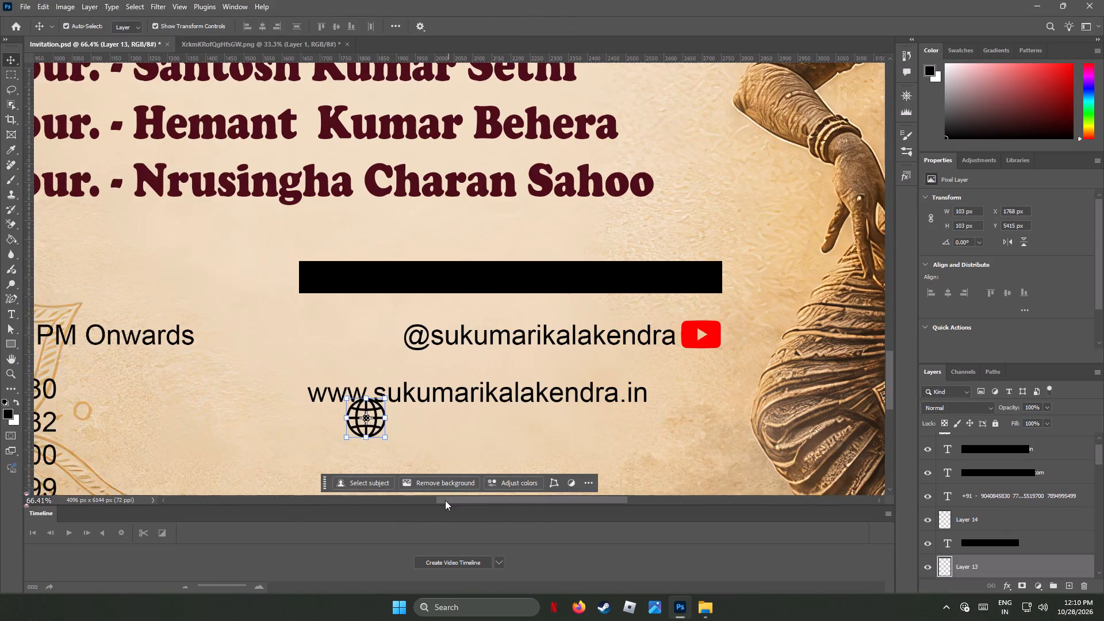
drag(445, 500, 373, 501)
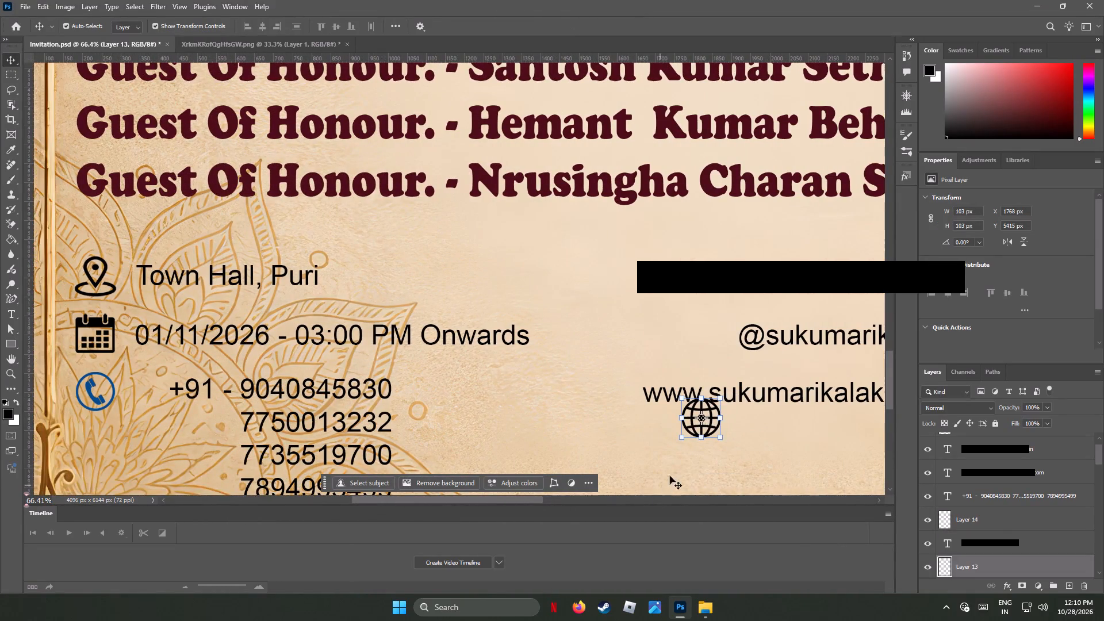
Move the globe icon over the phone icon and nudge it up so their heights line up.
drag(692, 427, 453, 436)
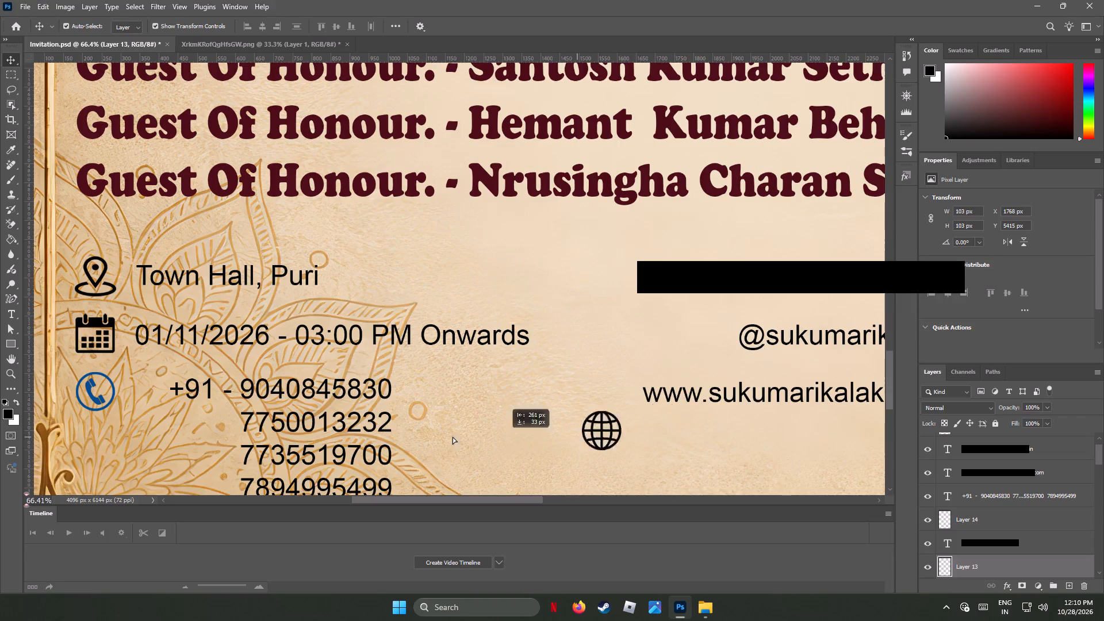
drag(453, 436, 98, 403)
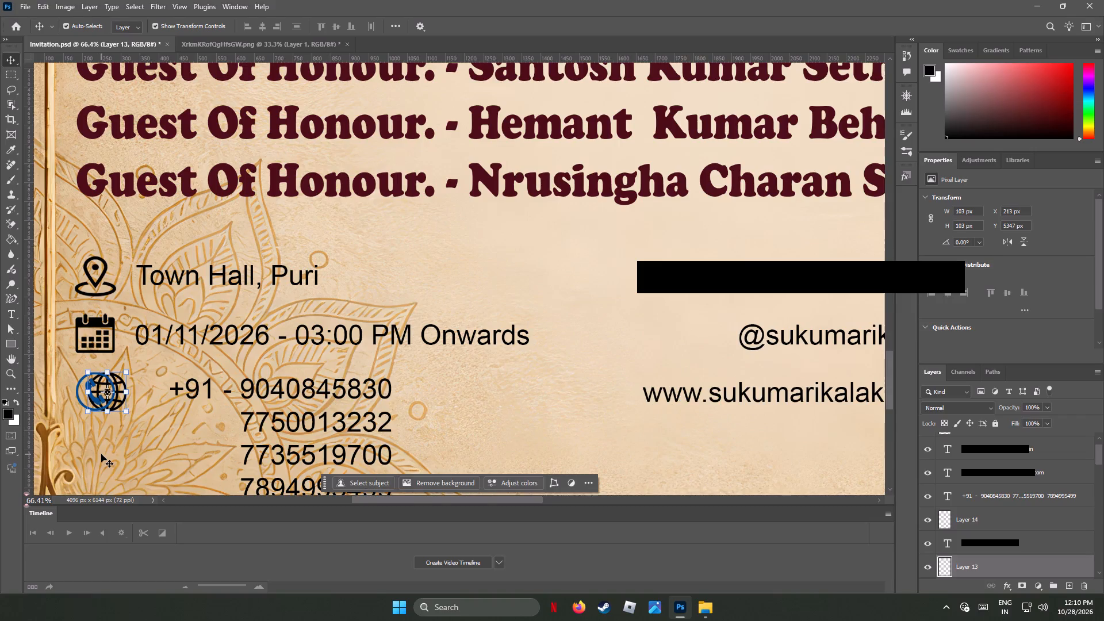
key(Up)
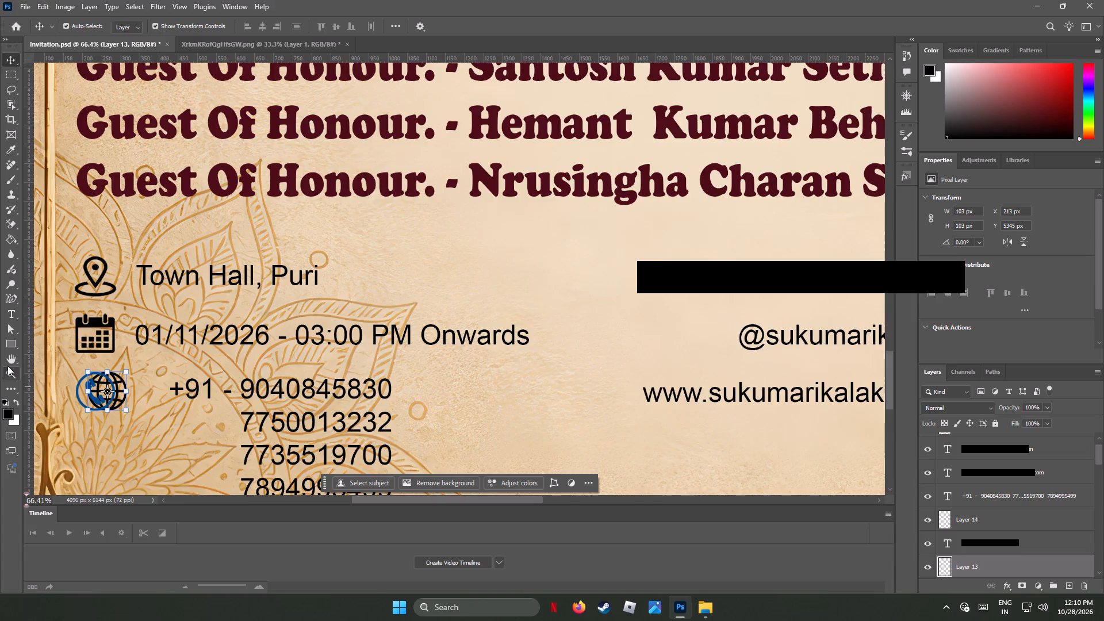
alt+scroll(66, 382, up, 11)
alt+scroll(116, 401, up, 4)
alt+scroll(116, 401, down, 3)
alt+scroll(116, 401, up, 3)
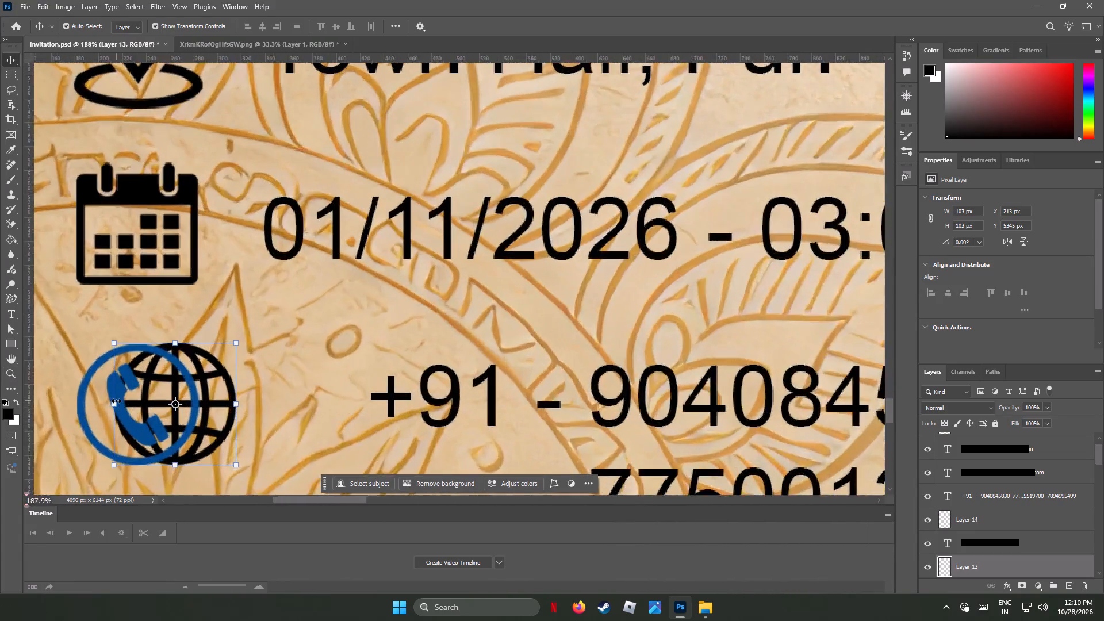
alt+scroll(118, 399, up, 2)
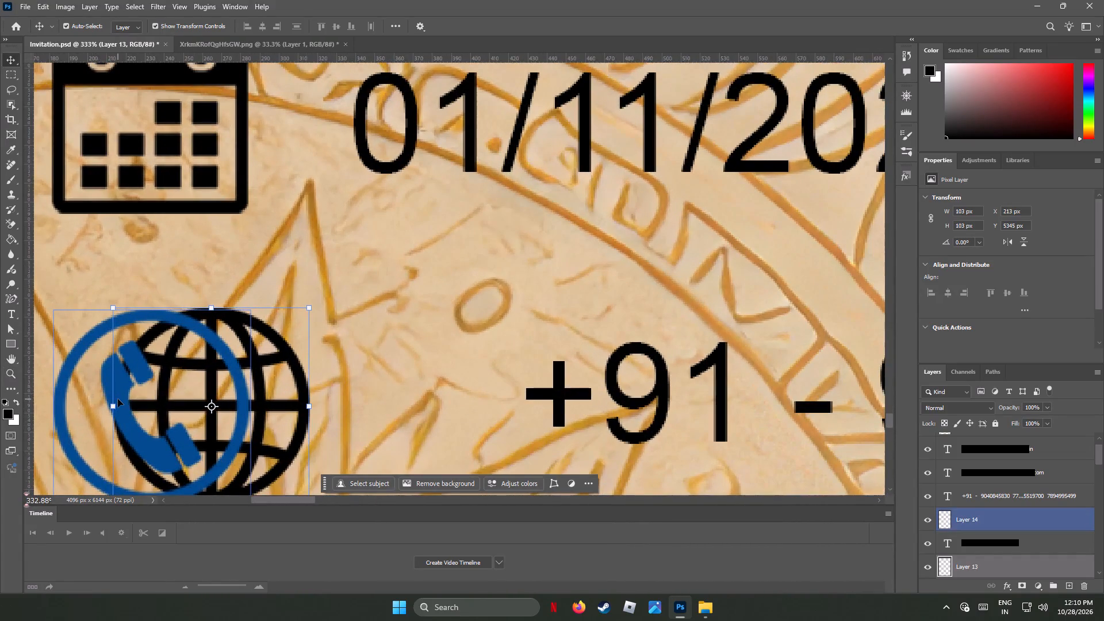
Scale the globe icon down slightly to 102 × 102 px to match the phone icon's size.
scroll(118, 399, down, 8)
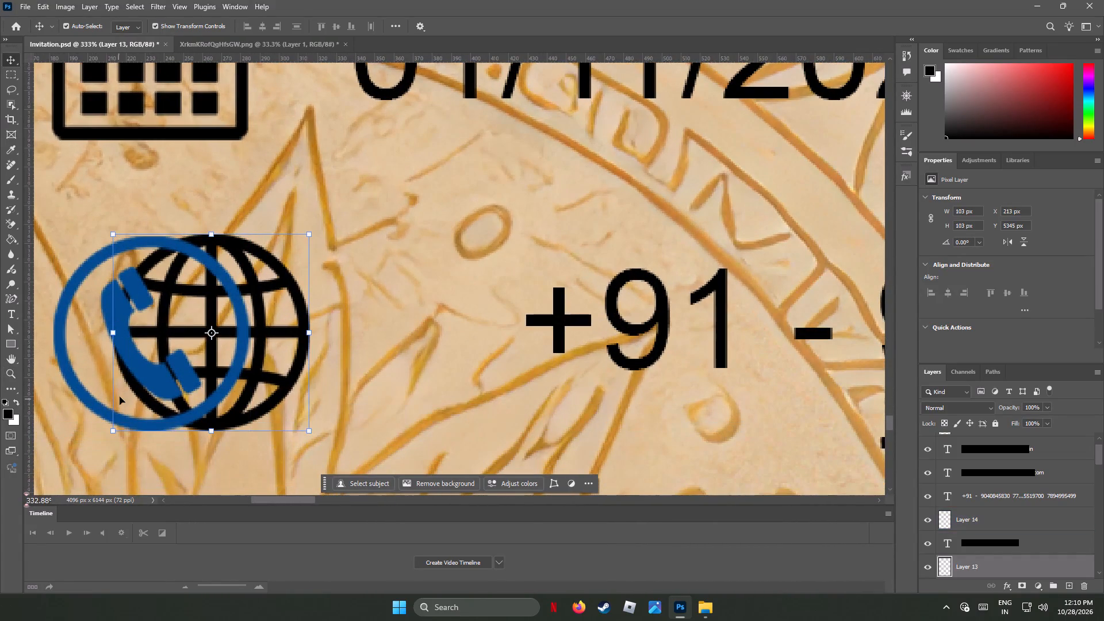
shift+click(213, 235)
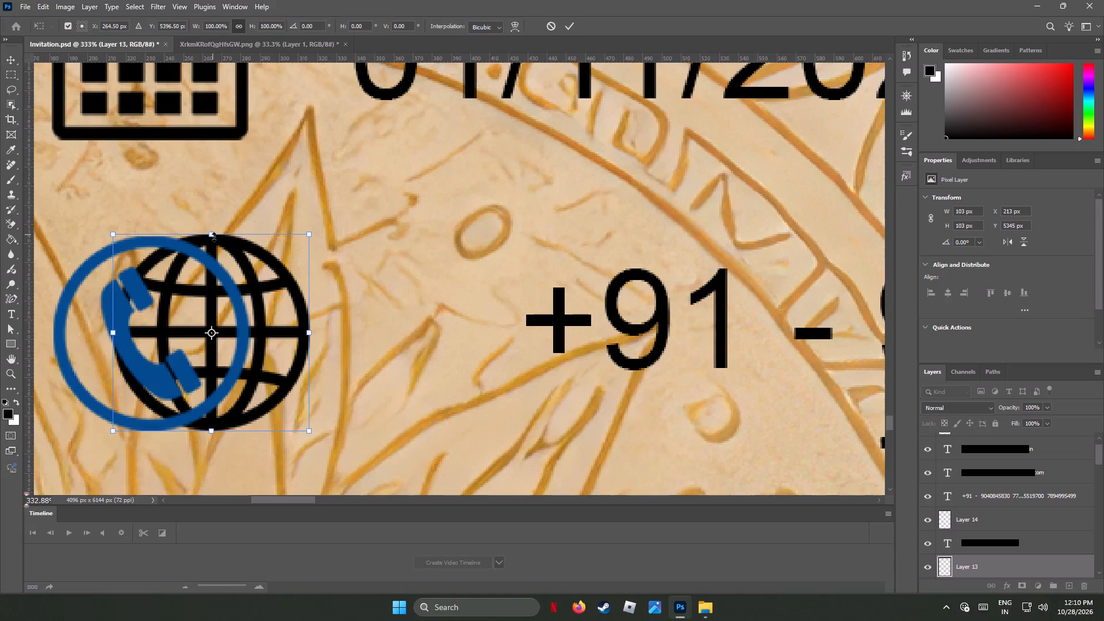
click(13, 62)
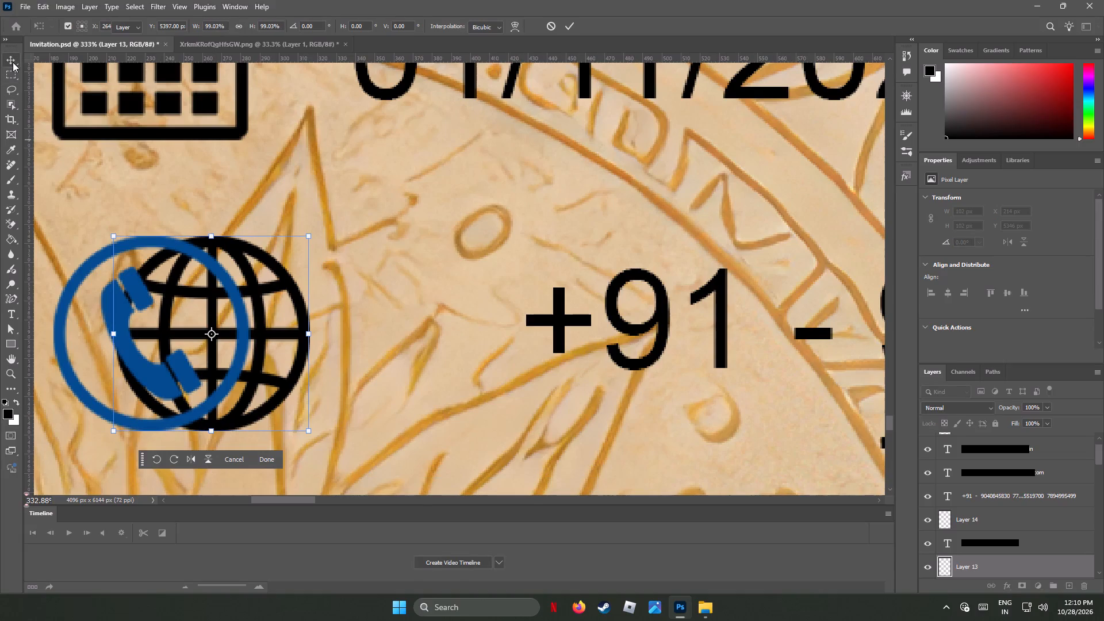
alt+scroll(269, 398, down, 10)
alt+scroll(269, 400, up, 1)
alt+scroll(269, 400, down, 2)
alt+scroll(269, 400, up, 1)
alt+scroll(269, 400, down, 5)
alt+scroll(269, 400, up, 3)
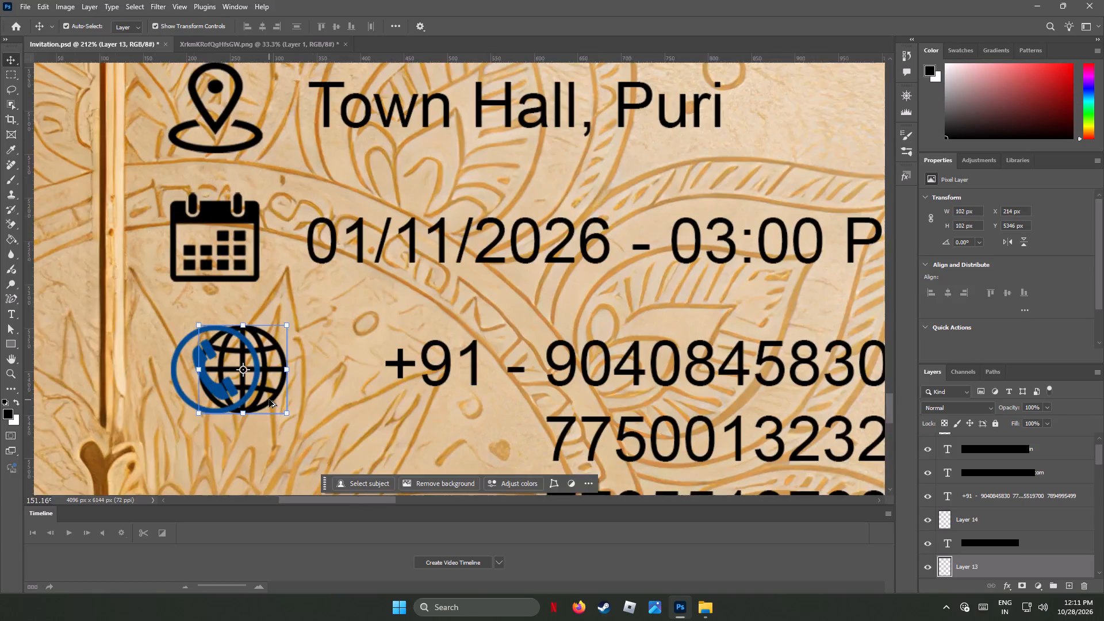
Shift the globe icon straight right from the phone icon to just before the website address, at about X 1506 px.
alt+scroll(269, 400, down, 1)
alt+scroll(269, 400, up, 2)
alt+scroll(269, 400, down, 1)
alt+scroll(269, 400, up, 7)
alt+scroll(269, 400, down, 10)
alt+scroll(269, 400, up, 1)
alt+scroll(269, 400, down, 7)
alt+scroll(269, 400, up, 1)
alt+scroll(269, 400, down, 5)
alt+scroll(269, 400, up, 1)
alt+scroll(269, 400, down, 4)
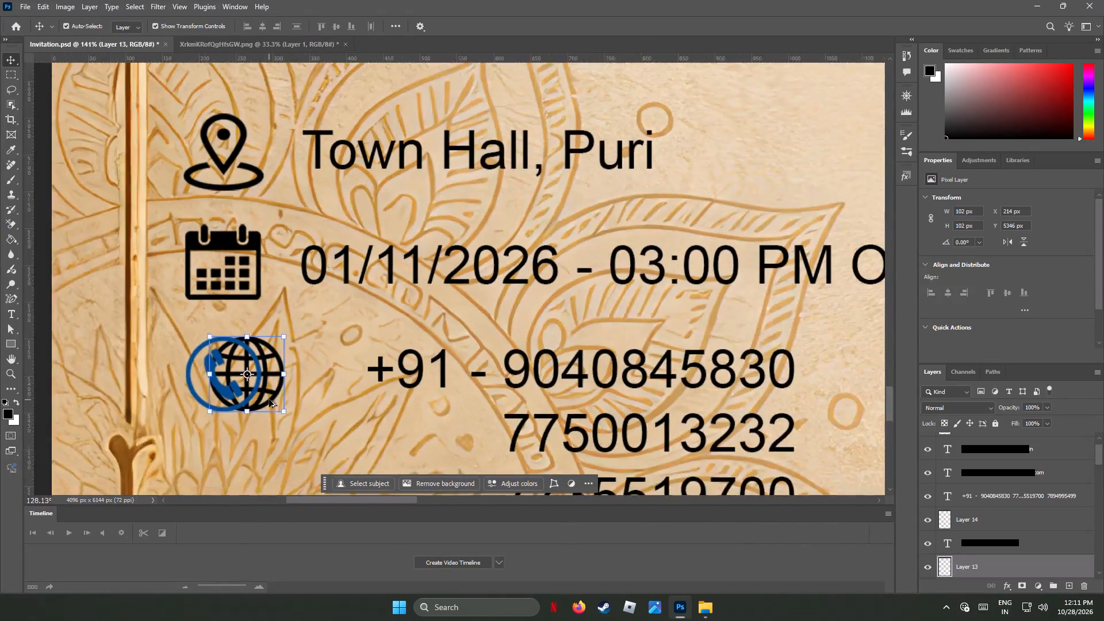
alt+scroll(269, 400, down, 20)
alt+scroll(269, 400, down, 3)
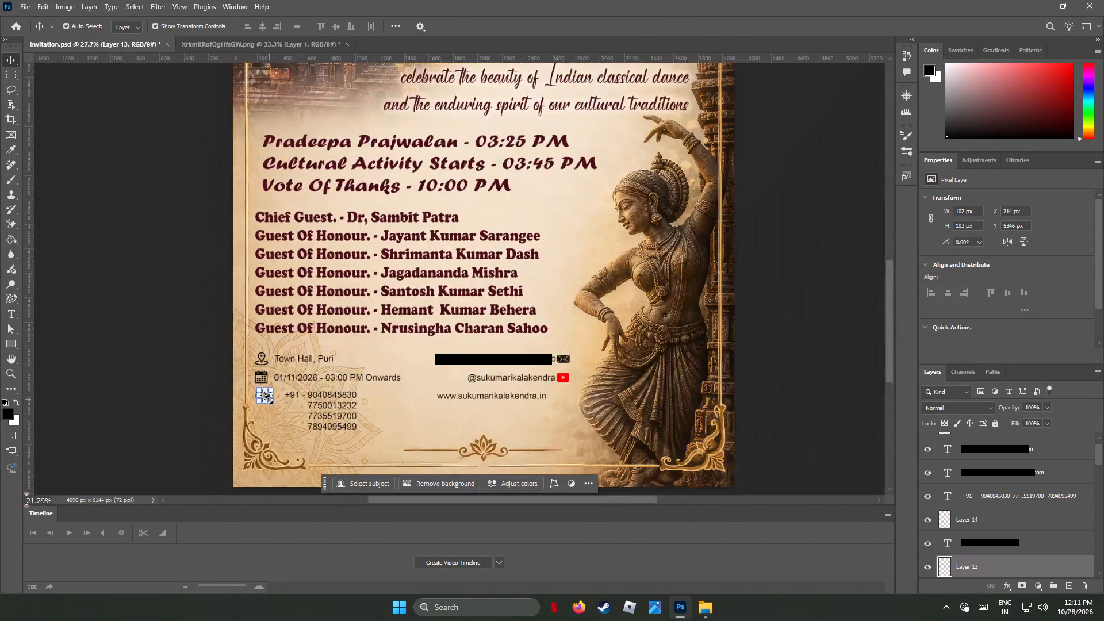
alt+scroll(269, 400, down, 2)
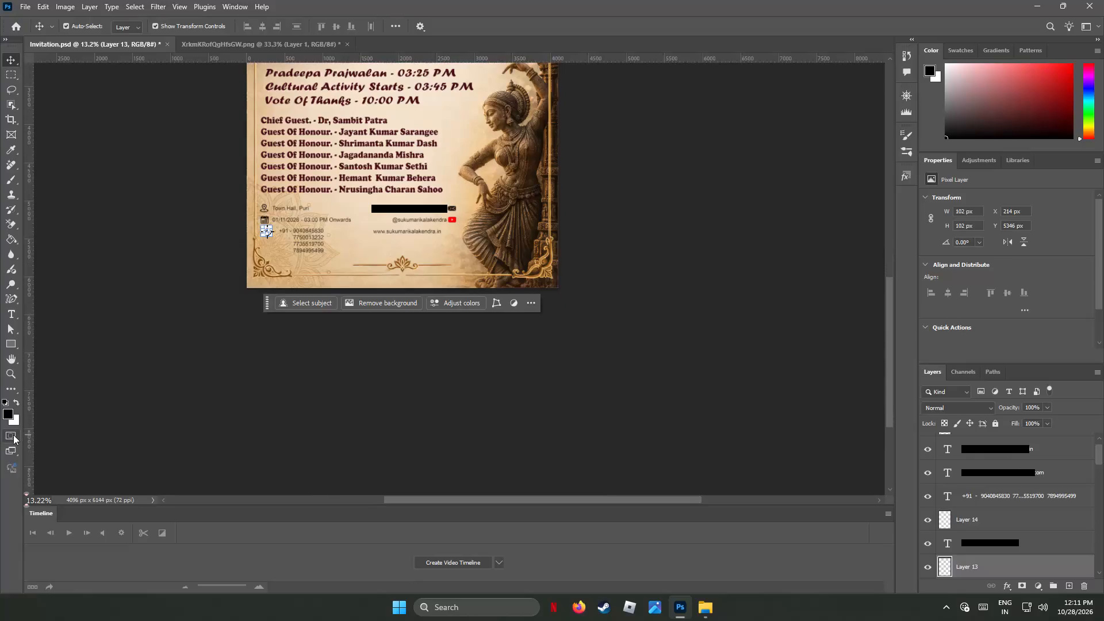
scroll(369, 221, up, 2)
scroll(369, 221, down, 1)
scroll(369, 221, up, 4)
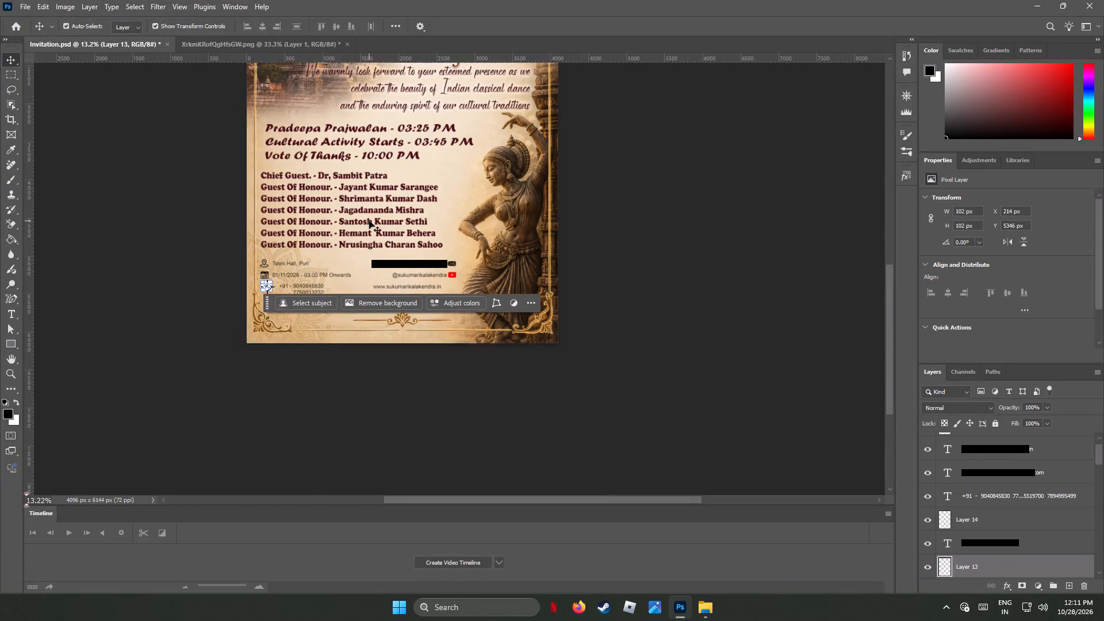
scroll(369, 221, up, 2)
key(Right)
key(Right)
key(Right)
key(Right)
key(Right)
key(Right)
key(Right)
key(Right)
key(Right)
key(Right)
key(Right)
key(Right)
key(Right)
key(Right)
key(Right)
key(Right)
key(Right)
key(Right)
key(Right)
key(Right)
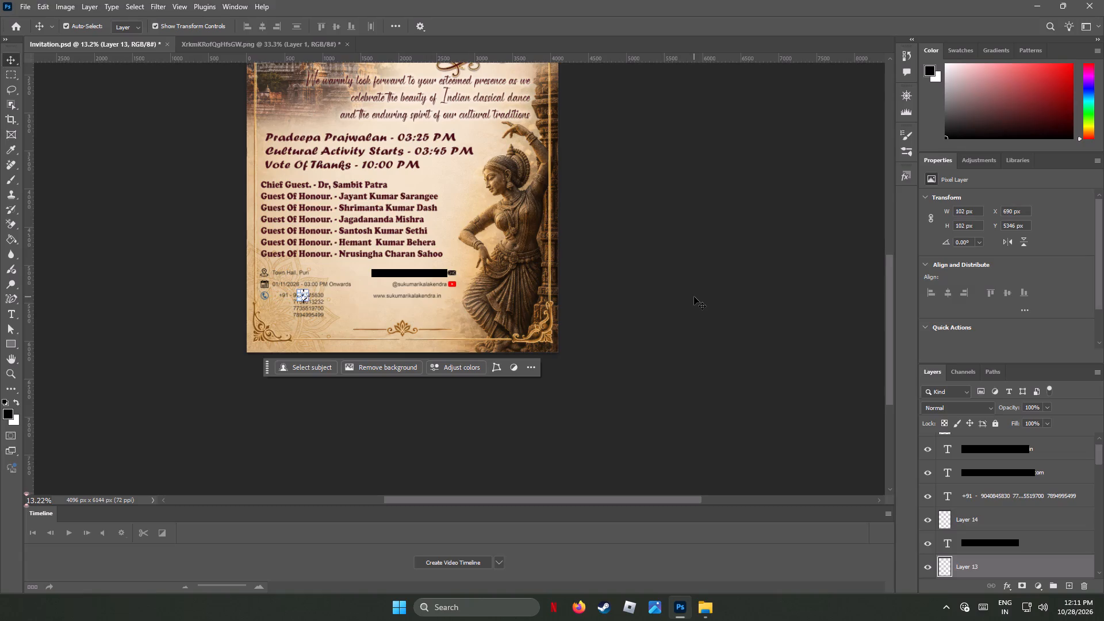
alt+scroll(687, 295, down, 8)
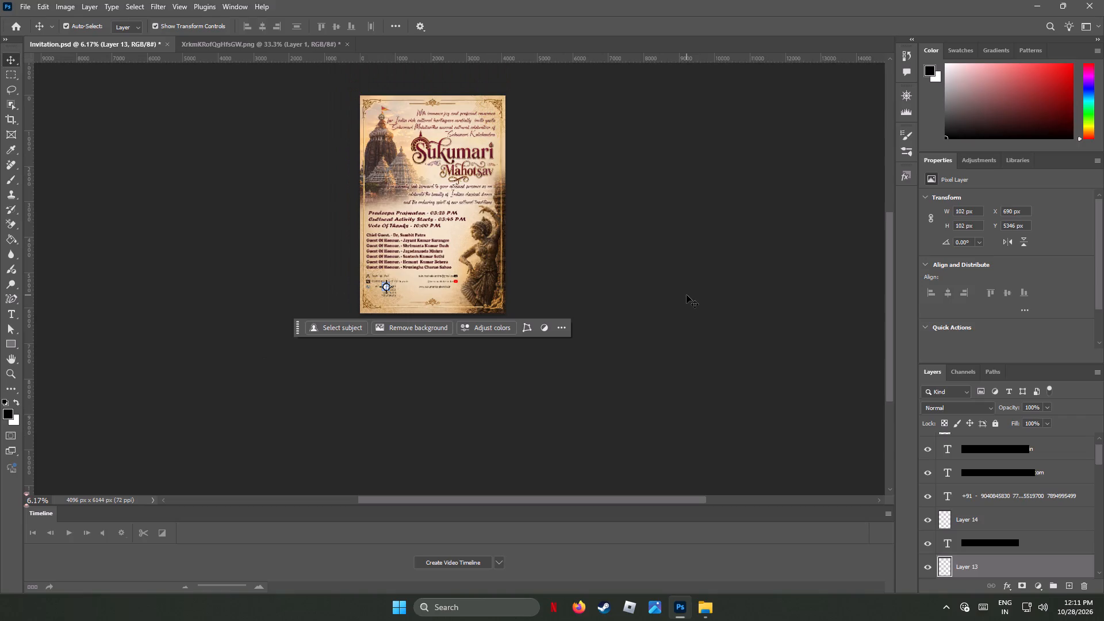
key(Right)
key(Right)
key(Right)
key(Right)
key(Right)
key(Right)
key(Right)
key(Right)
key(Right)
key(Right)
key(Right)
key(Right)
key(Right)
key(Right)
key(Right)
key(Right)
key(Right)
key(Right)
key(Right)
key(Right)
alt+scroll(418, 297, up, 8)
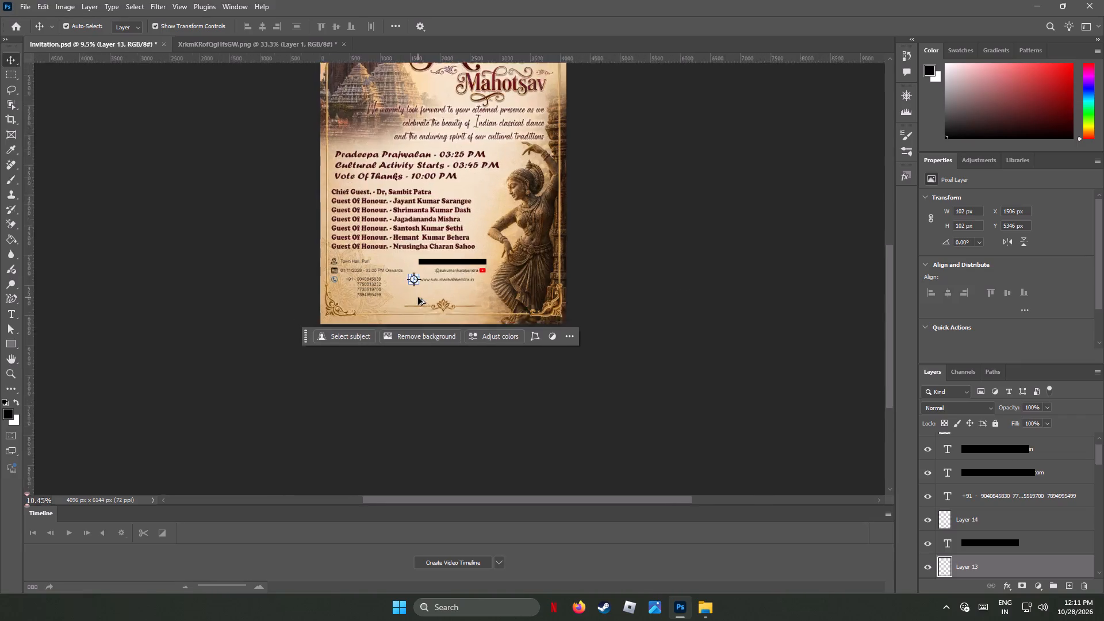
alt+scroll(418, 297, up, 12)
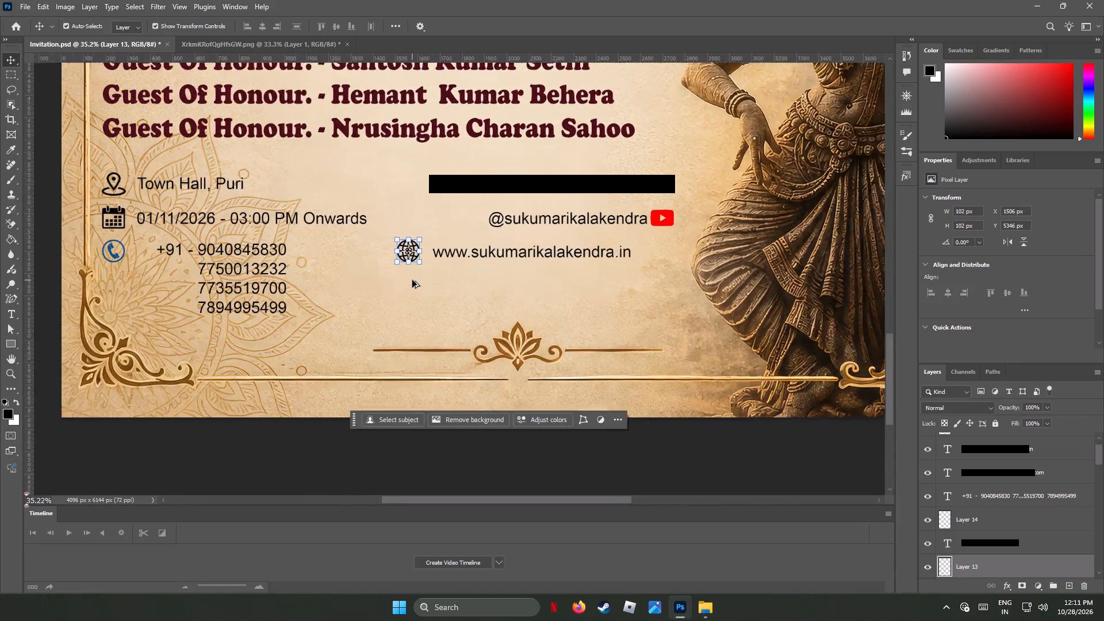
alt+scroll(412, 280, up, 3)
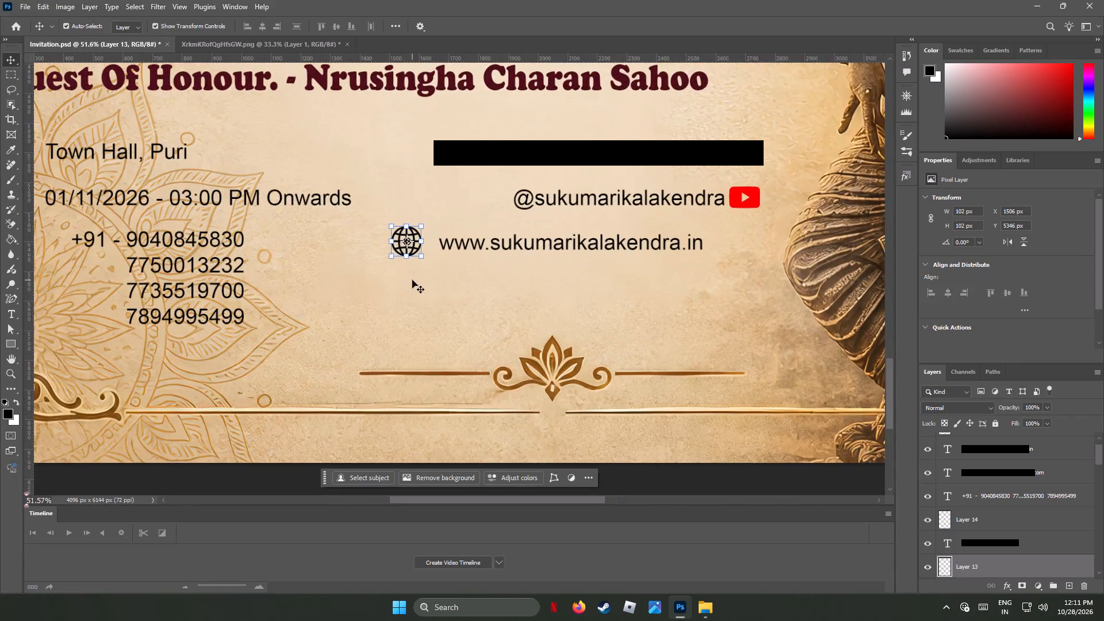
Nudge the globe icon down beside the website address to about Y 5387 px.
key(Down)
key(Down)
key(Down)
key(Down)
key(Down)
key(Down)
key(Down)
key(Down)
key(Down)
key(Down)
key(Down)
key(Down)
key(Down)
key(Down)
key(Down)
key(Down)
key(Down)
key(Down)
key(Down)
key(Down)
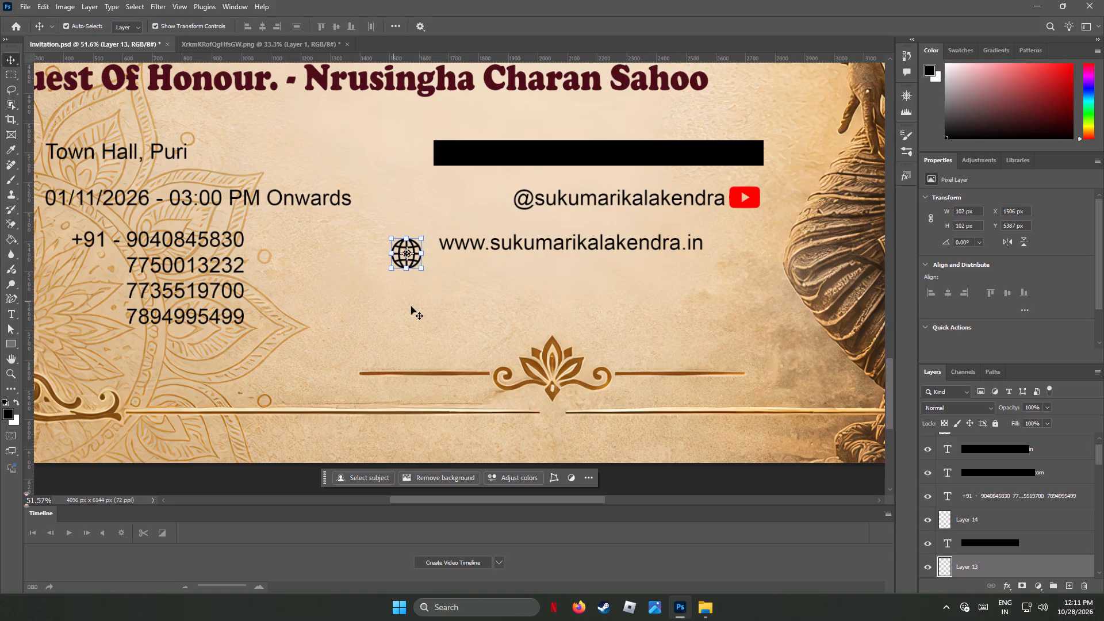
Move the globe icon onto the end of the last phone number and centre it vertically on that line, at about Y 5599 px.
drag(413, 247, 289, 319)
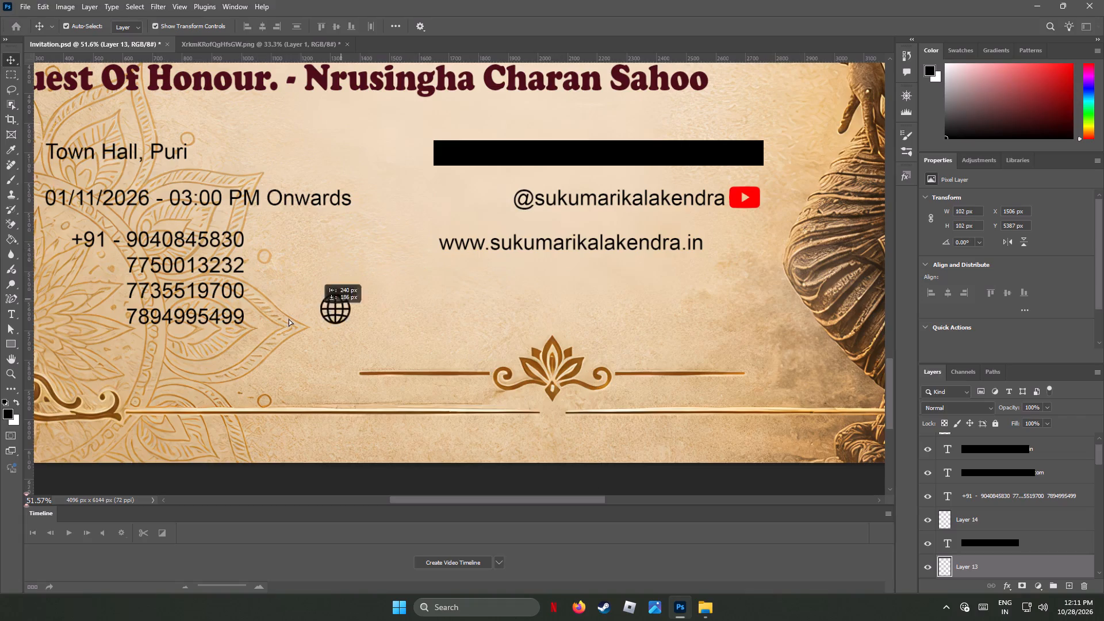
drag(289, 319, 244, 308)
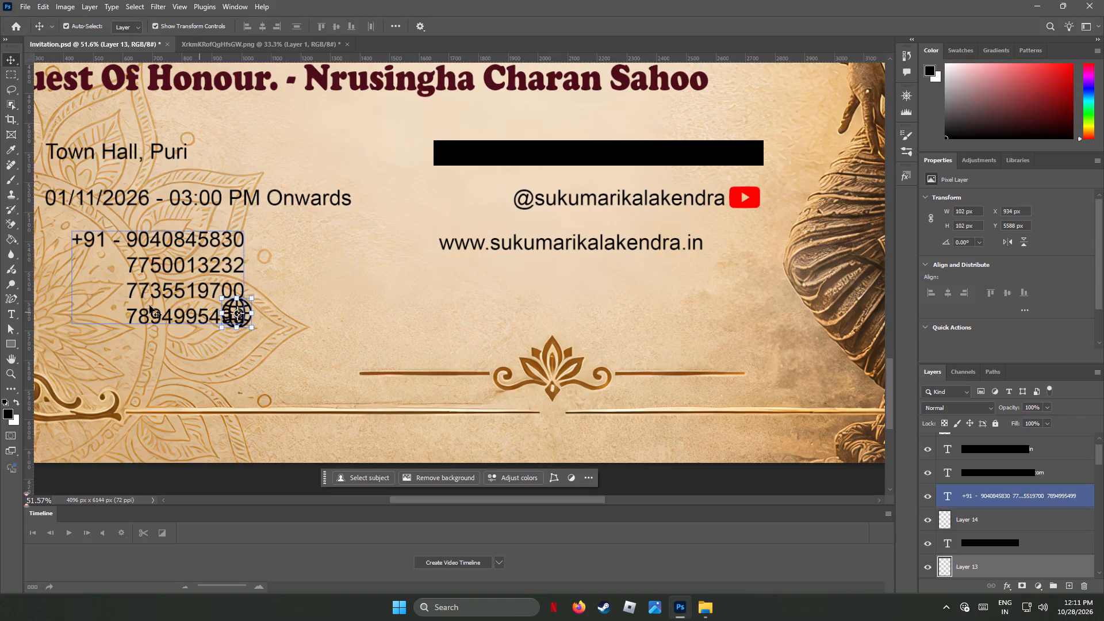
alt+scroll(170, 284, up, 12)
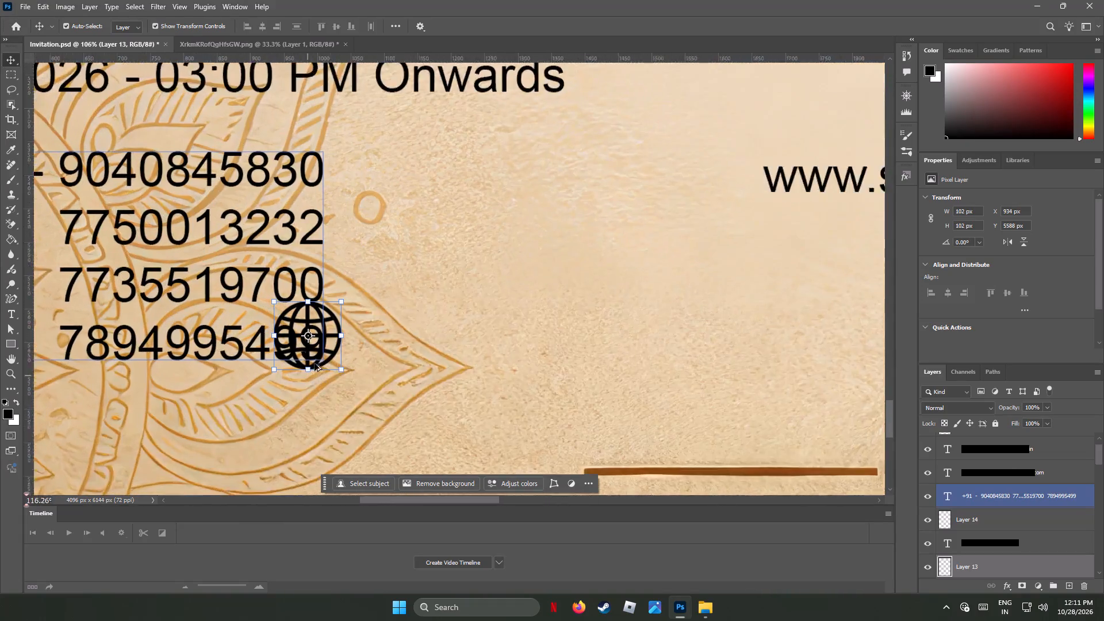
alt+scroll(338, 367, up, 3)
key(Down)
key(Down)
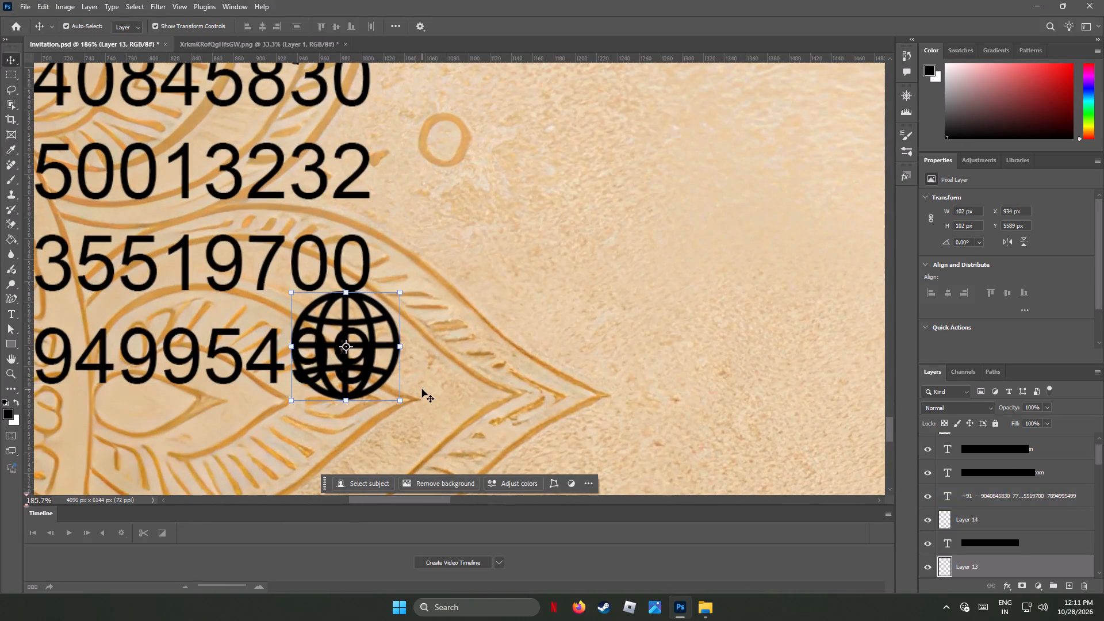
key(Down)
key(Down)
key(Down)
key(Down)
key(Down)
key(Down)
key(Down)
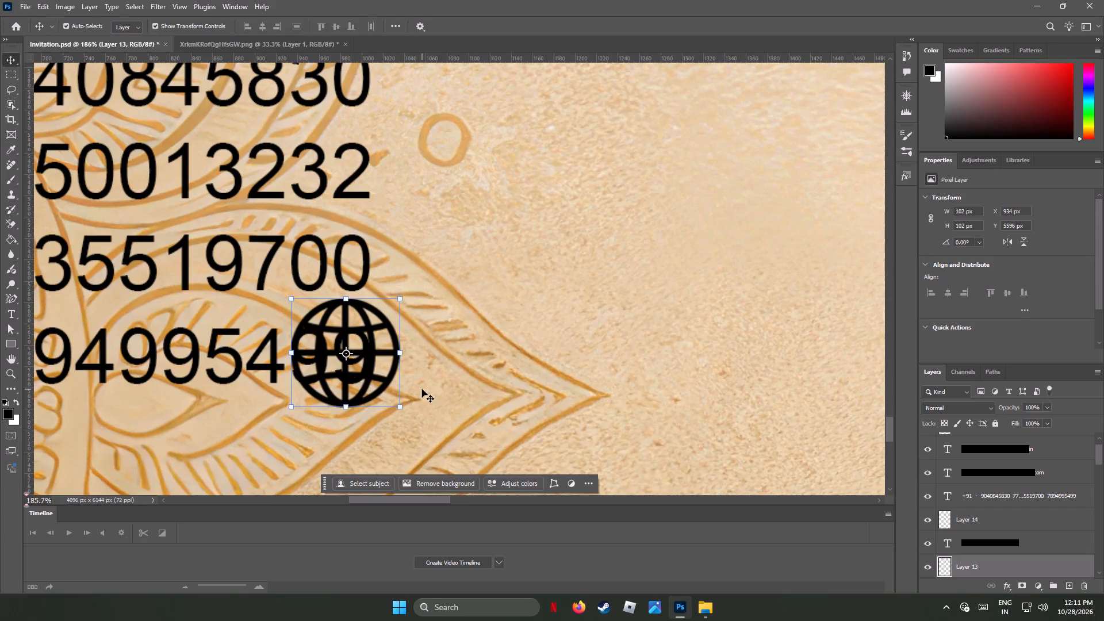
key(Down)
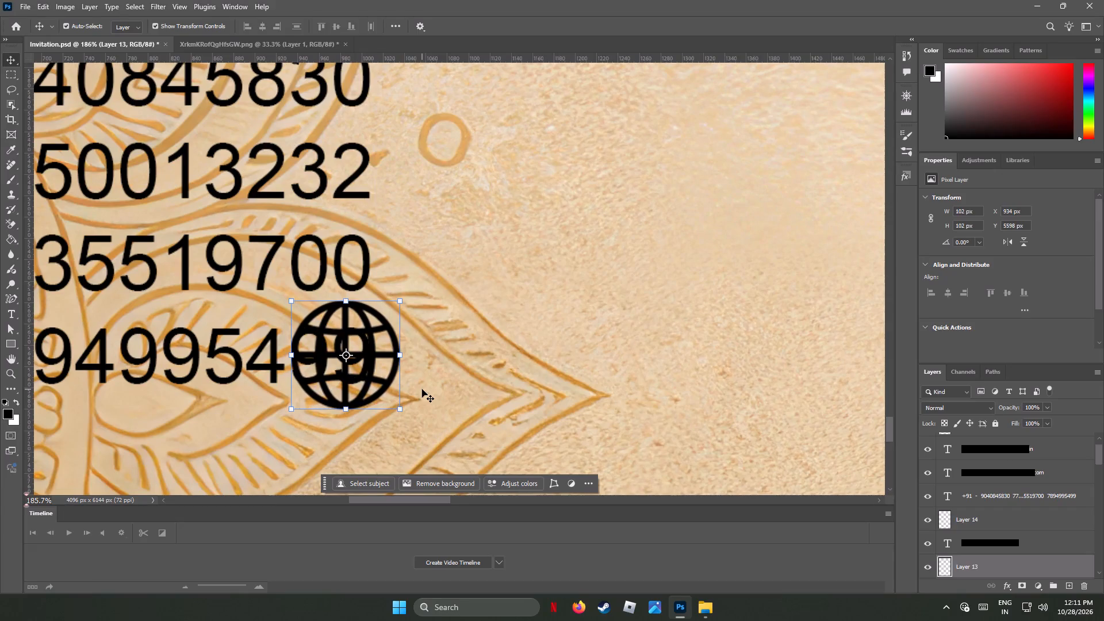
key(Down)
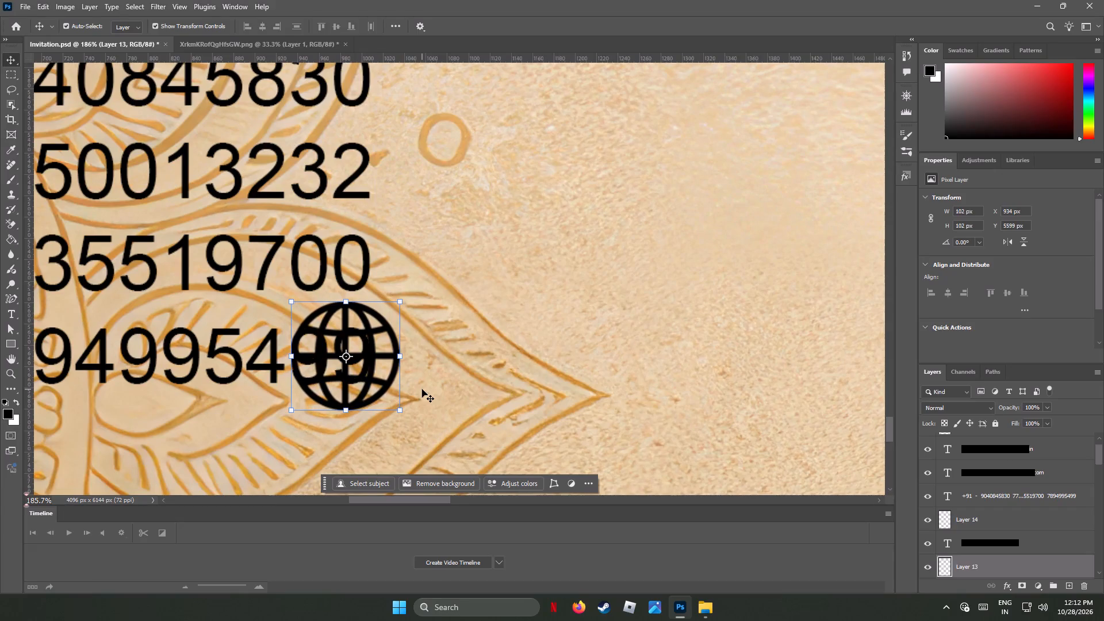
Shift the globe icon straight right from the last phone number to below the start of the website address, at about X 1584 px.
alt+scroll(427, 402, up, 1)
alt+scroll(428, 403, down, 6)
alt+scroll(454, 332, down, 7)
alt+scroll(454, 333, up, 2)
alt+scroll(454, 333, down, 1)
alt+scroll(454, 333, up, 1)
alt+scroll(454, 333, down, 1)
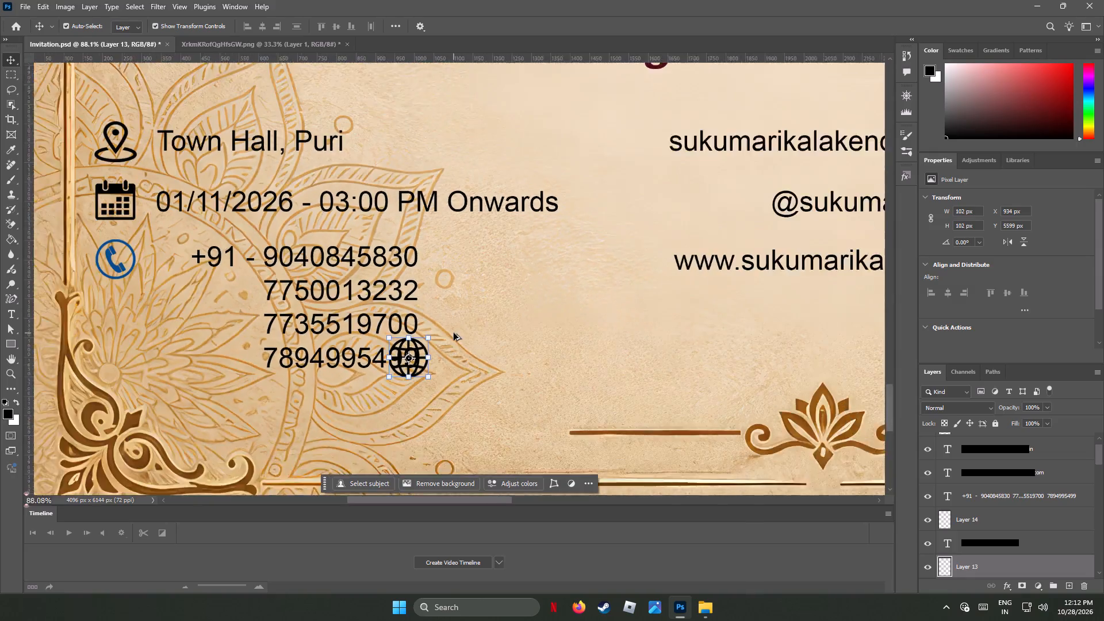
alt+scroll(454, 333, down, 11)
alt+scroll(451, 333, up, 2)
alt+scroll(451, 333, down, 10)
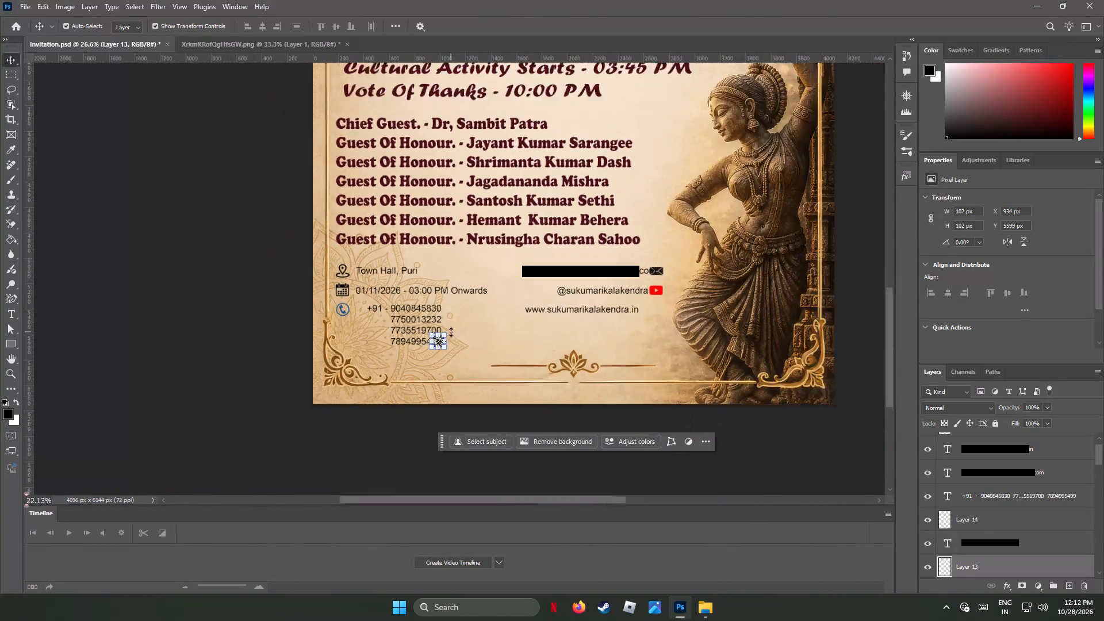
alt+scroll(451, 332, down, 5)
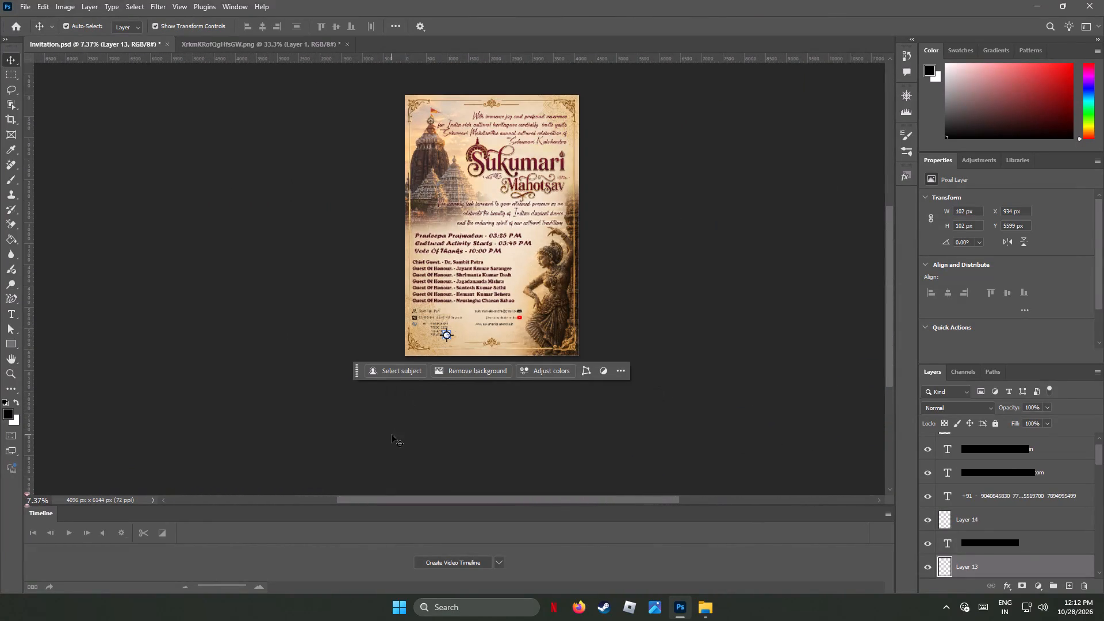
key(Right)
key(Right)
key(Right)
key(Right)
key(Right)
key(Right)
key(Right)
key(Right)
key(Right)
key(Right)
key(Right)
key(Right)
key(Right)
key(Right)
key(Right)
key(Right)
key(Right)
key(Right)
key(Right)
key(Right)
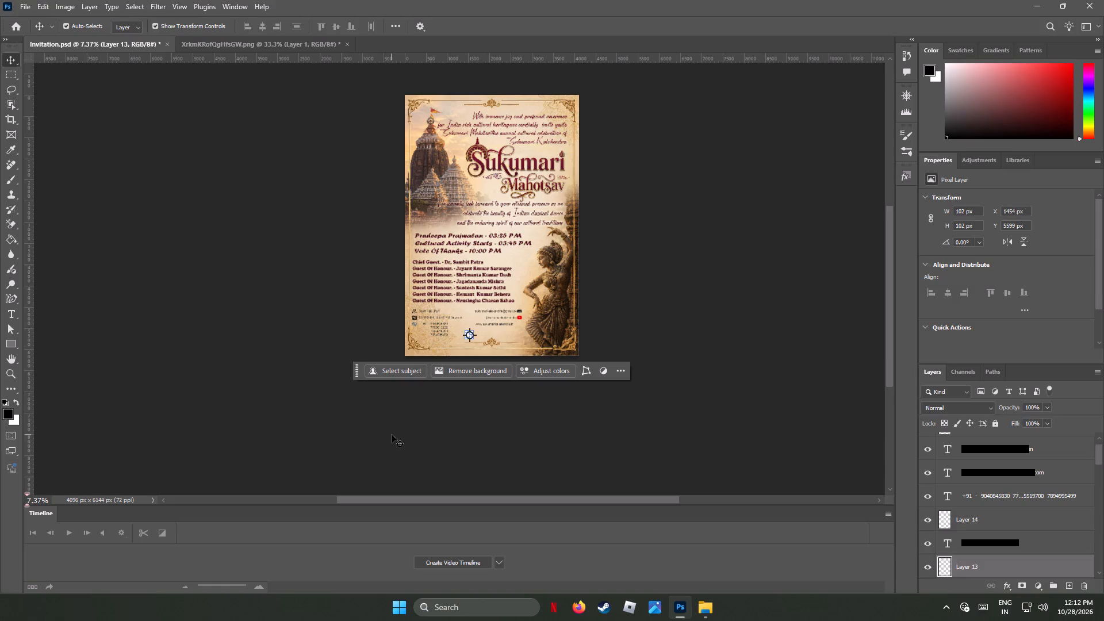
key(Right)
key(Right)
key(Right)
key(Right)
key(Right)
alt+scroll(489, 340, up, 17)
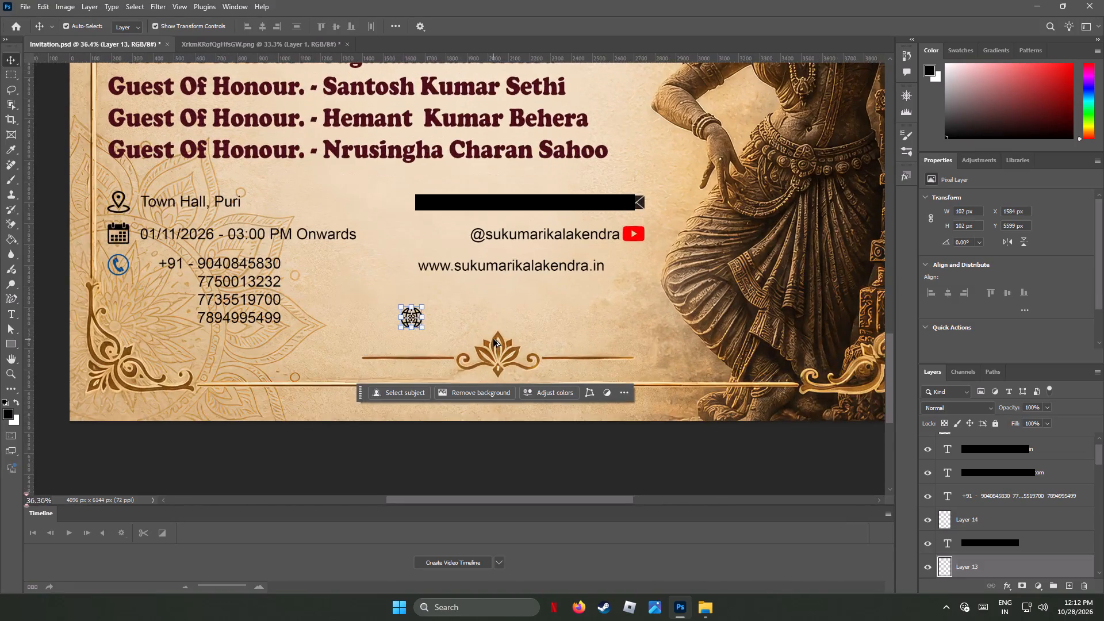
Move the website address text down beside the globe icon, leaving a small gap and centring it vertically on the icon.
alt+scroll(494, 339, up, 1)
alt+scroll(494, 339, down, 2)
alt+scroll(494, 339, up, 6)
alt+scroll(409, 244, down, 1)
alt+scroll(409, 244, up, 6)
alt+scroll(409, 244, down, 2)
alt+scroll(409, 244, up, 5)
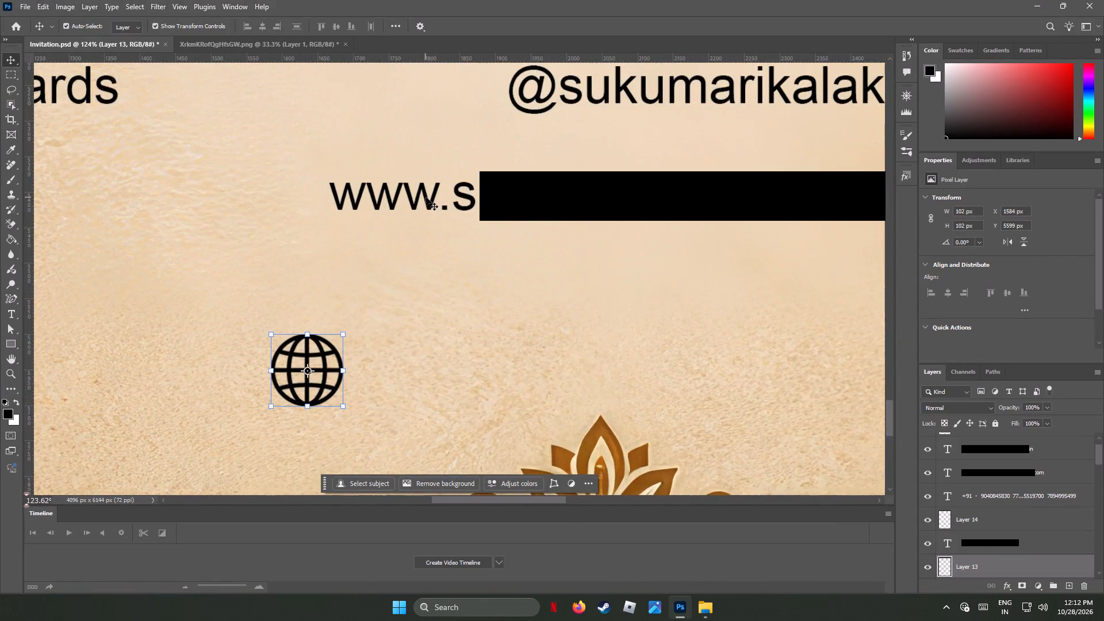
click(426, 197)
drag(426, 197, 469, 389)
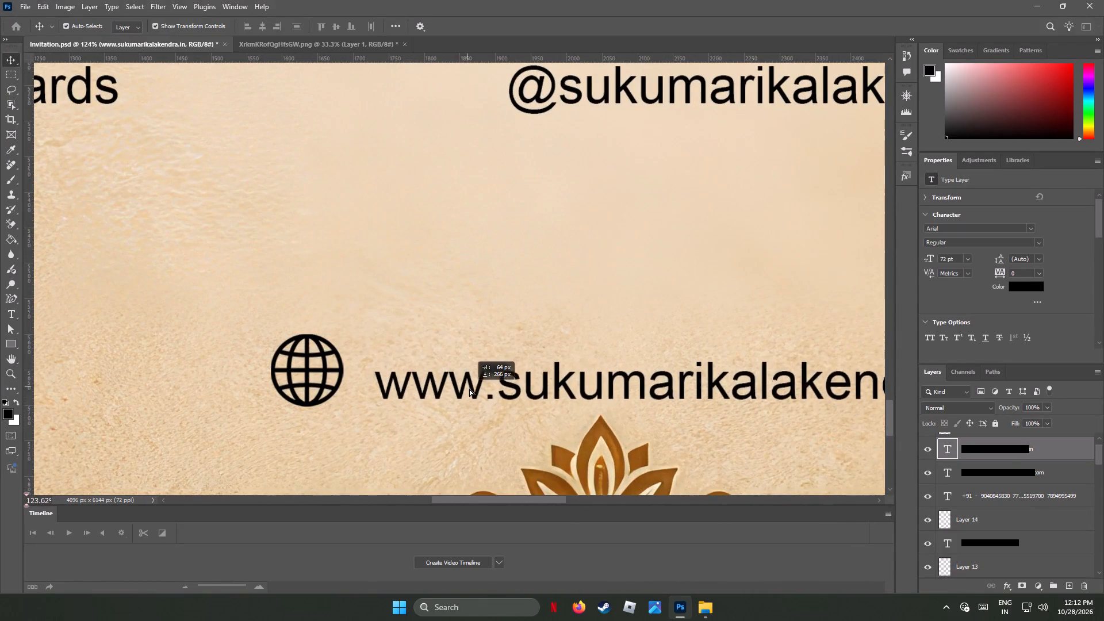
drag(469, 389, 486, 370)
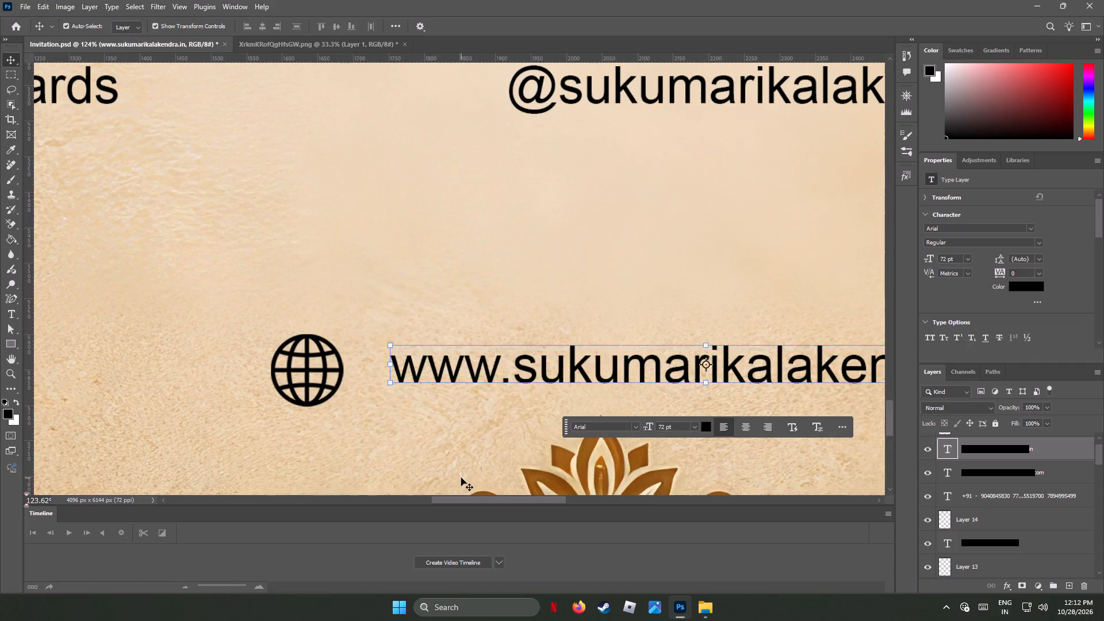
key(Down)
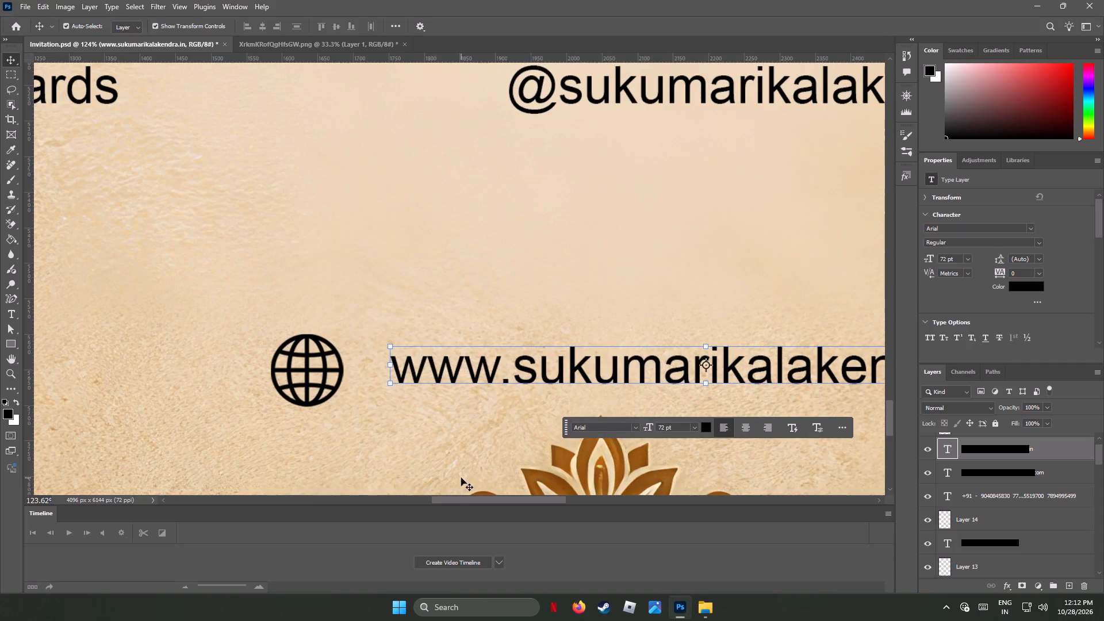
Shift the envelope icon straight left from the end to the start of the email address, at about X 1582 px.
drag(444, 500, 455, 500)
alt+scroll(463, 455, down, 7)
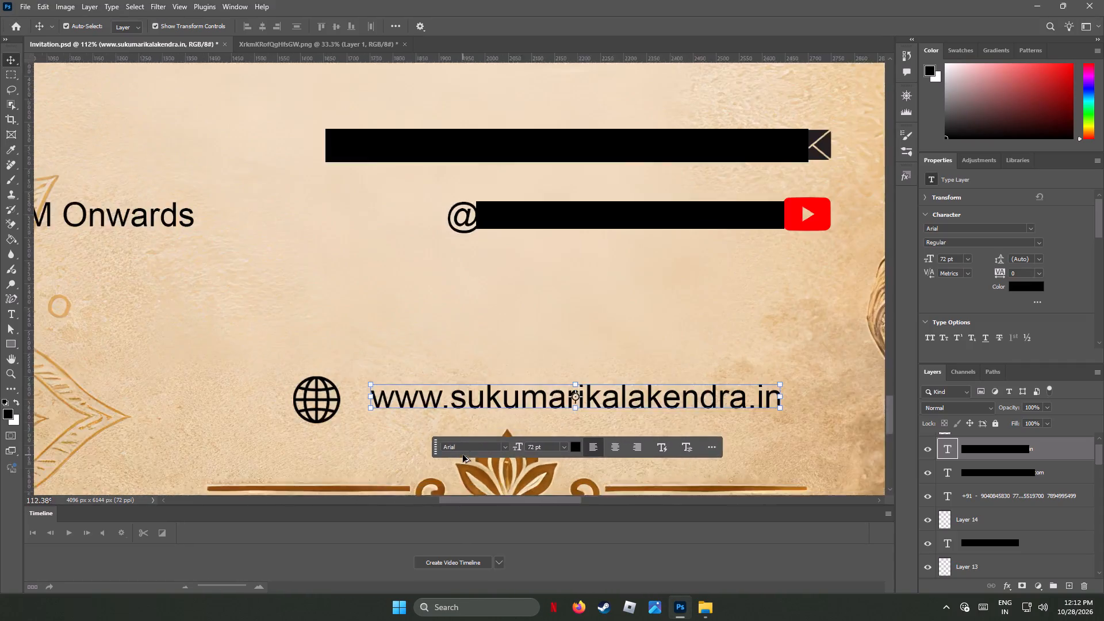
alt+scroll(463, 455, down, 4)
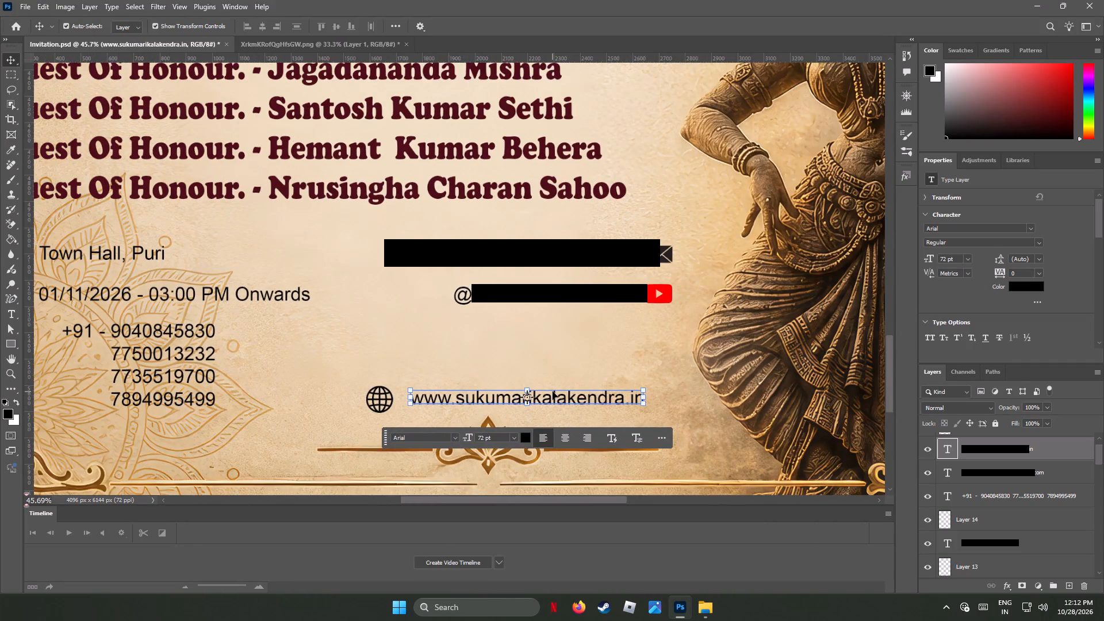
click(669, 254)
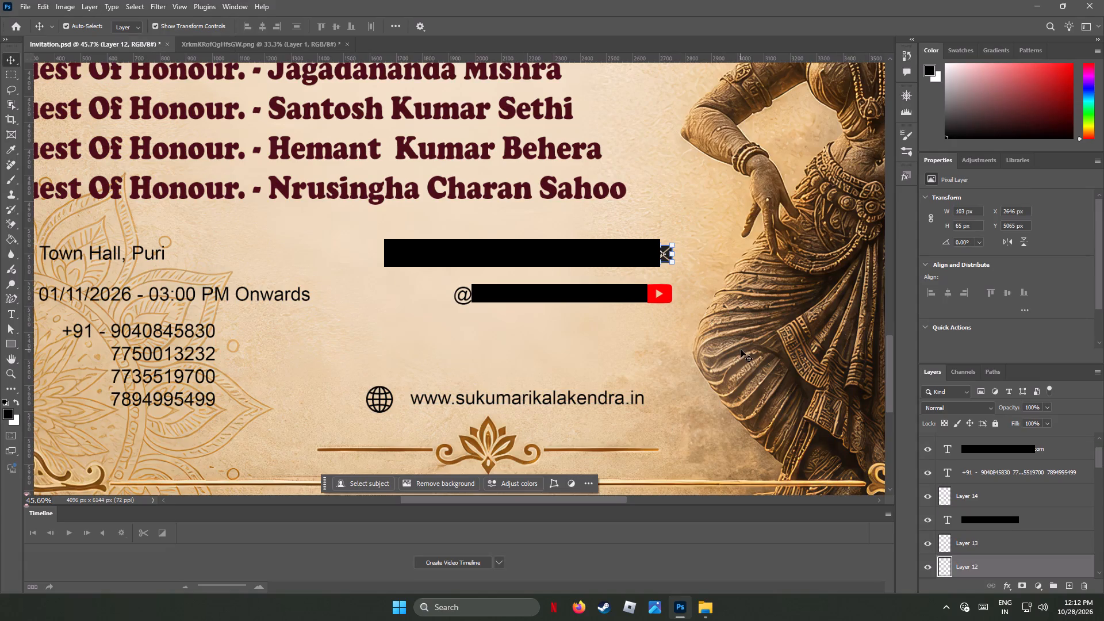
alt+scroll(741, 350, down, 10)
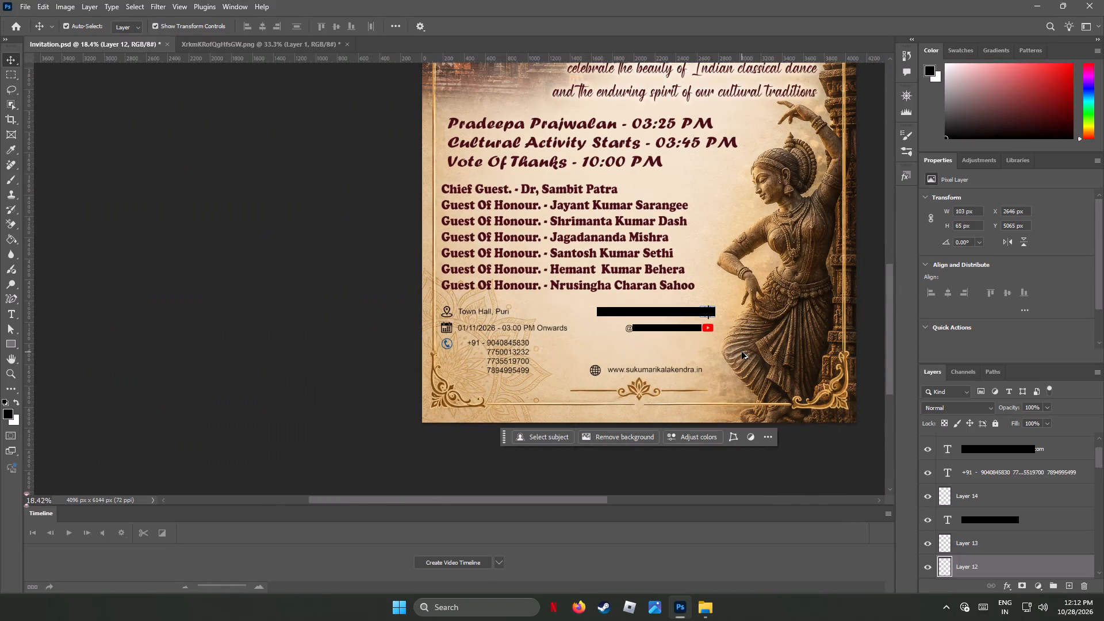
alt+scroll(742, 352, down, 4)
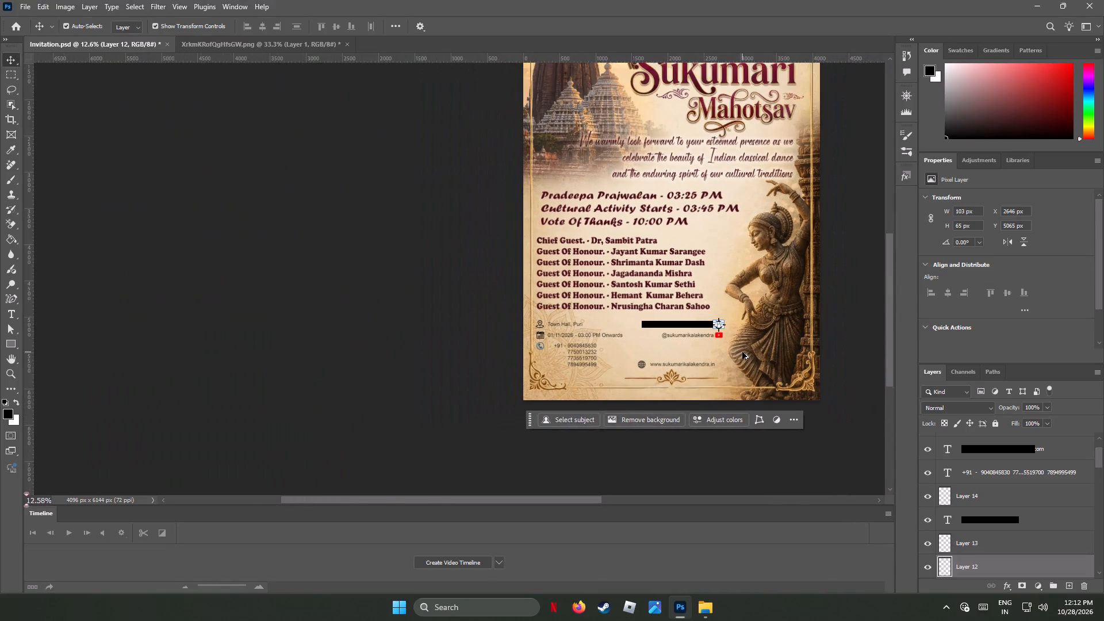
key(Left)
key(Left)
key(Left)
key(Left)
key(Left)
key(Left)
key(Left)
key(Left)
key(Left)
key(Left)
key(Left)
key(Left)
key(Left)
key(Left)
key(Left)
key(Left)
key(Left)
key(Left)
key(Left)
key(Left)
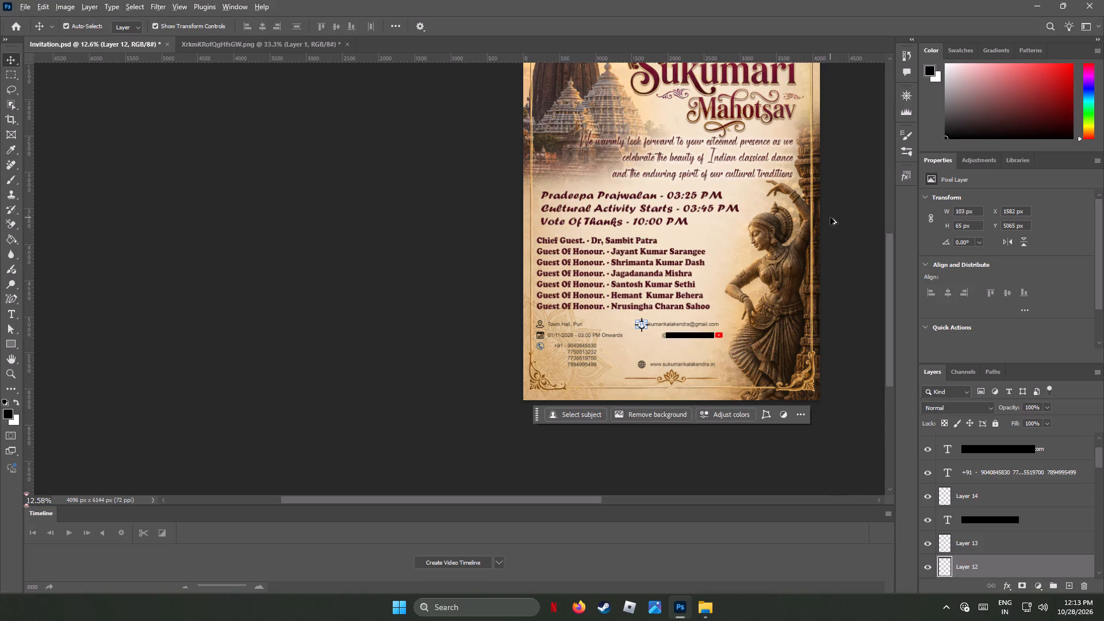
Nudge the envelope icon left to about X 1579 px so it lines up above the globe icon.
alt+scroll(830, 217, up, 3)
alt+scroll(830, 217, down, 1)
alt+scroll(830, 217, up, 1)
alt+scroll(830, 217, down, 3)
alt+scroll(736, 339, up, 9)
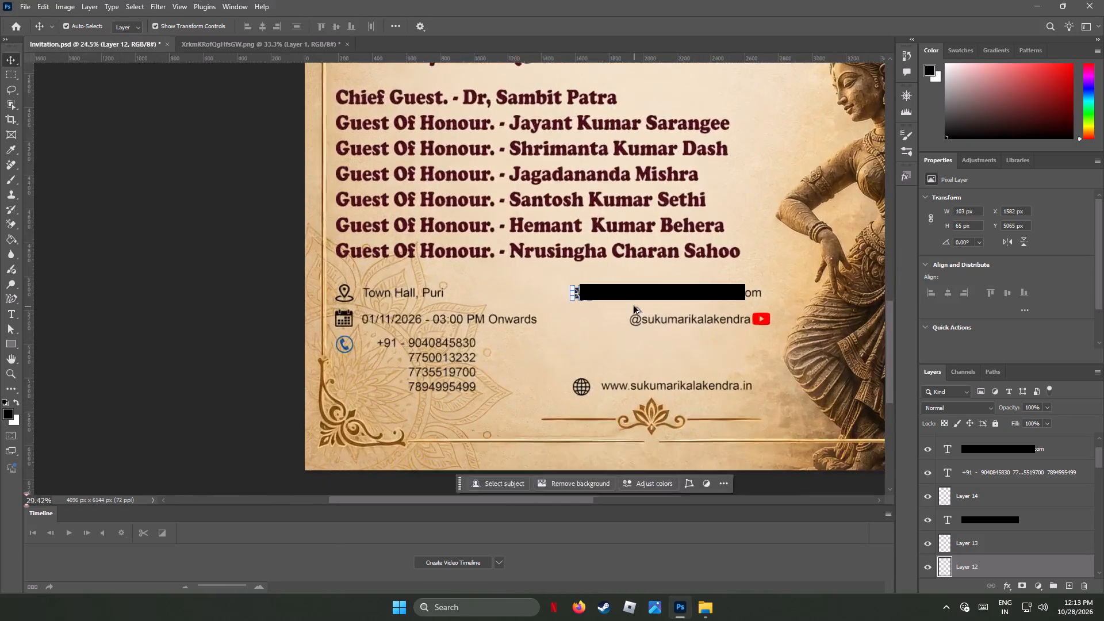
alt+scroll(634, 306, up, 1)
alt+scroll(634, 306, down, 2)
alt+scroll(632, 306, up, 7)
alt+scroll(548, 328, up, 2)
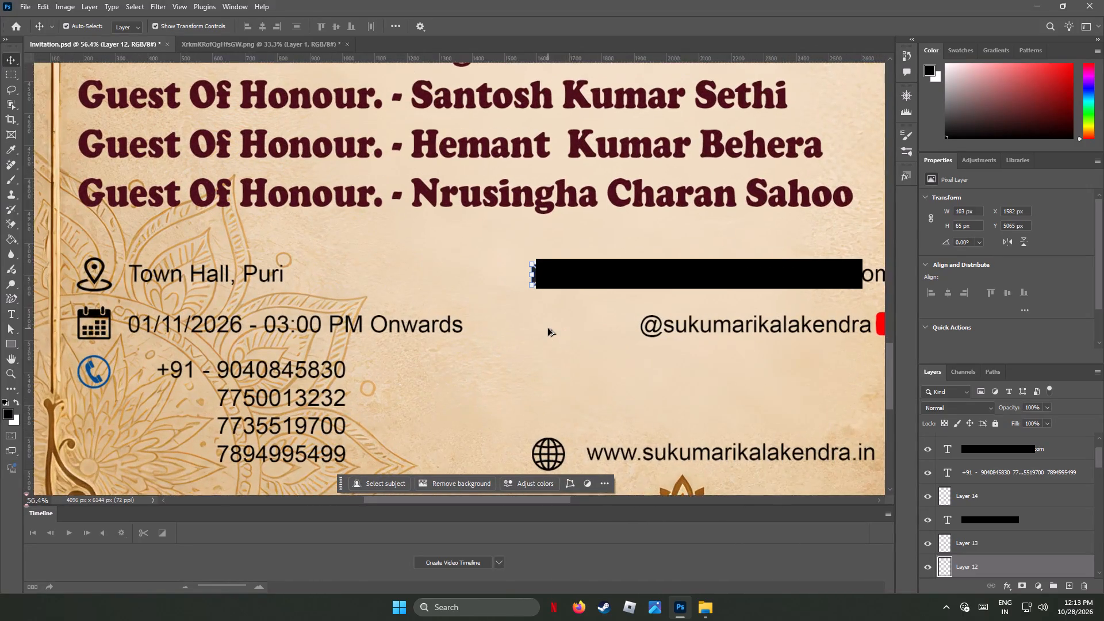
key(Left)
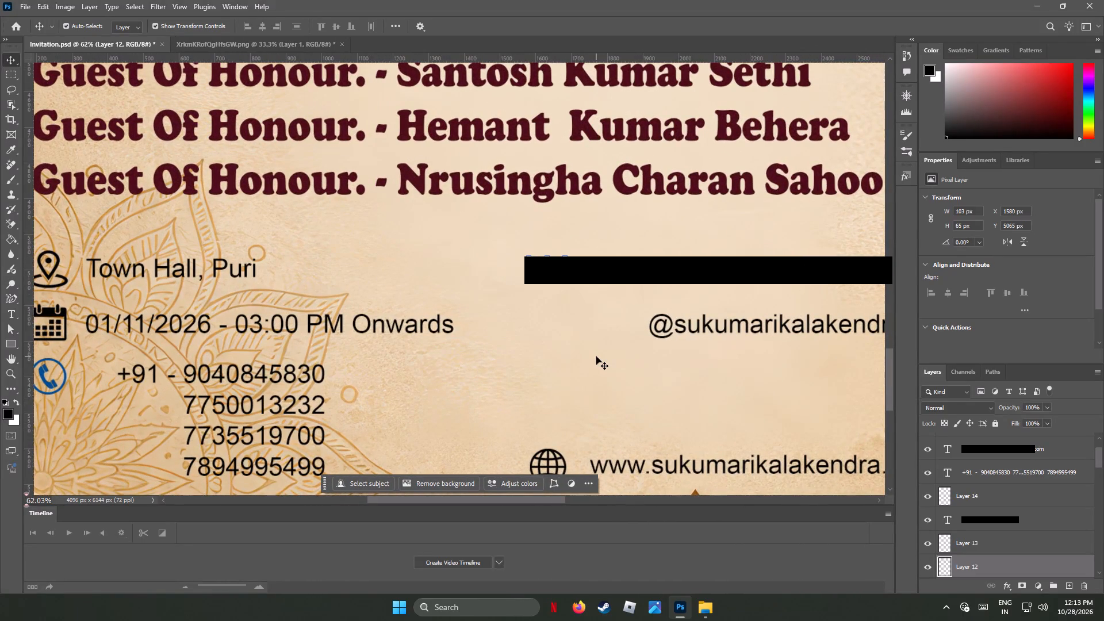
key(Left)
key(Right)
Move the YouTube icon into the column between the envelope and globe icons, at about X 1578 px, Y 5327 px.
drag(554, 500, 554, 500)
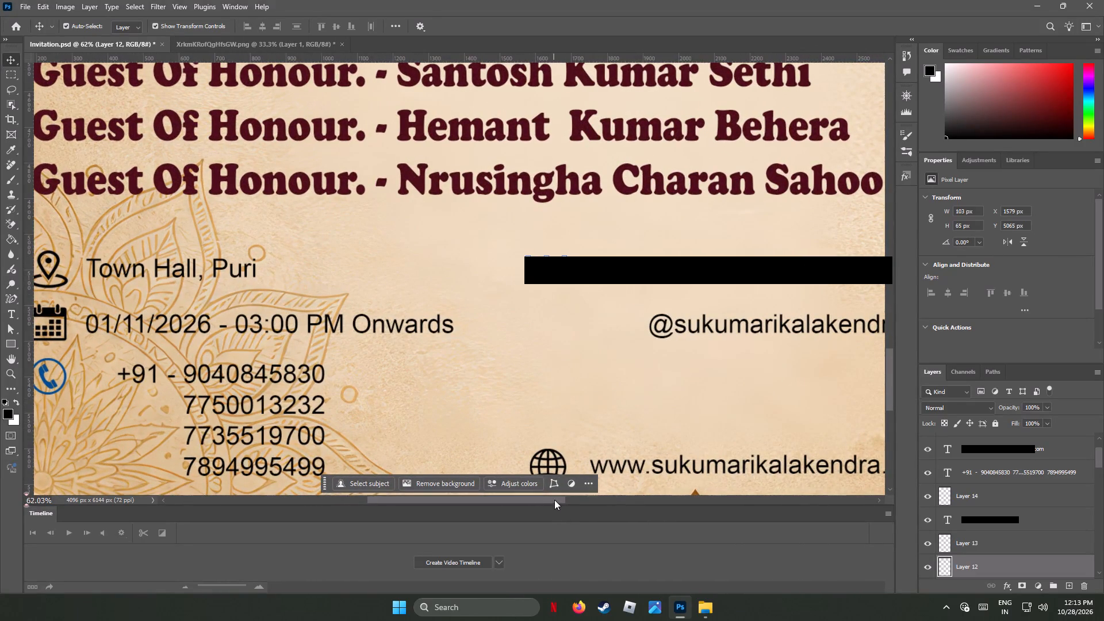
drag(554, 500, 589, 505)
click(781, 328)
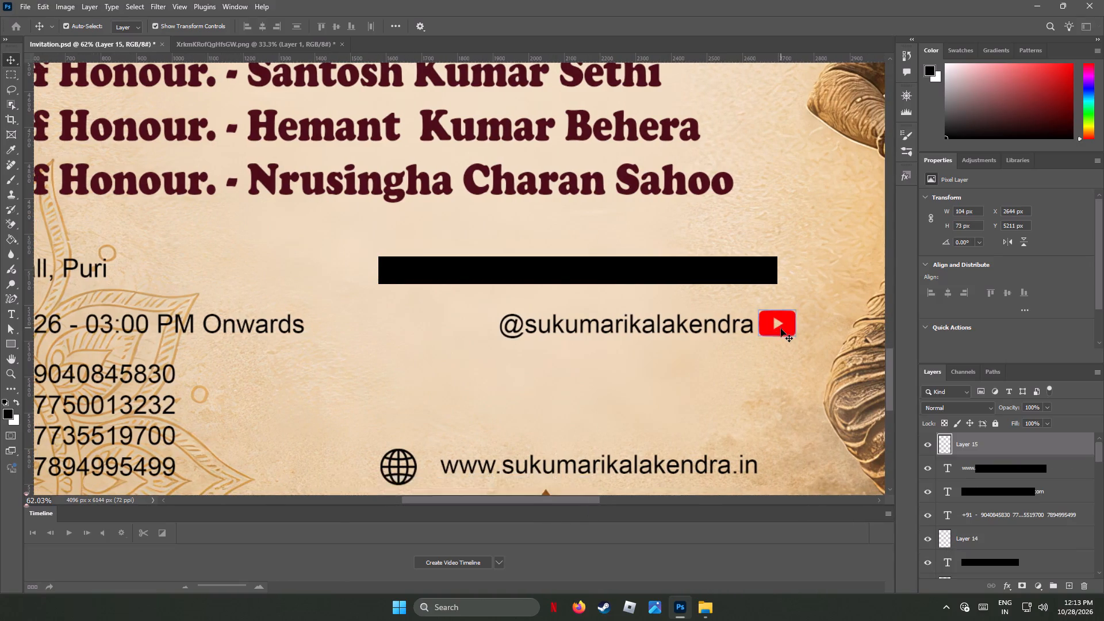
drag(788, 329, 384, 365)
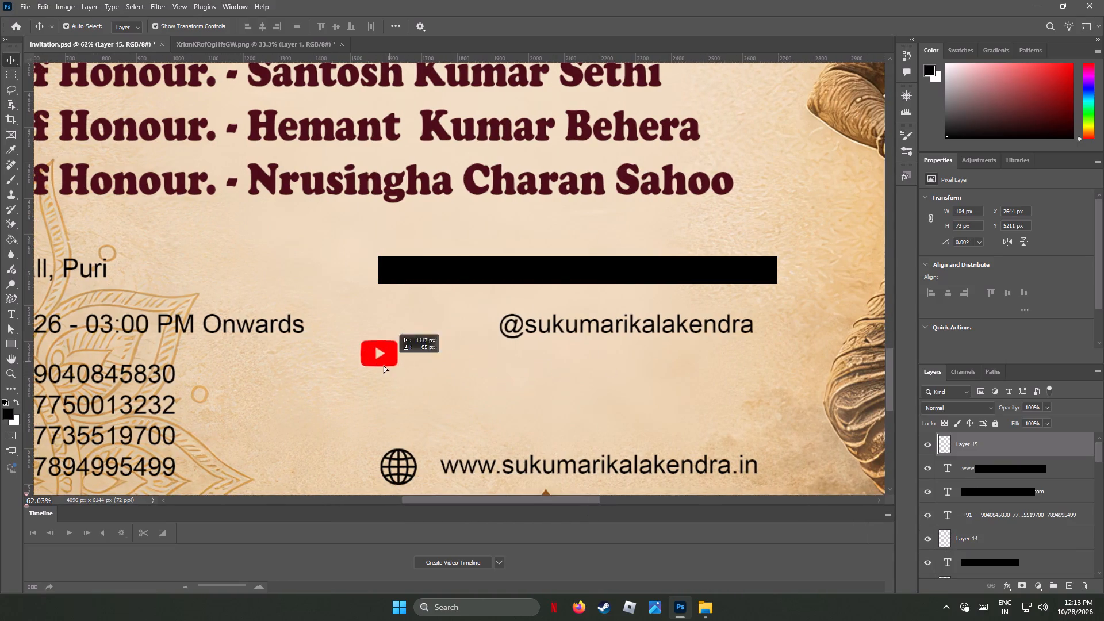
drag(384, 365, 403, 370)
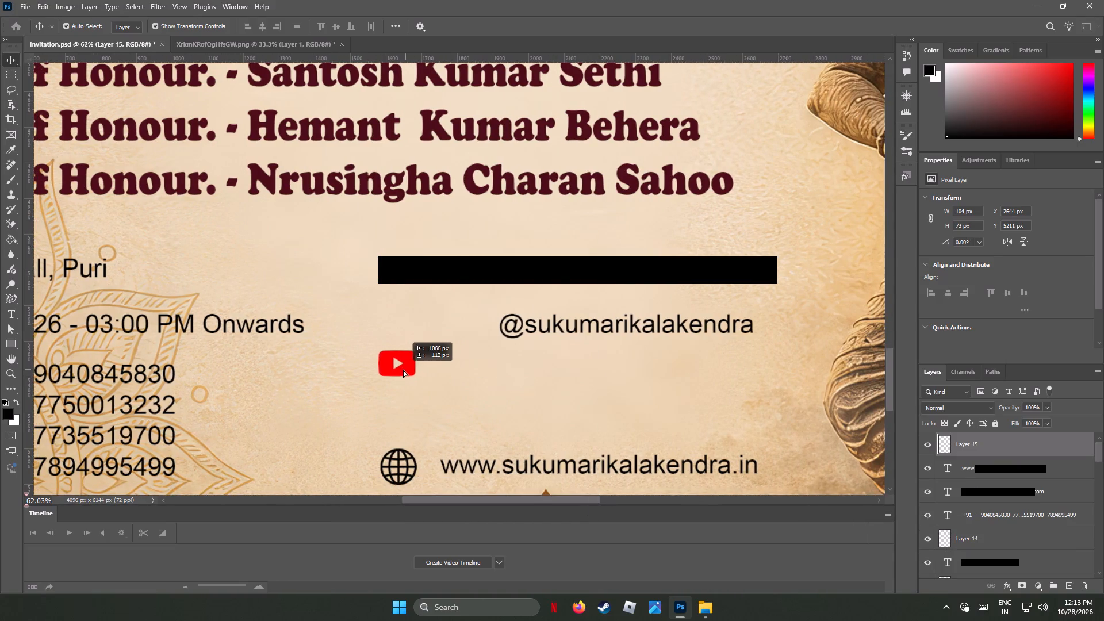
drag(403, 370, 407, 369)
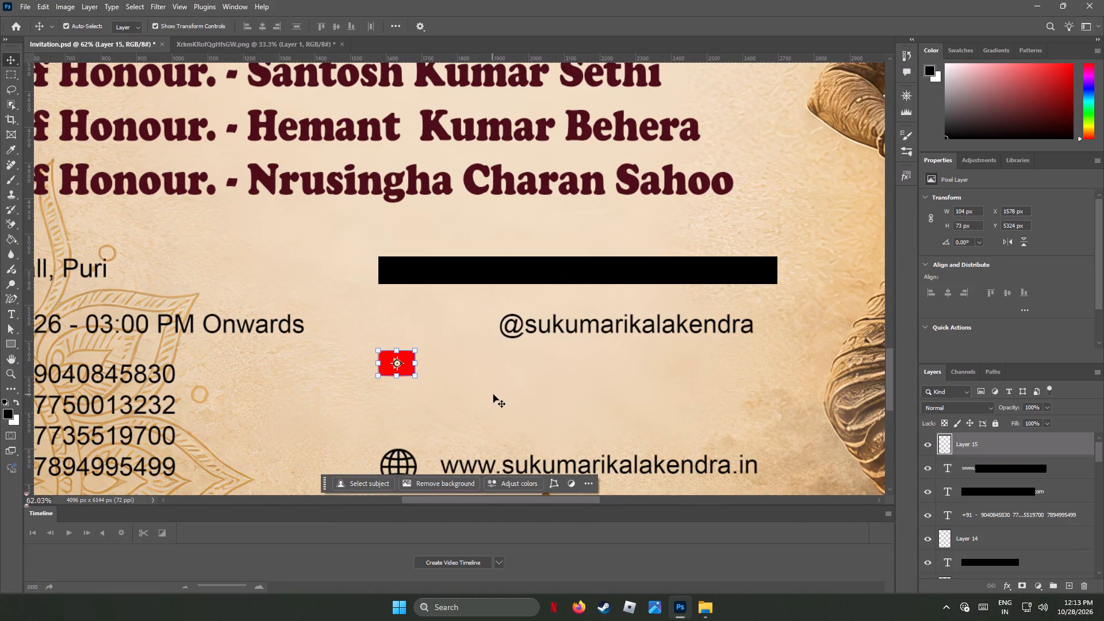
key(Down)
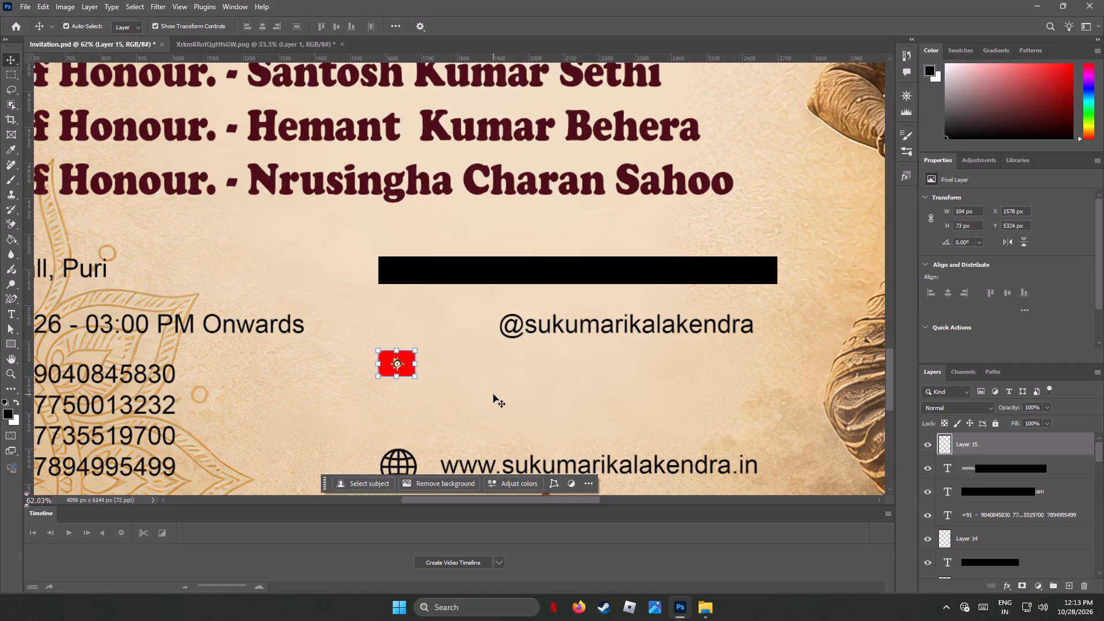
key(Down)
key(Down)
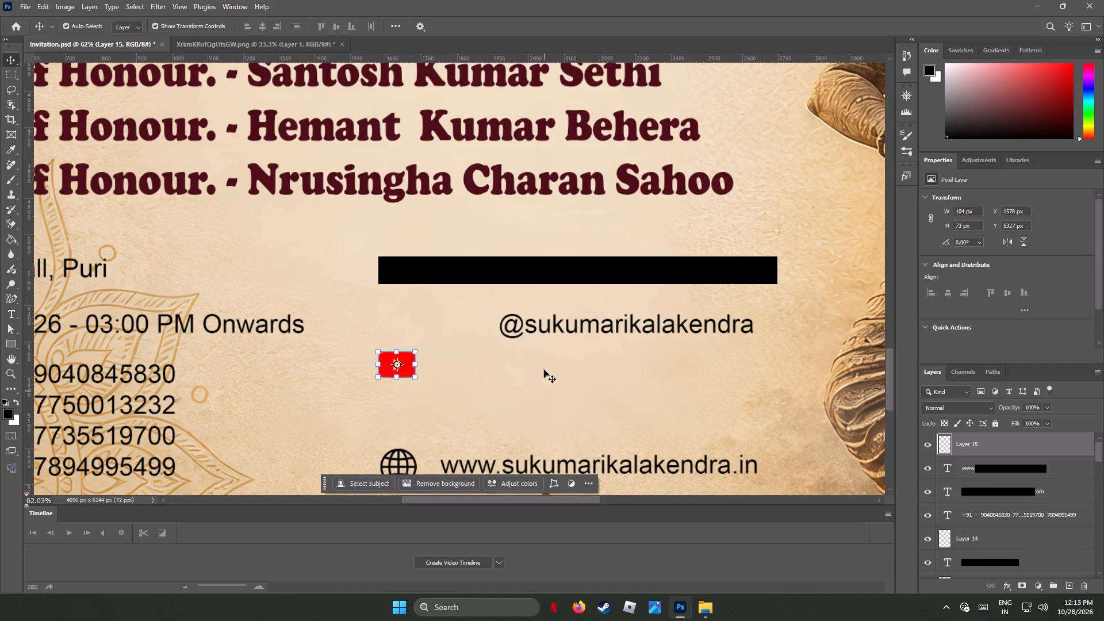
Move the YouTube handle text beside the YouTube icon, starting roughly in line with the website address below.
drag(549, 325, 539, 341)
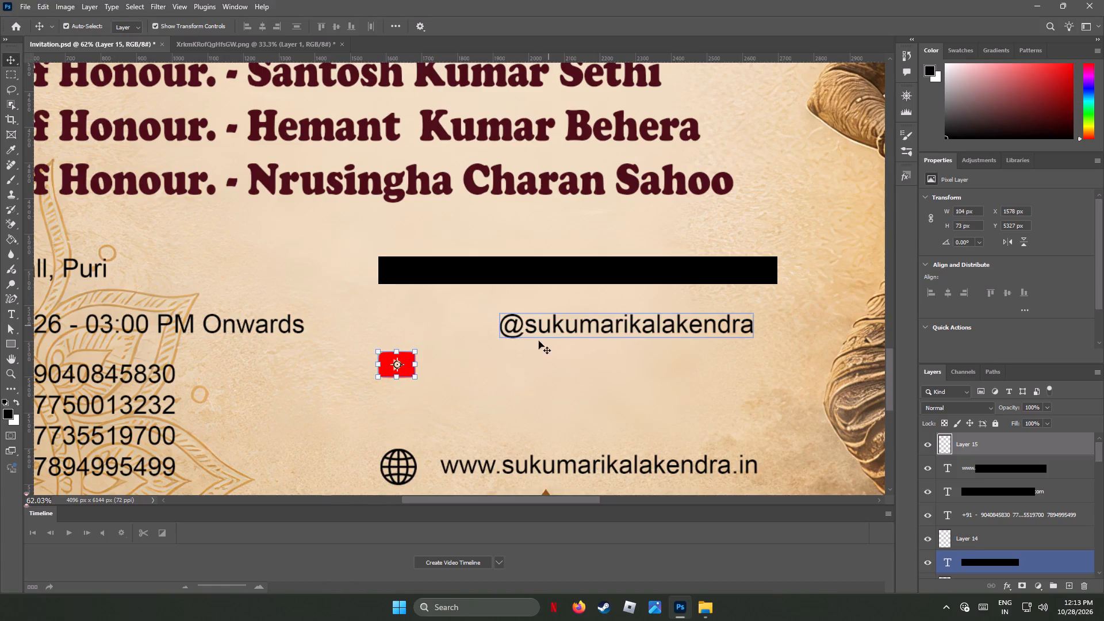
drag(539, 341, 490, 363)
key(Left)
key(Left)
key(Left)
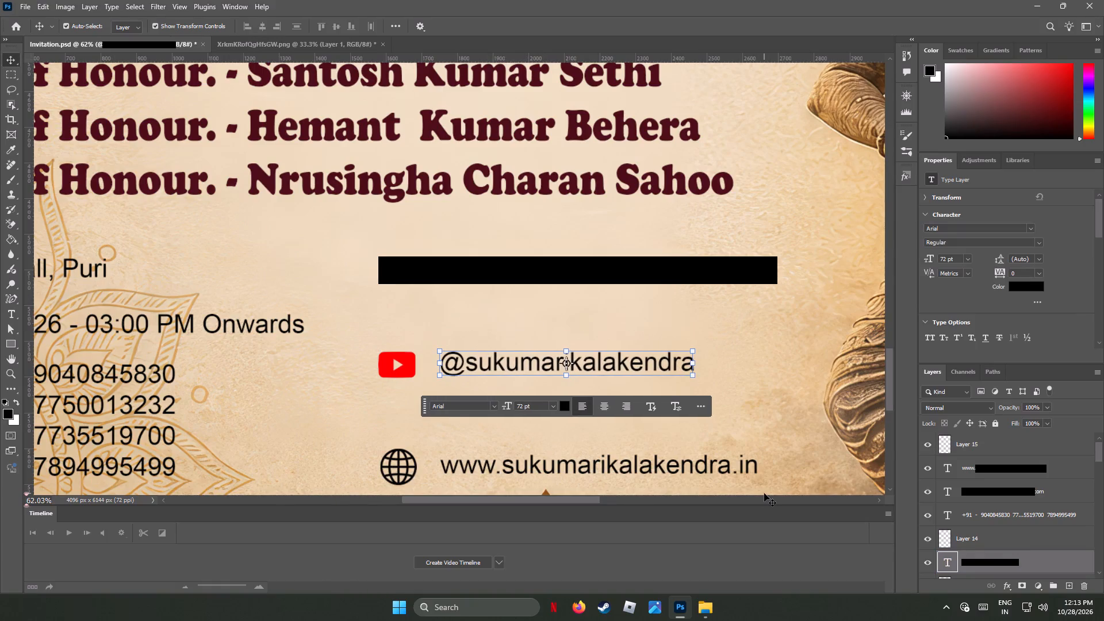
key(Left)
key(Left)
key(Left)
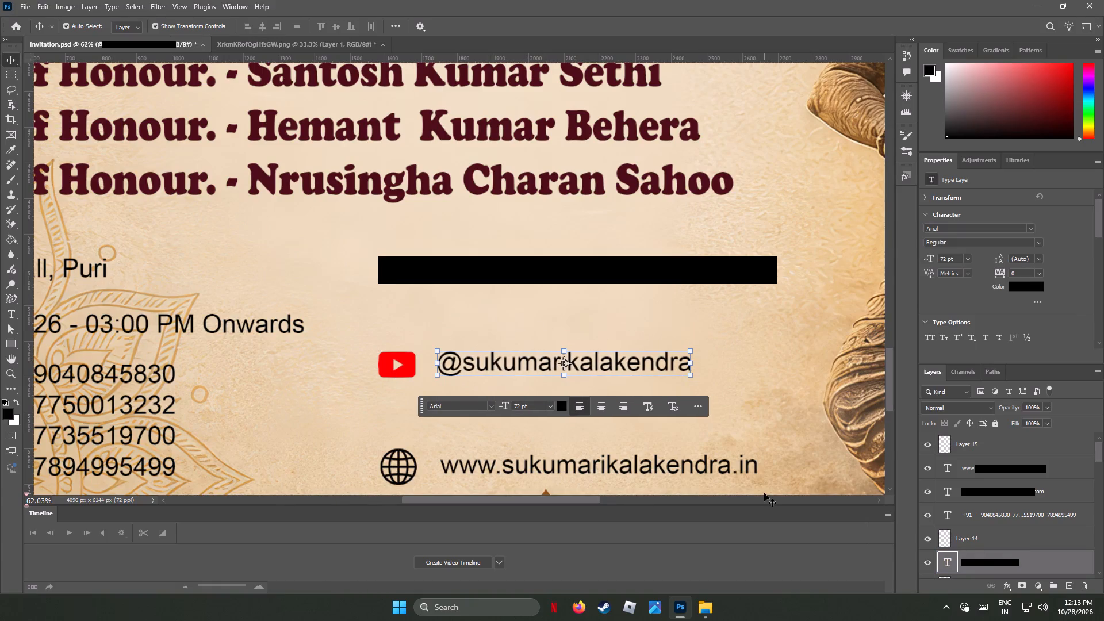
key(Left)
key(Left)
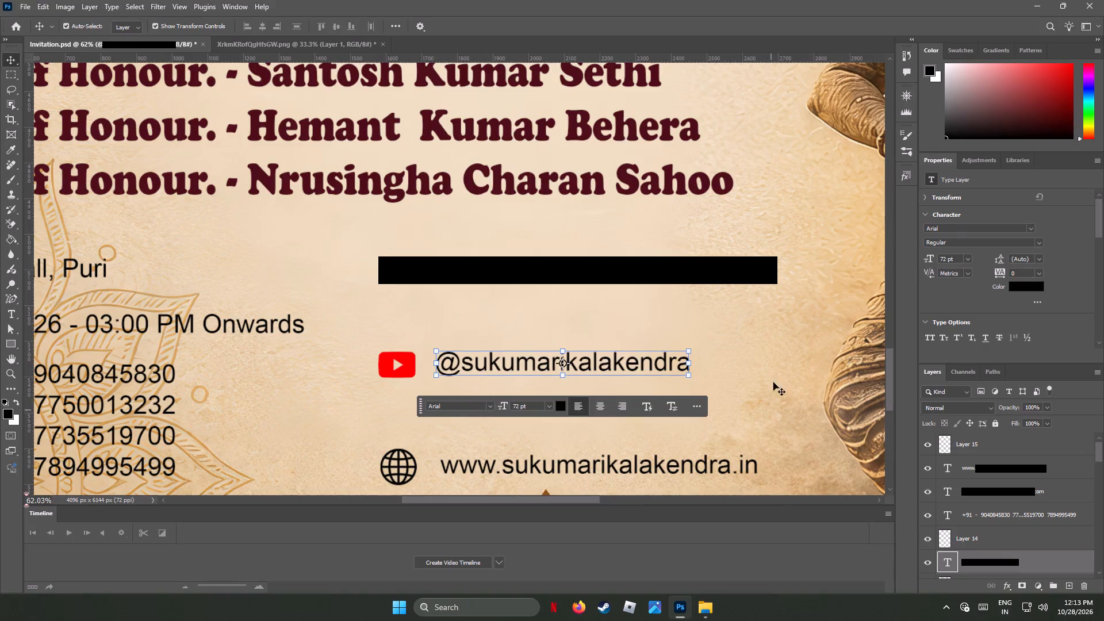
Shift the email address text straight right to clear the envelope icon and line up with the YouTube handle's start.
drag(478, 266, 485, 267)
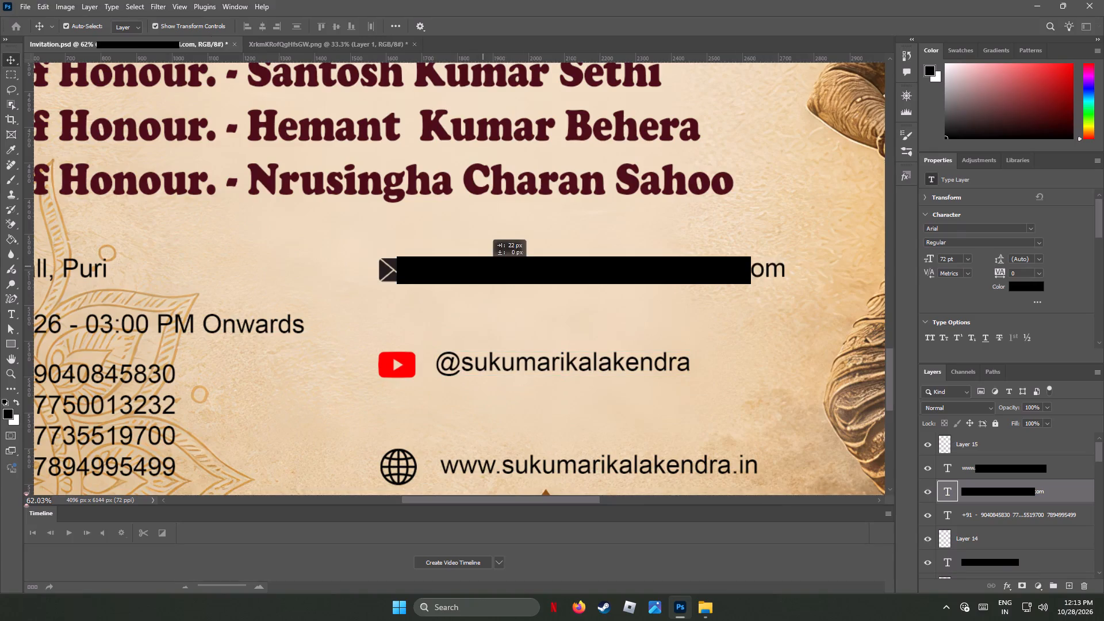
drag(485, 267, 508, 266)
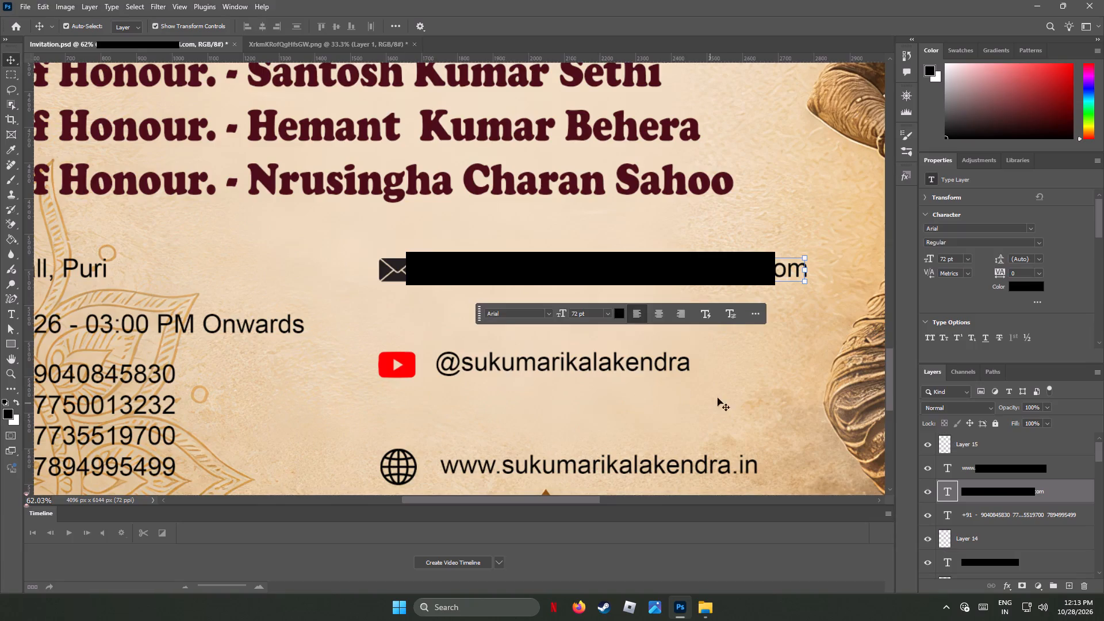
click(726, 392)
Select the email, YouTube and website icons with their texts and nudge the whole column slightly right.
scroll(716, 401, down, 8)
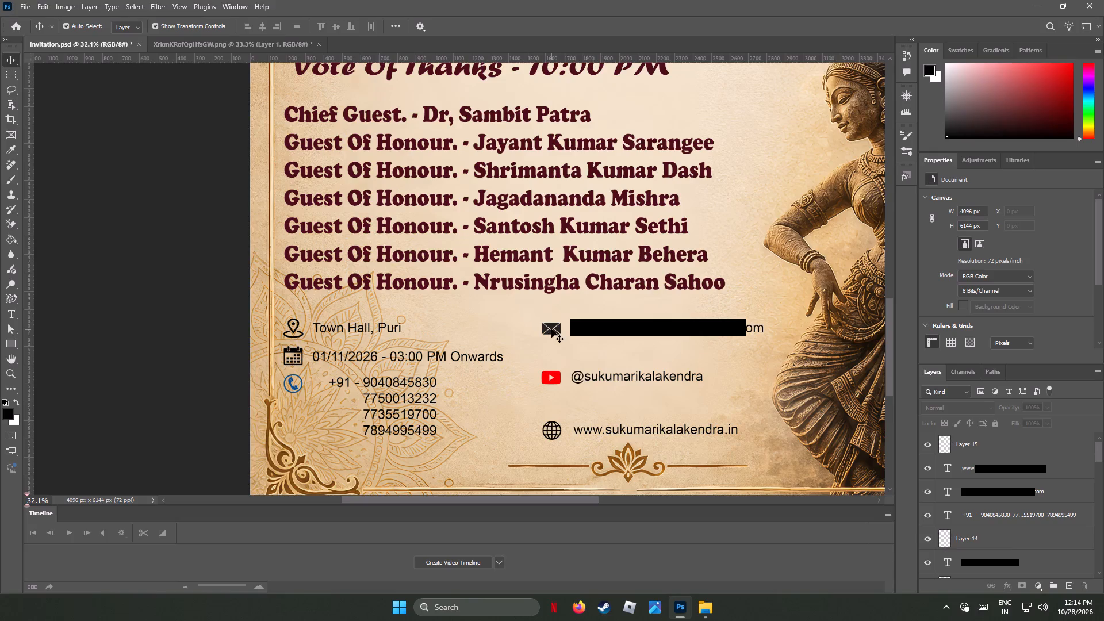
drag(537, 317, 740, 441)
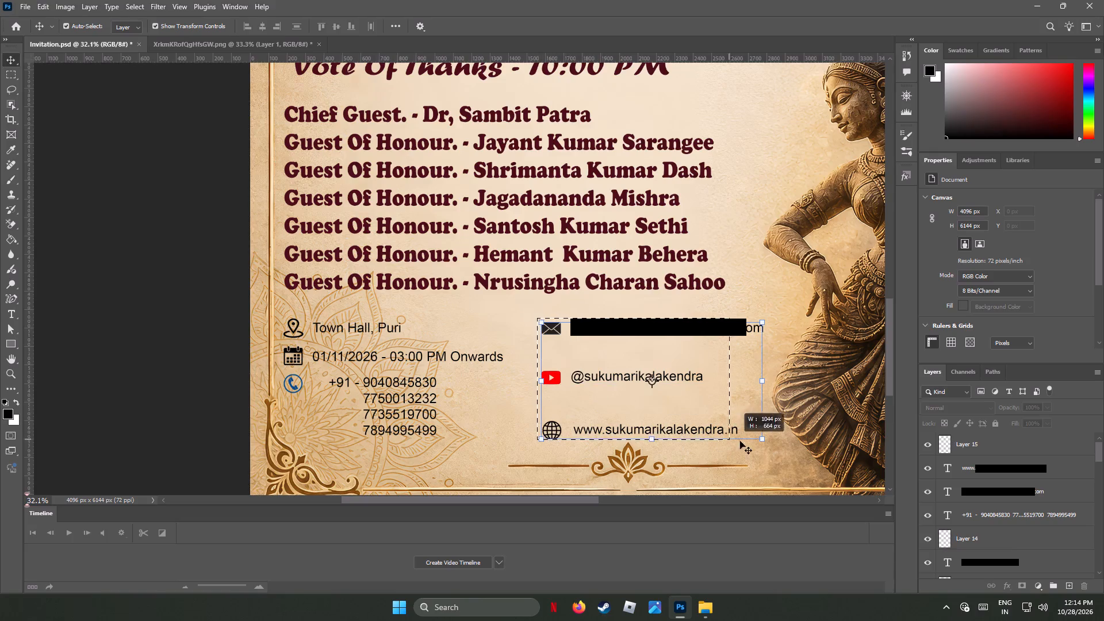
drag(740, 441, 772, 443)
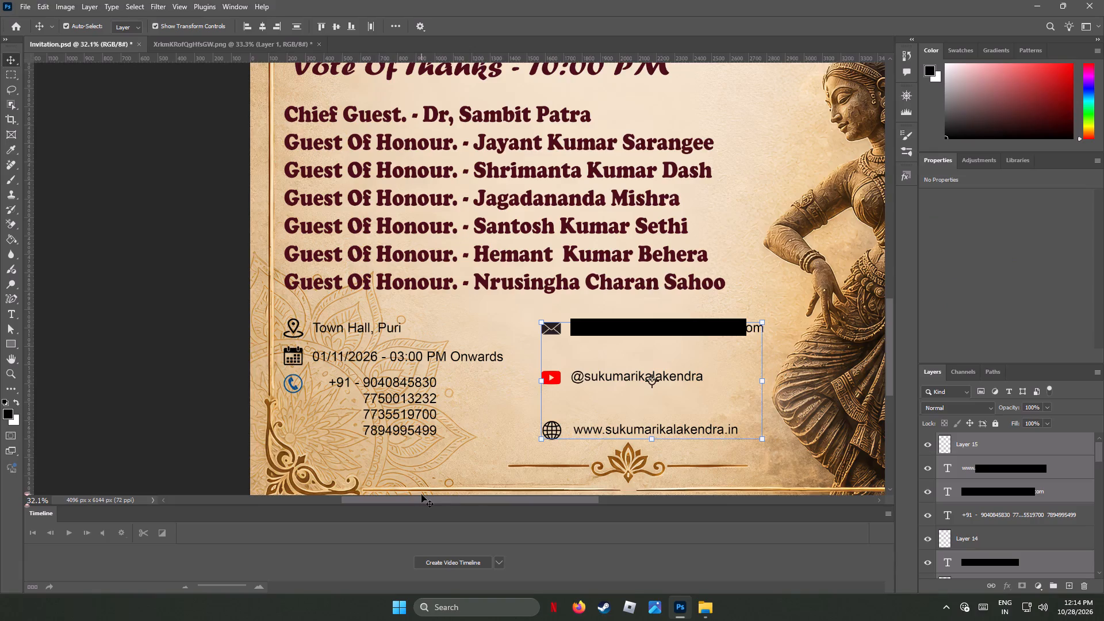
key(Right)
key(Right)
key(Right)
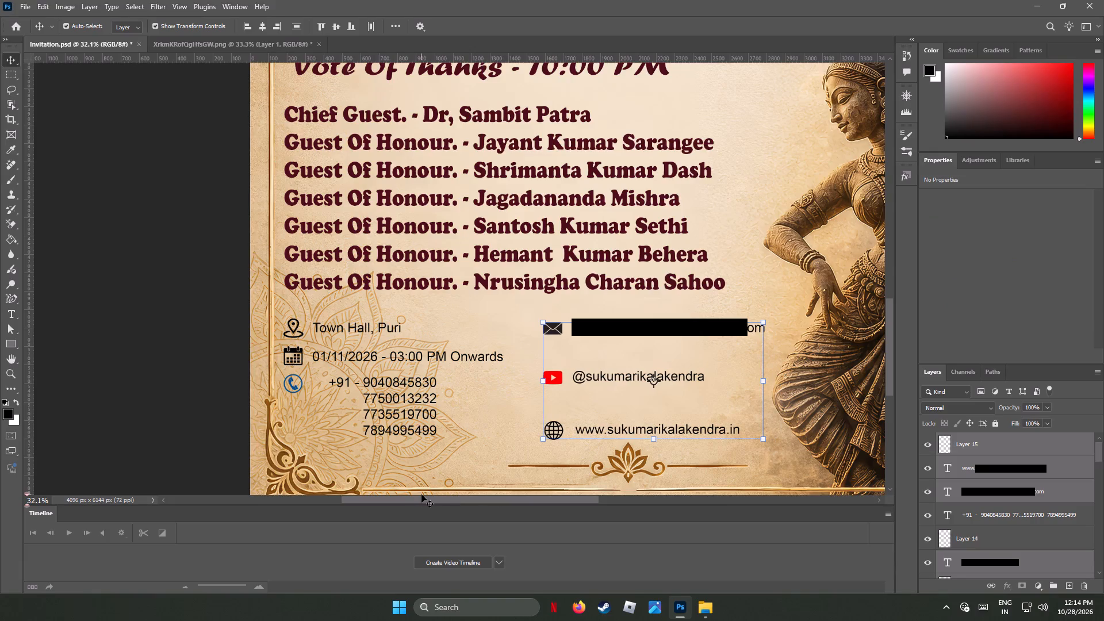
key(Right)
key(Right)
key(Right)
key(Right)
key(Right)
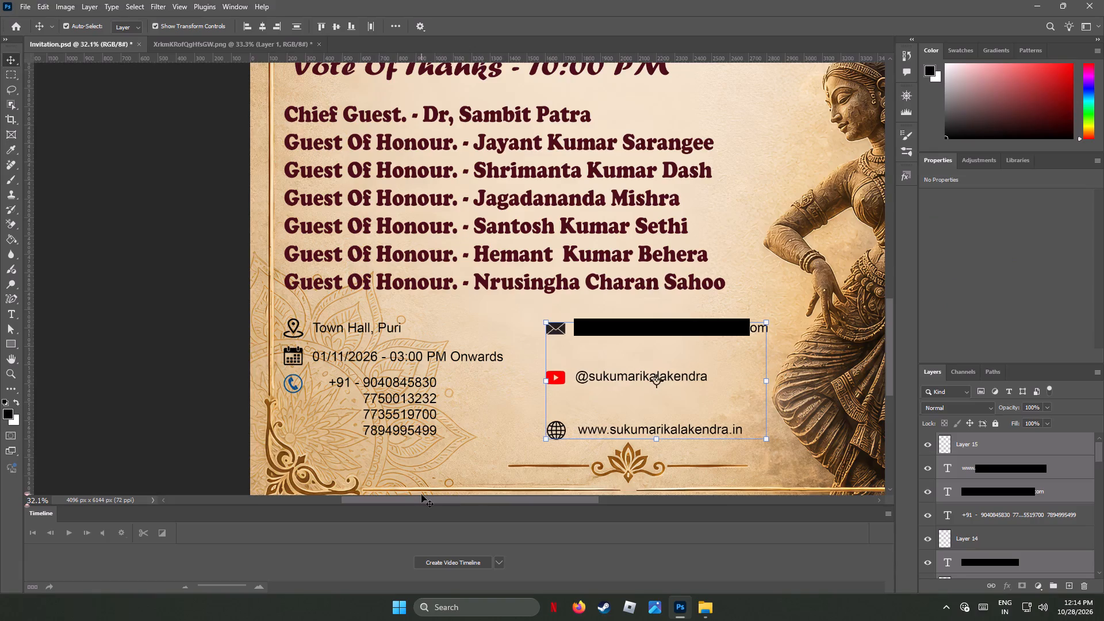
key(Right)
key(Right)
key(Right)
key(Right)
key(Right)
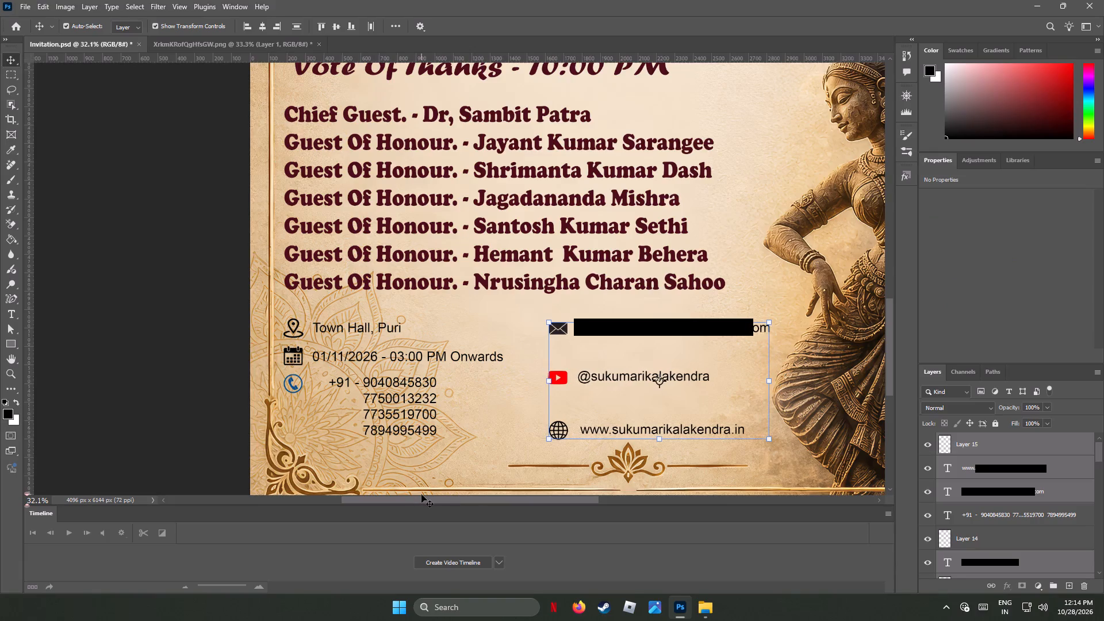
key(Right)
key(Right)
key(Right)
key(Right)
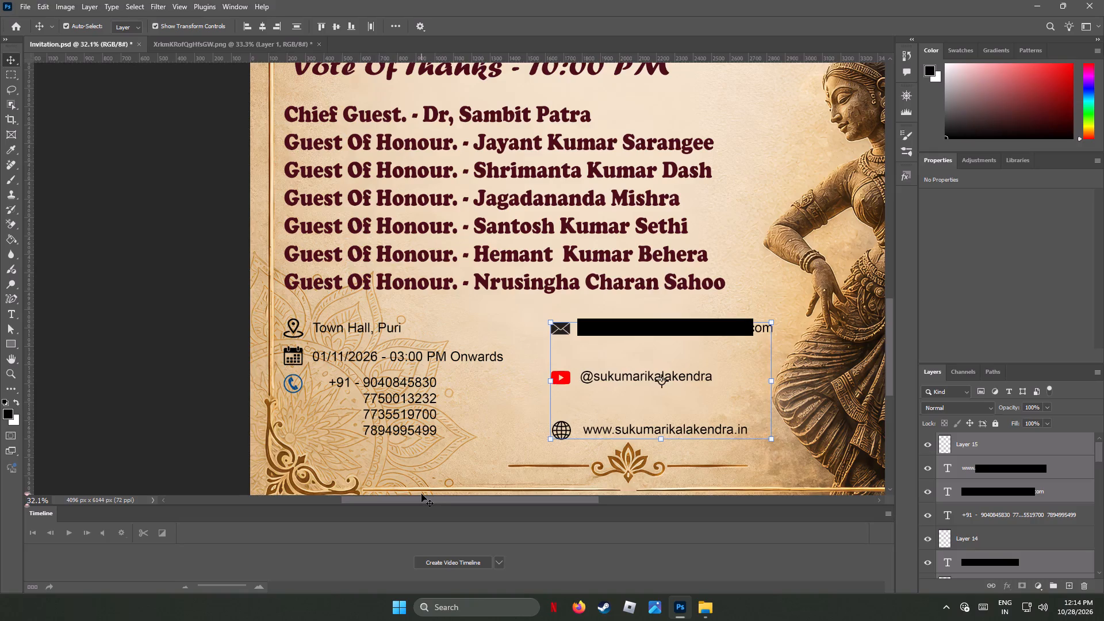
Nudge the selected column of email, YouTube and website icons and texts slightly further right.
key(Right)
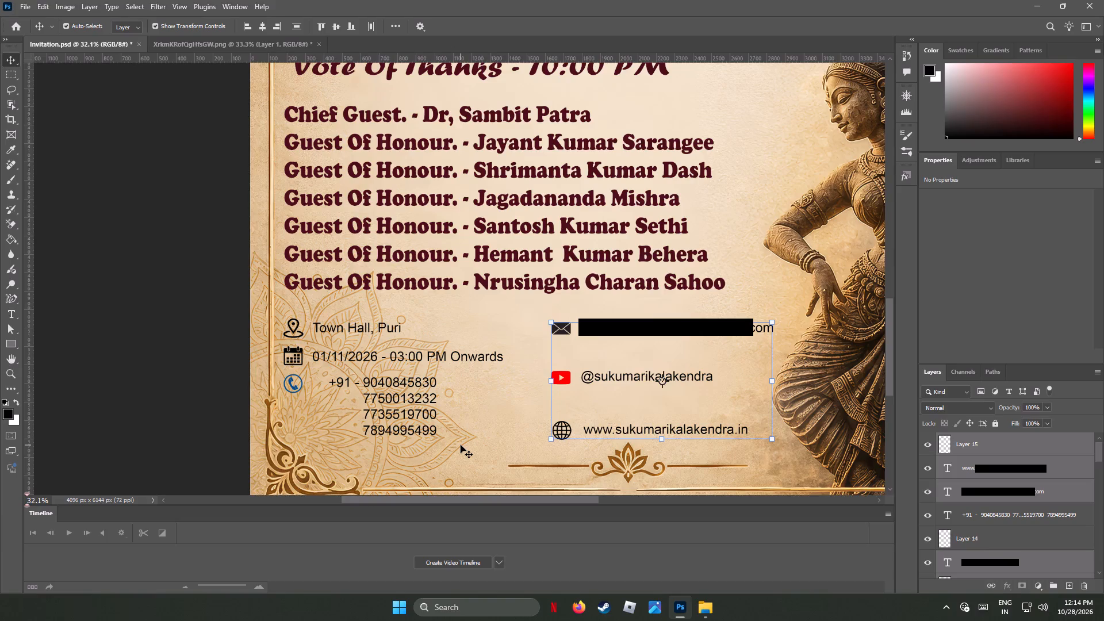
key(Right)
key(Right)
key(Right)
key(Right)
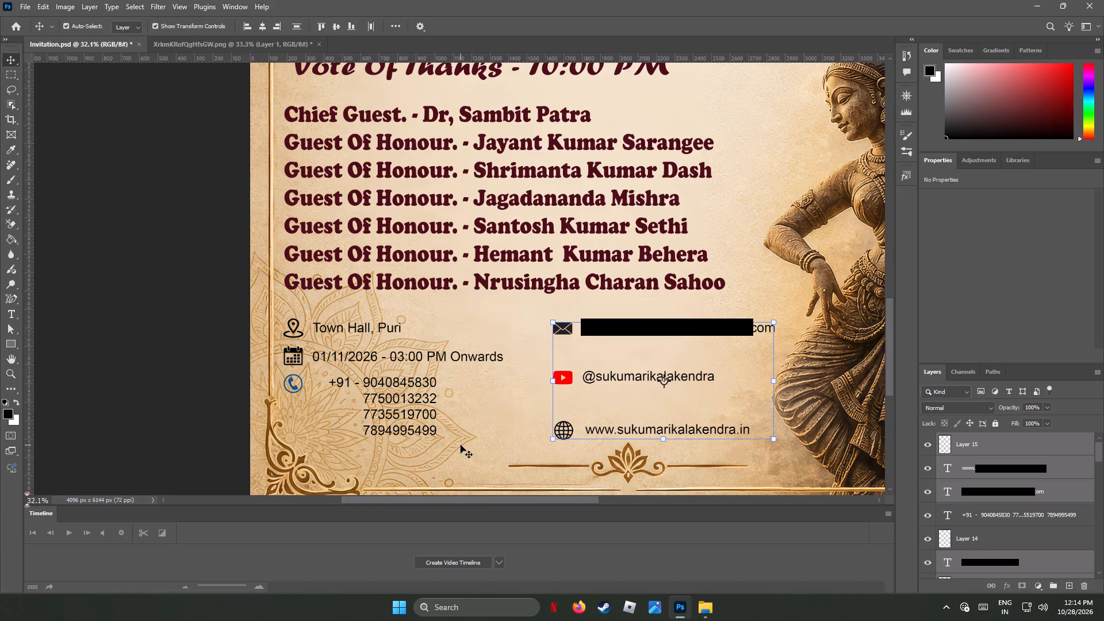
key(Right)
key(Right)
key(Right)
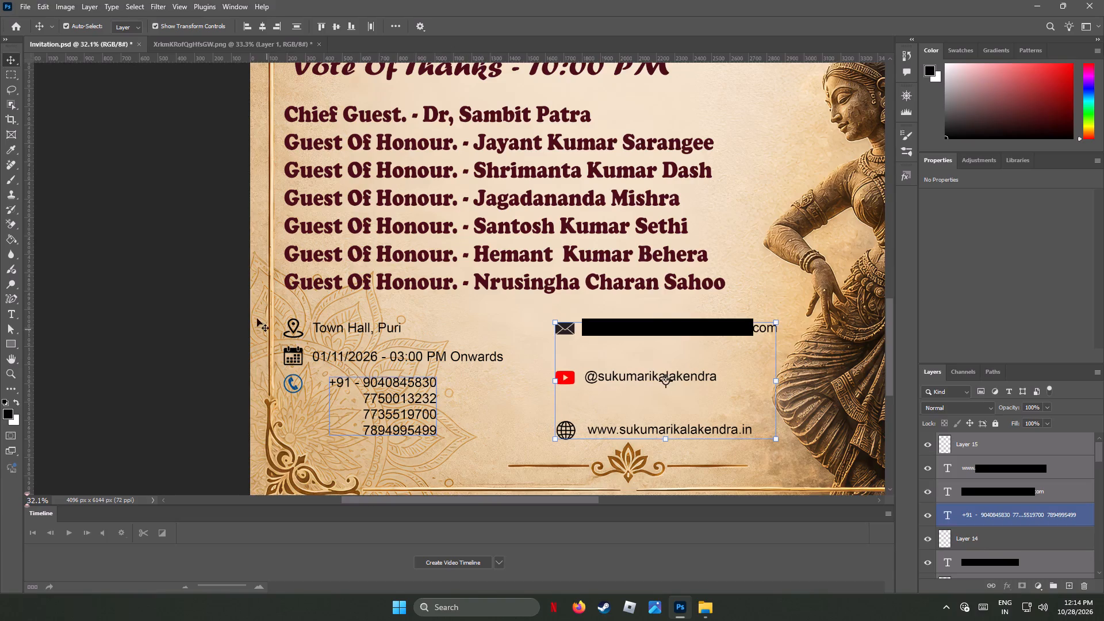
Scale all icons and texts in both contact columns up proportionally to about 105.45%, keeping the upper-left corner in place.
drag(237, 306, 659, 466)
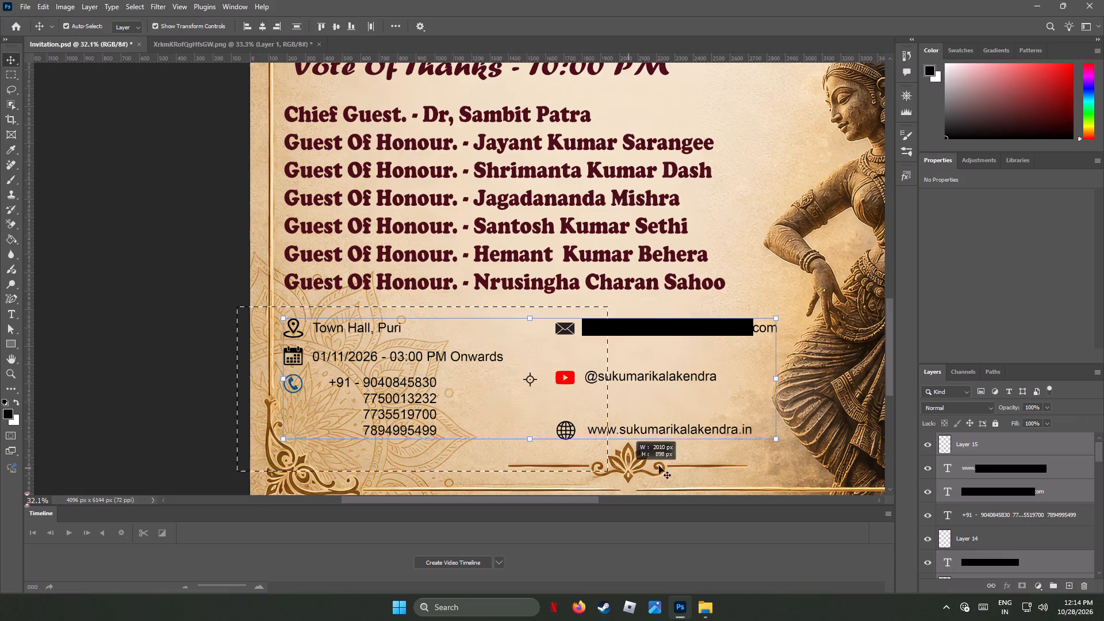
drag(659, 466, 811, 454)
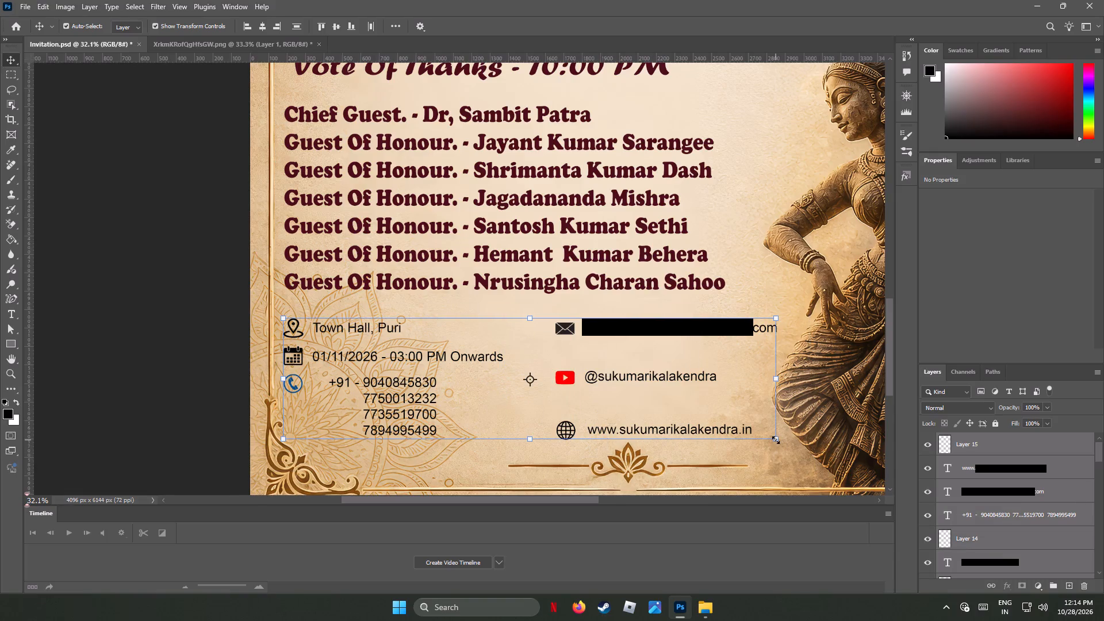
shift+drag(776, 440, 779, 443)
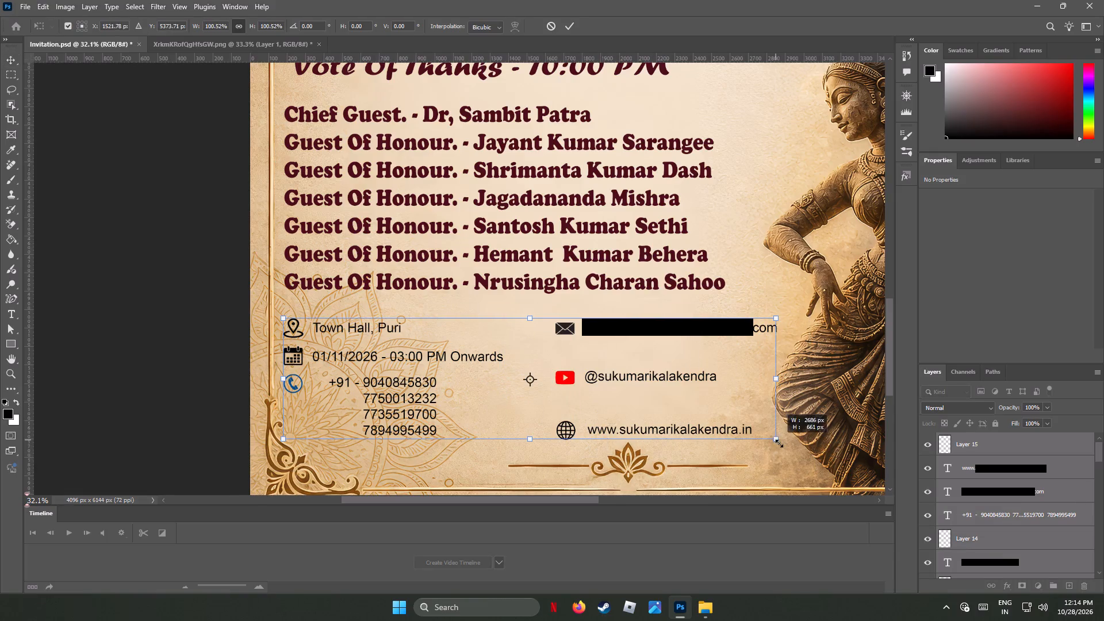
shift+drag(779, 443, 799, 460)
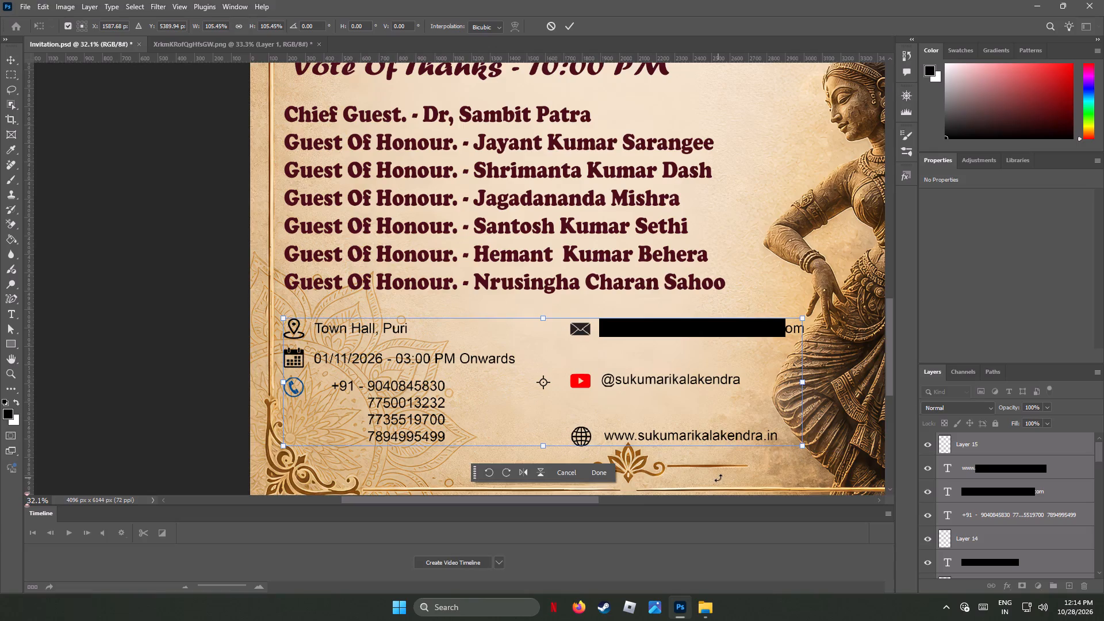
click(187, 289)
click(154, 362)
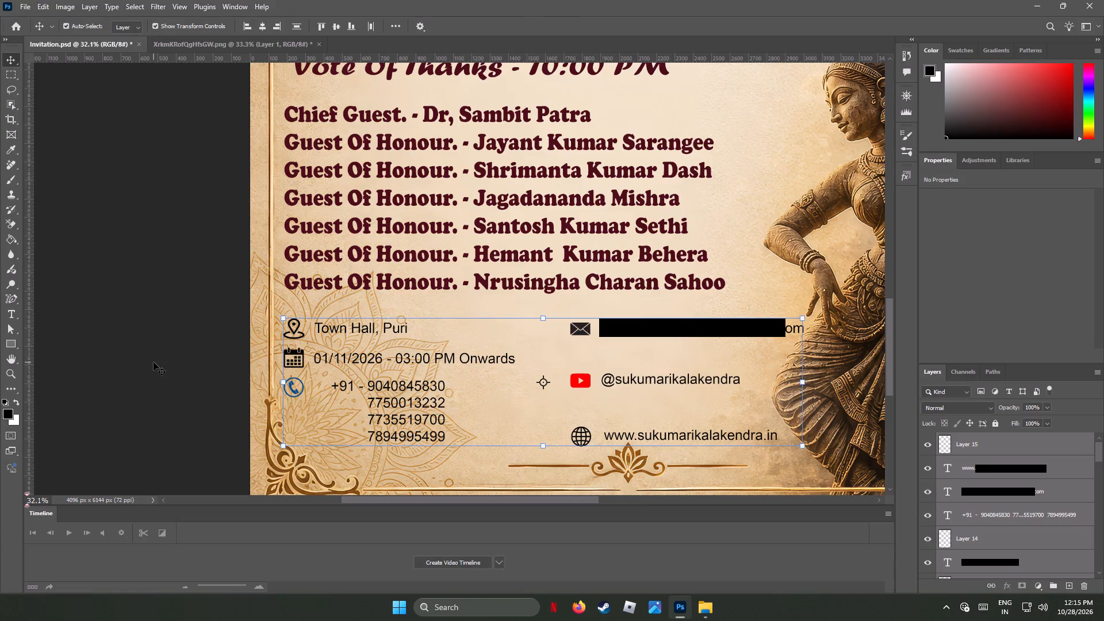
click(292, 300)
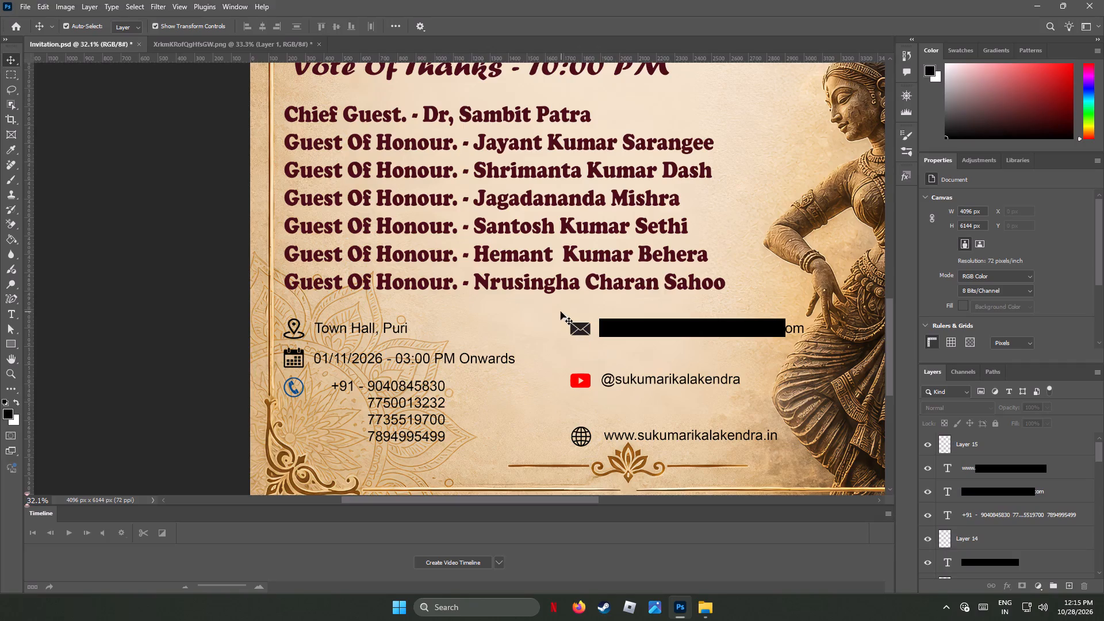
Nudge the column of email, YouTube and website icons and texts left, so the email address clears the dancer figure.
drag(559, 310, 826, 461)
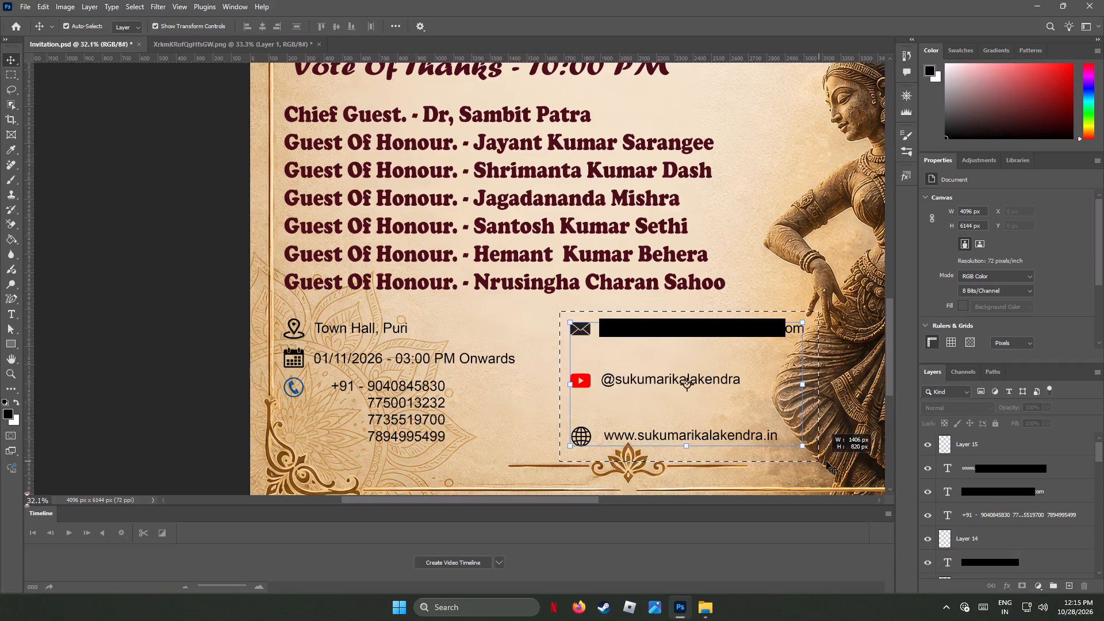
drag(826, 461, 830, 462)
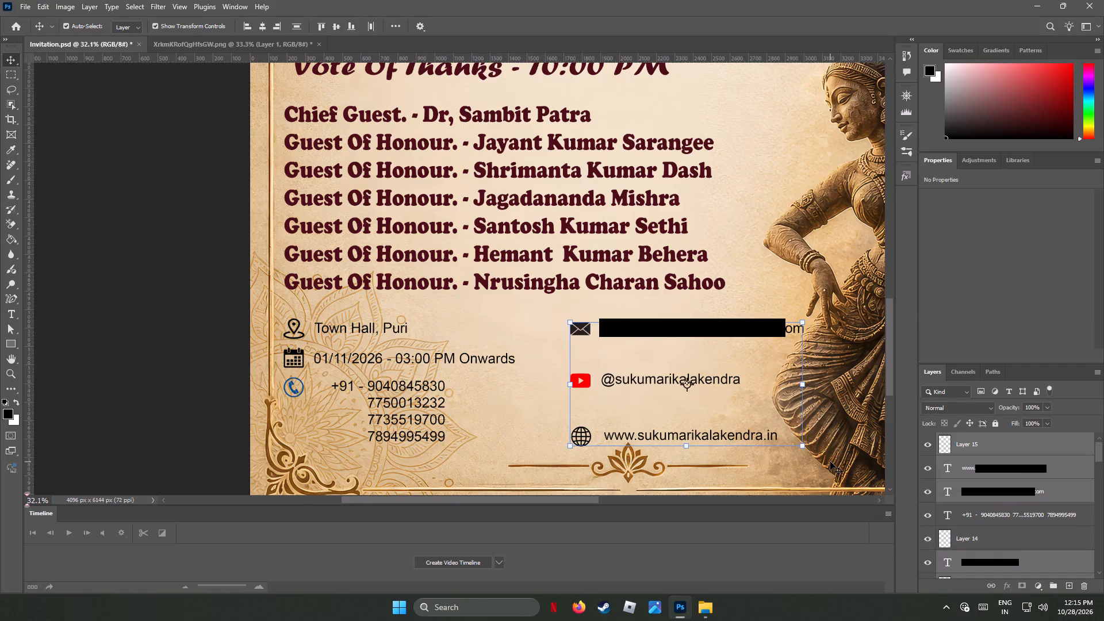
key(Left)
key(Left)
key(Left)
key(Left)
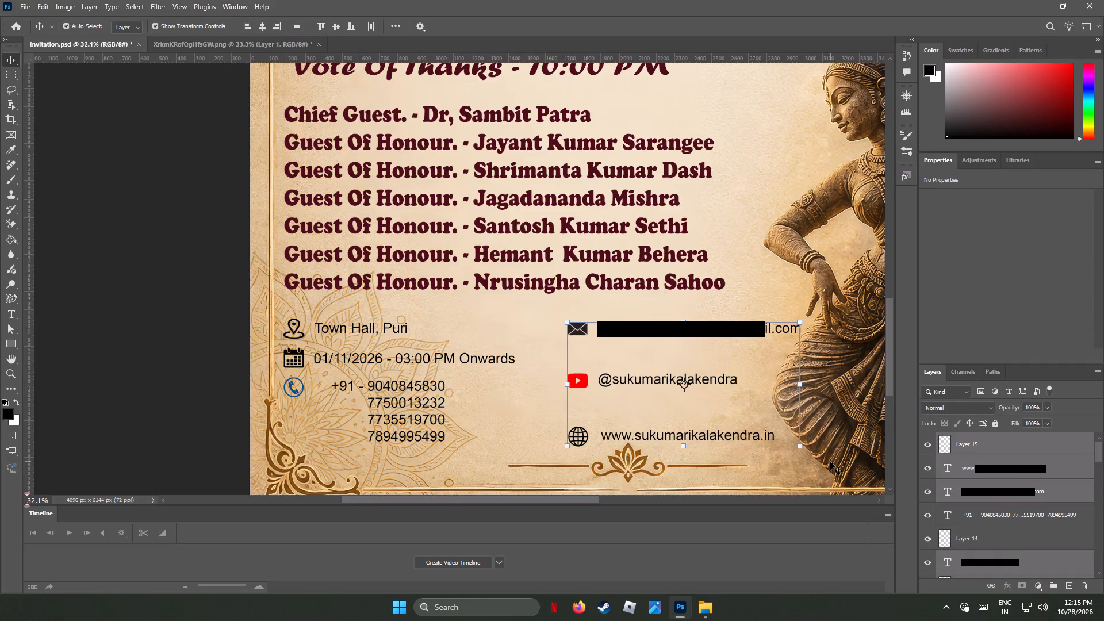
key(Left)
key(Left)
key(Left)
key(Left)
key(Left)
key(Left)
key(Left)
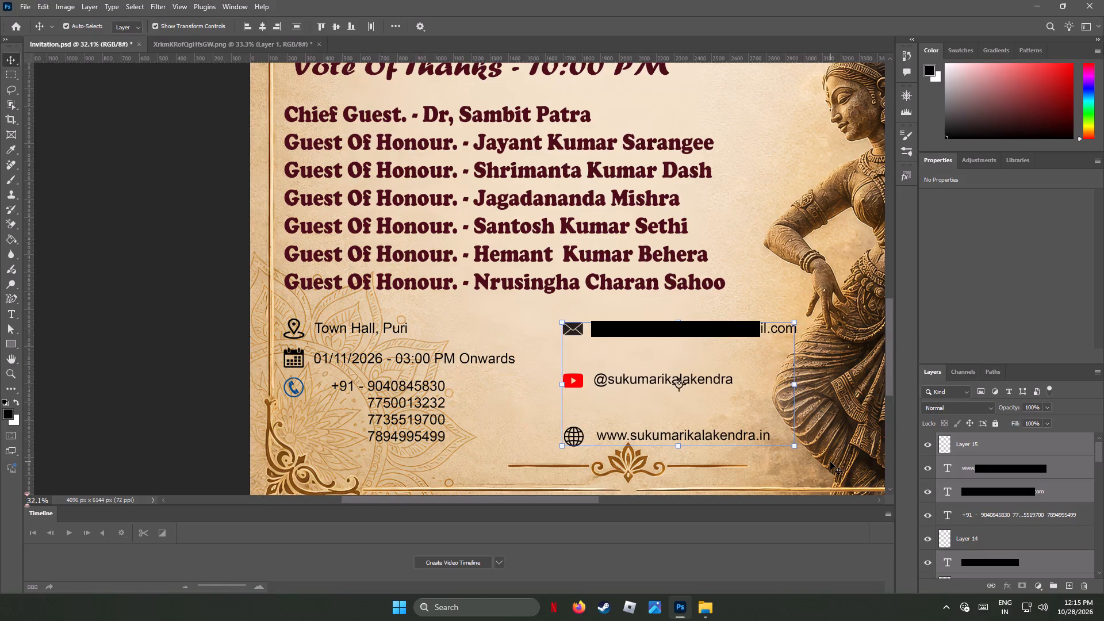
key(Left)
key(Left)
key(Left)
key(Left)
key(Left)
key(Left)
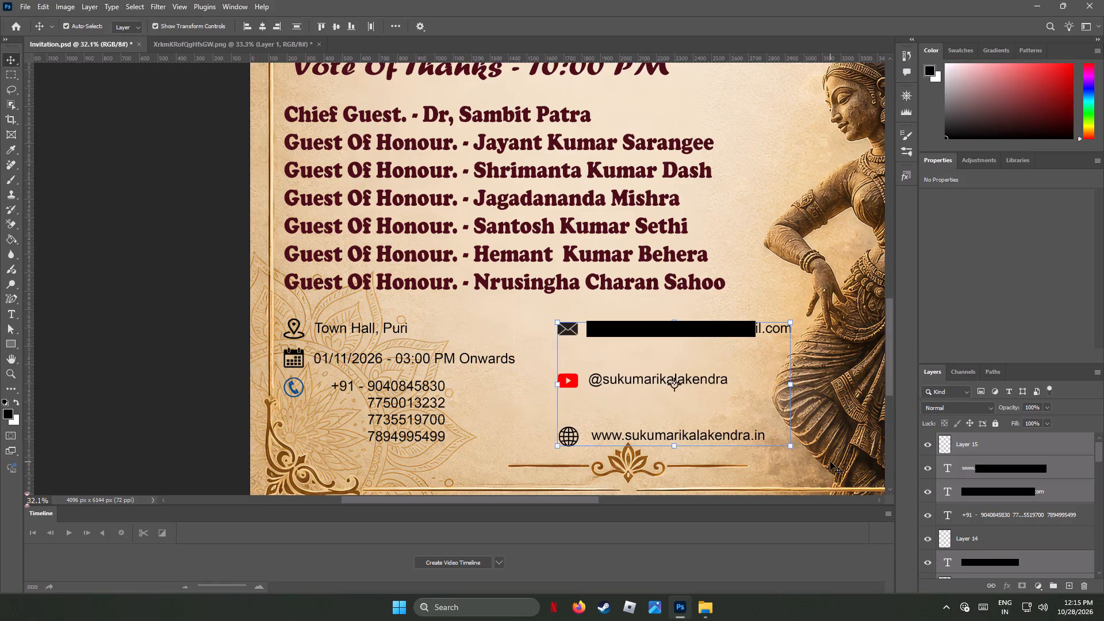
key(Left)
key(Left)
key(Left)
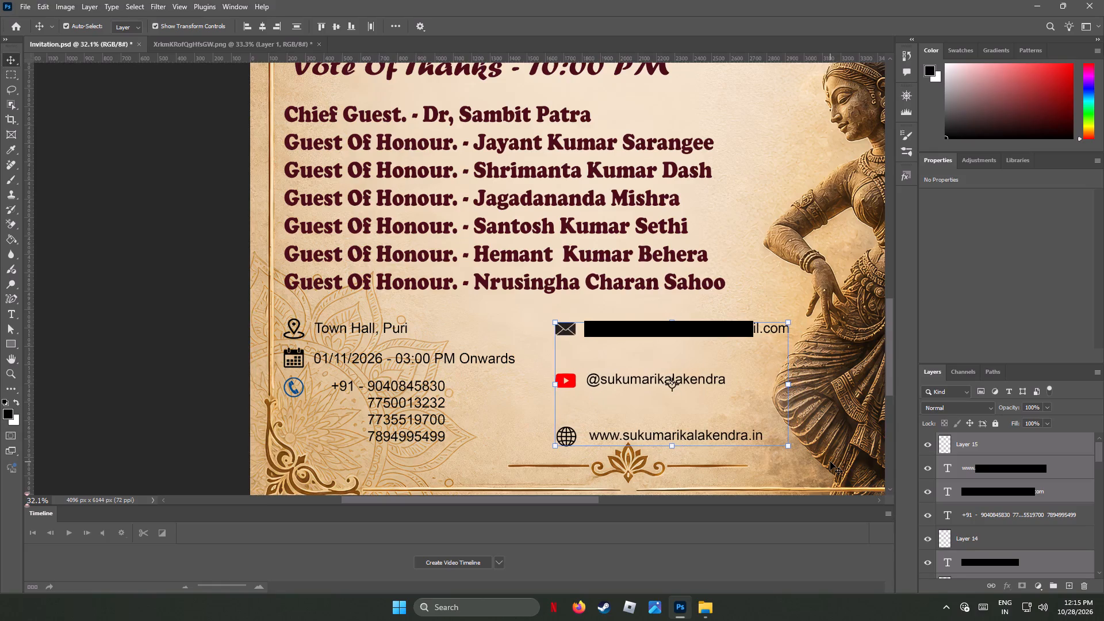
key(Left)
key(Left)
key(Left)
key(Left)
key(Left)
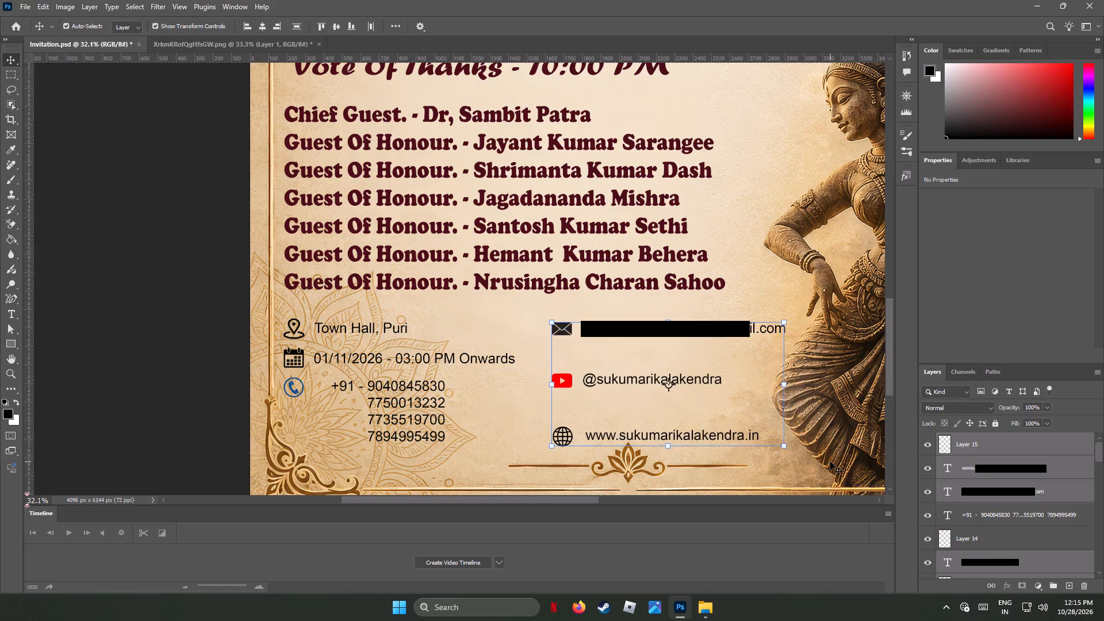
click(163, 355)
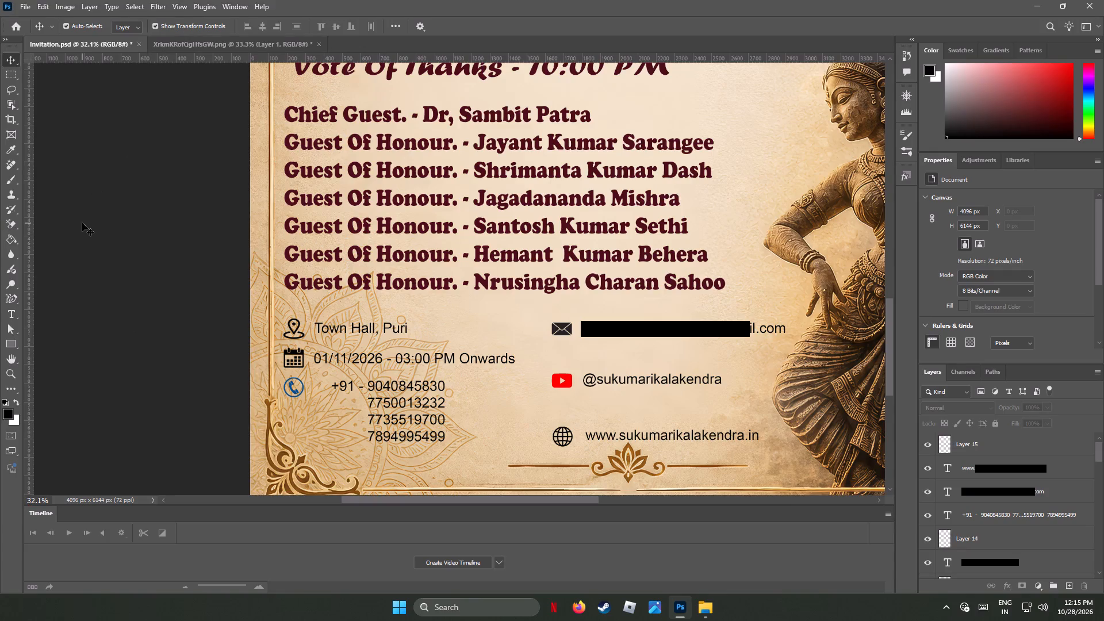
Save the invitation document.
key(ctrl+s)
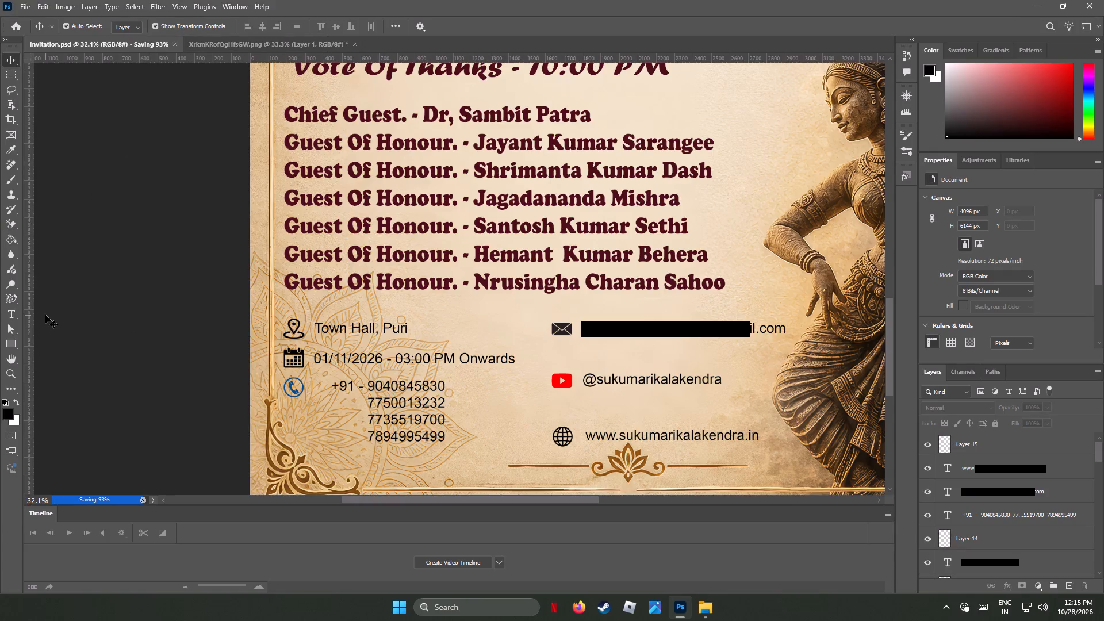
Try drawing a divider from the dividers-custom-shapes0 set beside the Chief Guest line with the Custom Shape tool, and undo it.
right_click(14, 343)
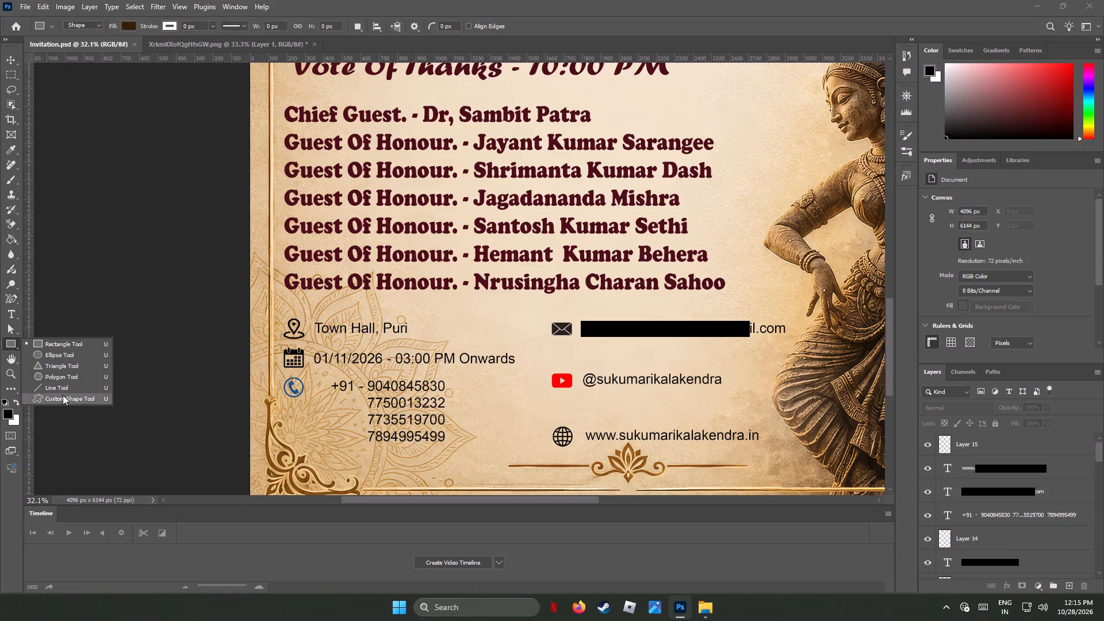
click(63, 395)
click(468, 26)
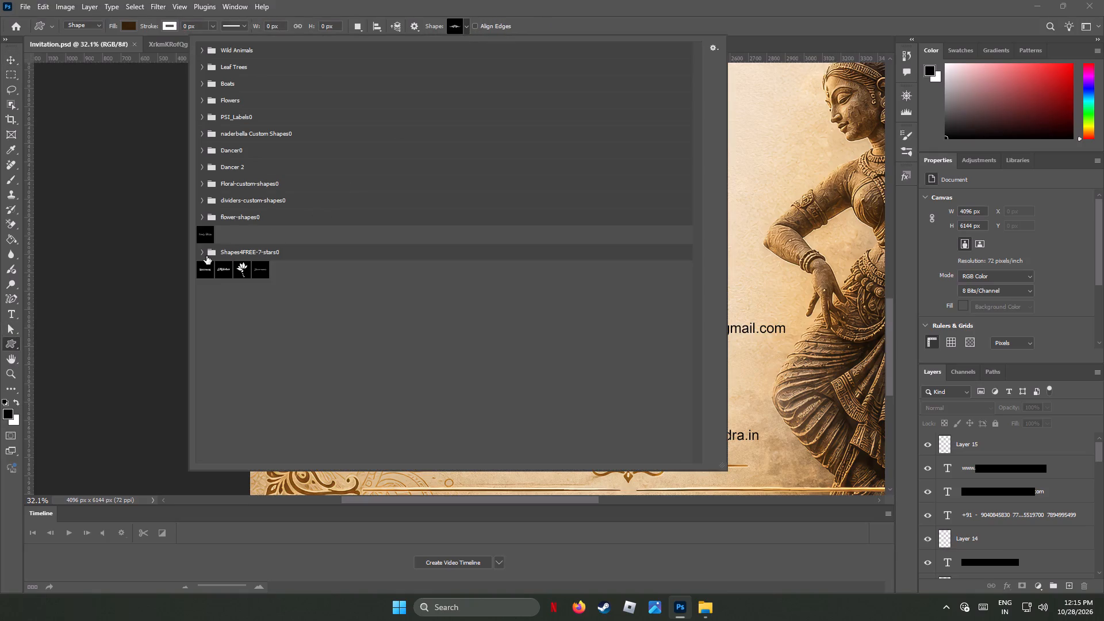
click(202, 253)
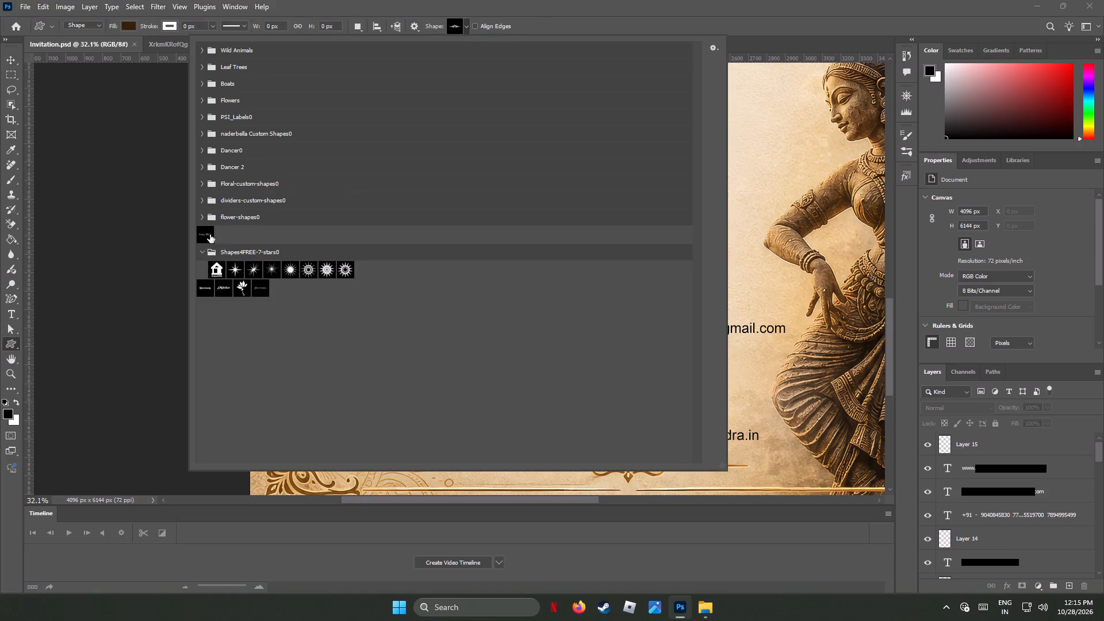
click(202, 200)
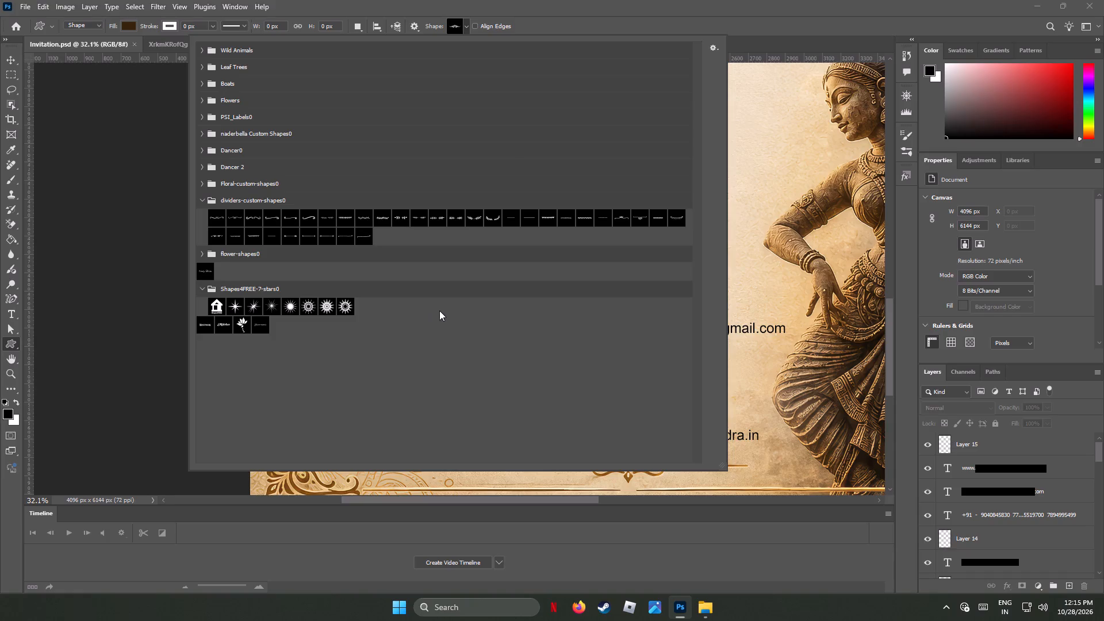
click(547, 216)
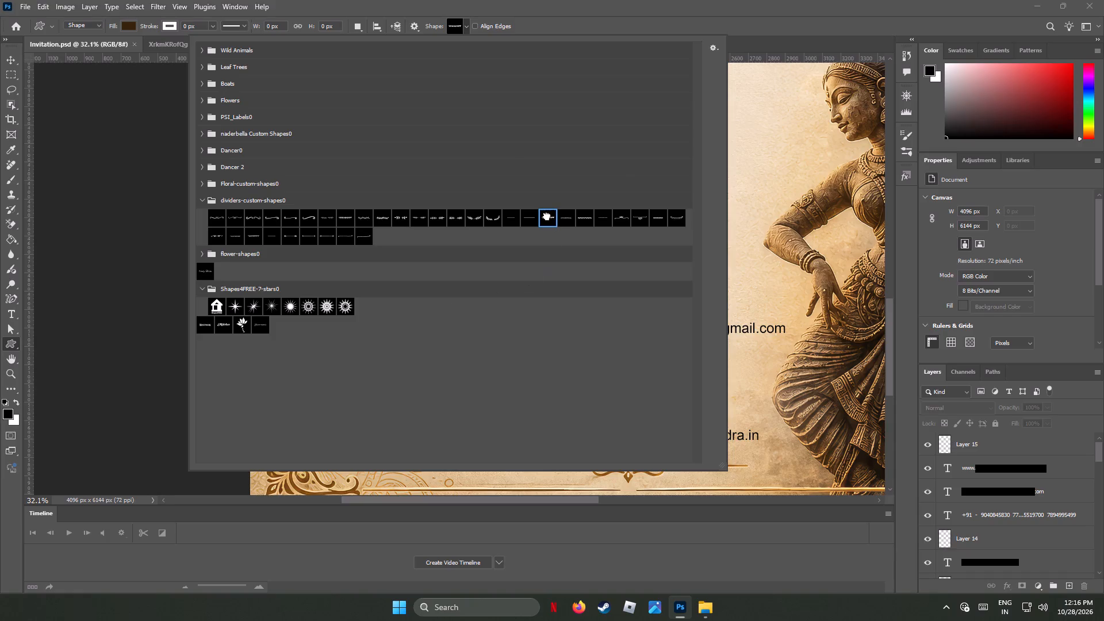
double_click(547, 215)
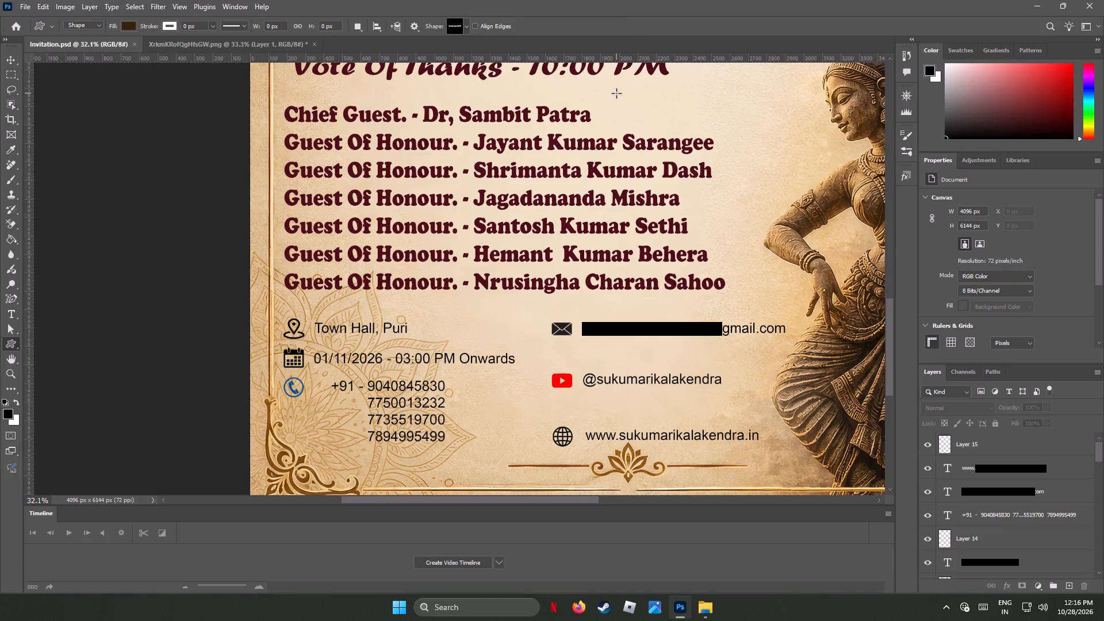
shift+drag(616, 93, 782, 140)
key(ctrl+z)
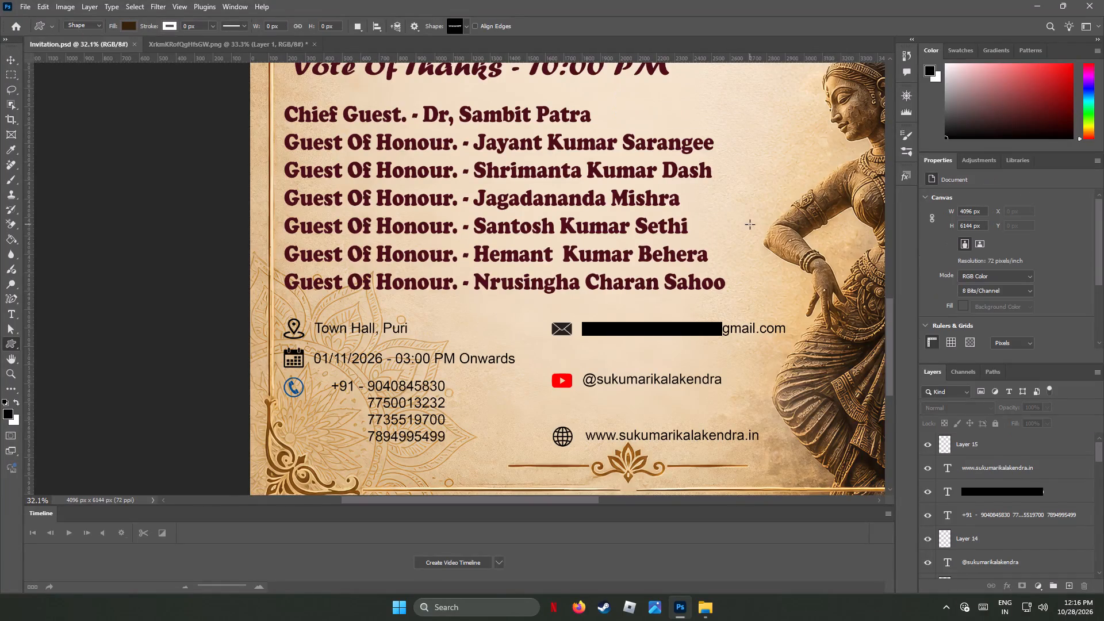
Browse the naderbella Custom Shapes0 set of the Custom Shape tool for a decorative shape that suits the invitation.
click(467, 25)
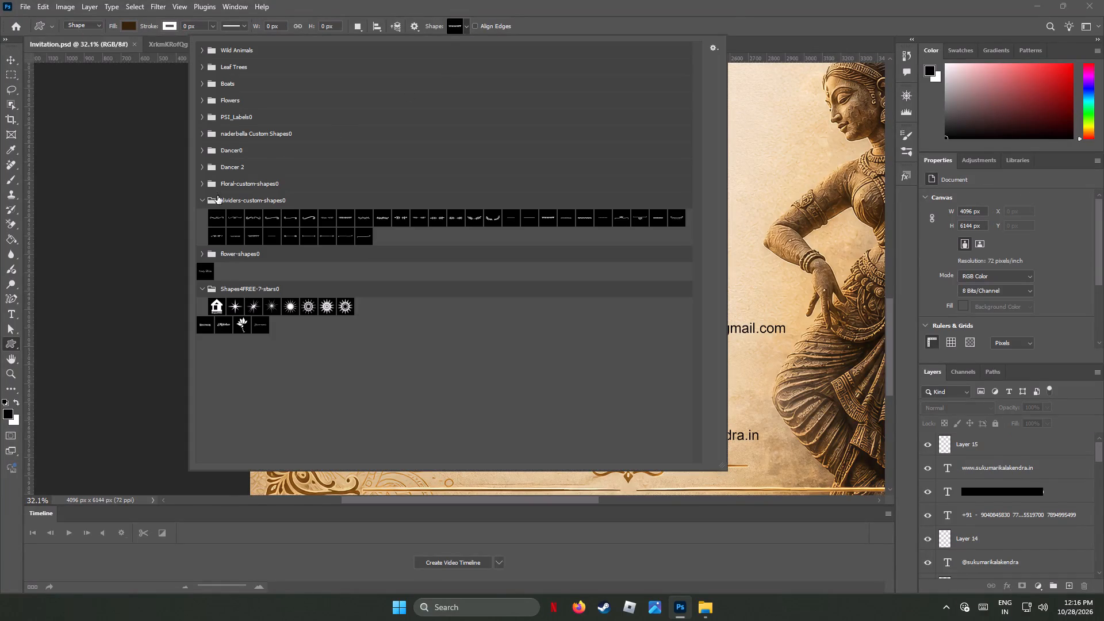
click(201, 131)
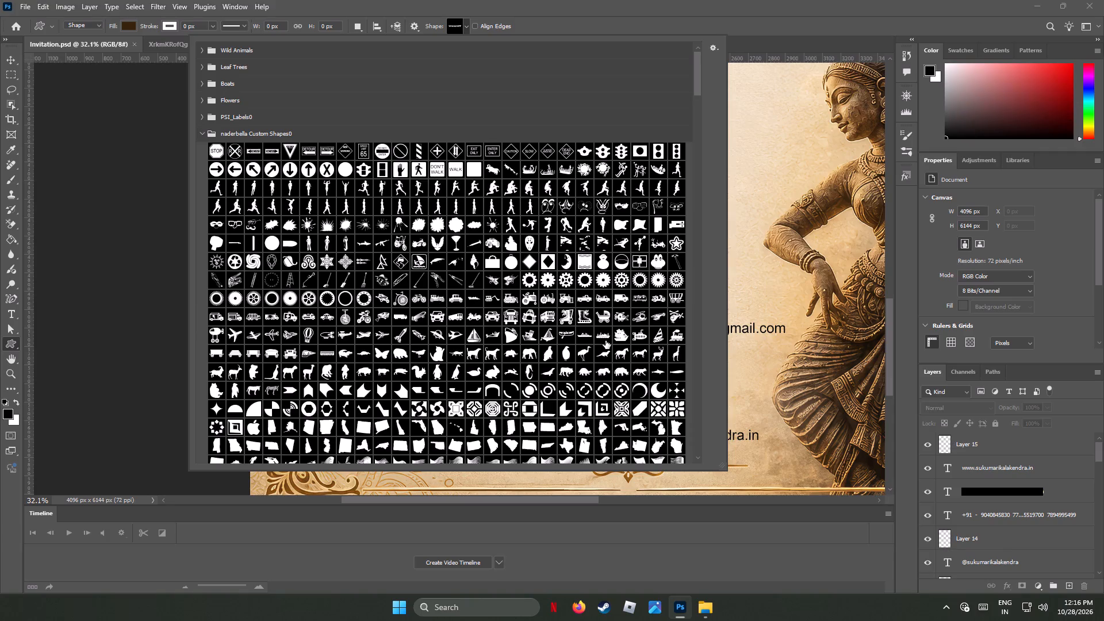
scroll(605, 340, down, 7)
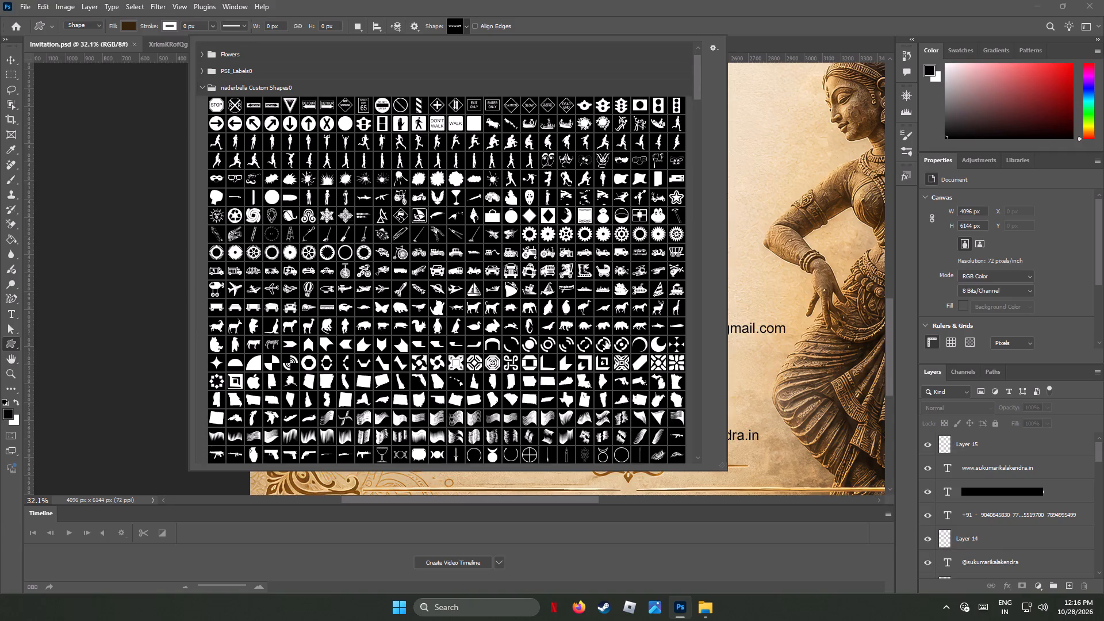
scroll(605, 340, down, 9)
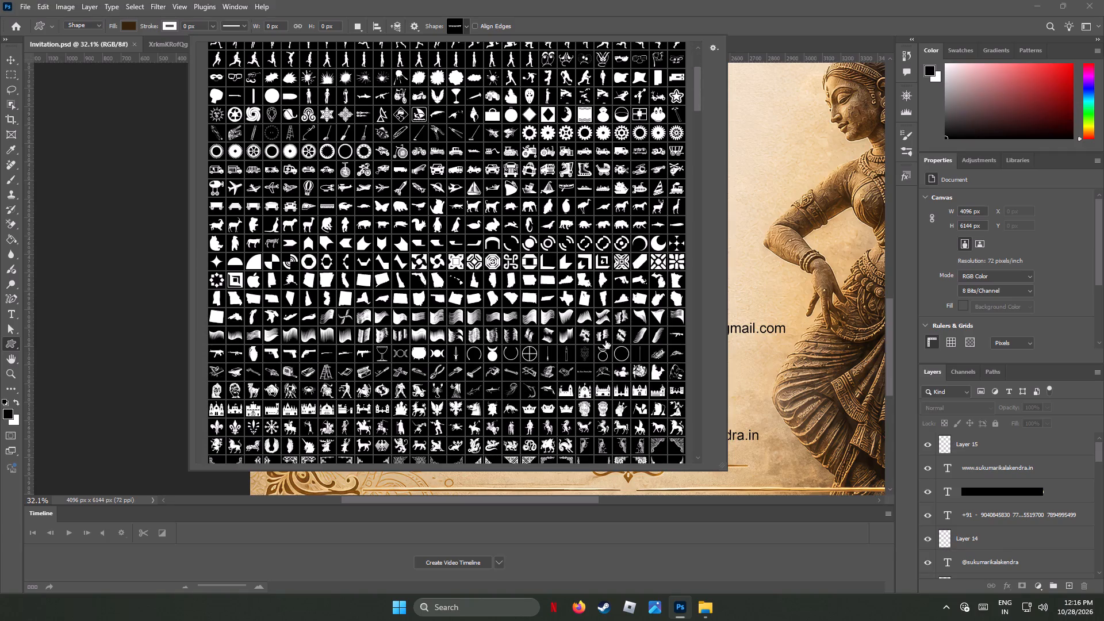
scroll(605, 340, down, 14)
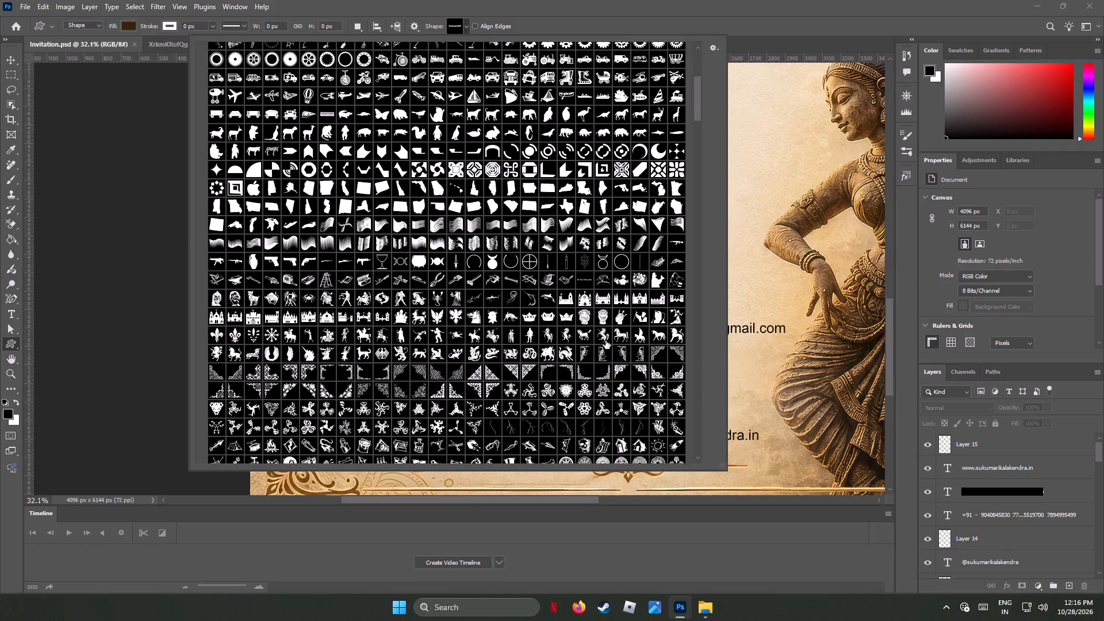
scroll(605, 340, down, 11)
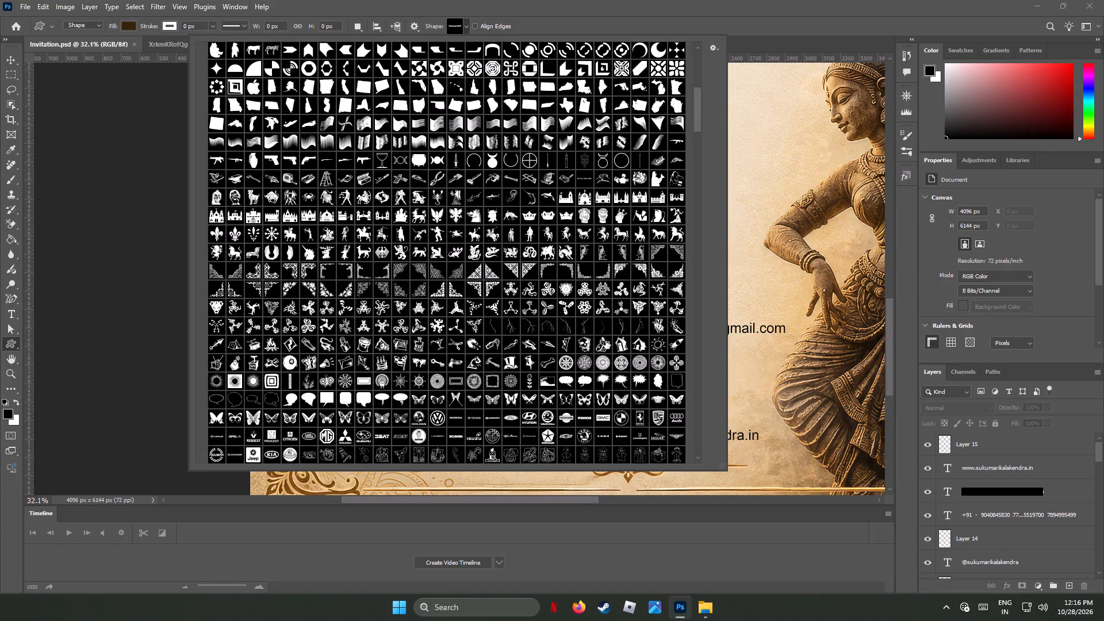
scroll(605, 340, down, 6)
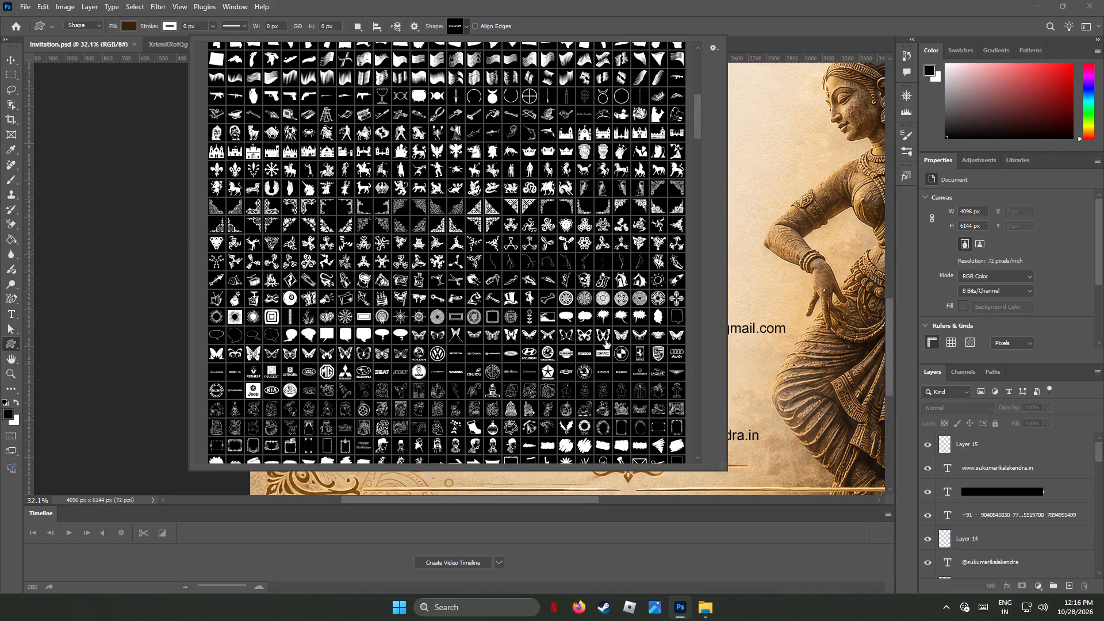
scroll(605, 340, down, 10)
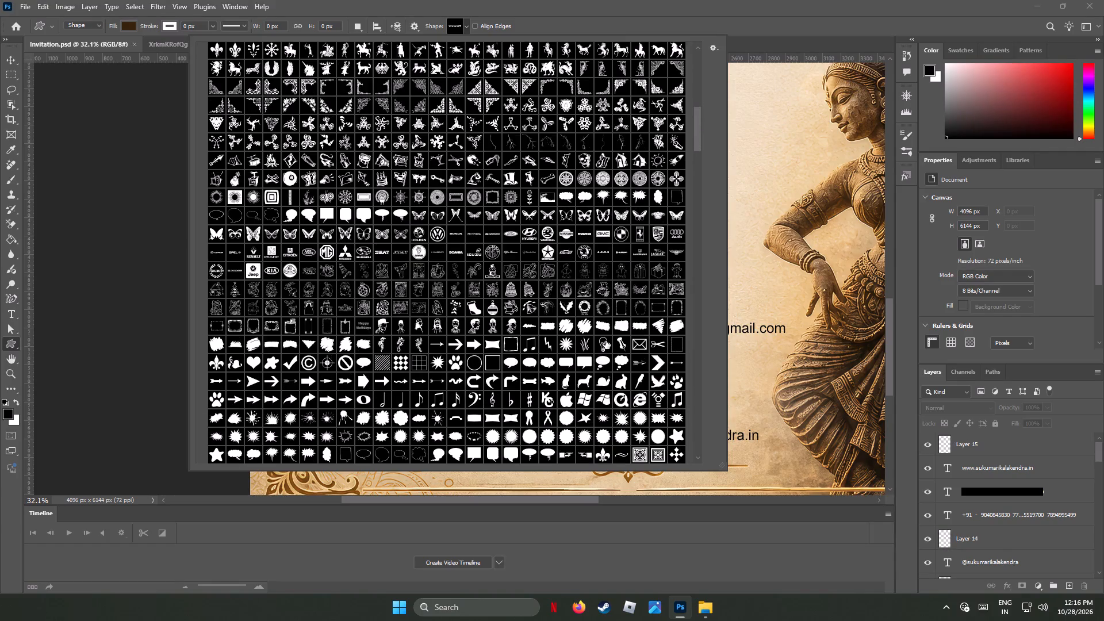
scroll(605, 340, down, 7)
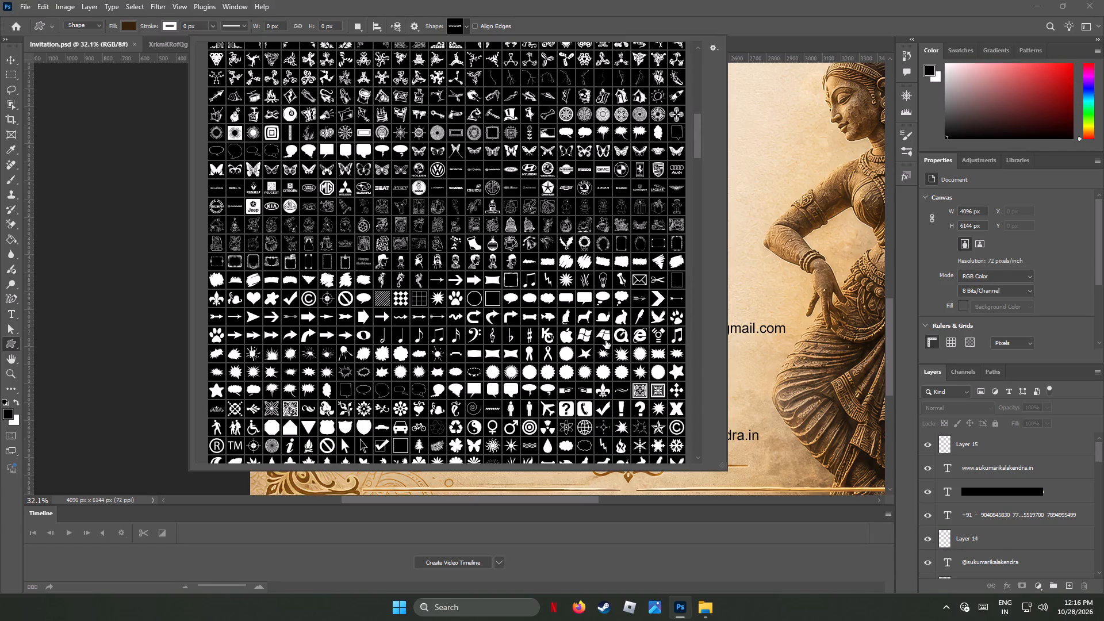
scroll(605, 340, down, 12)
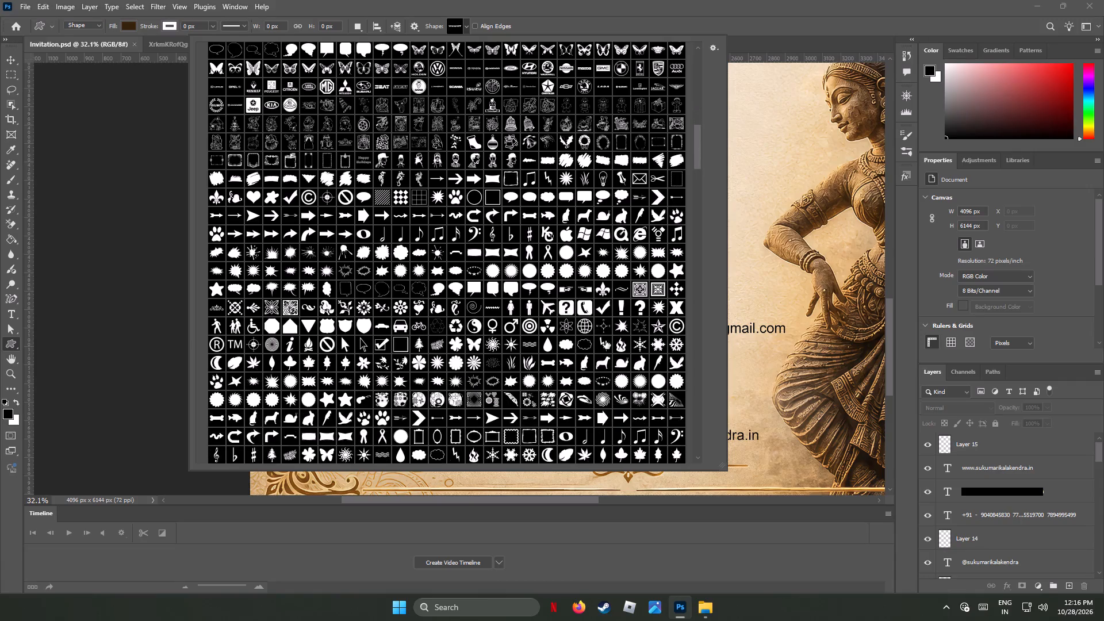
scroll(605, 340, down, 6)
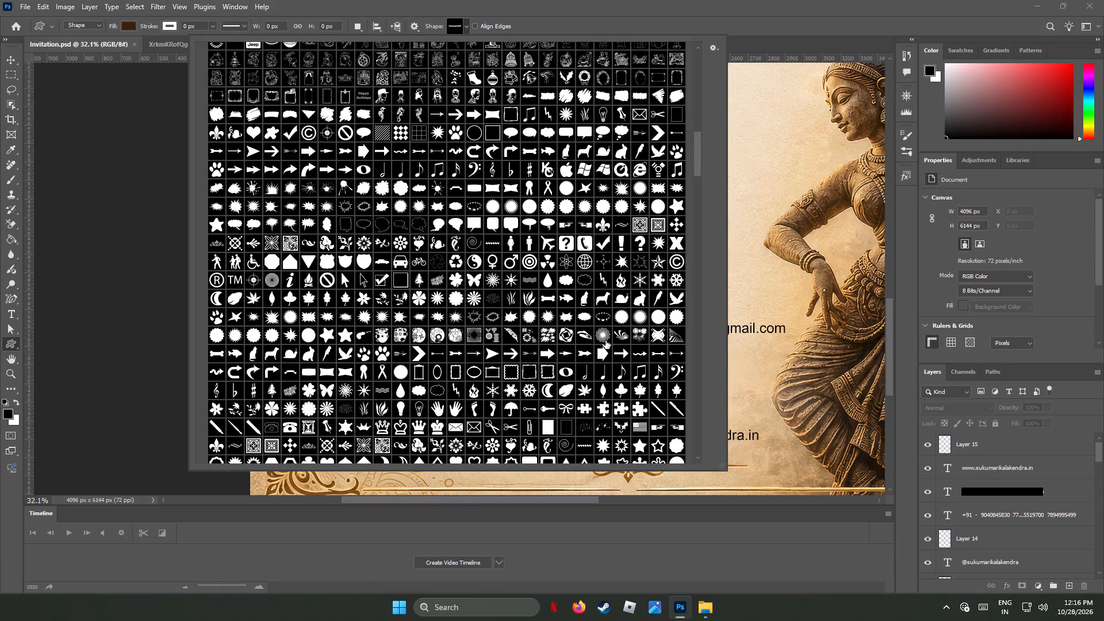
scroll(605, 340, down, 2)
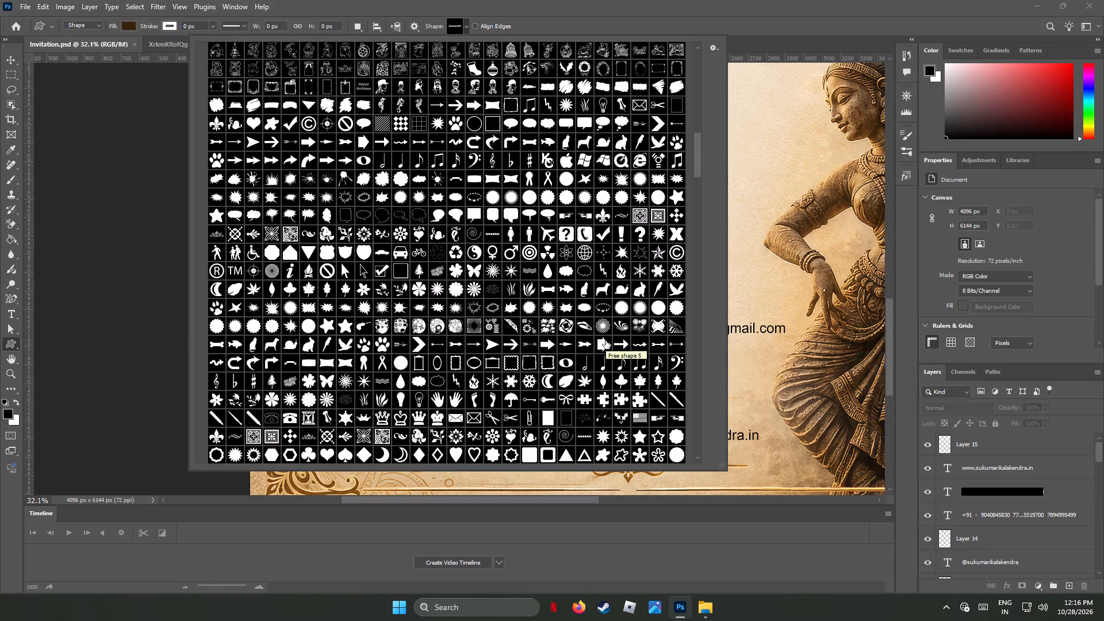
scroll(605, 340, down, 5)
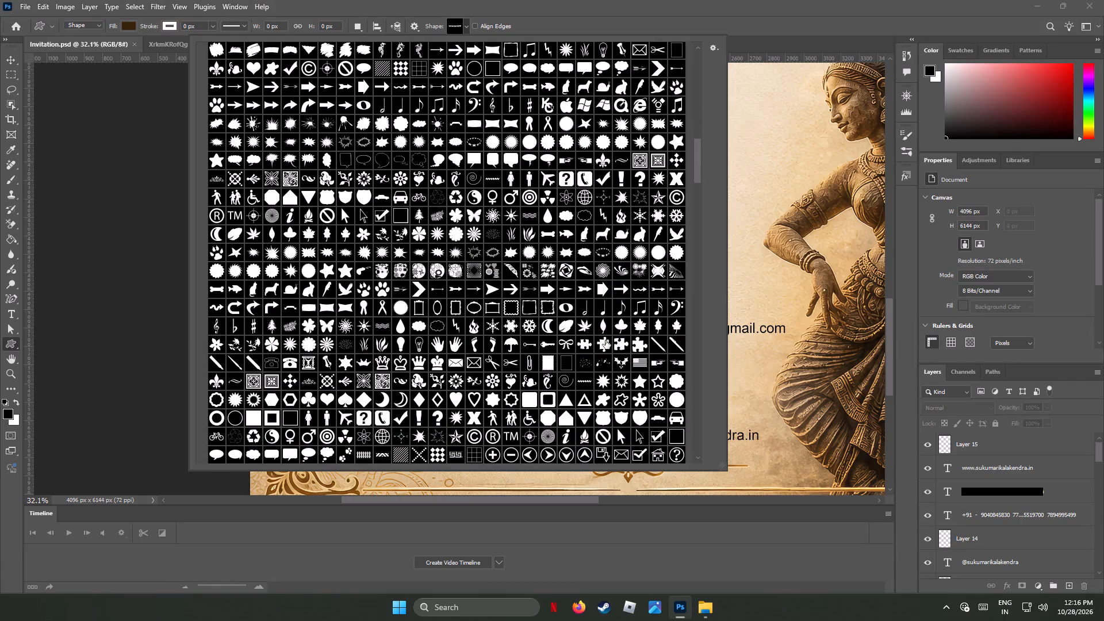
scroll(605, 340, down, 13)
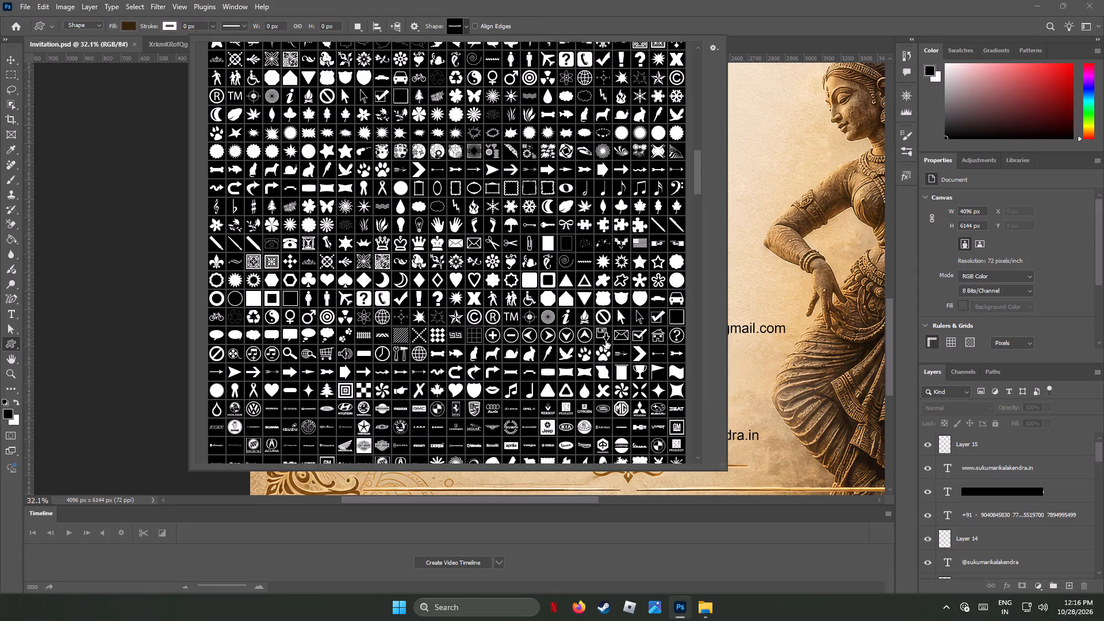
scroll(605, 340, down, 4)
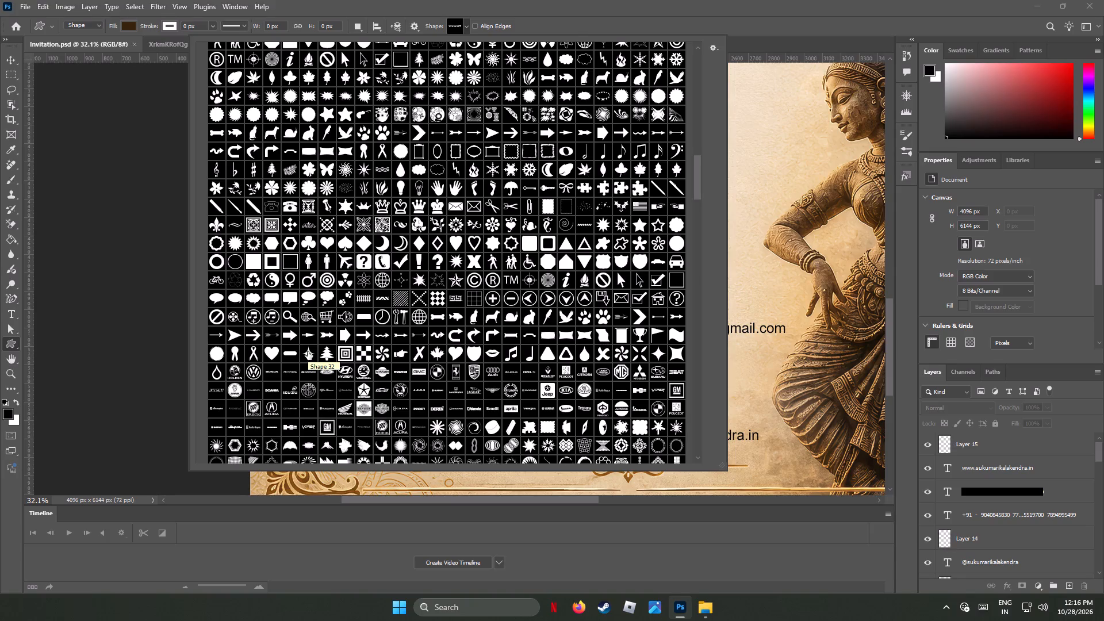
scroll(308, 351, down, 5)
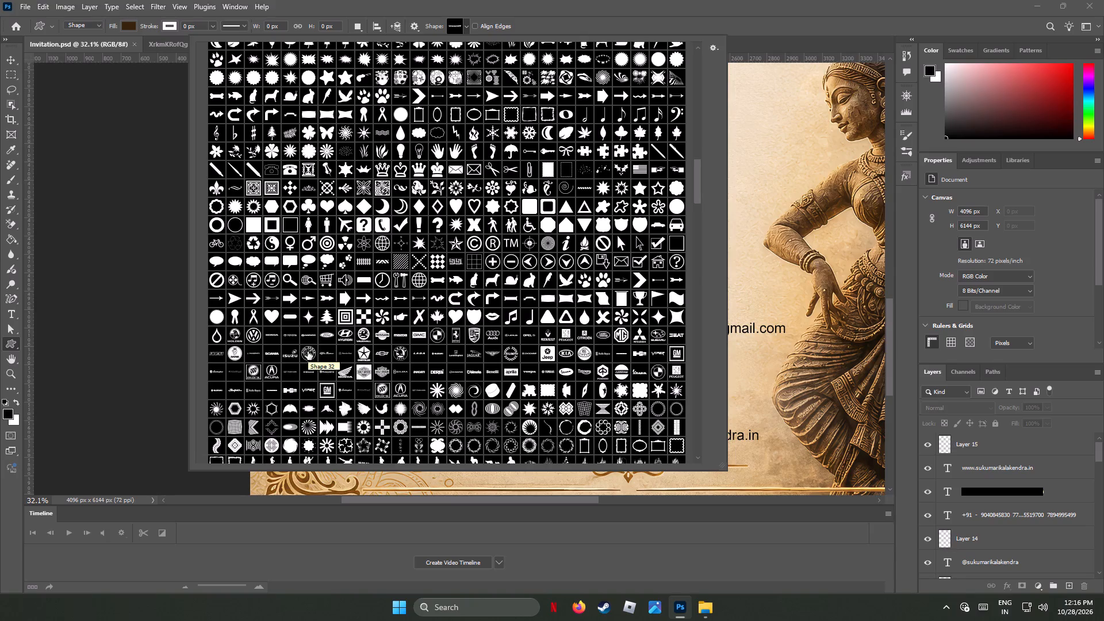
scroll(308, 351, down, 8)
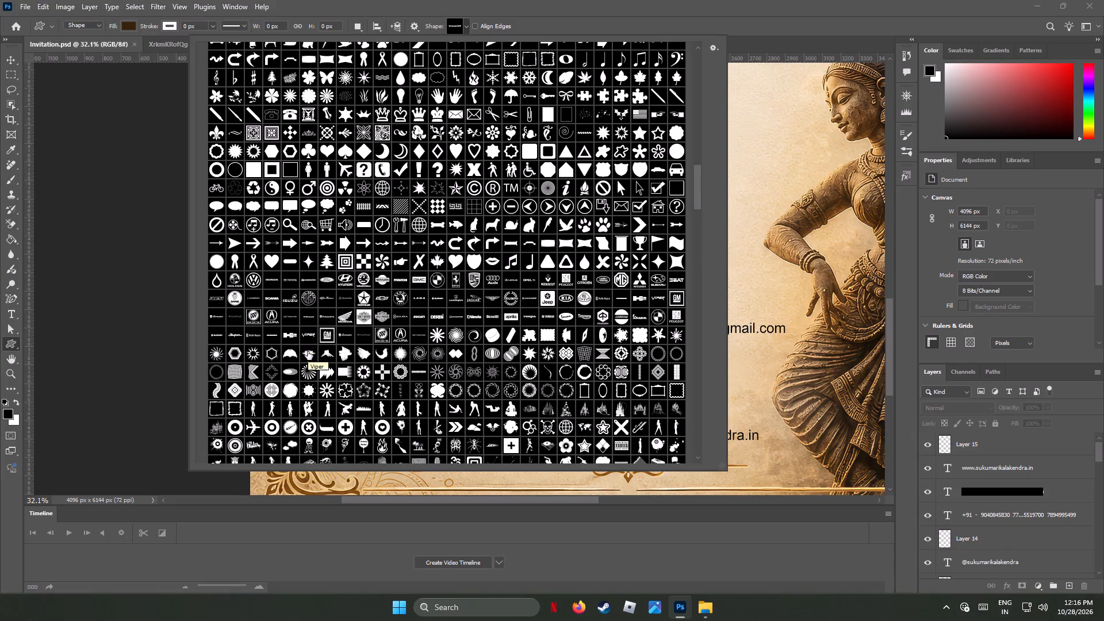
scroll(308, 351, down, 5)
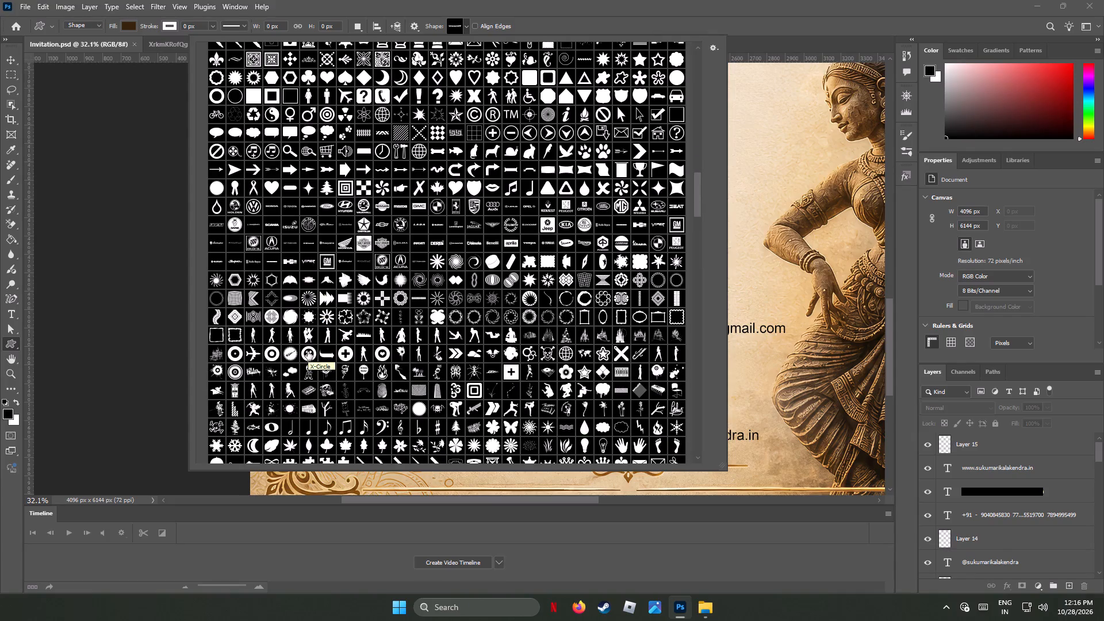
scroll(308, 351, down, 6)
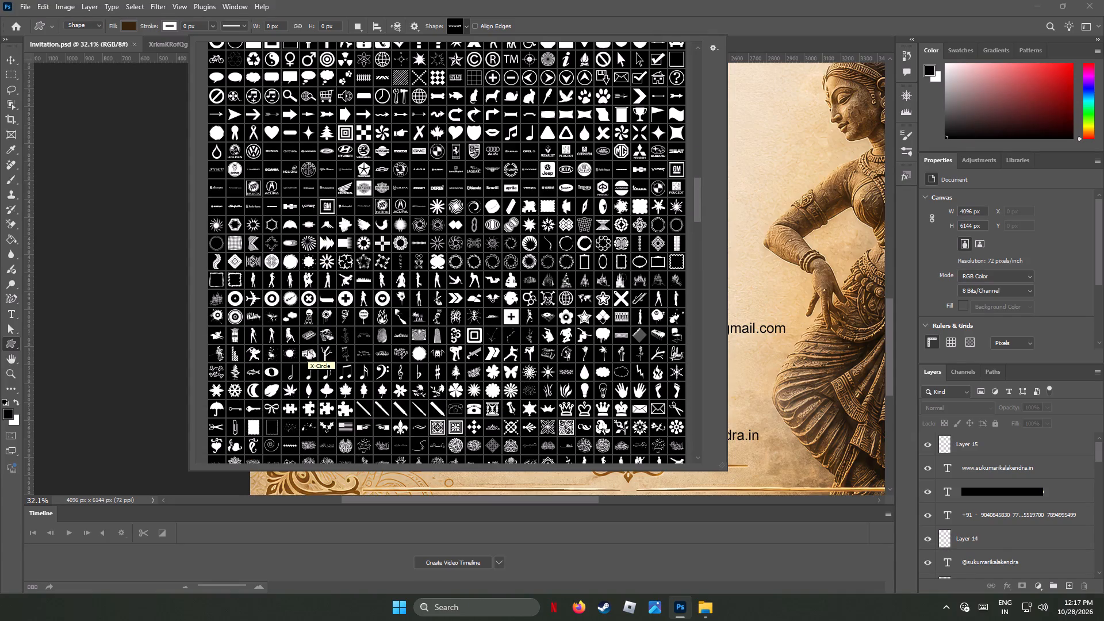
scroll(308, 351, down, 8)
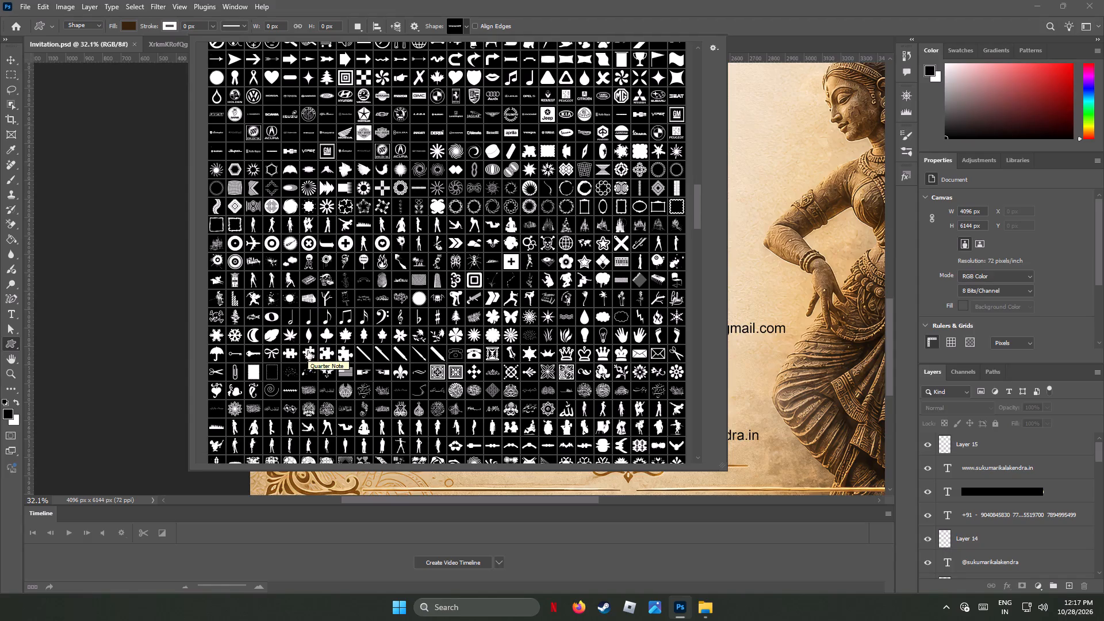
scroll(308, 351, down, 8)
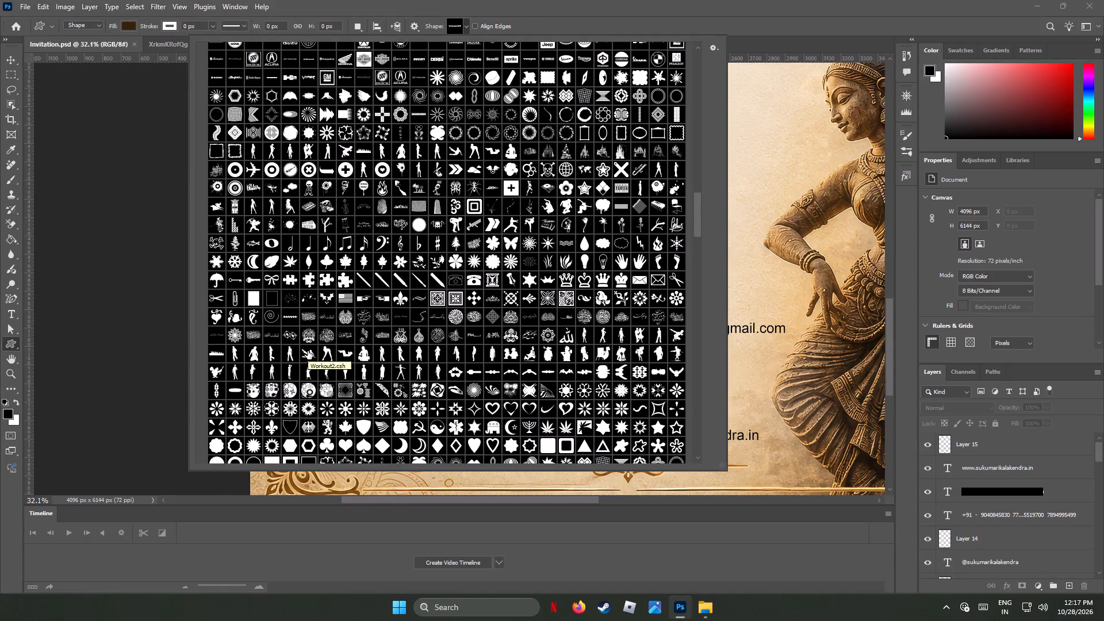
scroll(308, 351, down, 8)
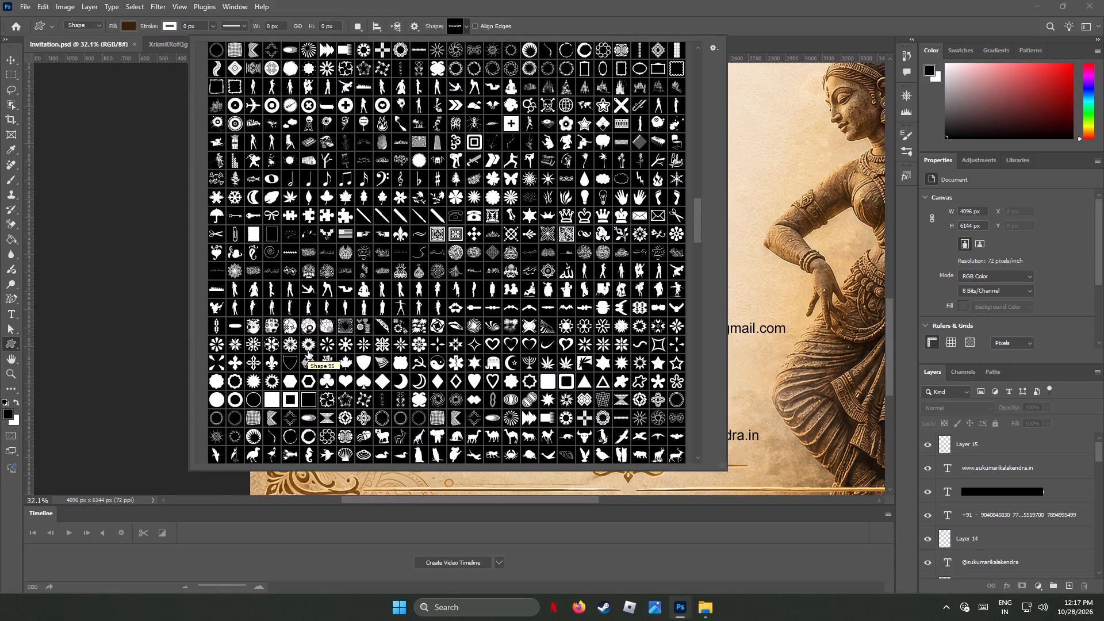
scroll(308, 351, down, 7)
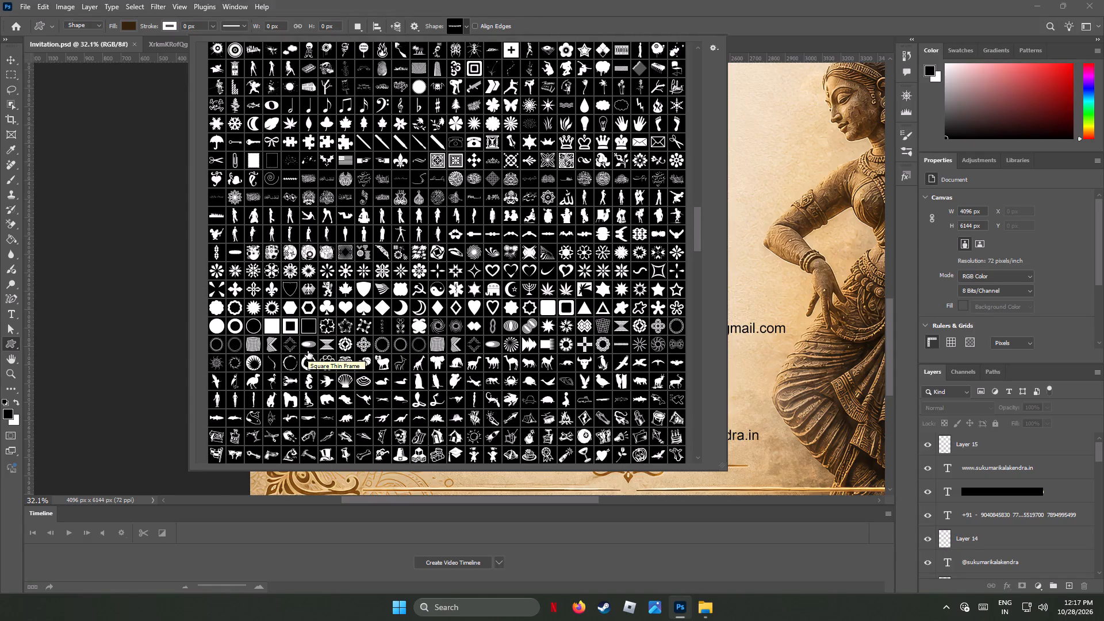
scroll(308, 351, down, 11)
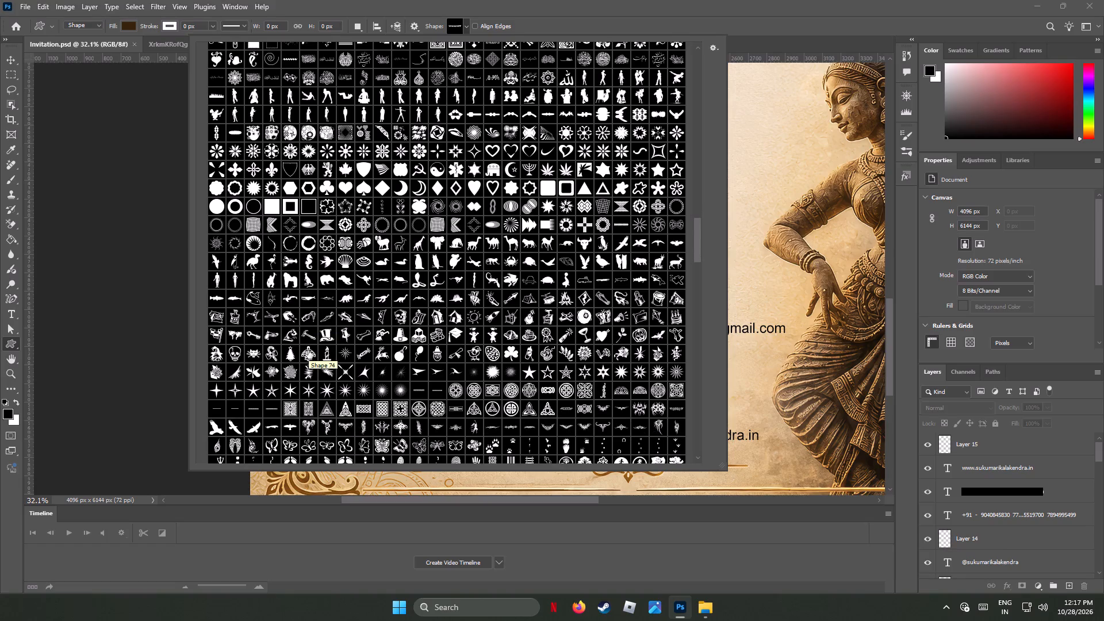
scroll(308, 350, down, 3)
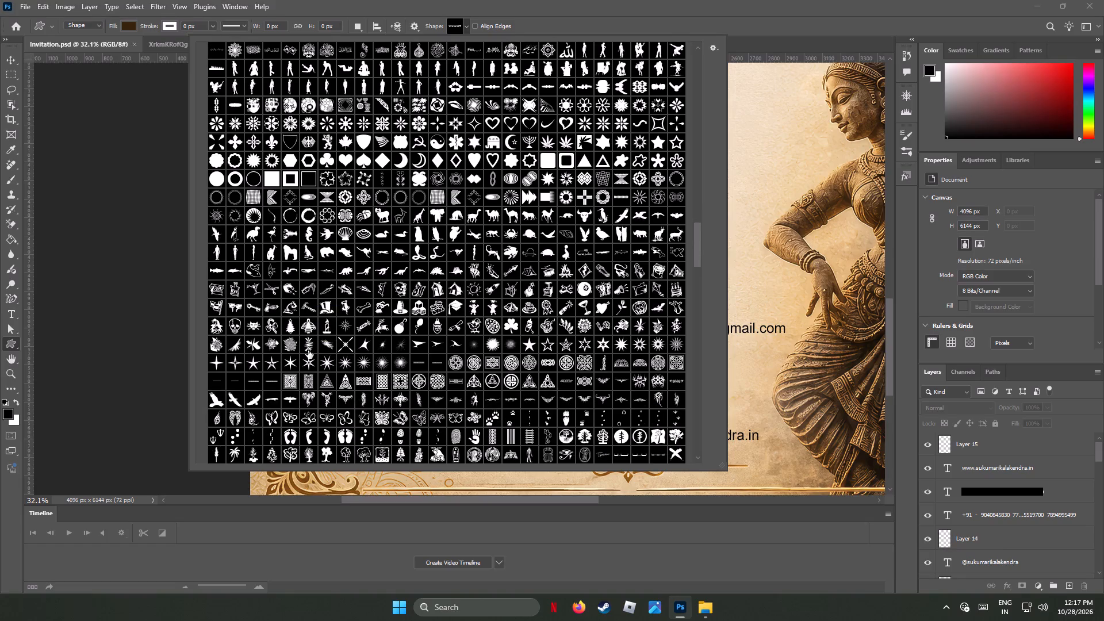
scroll(308, 350, down, 4)
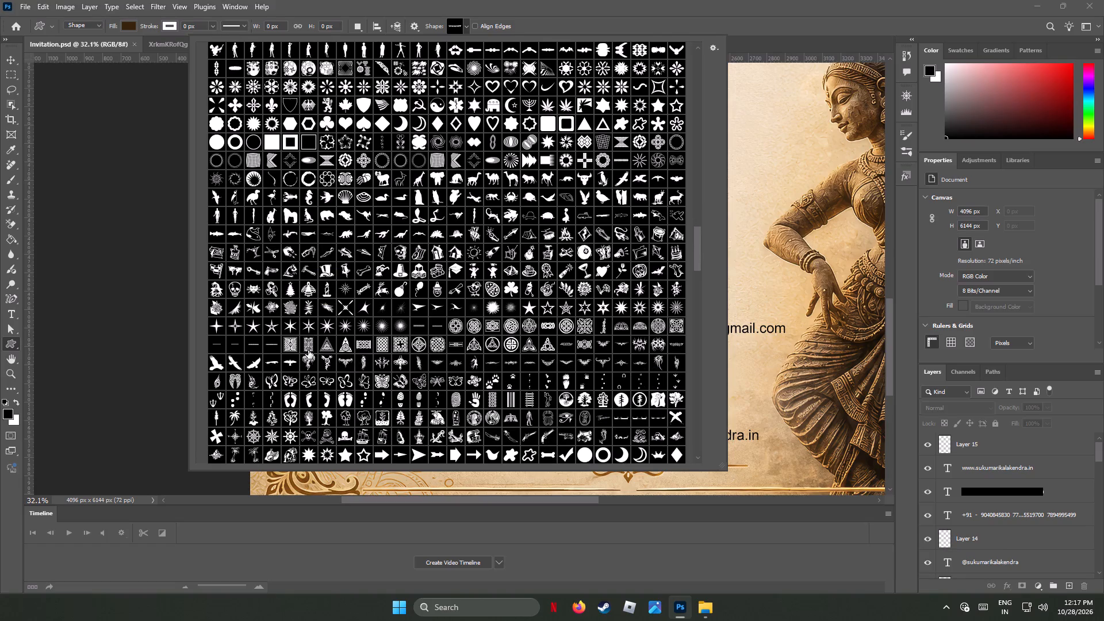
scroll(308, 350, down, 5)
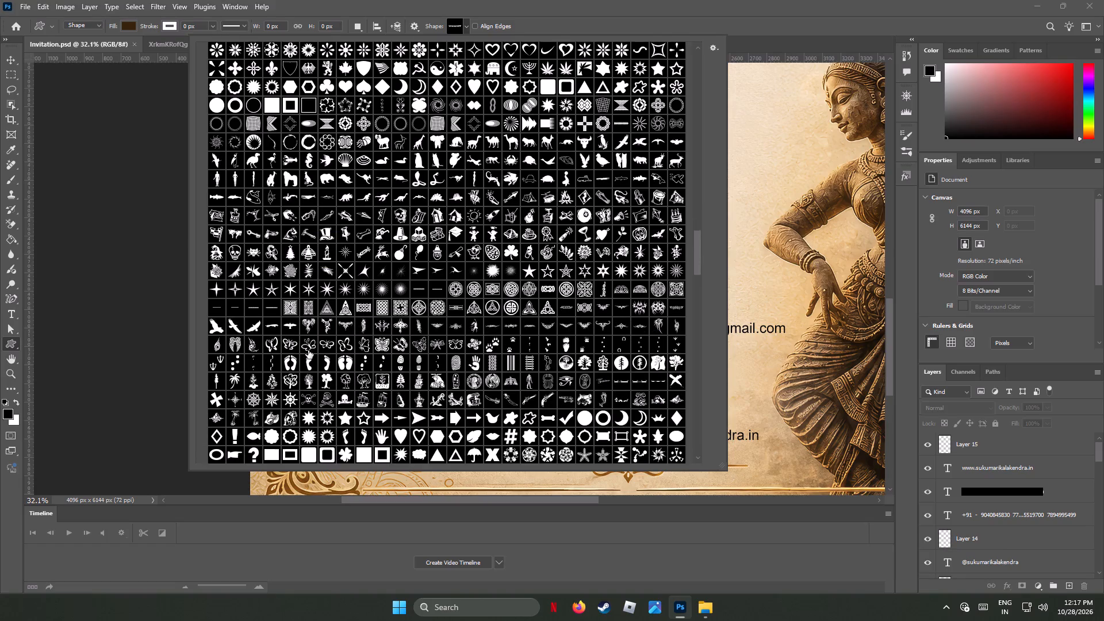
scroll(308, 350, down, 6)
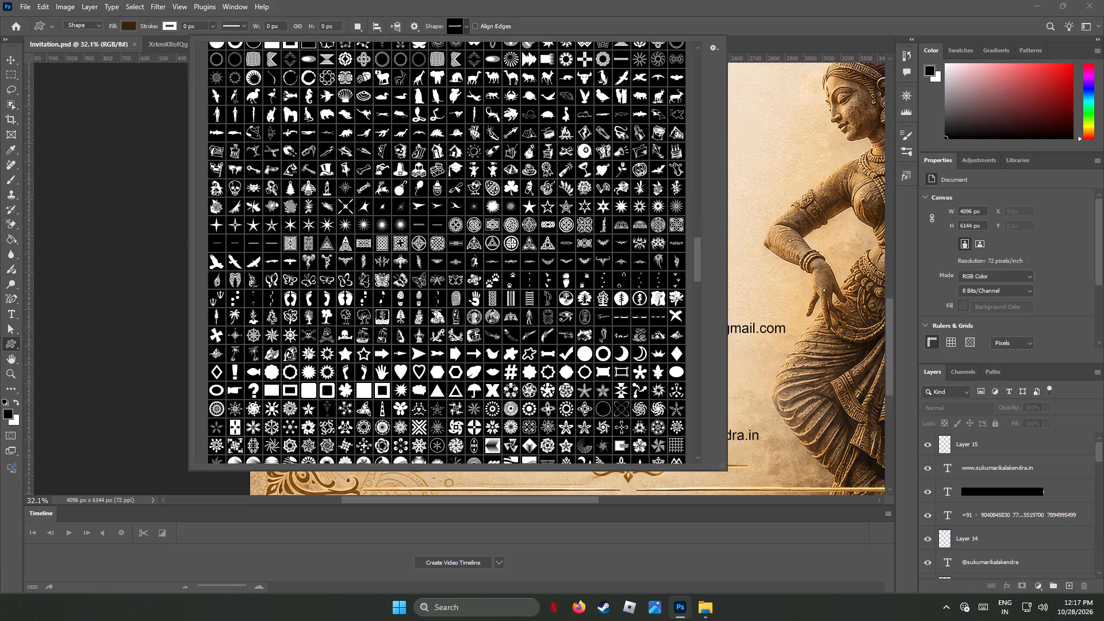
scroll(308, 350, down, 7)
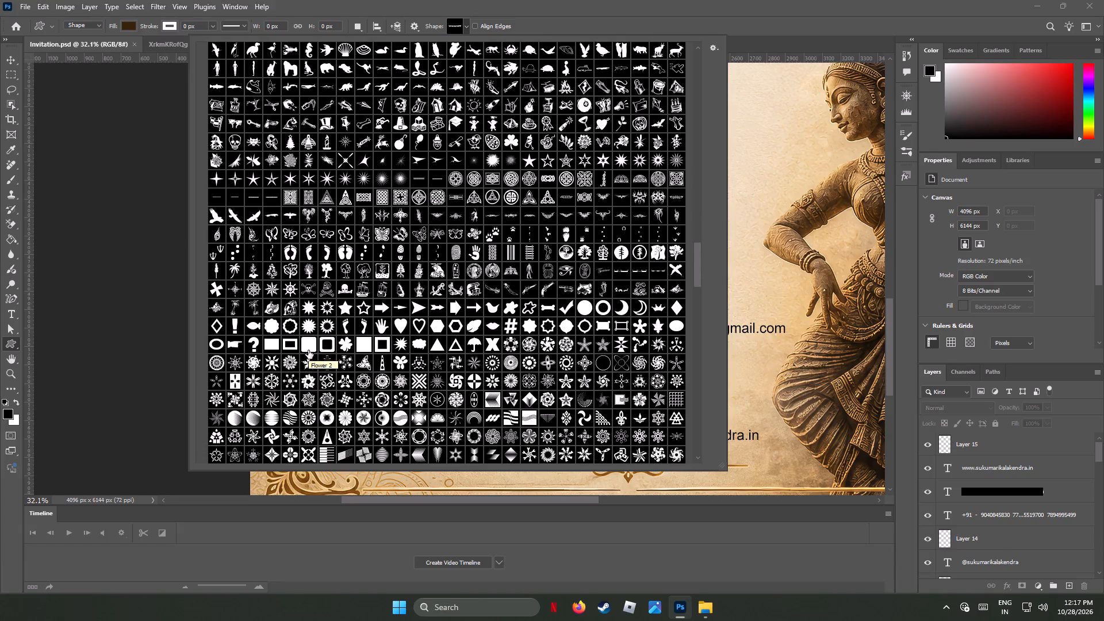
scroll(309, 350, down, 8)
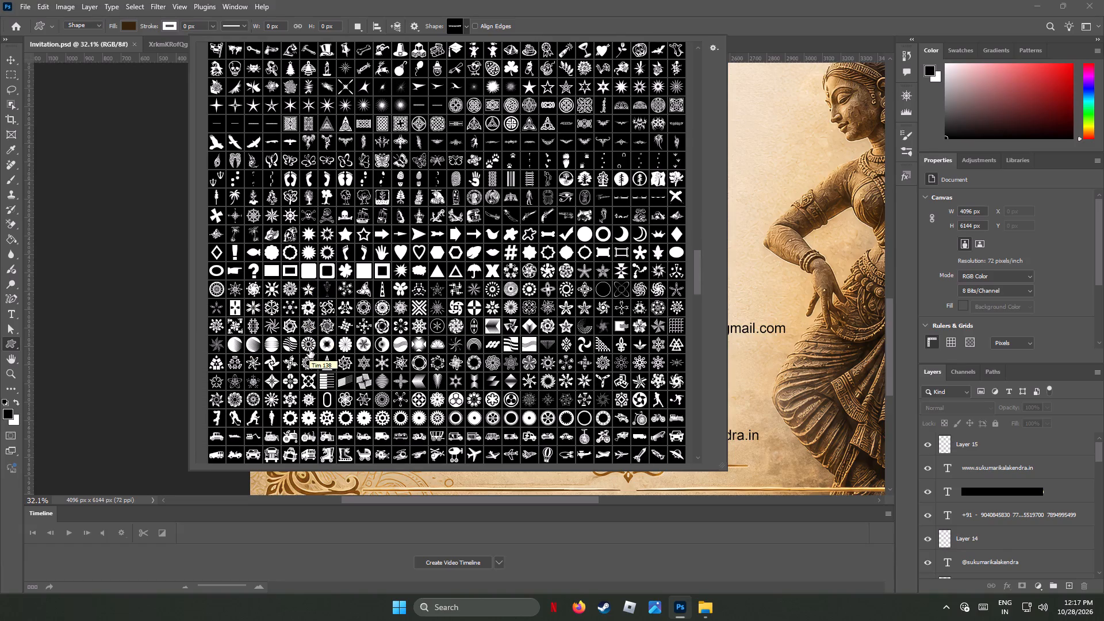
scroll(309, 350, down, 10)
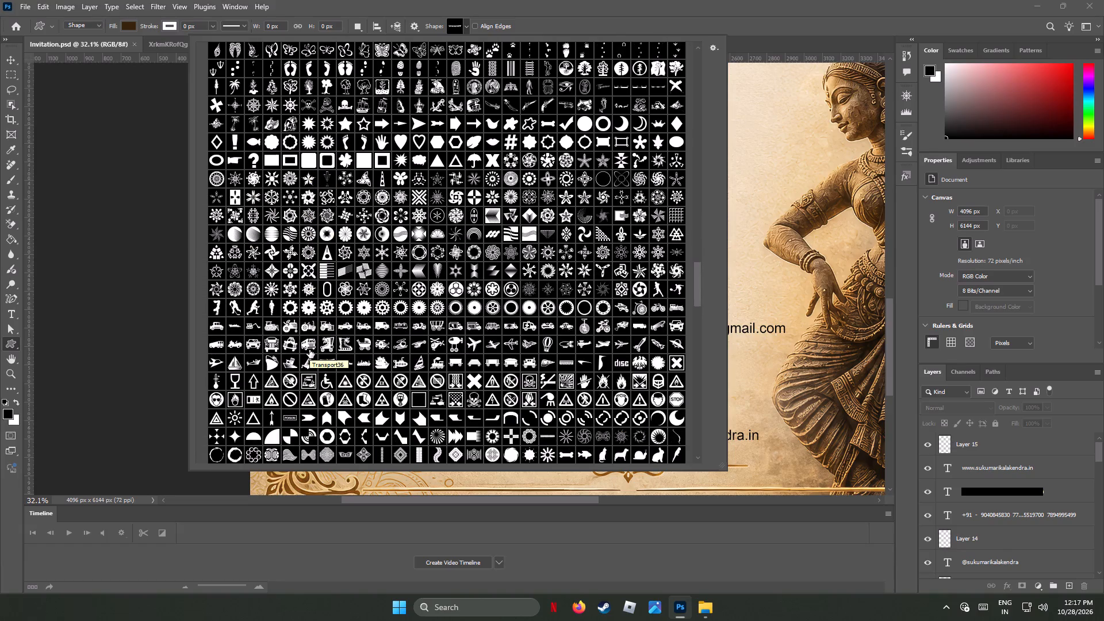
scroll(309, 350, down, 5)
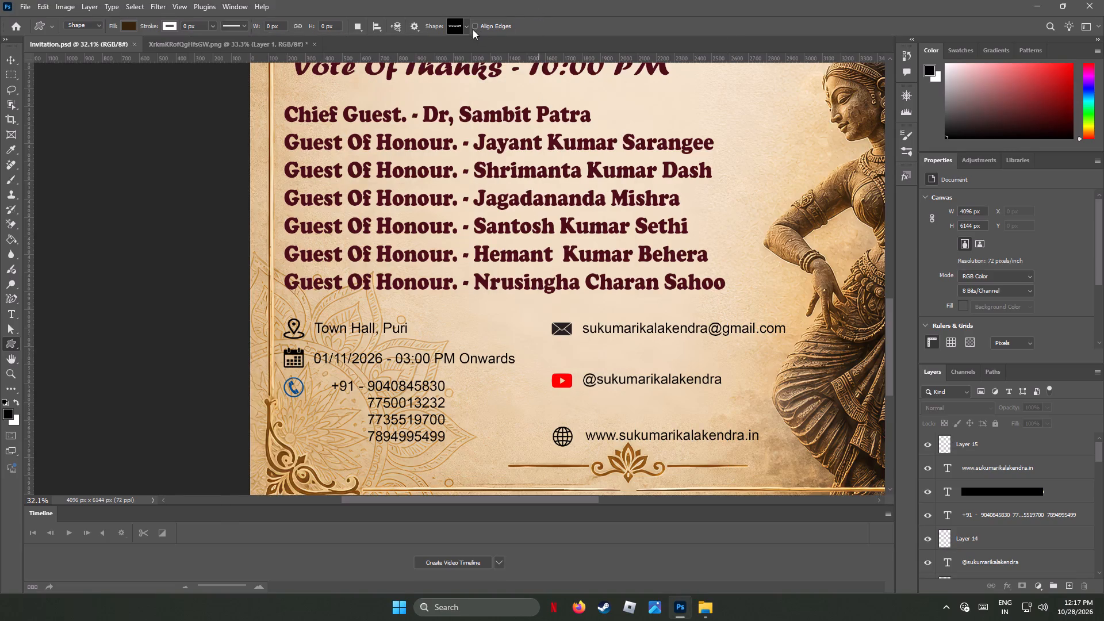
click(468, 28)
scroll(456, 219, down, 3)
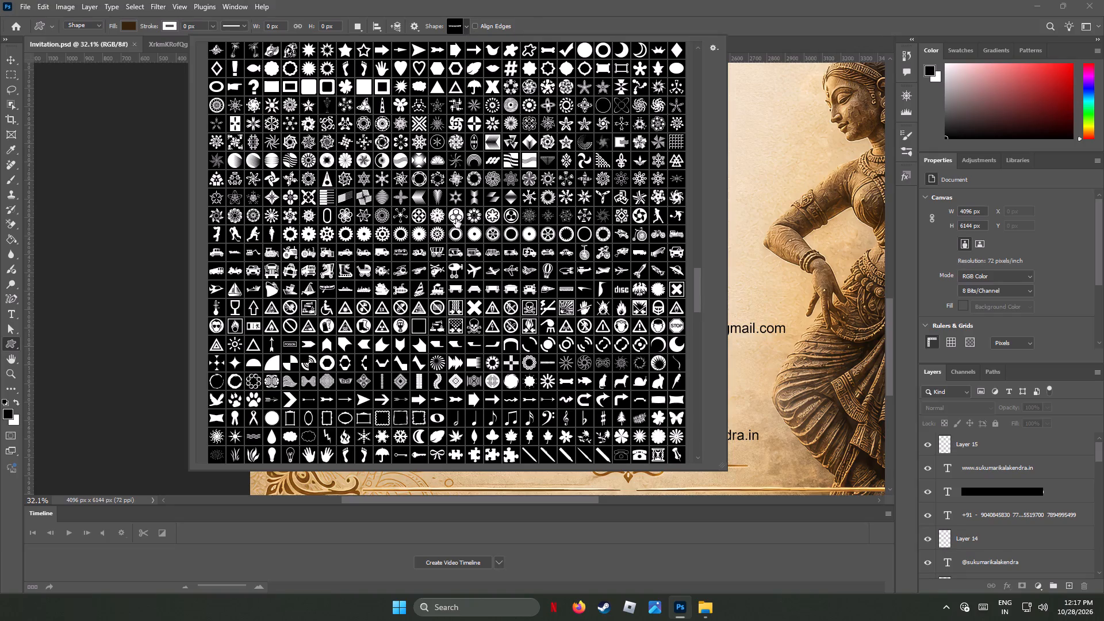
scroll(456, 241, down, 3)
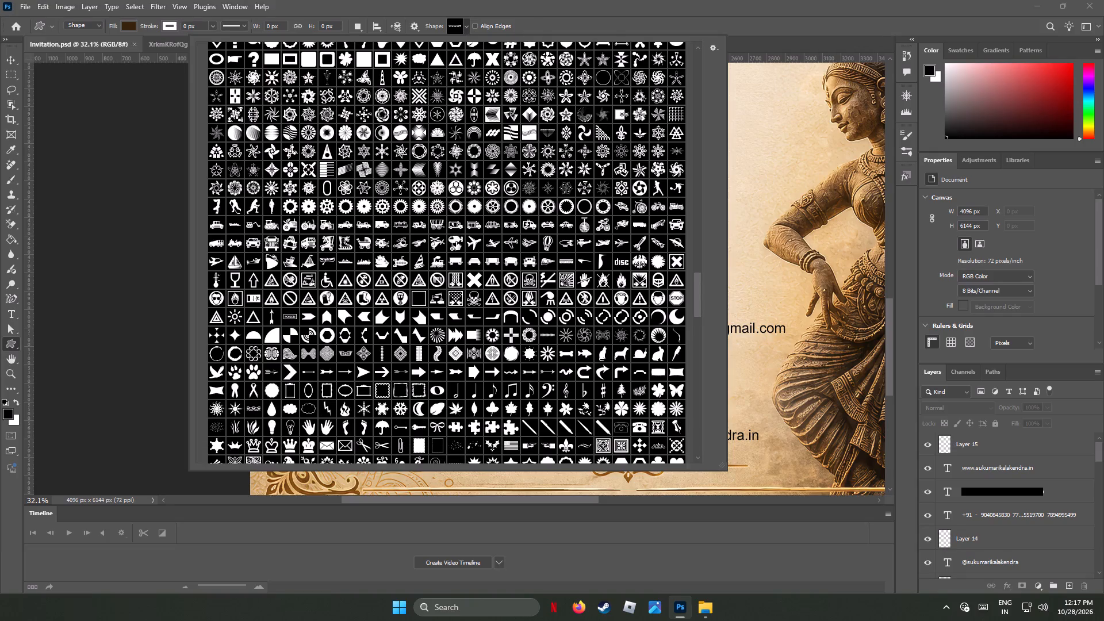
scroll(456, 241, down, 4)
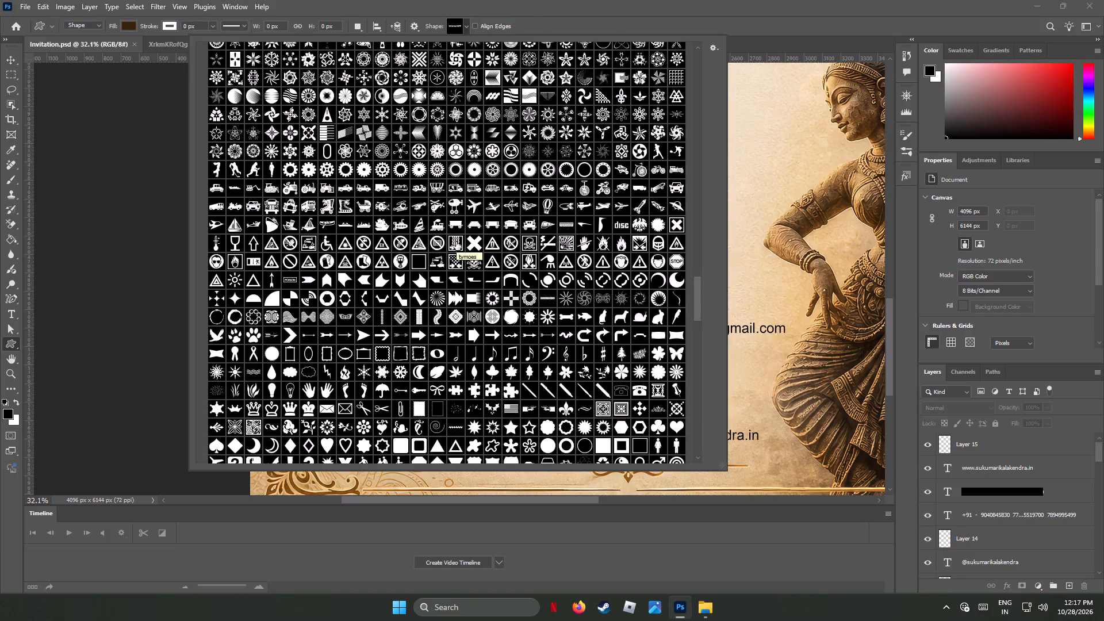
Look through the rest of the naderbella custom shape set for a decorative divider or ornament that suits the invitation.
scroll(456, 241, down, 4)
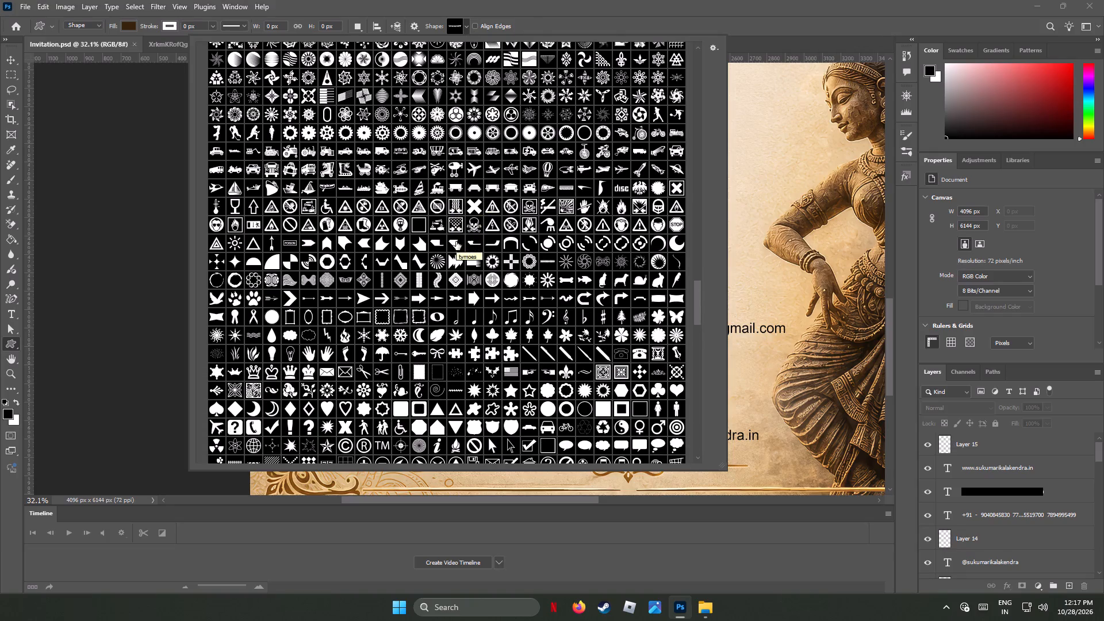
scroll(456, 241, down, 8)
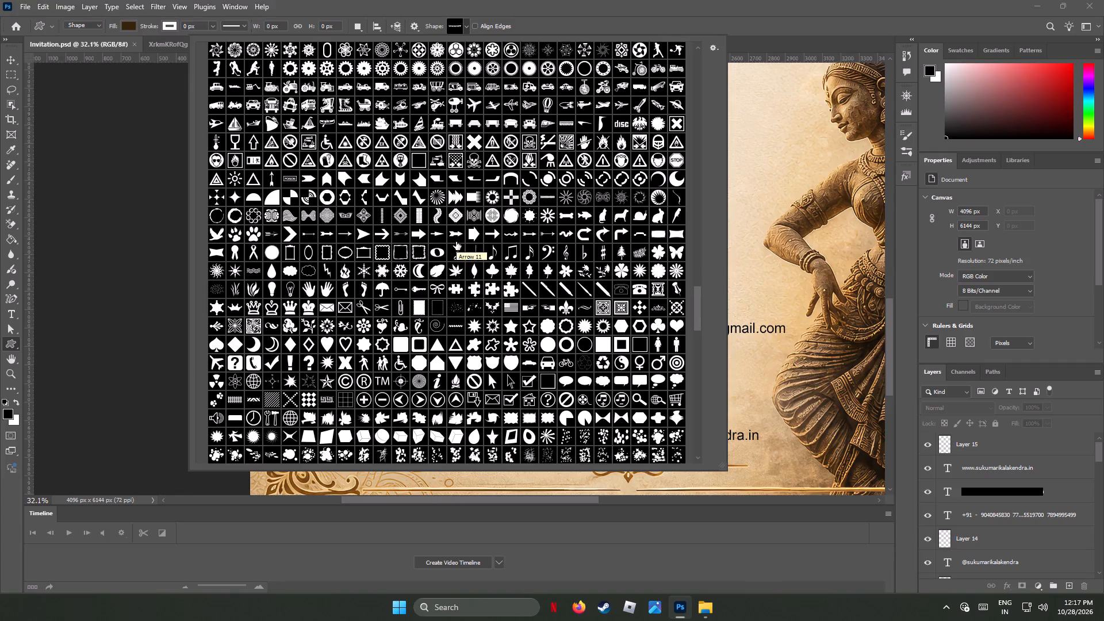
scroll(456, 241, down, 9)
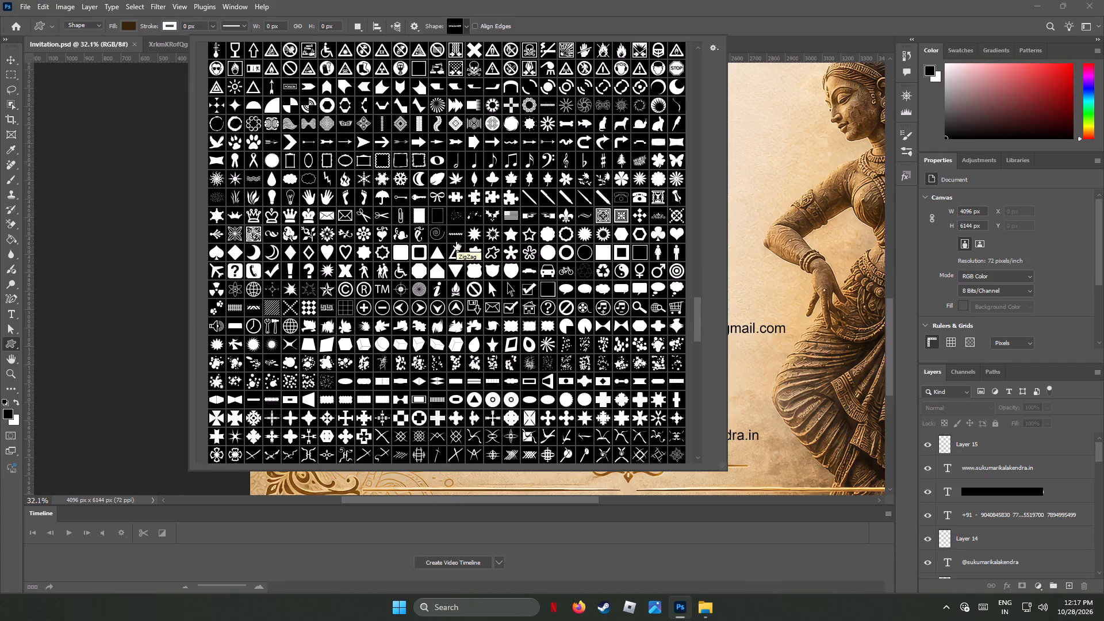
scroll(456, 241, down, 9)
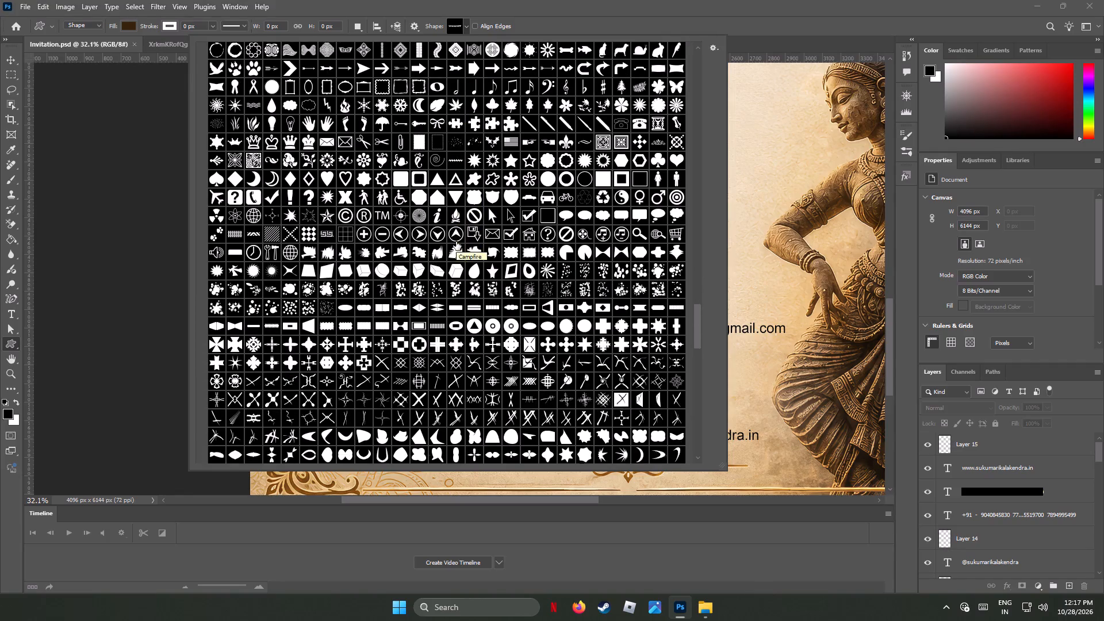
scroll(456, 241, down, 9)
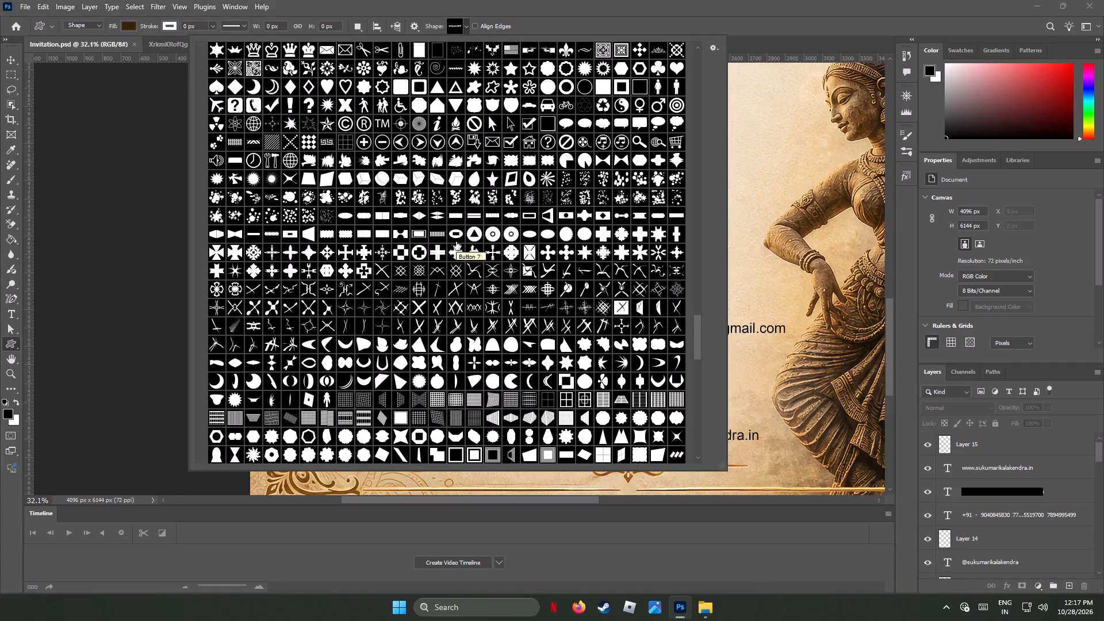
scroll(456, 241, down, 5)
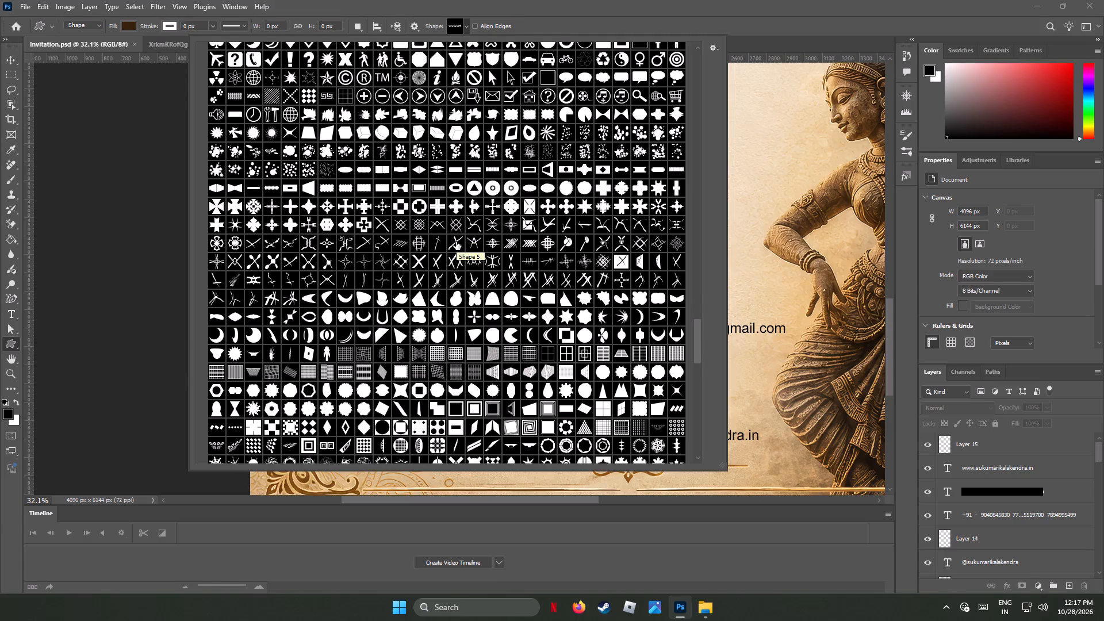
scroll(456, 241, down, 6)
scroll(456, 241, up, 2)
scroll(456, 241, down, 4)
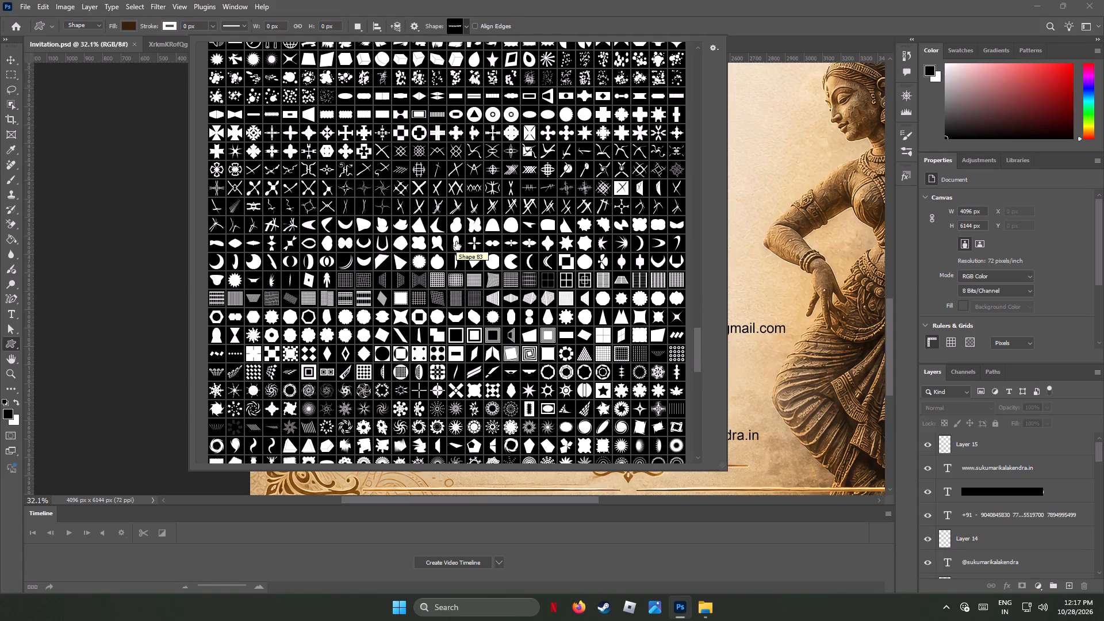
scroll(456, 241, down, 9)
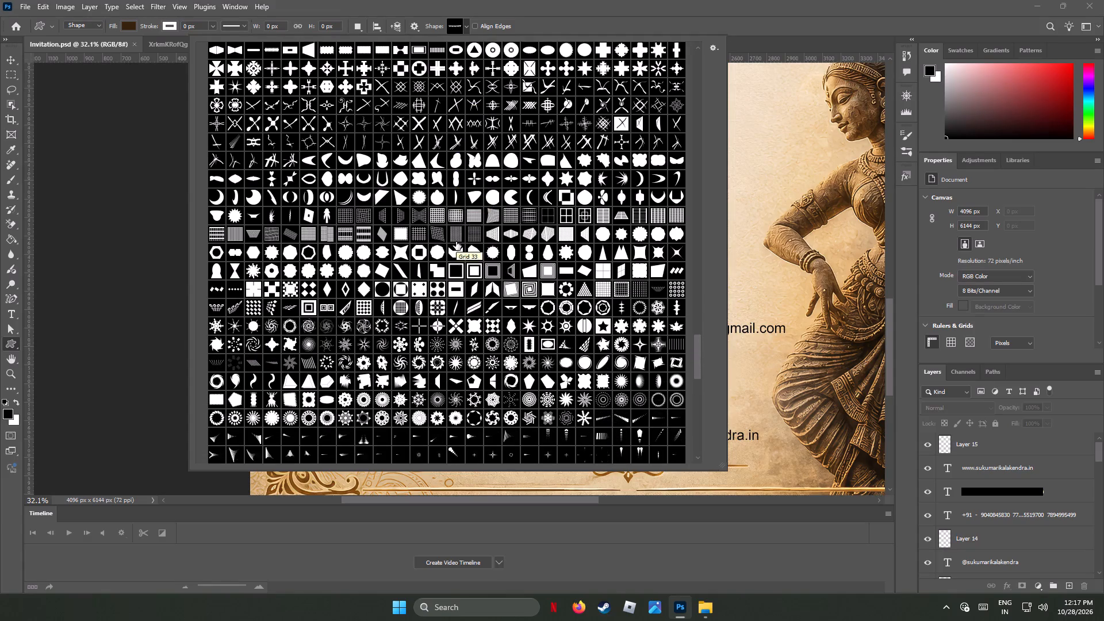
scroll(456, 241, down, 10)
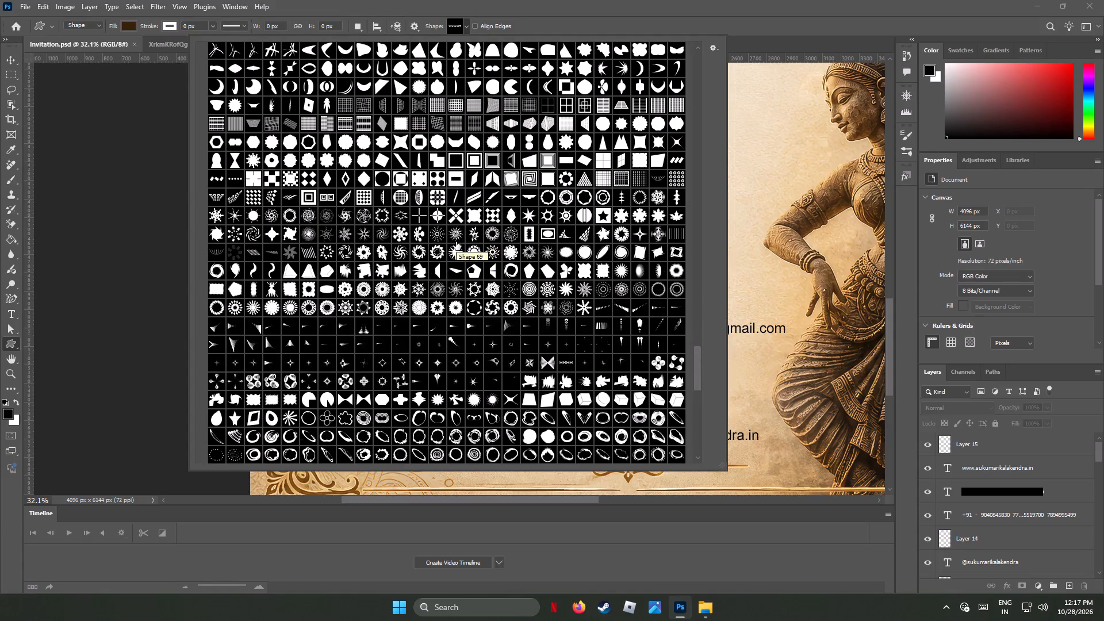
scroll(456, 241, down, 10)
scroll(456, 241, up, 1)
scroll(456, 241, down, 2)
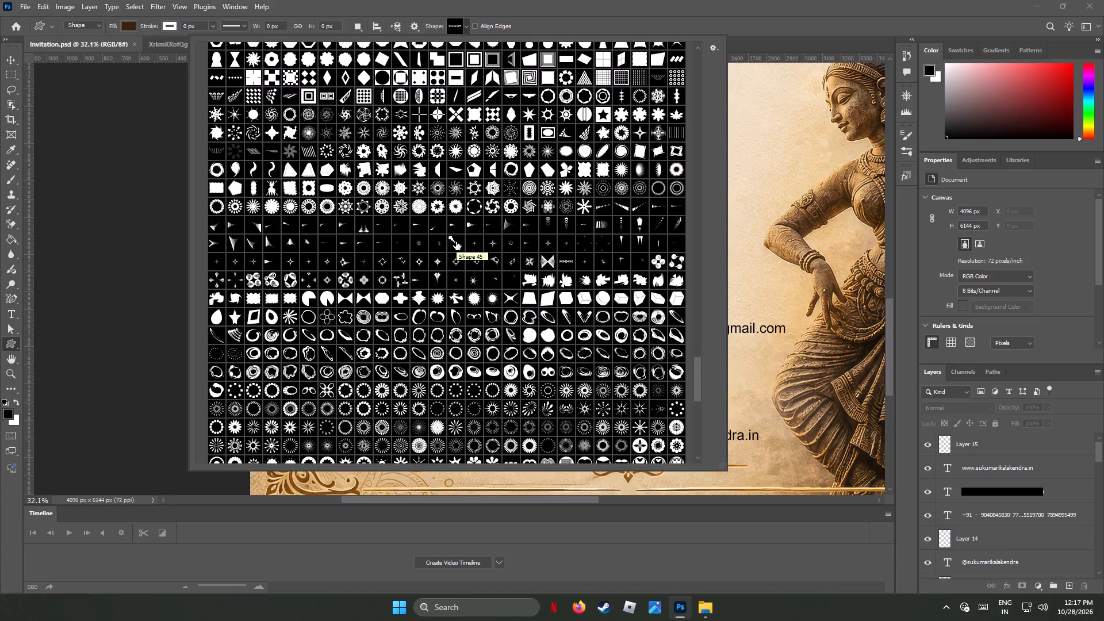
scroll(456, 241, down, 1)
scroll(456, 241, up, 2)
scroll(456, 241, down, 1)
scroll(456, 241, up, 1)
scroll(456, 241, down, 13)
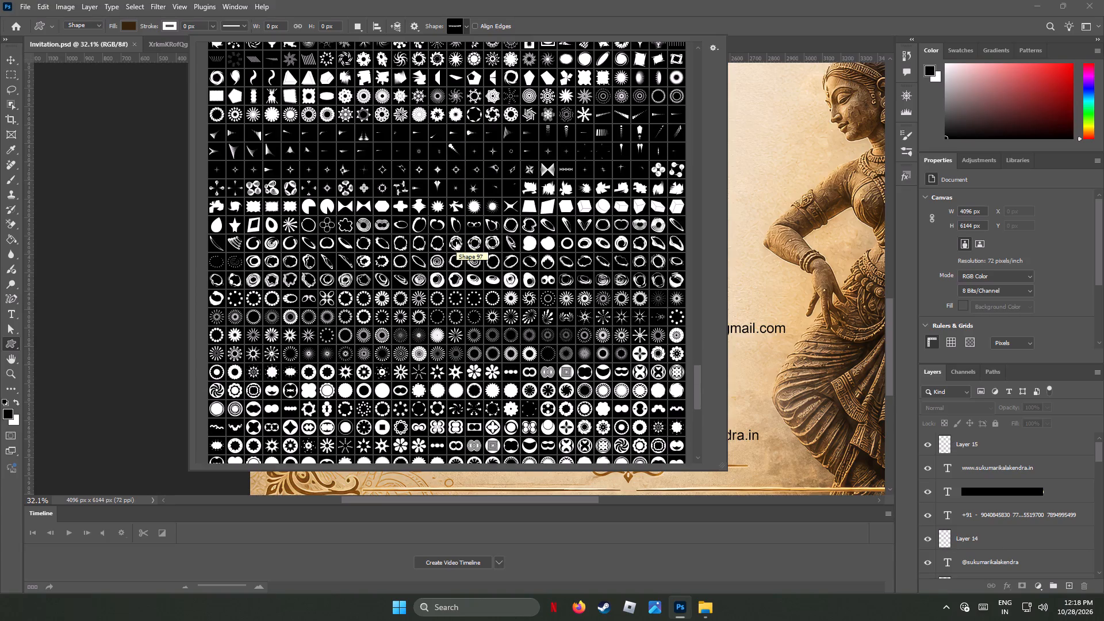
scroll(456, 241, down, 16)
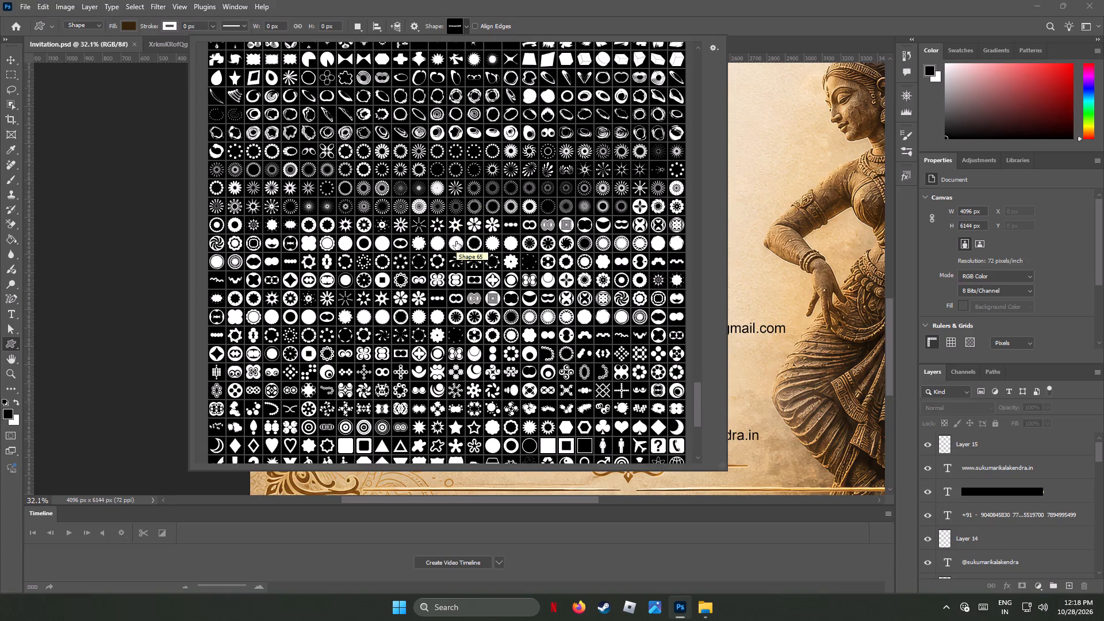
scroll(456, 241, down, 6)
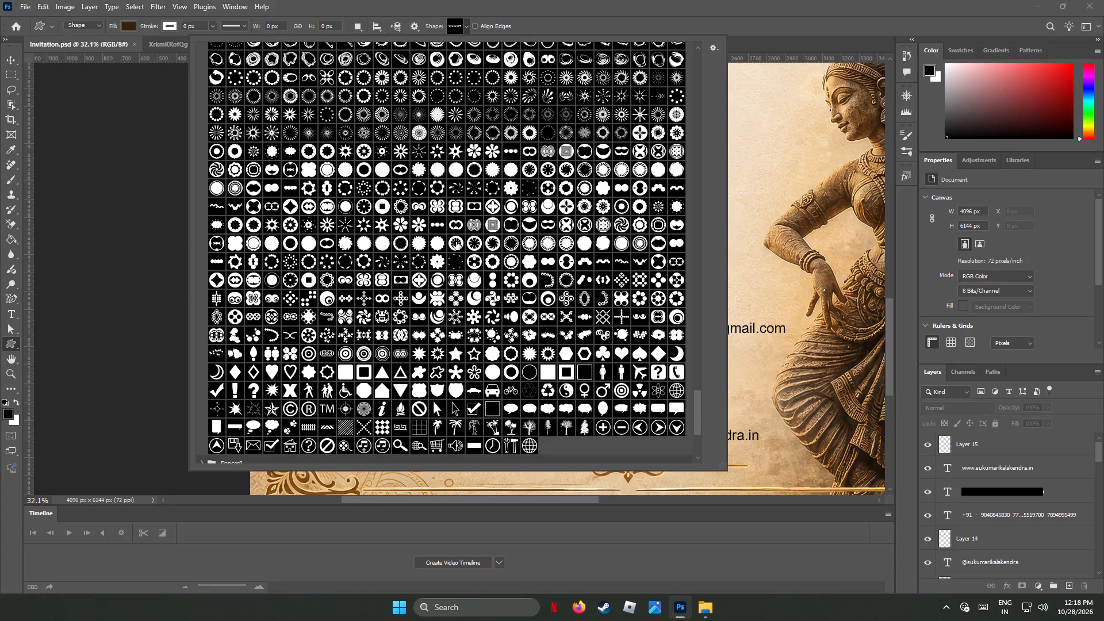
scroll(456, 241, down, 6)
scroll(456, 241, up, 11)
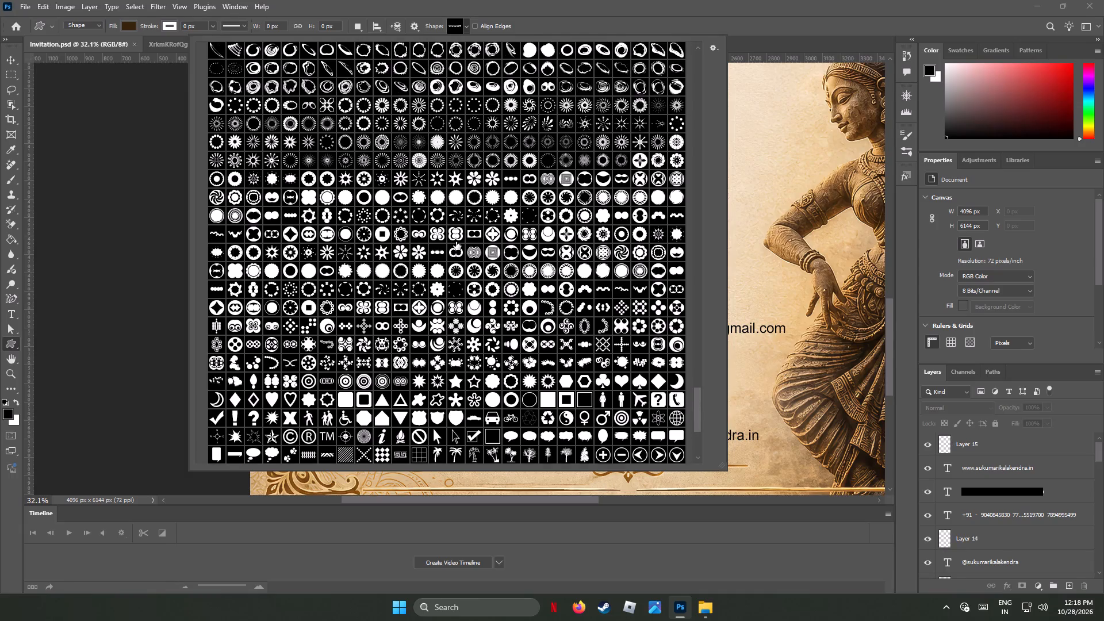
scroll(456, 241, up, 12)
scroll(456, 241, up, 10)
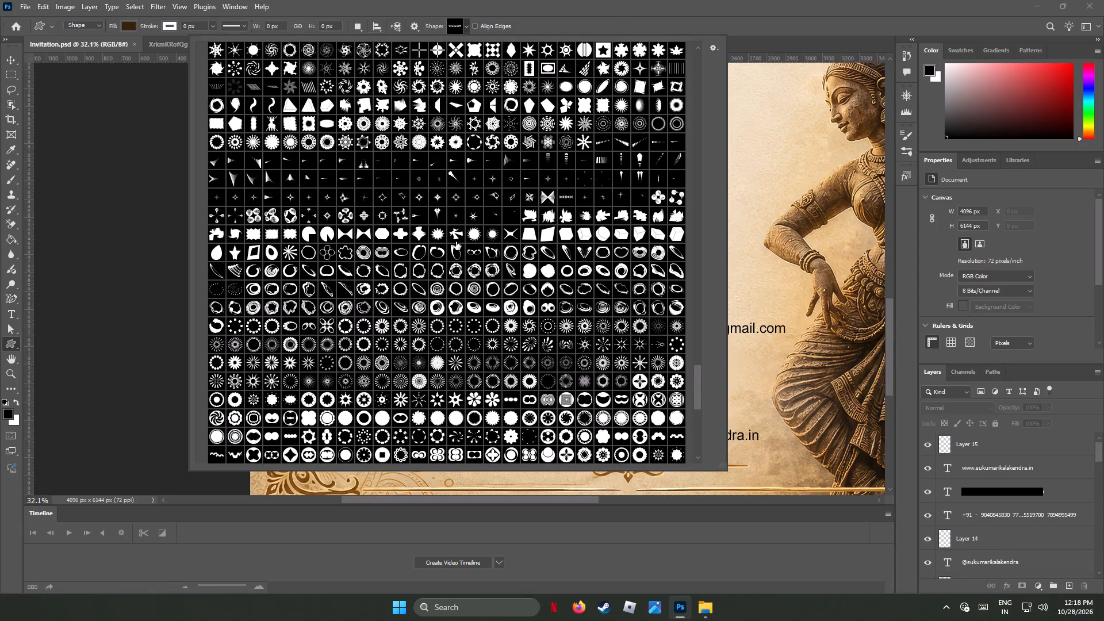
scroll(456, 241, up, 17)
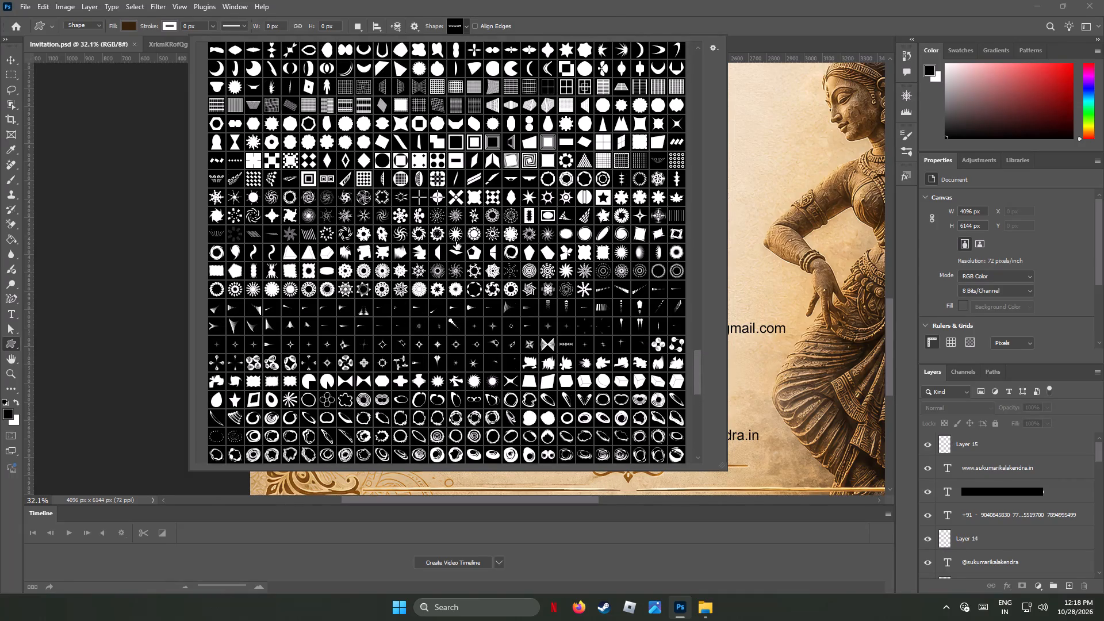
scroll(456, 241, up, 4)
scroll(456, 241, down, 1)
scroll(456, 241, up, 18)
scroll(456, 241, up, 7)
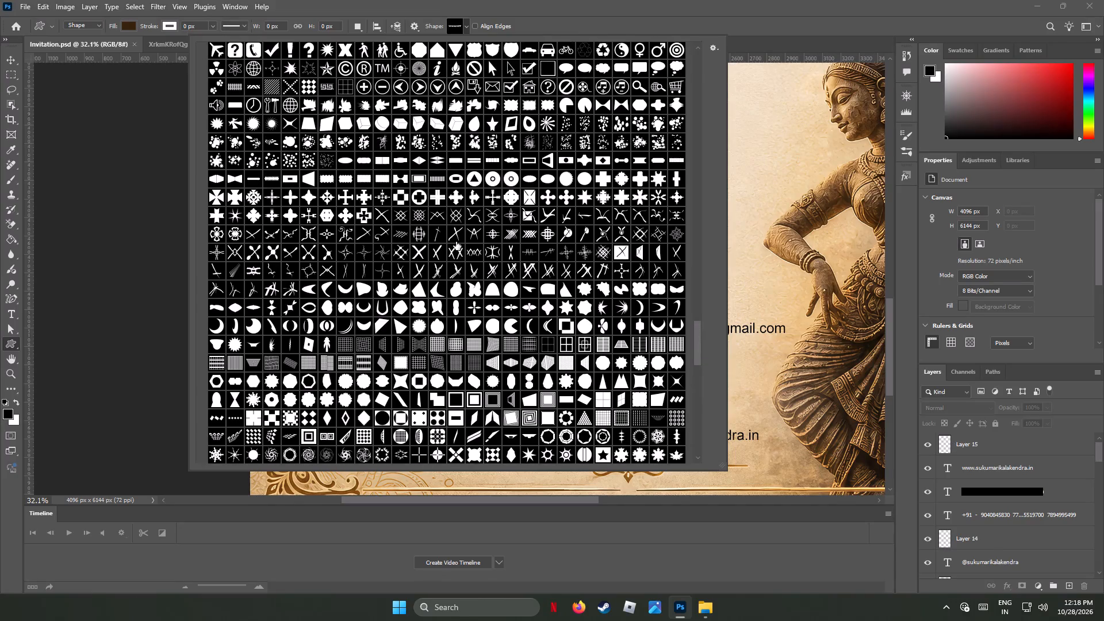
scroll(456, 241, up, 6)
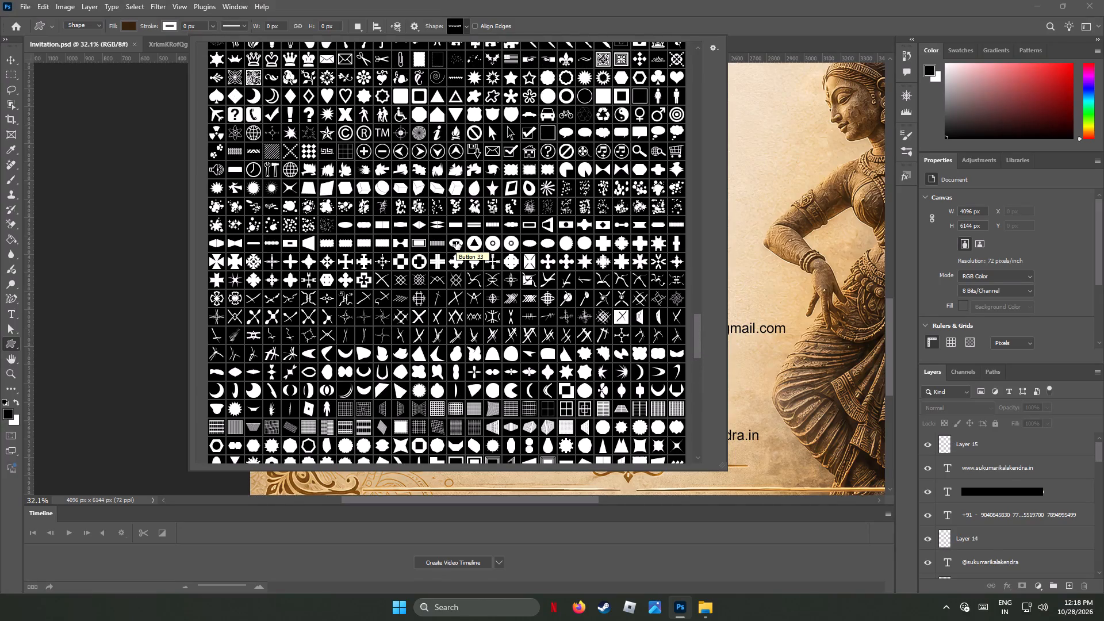
scroll(456, 241, up, 7)
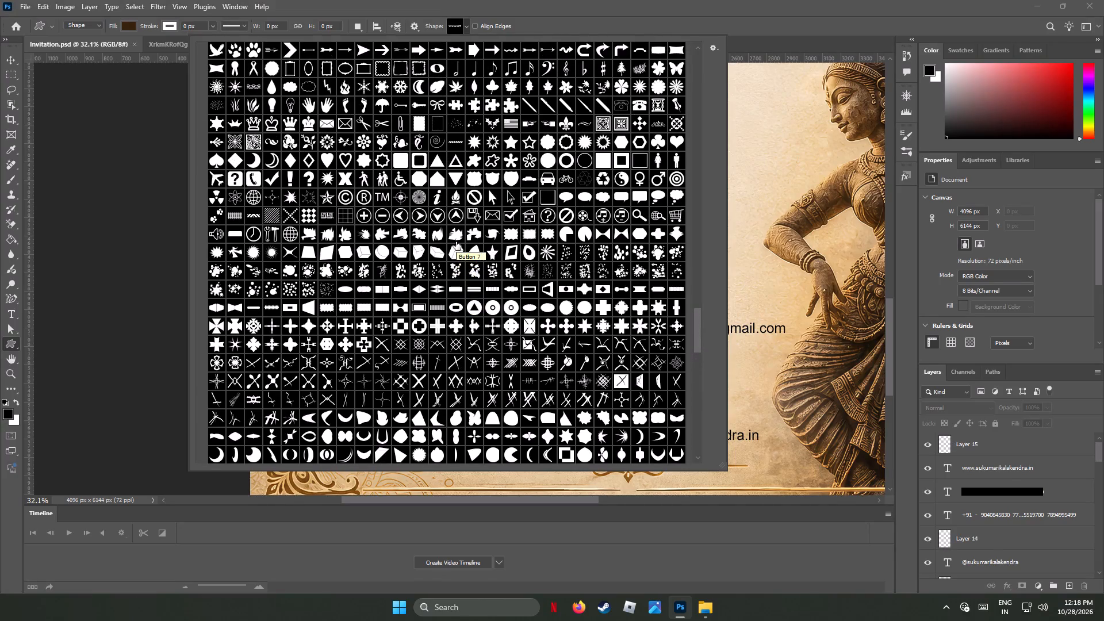
scroll(456, 241, up, 1)
scroll(456, 241, down, 1)
scroll(456, 241, up, 3)
scroll(456, 241, down, 1)
scroll(456, 241, up, 13)
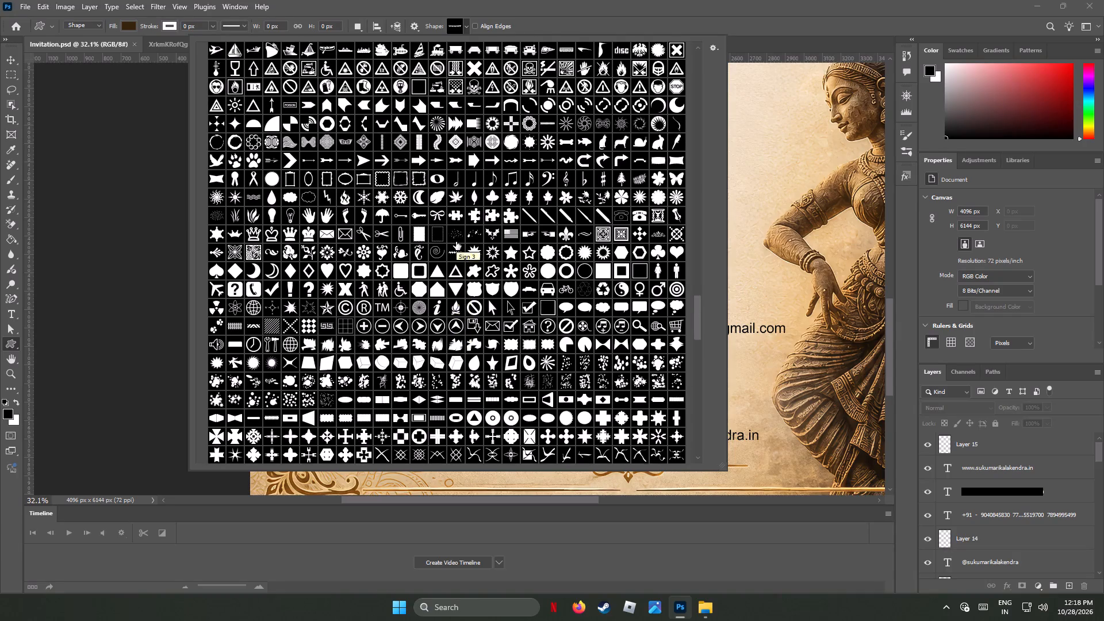
scroll(456, 241, up, 7)
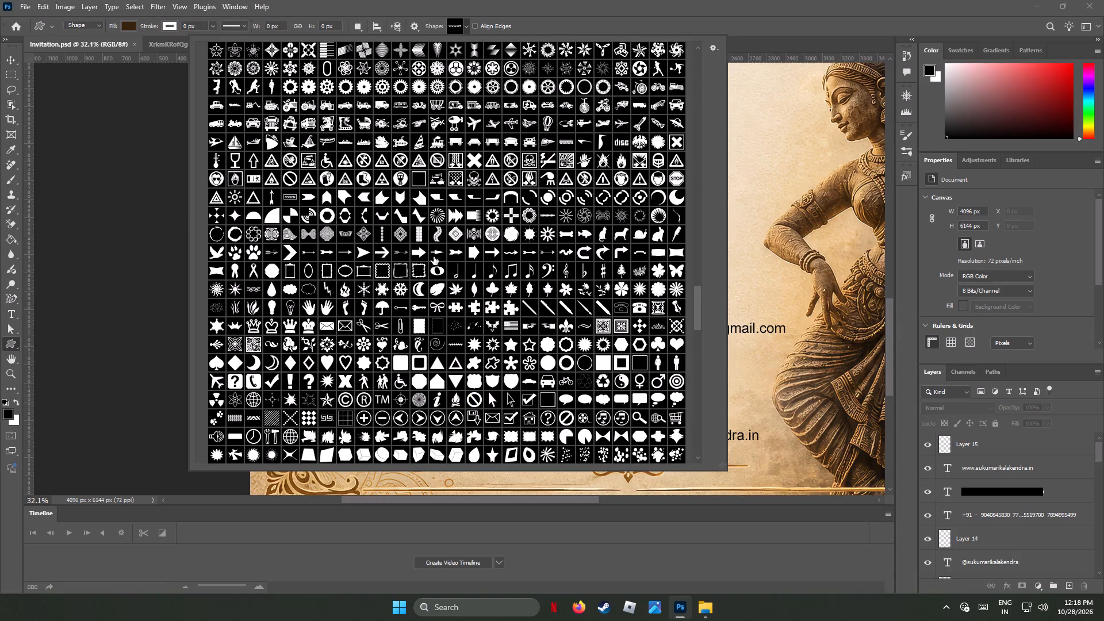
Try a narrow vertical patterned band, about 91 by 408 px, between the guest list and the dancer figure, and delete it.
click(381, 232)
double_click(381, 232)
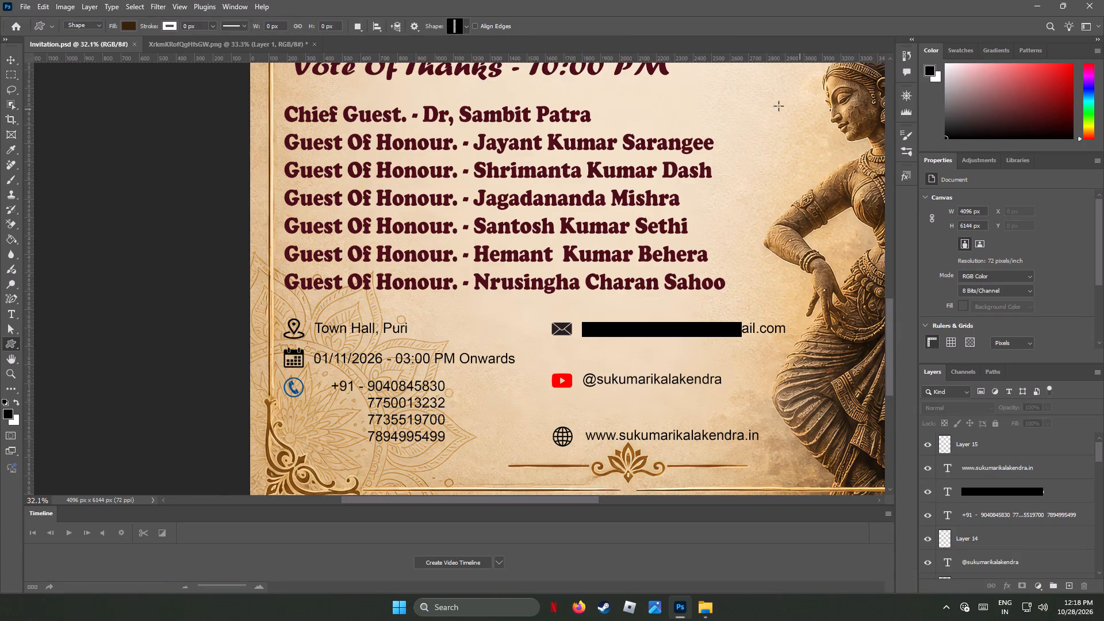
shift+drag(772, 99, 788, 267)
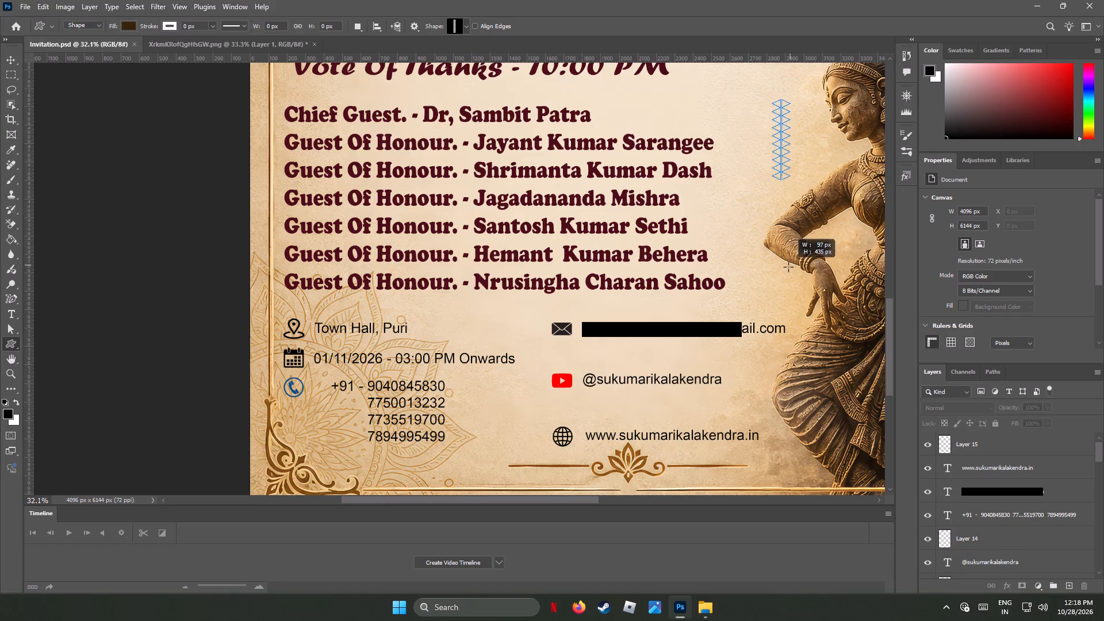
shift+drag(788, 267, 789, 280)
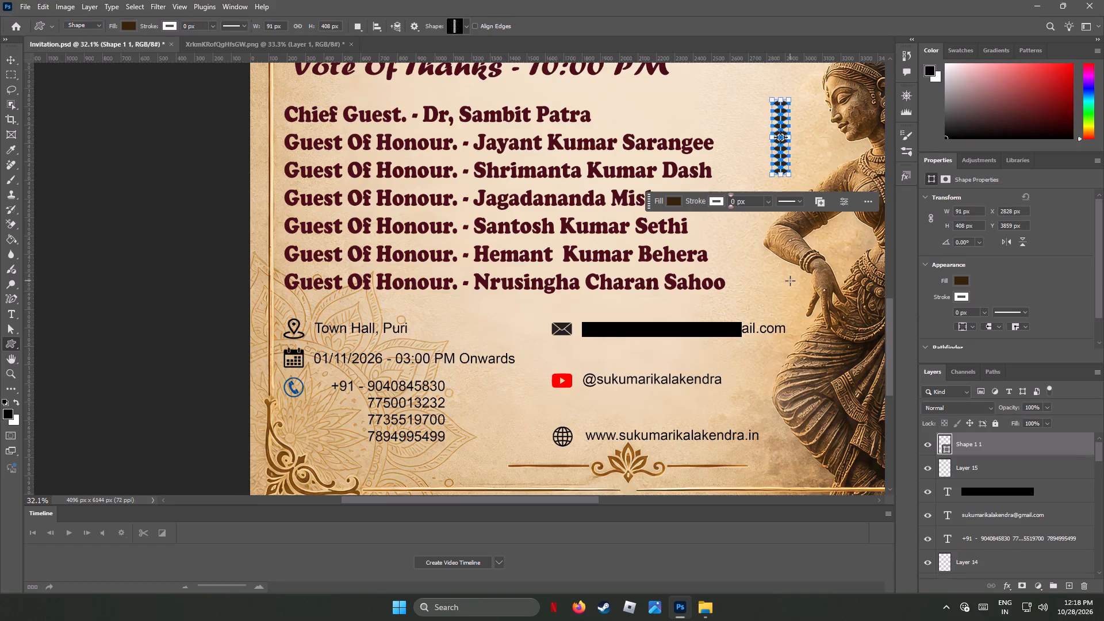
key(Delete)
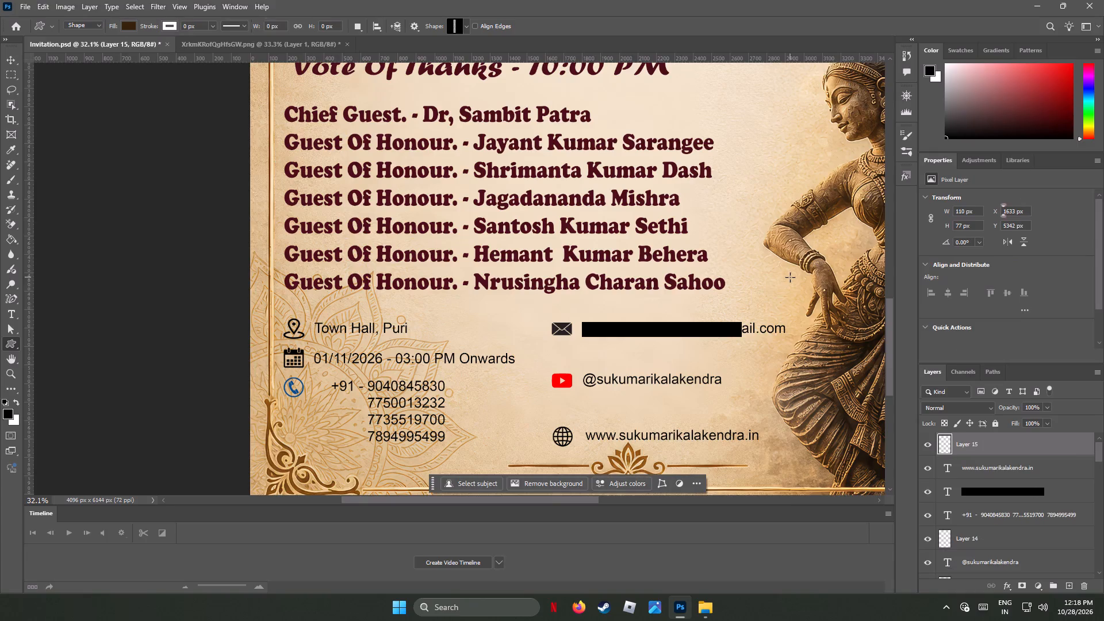
Look back through the naderbella Custom Shapes0 set of the Custom Shape tool, up to its beginning, for a suitable decorative shape.
click(464, 24)
scroll(485, 254, up, 6)
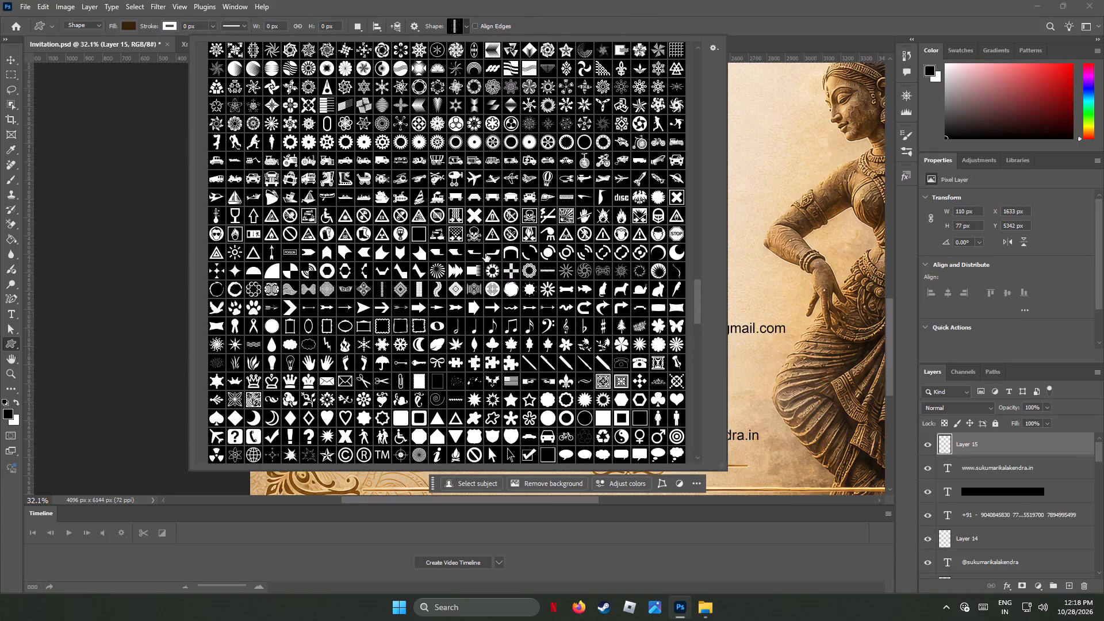
scroll(485, 254, up, 4)
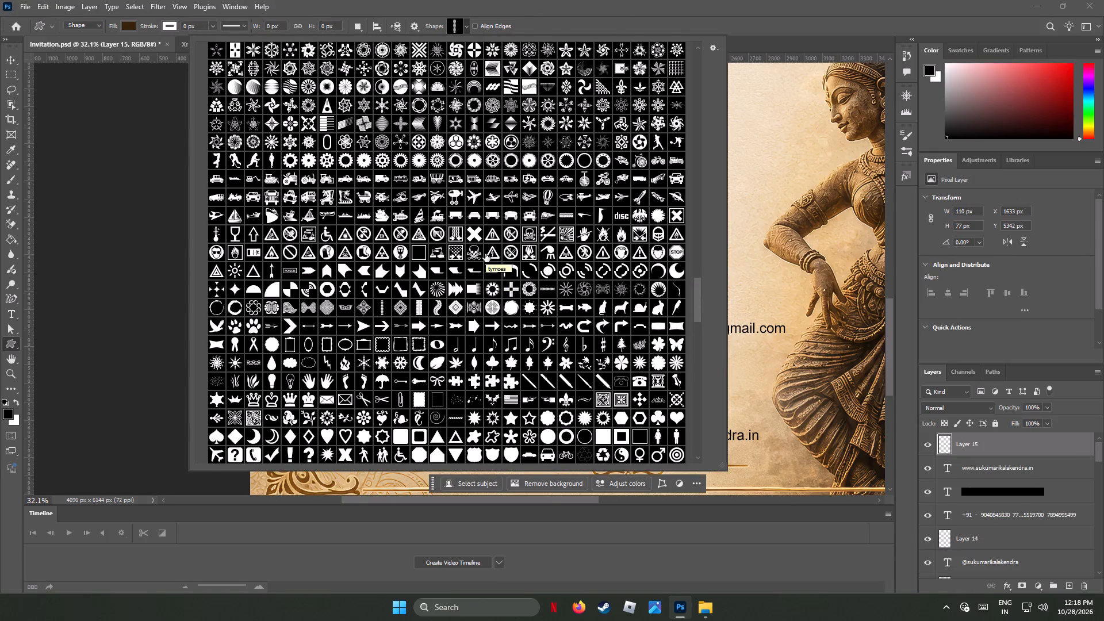
scroll(485, 254, up, 2)
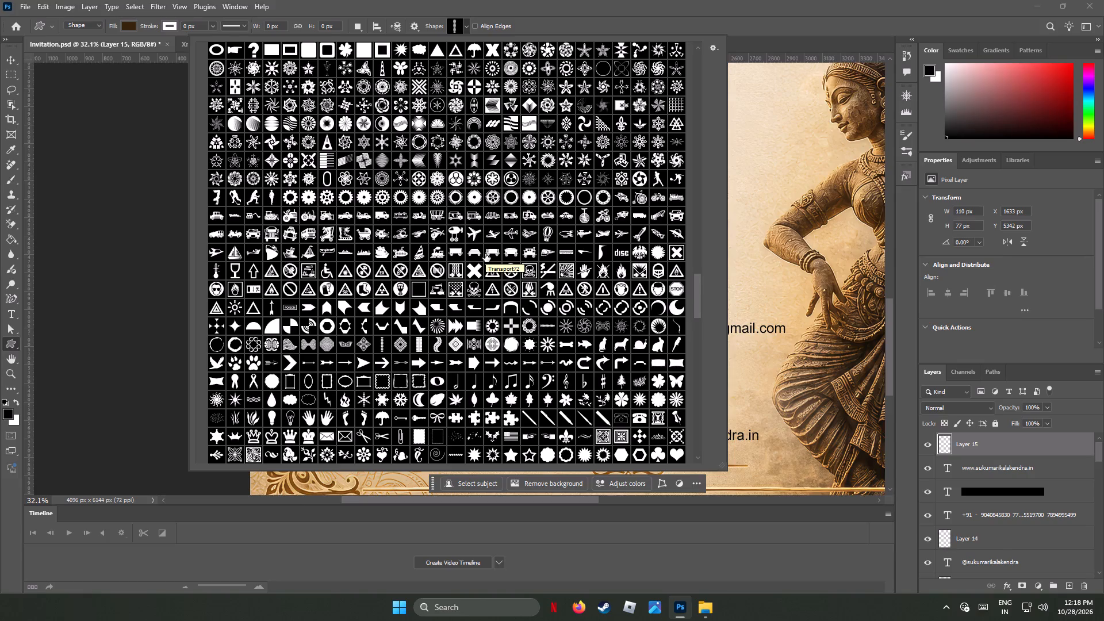
scroll(485, 254, up, 3)
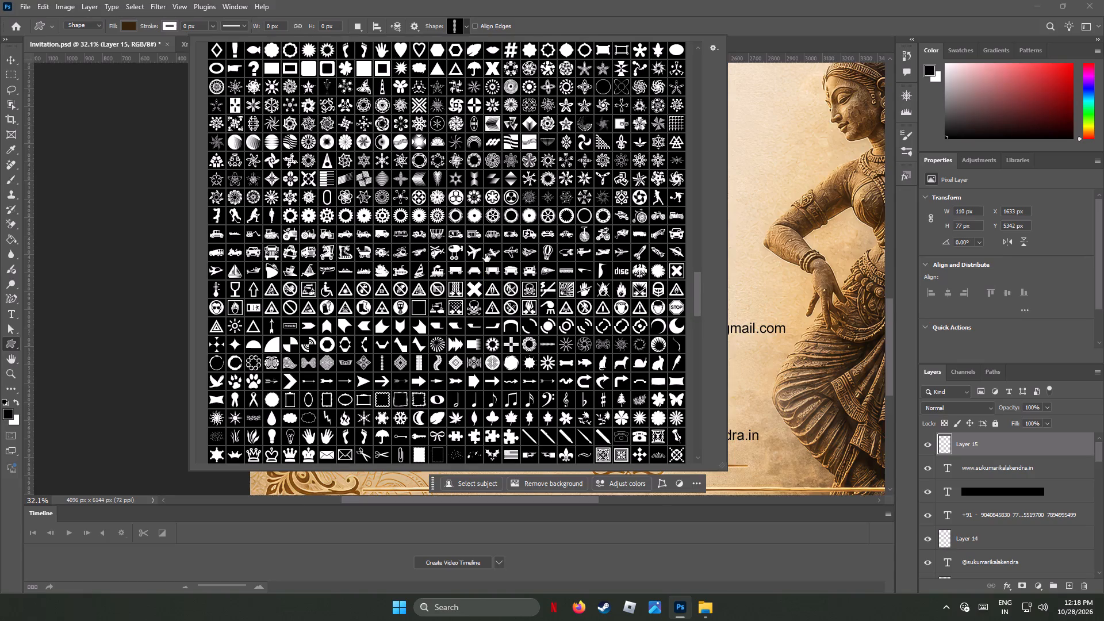
scroll(485, 254, up, 9)
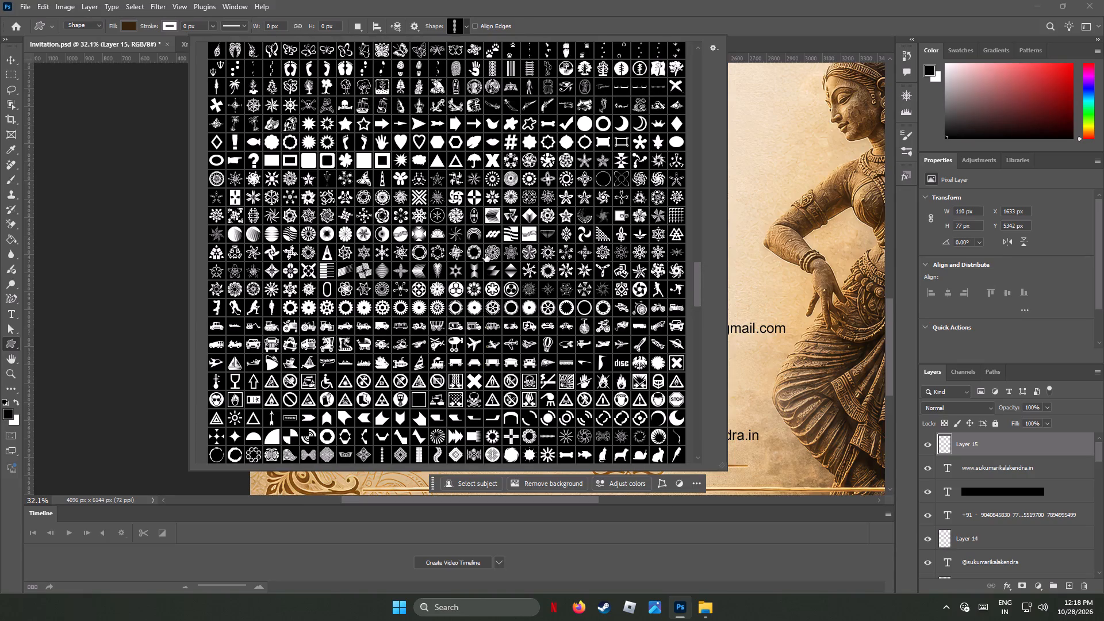
scroll(485, 254, up, 13)
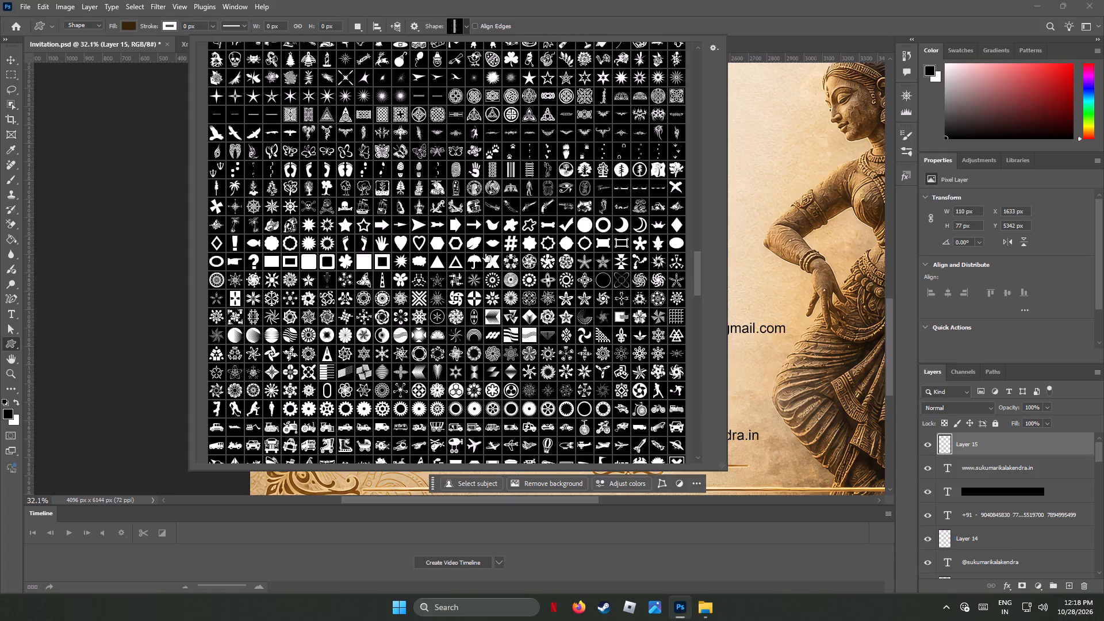
scroll(485, 254, up, 8)
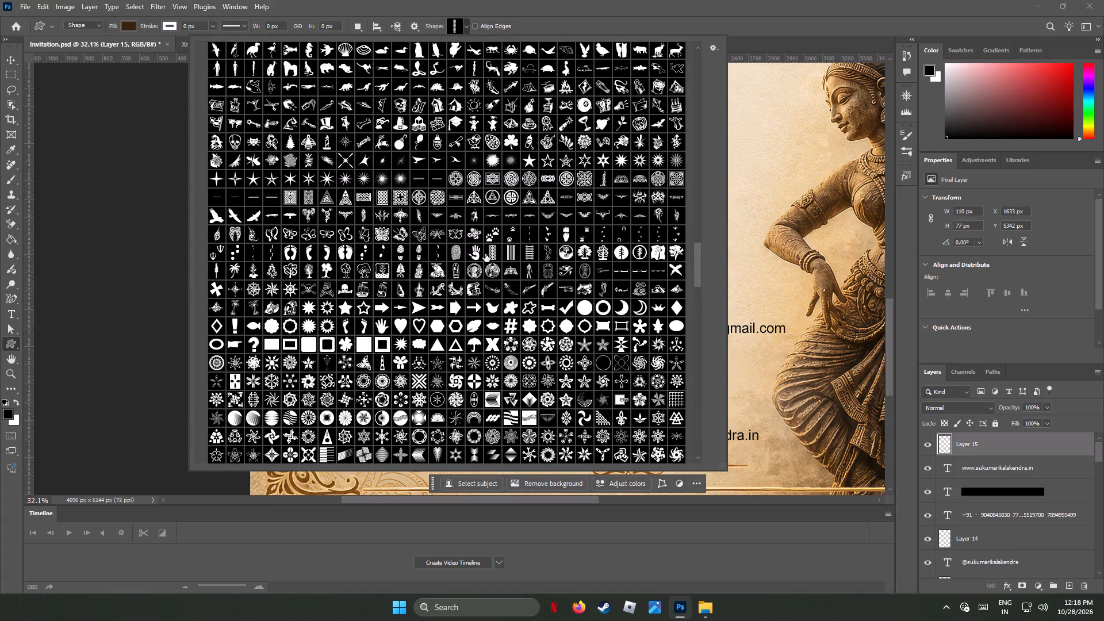
scroll(485, 254, up, 11)
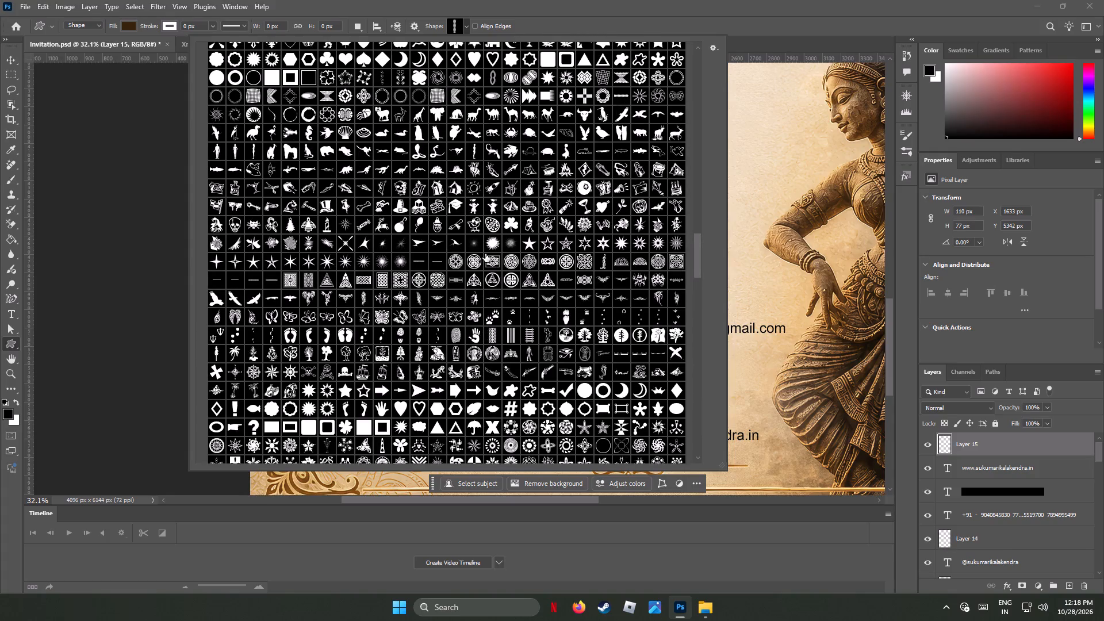
scroll(485, 254, up, 13)
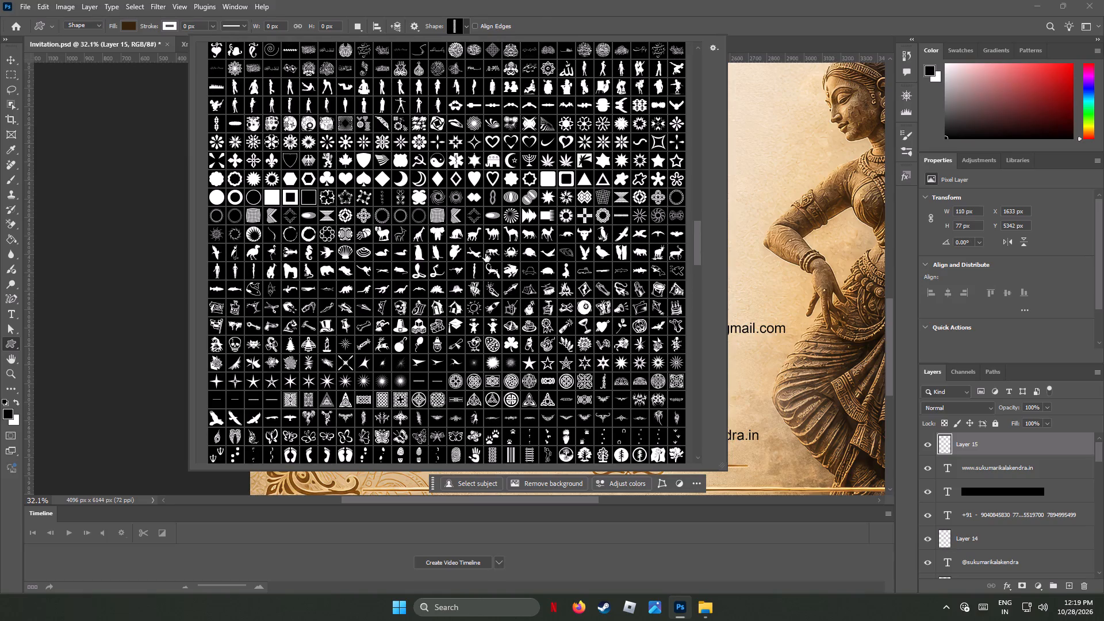
scroll(485, 254, up, 5)
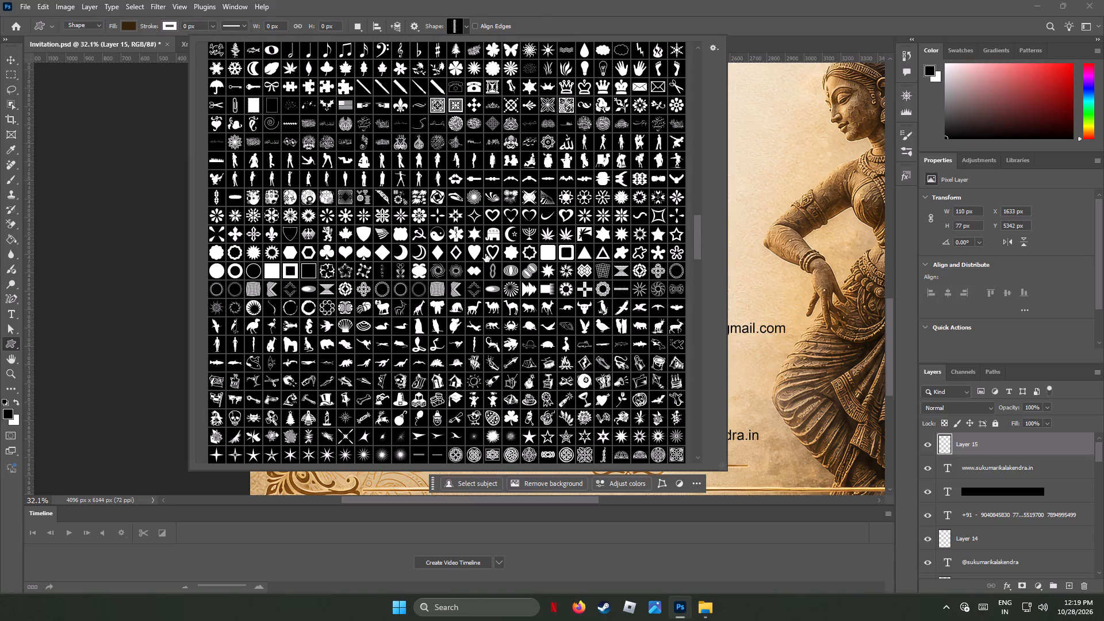
scroll(485, 254, up, 13)
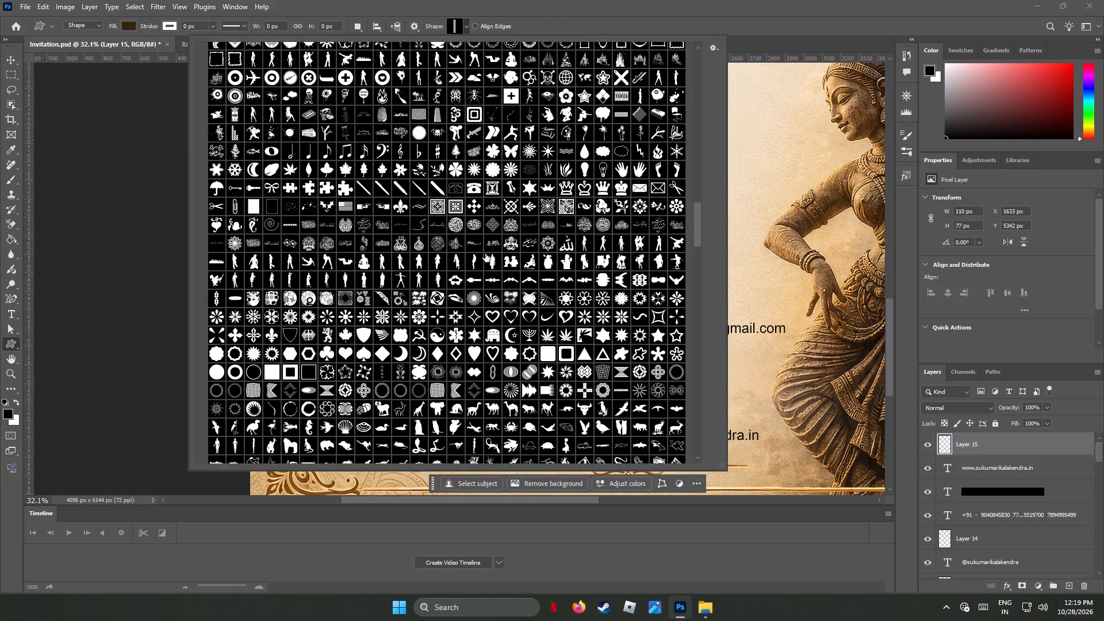
scroll(485, 254, up, 17)
scroll(485, 254, up, 7)
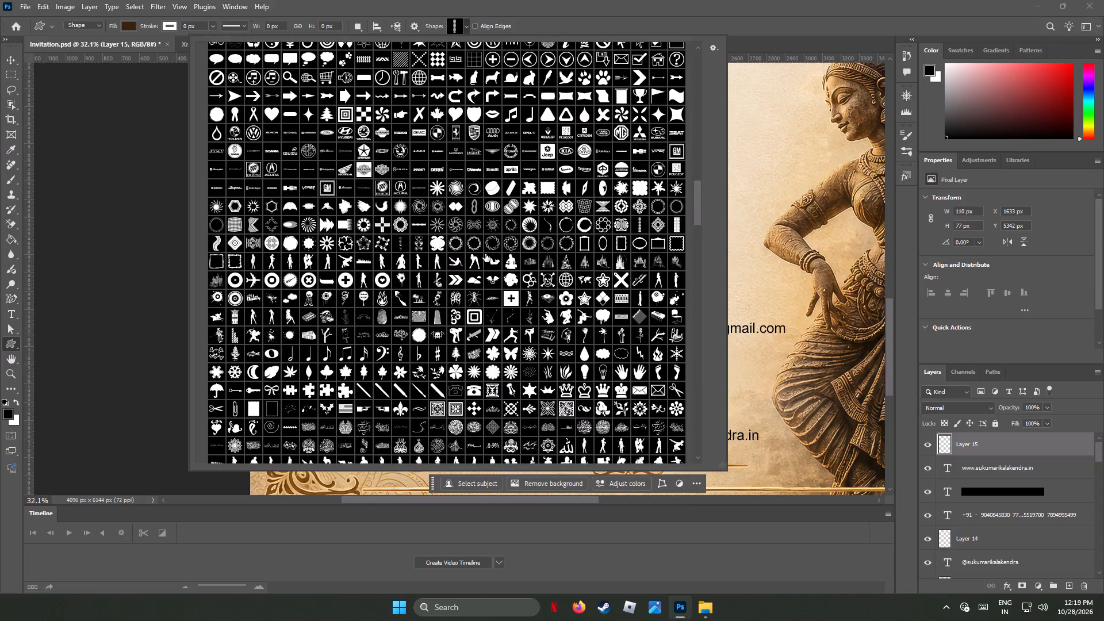
scroll(485, 254, up, 3)
scroll(485, 254, down, 1)
scroll(485, 254, up, 6)
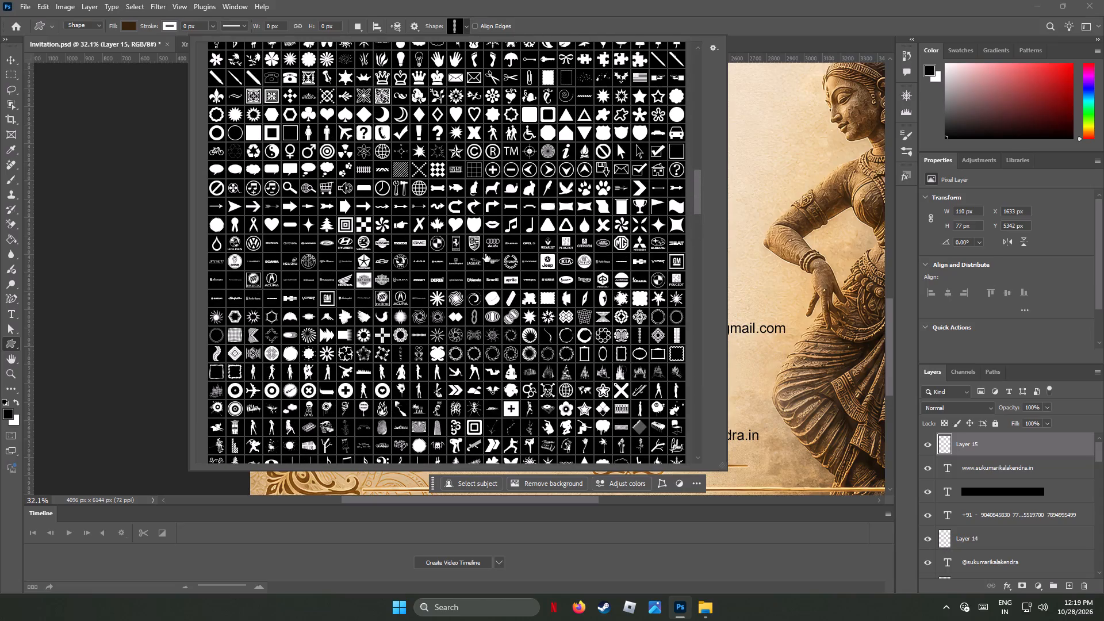
scroll(485, 254, up, 10)
scroll(485, 254, down, 2)
scroll(485, 254, up, 2)
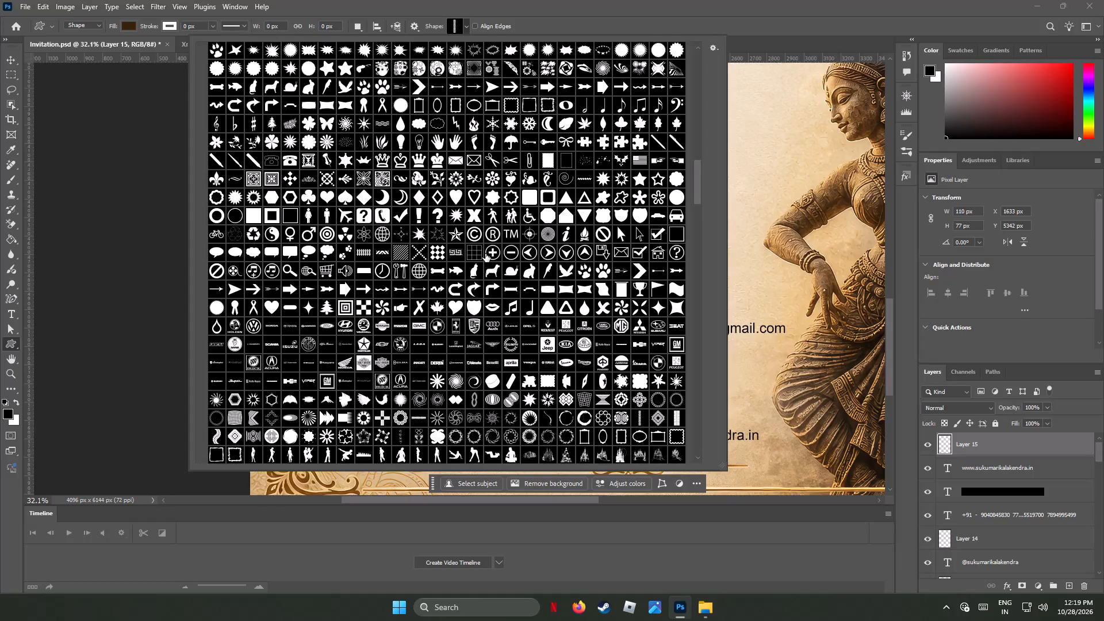
scroll(485, 254, up, 9)
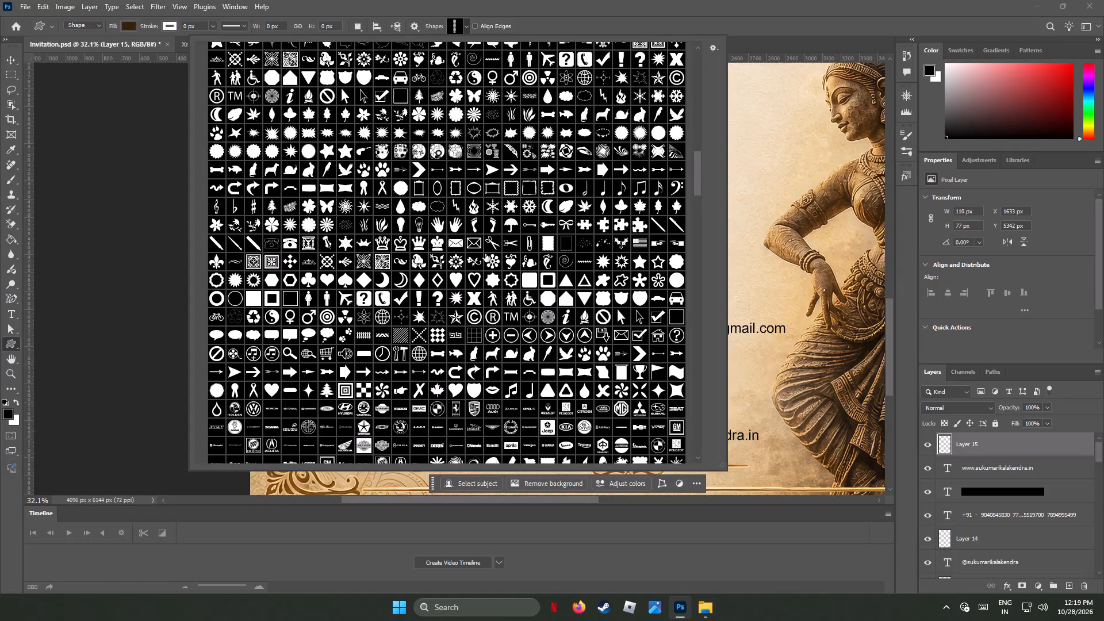
scroll(485, 254, up, 14)
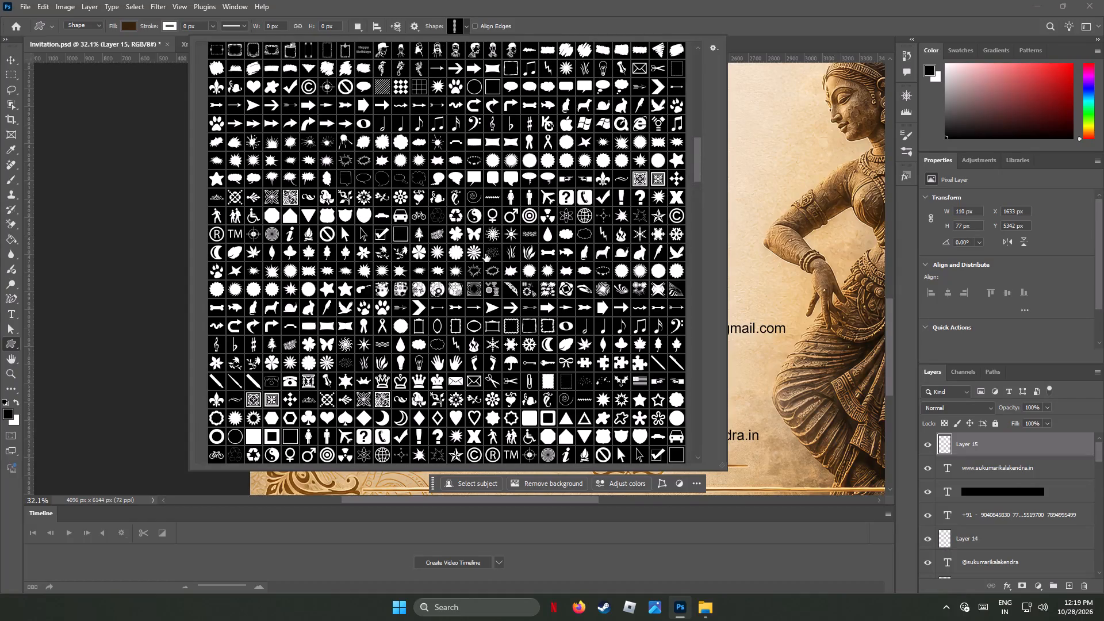
scroll(485, 254, up, 11)
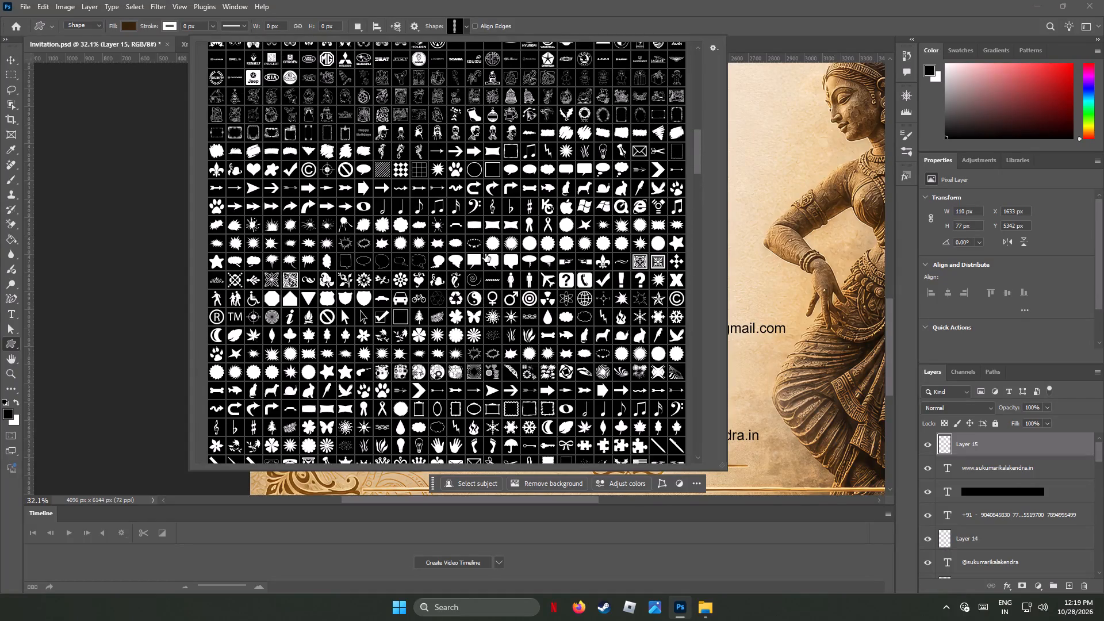
scroll(485, 254, up, 13)
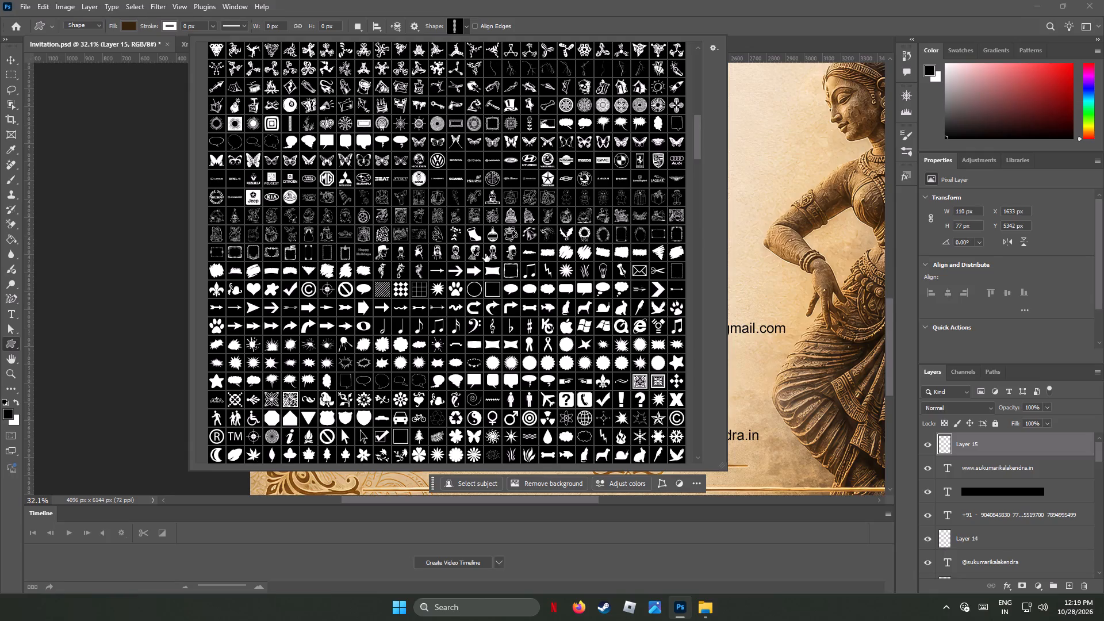
scroll(485, 254, up, 15)
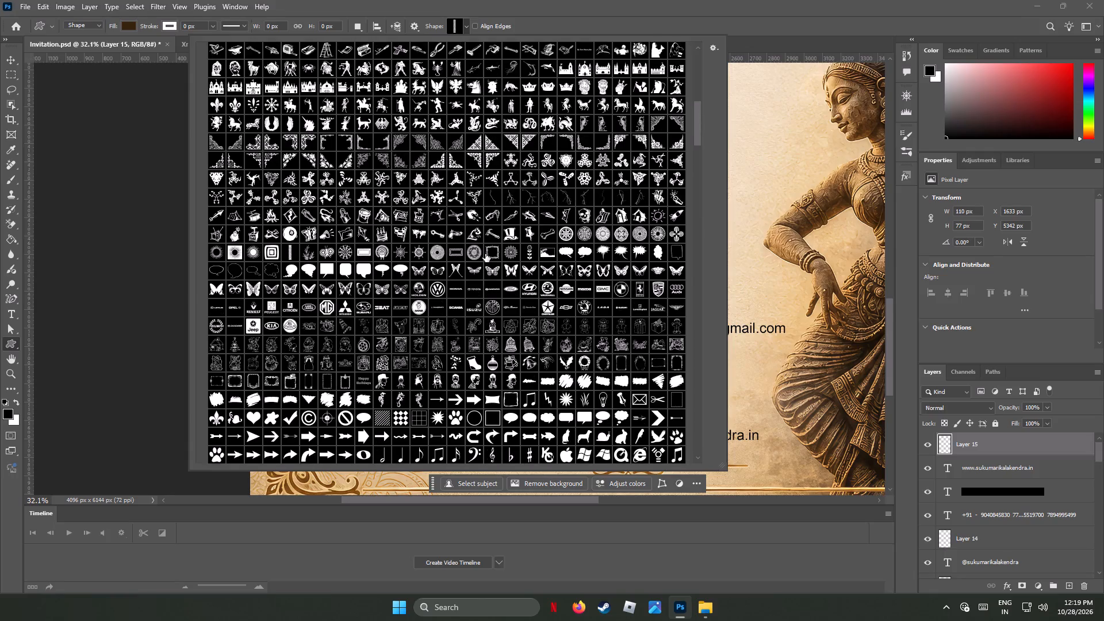
scroll(485, 254, up, 10)
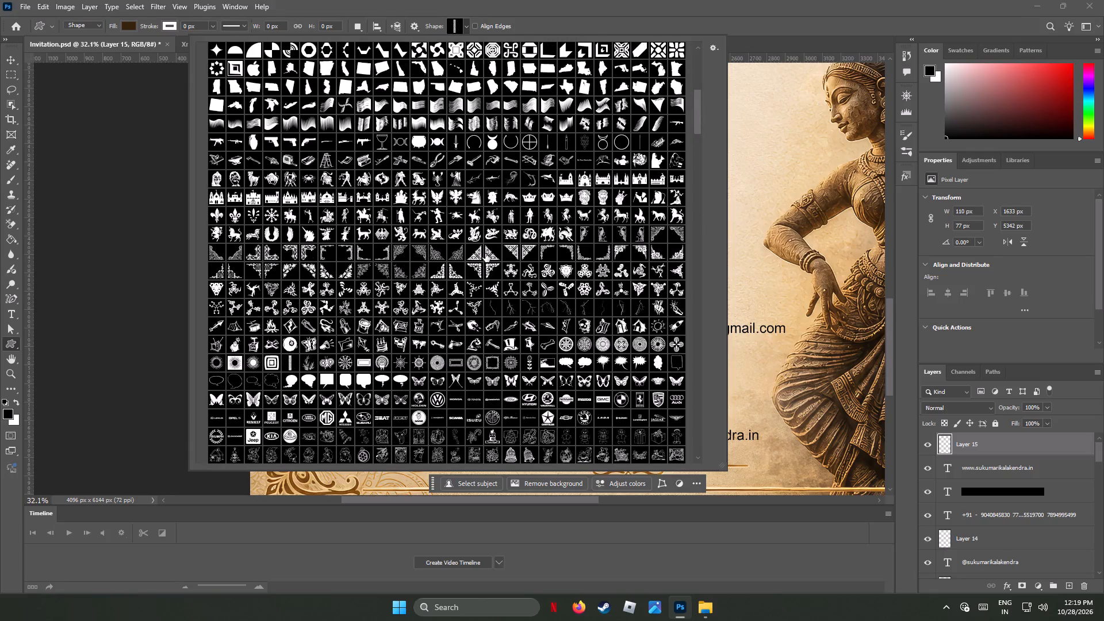
scroll(485, 254, up, 5)
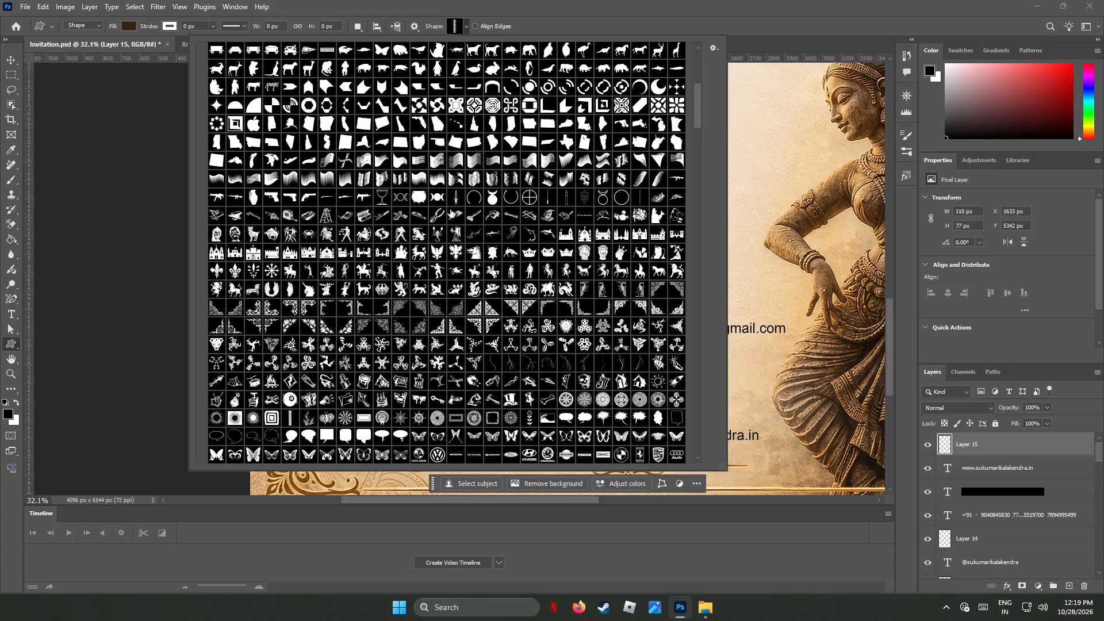
scroll(450, 209, up, 16)
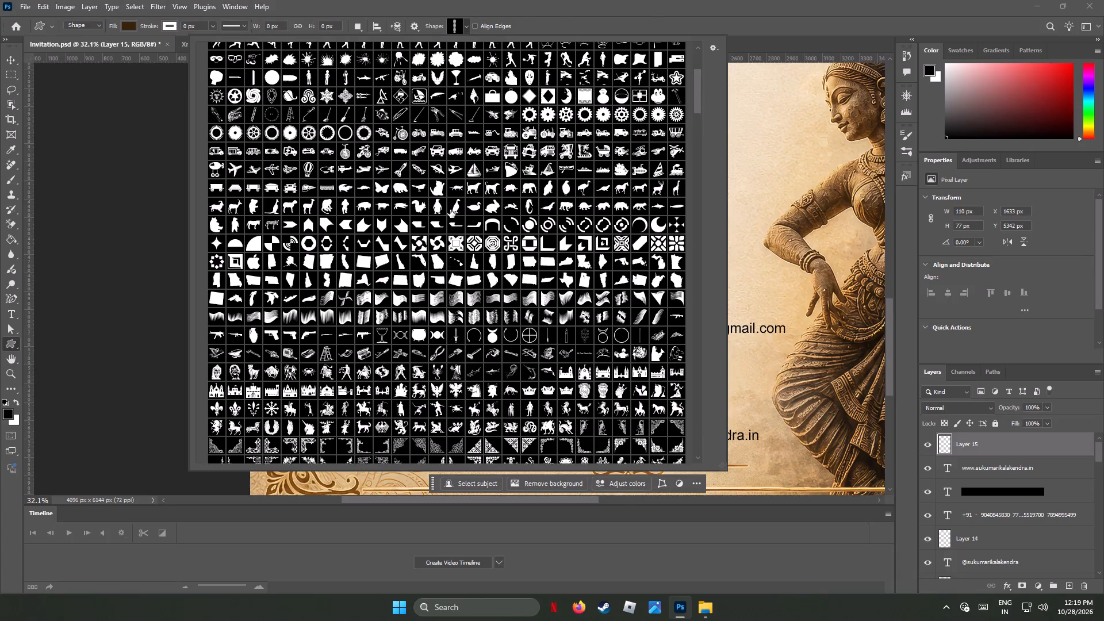
scroll(450, 209, up, 11)
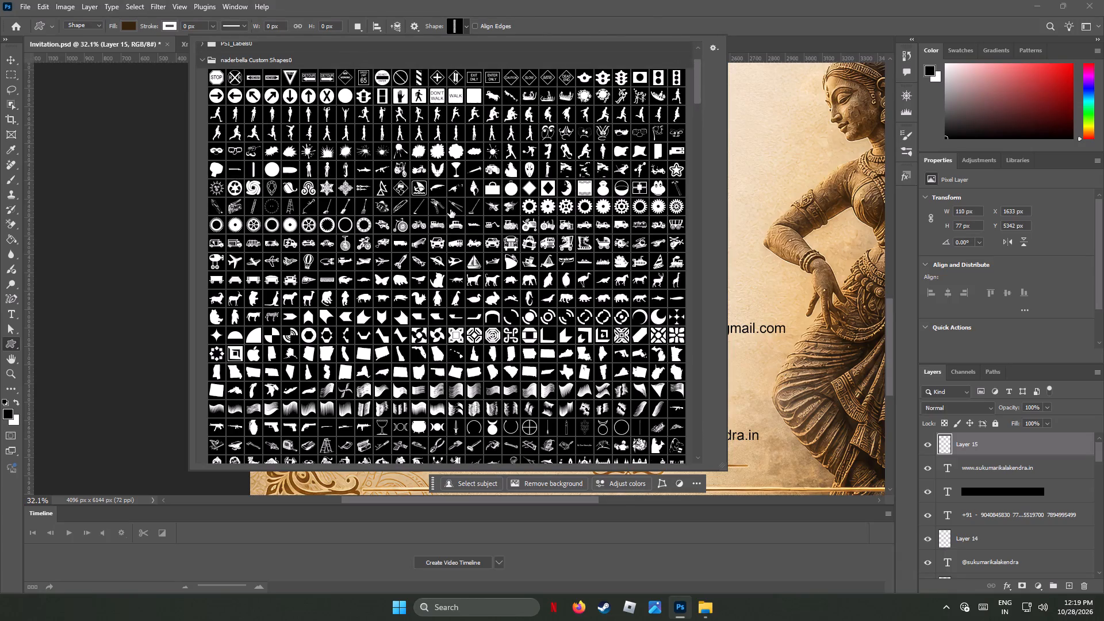
scroll(450, 209, up, 7)
Look through the naderbella Custom Shapes0 set again for an ornament that can serve as a divider in the contact section.
scroll(450, 209, down, 1)
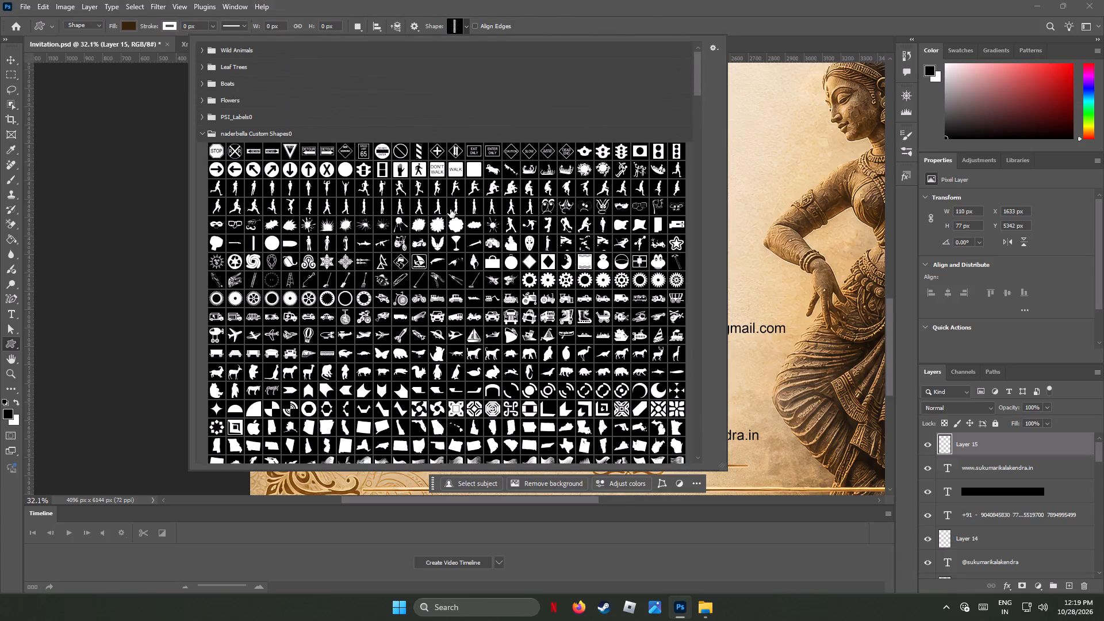
scroll(450, 209, down, 3)
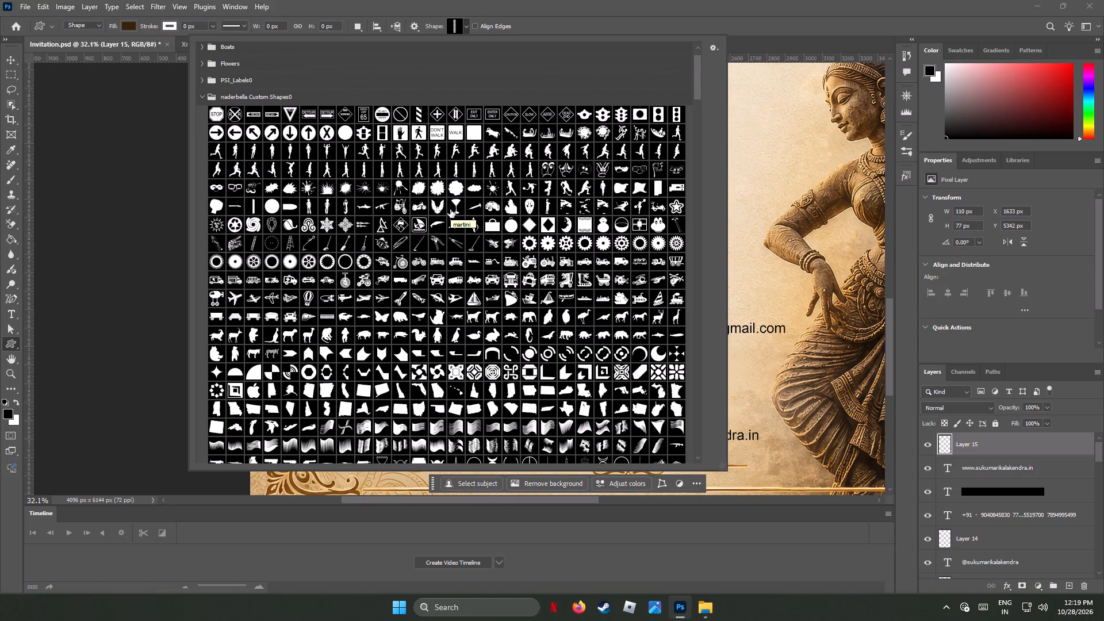
scroll(450, 209, down, 7)
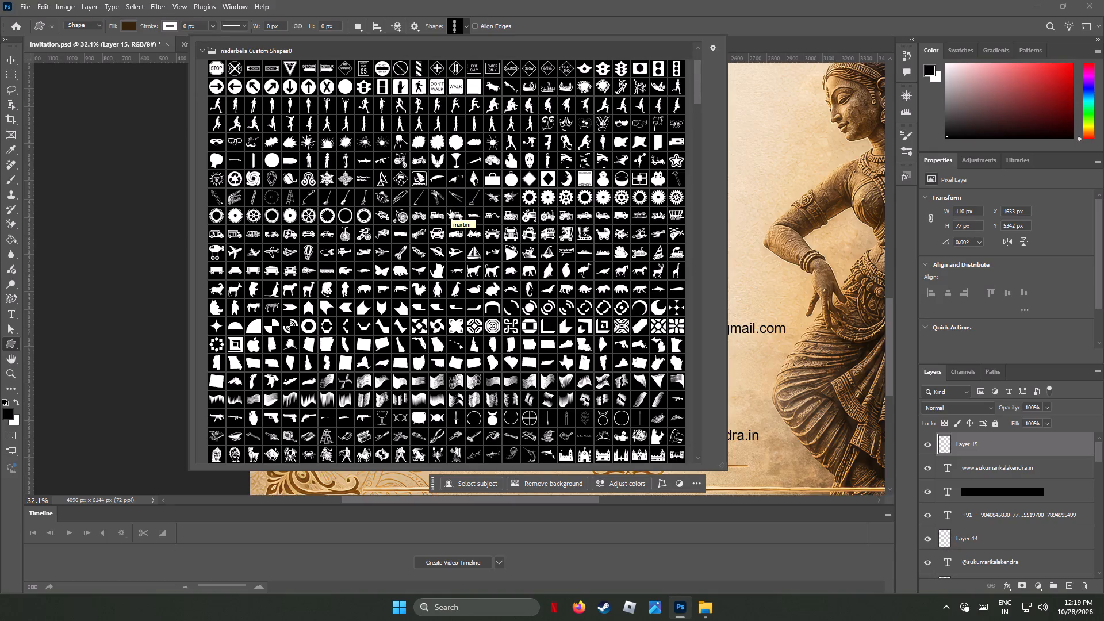
scroll(450, 209, down, 9)
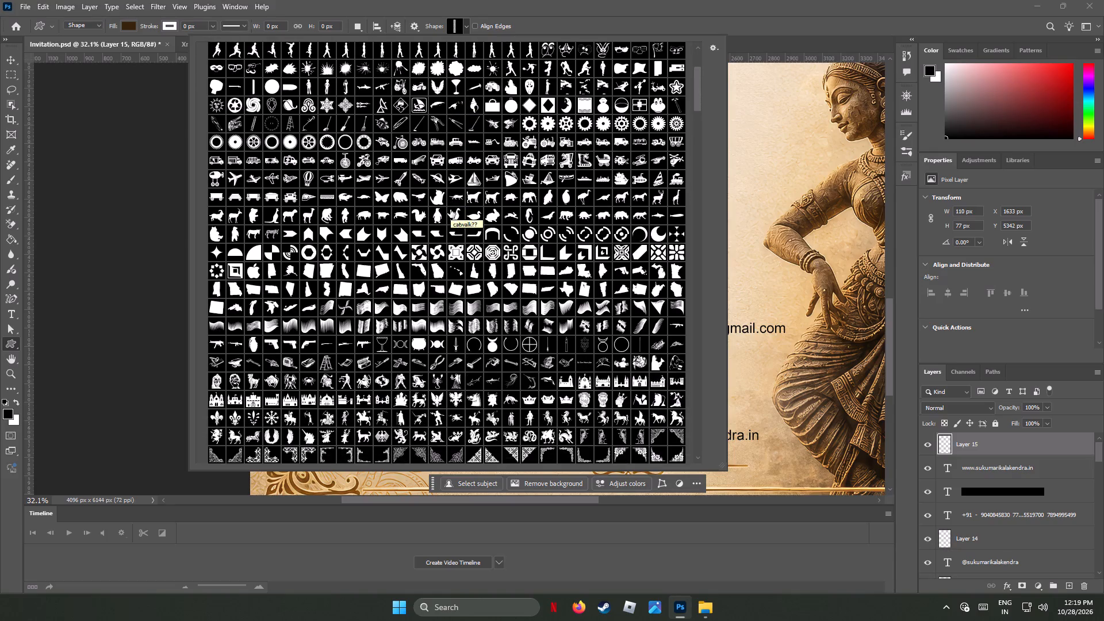
scroll(450, 209, down, 10)
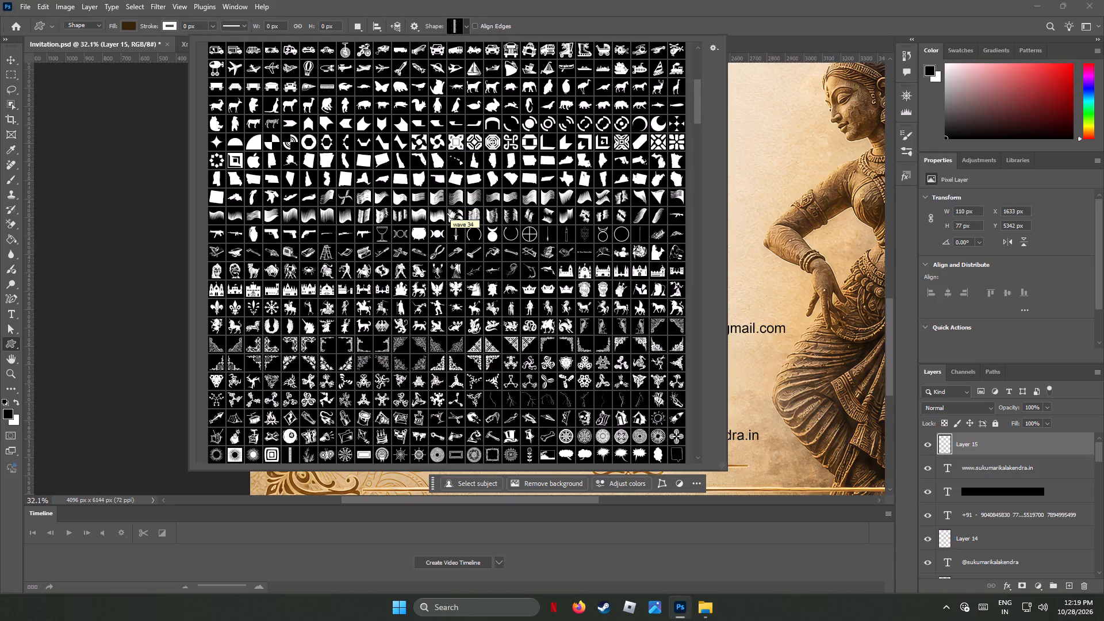
scroll(450, 209, down, 13)
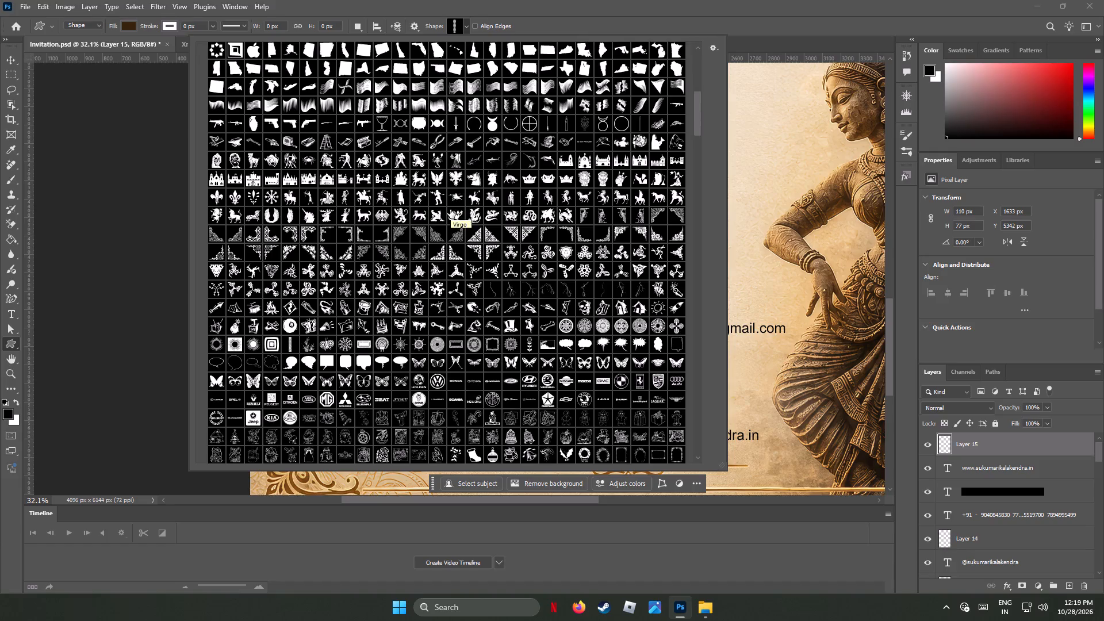
scroll(450, 209, down, 12)
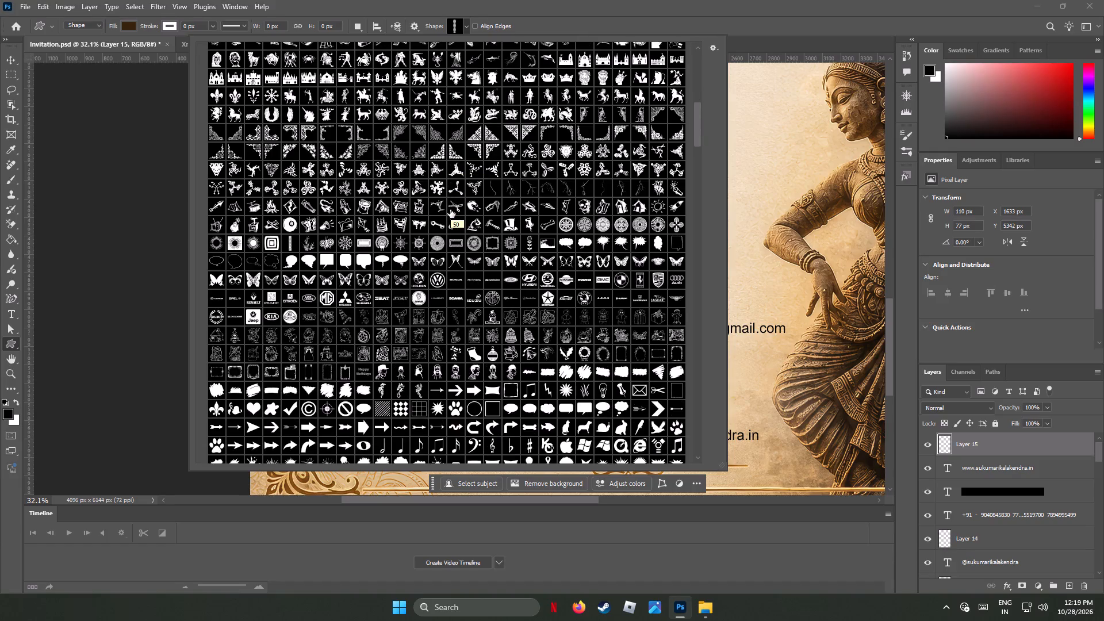
scroll(450, 209, down, 3)
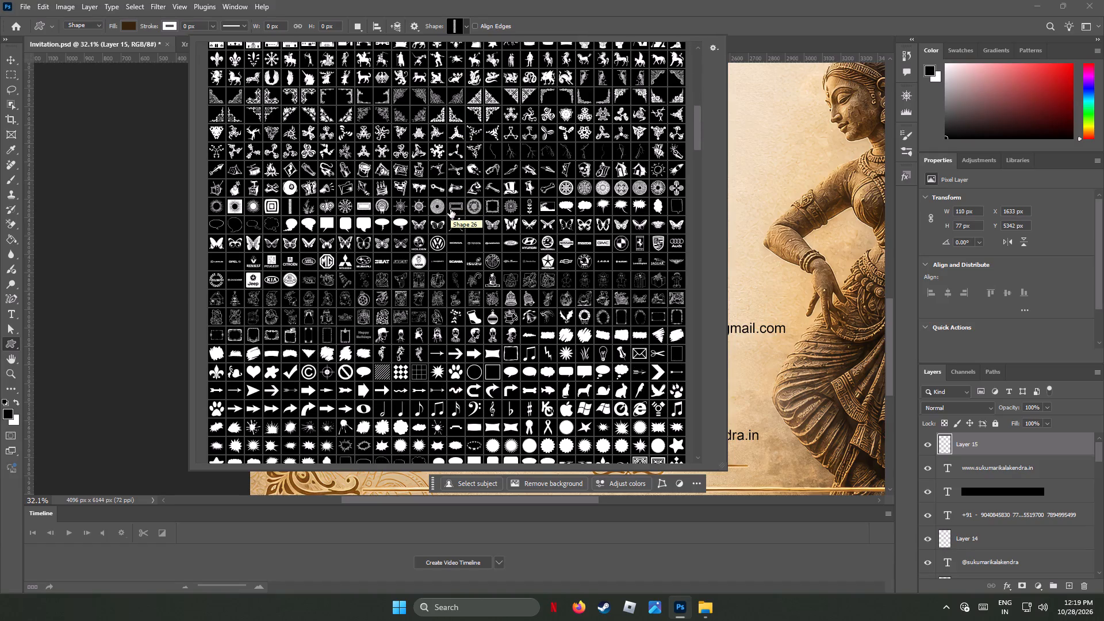
scroll(450, 209, down, 7)
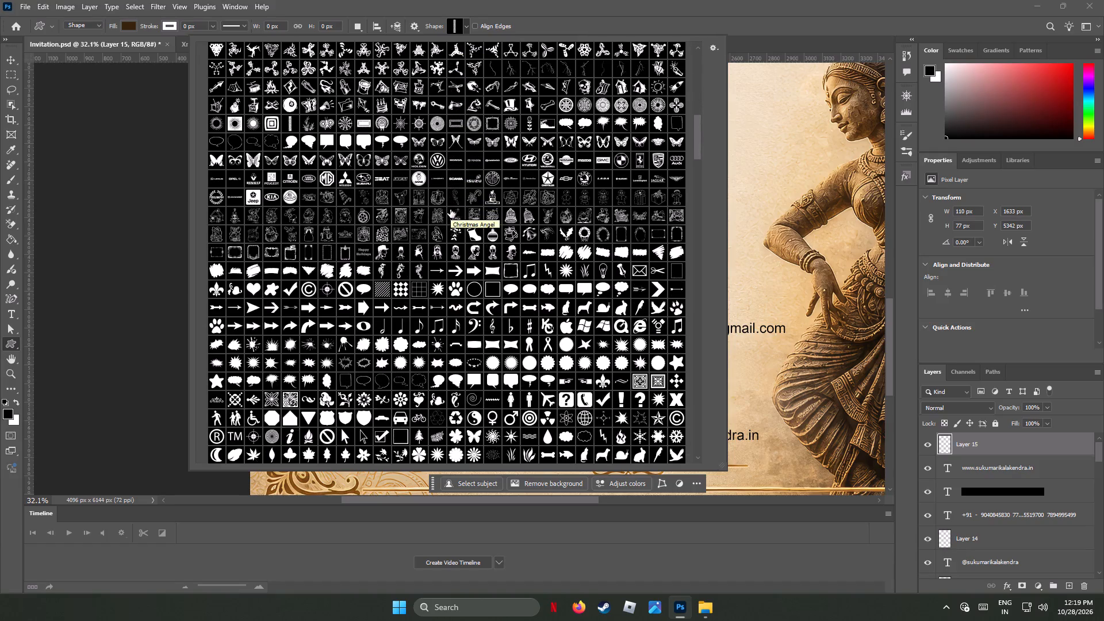
scroll(450, 209, down, 7)
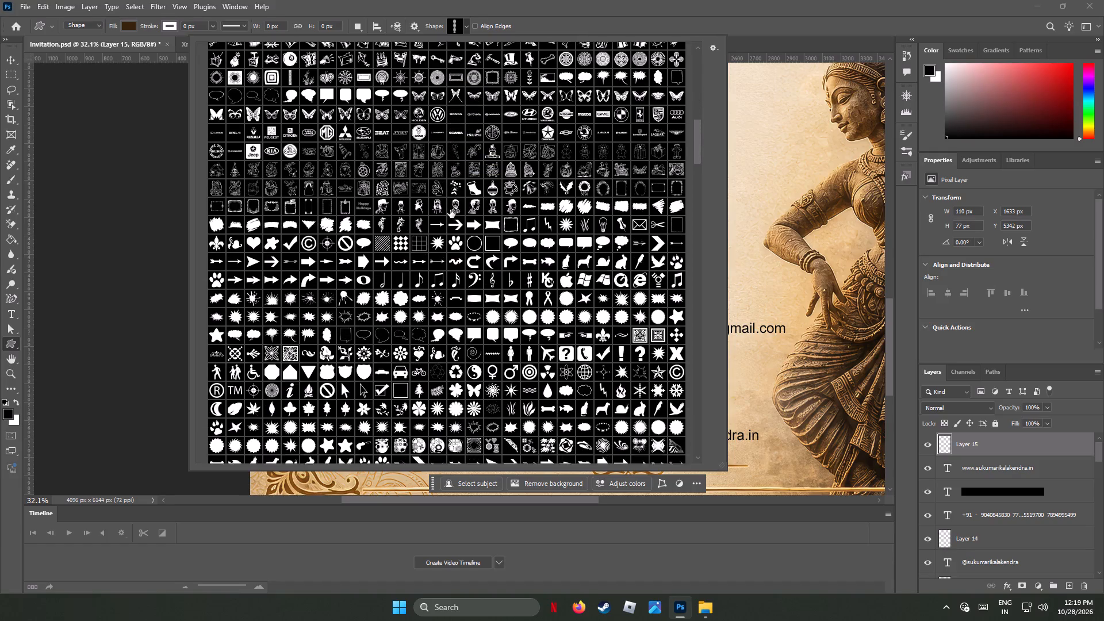
scroll(450, 209, down, 9)
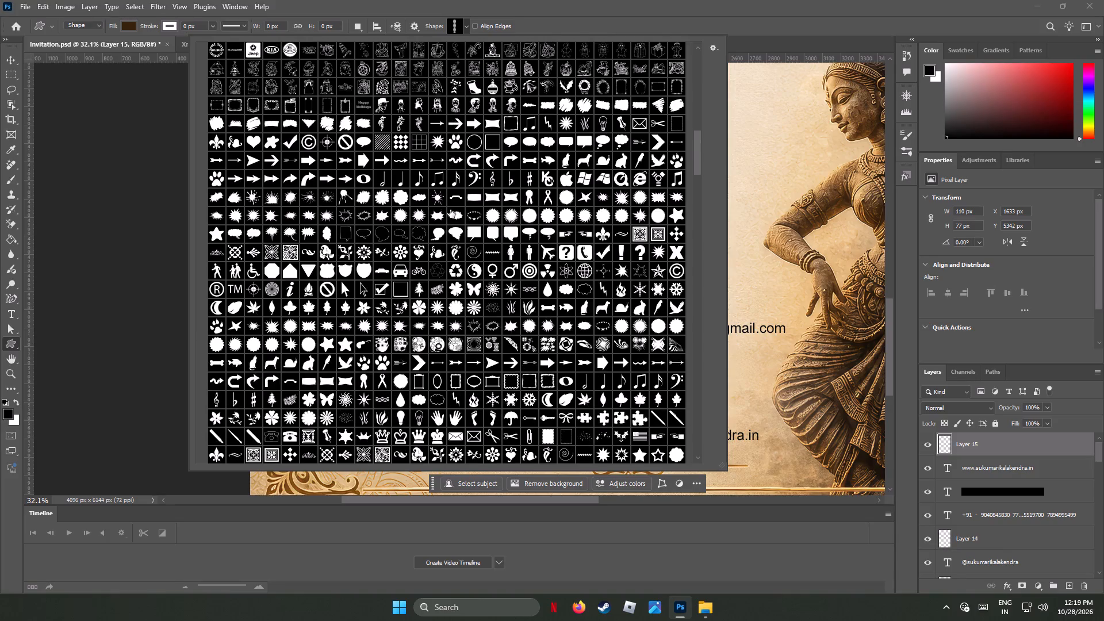
scroll(450, 209, down, 2)
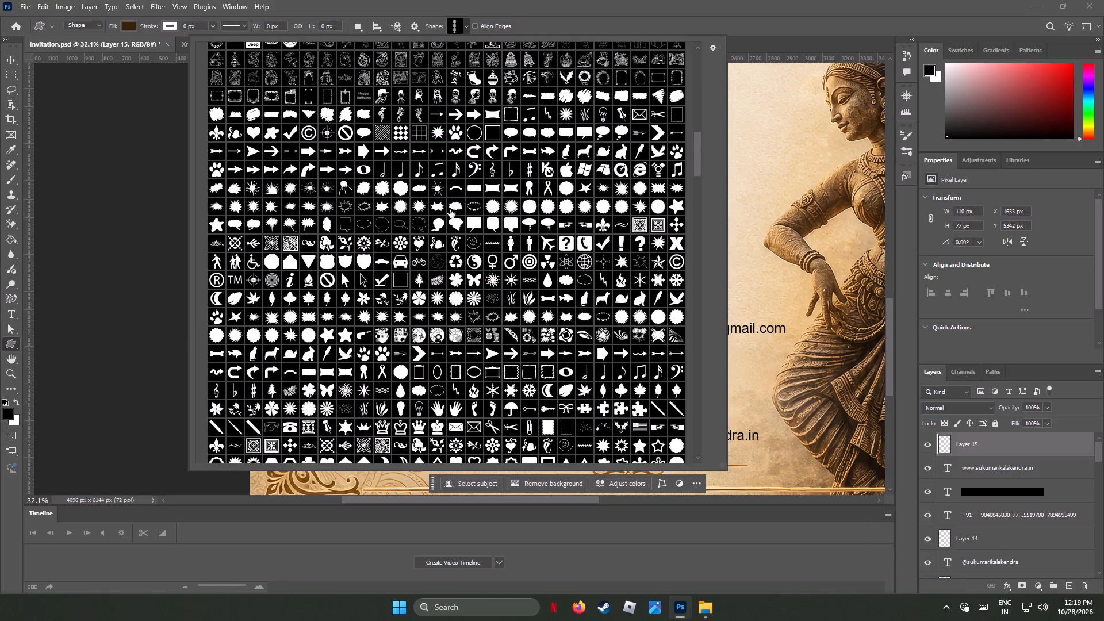
scroll(450, 209, down, 10)
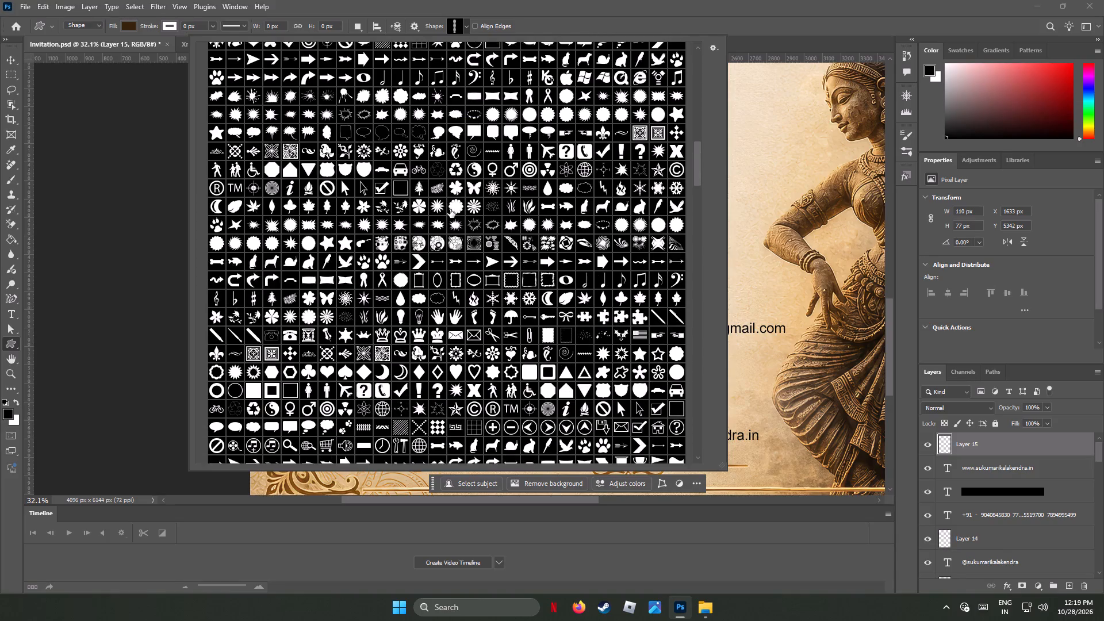
scroll(450, 209, down, 4)
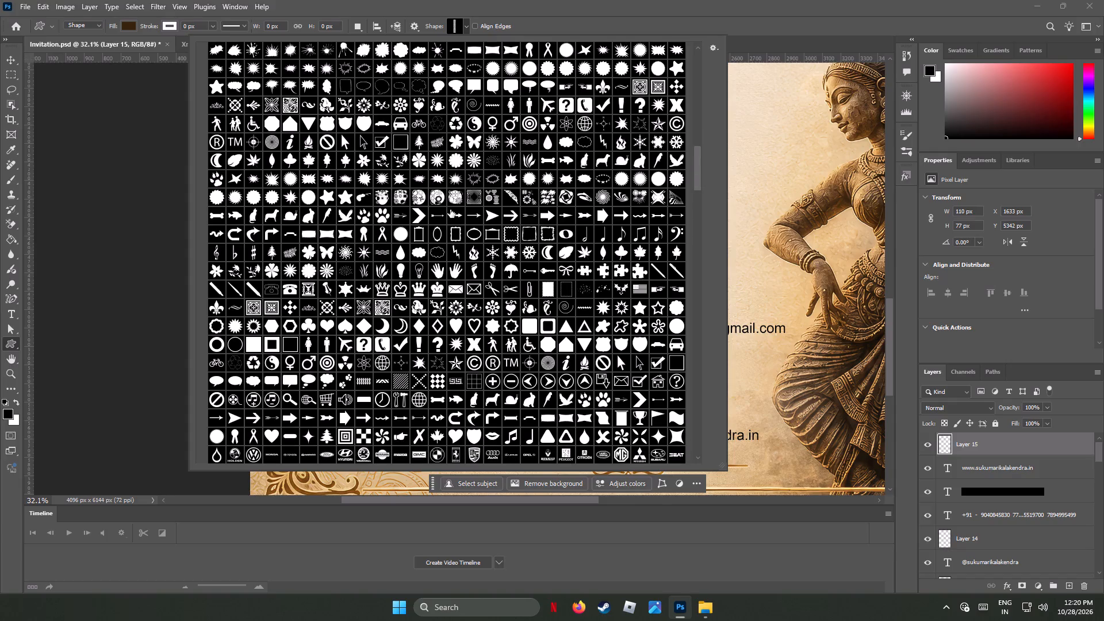
scroll(450, 209, down, 1)
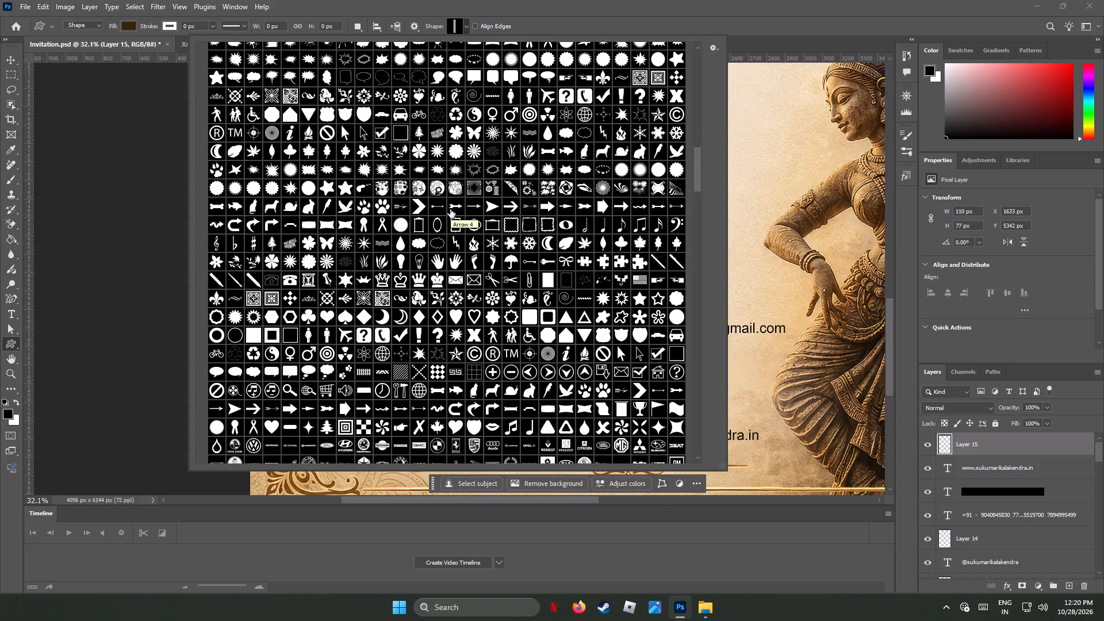
scroll(450, 209, down, 3)
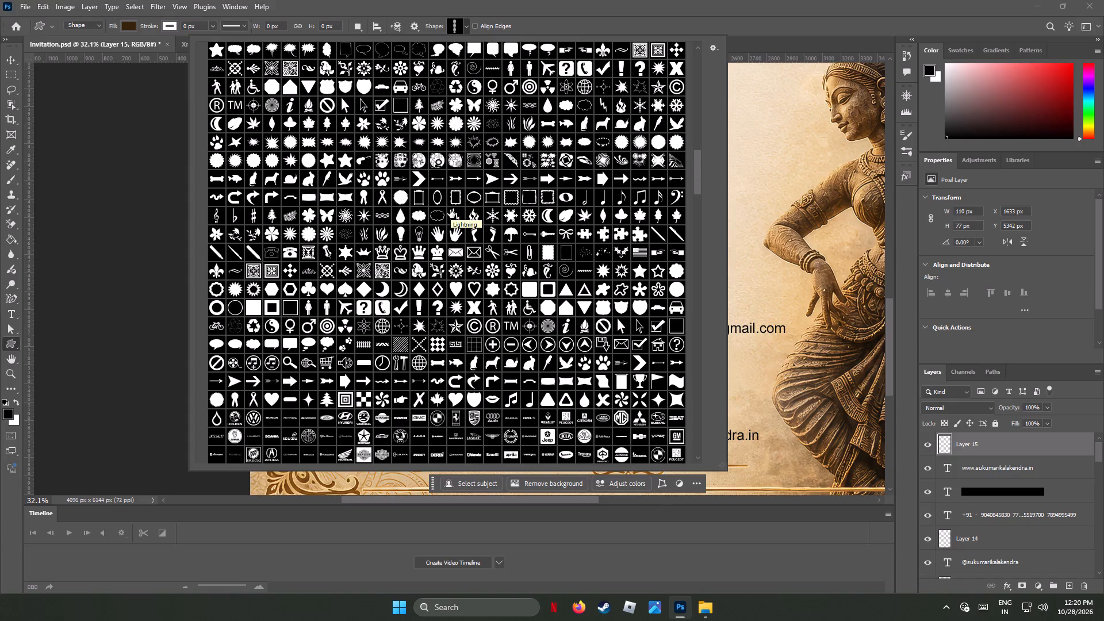
scroll(450, 209, down, 2)
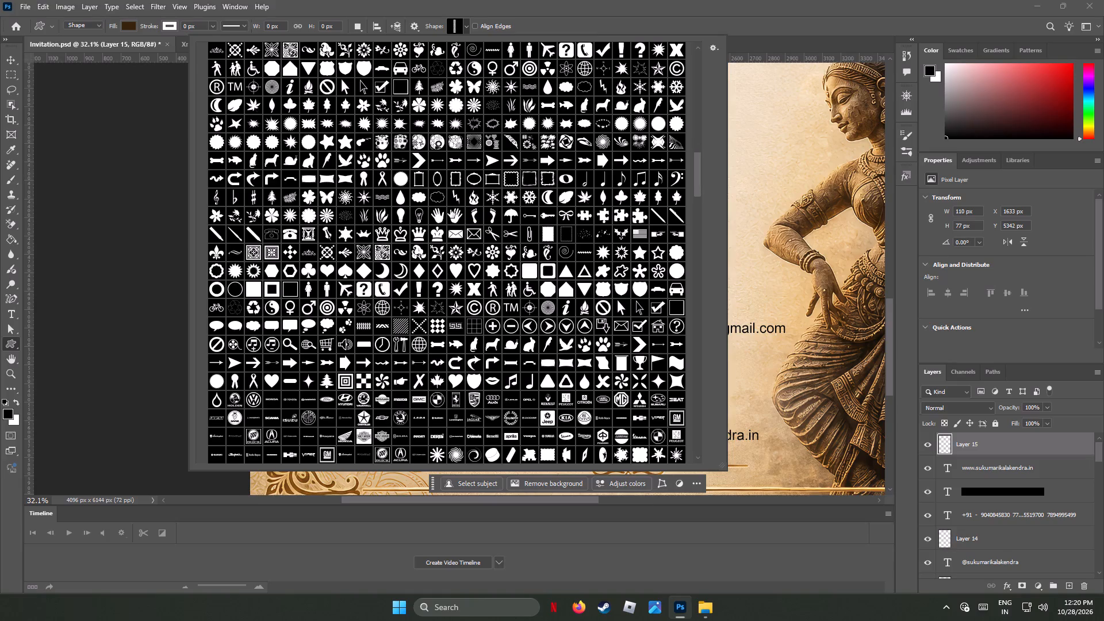
scroll(450, 209, down, 4)
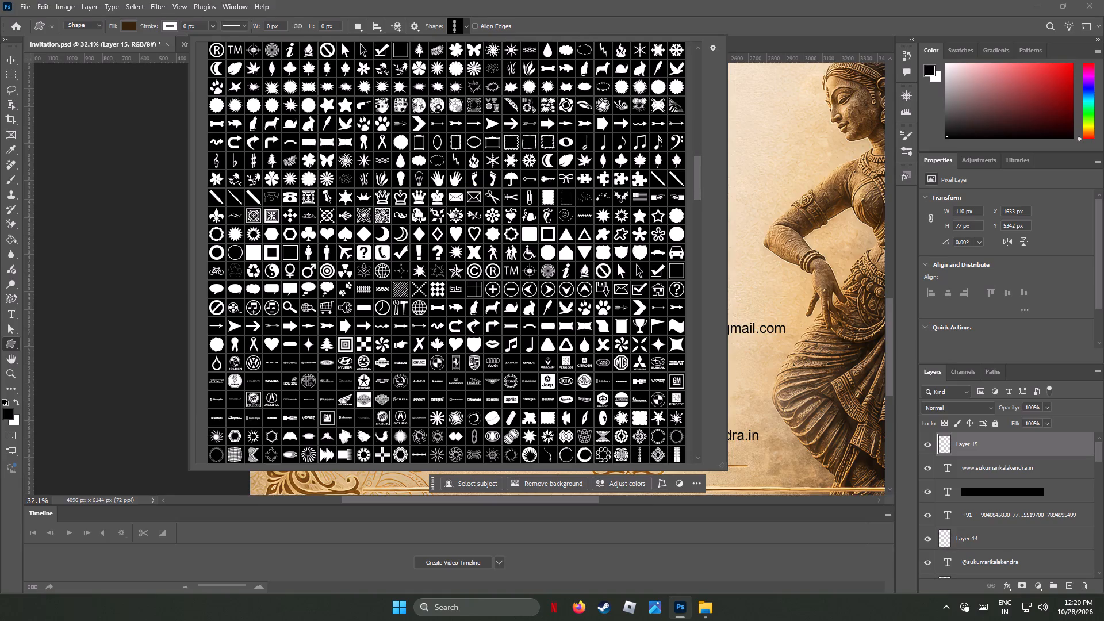
scroll(450, 209, down, 4)
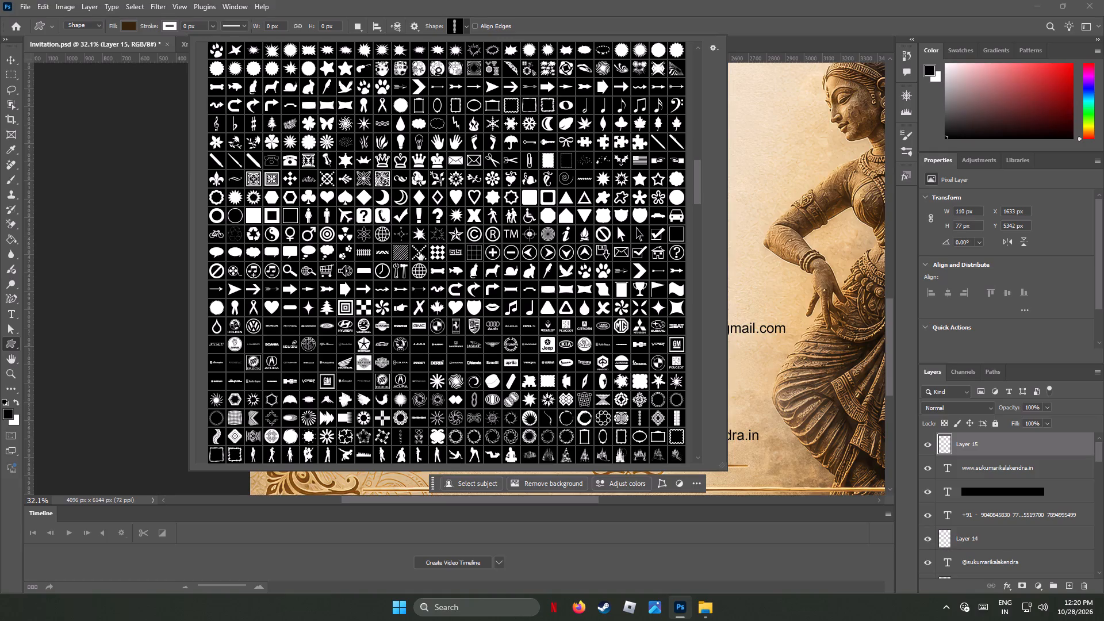
Draw the SapphireDemo2_003 custom shape about 1032 by 22 px just below the guest list and rotate it 90° clockwise.
click(457, 399)
double_click(457, 399)
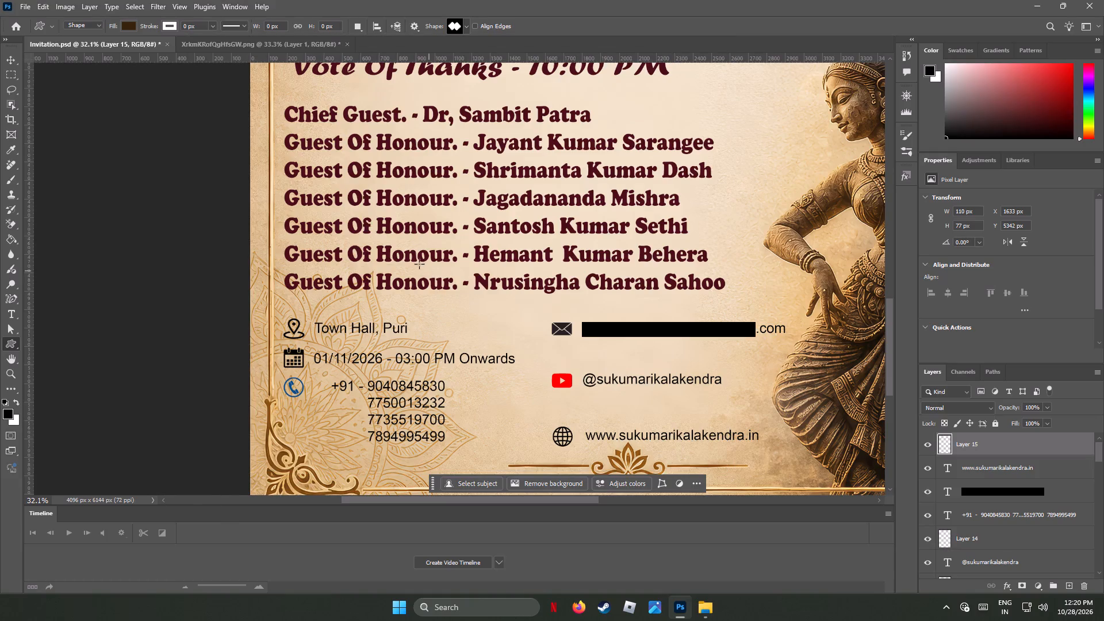
drag(404, 300, 511, 309)
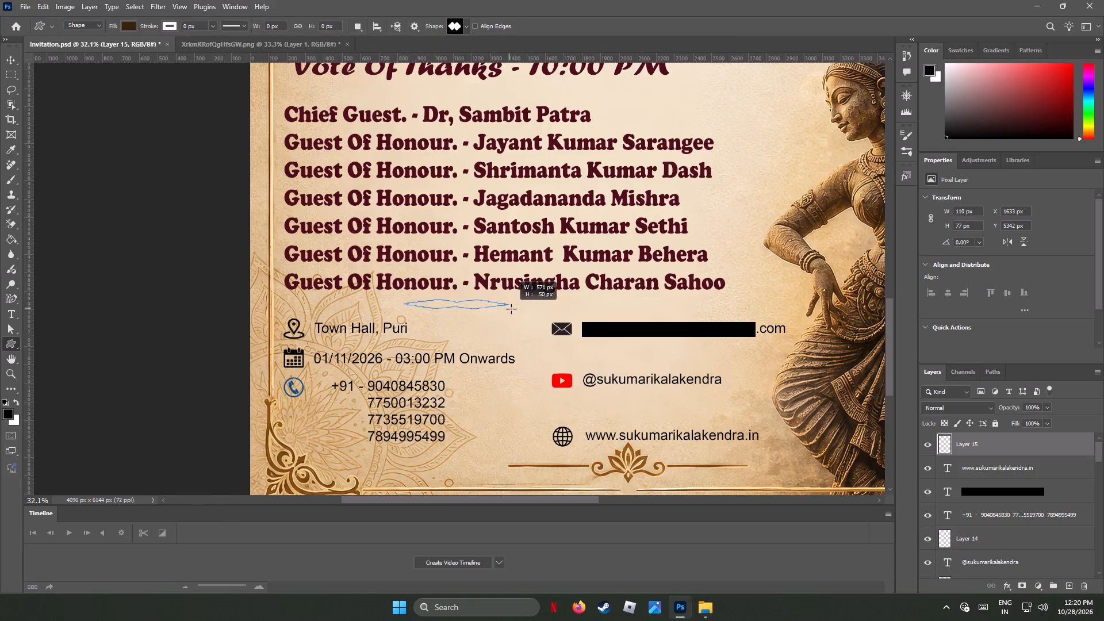
drag(511, 309, 594, 303)
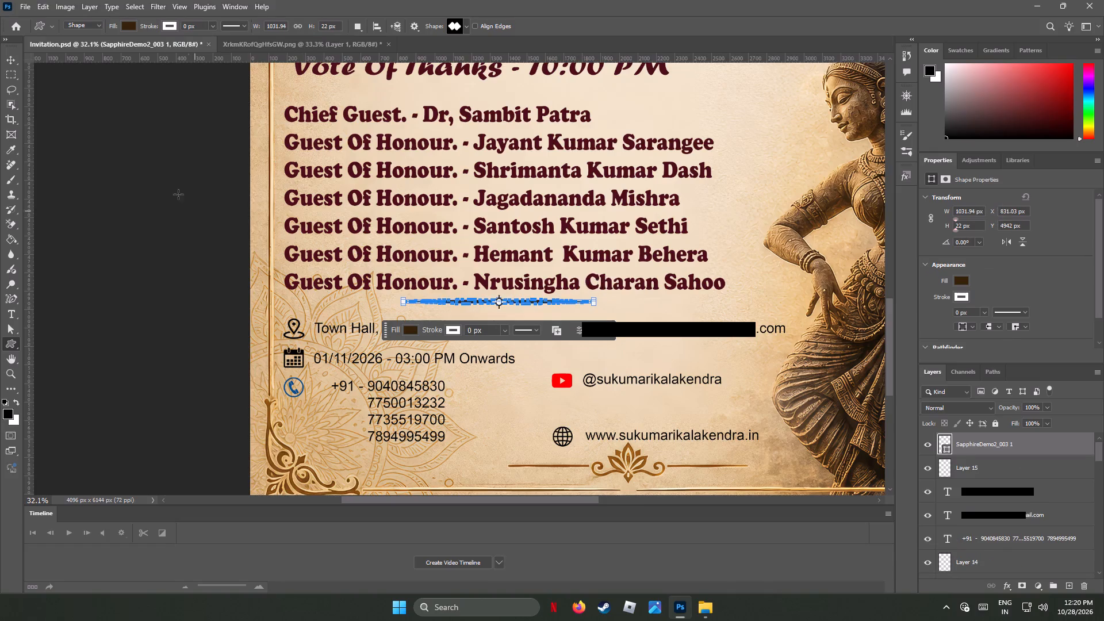
click(71, 8)
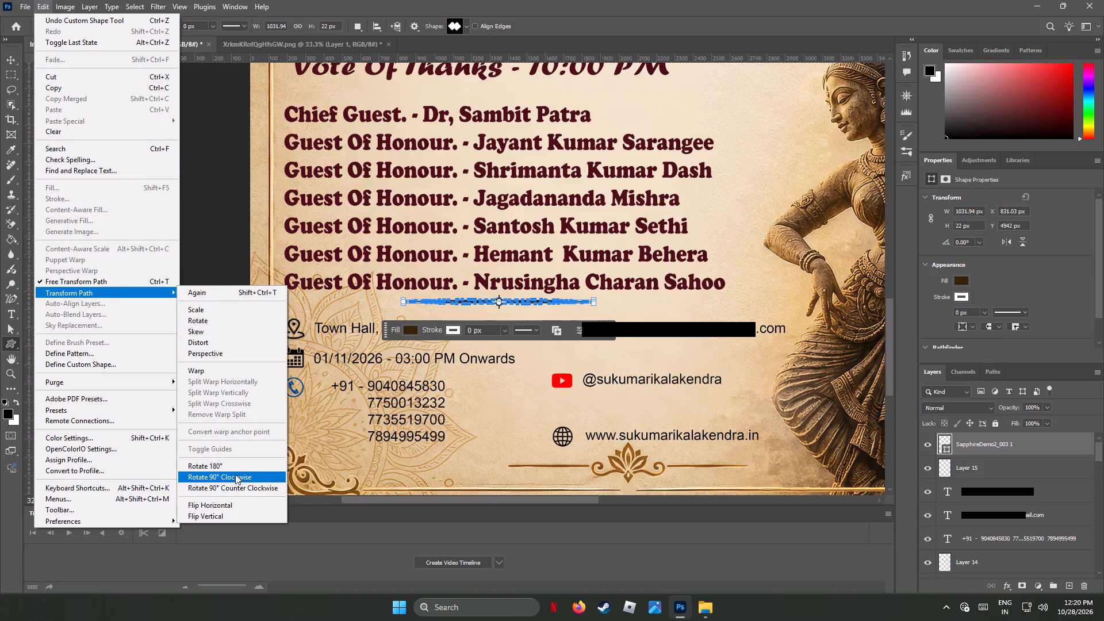
click(235, 474)
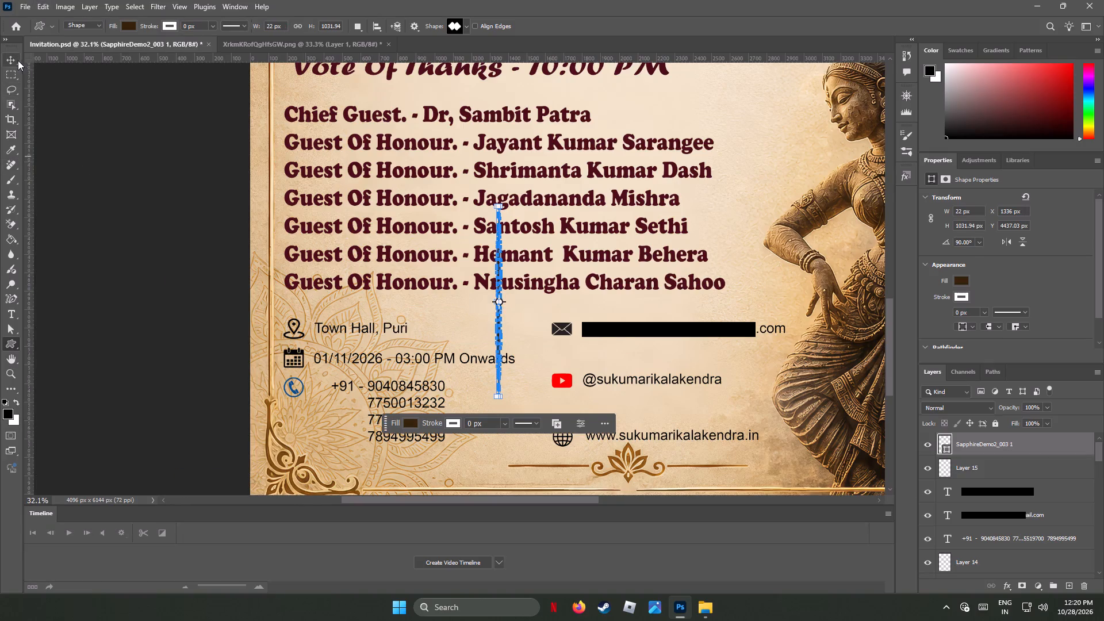
Move the vertical ornament right to X about 1459 px, into the gap between the two contact columns.
click(13, 60)
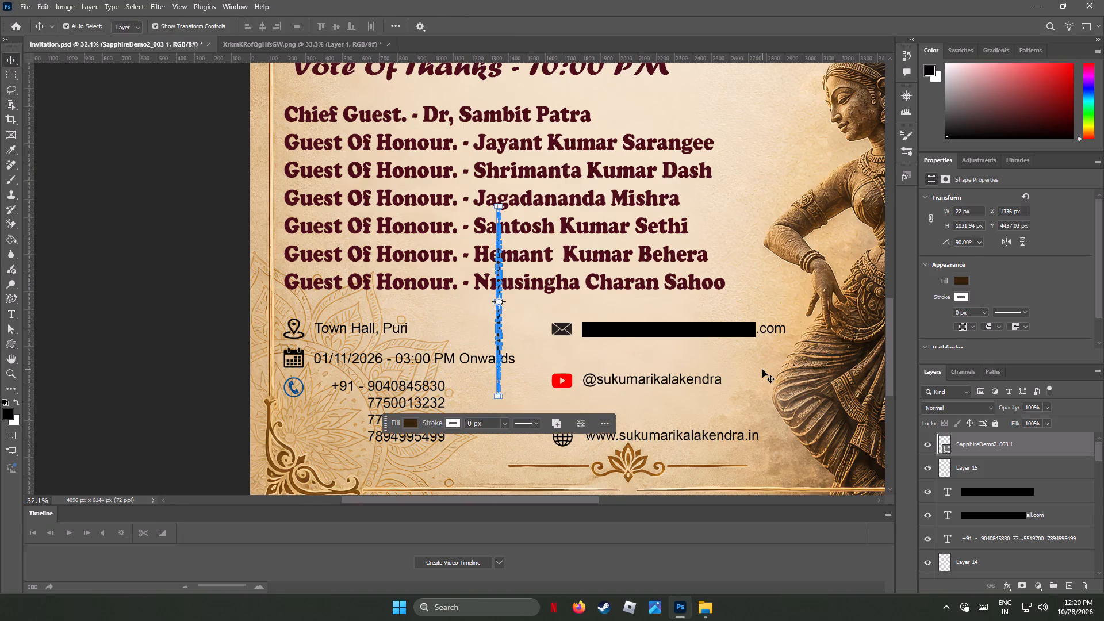
key(Right)
key(Right)
key(Right)
key(Right)
key(Right)
key(Right)
key(Right)
key(Right)
key(Right)
key(Right)
key(Right)
key(Right)
key(Right)
key(Right)
key(Right)
key(Right)
key(Right)
key(Right)
key(Right)
key(Right)
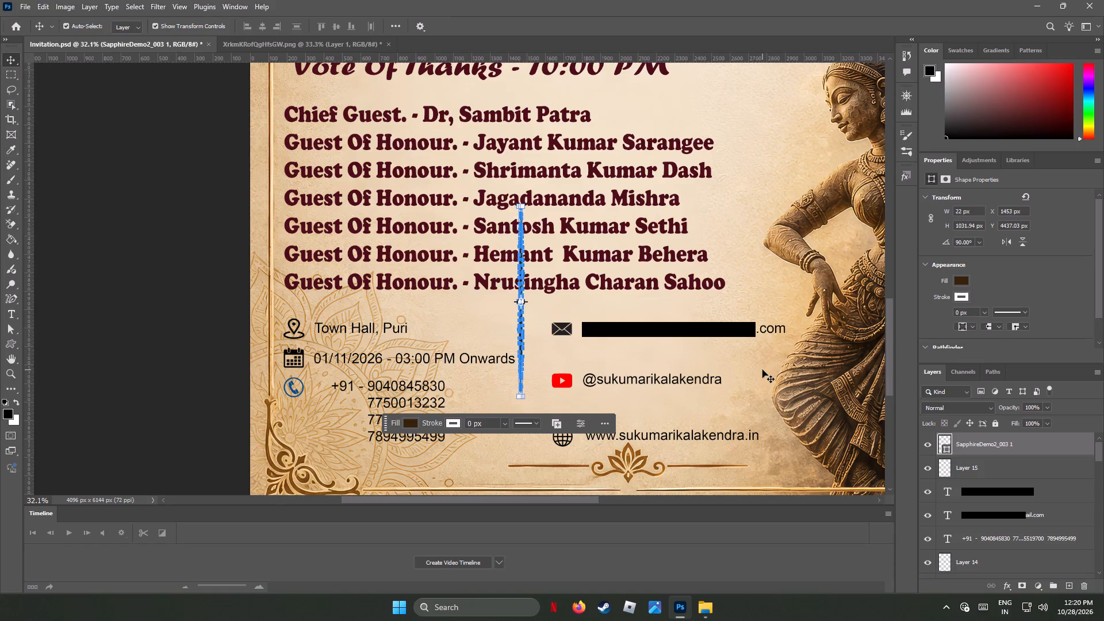
Move the vertical ornament down alongside the contact details, to Y about 4835 px.
key(Down)
key(Down)
key(Down)
key(Down)
key(Down)
key(Down)
key(Down)
key(Down)
key(Down)
key(Down)
key(Down)
key(Down)
key(Down)
key(Down)
key(Down)
key(Down)
key(Down)
key(Down)
key(Down)
key(Down)
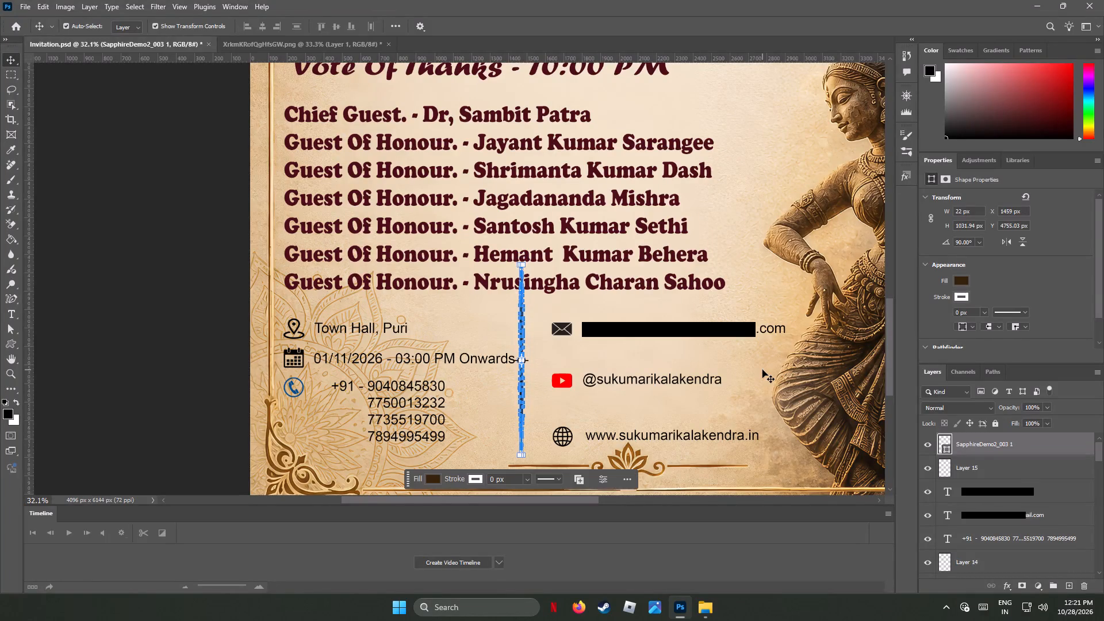
key(Up)
key(Down)
key(Down)
key(Down)
key(Down)
key(Down)
key(Down)
key(Down)
key(Down)
key(Down)
key(Down)
key(Down)
key(Down)
key(Down)
key(Down)
key(Down)
key(Down)
key(Down)
key(Down)
key(Down)
key(Down)
key(Down)
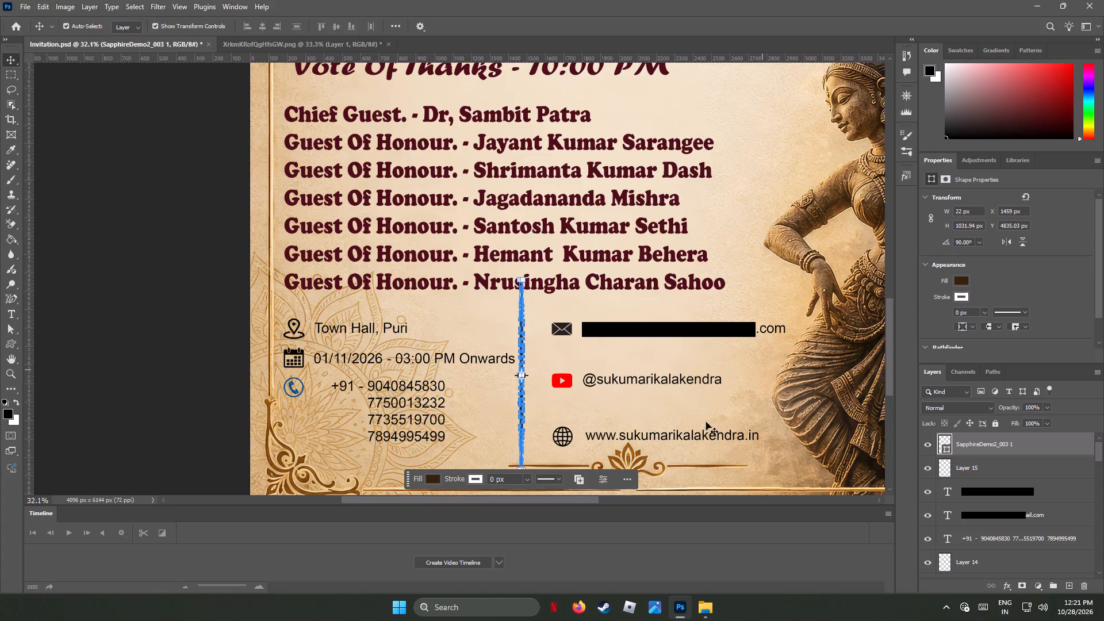
Move the floating shape options bar off the contact section to the empty area beside the invitation.
drag(408, 480, 106, 296)
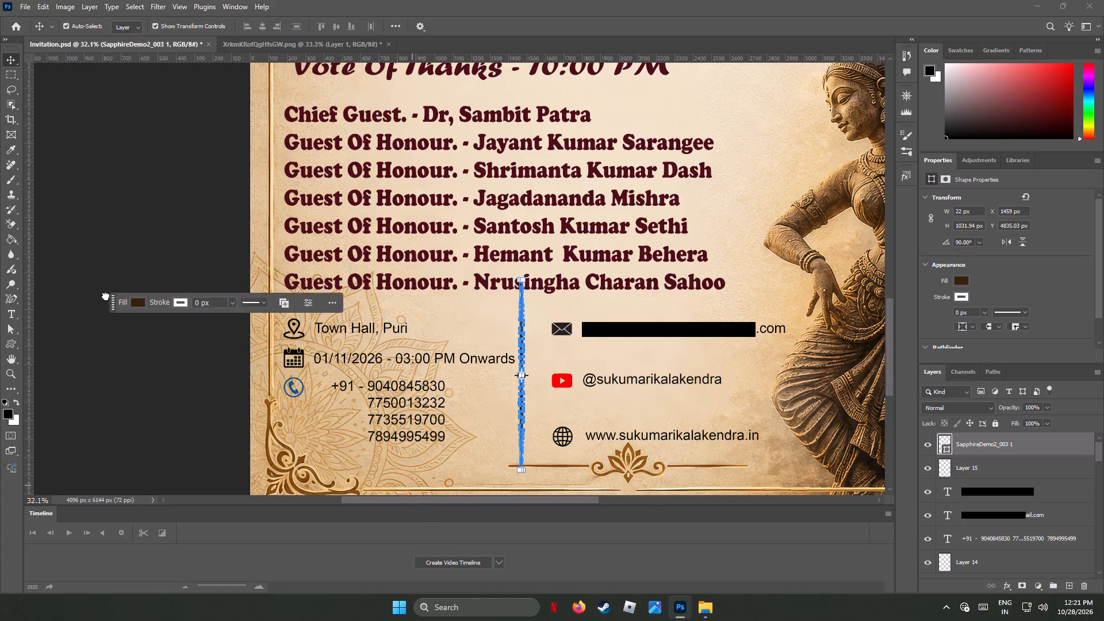
drag(106, 296, 48, 275)
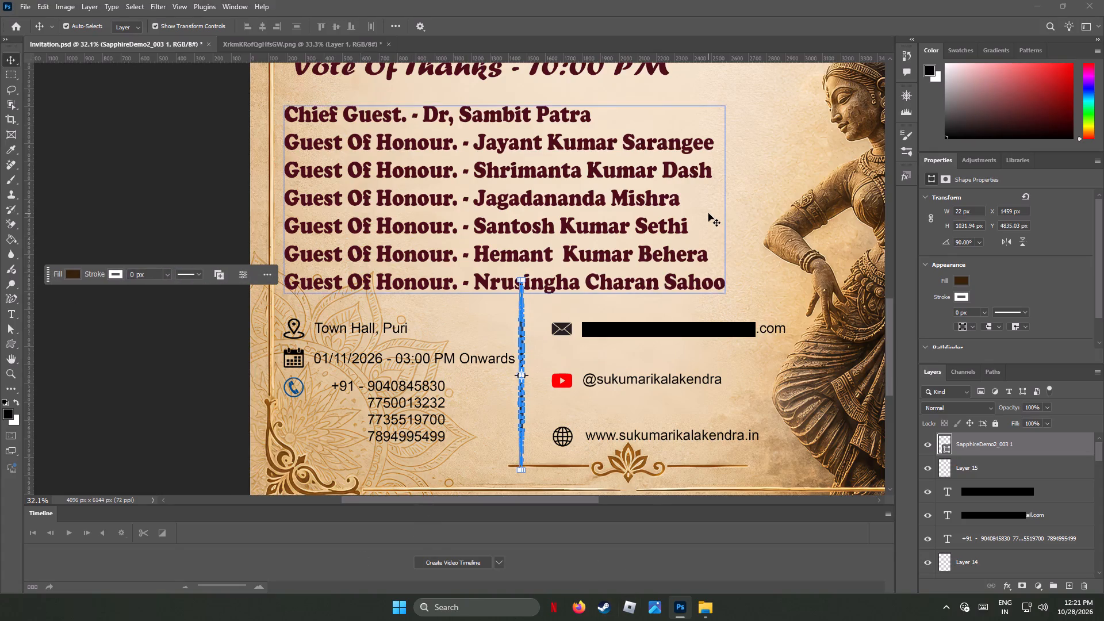
Nudge the vertical ornament further down between the contact columns, to Y about 4861 px.
key(Down)
key(Down)
key(Down)
key(Down)
key(Down)
key(Down)
key(Down)
key(Down)
key(Down)
key(Down)
key(Down)
key(Down)
key(Down)
key(Down)
key(Down)
key(Down)
key(Down)
key(Down)
key(Down)
key(Down)
key(Down)
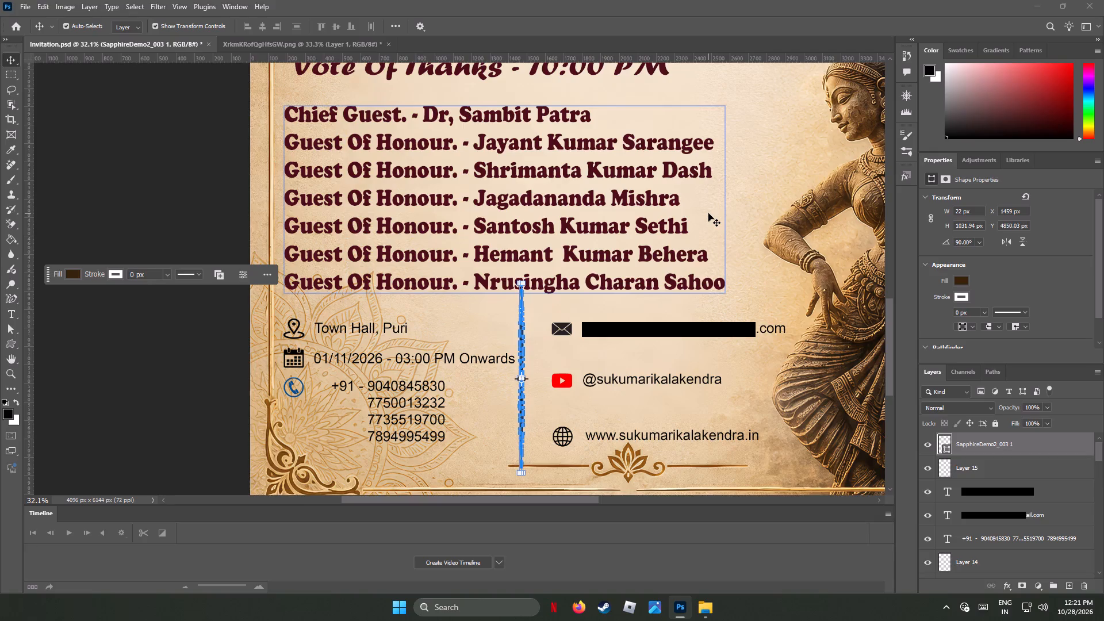
key(Down)
key(Down)
key(Down)
key(Down)
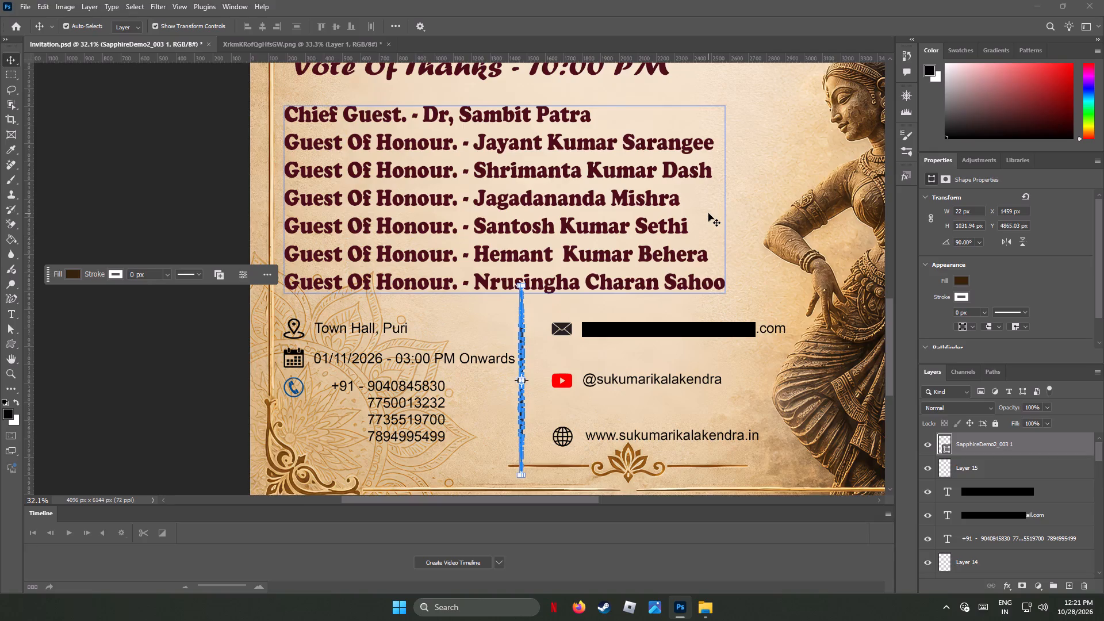
key(Up)
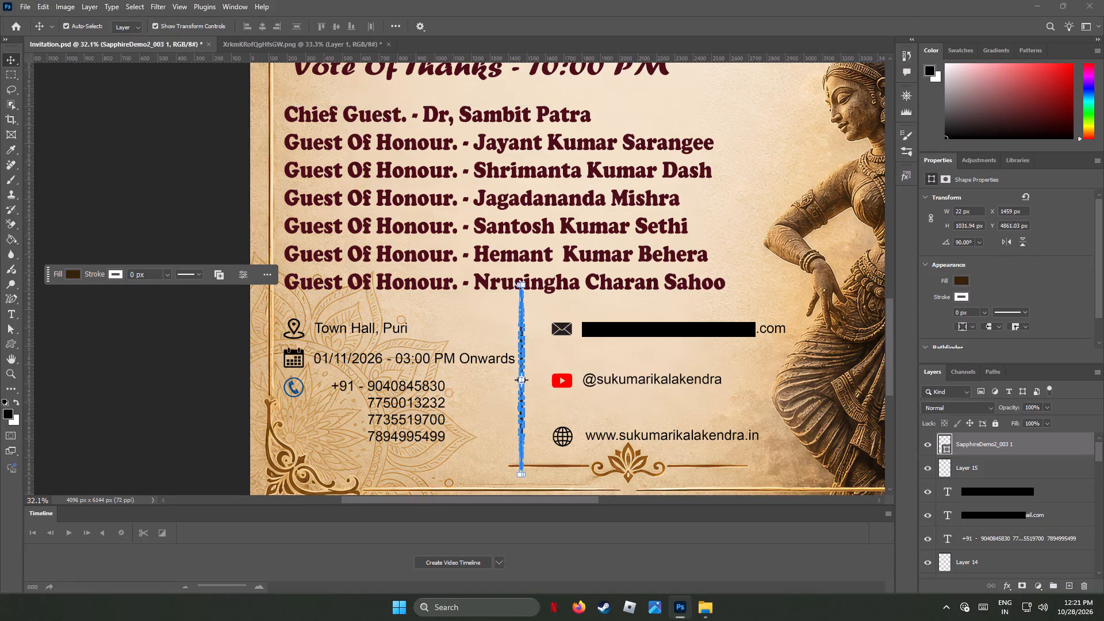
Resize the vertical ornament between the contact columns to 10 px wide and 700 px high.
drag(975, 212, 926, 210)
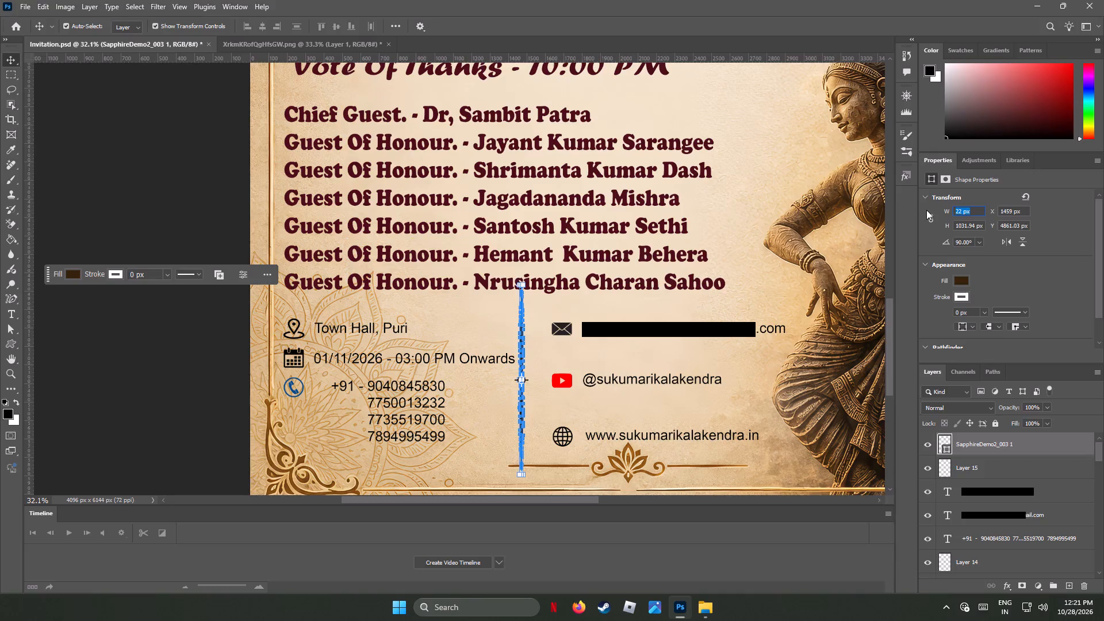
text(10)
key(Return)
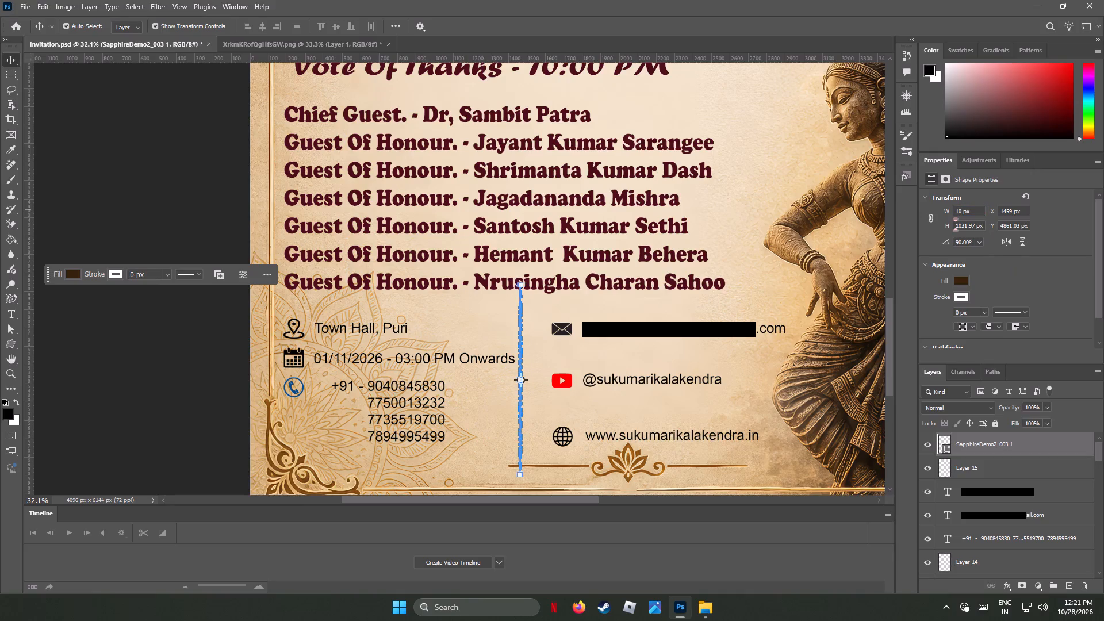
drag(984, 227, 946, 227)
drag(975, 225, 908, 228)
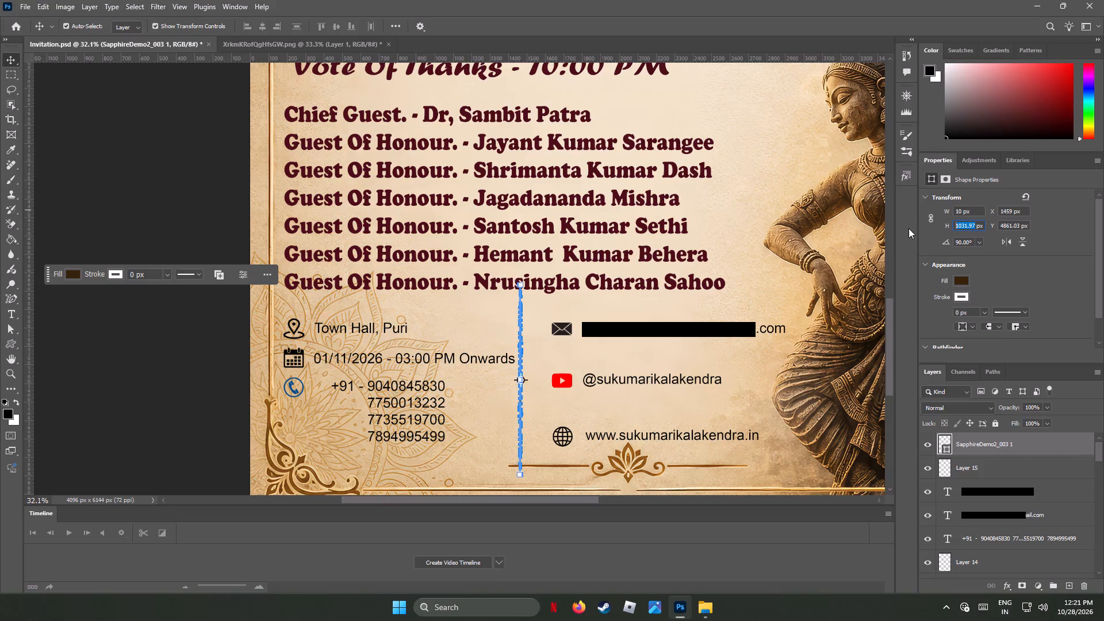
text(700)
key(Return)
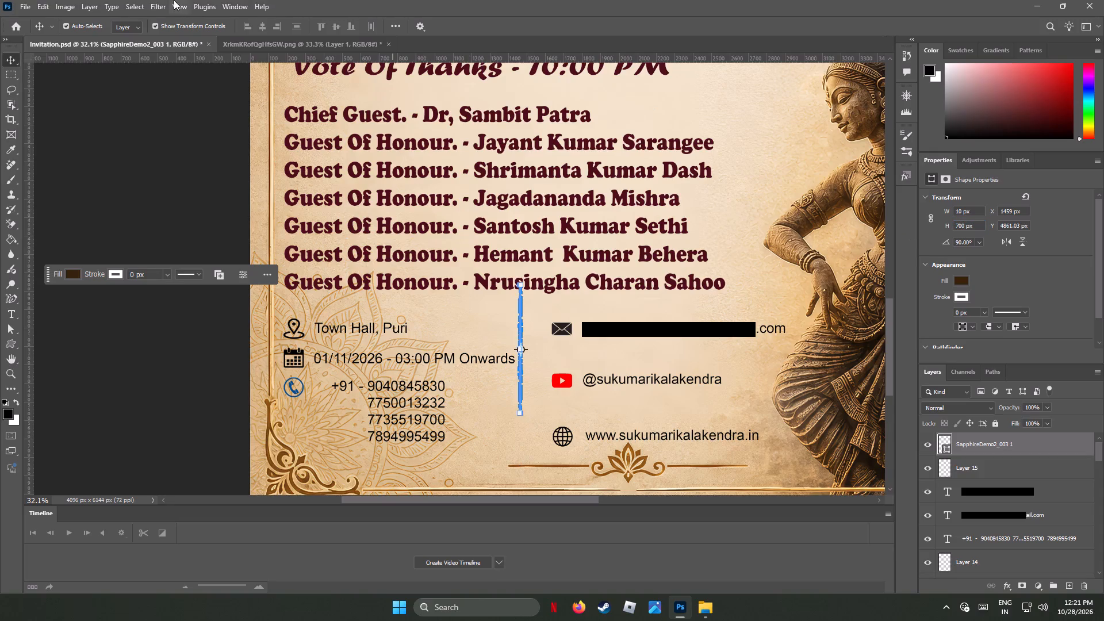
Nudge the vertical ornament down alongside the contact details, to Y about 5044 px.
click(14, 60)
key(Down)
key(Down)
key(Down)
key(Down)
key(Down)
key(Down)
key(Down)
key(Down)
key(Down)
key(Down)
key(Down)
key(Down)
key(Down)
key(Down)
key(Down)
key(Down)
key(Down)
key(Down)
key(Down)
key(Down)
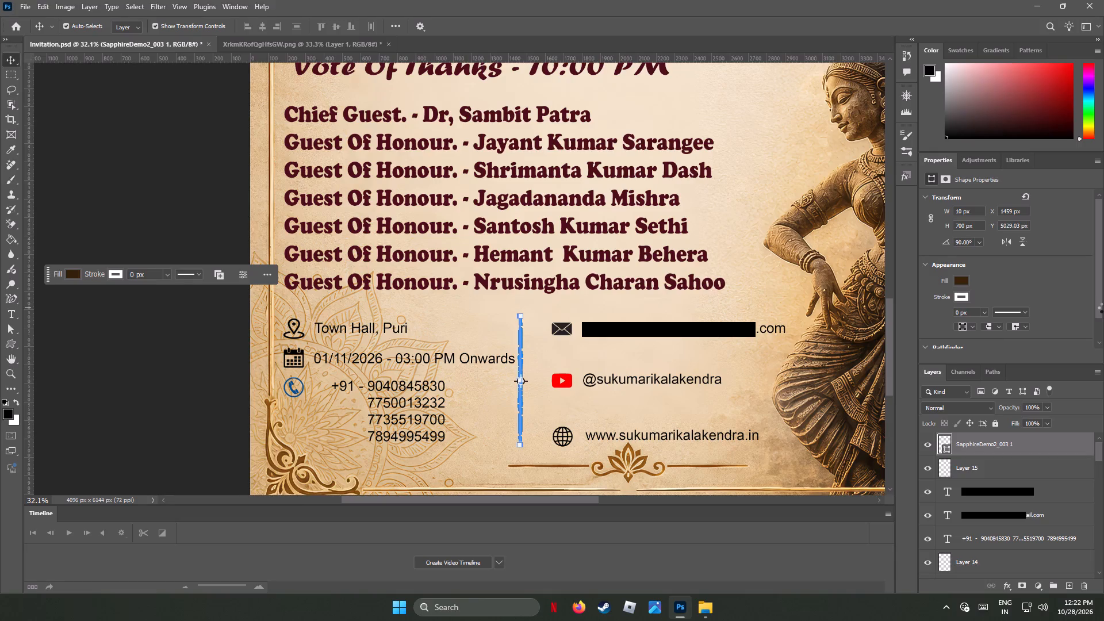
key(Down)
Nudge the vertical ornament right, clear of the date text, to X about 1489 px.
key(Right)
key(Right)
key(Right)
key(Right)
key(Right)
key(Right)
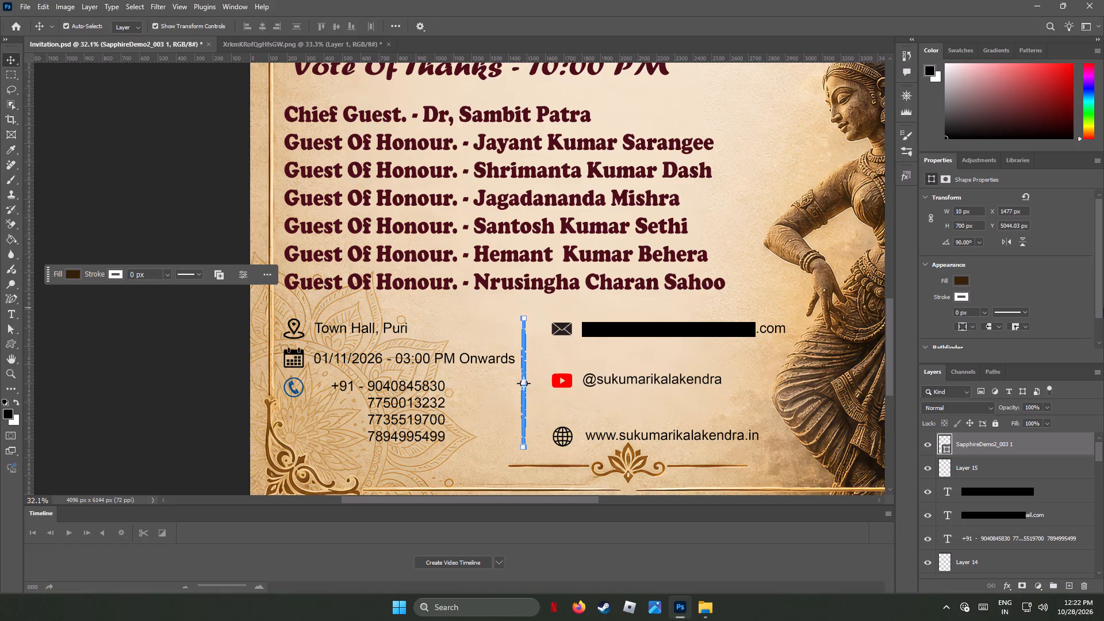
key(Right)
key(Right)
key(Right)
key(Right)
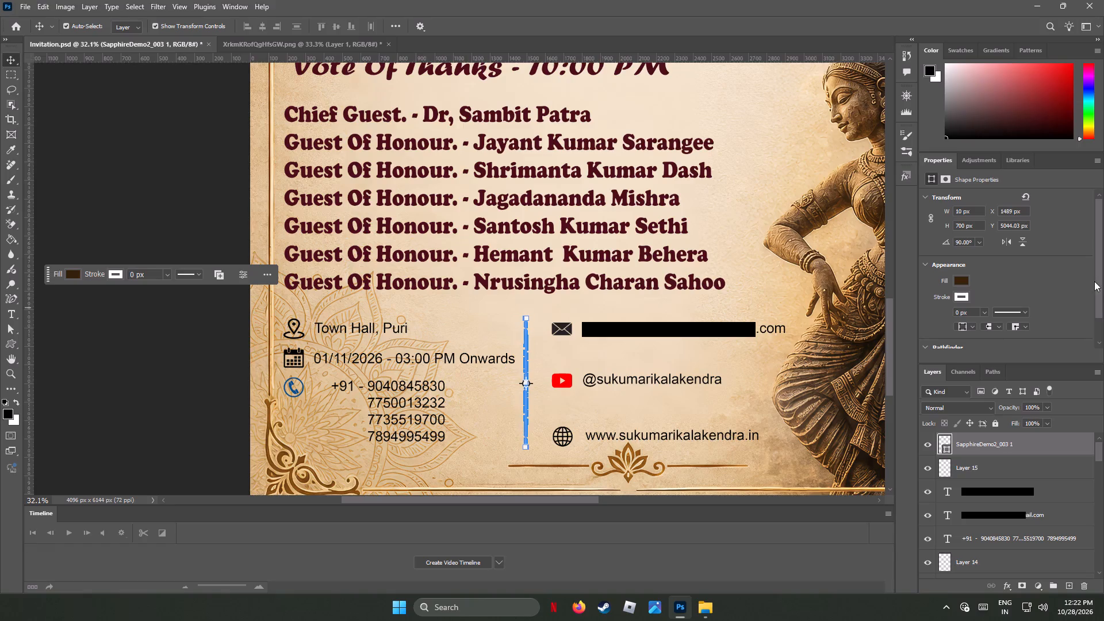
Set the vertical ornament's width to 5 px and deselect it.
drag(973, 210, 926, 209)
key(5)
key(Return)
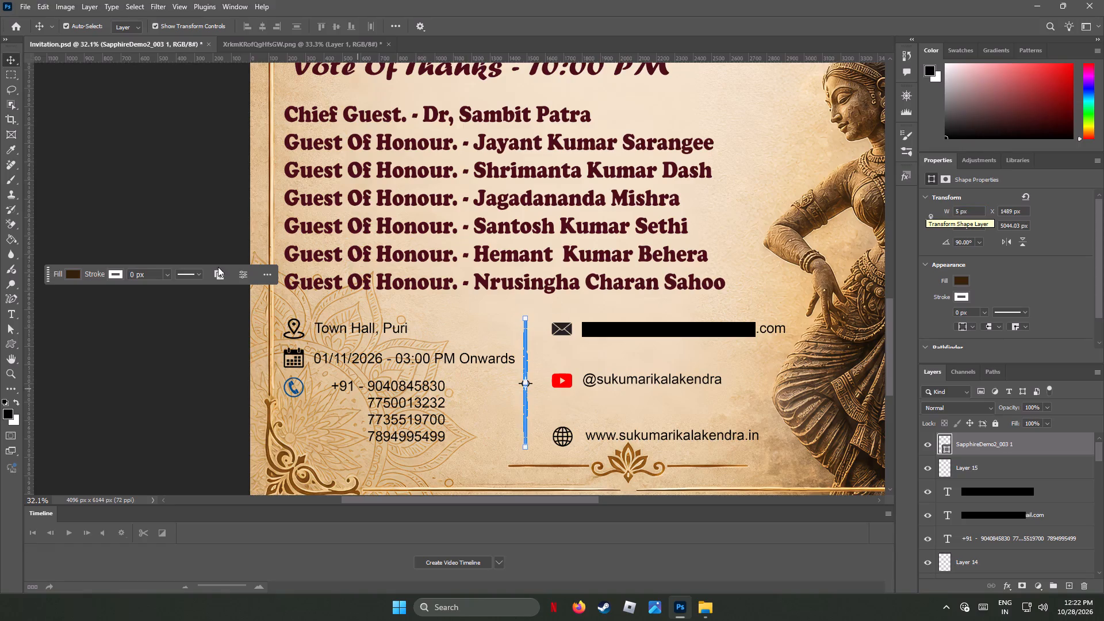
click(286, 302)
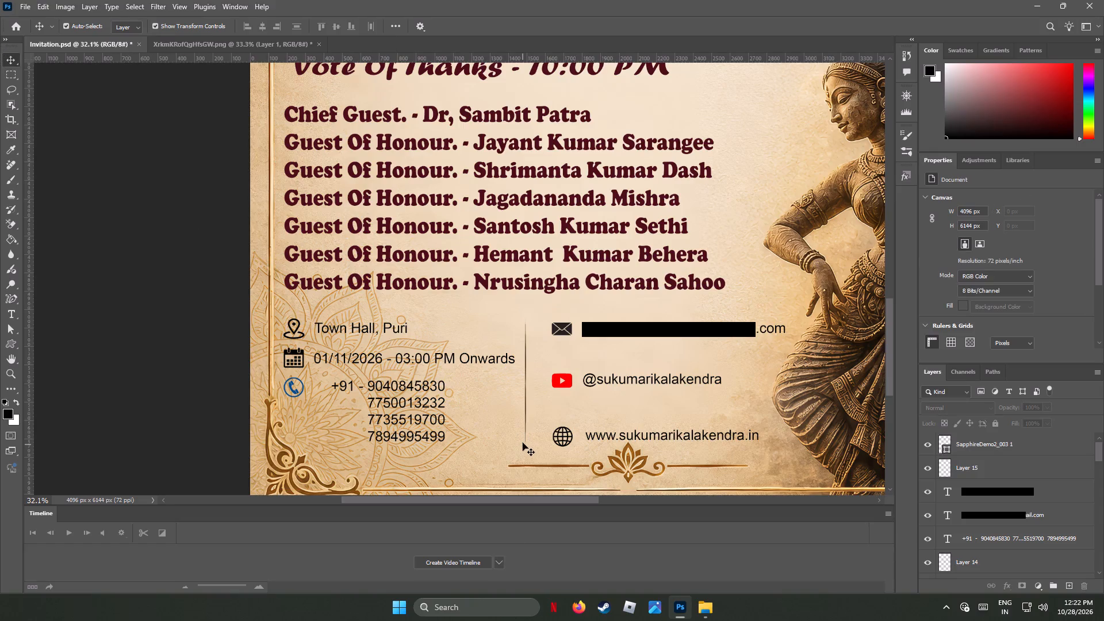
Reselect the vertical ornament layer SapphireDemo2_003 1 and set its width to 10 px.
click(525, 364)
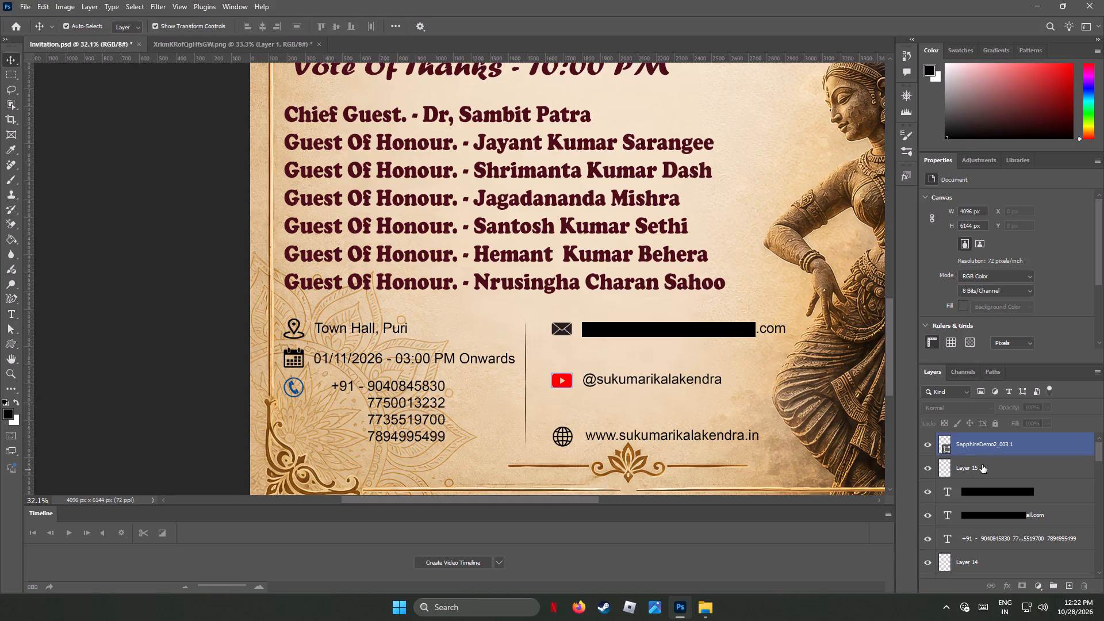
click(982, 445)
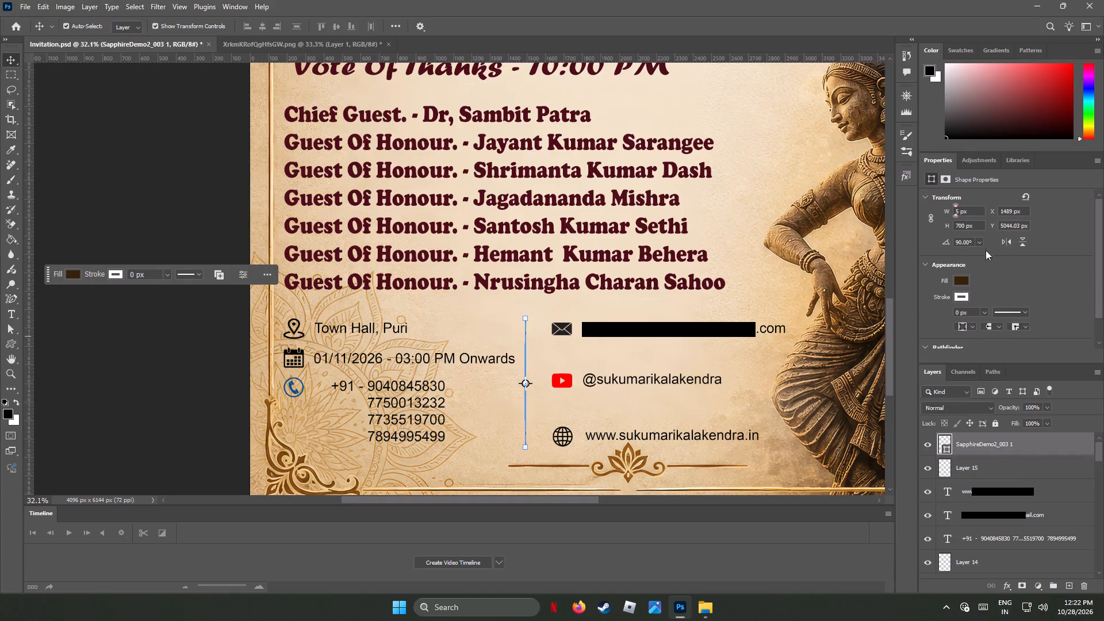
drag(972, 211, 914, 208)
drag(914, 208, 914, 208)
text(10)
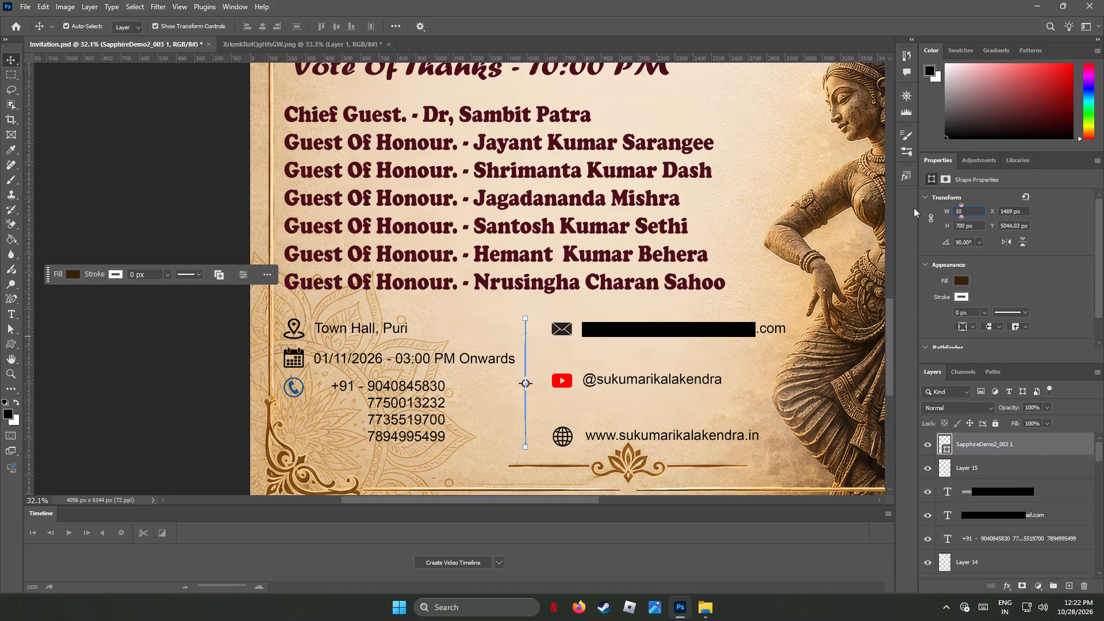
key(Return)
click(731, 209)
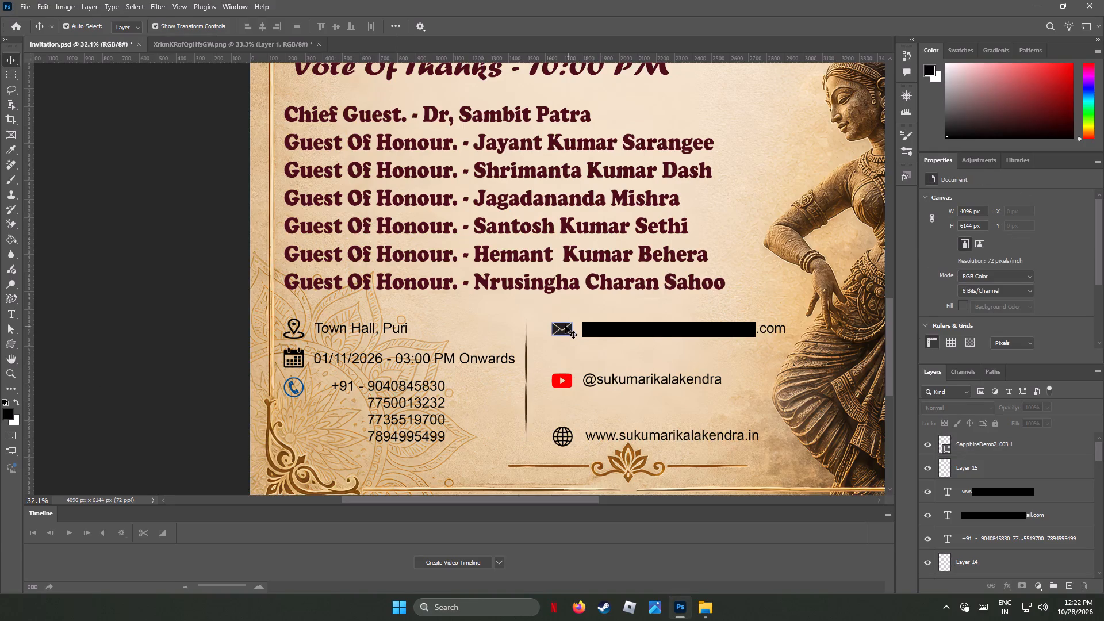
Nudge the email, YouTube and website entries together with their icons left, closer to the vertical divider.
drag(538, 309, 775, 480)
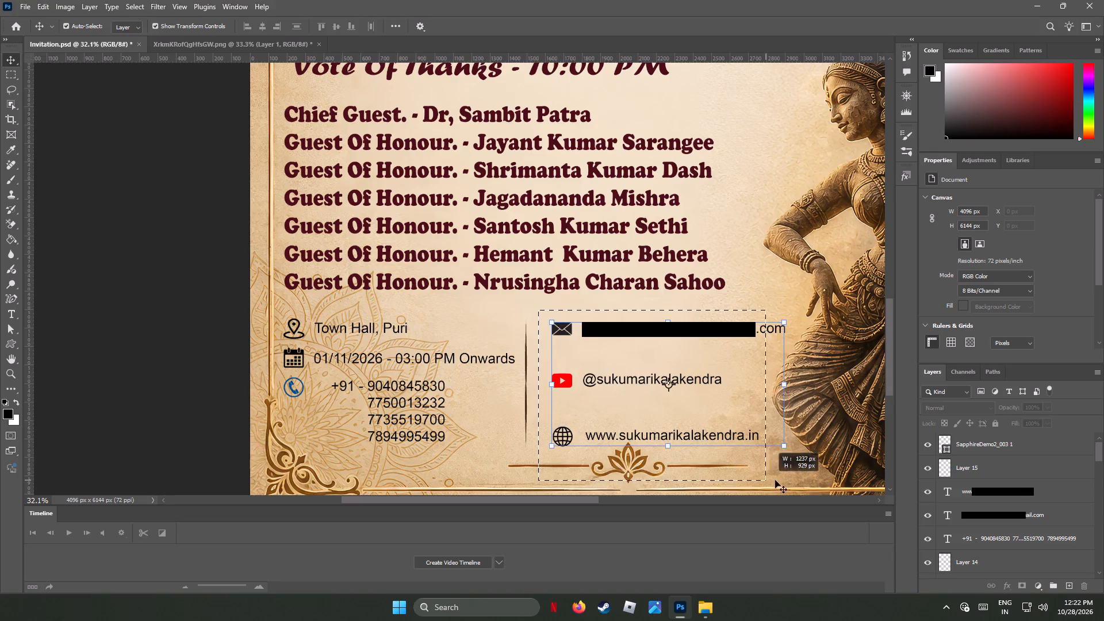
drag(775, 480, 811, 459)
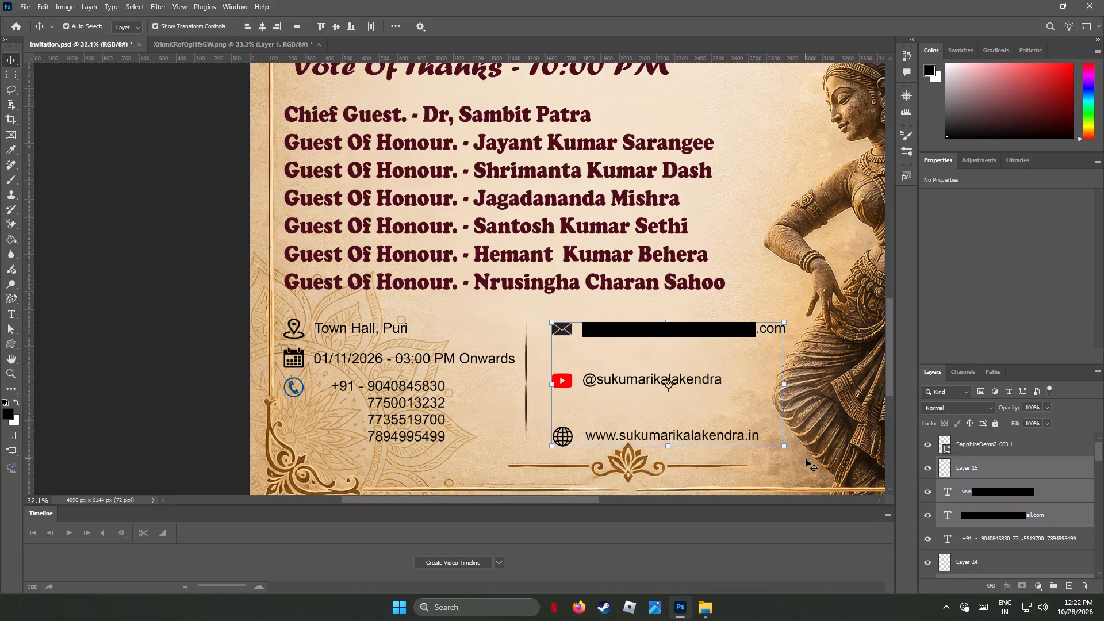
key(Left)
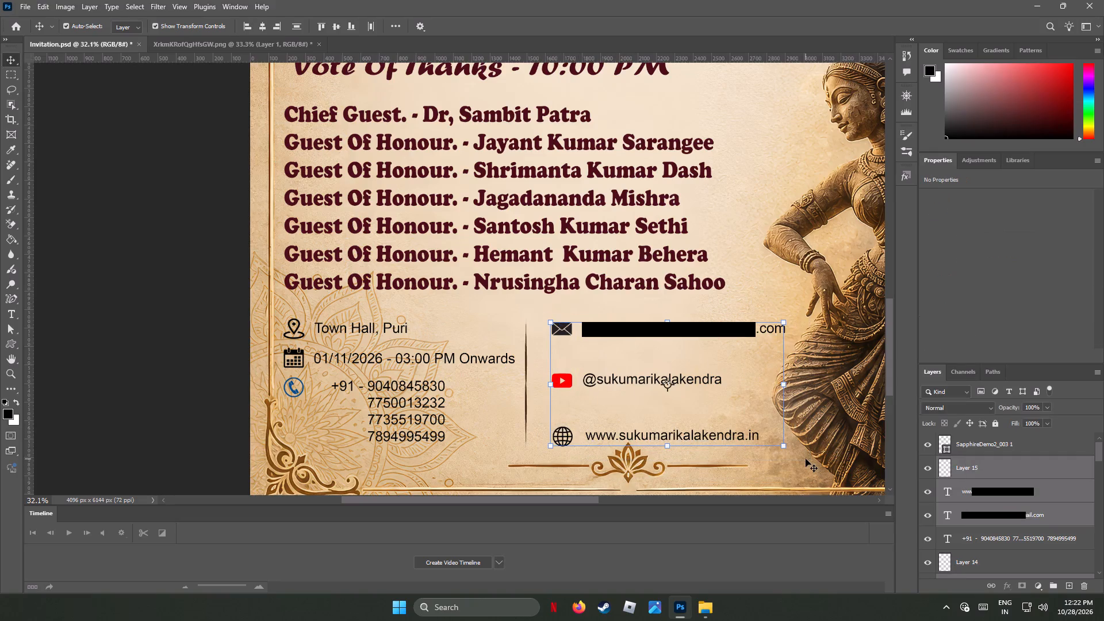
key(Left)
key(Left)
key(Left)
key(Left)
key(Left)
key(Left)
key(Left)
key(Left)
key(Left)
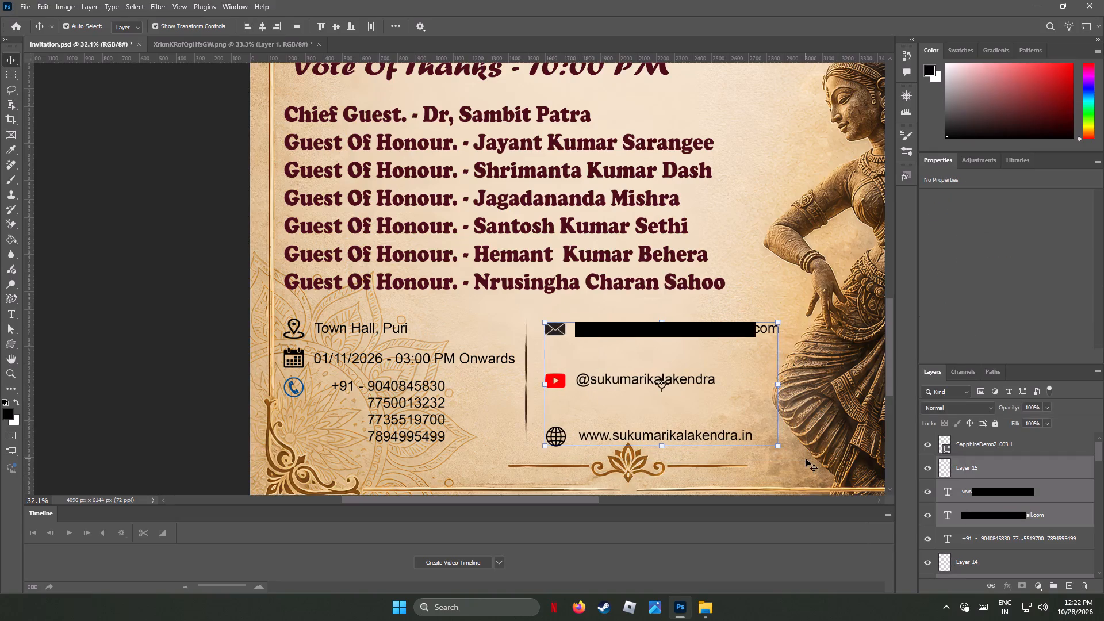
key(Left)
key(Left)
key(Left)
key(Left)
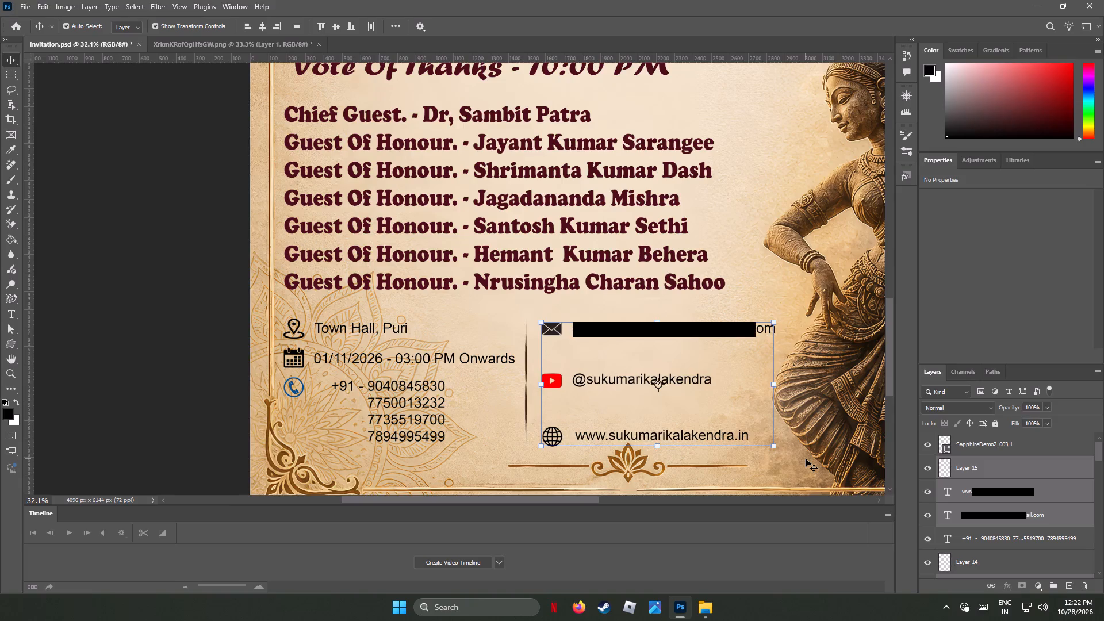
key(Left)
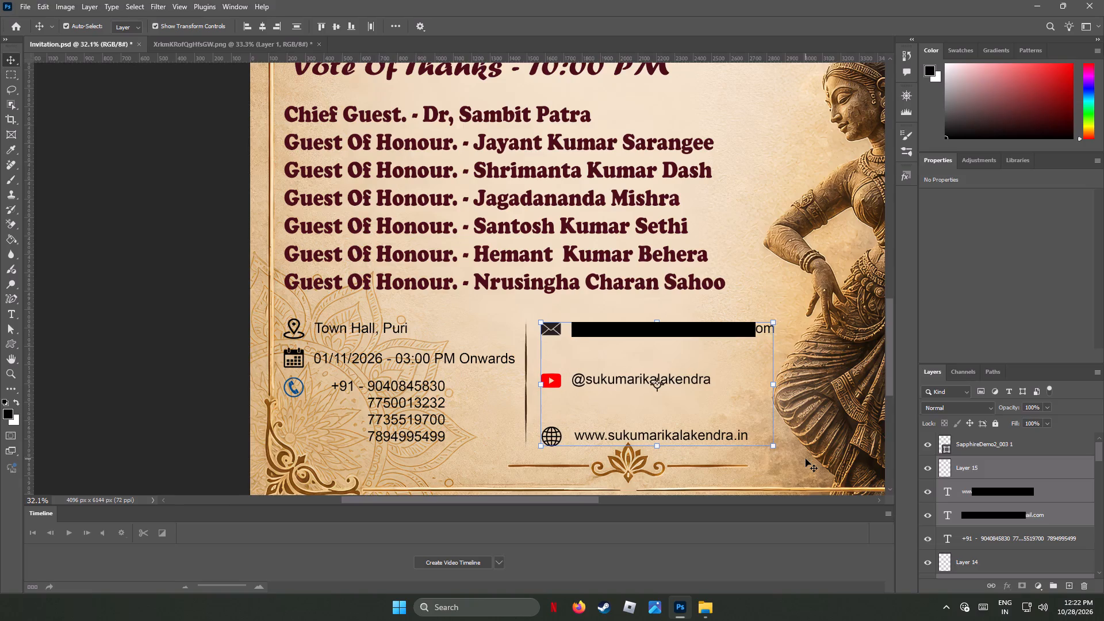
click(802, 337)
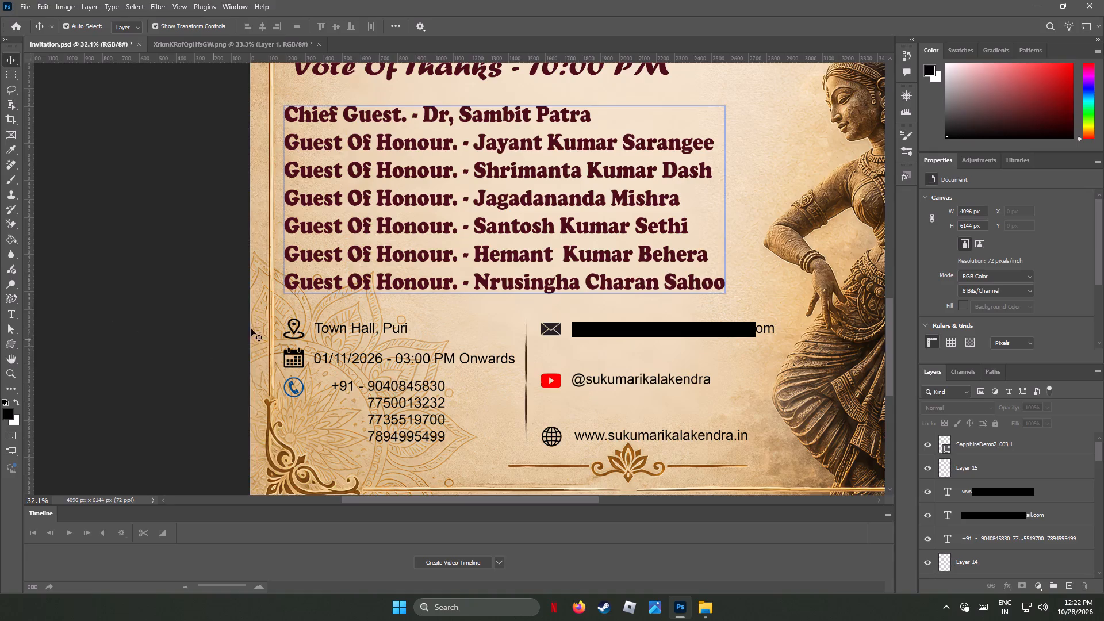
Scale the whole contact section, both columns and the divider, proportionally to about 103.75% and apply the transform.
drag(240, 306, 745, 461)
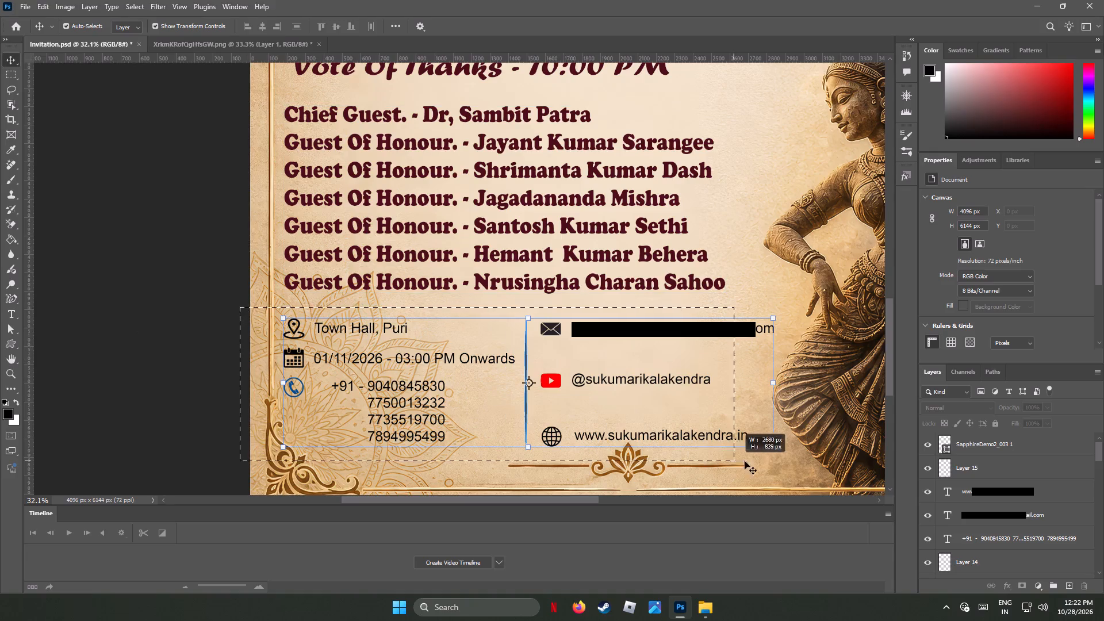
drag(745, 461, 804, 460)
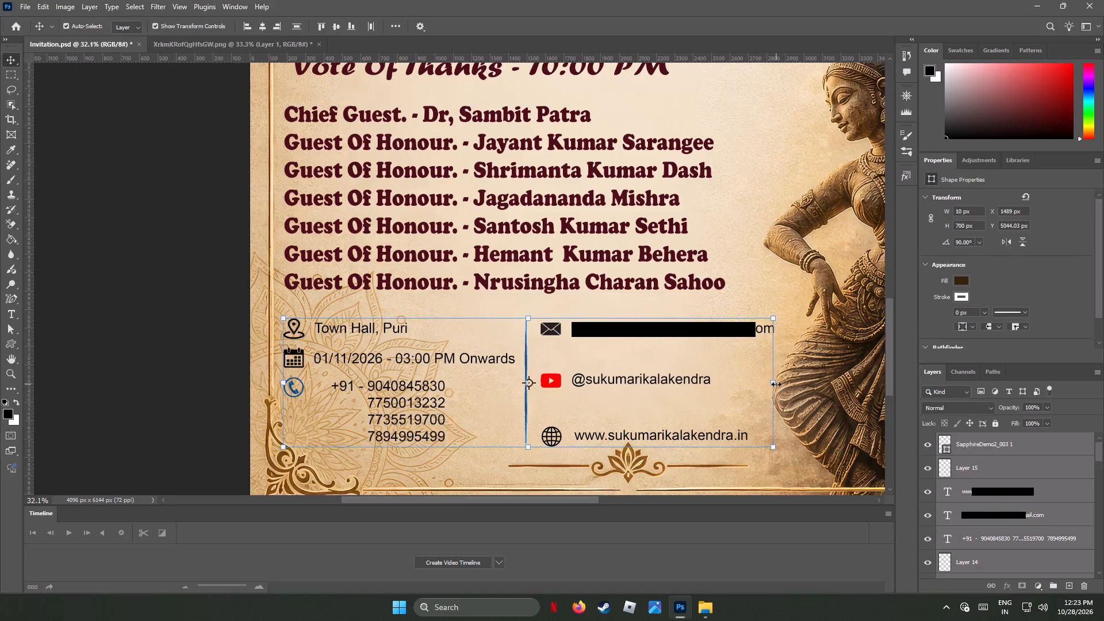
shift+drag(775, 384, 789, 384)
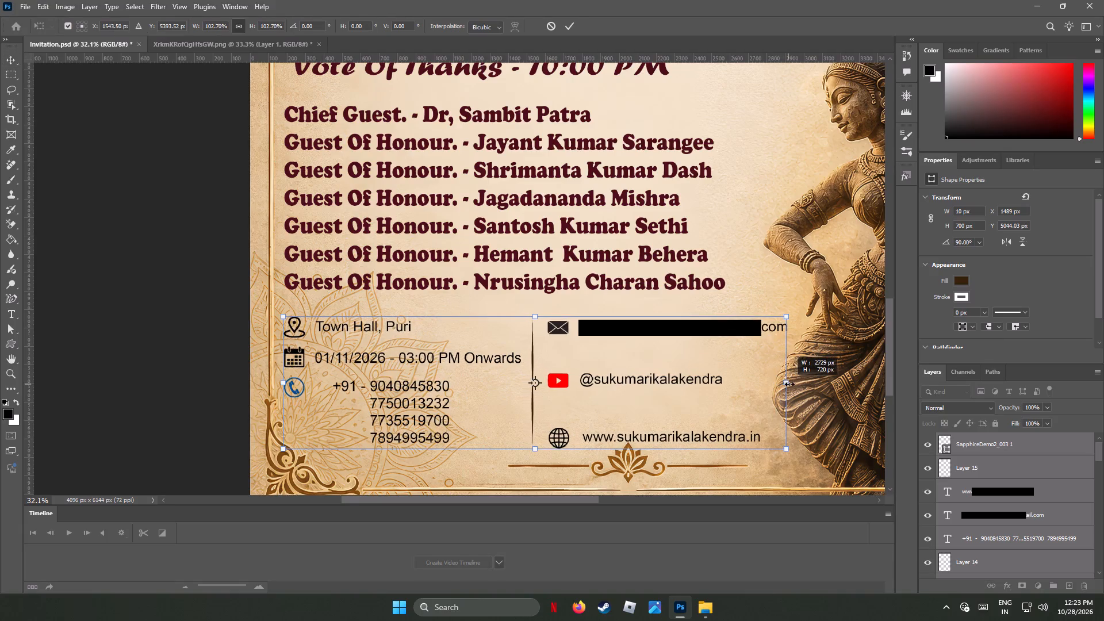
shift+drag(789, 384, 793, 385)
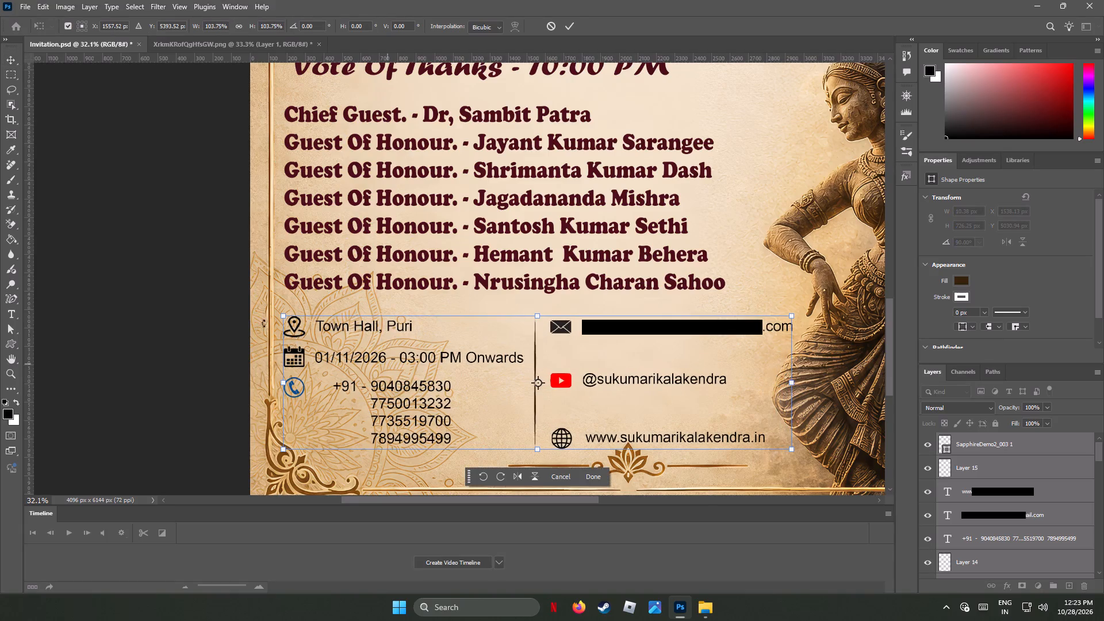
click(11, 62)
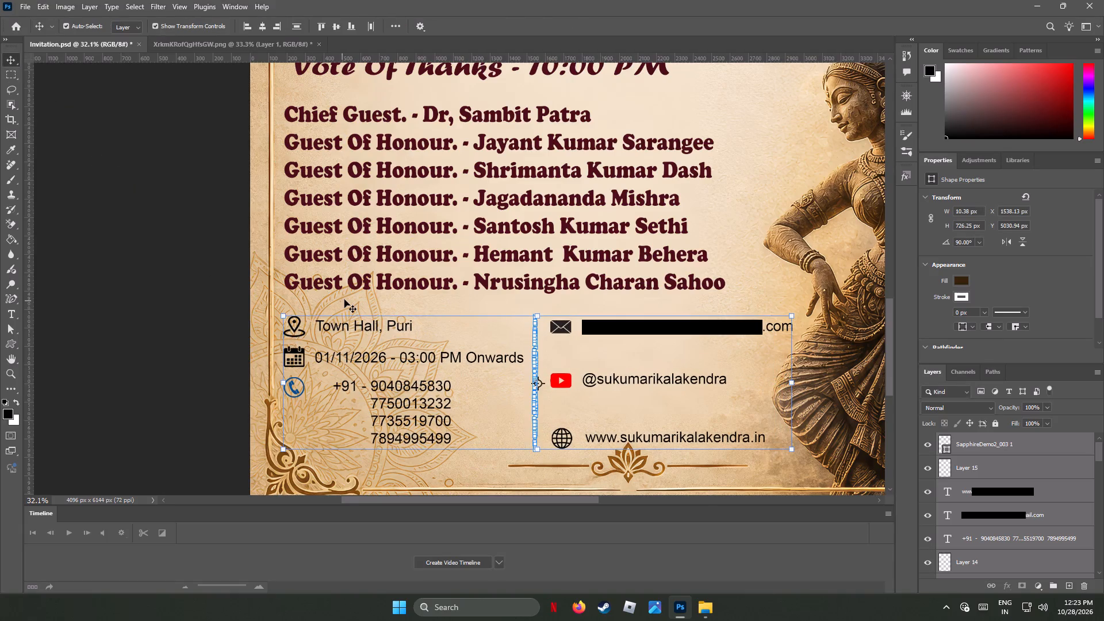
click(344, 300)
Set the font size of the "Town Hall, Puri" venue text to 80 pt.
click(361, 325)
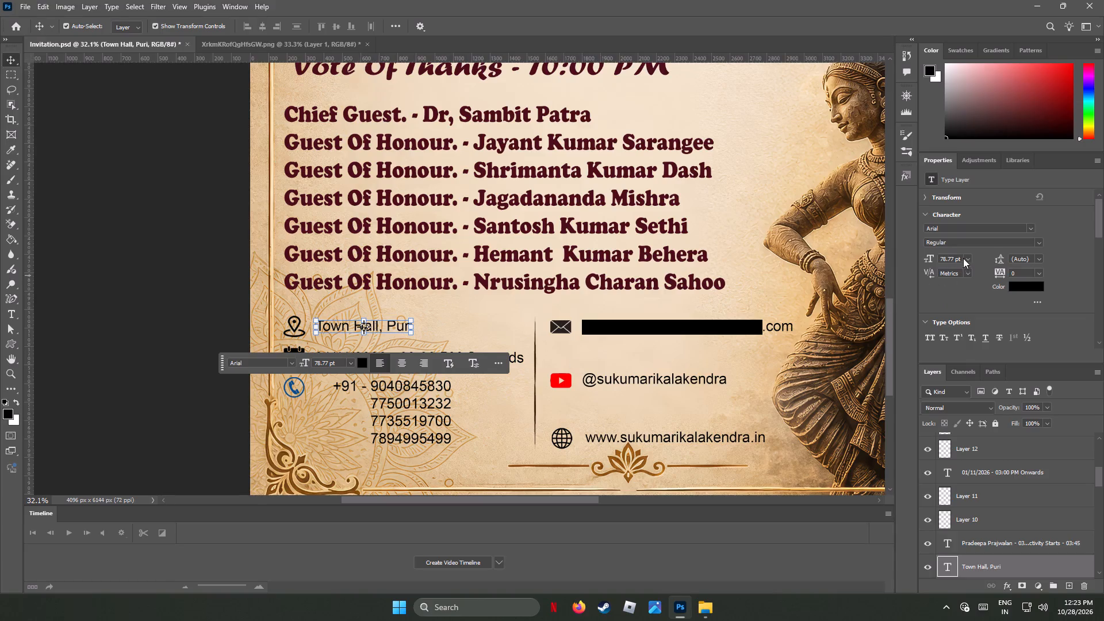
drag(961, 257, 896, 256)
text(80)
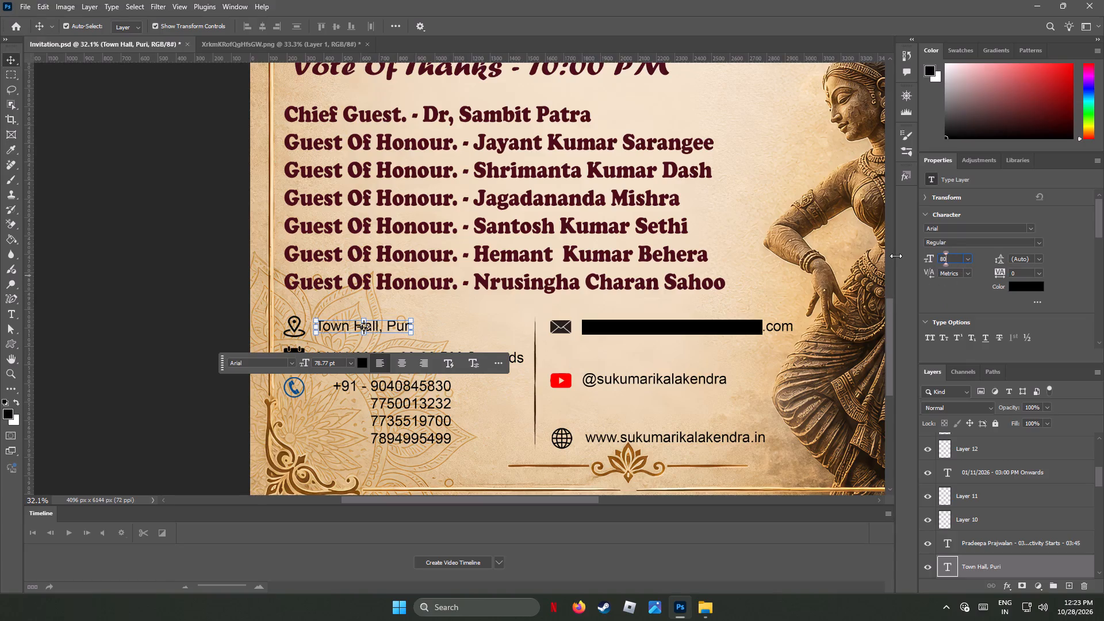
key(Return)
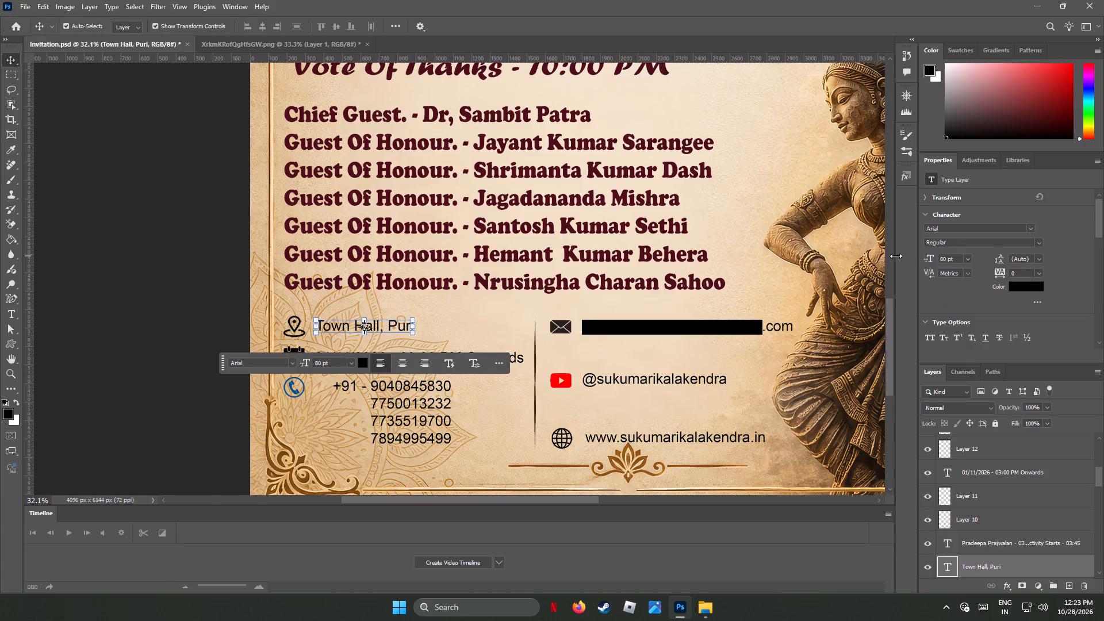
Set the font size of the "01/11/2026 - 03:00 PM Onwards" date line to 80 pt.
click(517, 358)
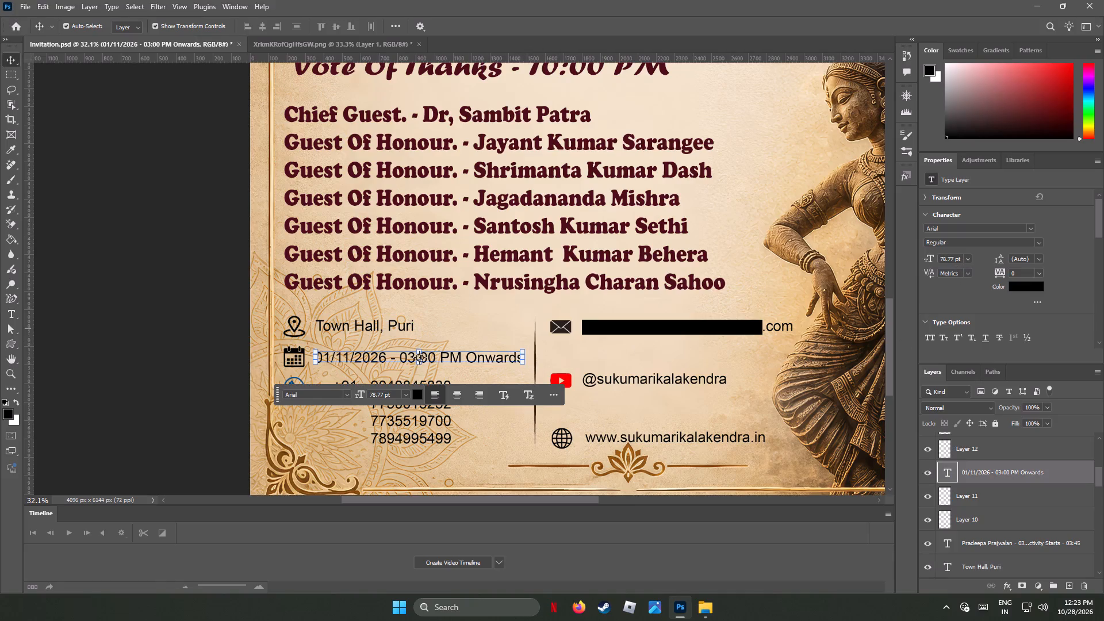
drag(959, 260, 911, 256)
text(80)
key(Return)
click(543, 235)
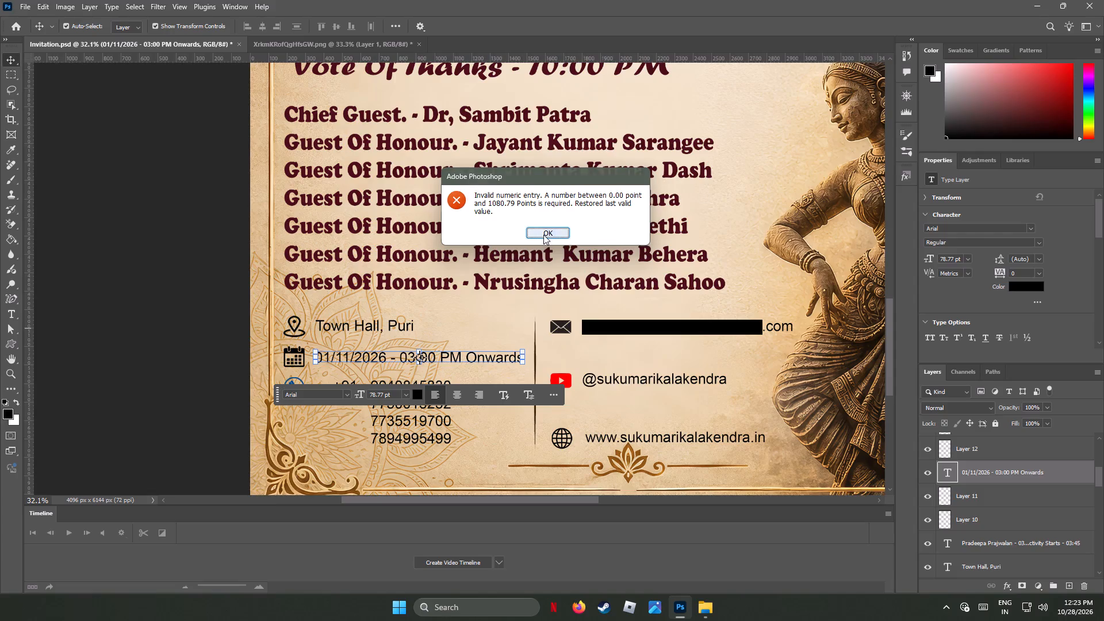
drag(960, 258, 890, 255)
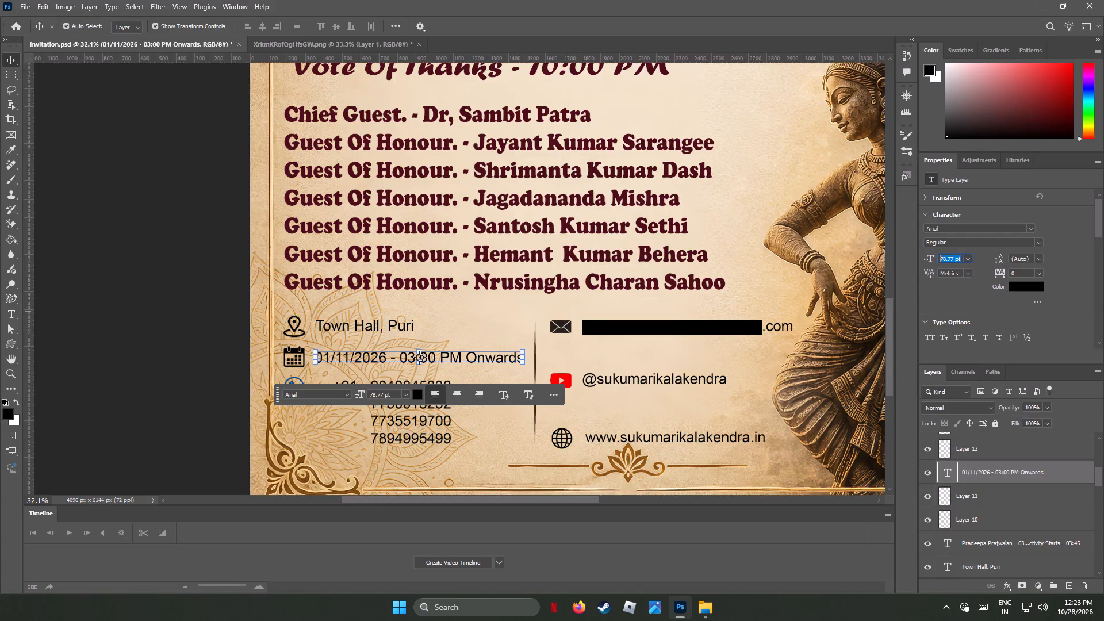
drag(890, 255, 889, 255)
text(80)
key(Return)
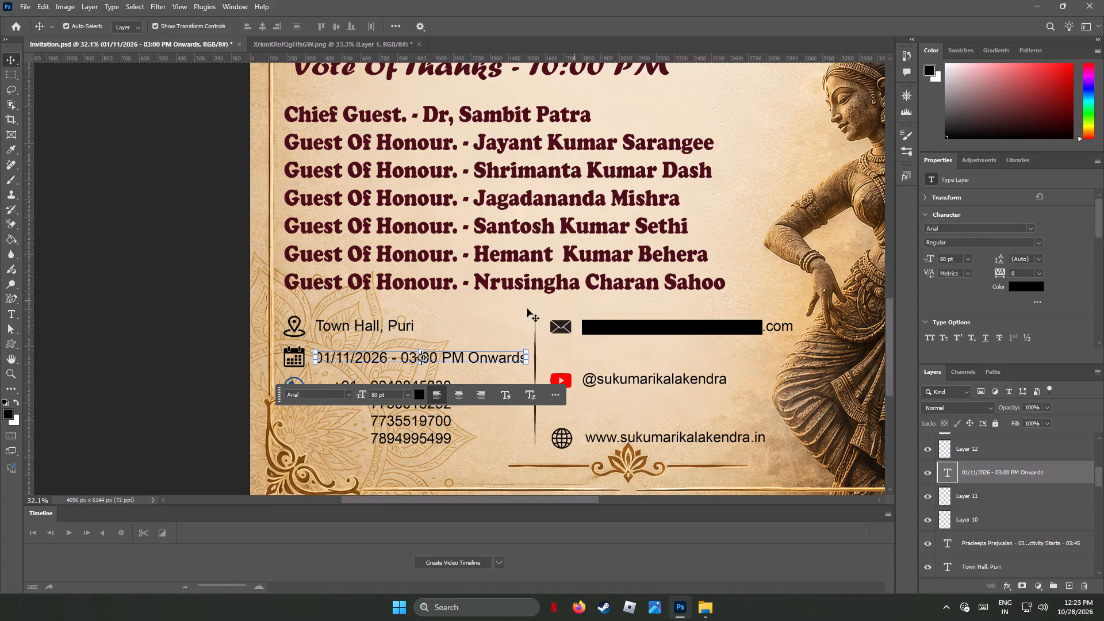
Set the font size of the phone number block in the contact section to 80 pt.
click(438, 424)
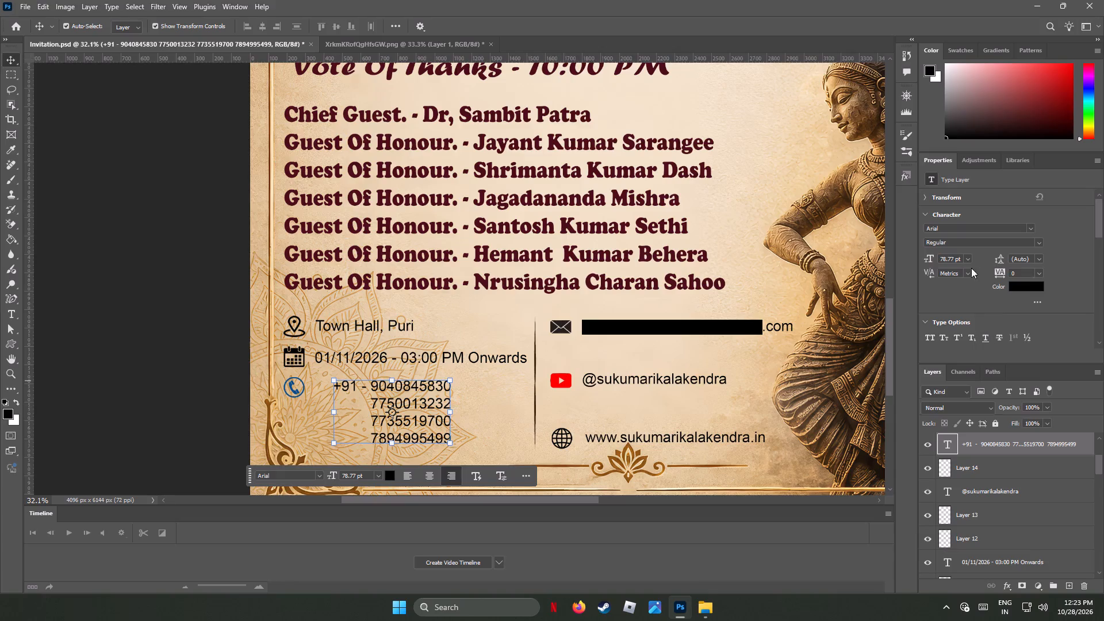
drag(961, 258, 921, 257)
text(80)
key(Return)
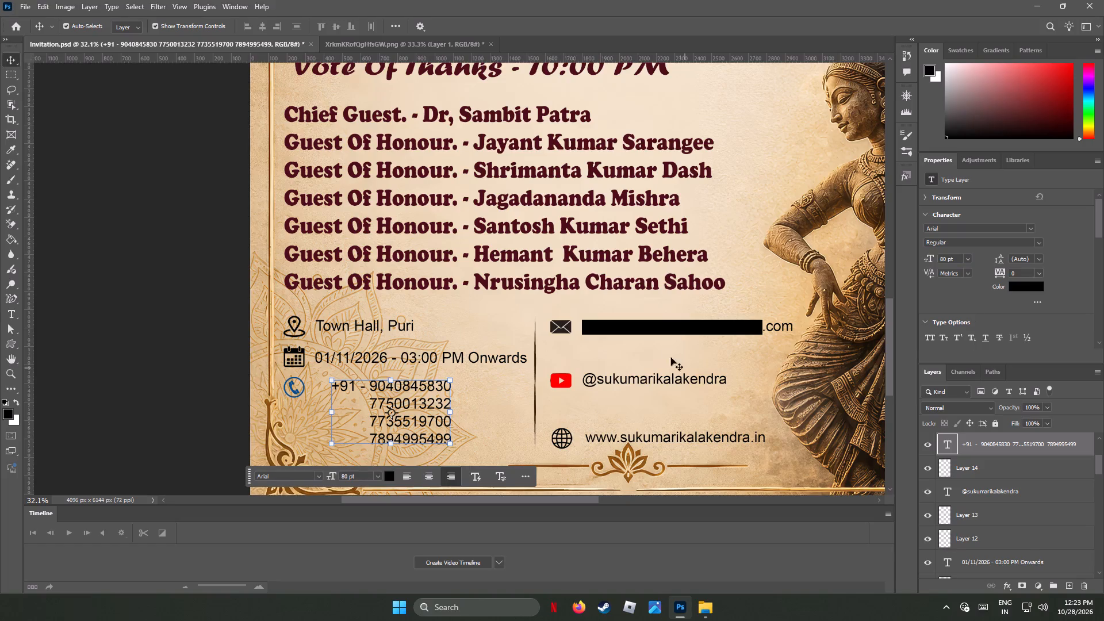
Set the font size of the email address text in the contact section to 80 pt.
click(653, 327)
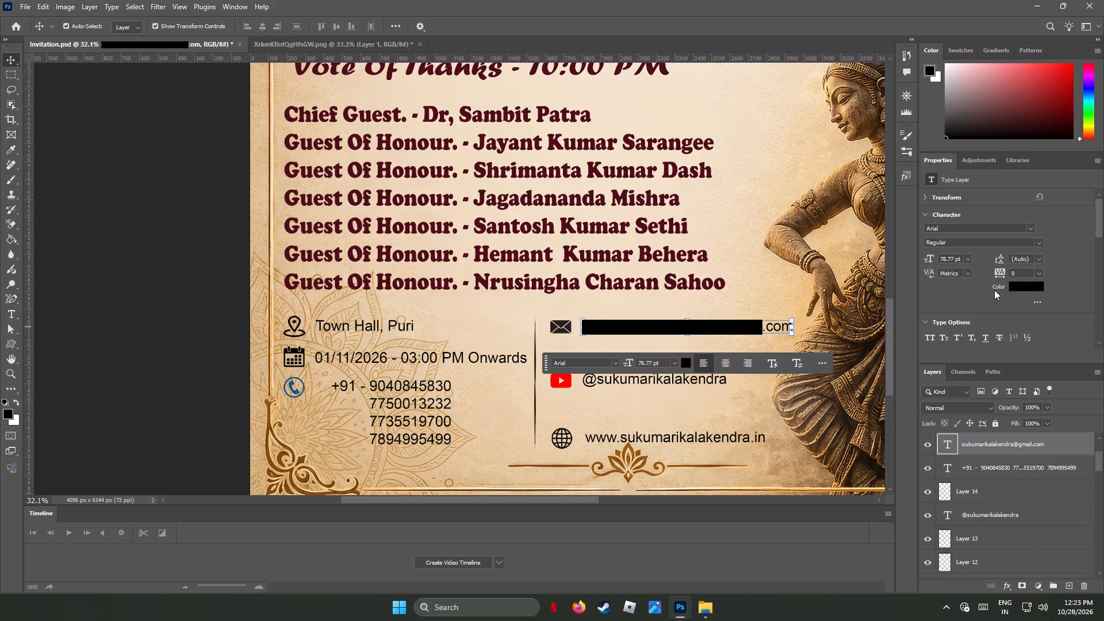
drag(963, 259, 929, 257)
drag(929, 257, 921, 256)
drag(960, 258, 867, 253)
text(80)
key(Return)
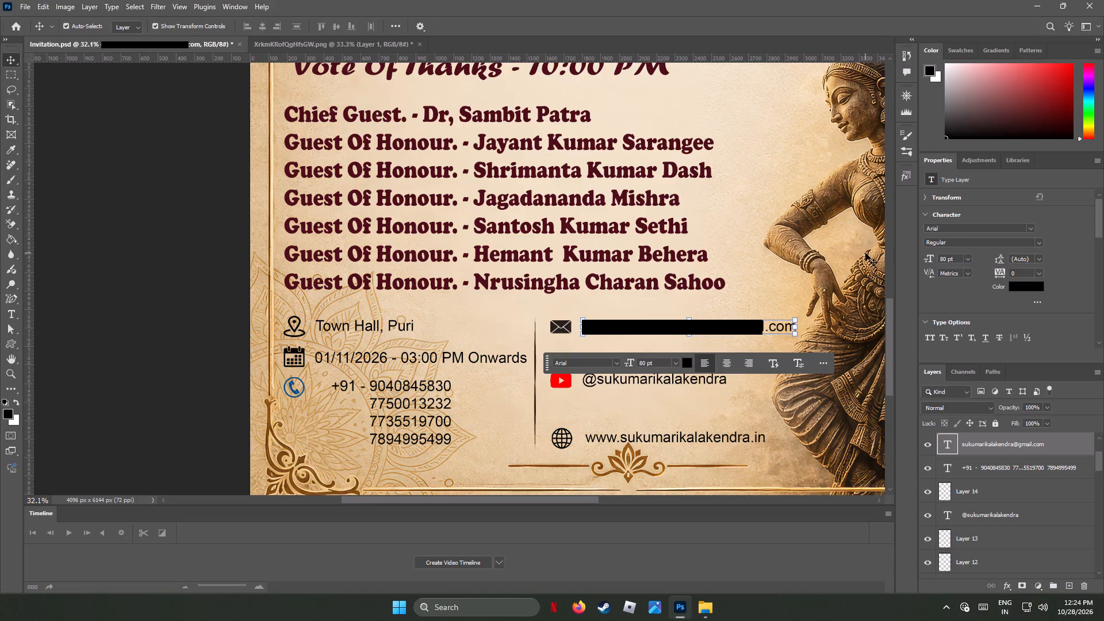
Set the font size of the YouTube handle text in the contact section to 80 pt.
click(662, 379)
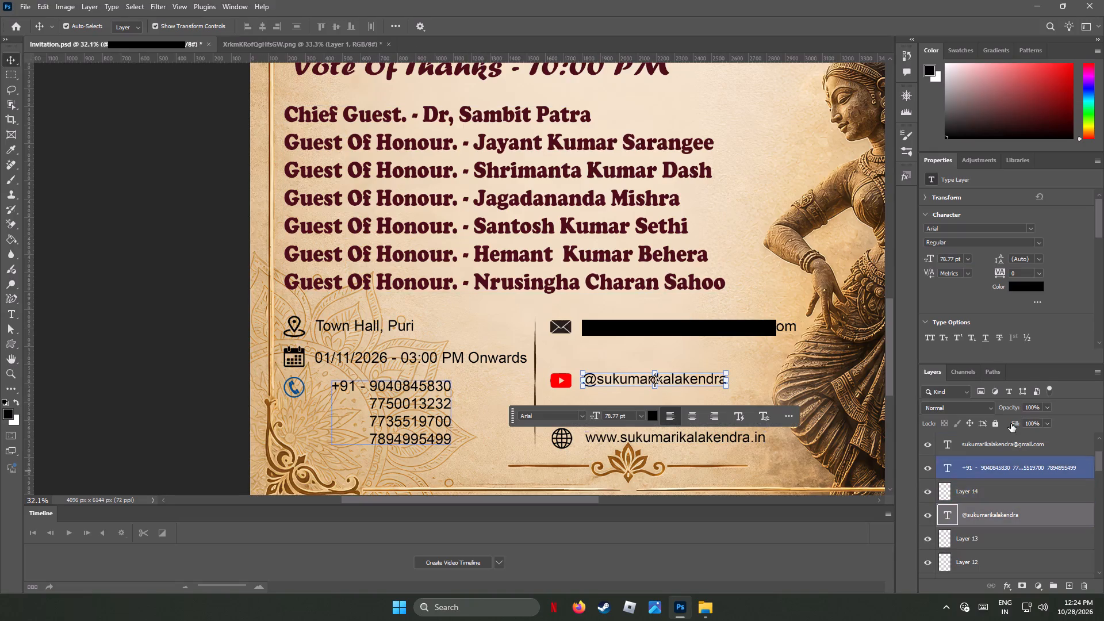
drag(960, 257, 874, 253)
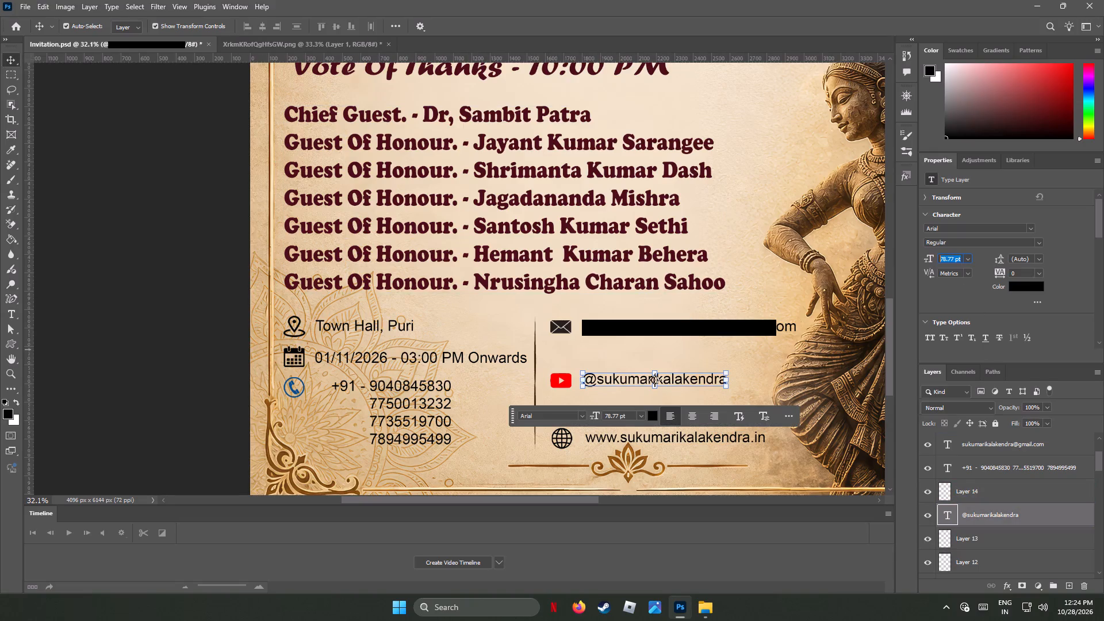
drag(874, 253, 872, 253)
key(8)
key(0)
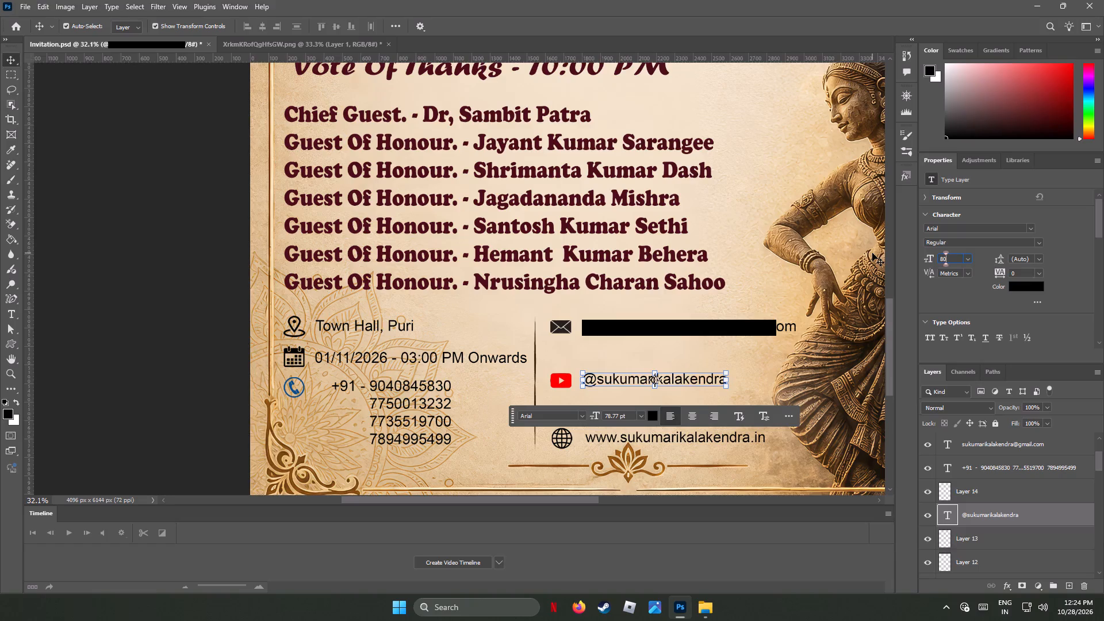
key(Return)
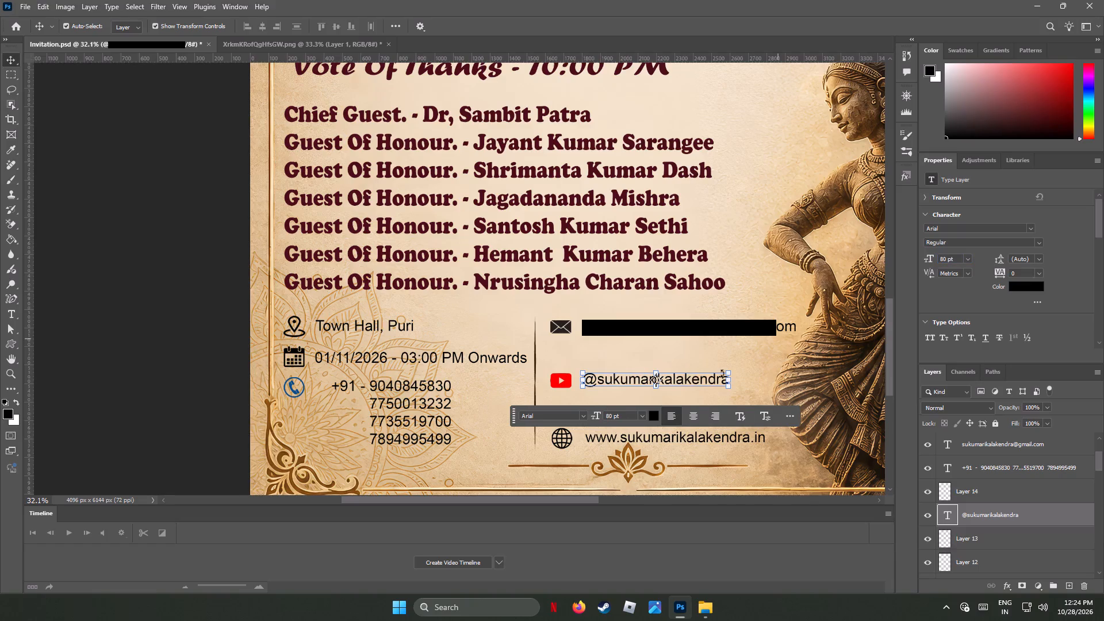
Set the font size of the website address text beside the globe icon to 80 pt.
click(651, 439)
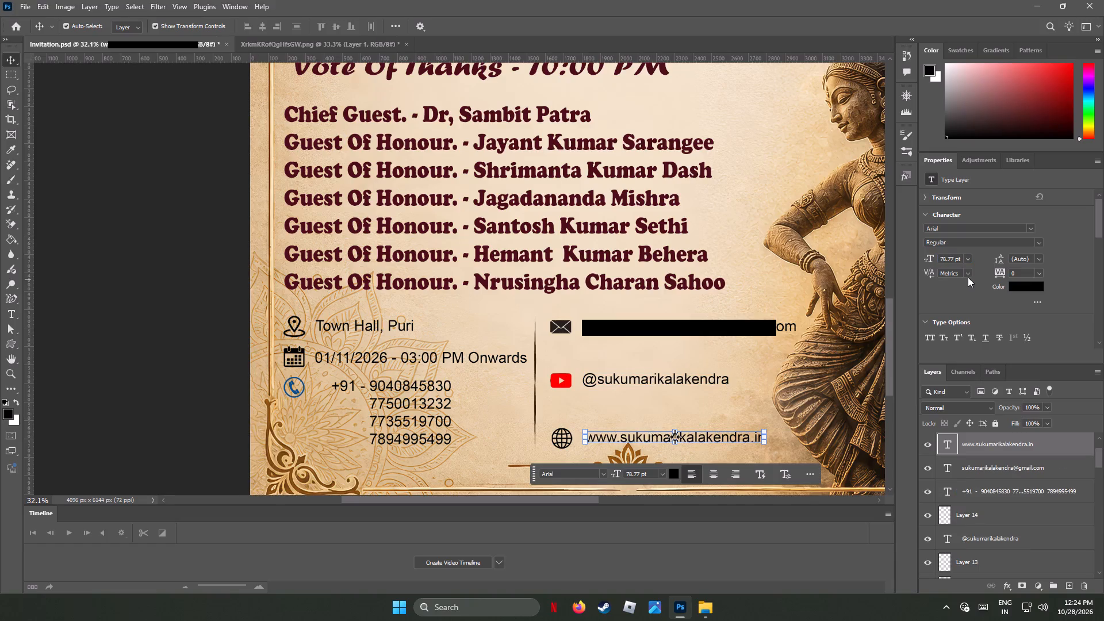
drag(962, 259, 901, 247)
text(80)
key(Return)
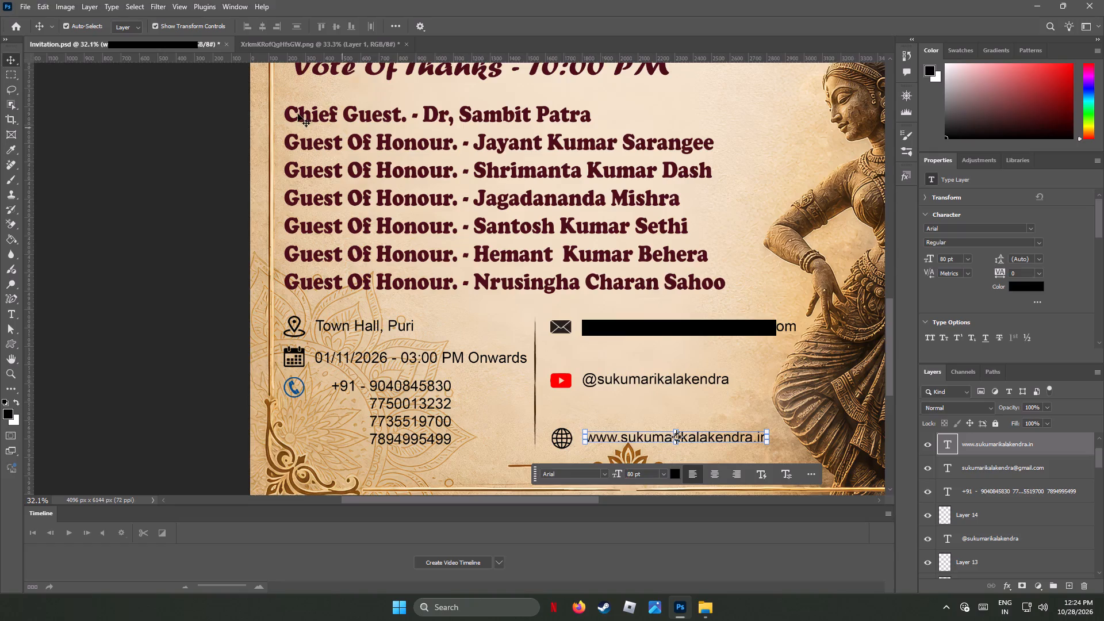
Nudge the whole contact section, both columns with icons and the divider, up about 28 px and deselect it.
drag(227, 295, 739, 459)
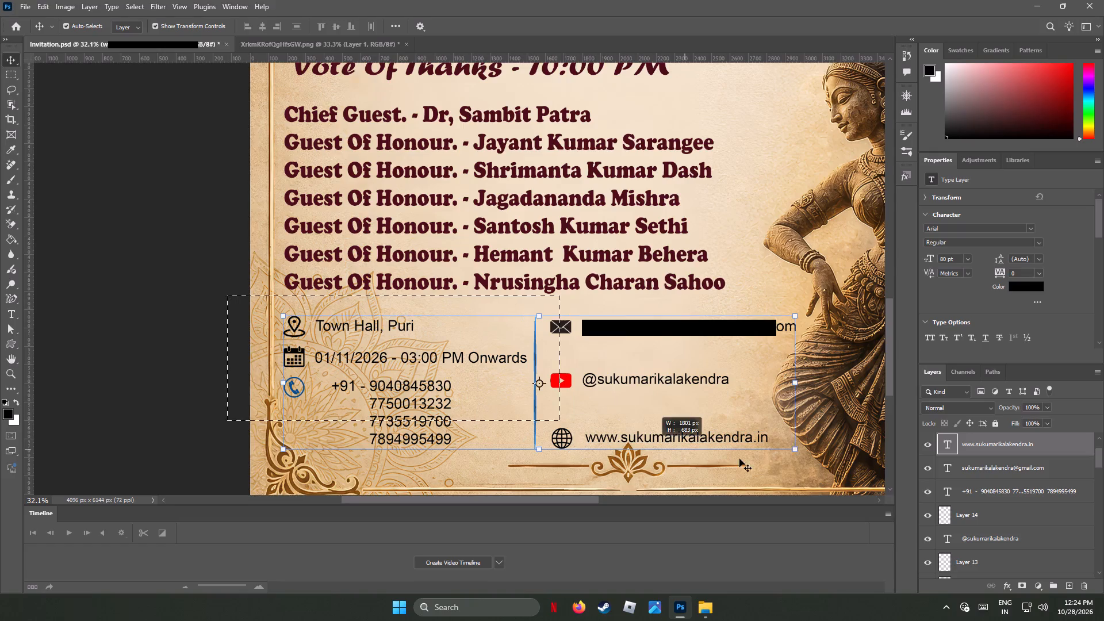
drag(739, 459, 839, 468)
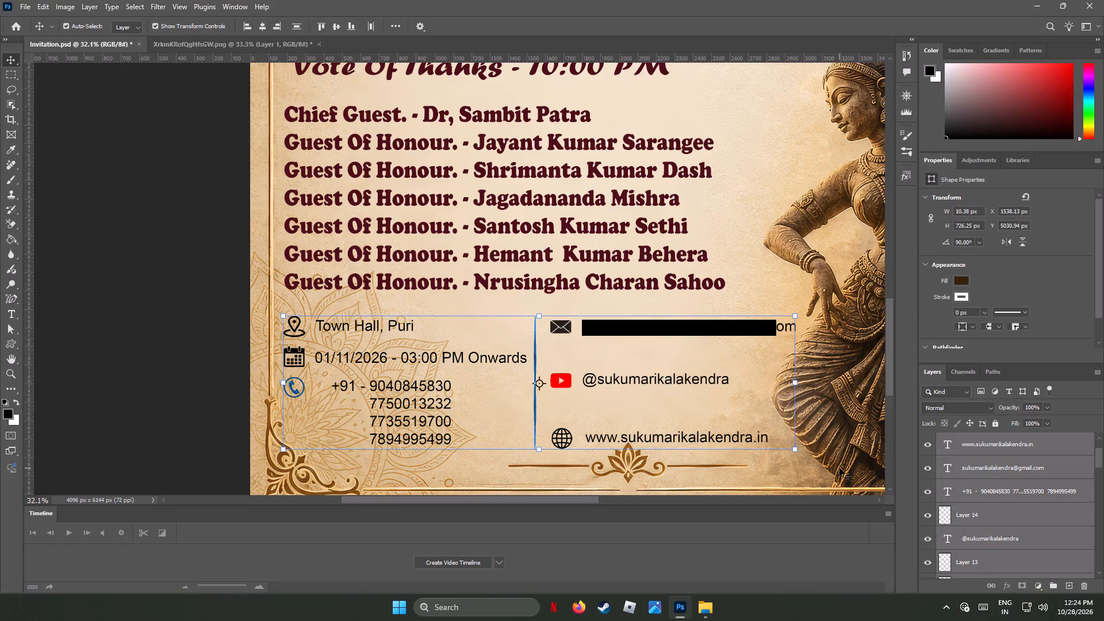
key(Up)
key(Up)
key(Up)
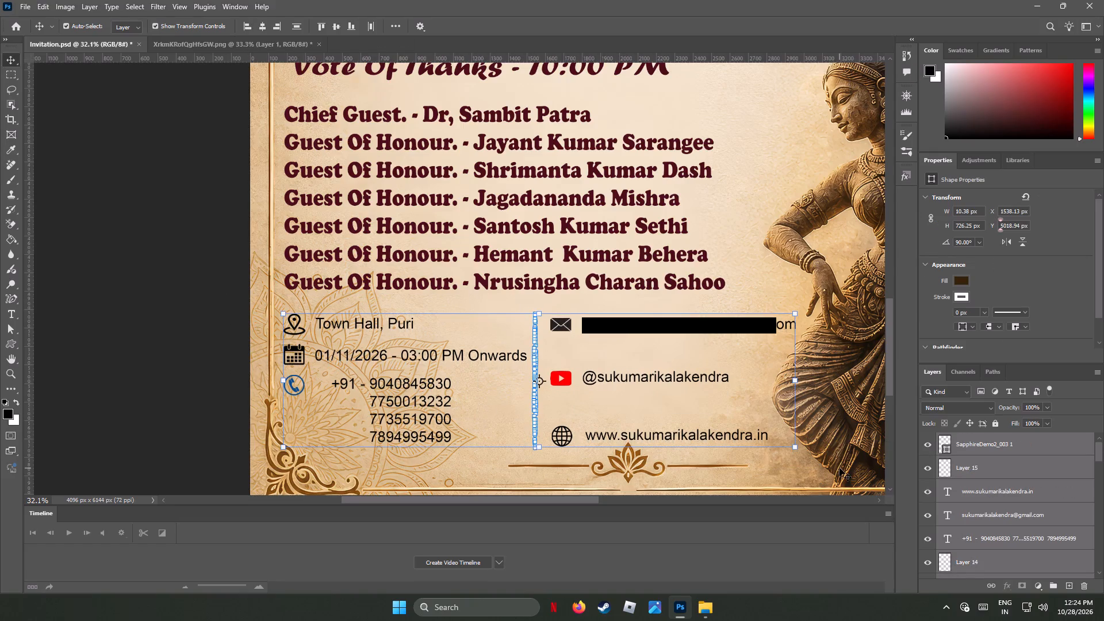
key(Up)
key(Up)
key(Up)
key(Up)
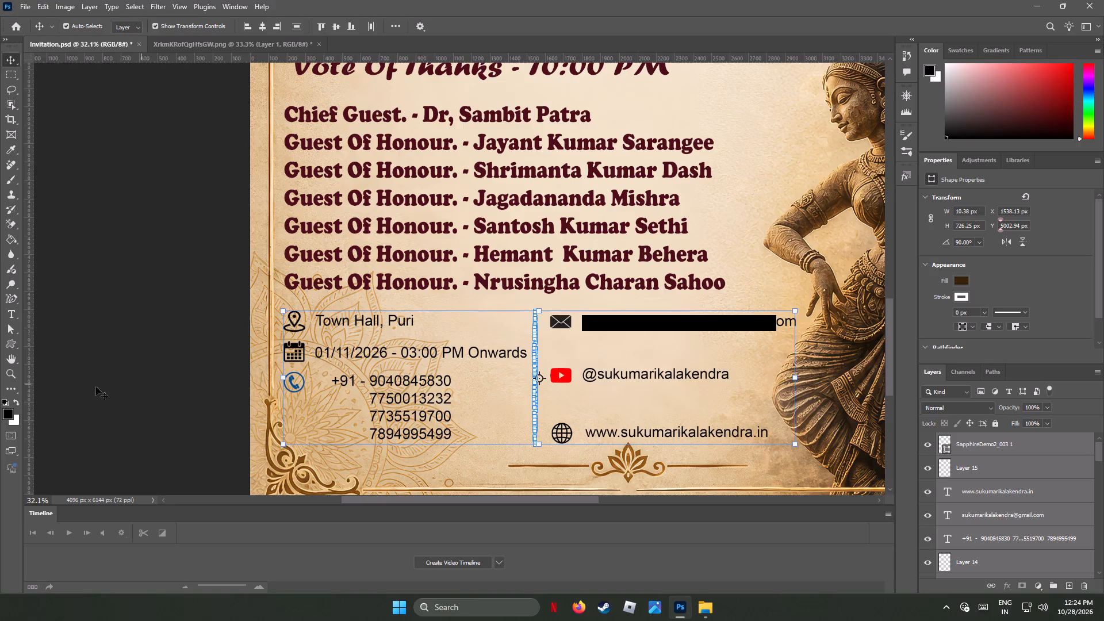
click(120, 322)
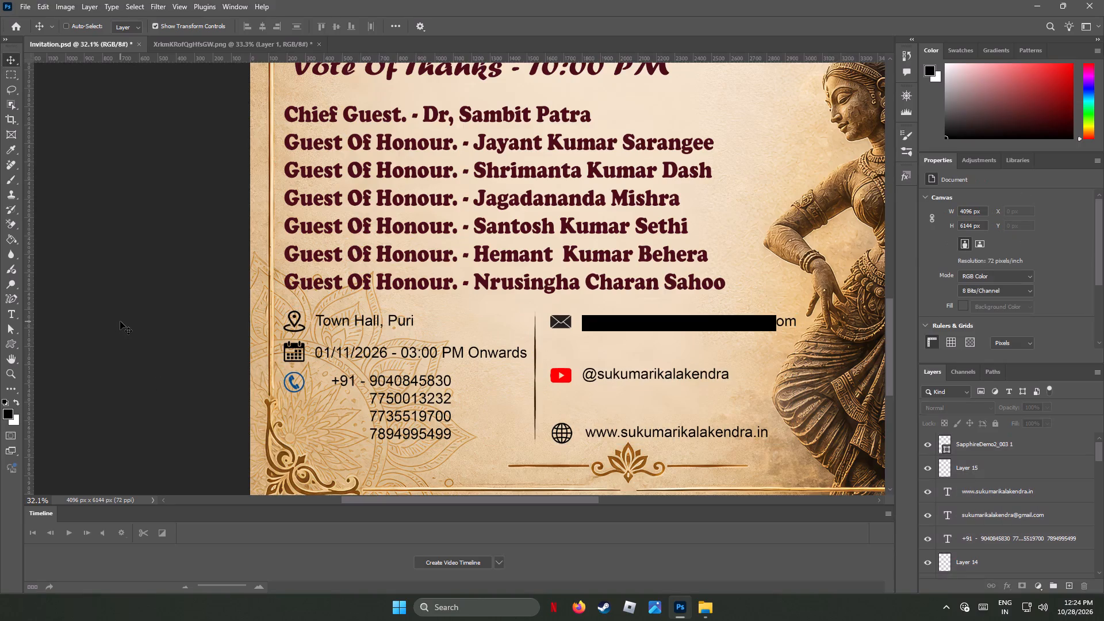
Save the invitation document.
key(ctrl+s)
key(ctrl+s)
key(ctrl+s)
key(ctrl+s)
key(ctrl+s)
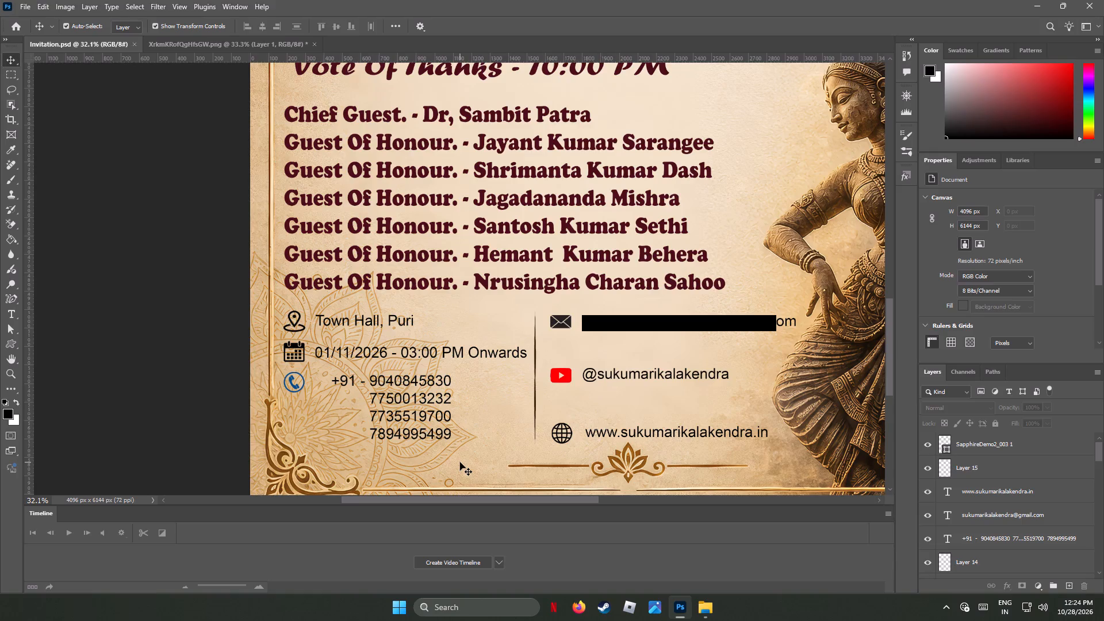
Nudge the three-line schedule text left so that its left edge lines up with the guest list below it.
scroll(460, 462, up, 10)
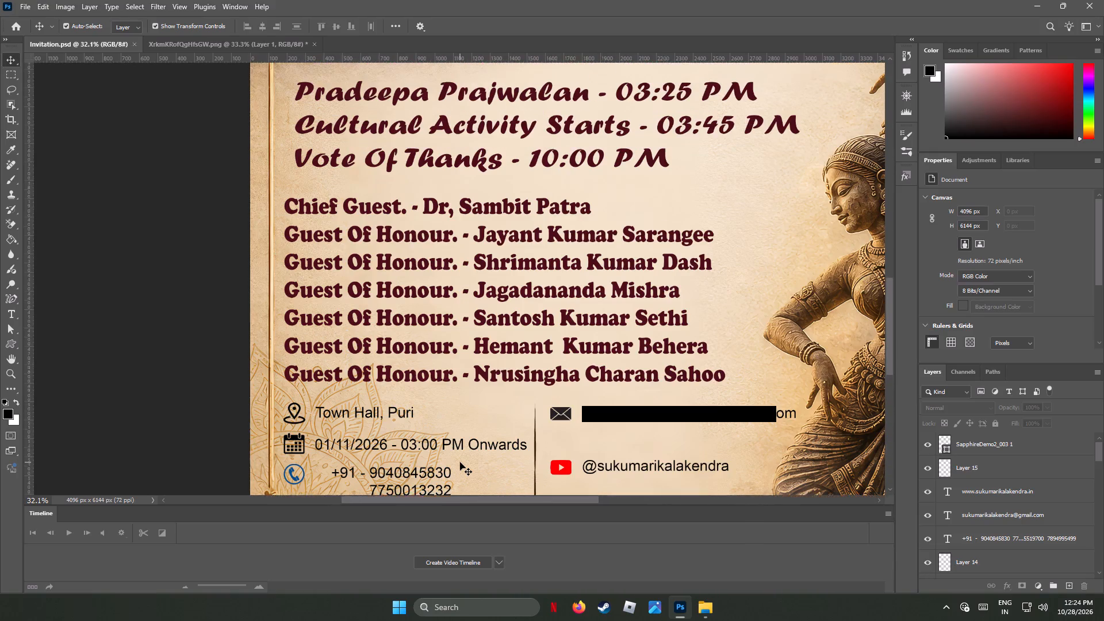
scroll(460, 462, up, 8)
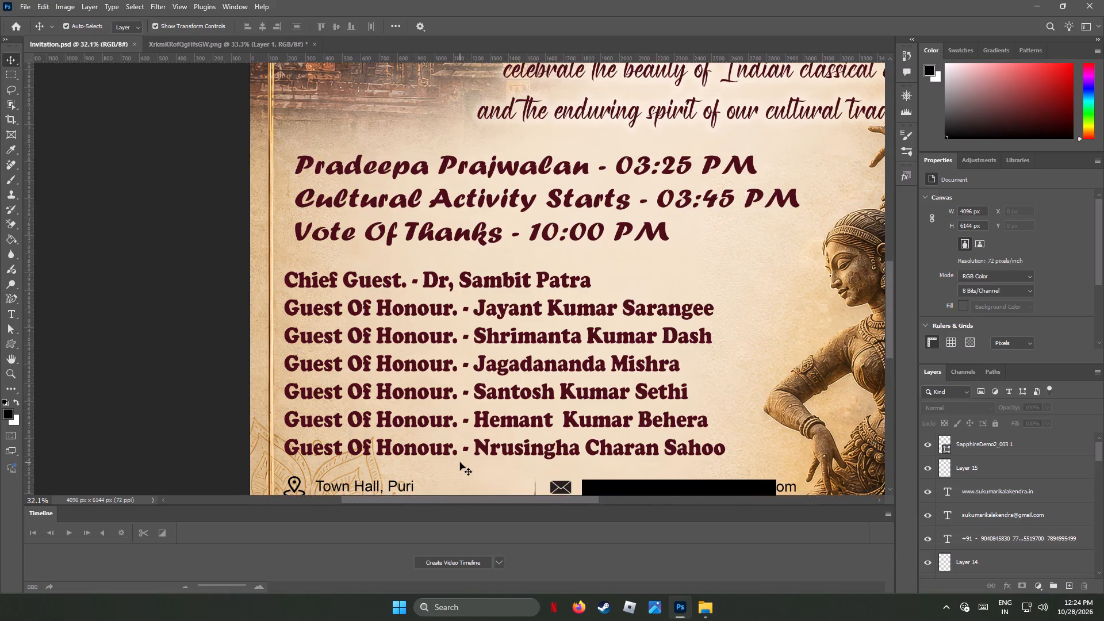
click(335, 231)
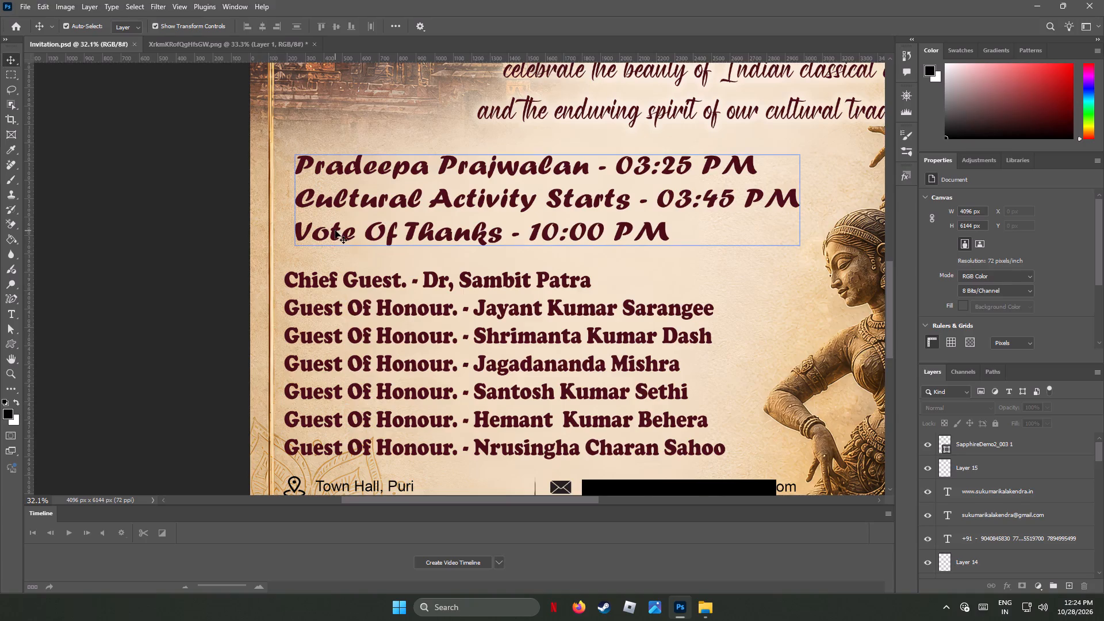
key(Left)
key(Left)
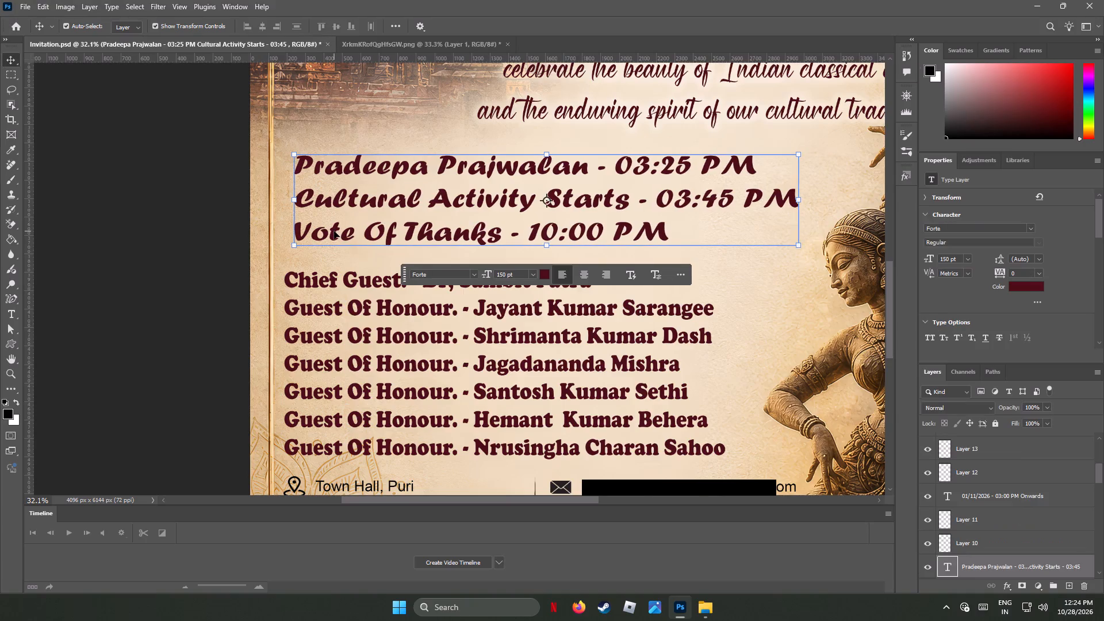
key(Left)
key(Left)
key(Left)
key(Left)
key(Left)
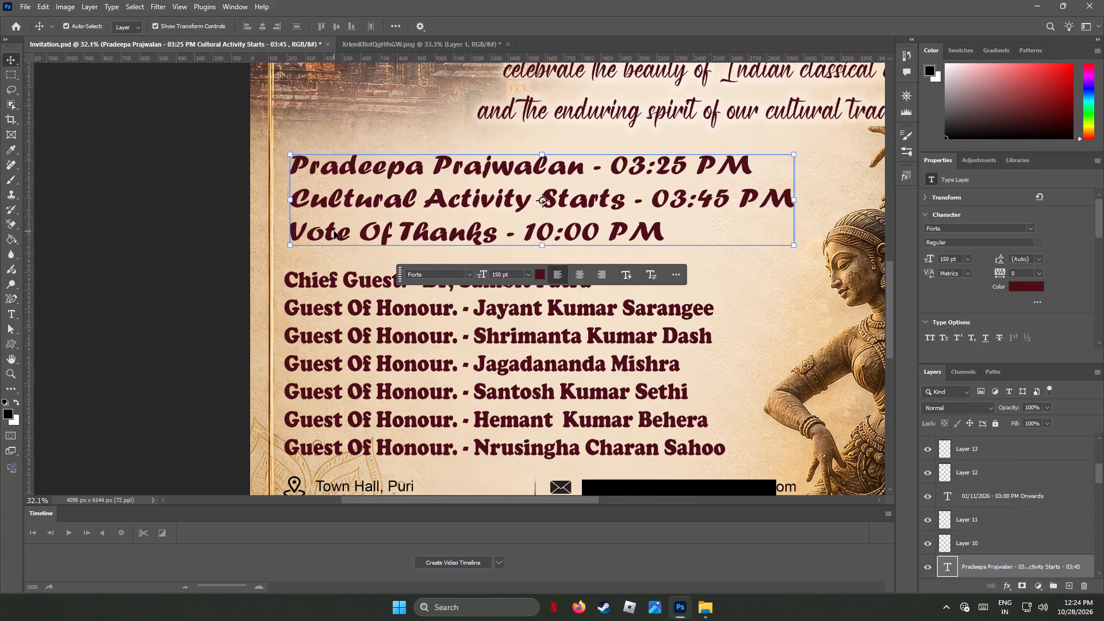
key(Left)
key(Left)
key(Left)
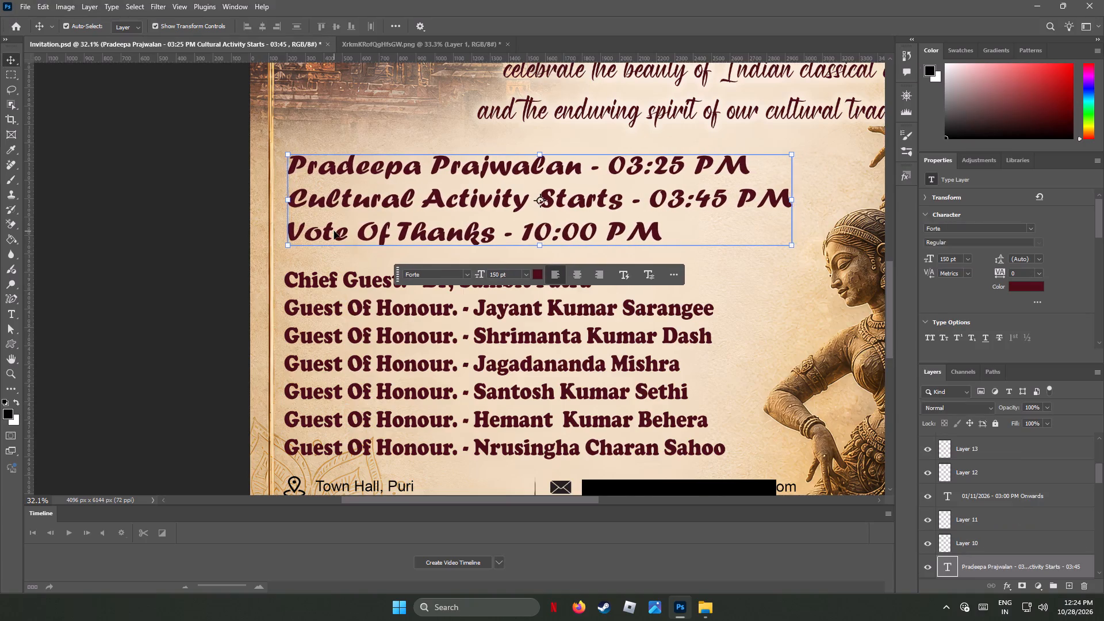
key(Left)
key(Left)
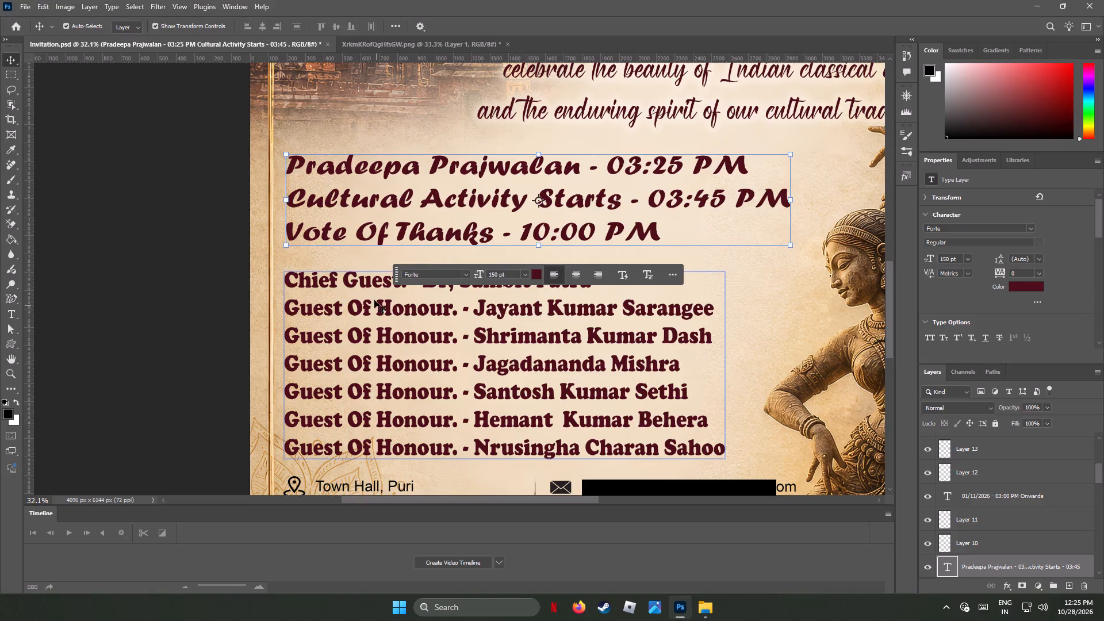
Select the guest list text and preview fonts from the Decorative class on it to look for a replacement typeface.
click(384, 285)
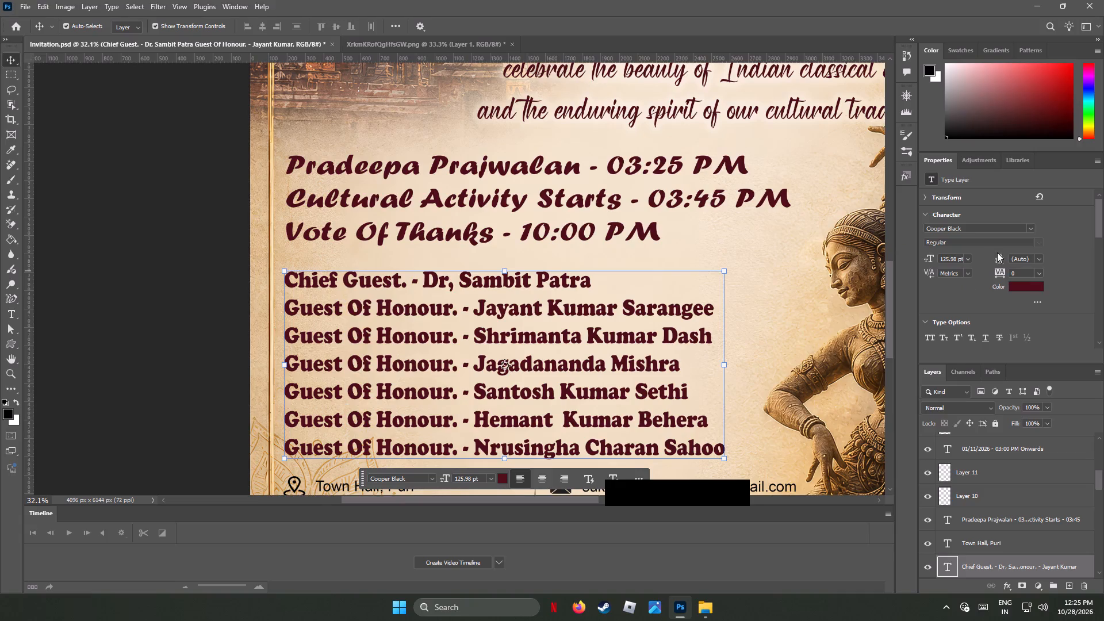
click(1031, 229)
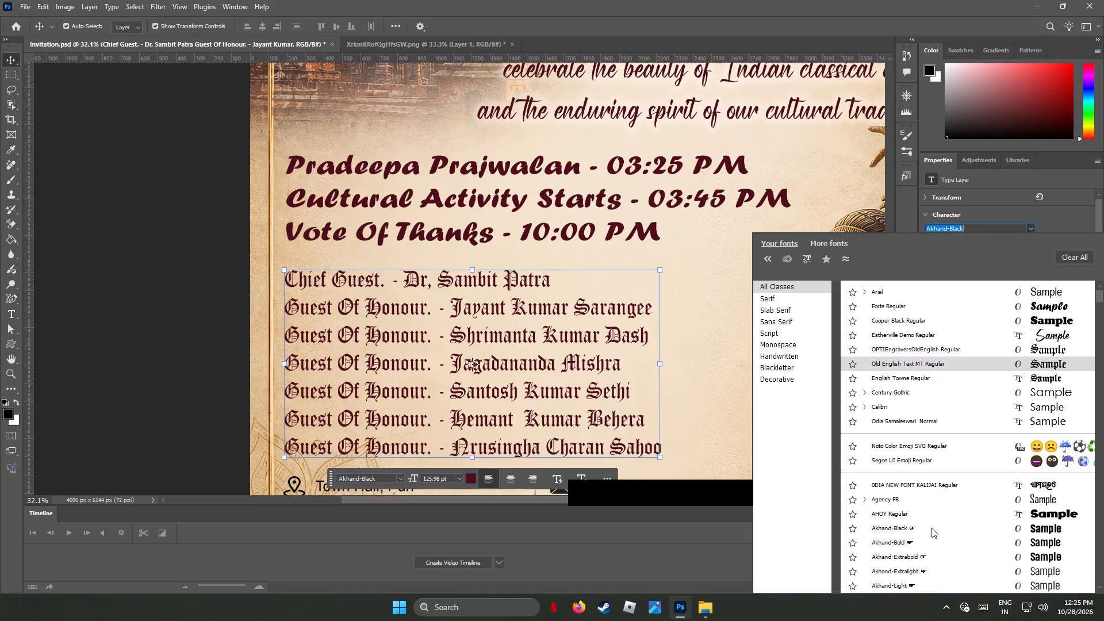
click(788, 380)
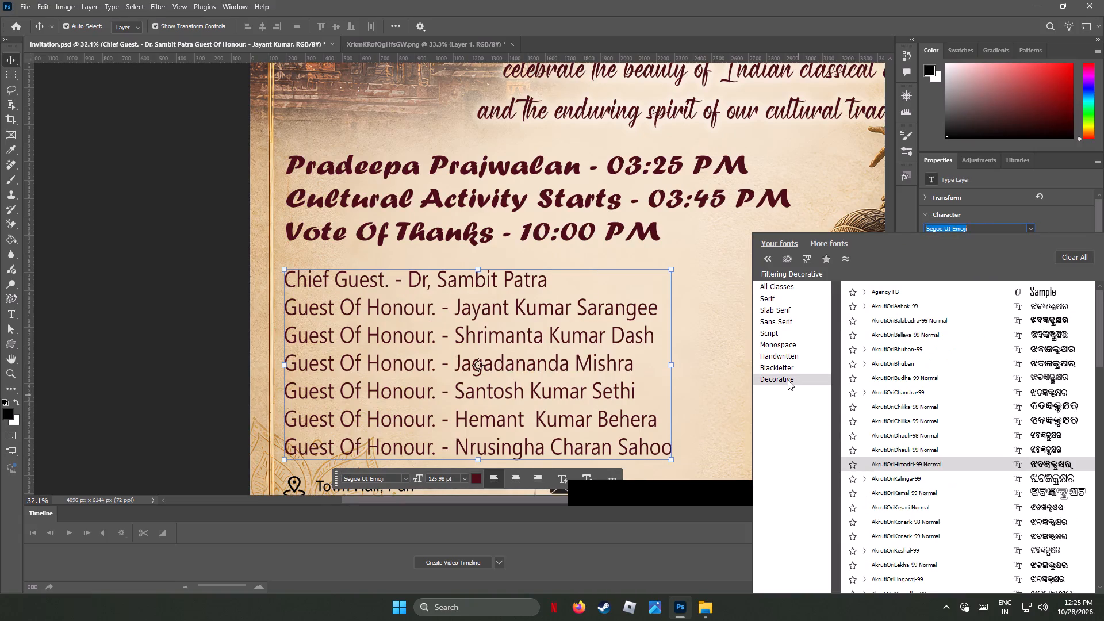
scroll(899, 478, down, 5)
scroll(899, 478, up, 1)
scroll(899, 478, down, 5)
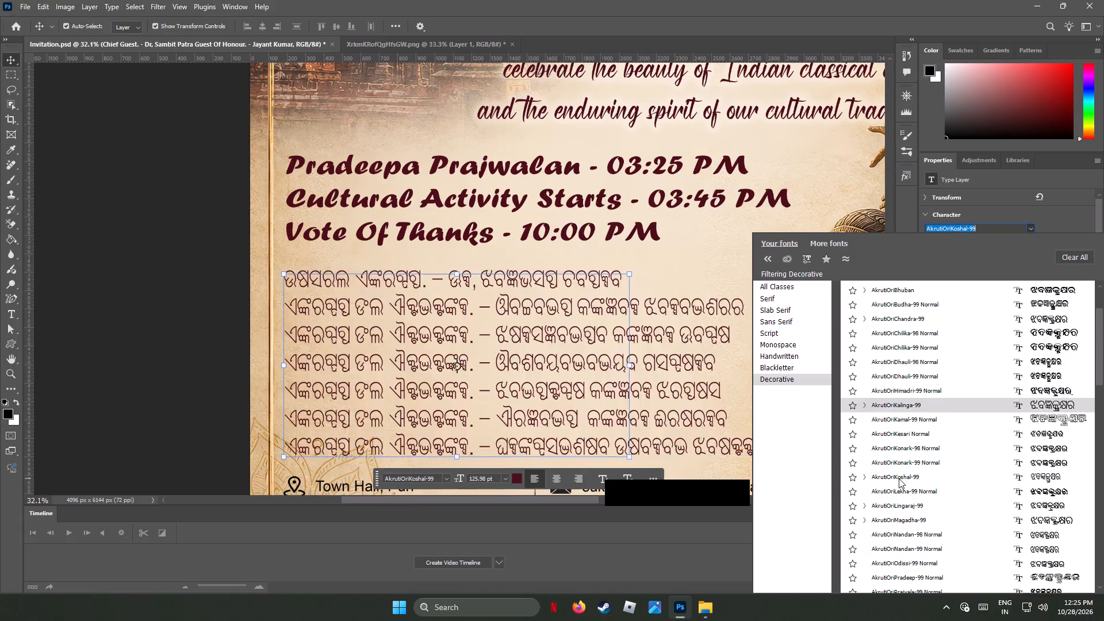
scroll(903, 473, down, 3)
scroll(903, 473, up, 1)
scroll(903, 473, down, 1)
scroll(903, 473, up, 1)
scroll(903, 473, down, 8)
scroll(904, 470, up, 2)
scroll(904, 470, down, 4)
scroll(904, 468, up, 13)
scroll(904, 466, down, 7)
scroll(904, 466, up, 7)
scroll(904, 466, down, 1)
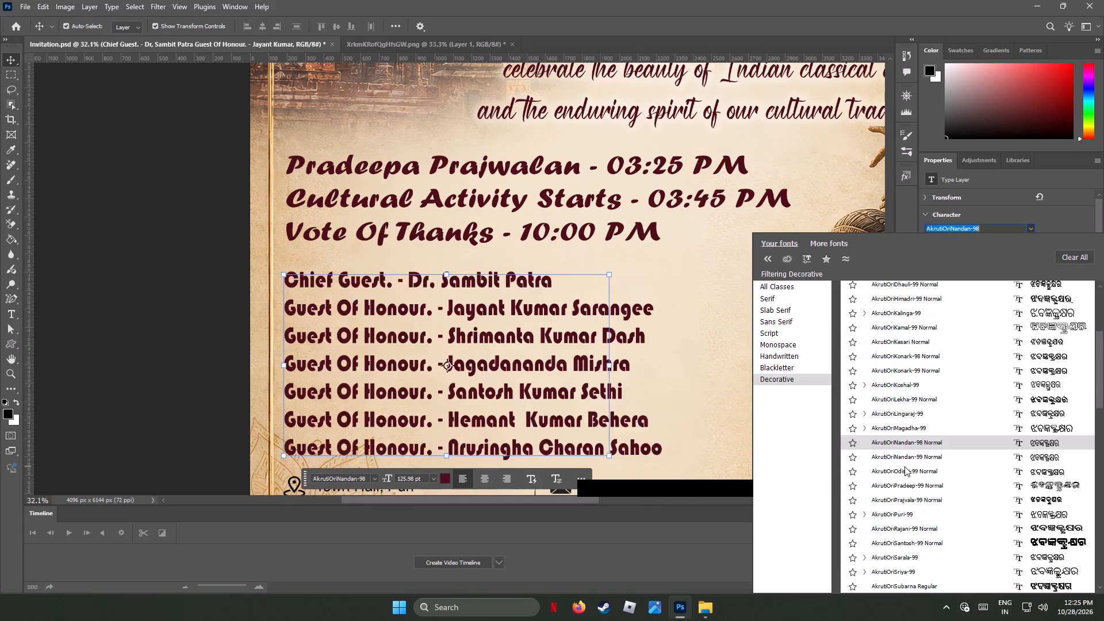
scroll(904, 466, down, 10)
scroll(904, 466, up, 5)
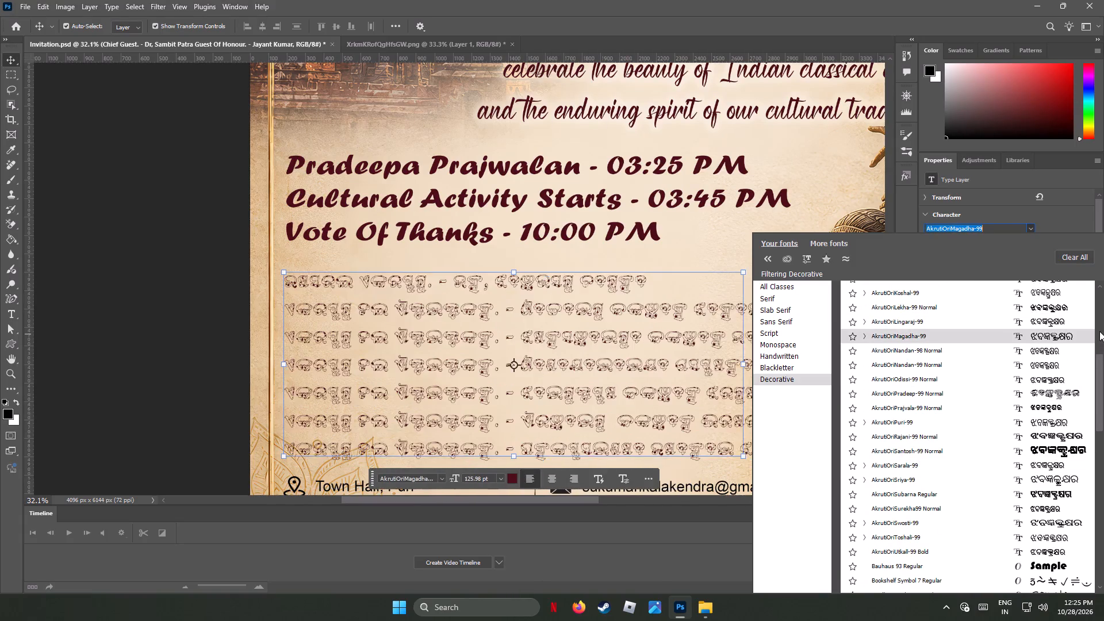
drag(1103, 325, 1103, 389)
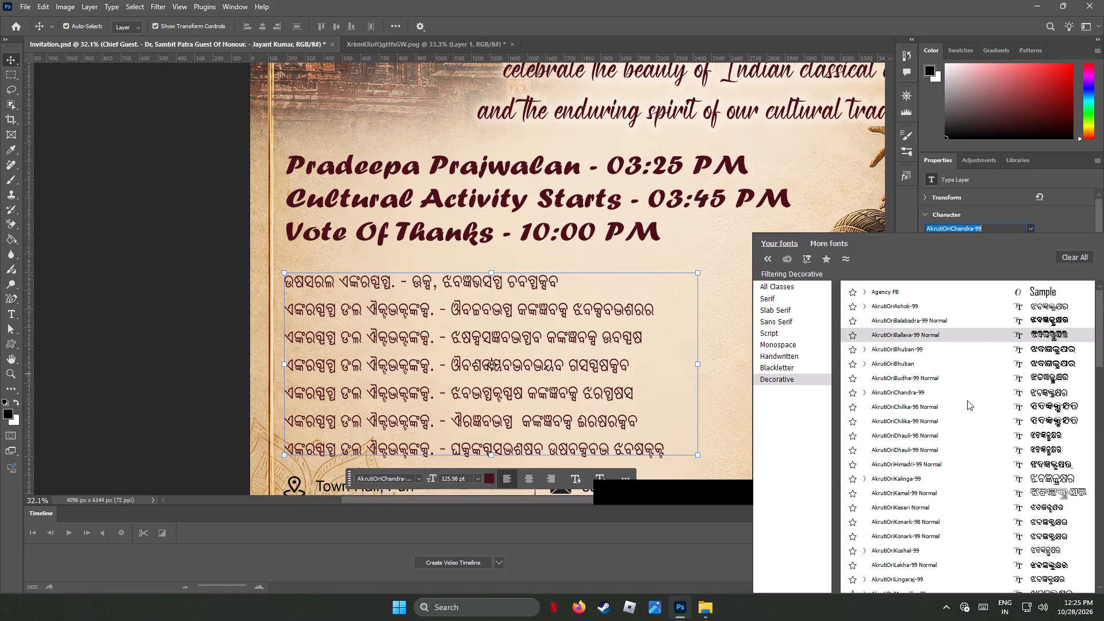
scroll(948, 412, down, 17)
scroll(942, 411, up, 2)
scroll(937, 405, down, 2)
scroll(937, 405, up, 9)
scroll(937, 405, down, 13)
scroll(933, 407, up, 1)
scroll(933, 407, down, 1)
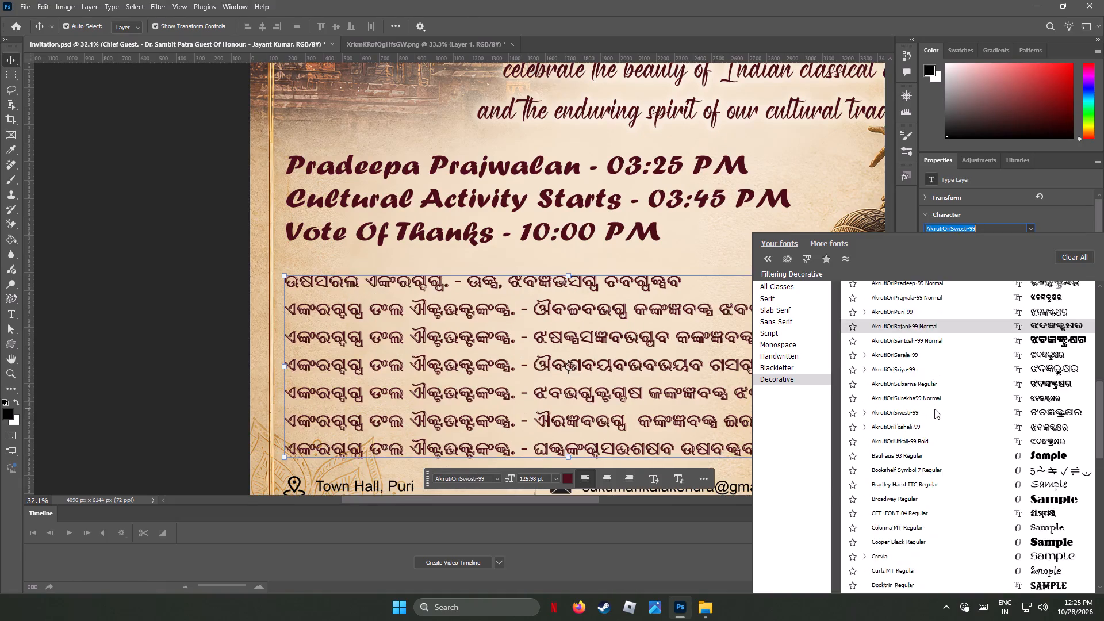
scroll(935, 410, down, 1)
scroll(935, 410, up, 3)
scroll(934, 412, down, 7)
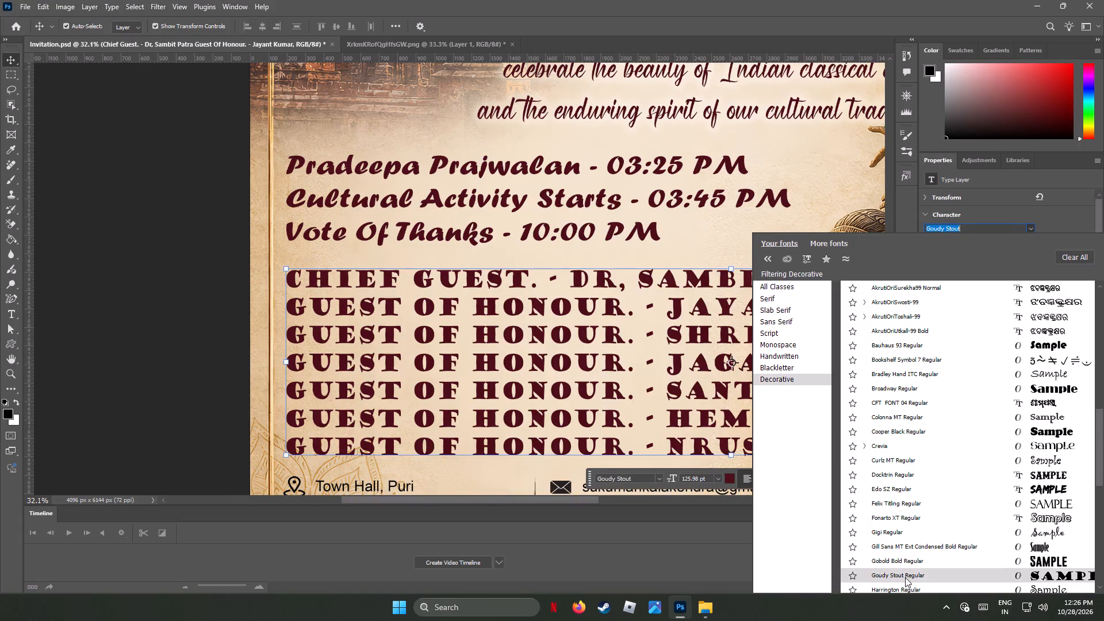
scroll(905, 577, down, 5)
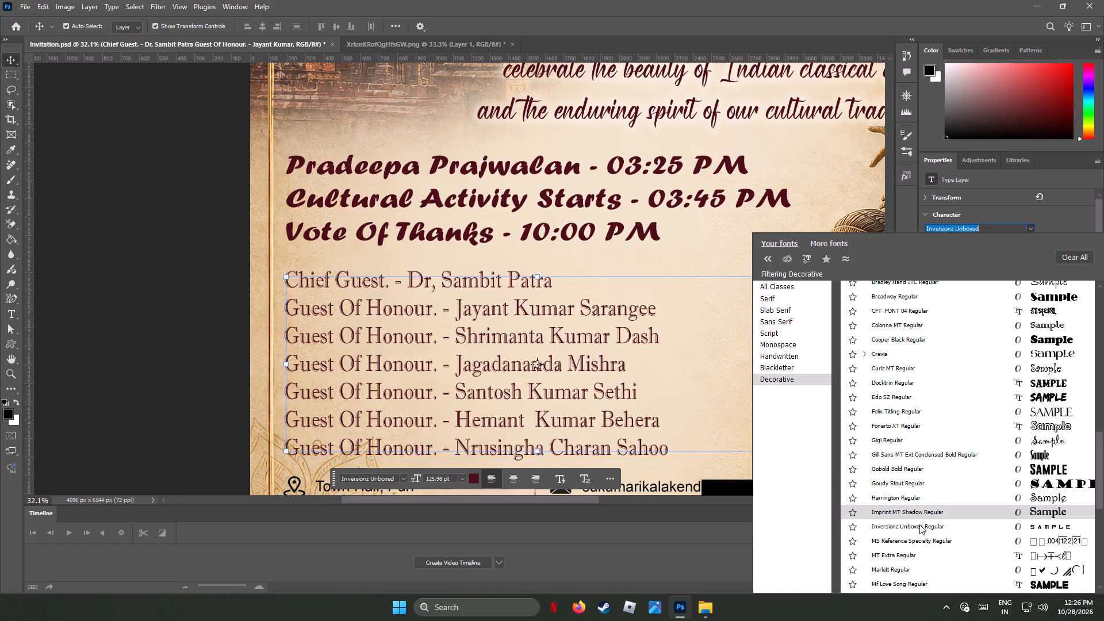
scroll(918, 537, down, 5)
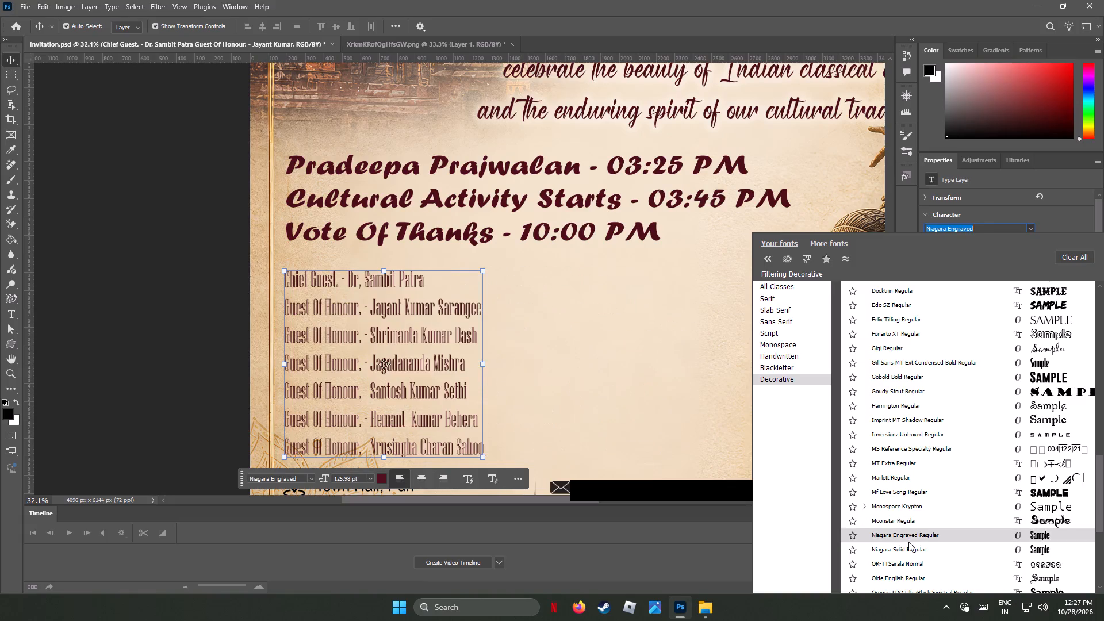
scroll(908, 542, down, 5)
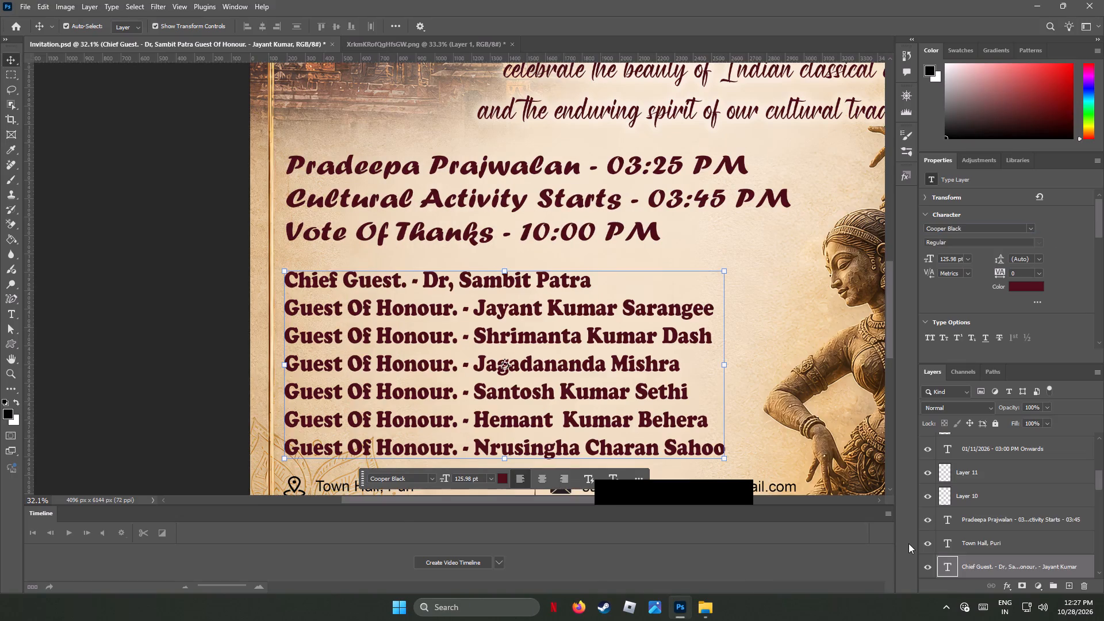
Preview the remaining Decorative fonts on the guest list, down to the wedding dress font at the end.
click(1029, 226)
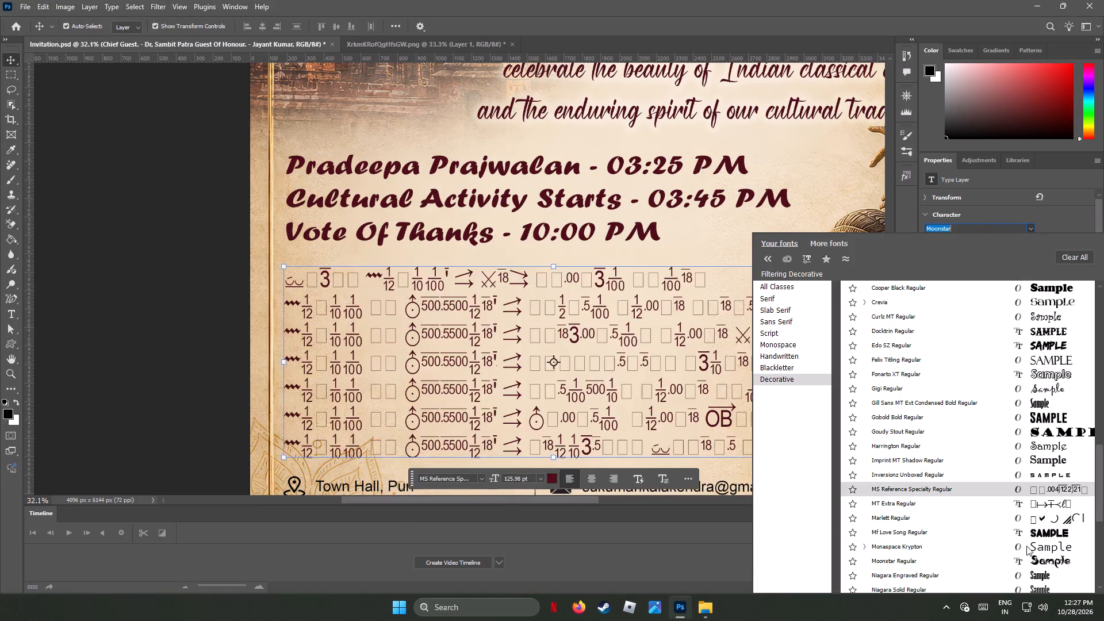
scroll(1027, 567, down, 5)
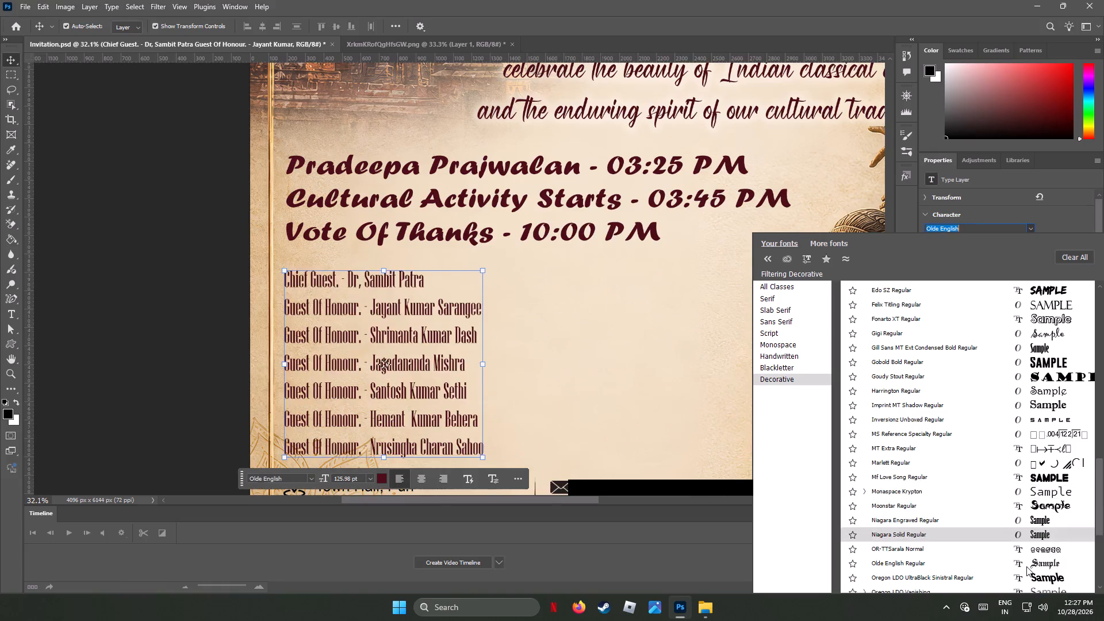
scroll(1026, 566, down, 4)
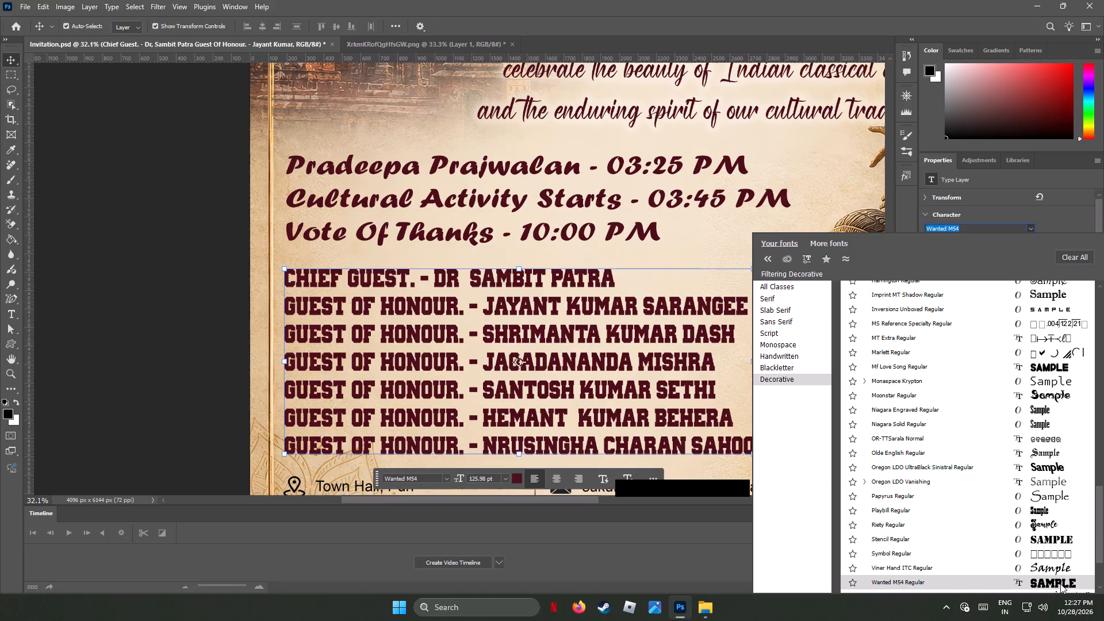
scroll(1030, 548, down, 6)
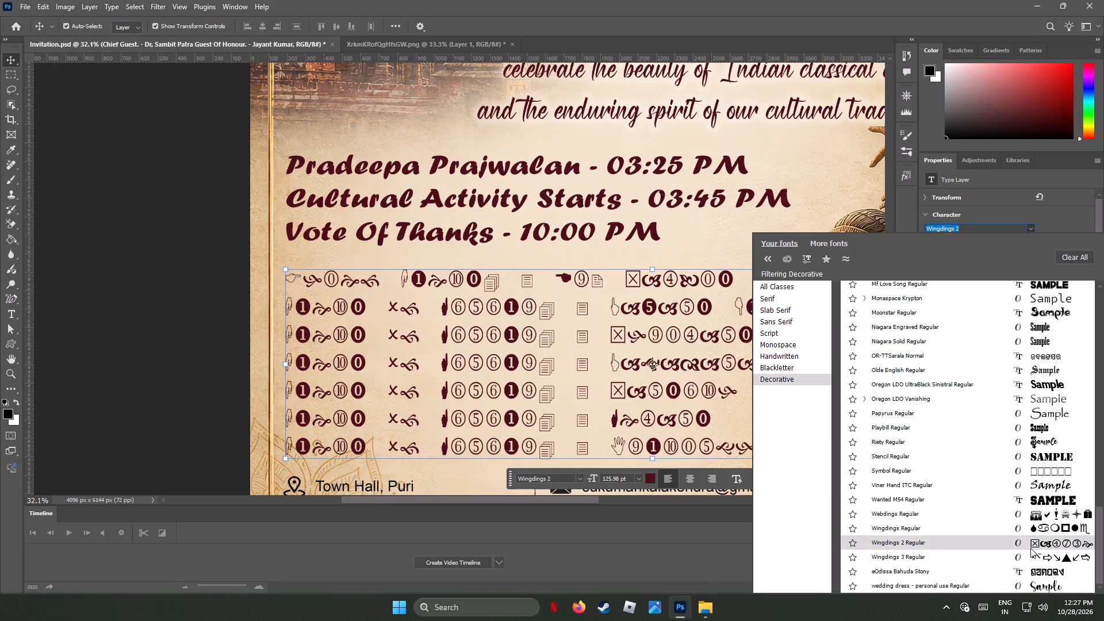
scroll(1030, 548, down, 3)
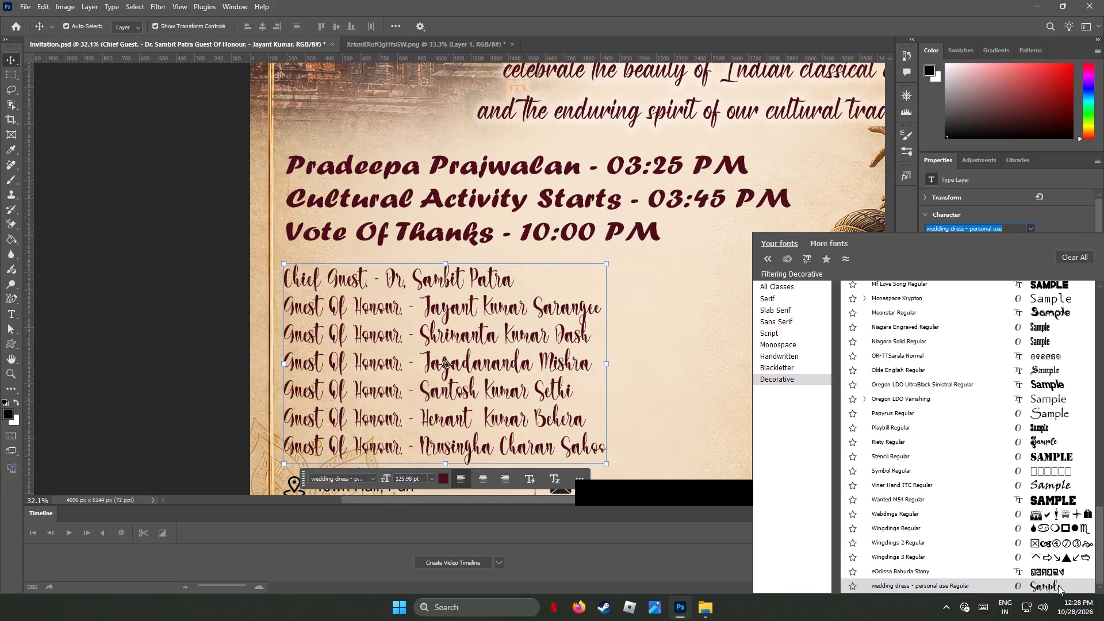
scroll(1058, 585, down, 6)
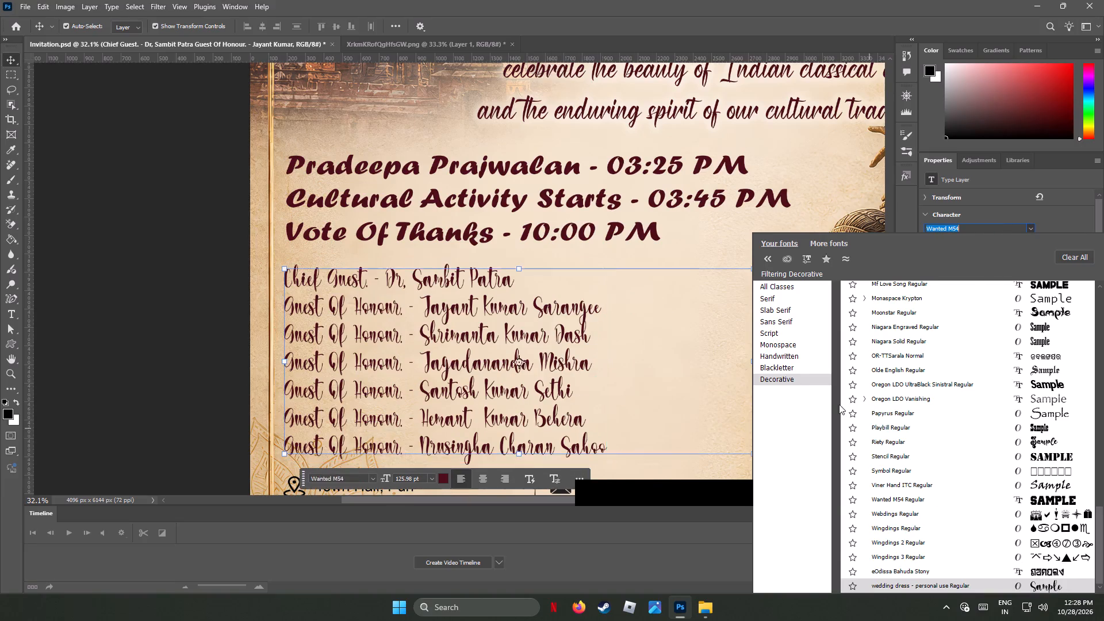
Check the Blackletter and Monospace font classes, and preview the Script fonts on the guest list.
click(788, 367)
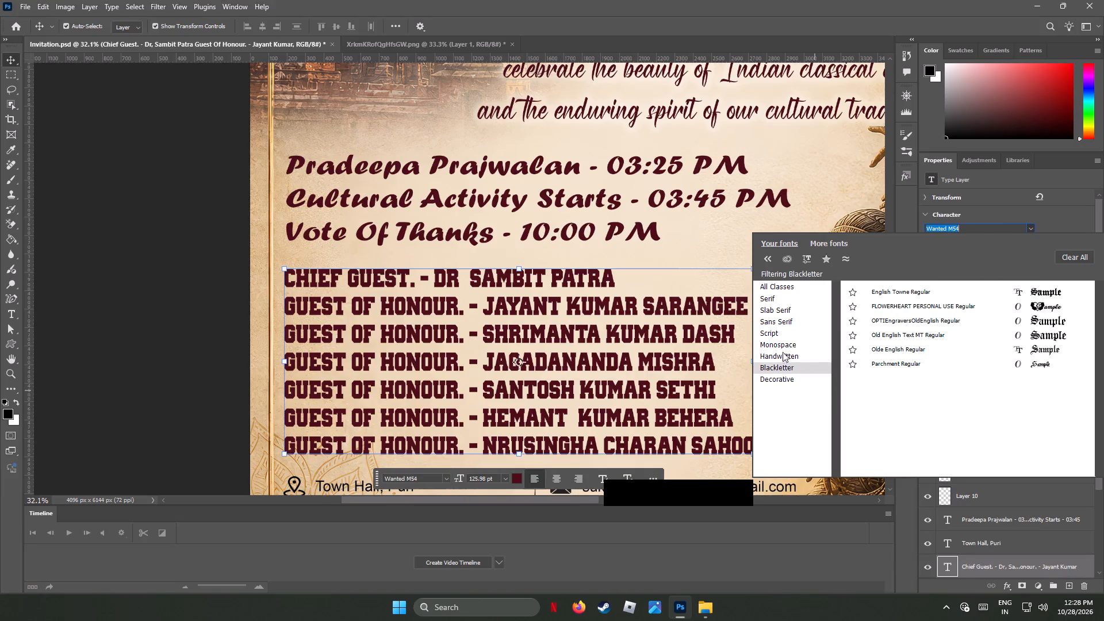
click(789, 343)
click(776, 332)
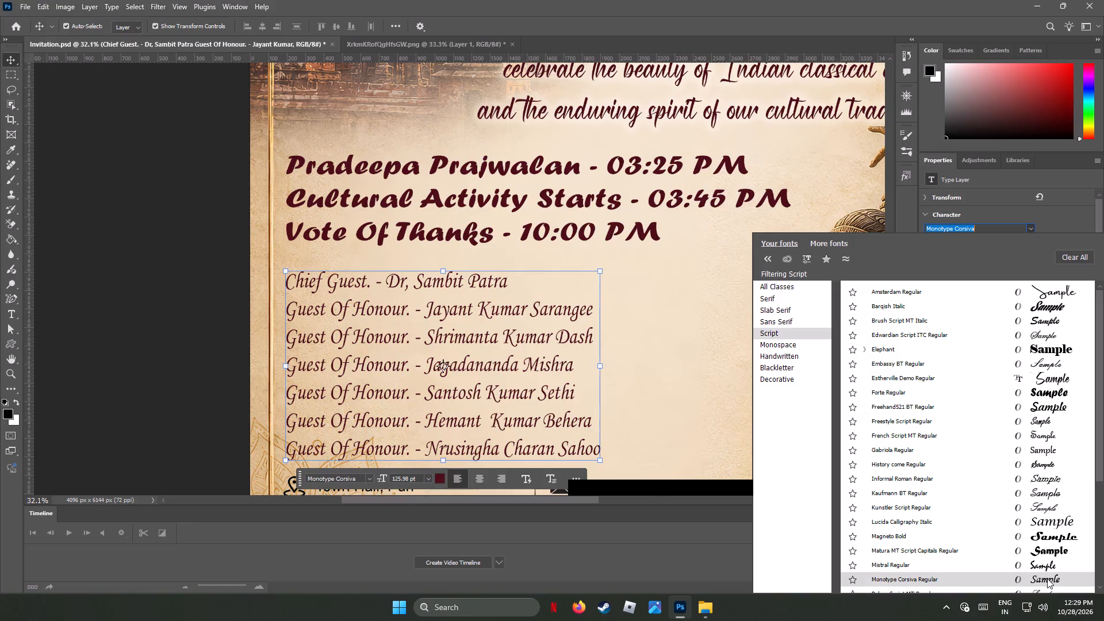
scroll(1047, 578, down, 6)
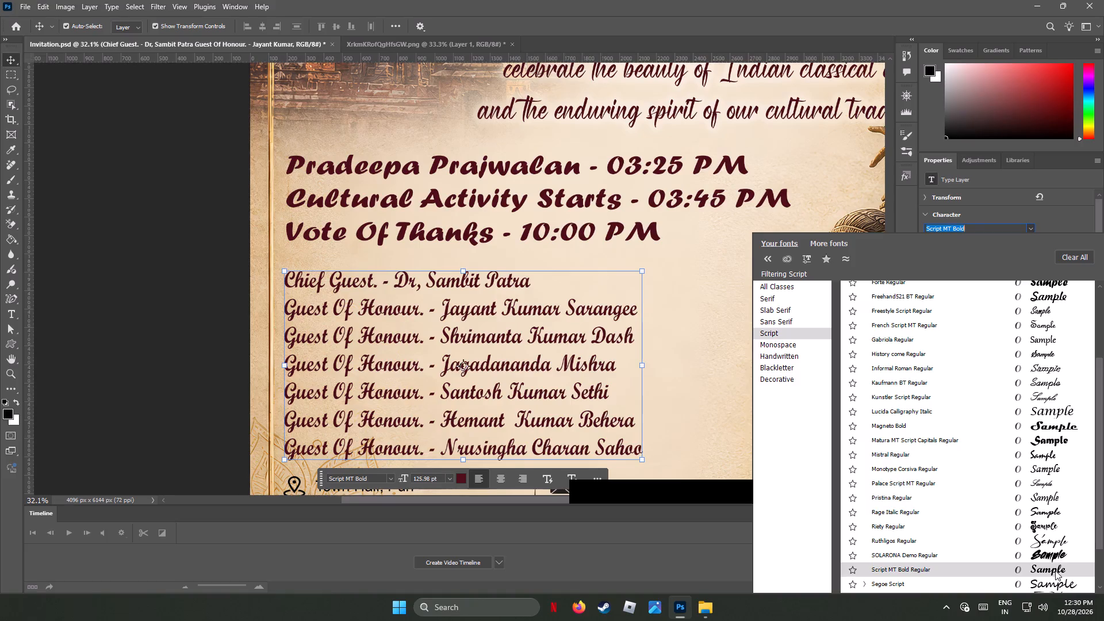
scroll(1061, 586, down, 2)
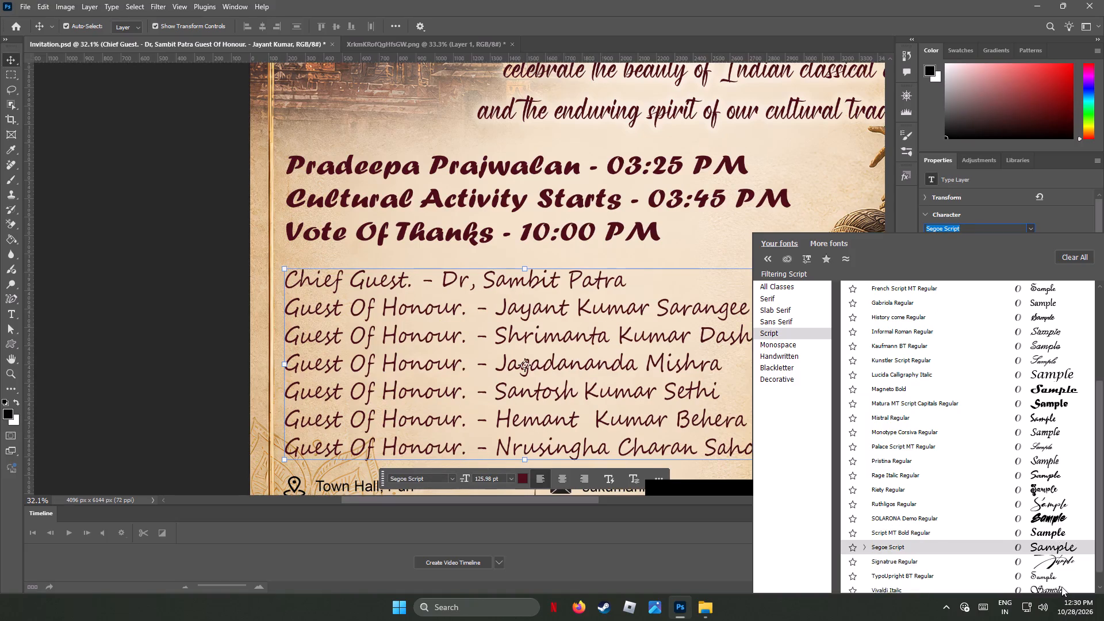
scroll(1061, 586, down, 4)
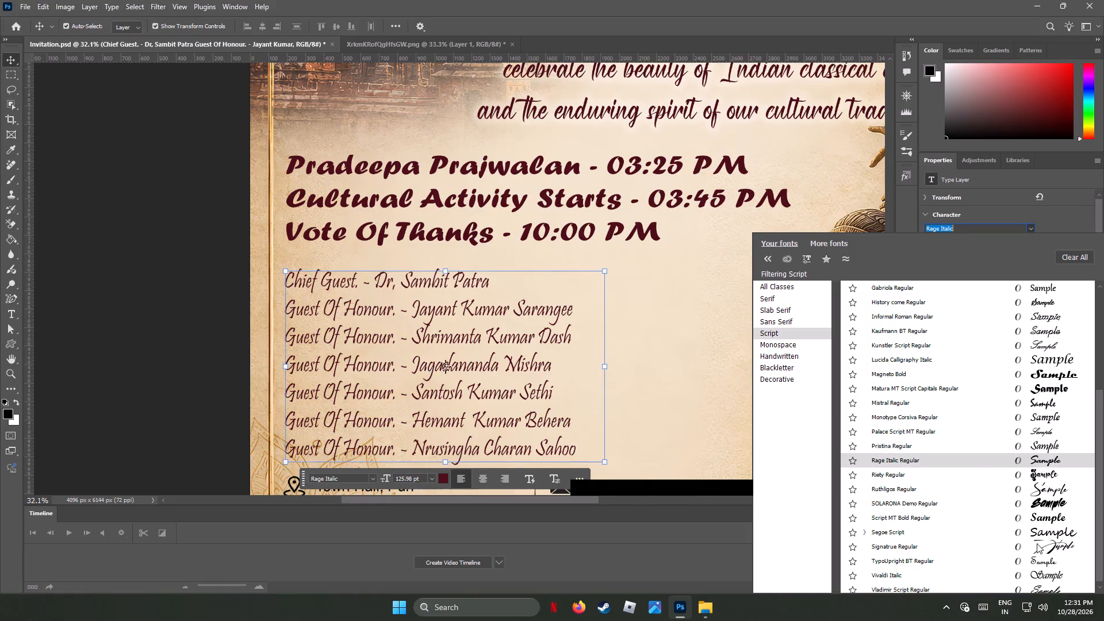
scroll(1033, 540, down, 2)
scroll(1033, 540, up, 2)
scroll(1033, 540, down, 2)
scroll(1033, 540, up, 2)
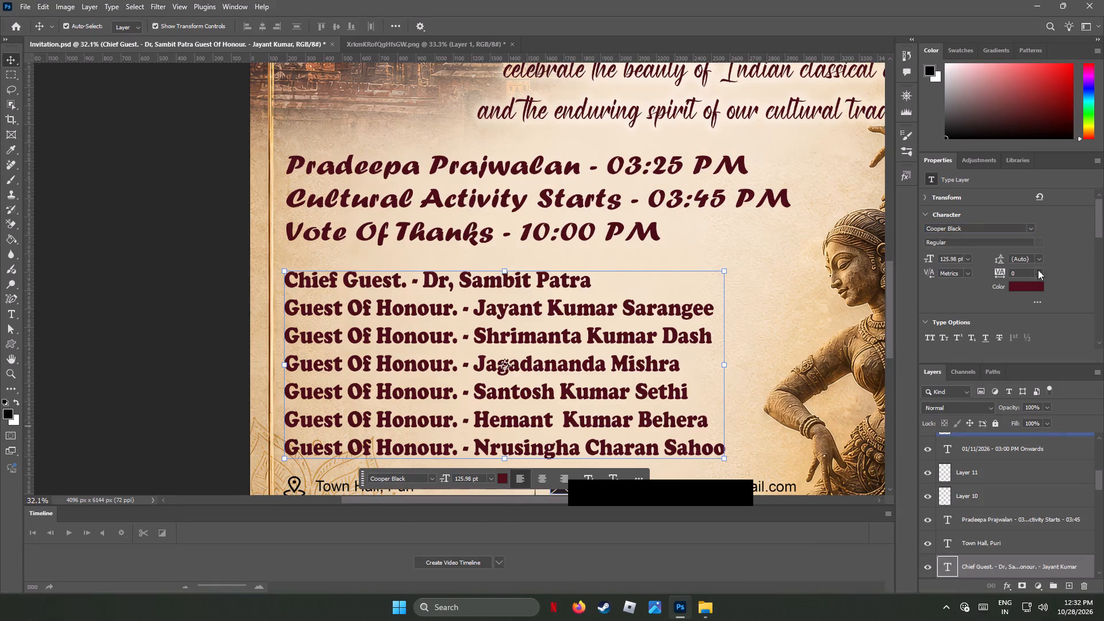
Browse the Decorative, Handwritten and Sans Serif font classes, and set the guest list's font to Monotype Corsiva Regular from the Script class.
click(1028, 225)
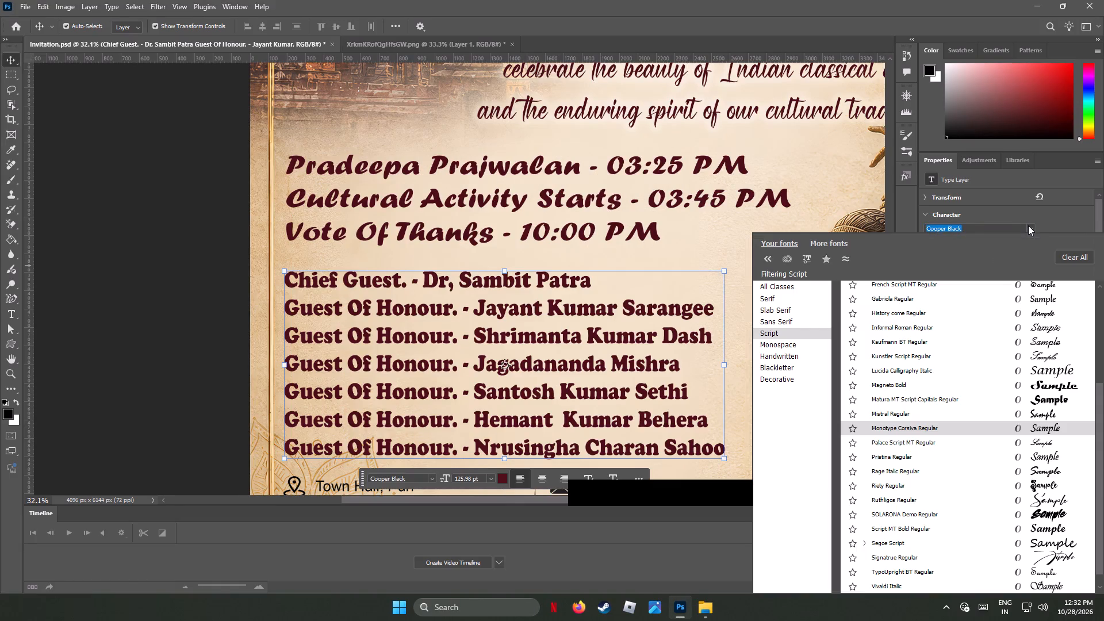
click(781, 377)
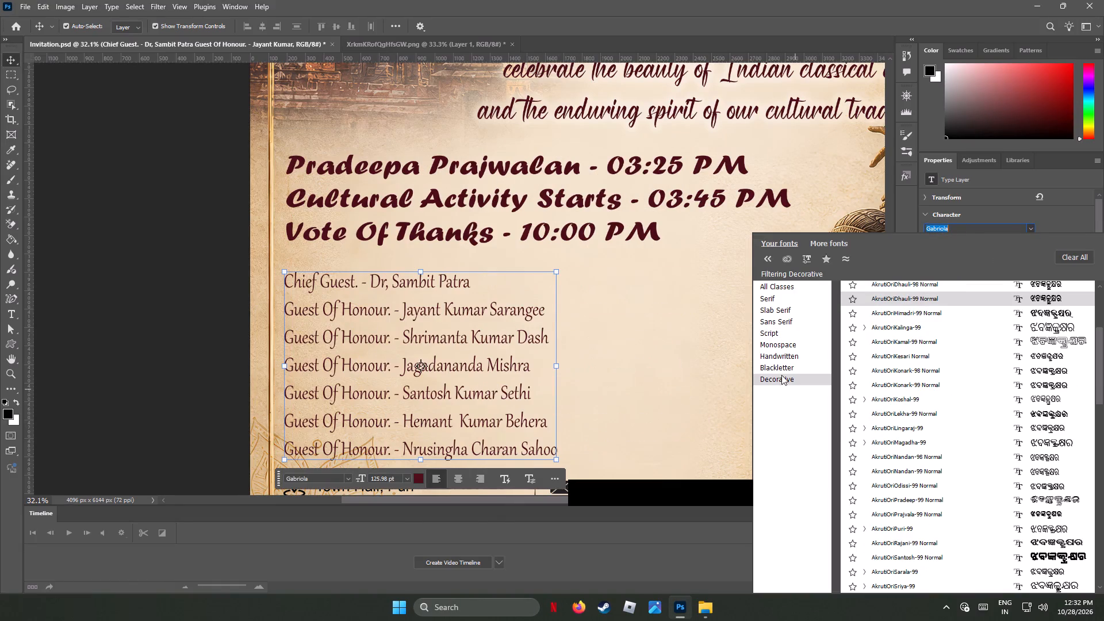
click(782, 354)
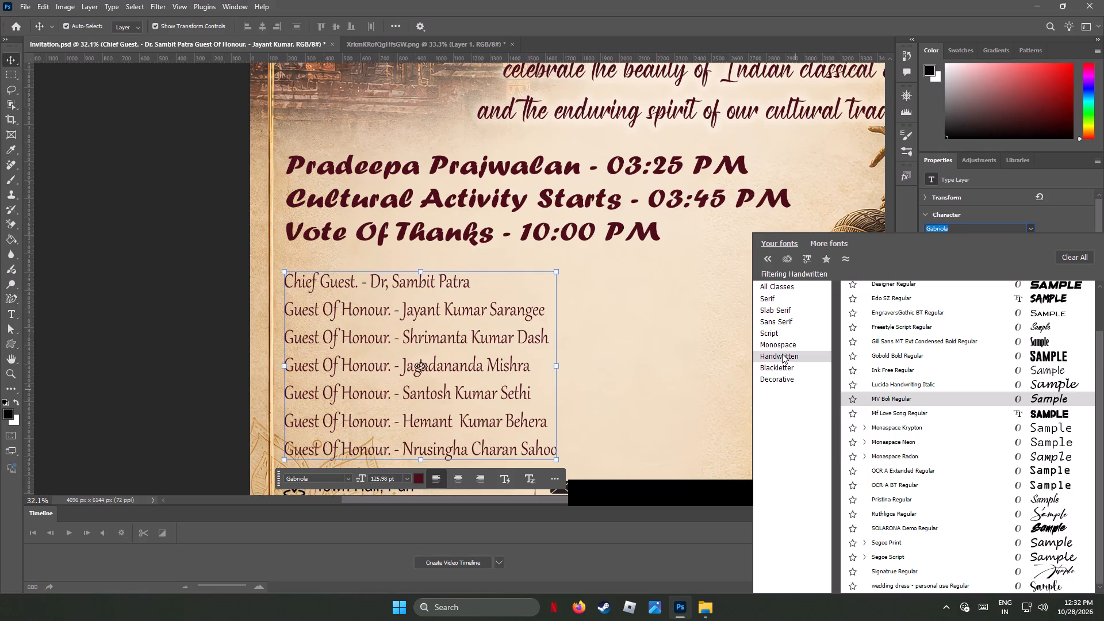
click(782, 322)
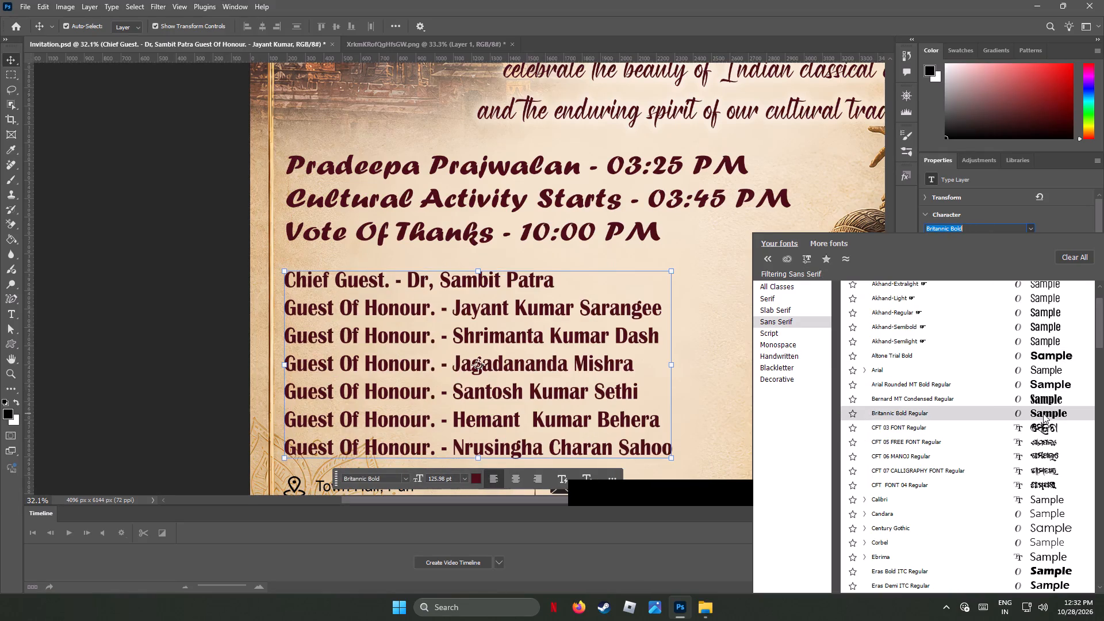
click(777, 336)
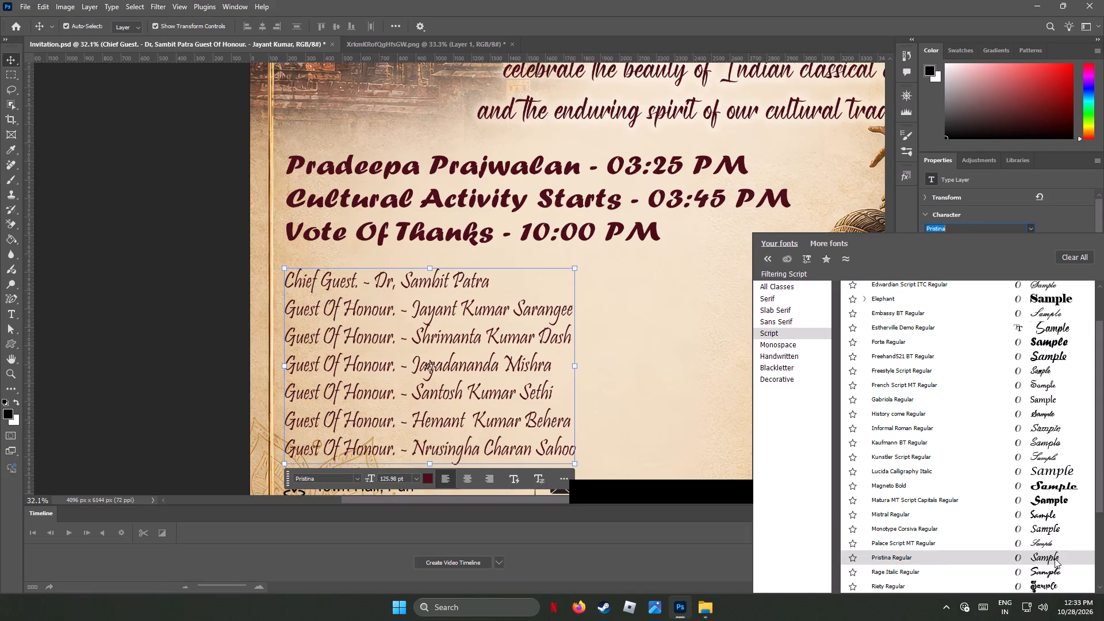
click(1057, 526)
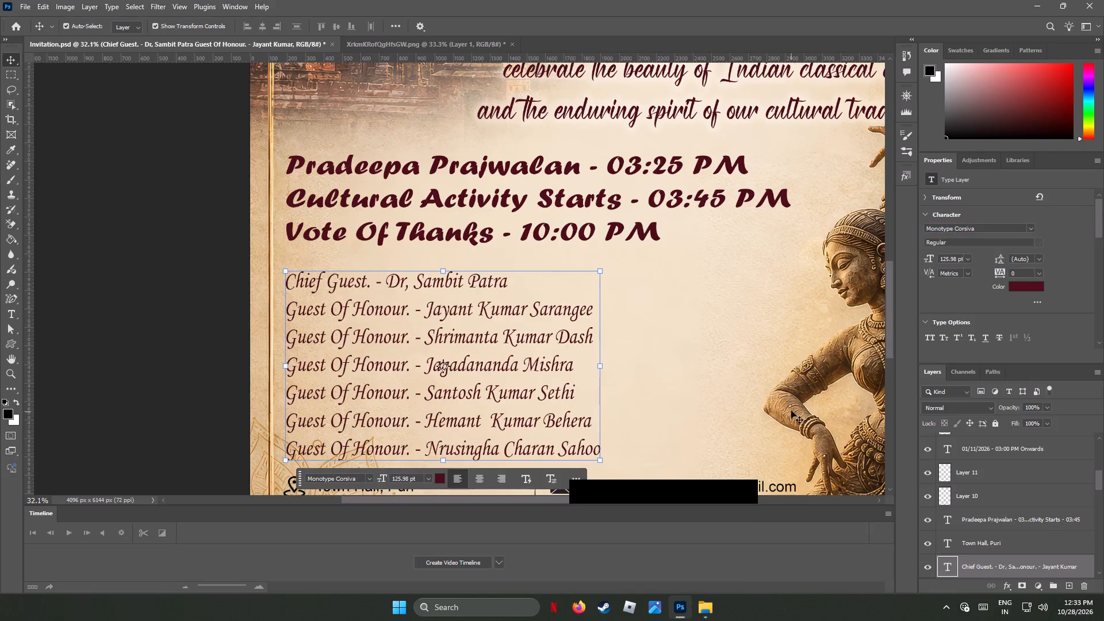
Stretch the guest list text horizontally to about 147% width, keeping its height and left edge in place.
drag(597, 366, 615, 365)
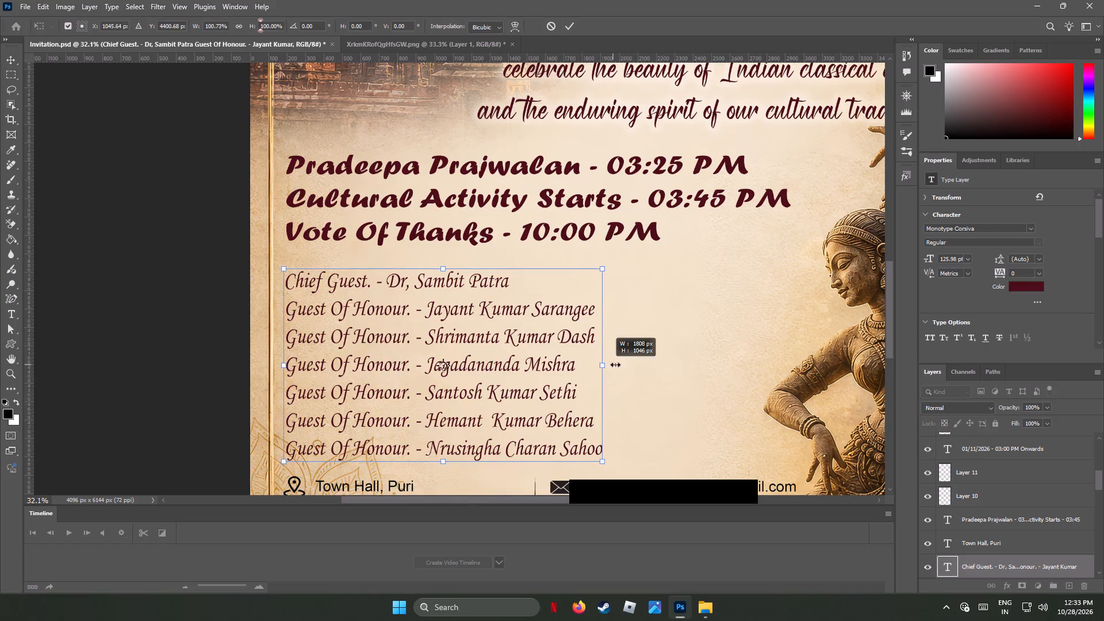
drag(615, 365, 747, 377)
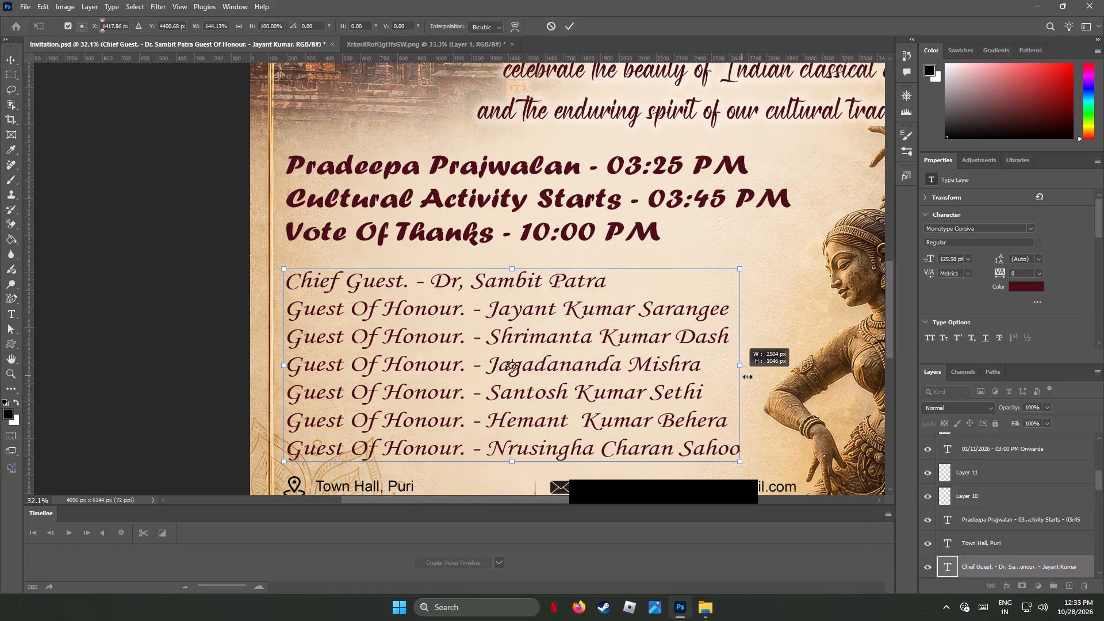
drag(747, 377, 746, 377)
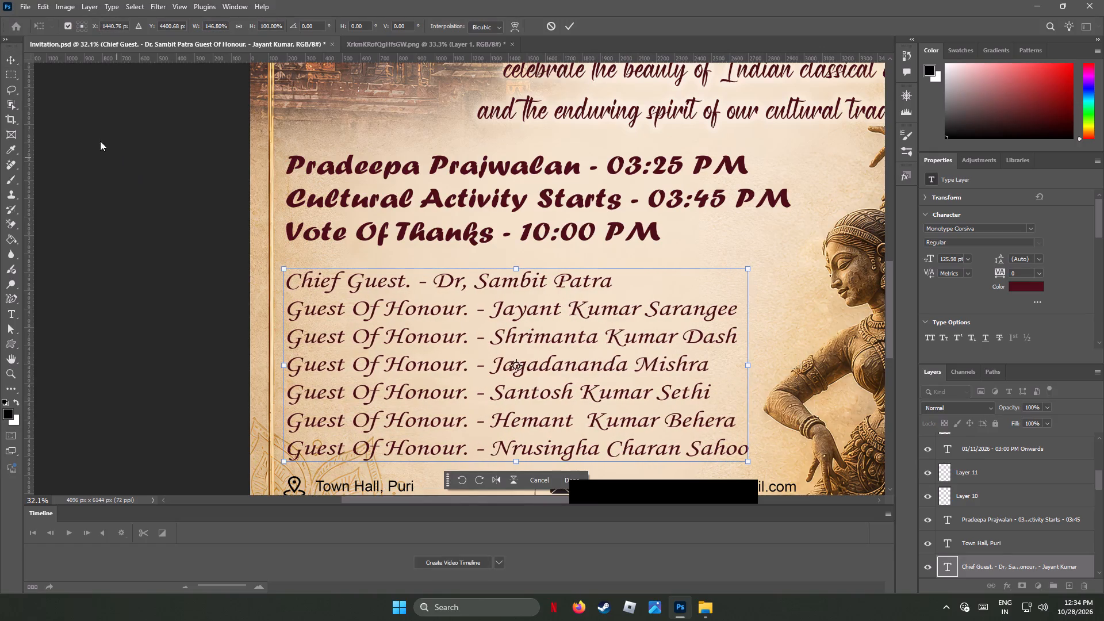
click(10, 59)
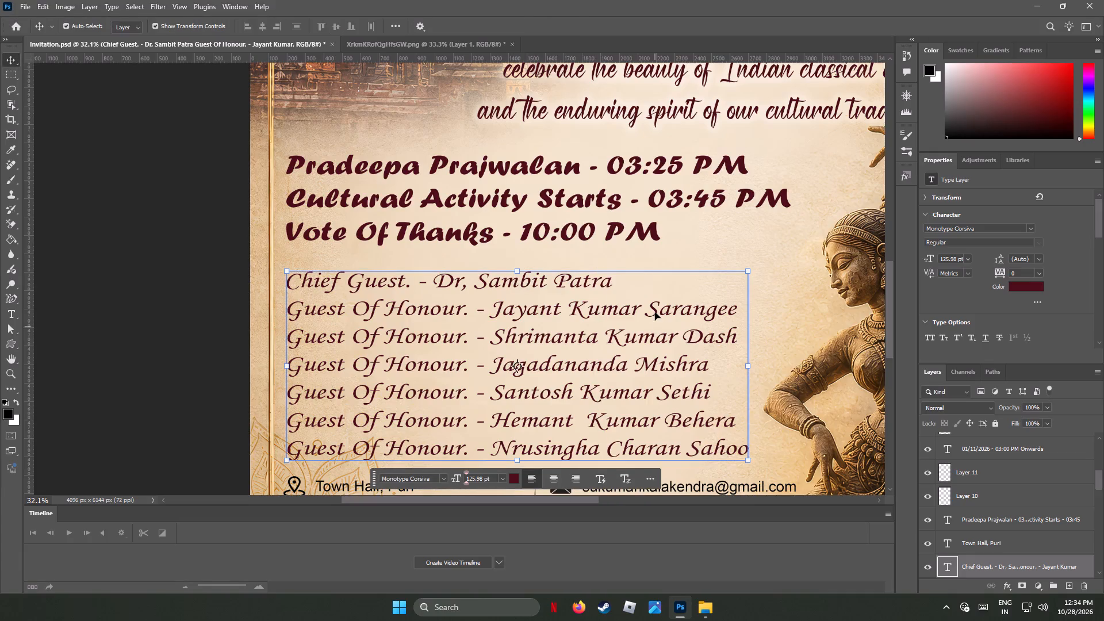
Examine the whole invitation to judge how the widened guest list fits with the schedule and the surrounding artwork.
scroll(546, 321, down, 3)
scroll(546, 321, up, 2)
scroll(546, 321, down, 2)
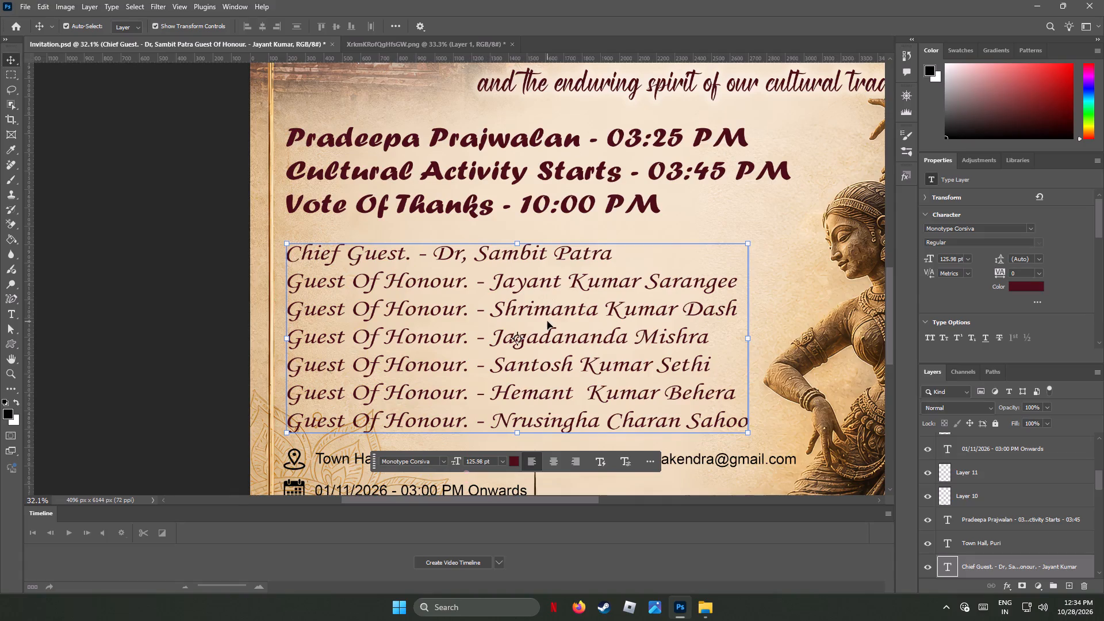
alt+scroll(547, 321, down, 9)
click(788, 210)
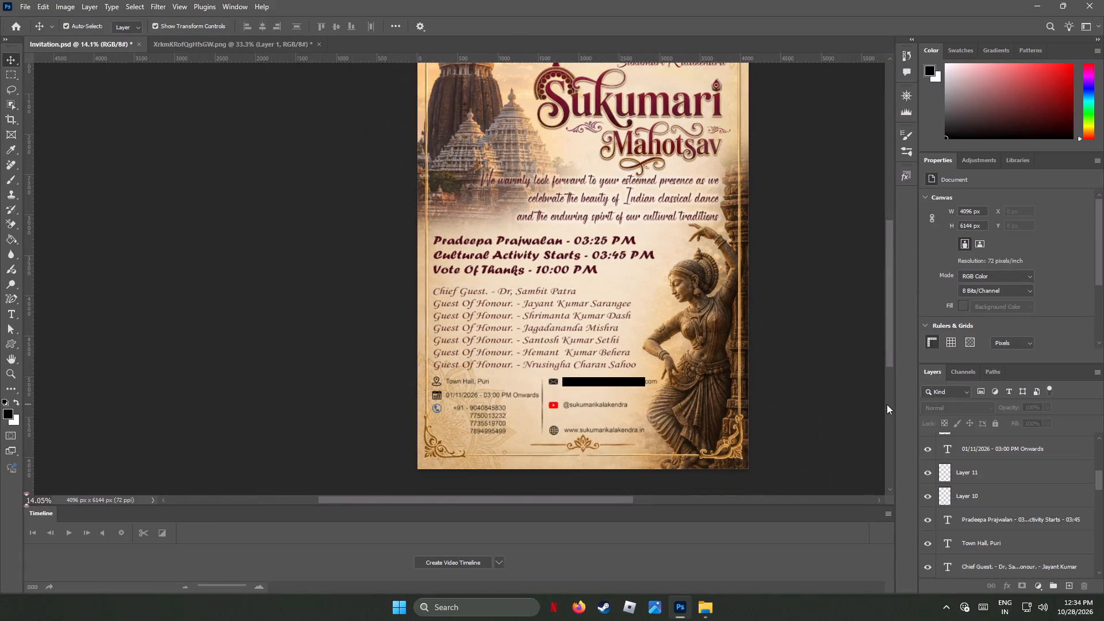
scroll(804, 393, up, 5)
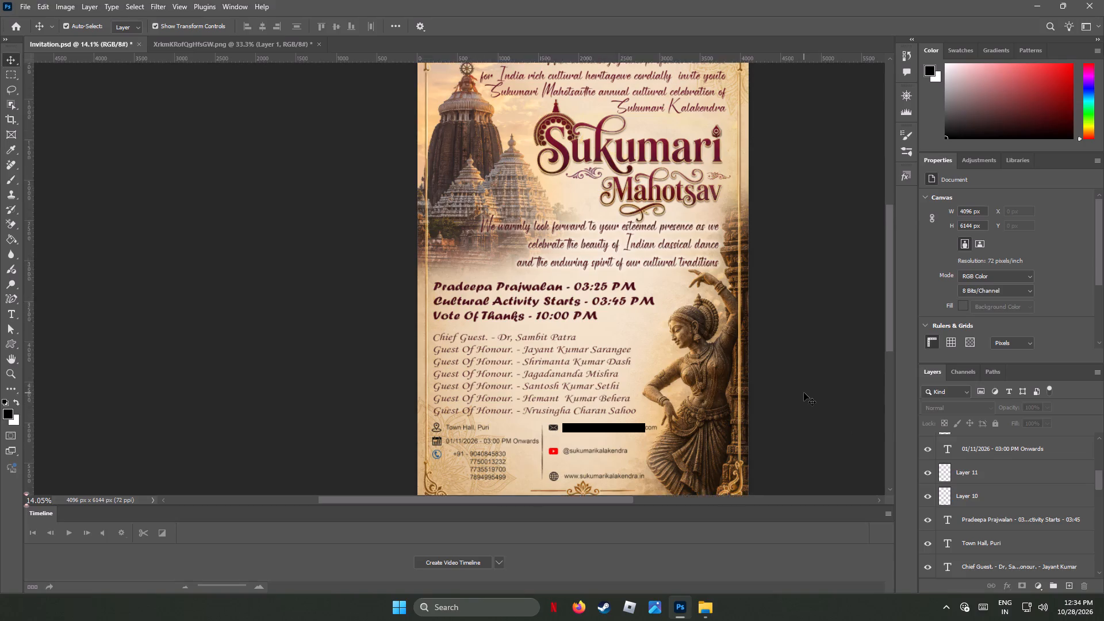
scroll(804, 393, up, 13)
scroll(804, 393, down, 13)
scroll(804, 393, up, 3)
scroll(804, 393, down, 2)
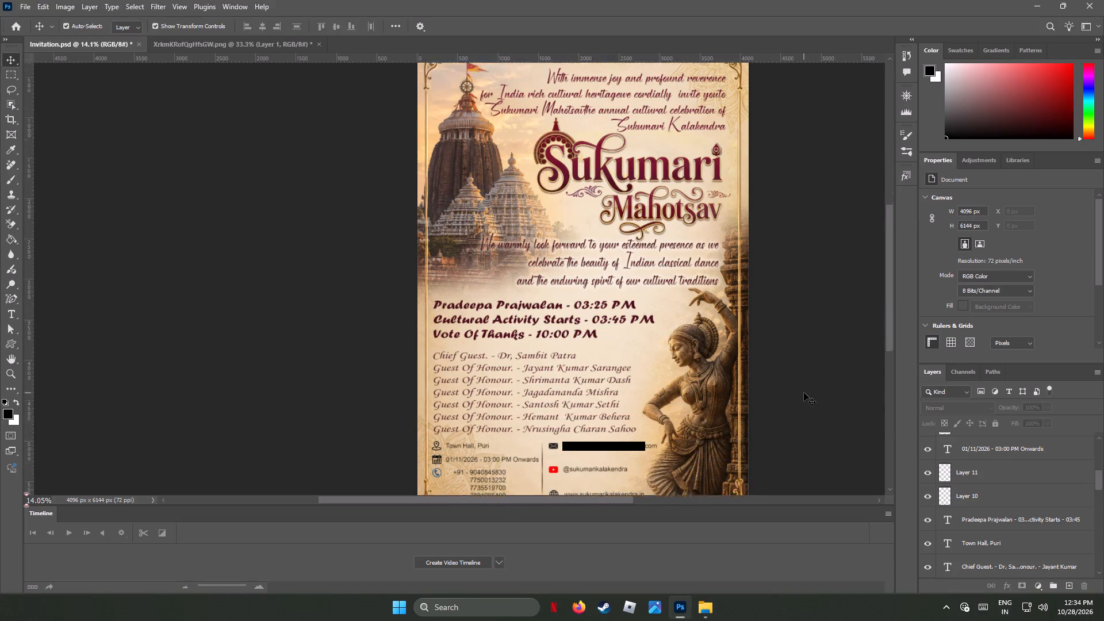
scroll(804, 393, down, 4)
scroll(804, 393, up, 2)
scroll(804, 393, down, 6)
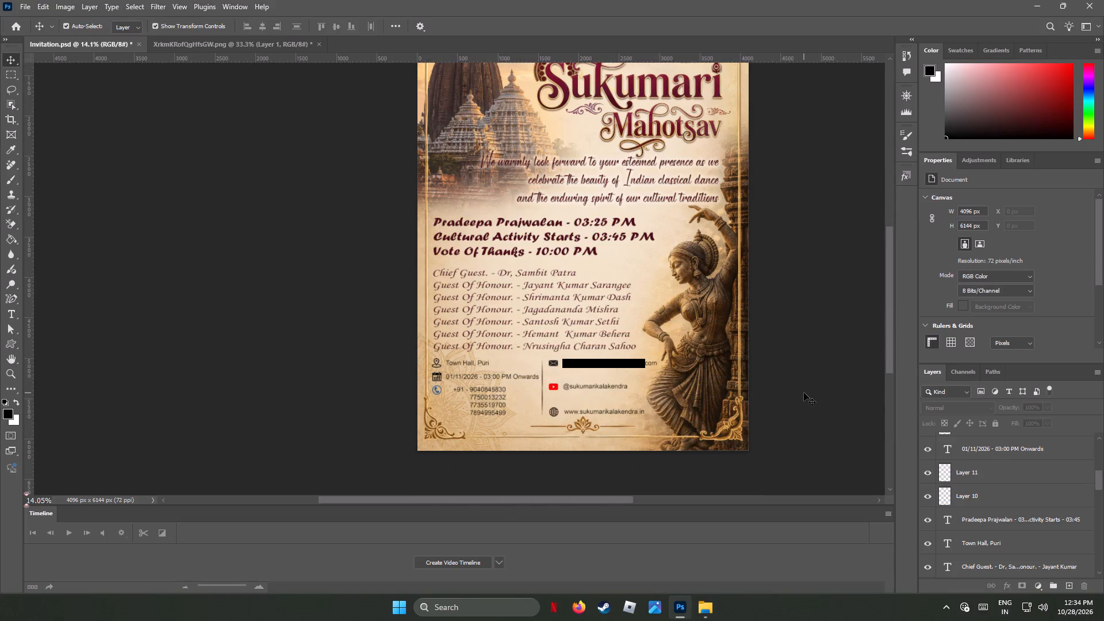
click(584, 320)
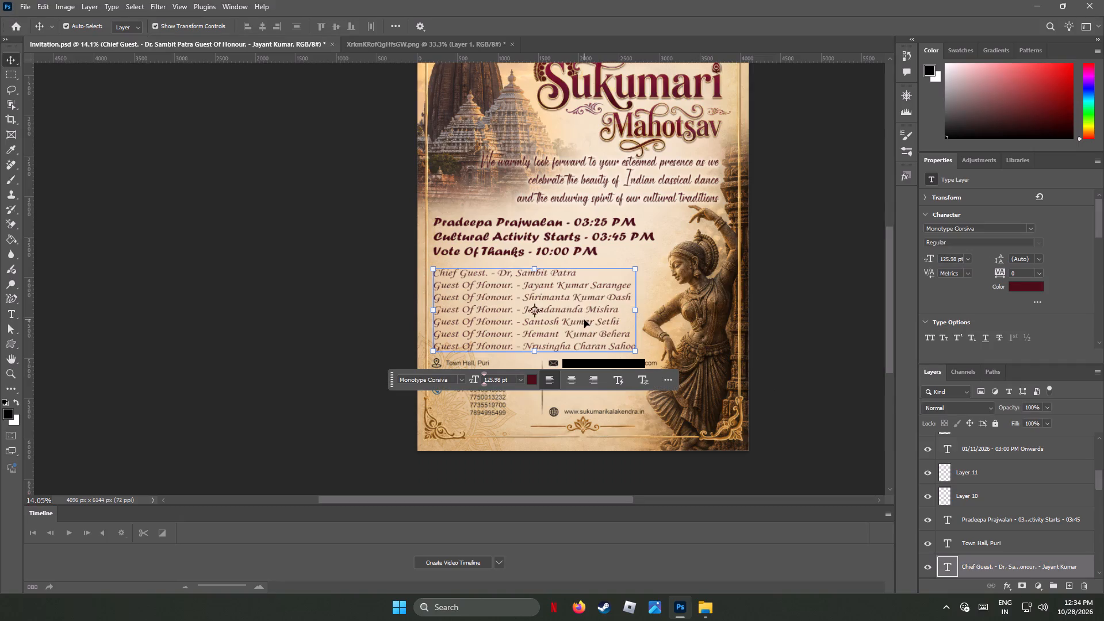
click(799, 292)
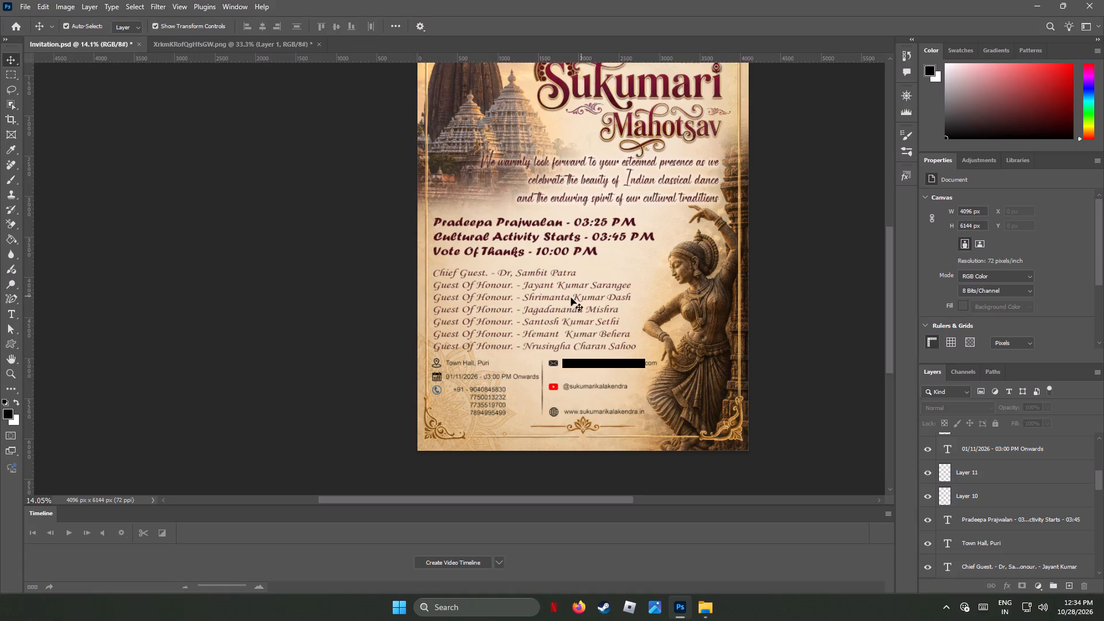
Nudge the three-line schedule text slightly down so that it sits closer to the guest list.
click(533, 237)
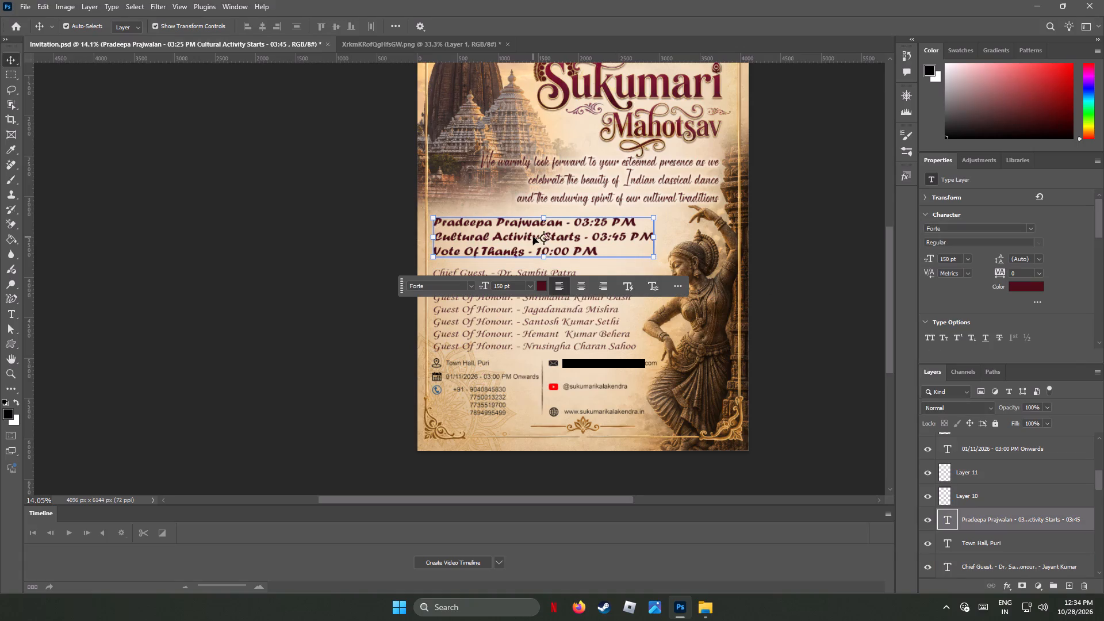
key(Down)
key(Down)
key(Down)
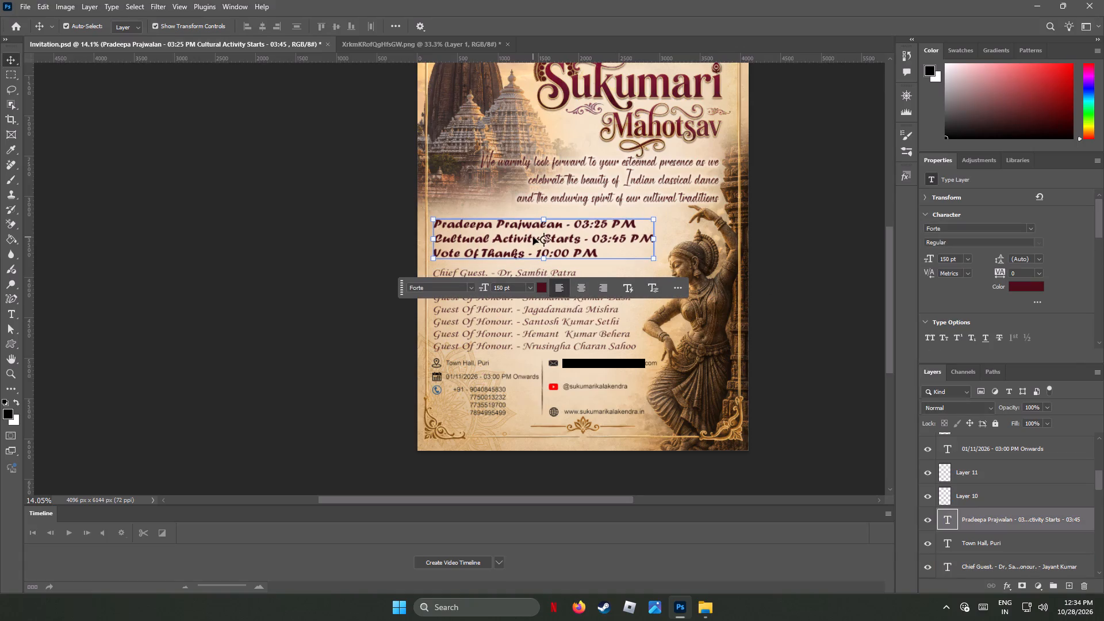
key(Down)
key(Down)
key(Down)
key(Down)
key(Down)
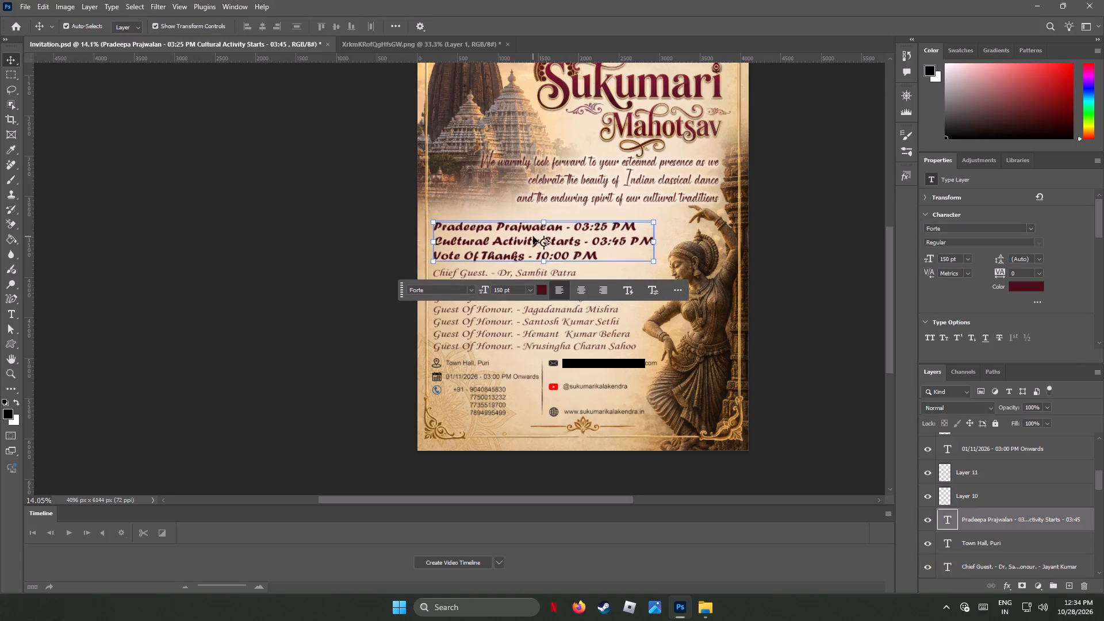
click(807, 229)
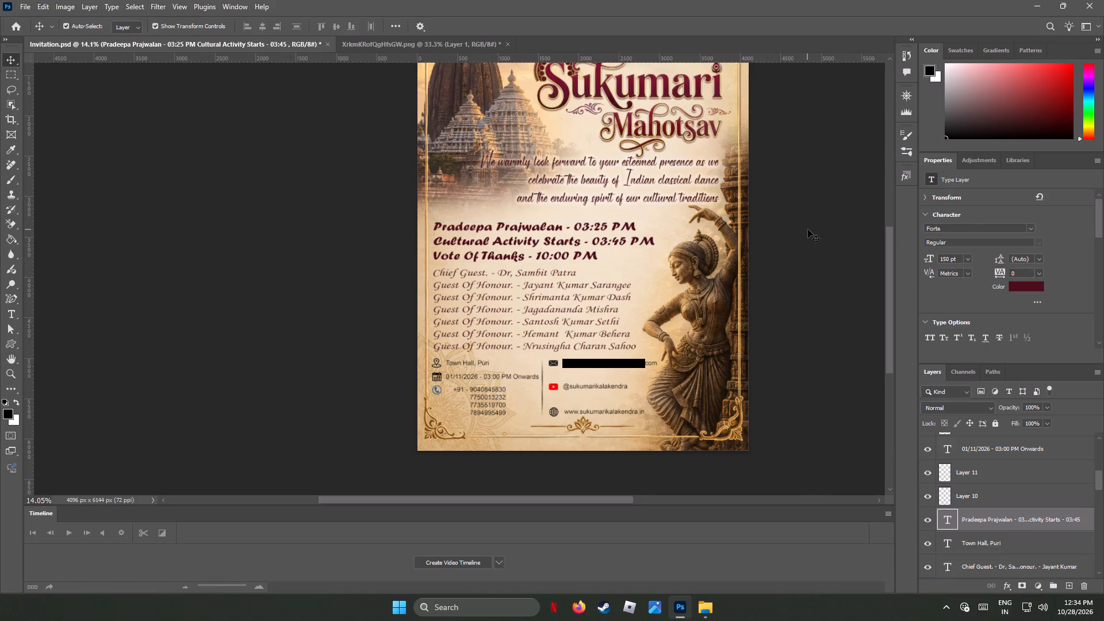
Examine the invitation from top to bottom to check the spacing between the invitation message, schedule and guest list.
scroll(798, 292, up, 6)
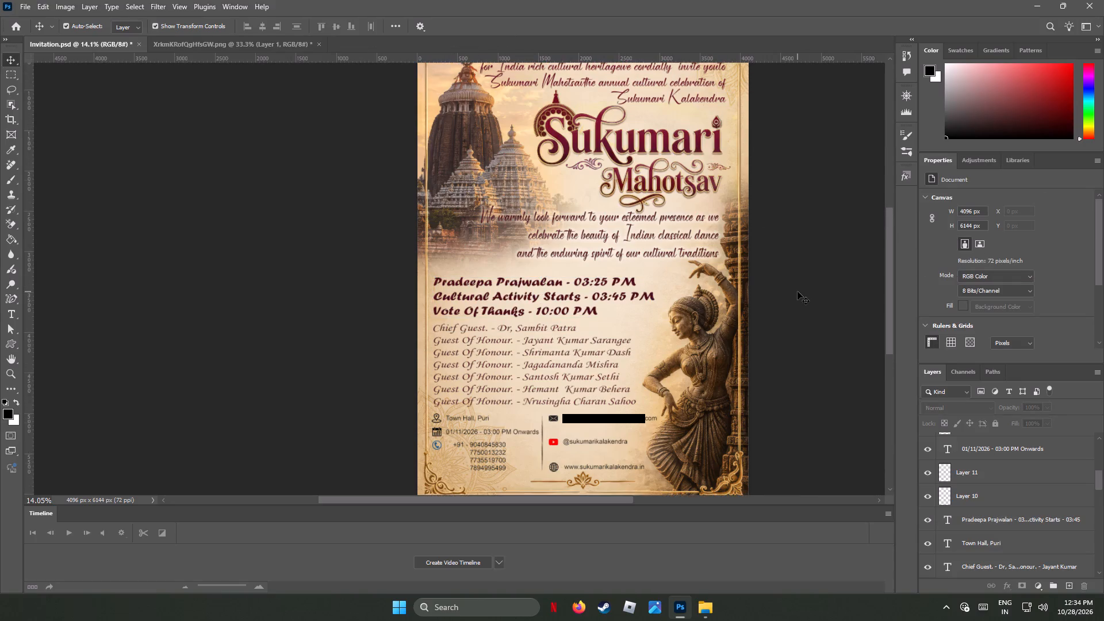
scroll(798, 292, up, 9)
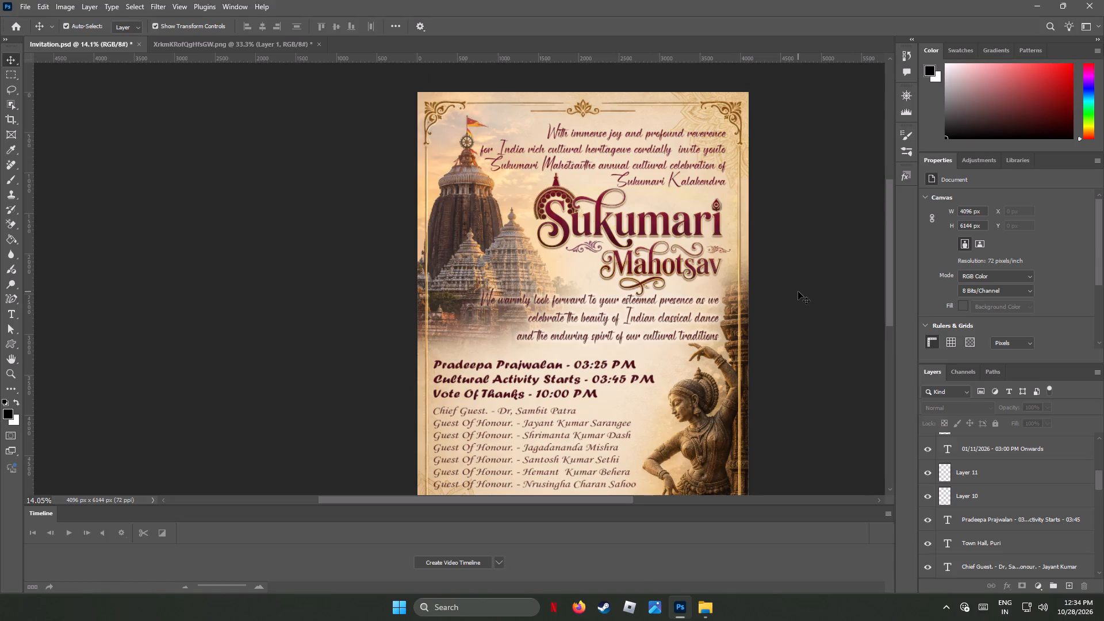
scroll(798, 292, down, 2)
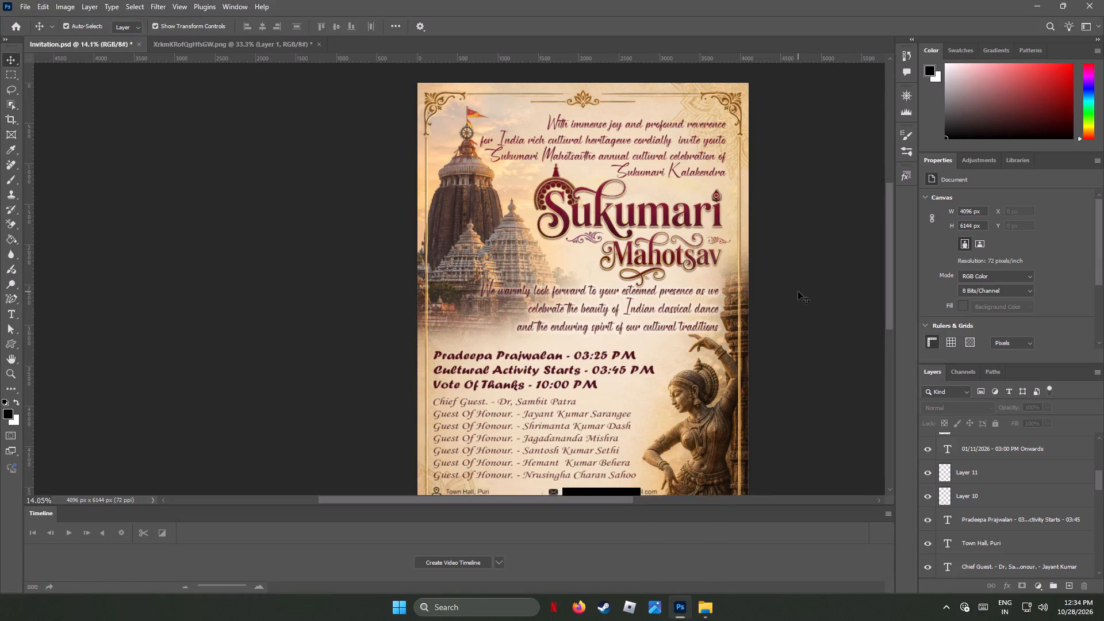
scroll(798, 292, down, 3)
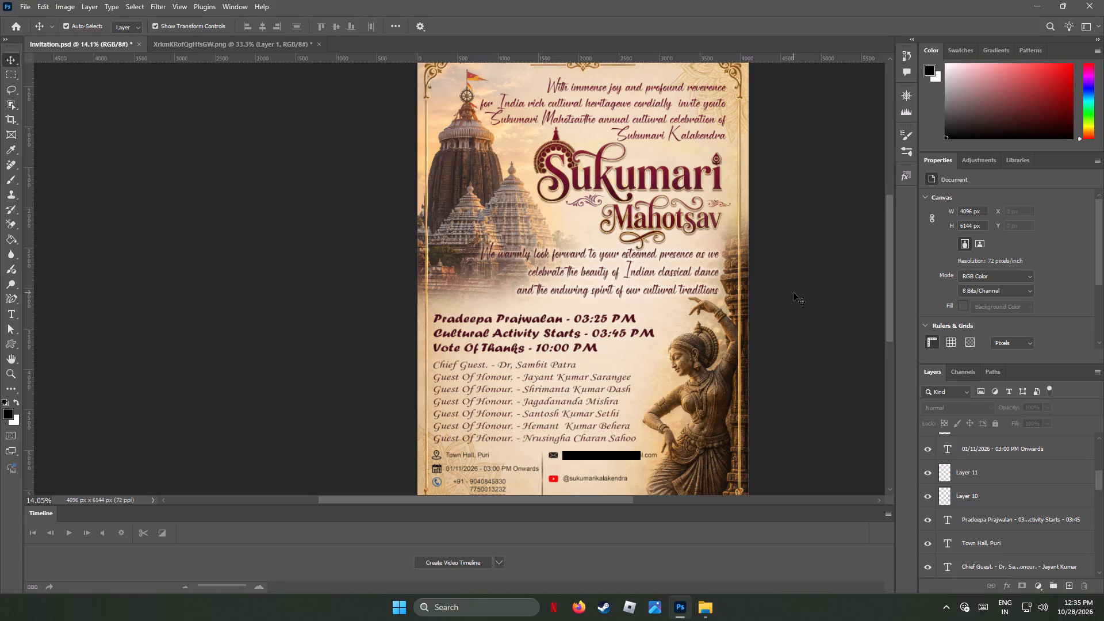
scroll(793, 293, down, 4)
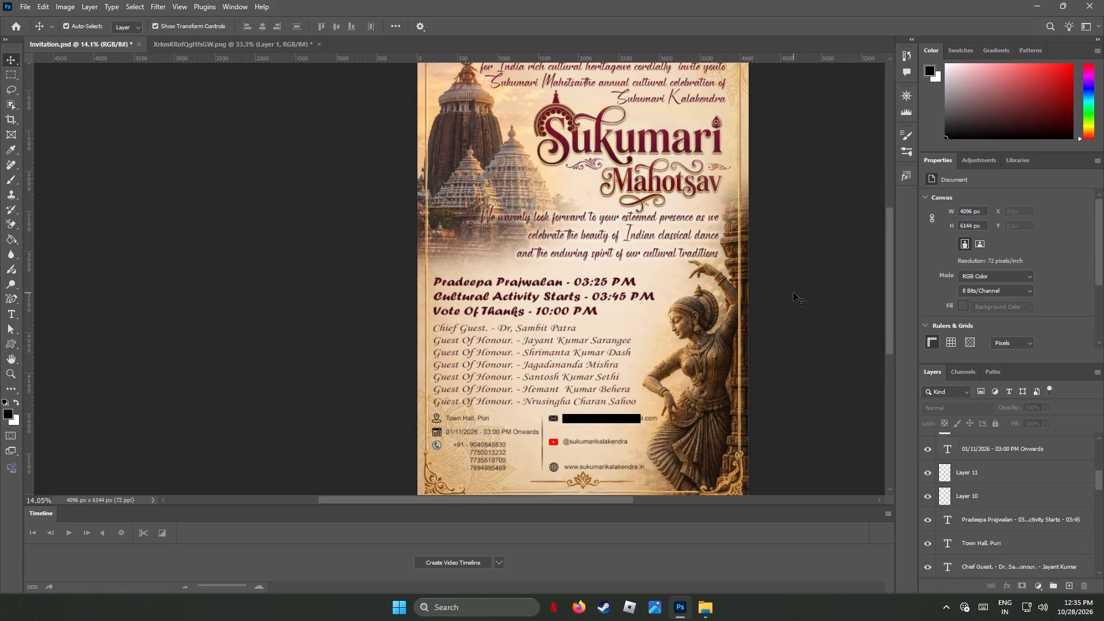
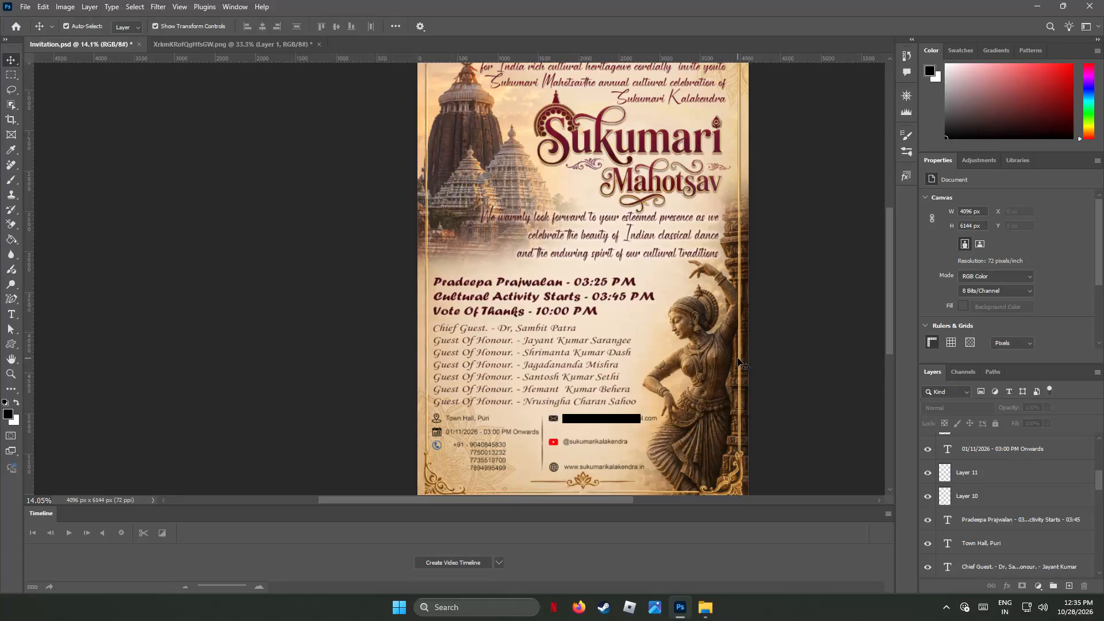
Nudge the three-line schedule text up to sit closer to the invitation message, opening a gap above the guest list.
click(584, 296)
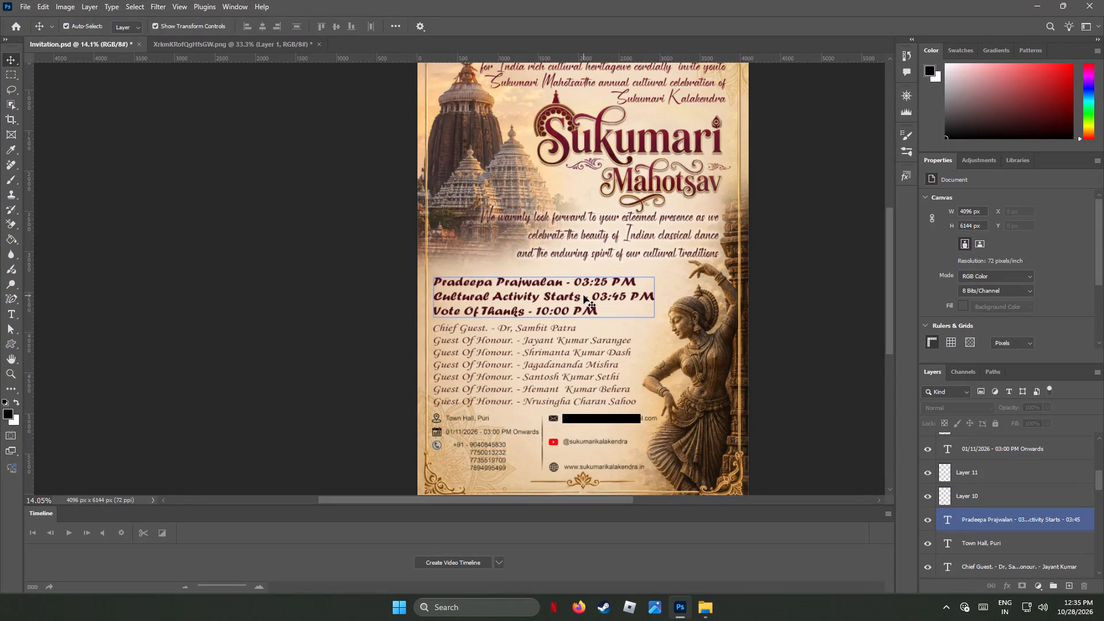
key(Up)
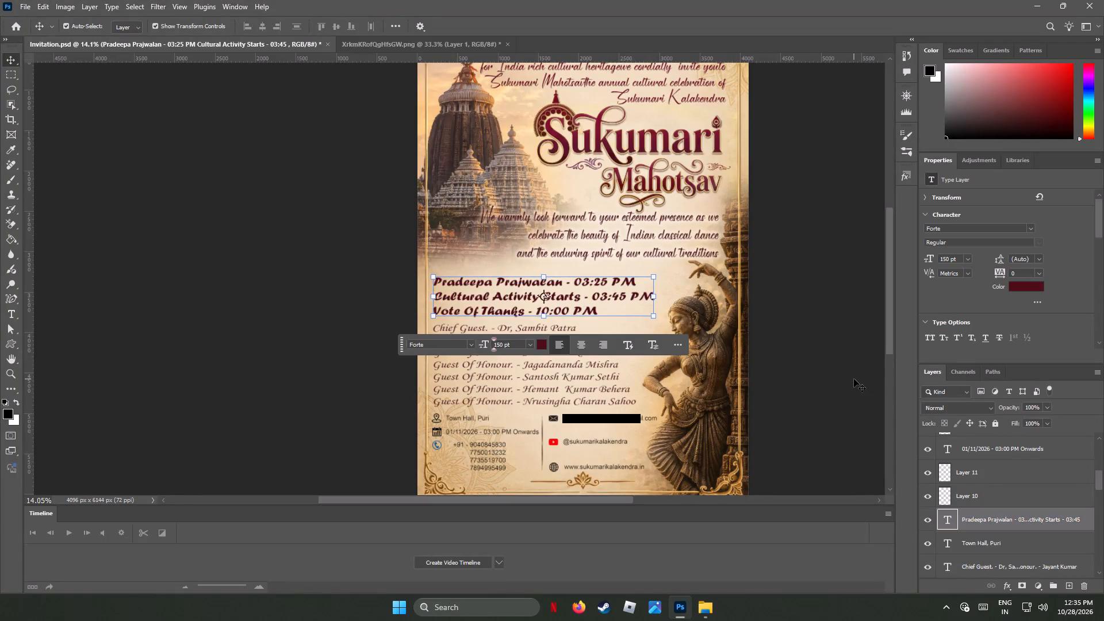
key(Up)
key(Up)
key(Up)
key(Up)
key(Up)
key(Up)
key(Up)
key(Up)
key(Up)
key(Up)
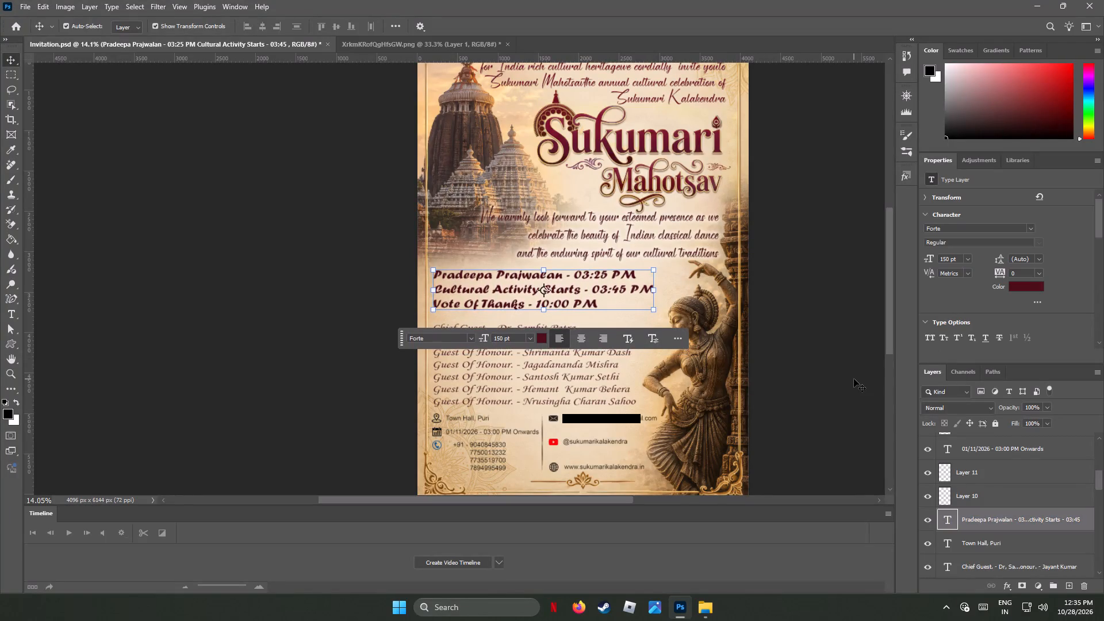
key(Up)
key(Up)
key(Up)
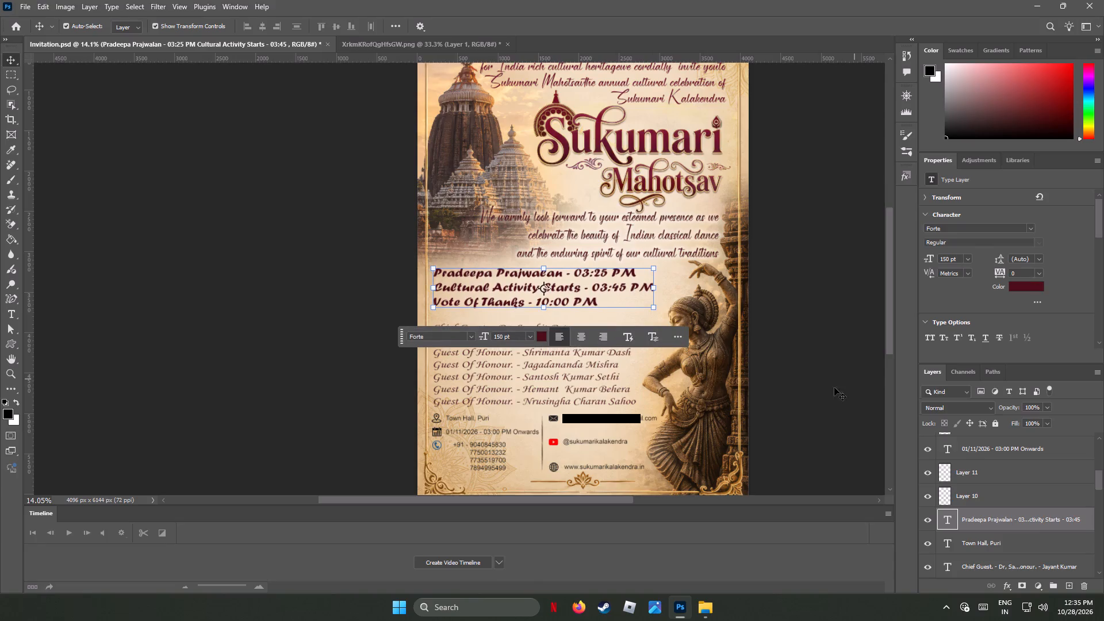
Stretch the guest list text vertically to about 109% height, extending it upward while keeping its width and bottom edge in place.
click(486, 376)
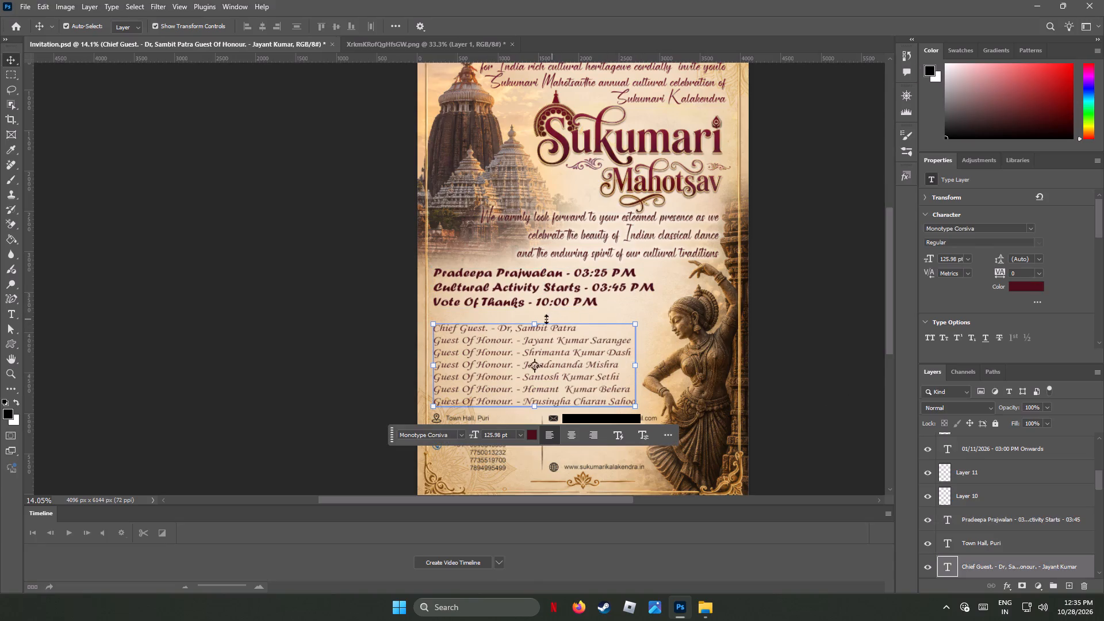
drag(534, 324, 531, 316)
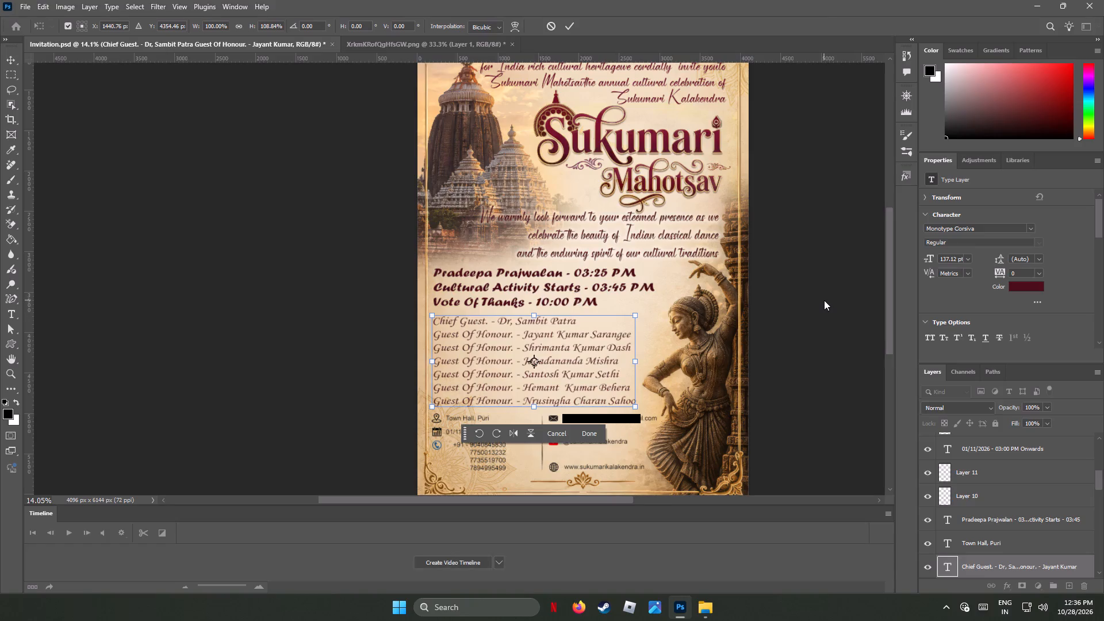
click(824, 300)
click(795, 375)
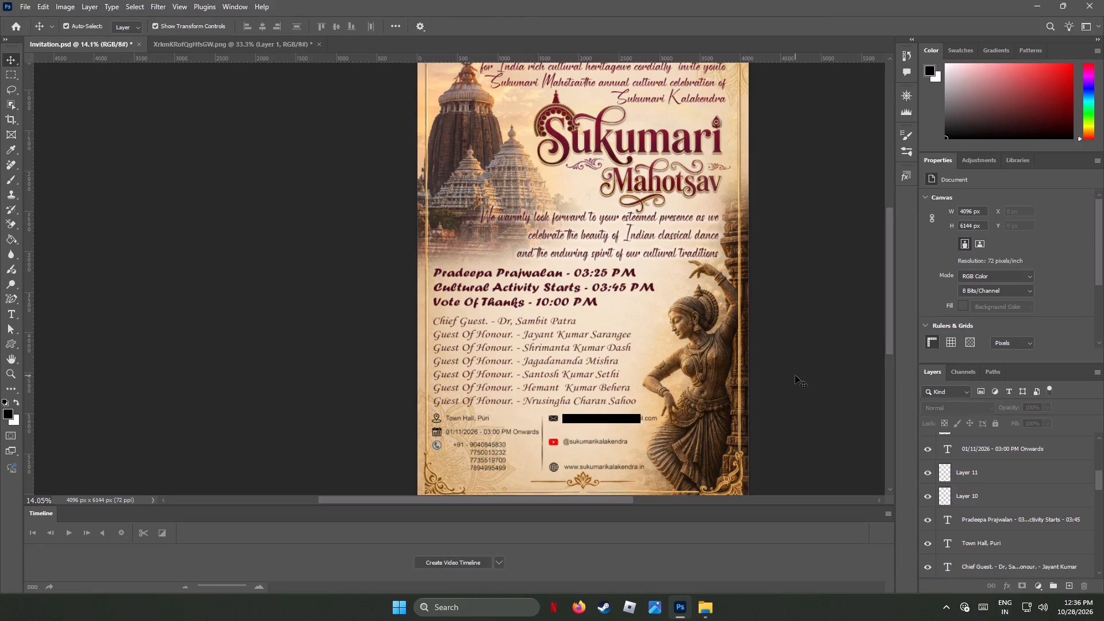
Save the invitation document.
scroll(800, 364, up, 3)
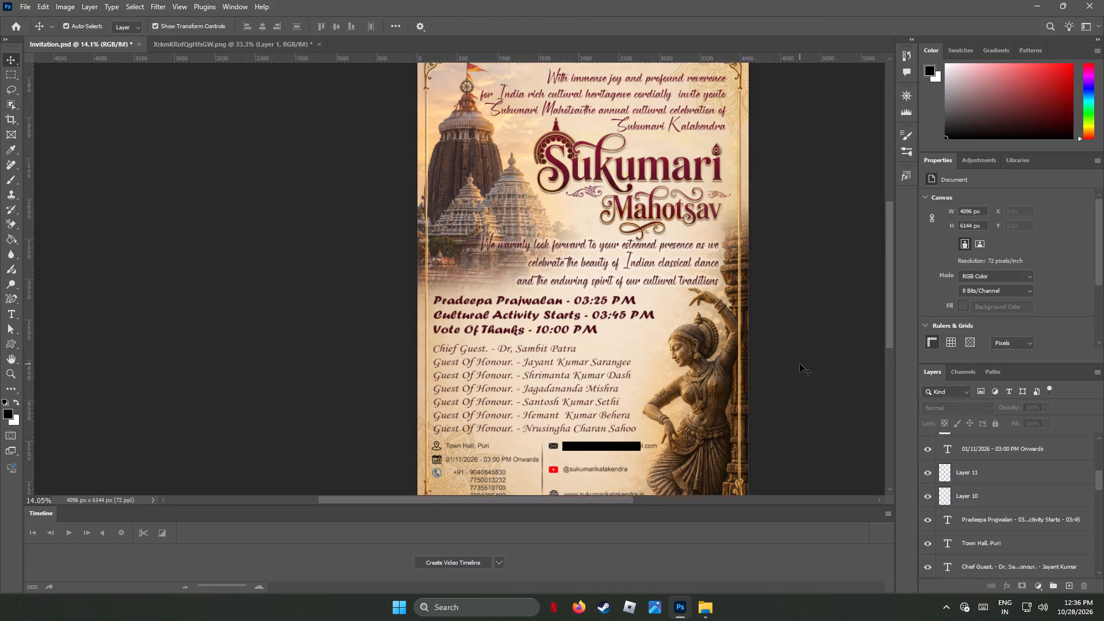
scroll(800, 364, up, 3)
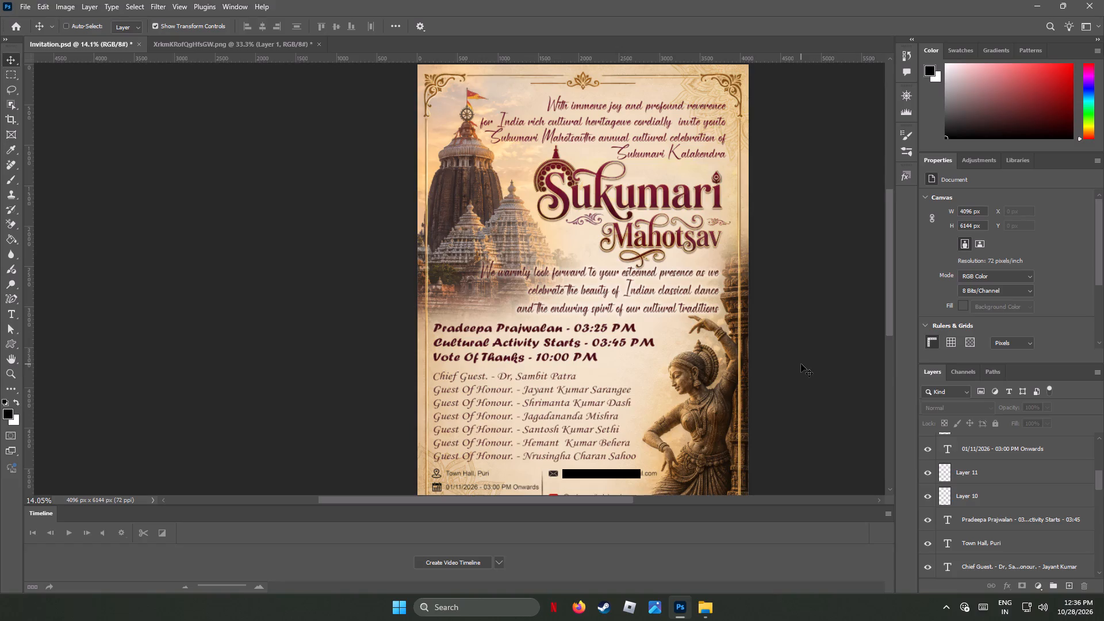
key(ctrl+s)
key(ctrl+s)
key(ctrl+s)
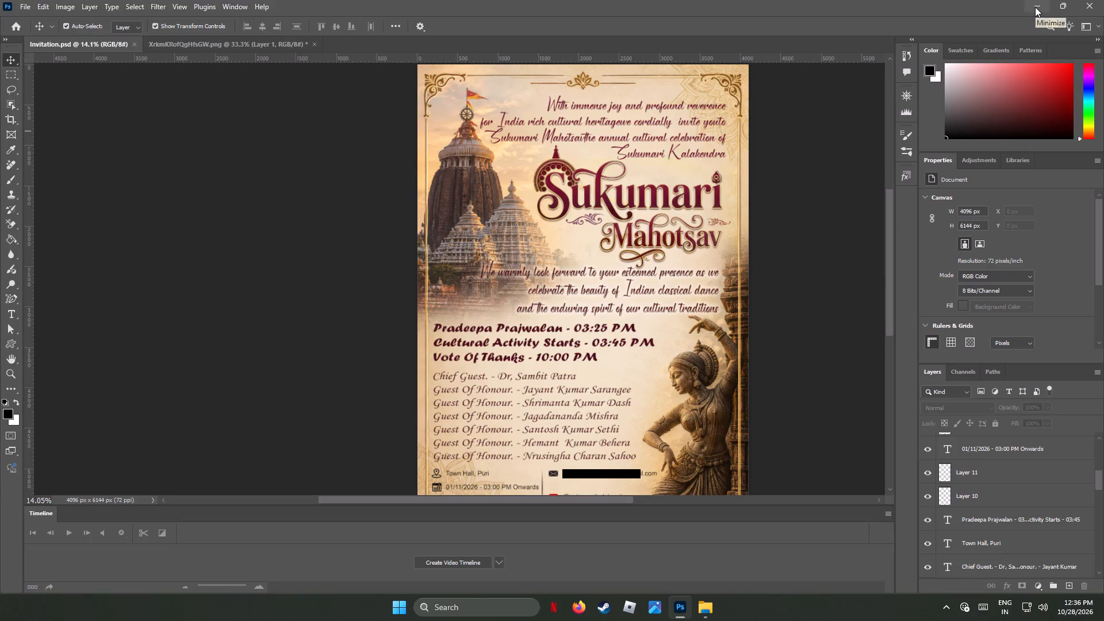
Switch to File Explorer and open SKK_LOGO3.png from the Official folder's LOGO subfolder in Photoshop.
click(1035, 7)
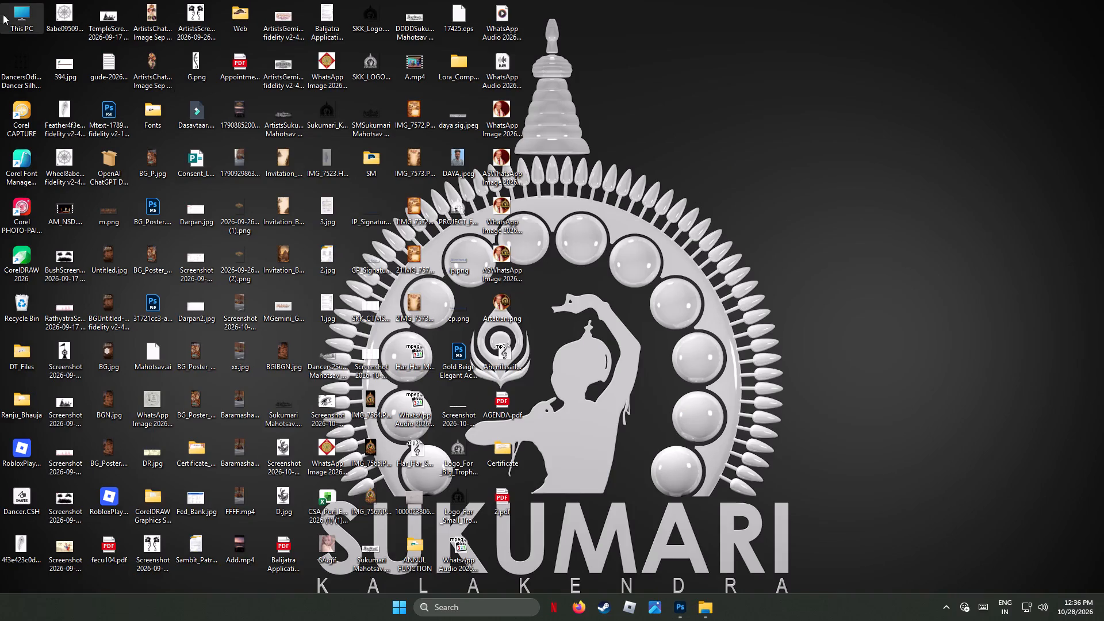
double_click(16, 12)
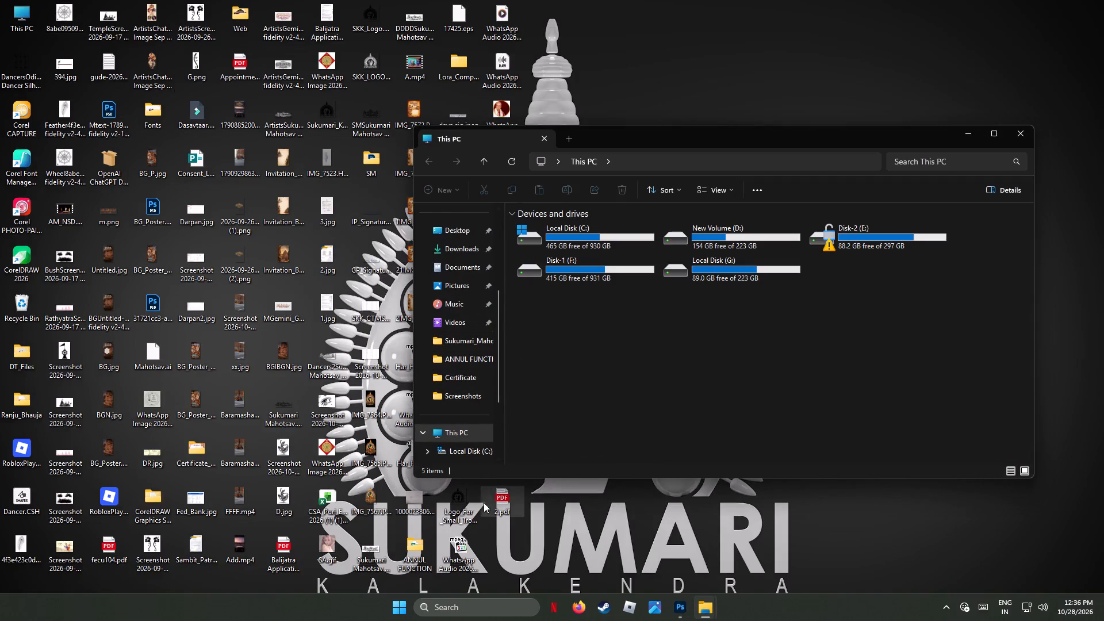
click(479, 335)
click(724, 162)
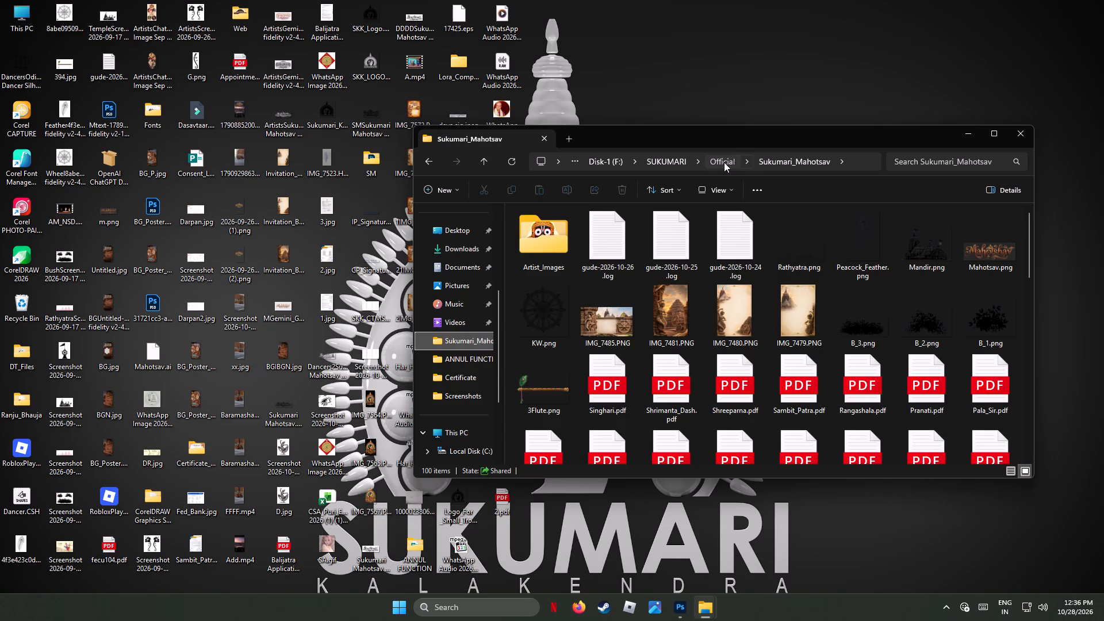
double_click(803, 255)
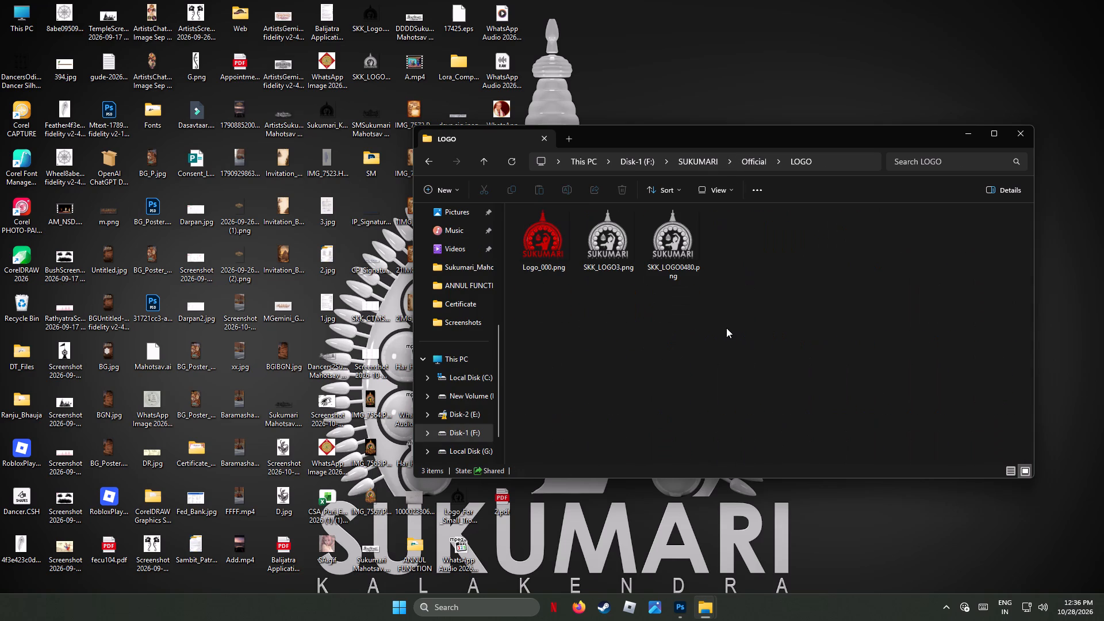
right_click(616, 239)
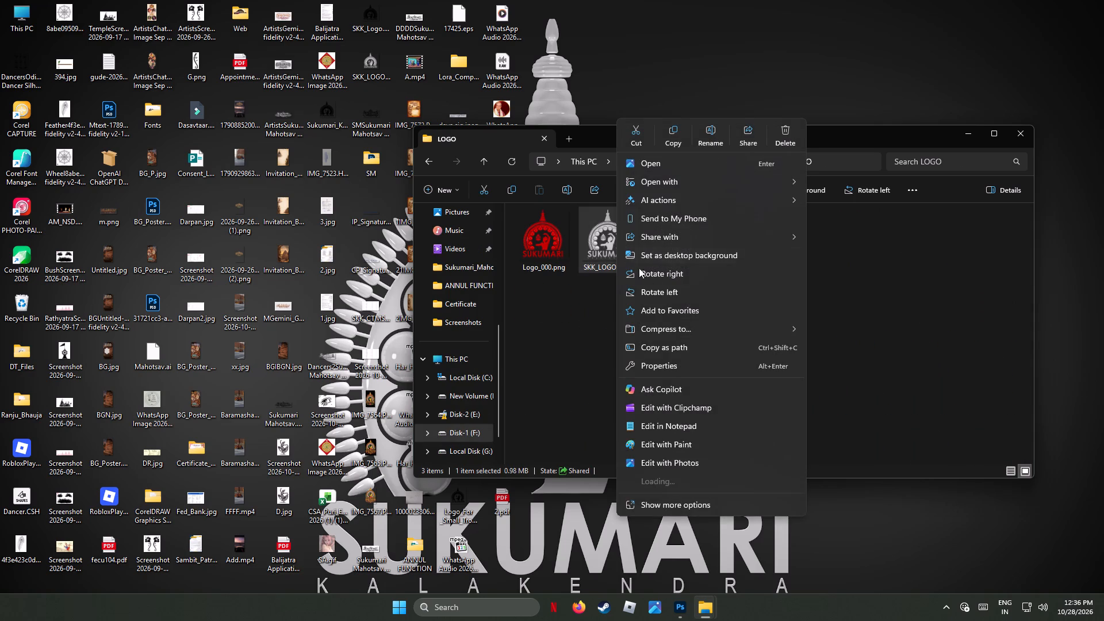
click(837, 184)
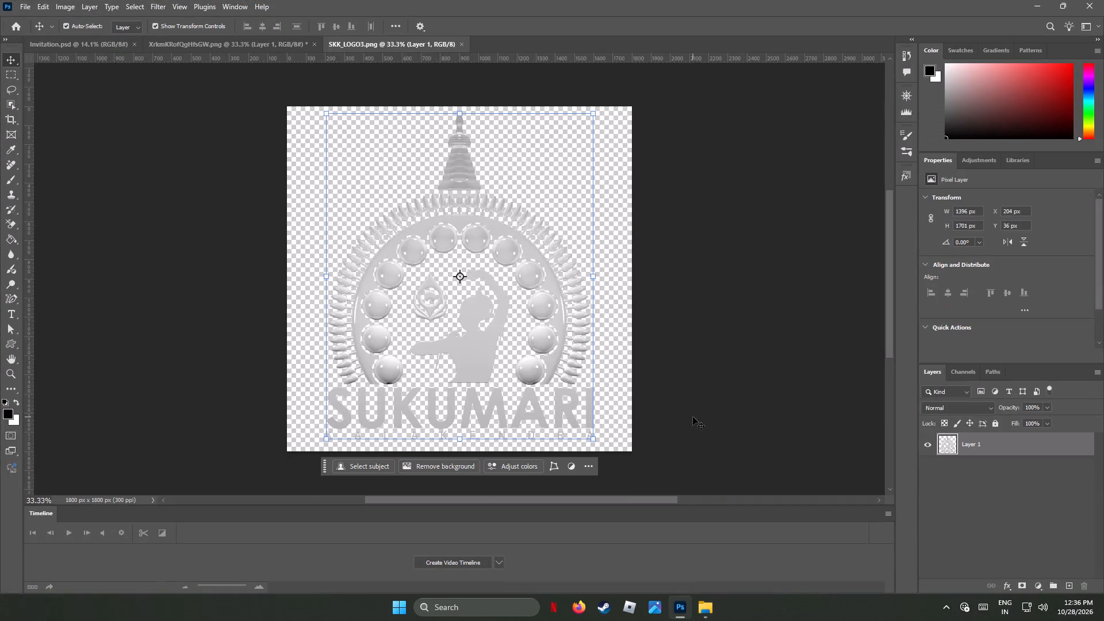
Copy the Sukumari logo into the Invitation document as a new layer.
key(ctrl+c)
click(59, 41)
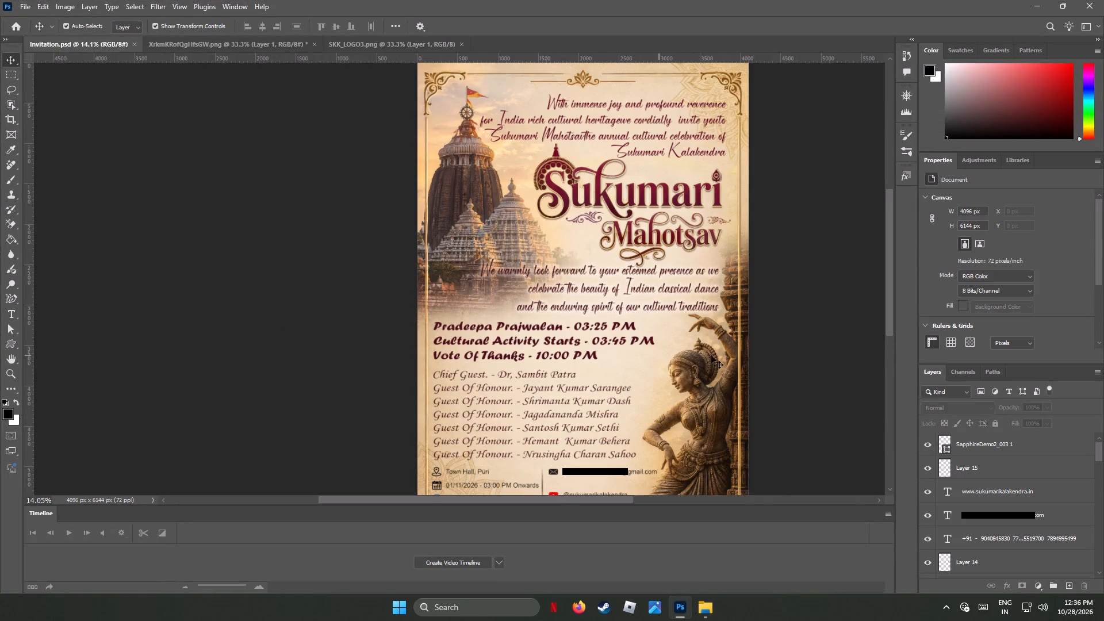
key(ctrl+v)
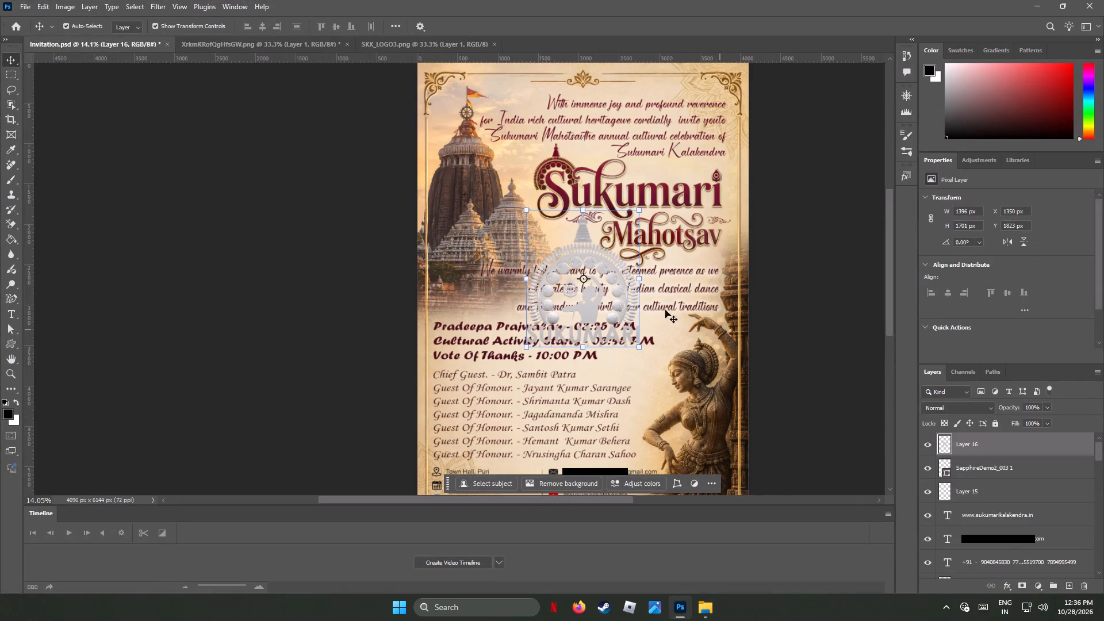
Move the pasted logo over the lower part of the temple and scale it proportionally to about 63%.
drag(564, 270, 474, 198)
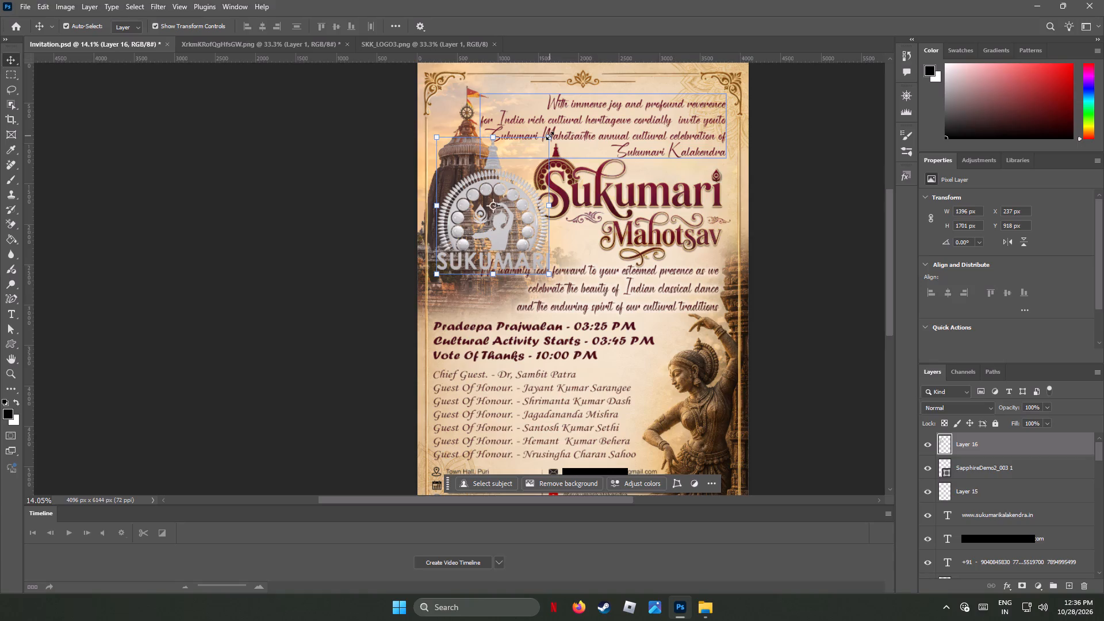
shift+drag(550, 136, 501, 181)
drag(474, 249, 481, 233)
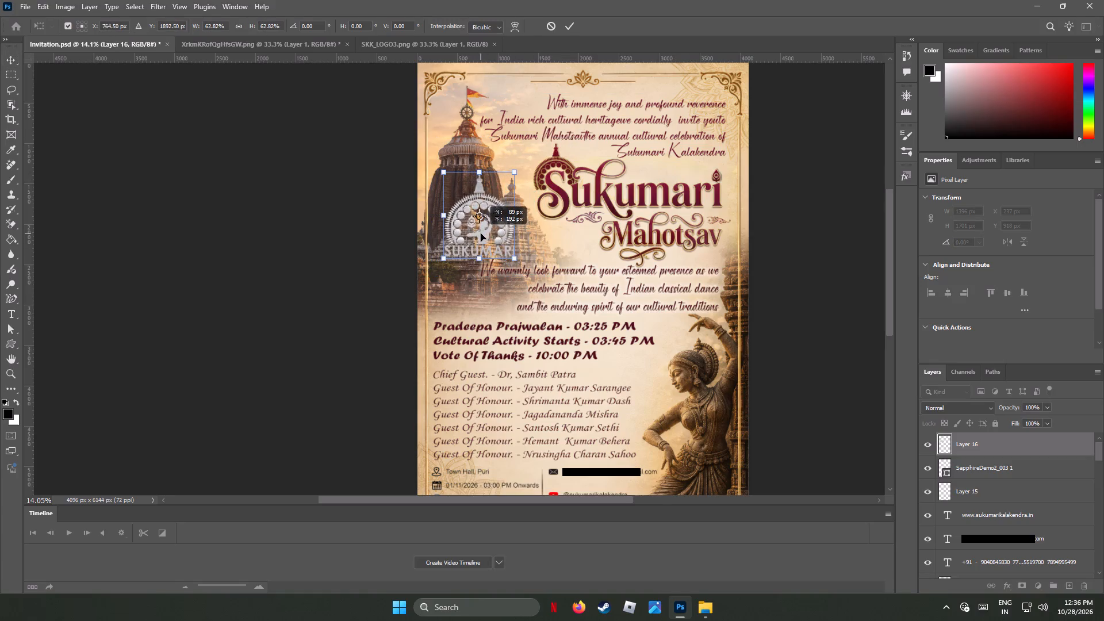
drag(481, 233, 485, 233)
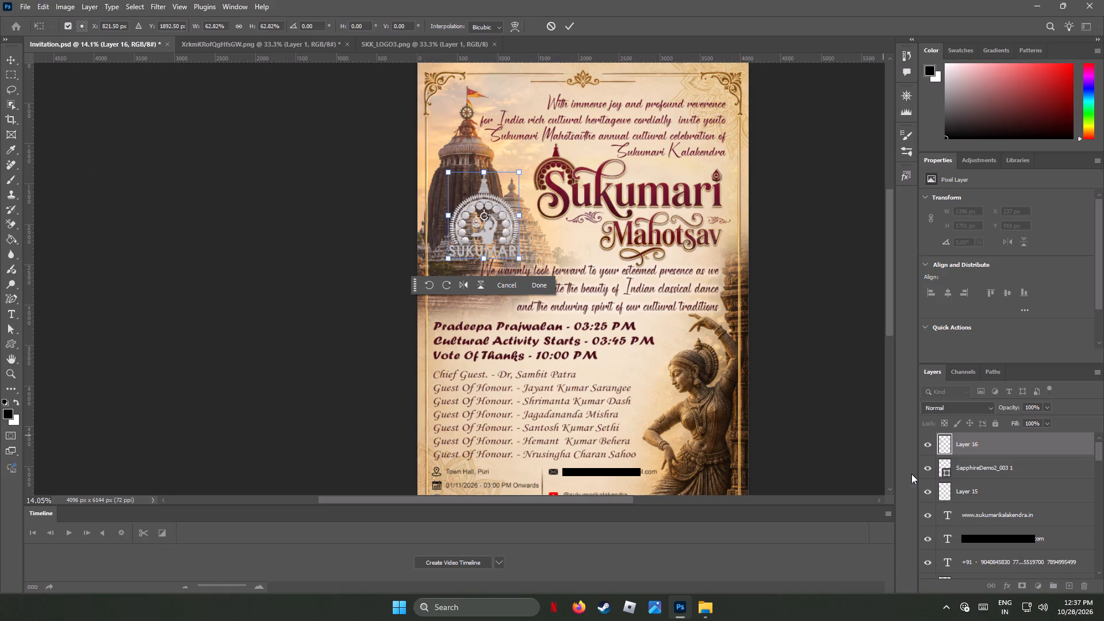
right_click(994, 444)
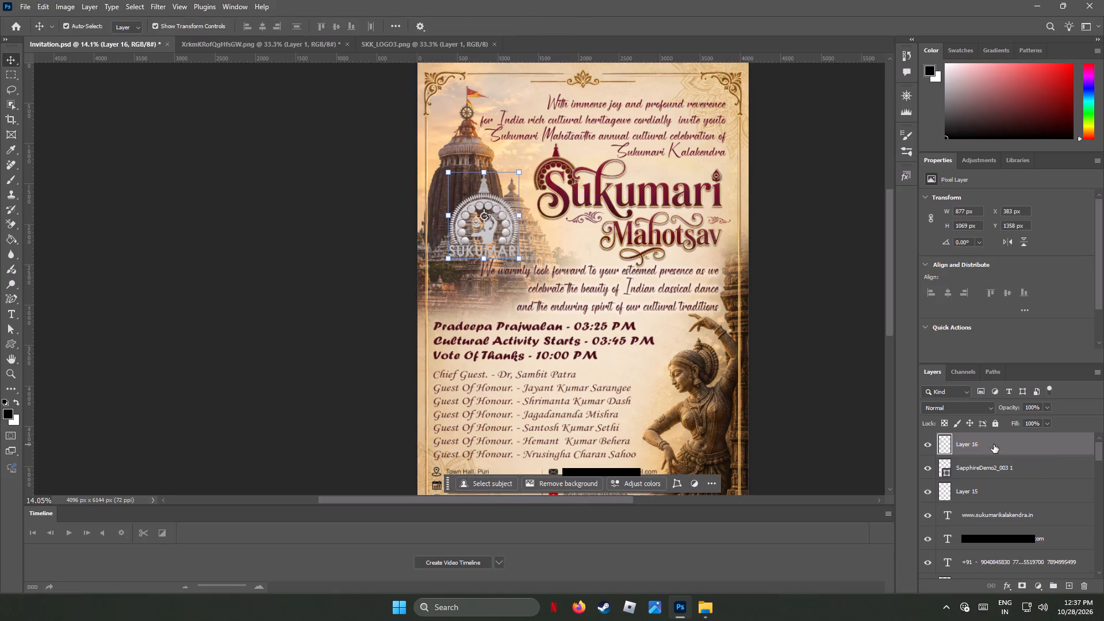
Add a Color Overlay to the logo layer in maroon #6c132c, sampled from the Sukumari title lettering.
right_click(994, 444)
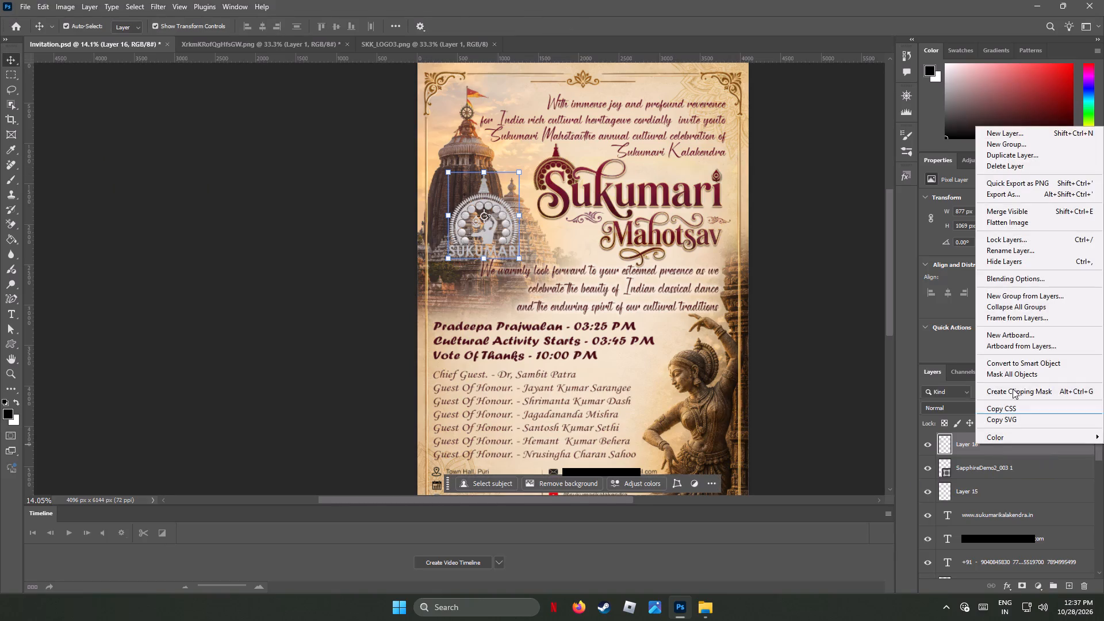
click(1011, 280)
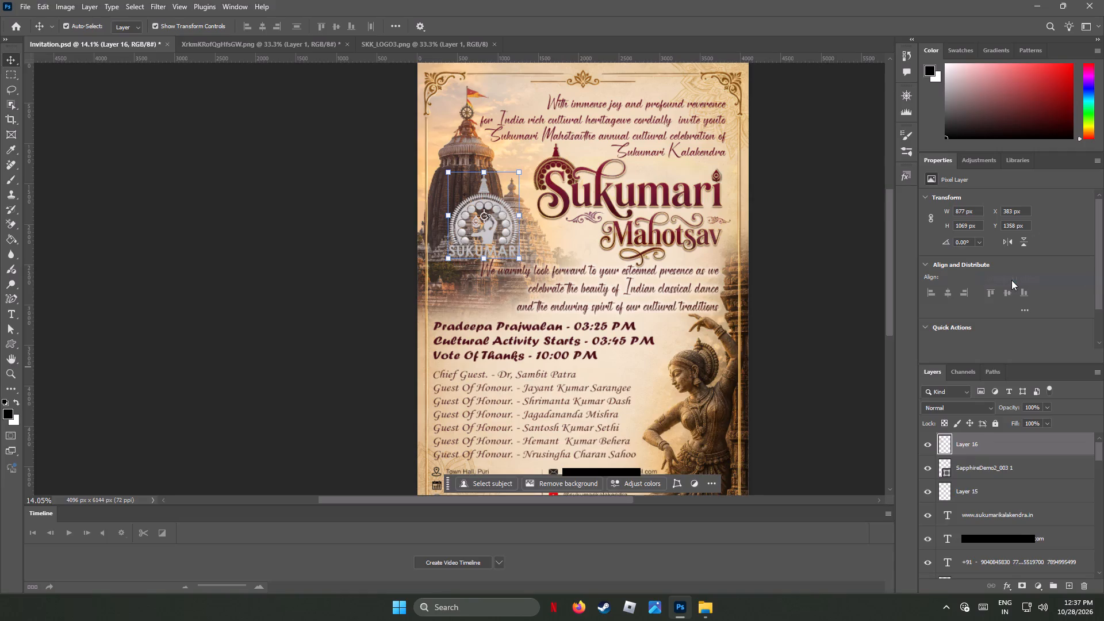
drag(720, 297, 580, 318)
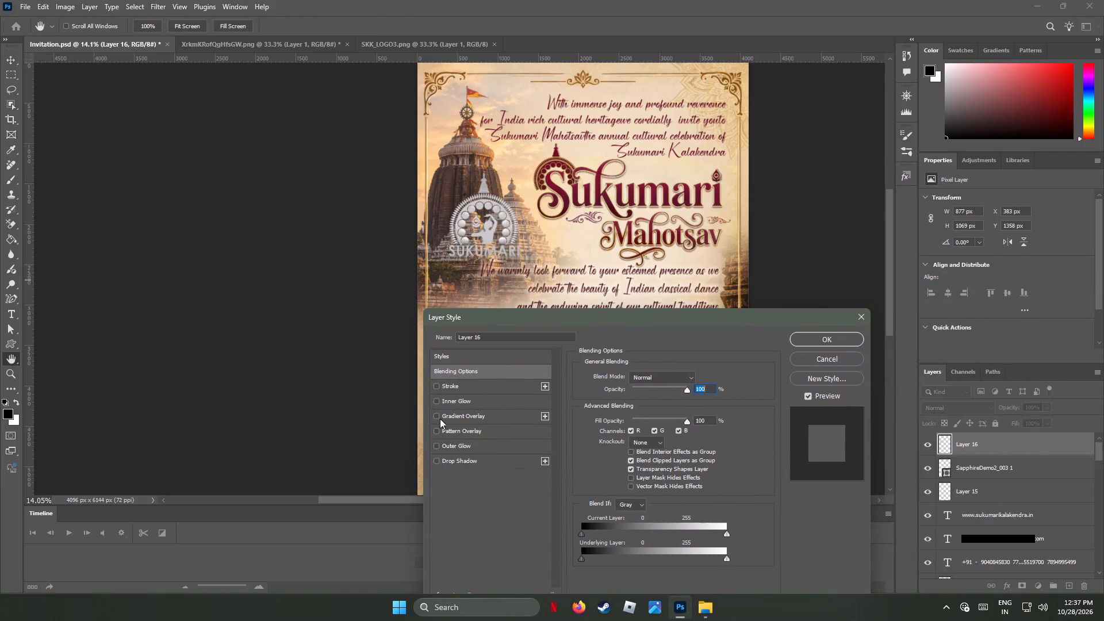
drag(586, 318, 715, 220)
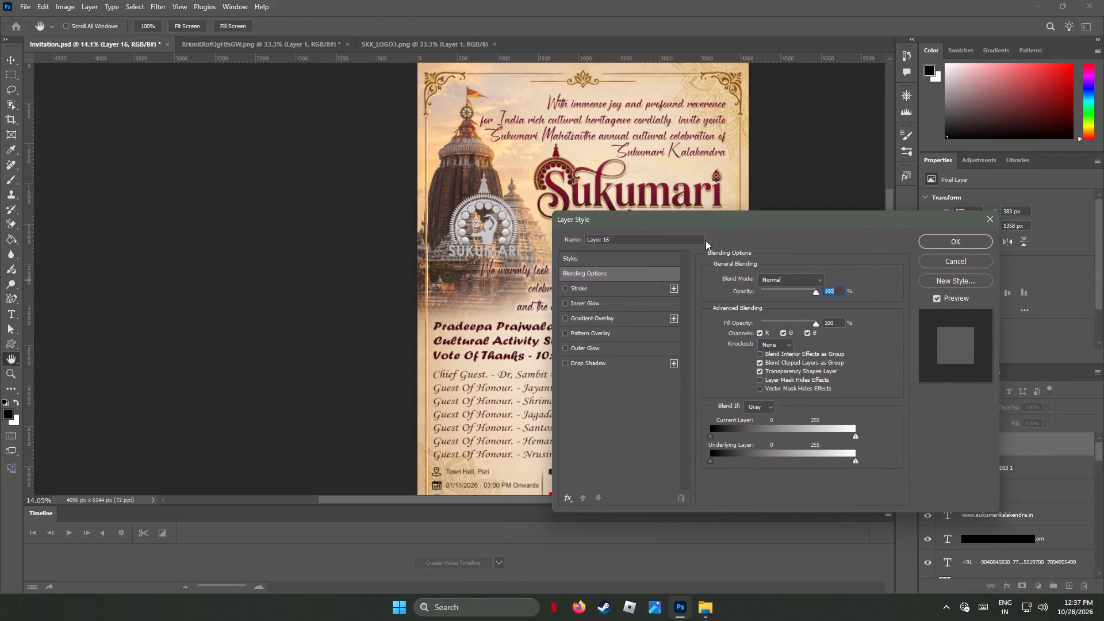
click(572, 501)
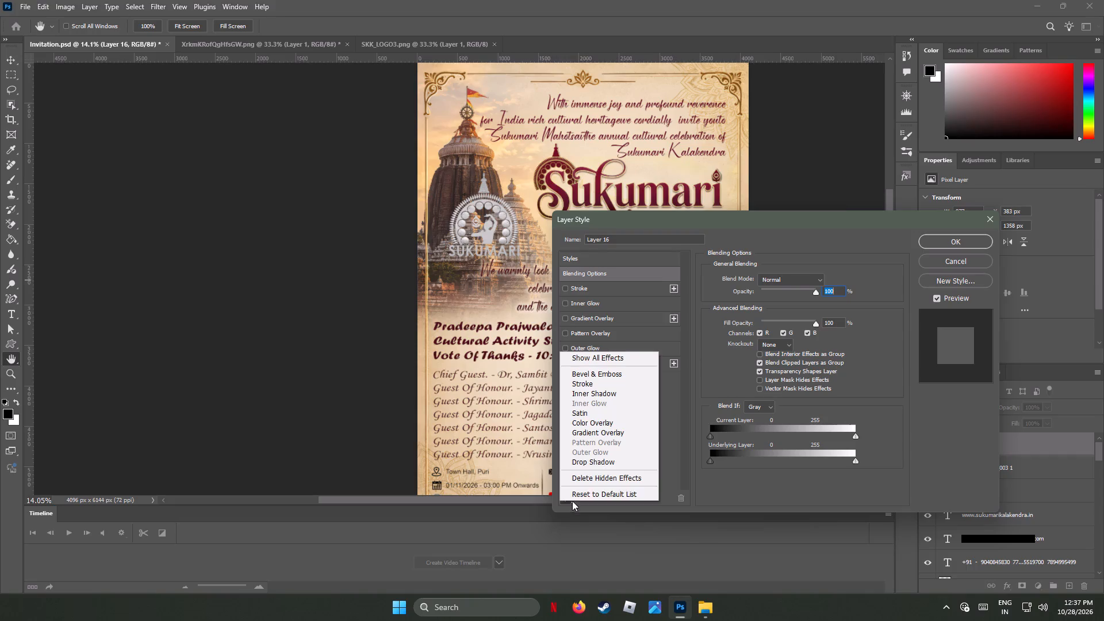
click(606, 423)
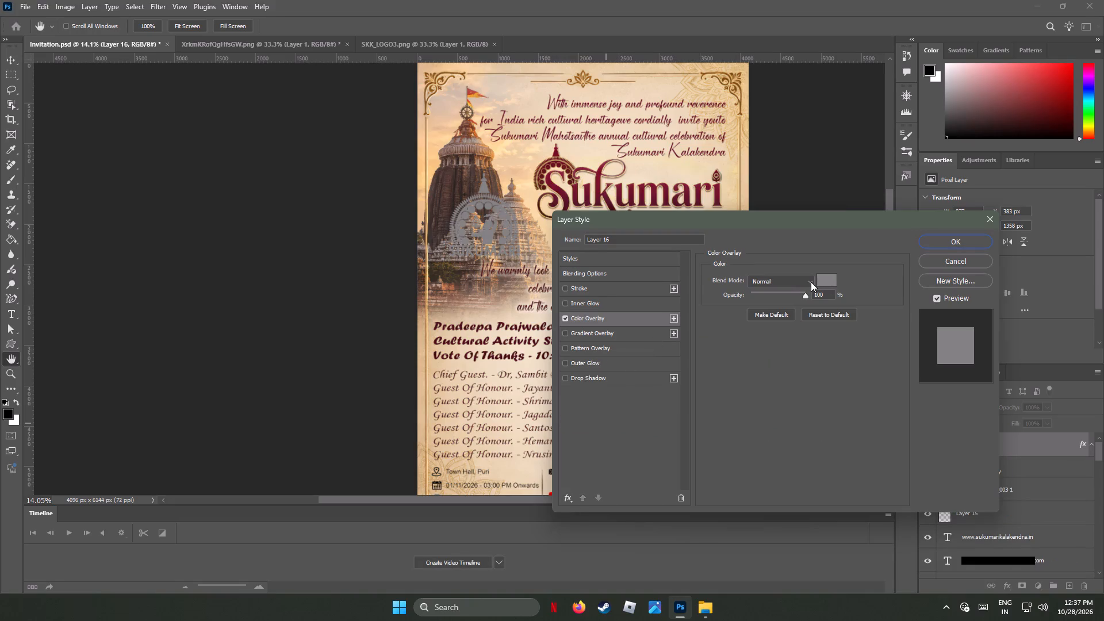
click(826, 281)
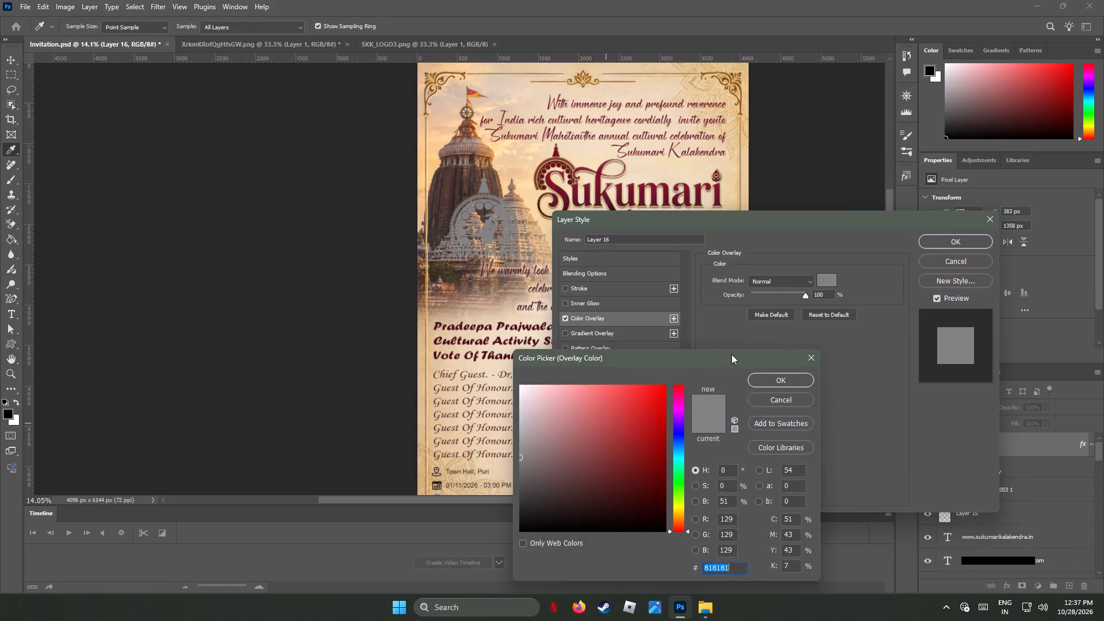
click(565, 195)
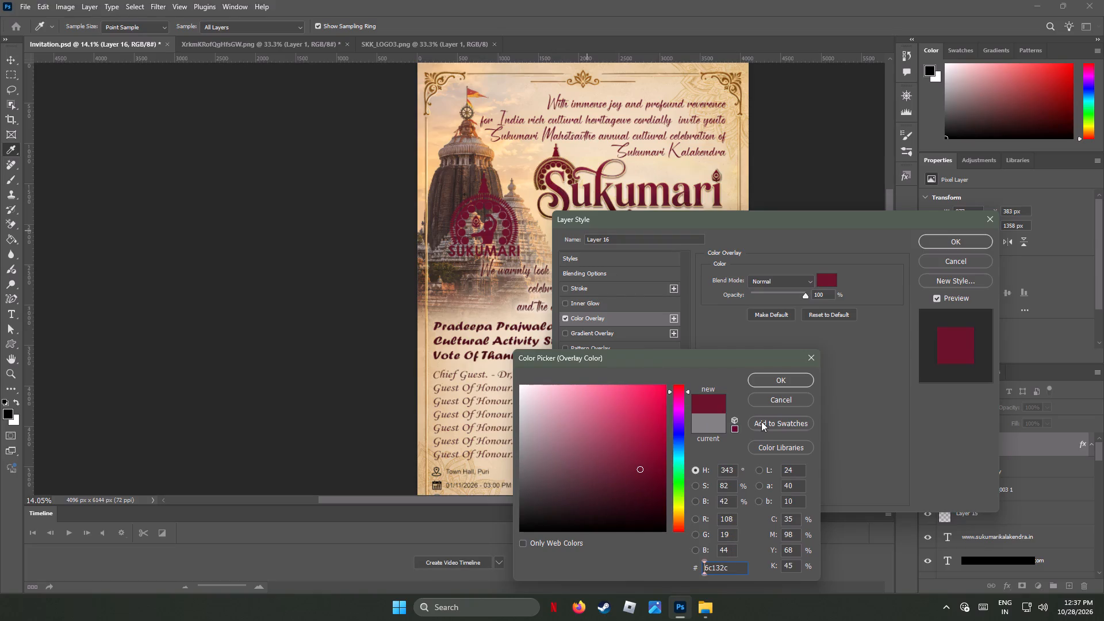
click(784, 376)
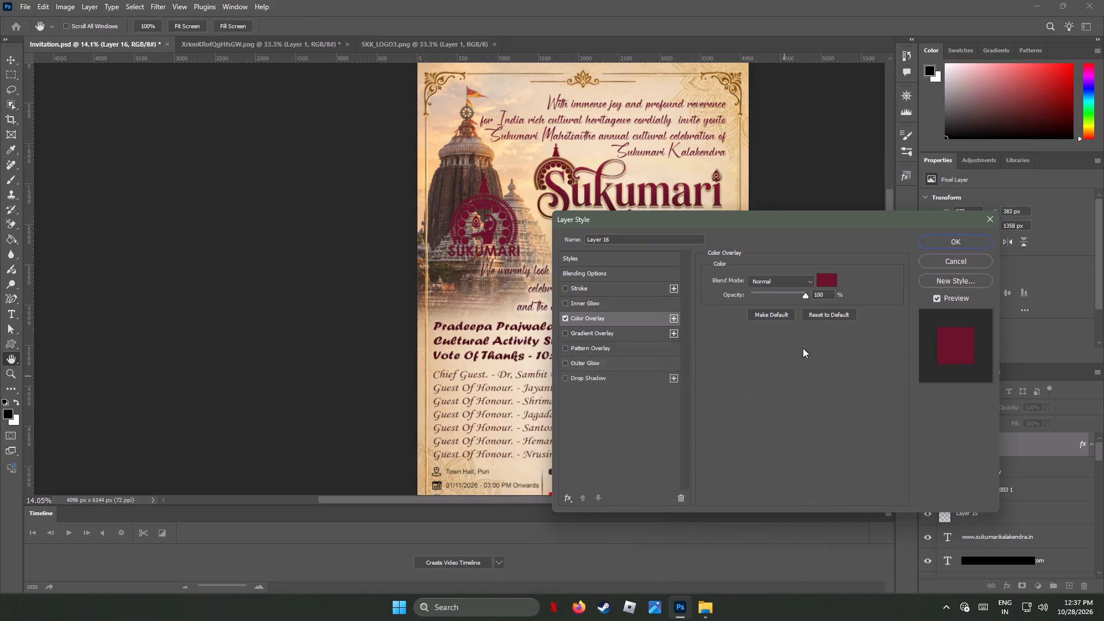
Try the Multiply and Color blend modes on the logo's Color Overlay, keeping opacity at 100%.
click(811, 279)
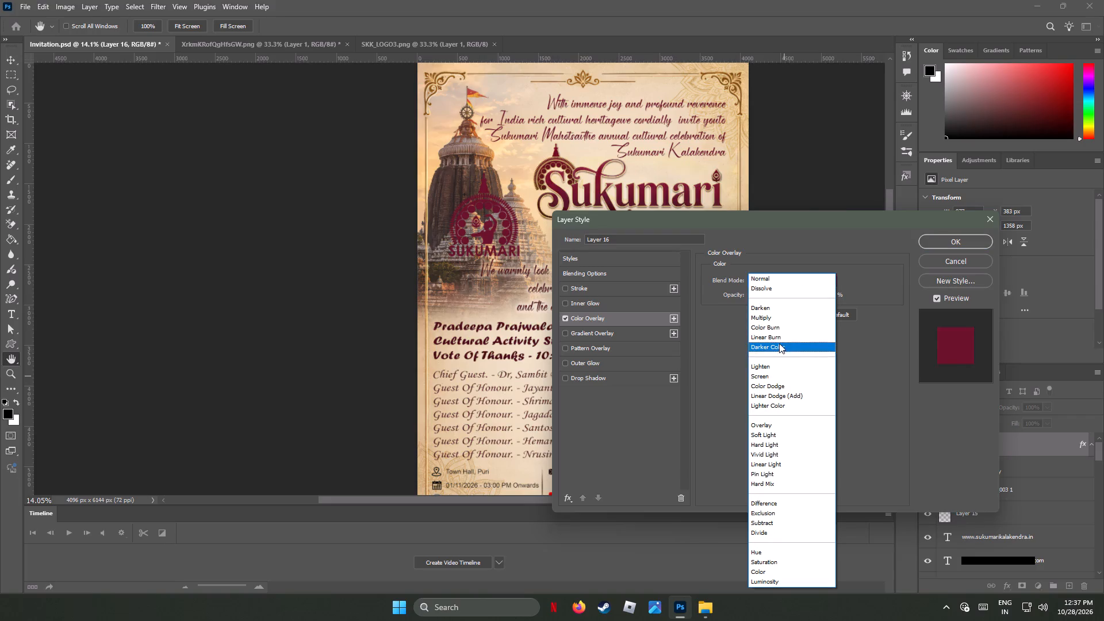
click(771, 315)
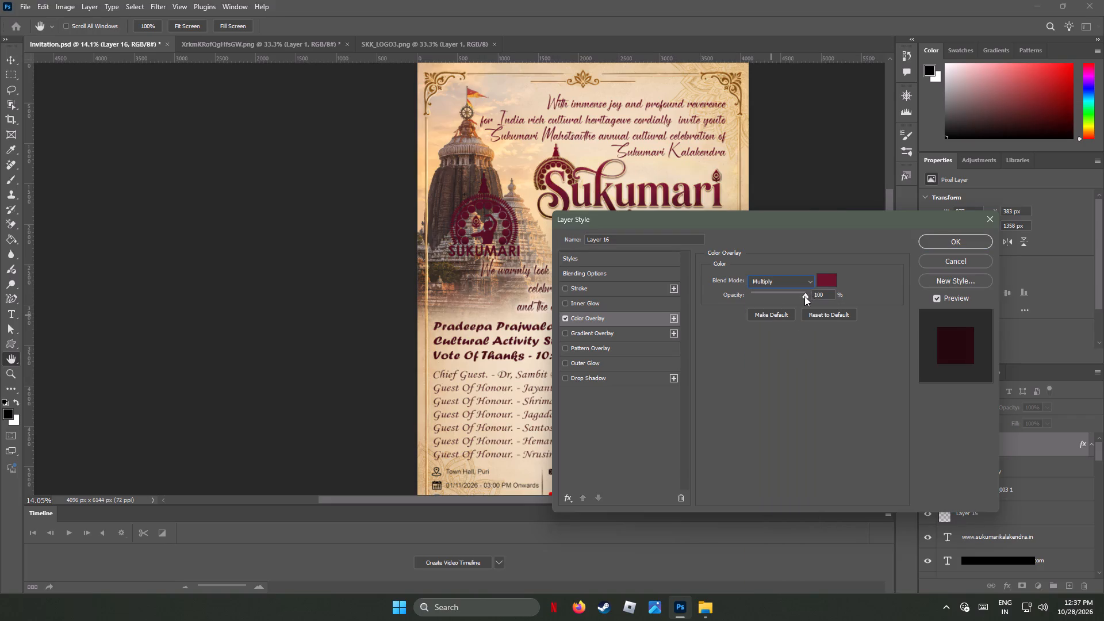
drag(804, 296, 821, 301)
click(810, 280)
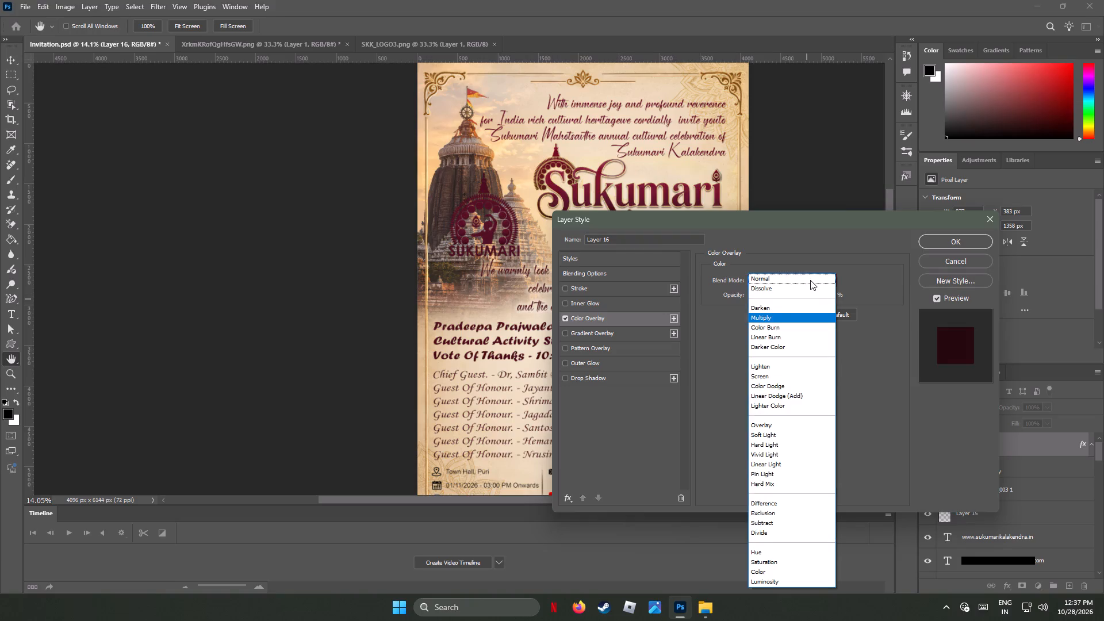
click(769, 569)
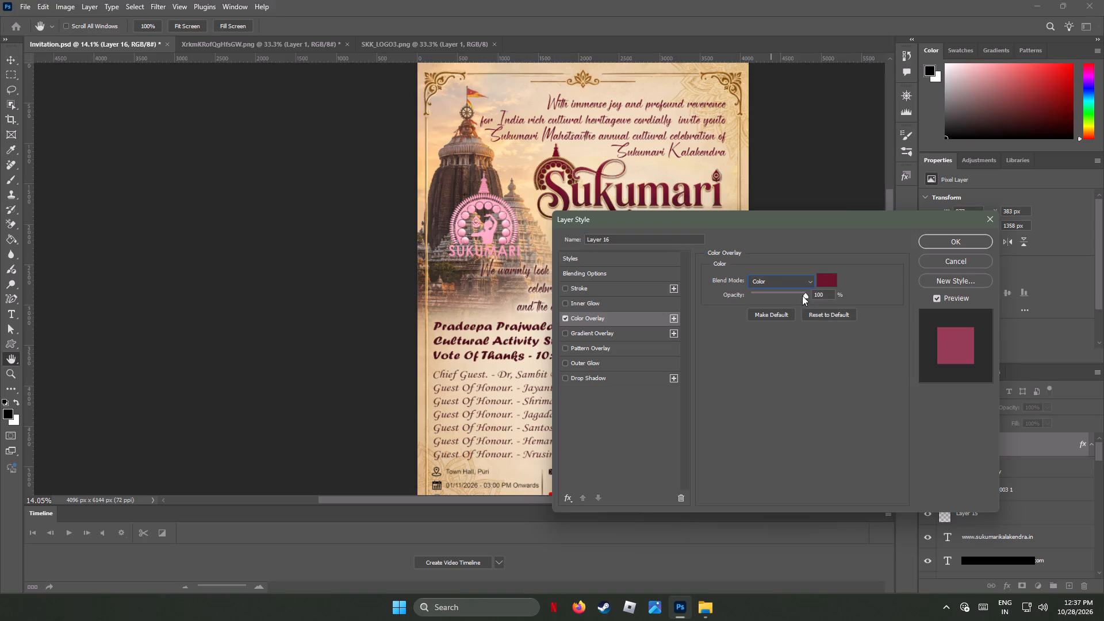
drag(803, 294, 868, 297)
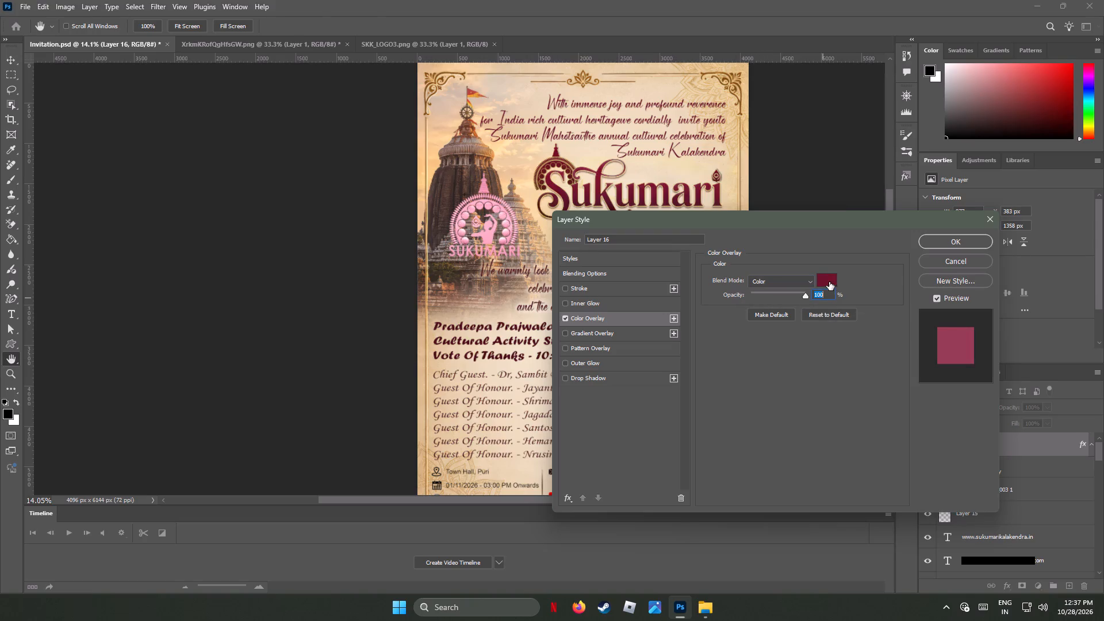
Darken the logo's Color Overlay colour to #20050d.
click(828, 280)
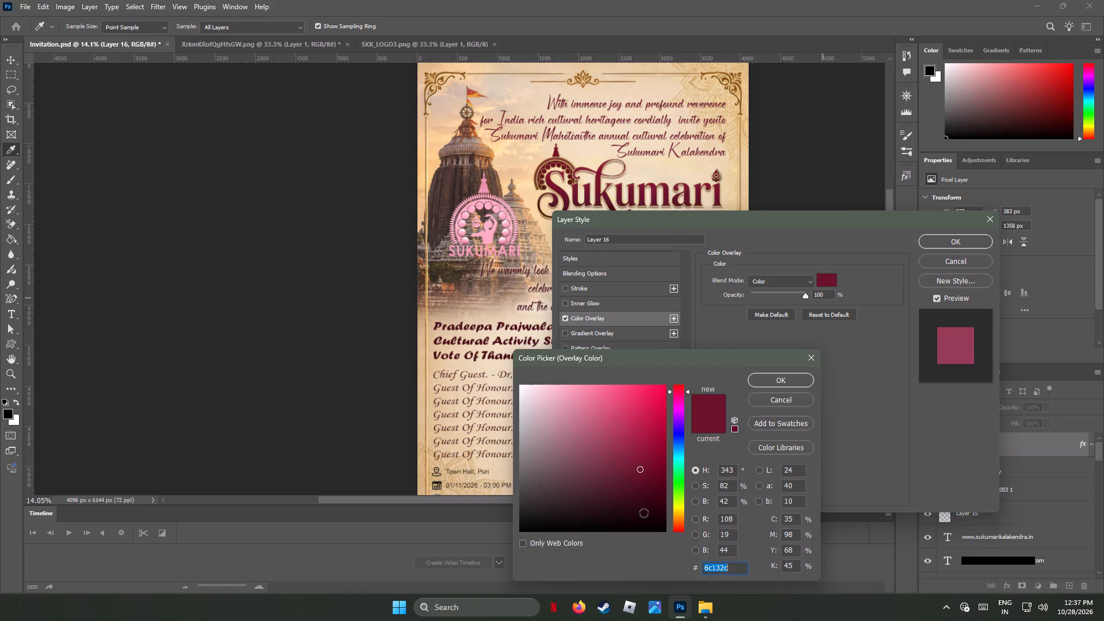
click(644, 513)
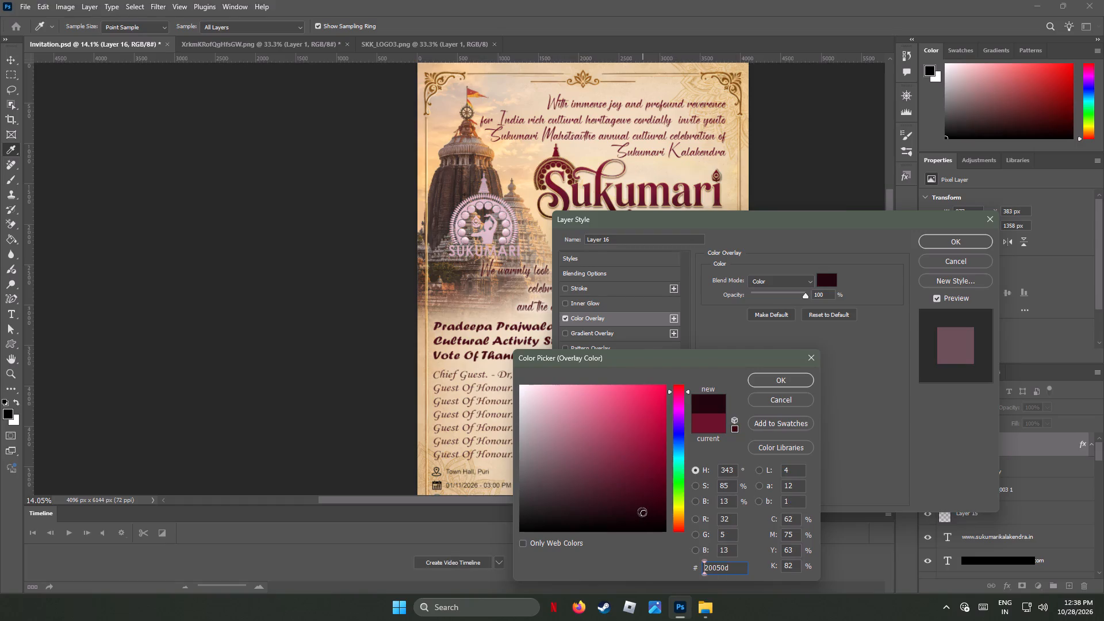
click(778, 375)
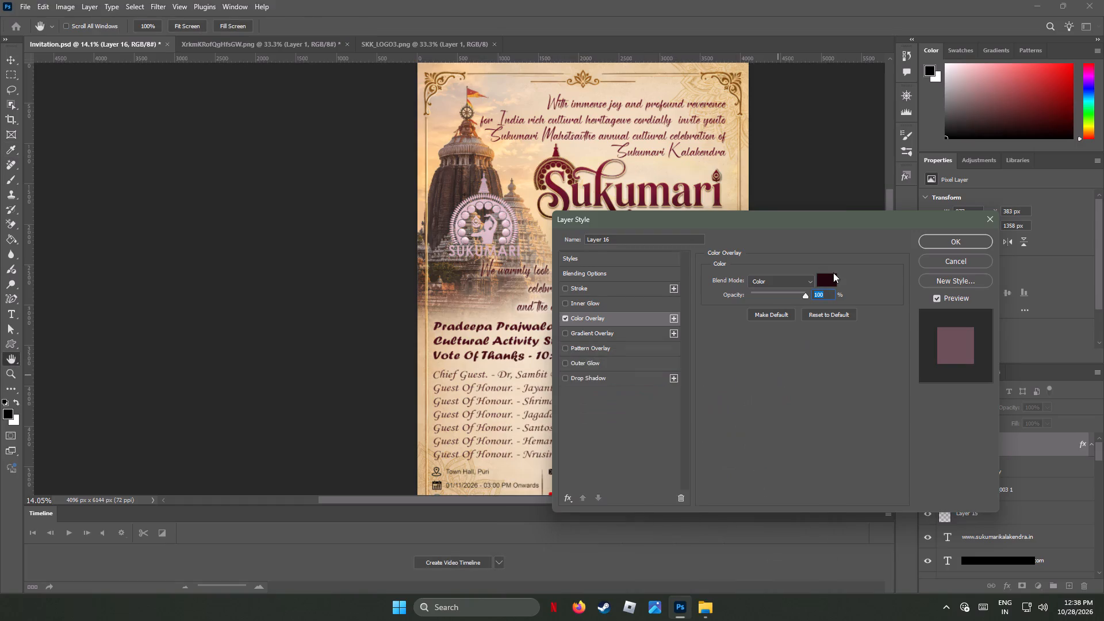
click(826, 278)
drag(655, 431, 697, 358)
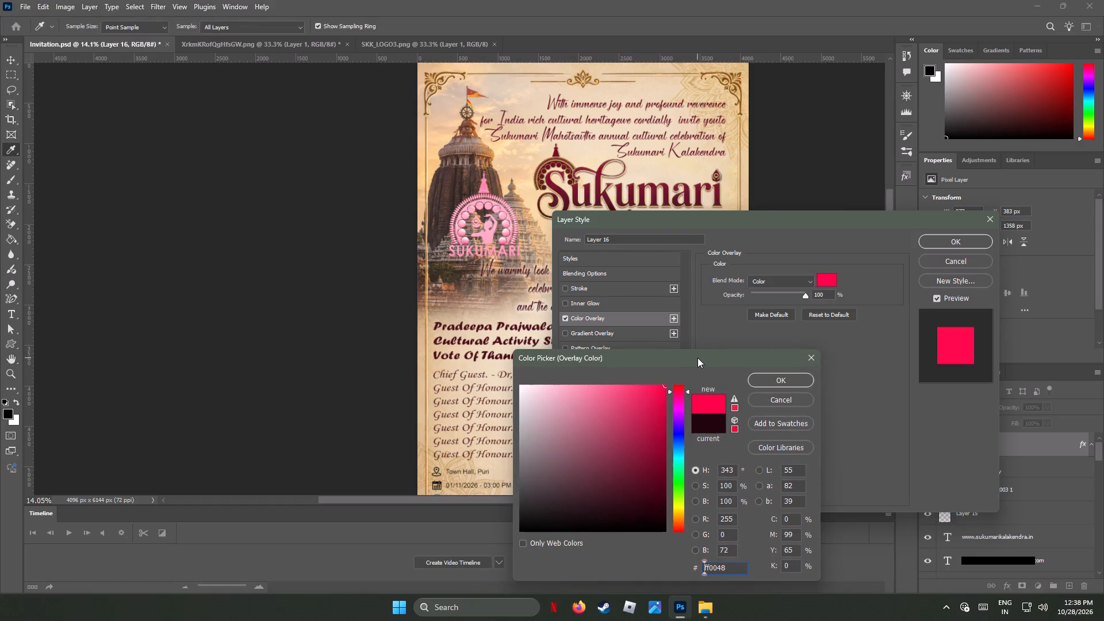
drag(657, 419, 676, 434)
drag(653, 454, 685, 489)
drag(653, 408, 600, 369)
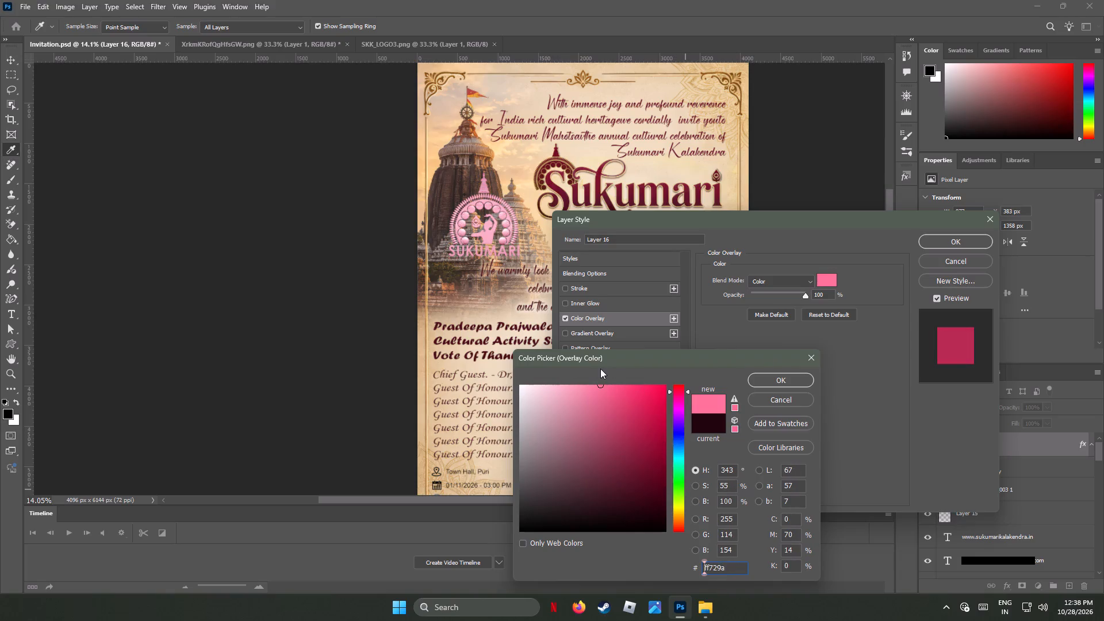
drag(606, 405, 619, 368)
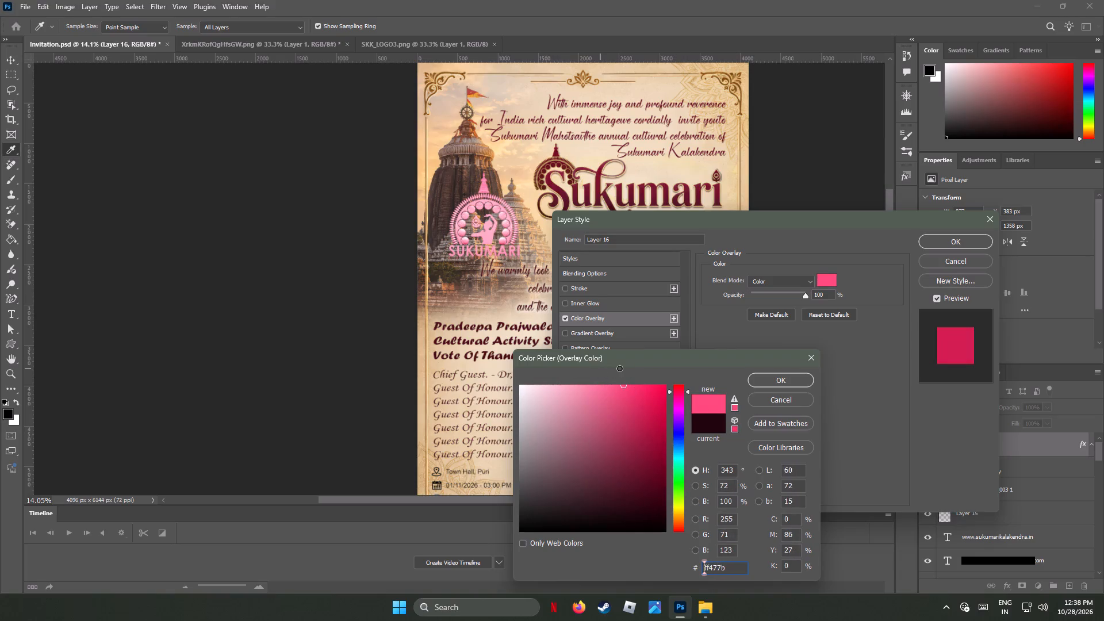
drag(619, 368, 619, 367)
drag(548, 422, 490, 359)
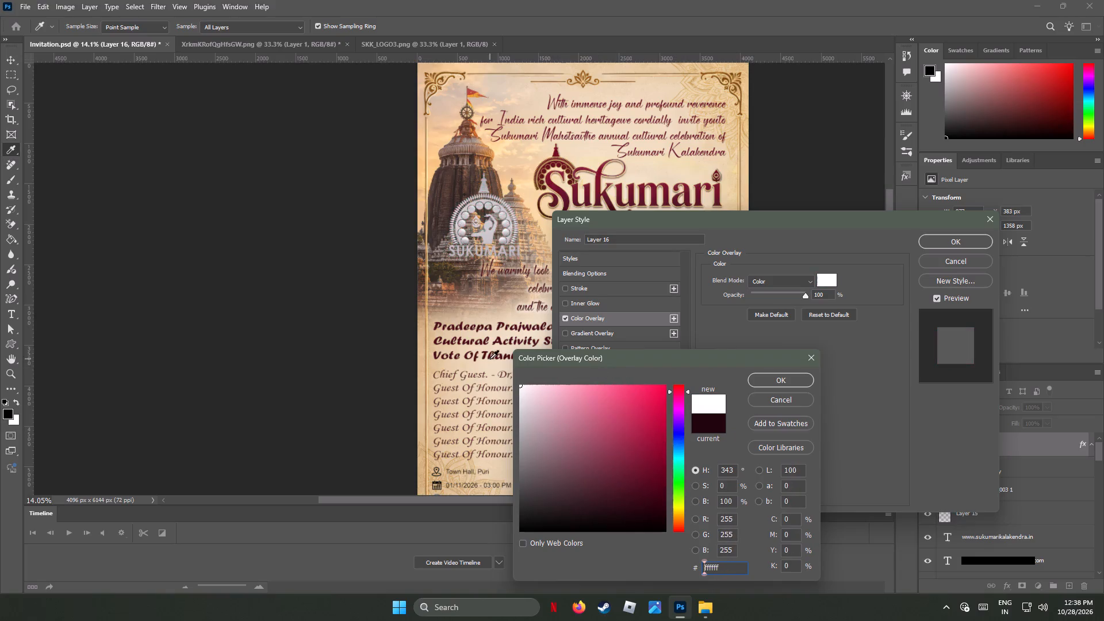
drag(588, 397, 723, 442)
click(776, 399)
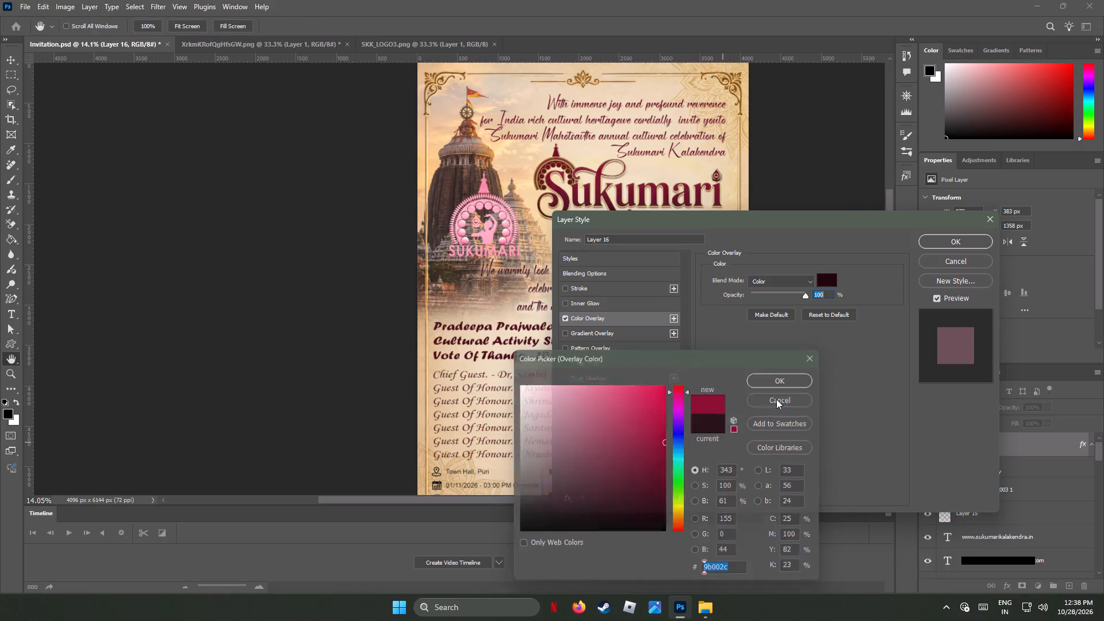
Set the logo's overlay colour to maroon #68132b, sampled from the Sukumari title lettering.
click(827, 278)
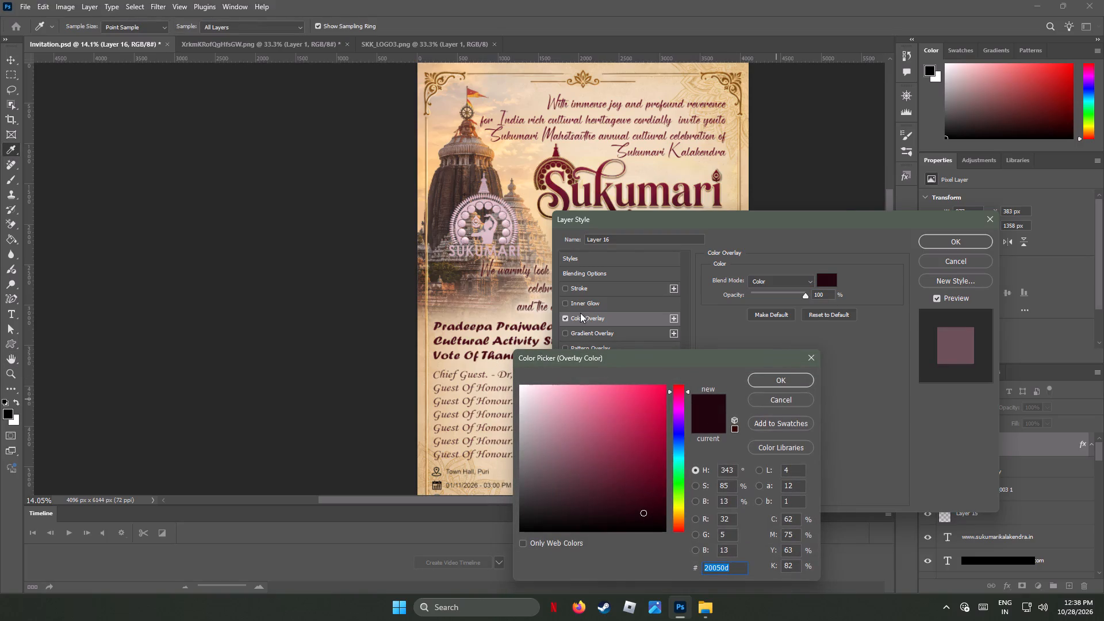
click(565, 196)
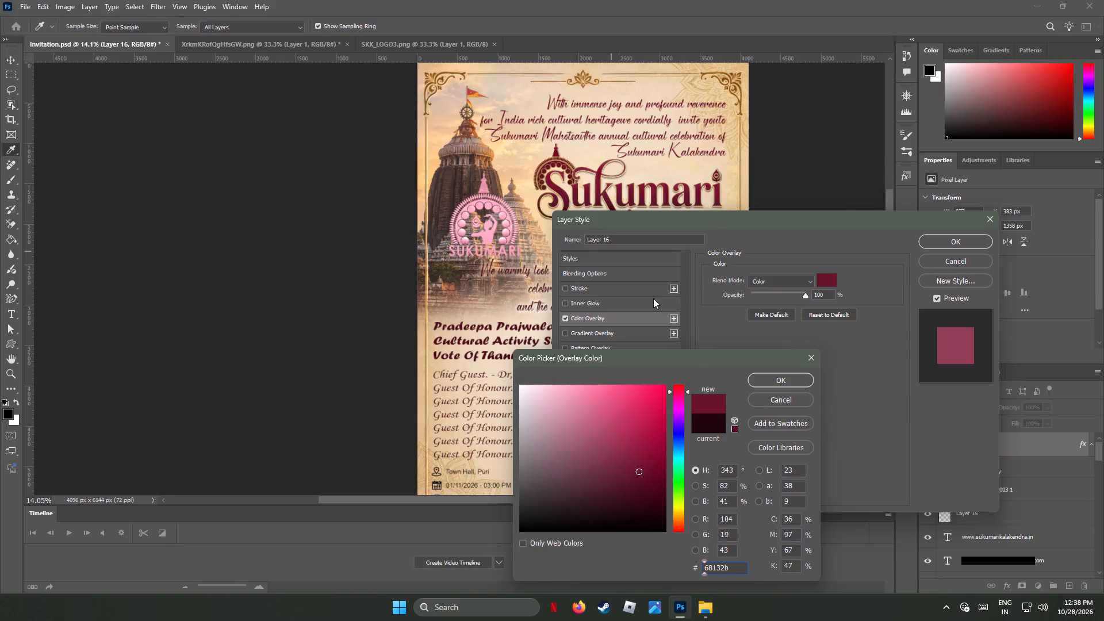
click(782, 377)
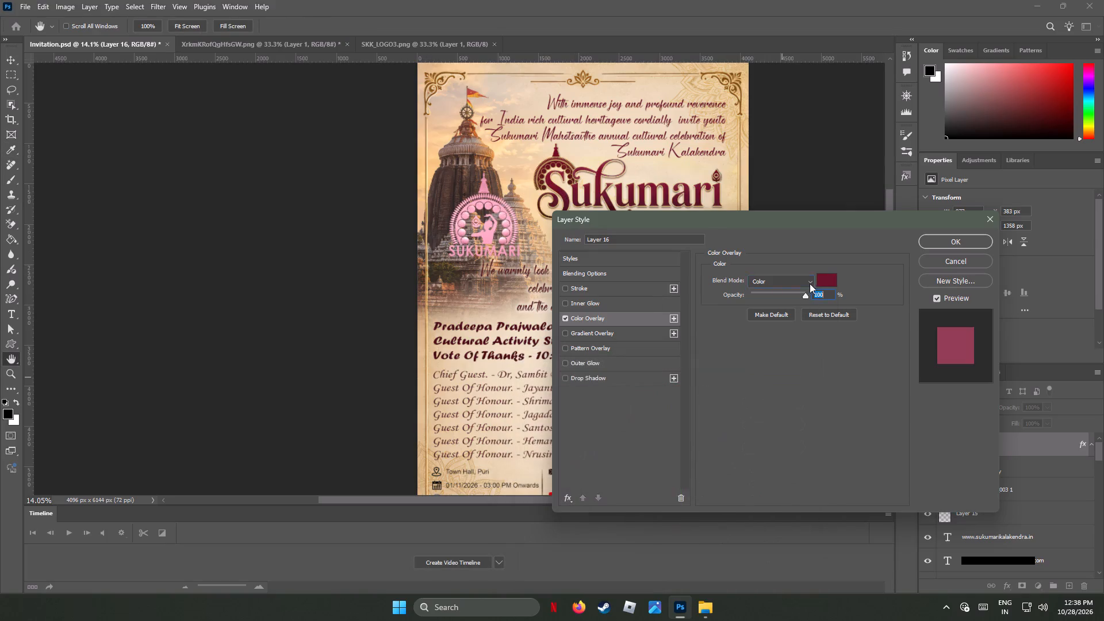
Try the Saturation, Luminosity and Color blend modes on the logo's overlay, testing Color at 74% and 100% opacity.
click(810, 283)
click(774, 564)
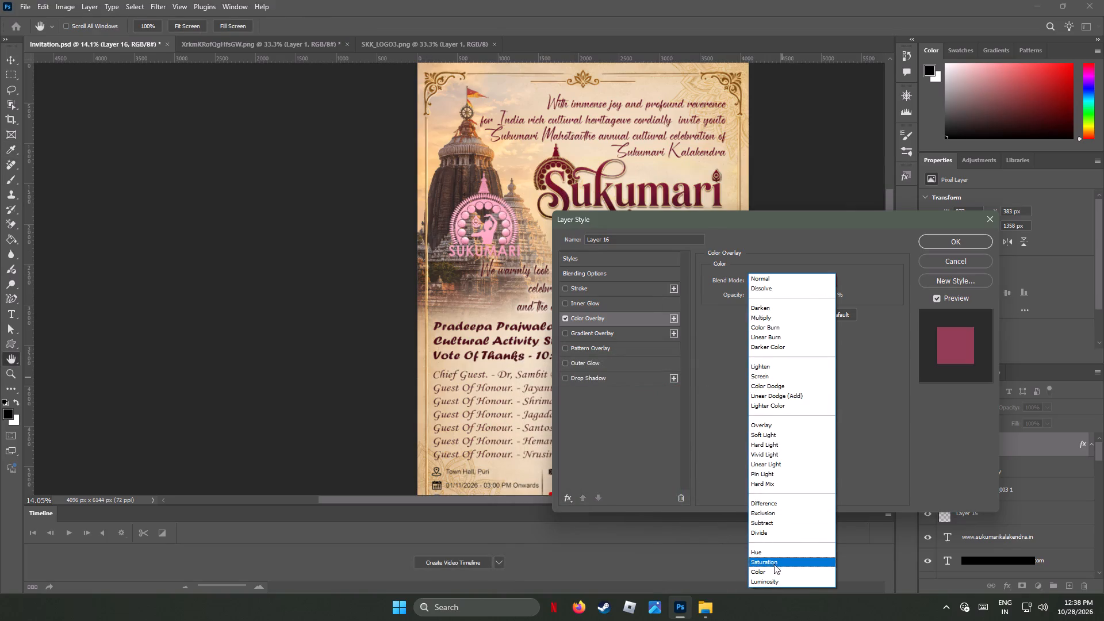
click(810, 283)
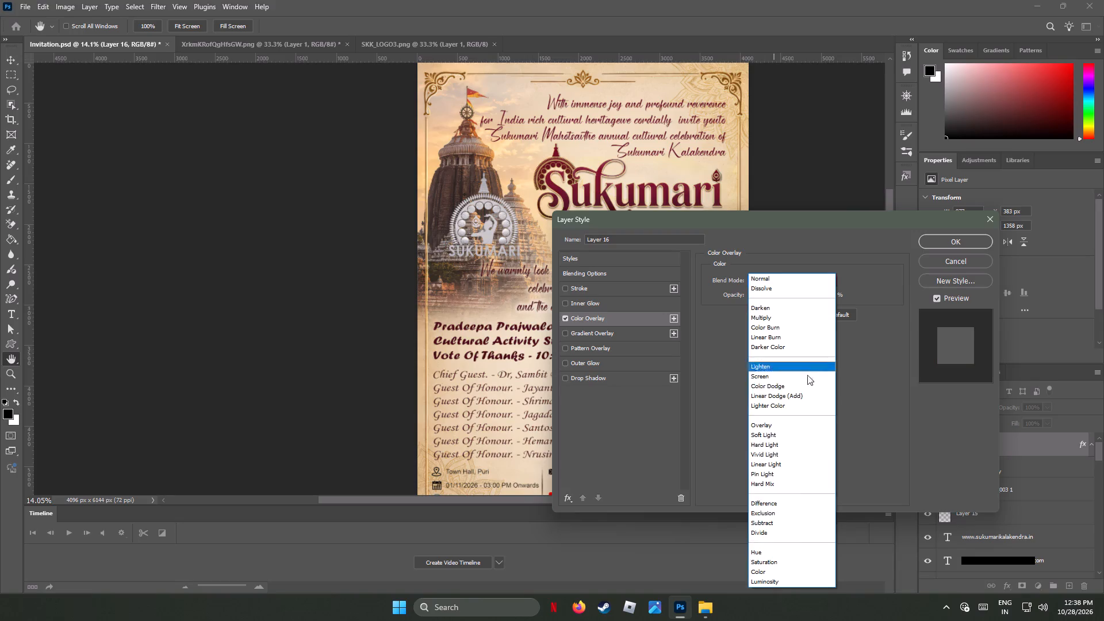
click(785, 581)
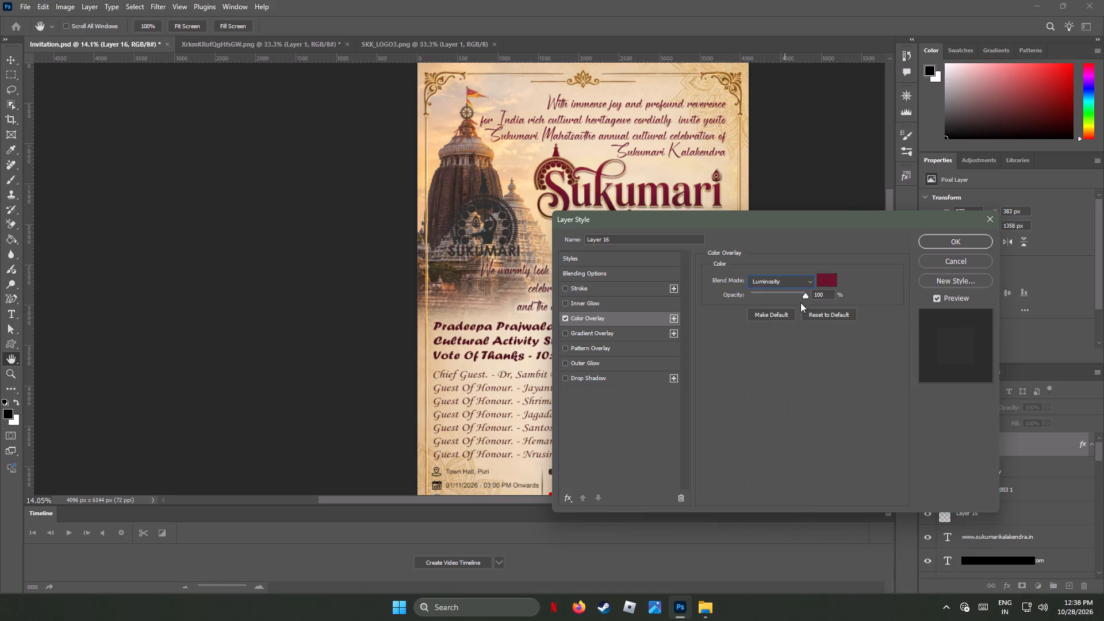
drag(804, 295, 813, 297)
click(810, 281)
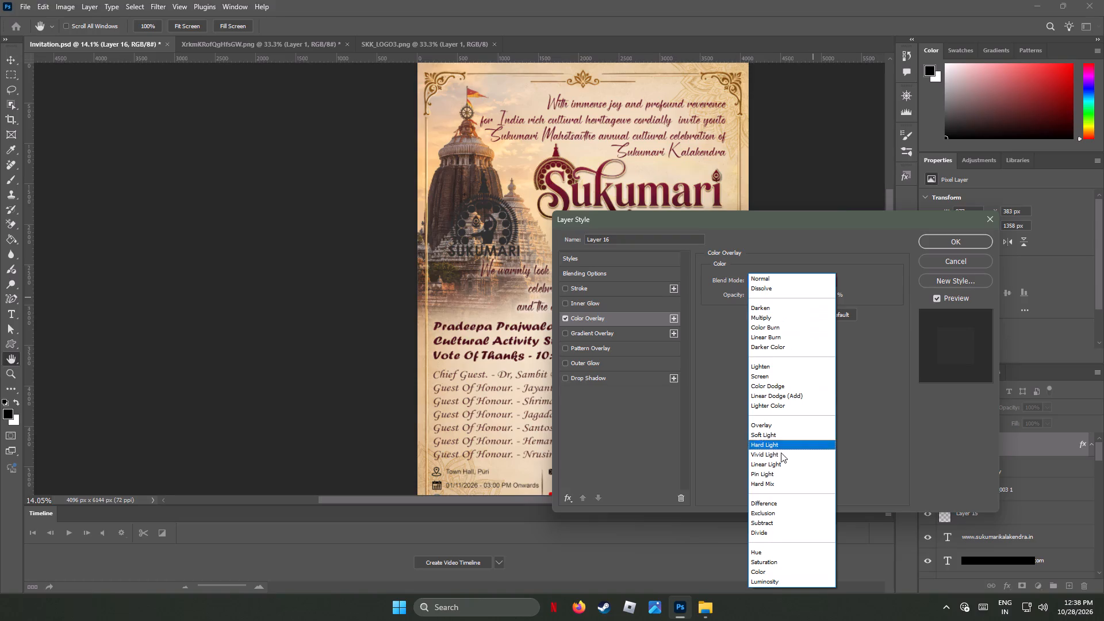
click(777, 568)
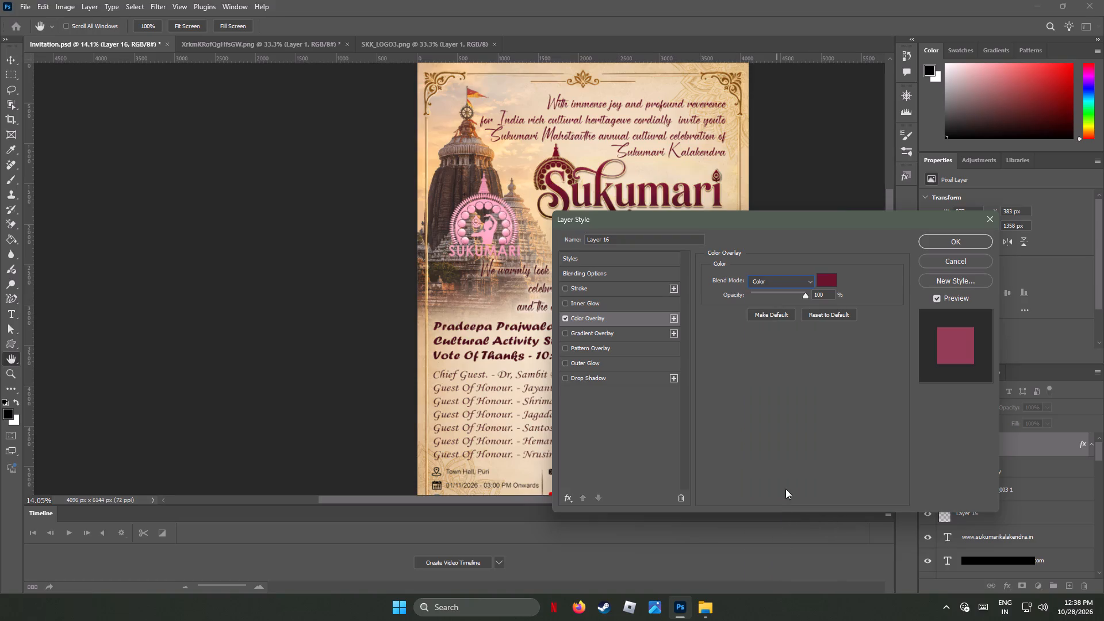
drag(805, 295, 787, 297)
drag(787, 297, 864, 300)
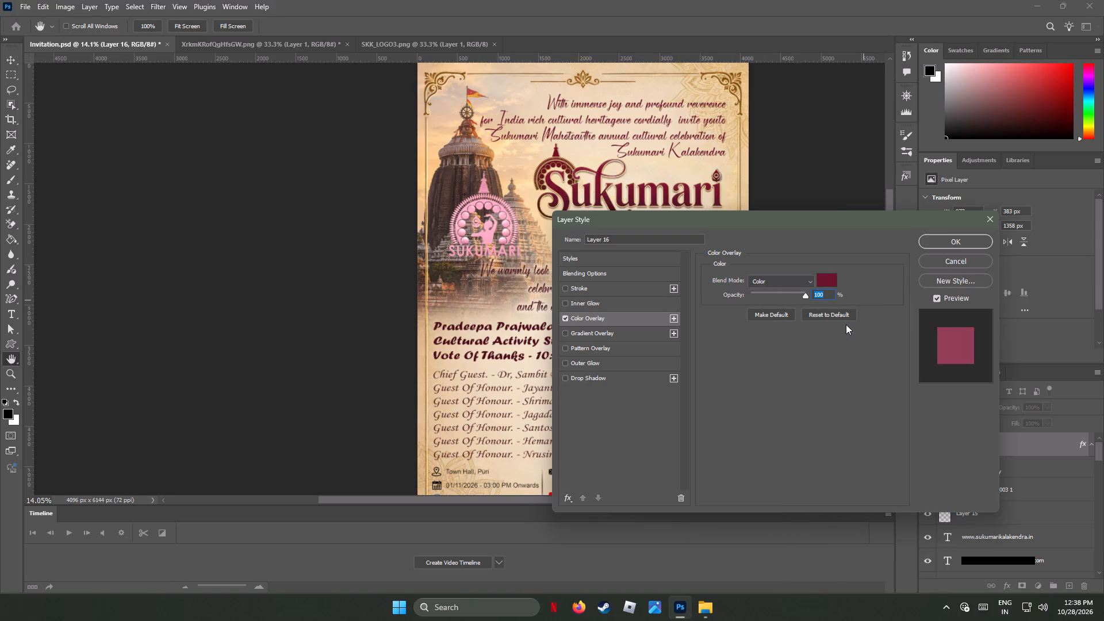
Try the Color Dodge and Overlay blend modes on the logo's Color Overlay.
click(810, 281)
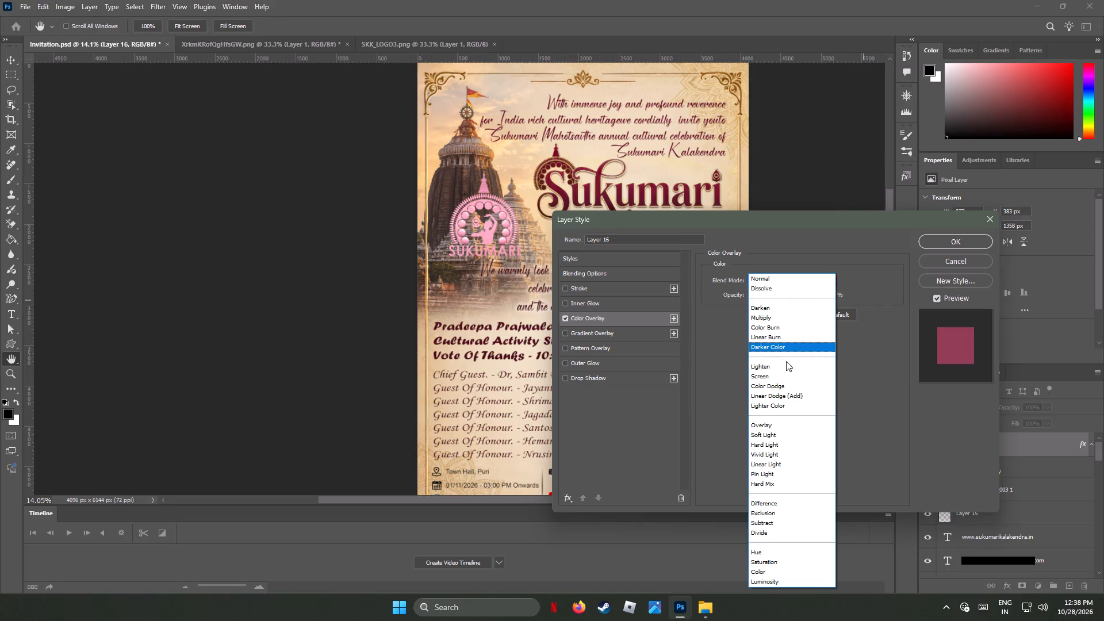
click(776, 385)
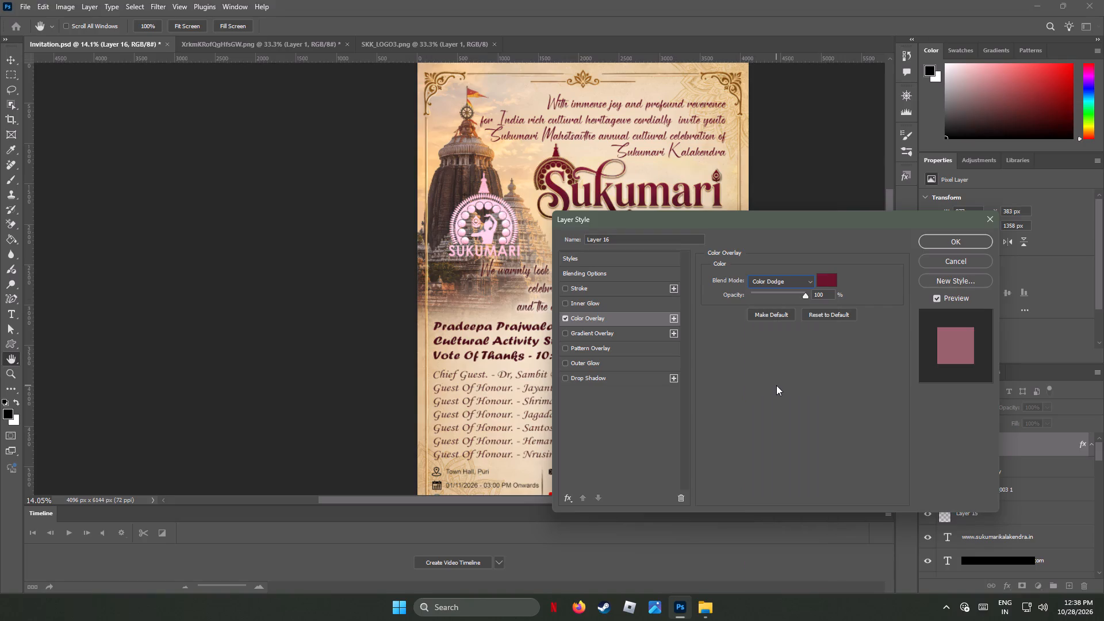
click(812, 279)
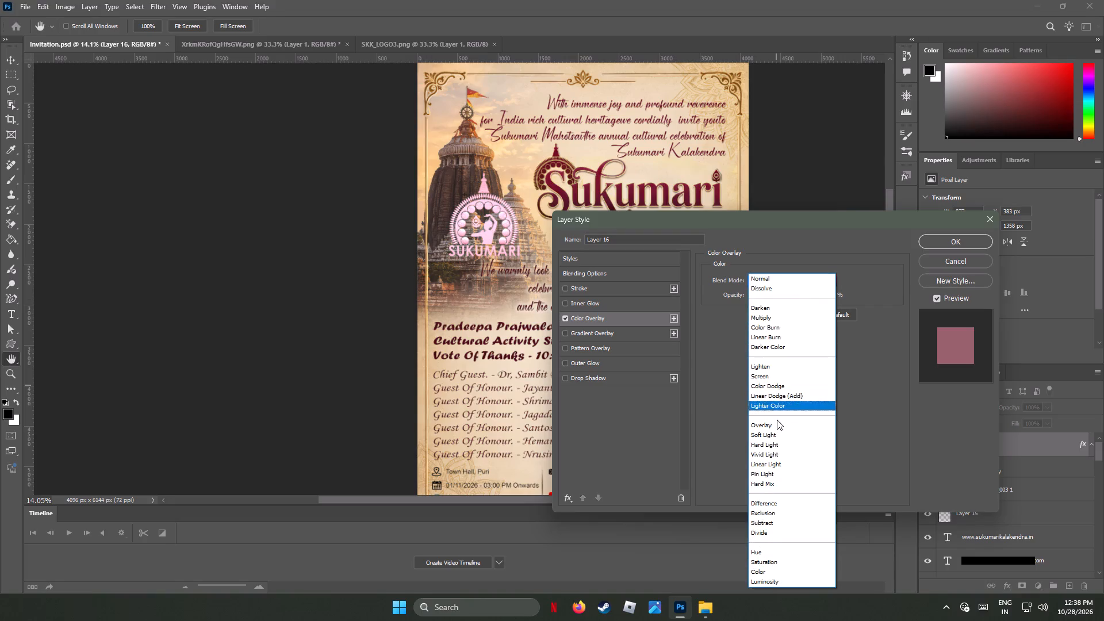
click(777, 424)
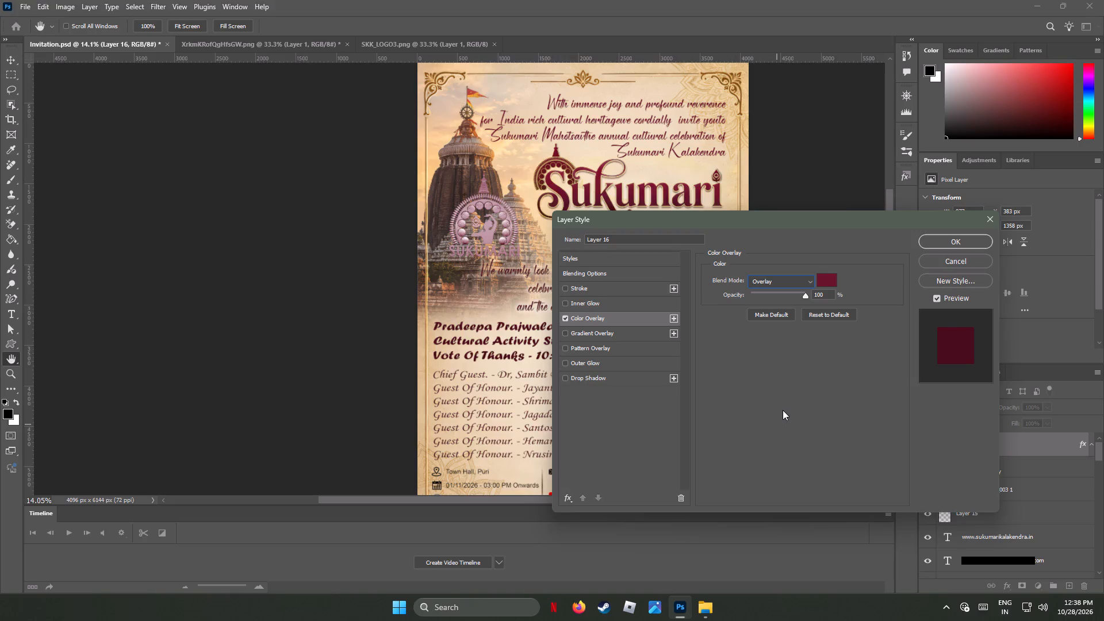
Try darker and brighter overlay colours, and settle on maroon #6b112a sampled from the Sukumari title lettering.
click(829, 285)
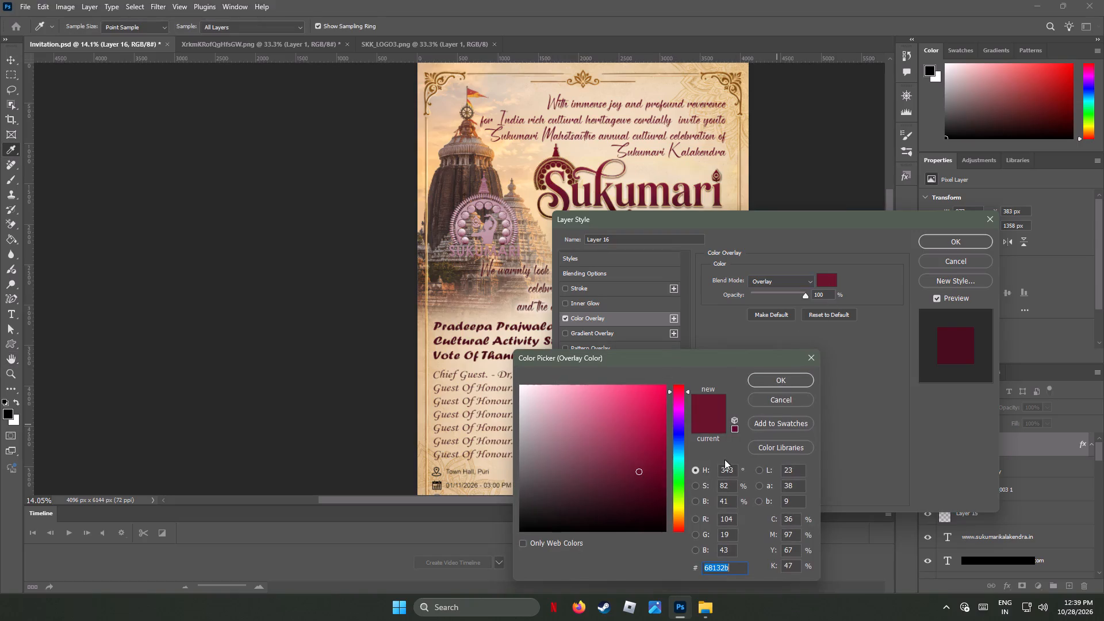
click(641, 508)
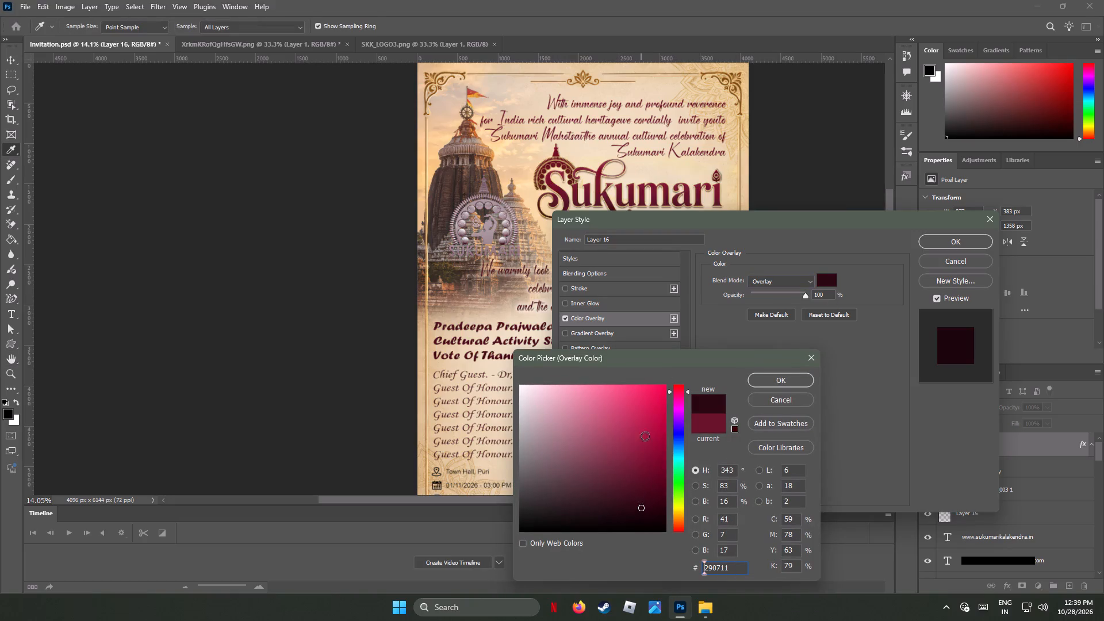
drag(661, 430, 706, 345)
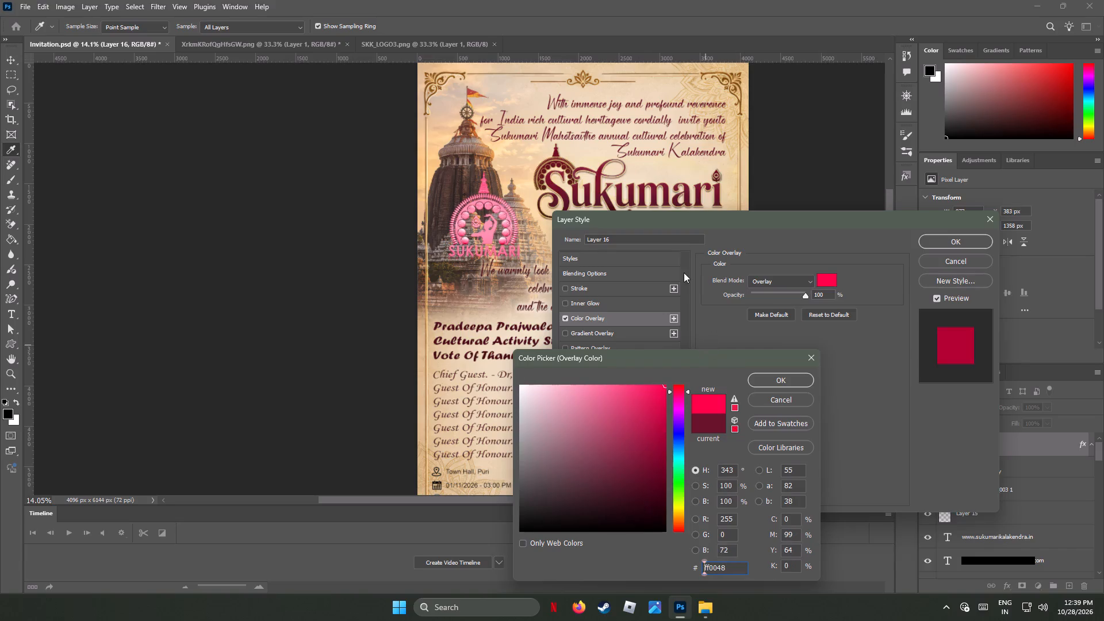
click(563, 193)
click(765, 382)
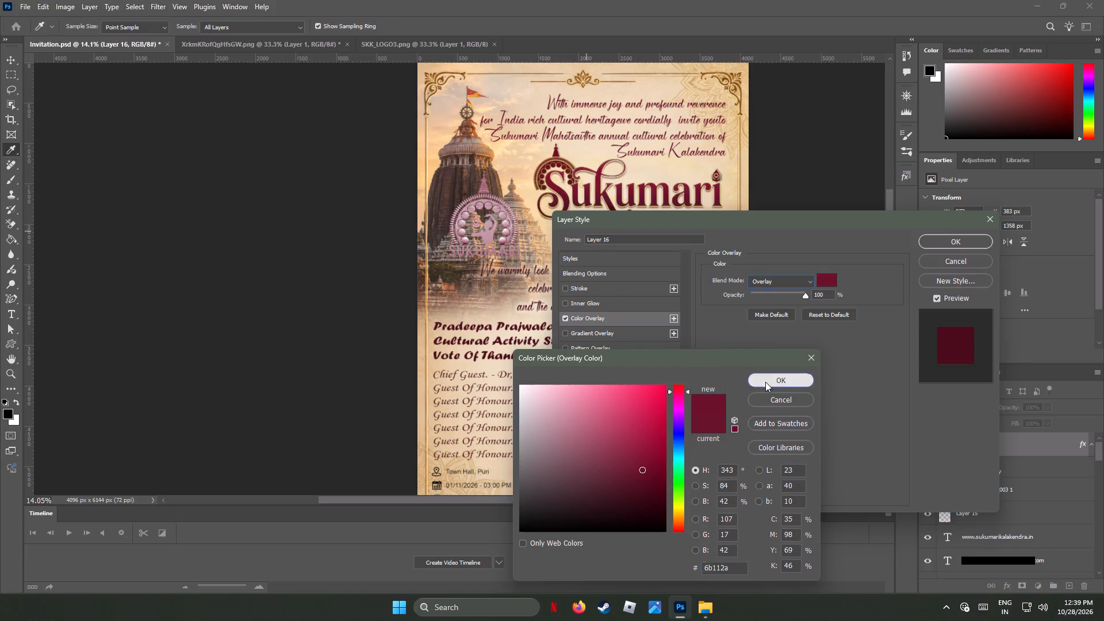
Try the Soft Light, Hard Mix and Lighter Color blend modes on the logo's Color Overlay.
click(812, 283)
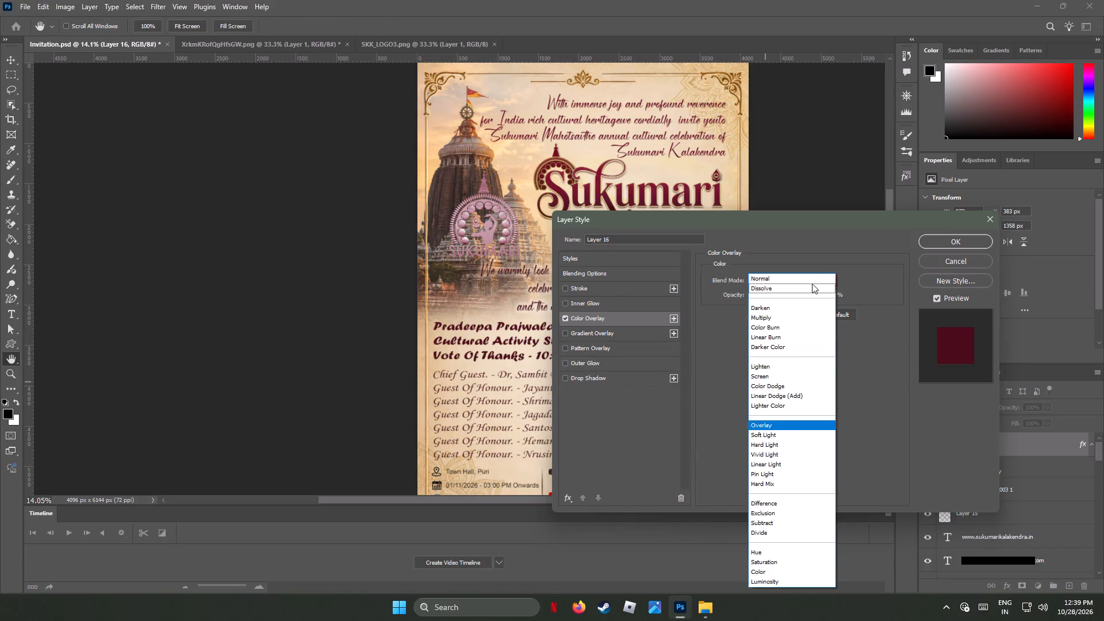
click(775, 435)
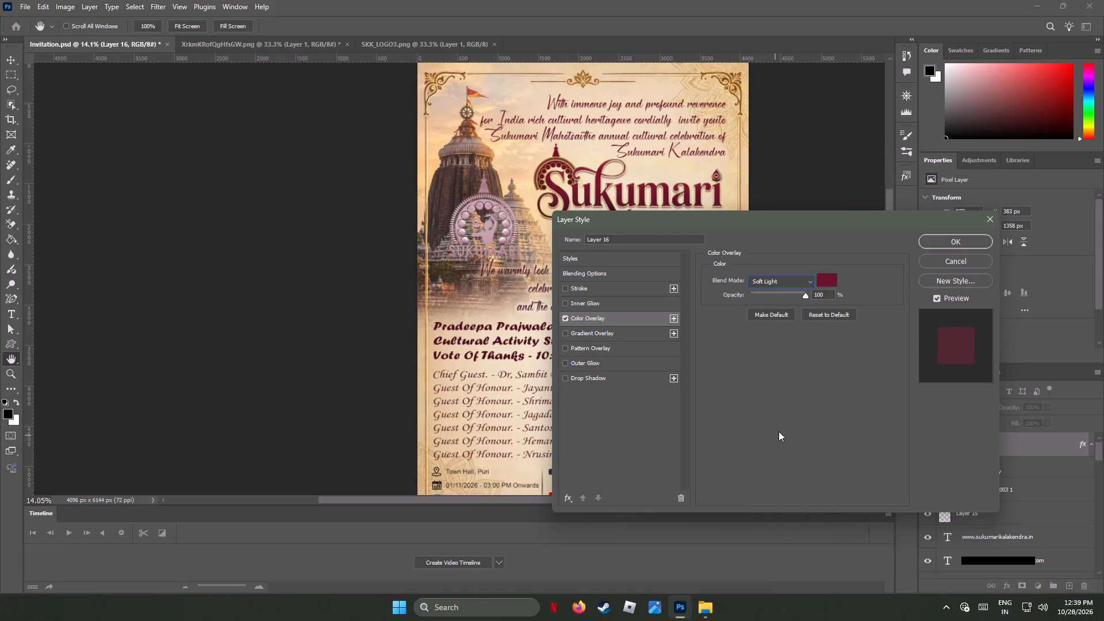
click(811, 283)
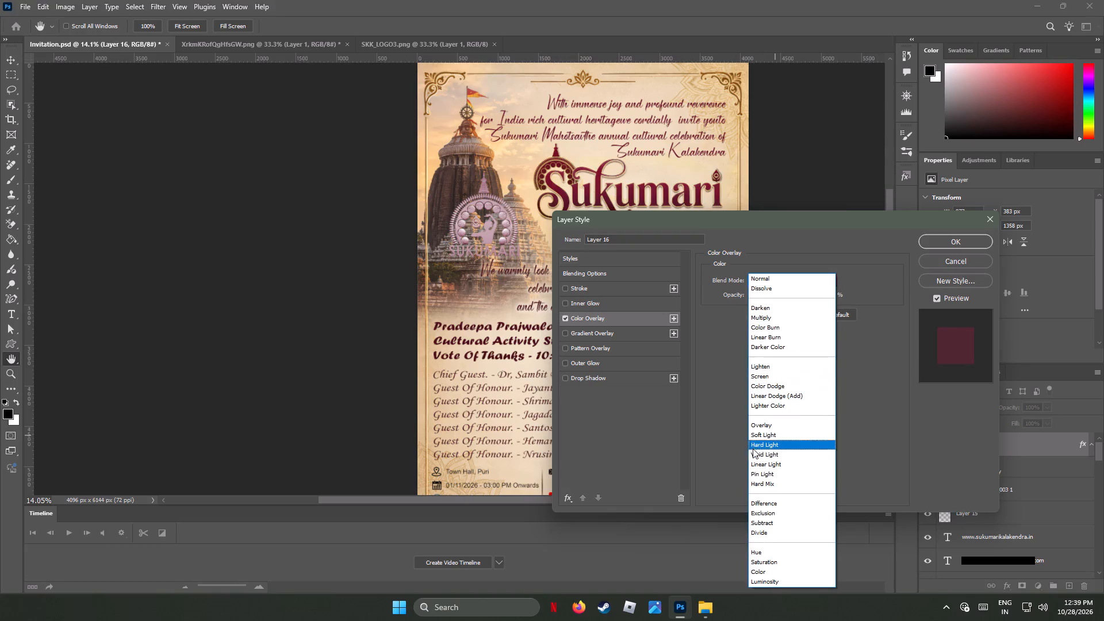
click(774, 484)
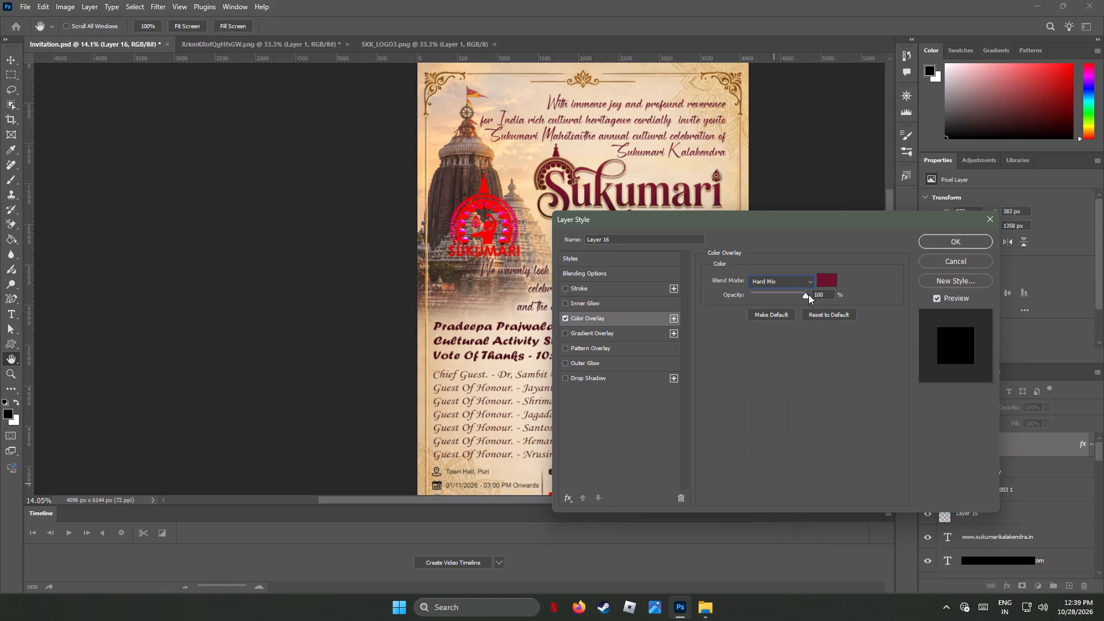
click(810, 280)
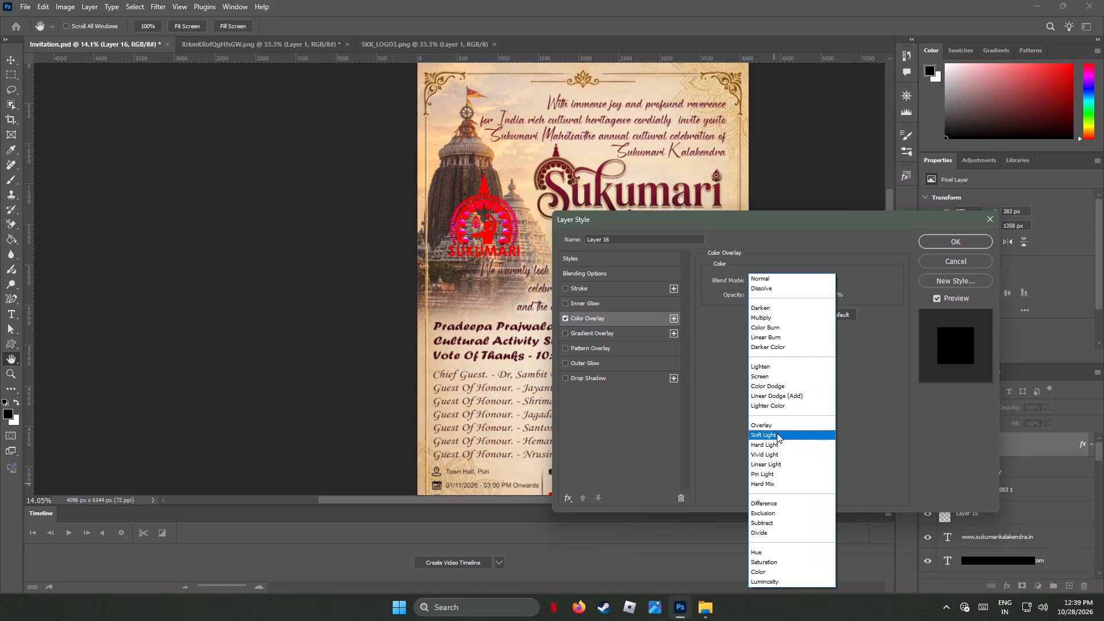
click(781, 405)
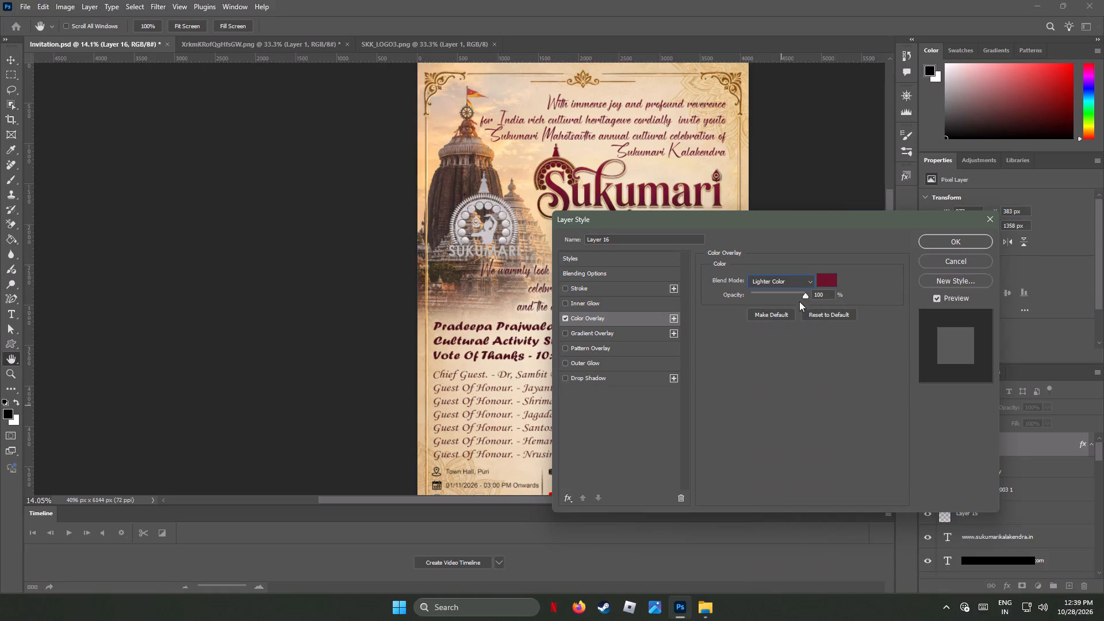
Set the blend mode of the logo's Color Overlay to Normal.
click(811, 279)
click(777, 278)
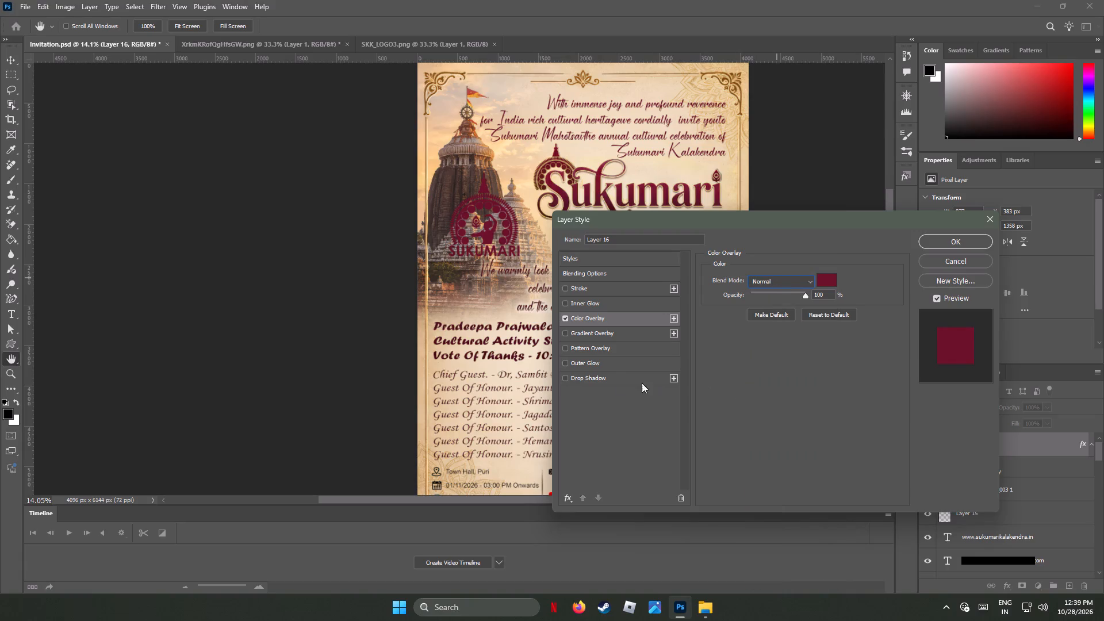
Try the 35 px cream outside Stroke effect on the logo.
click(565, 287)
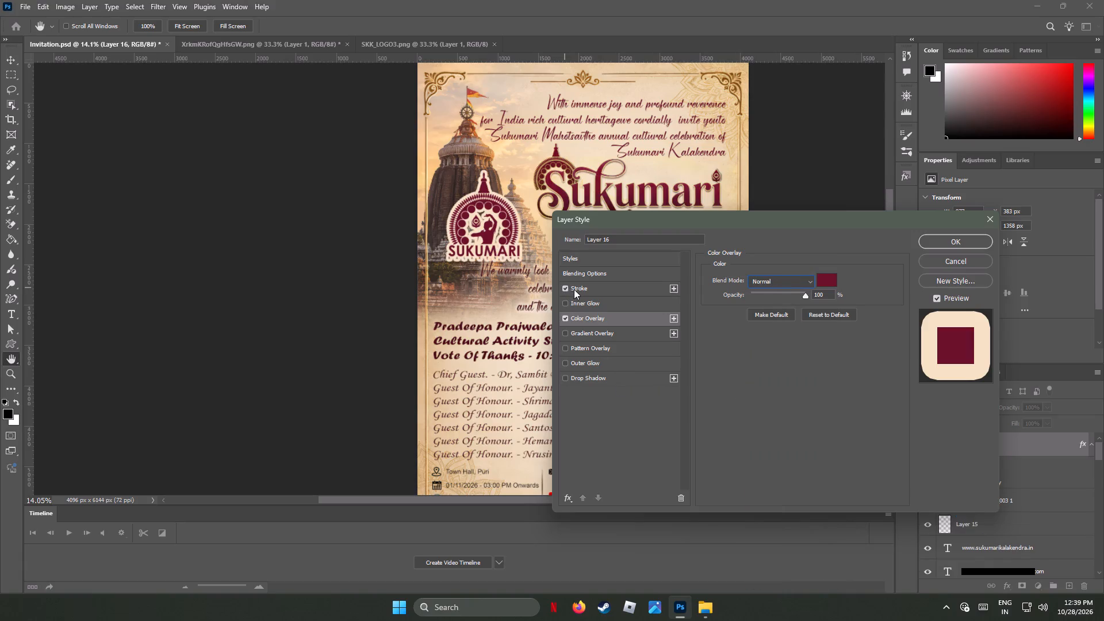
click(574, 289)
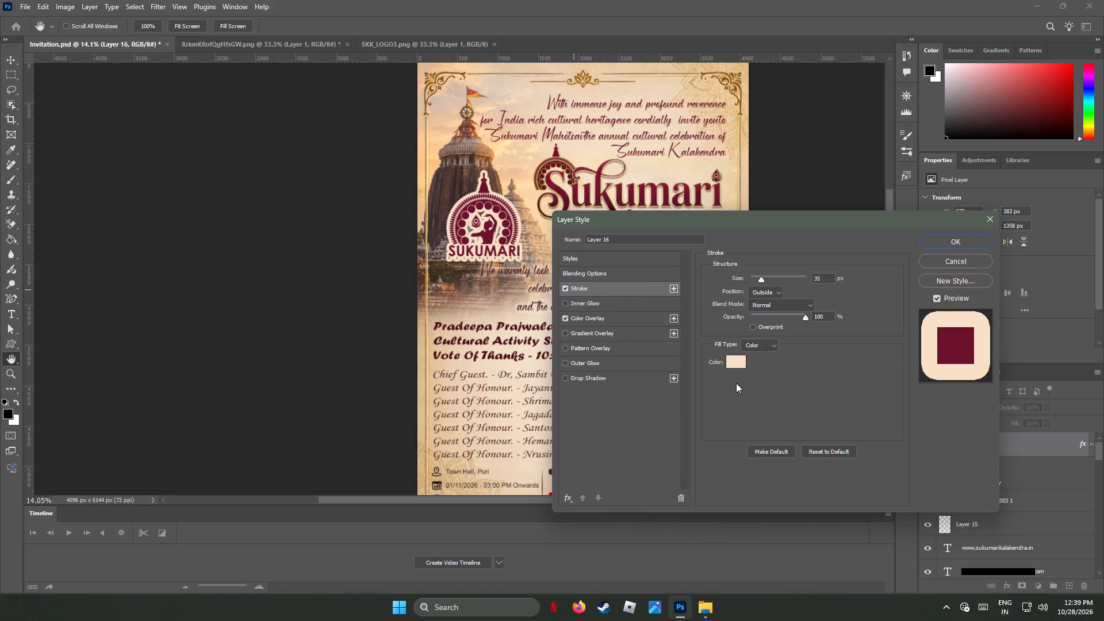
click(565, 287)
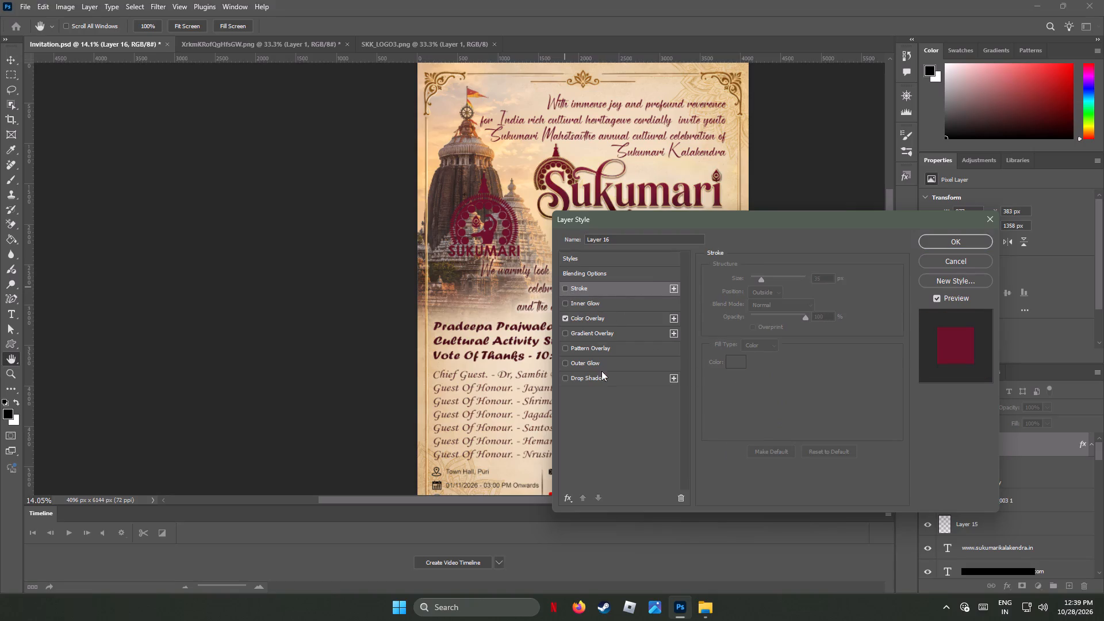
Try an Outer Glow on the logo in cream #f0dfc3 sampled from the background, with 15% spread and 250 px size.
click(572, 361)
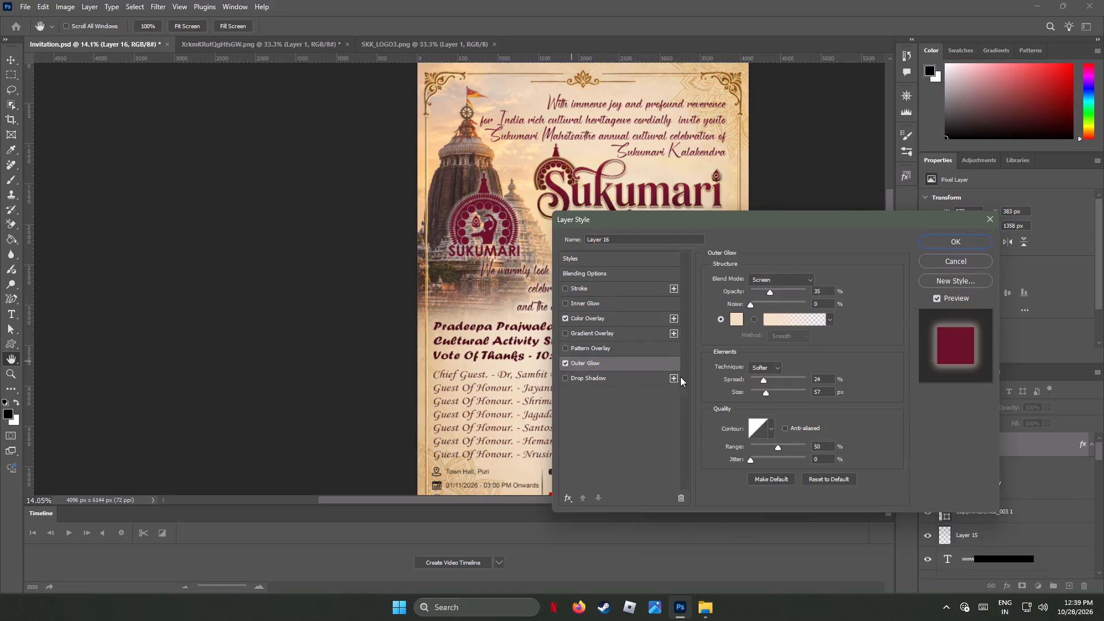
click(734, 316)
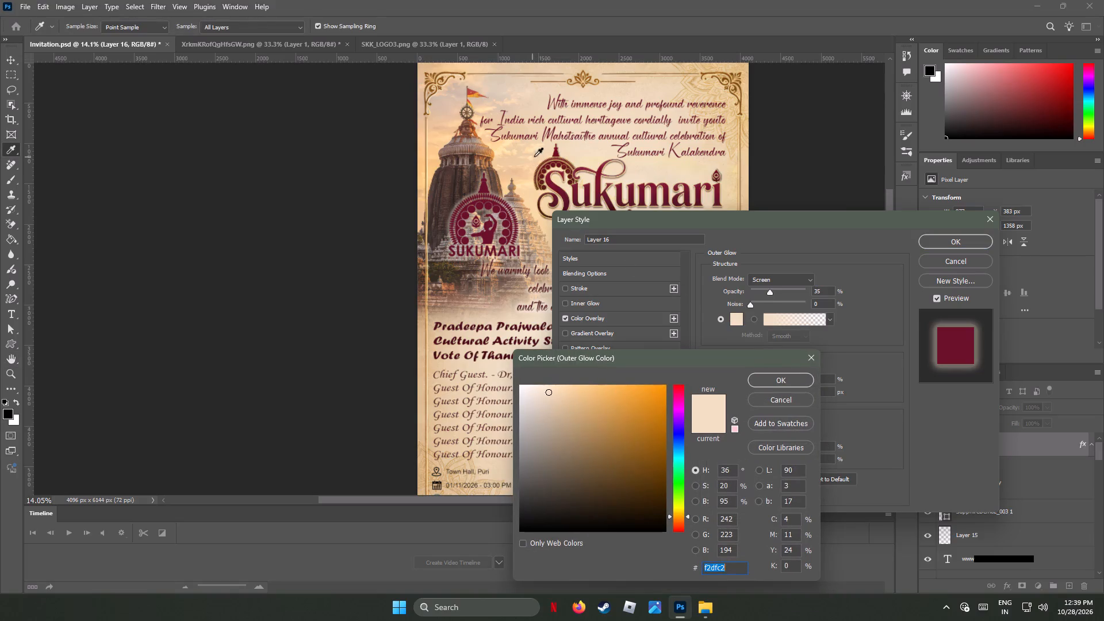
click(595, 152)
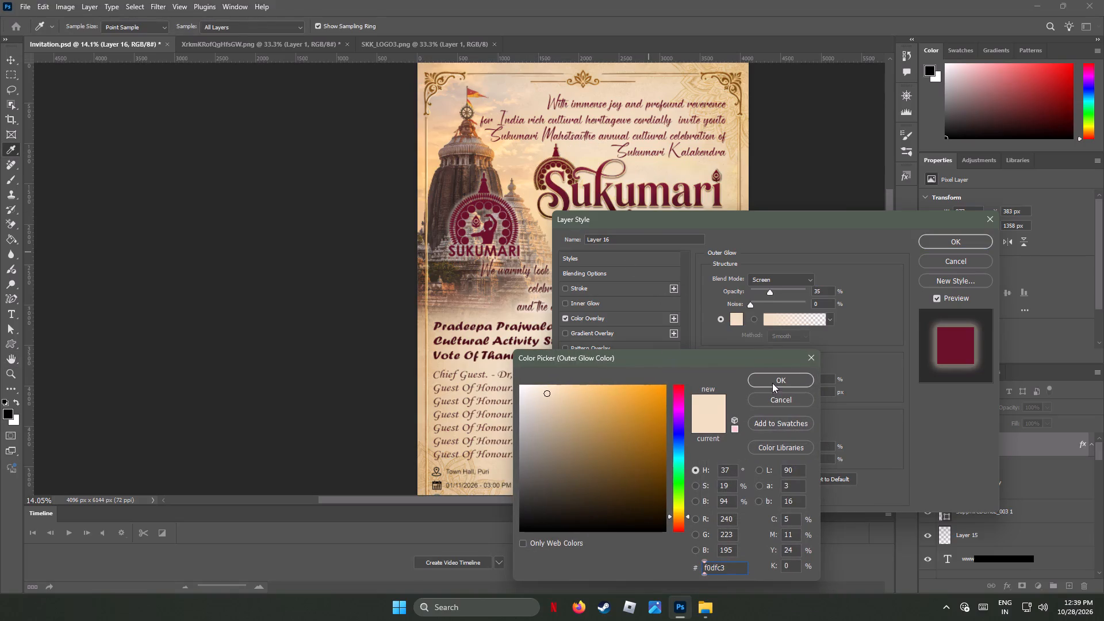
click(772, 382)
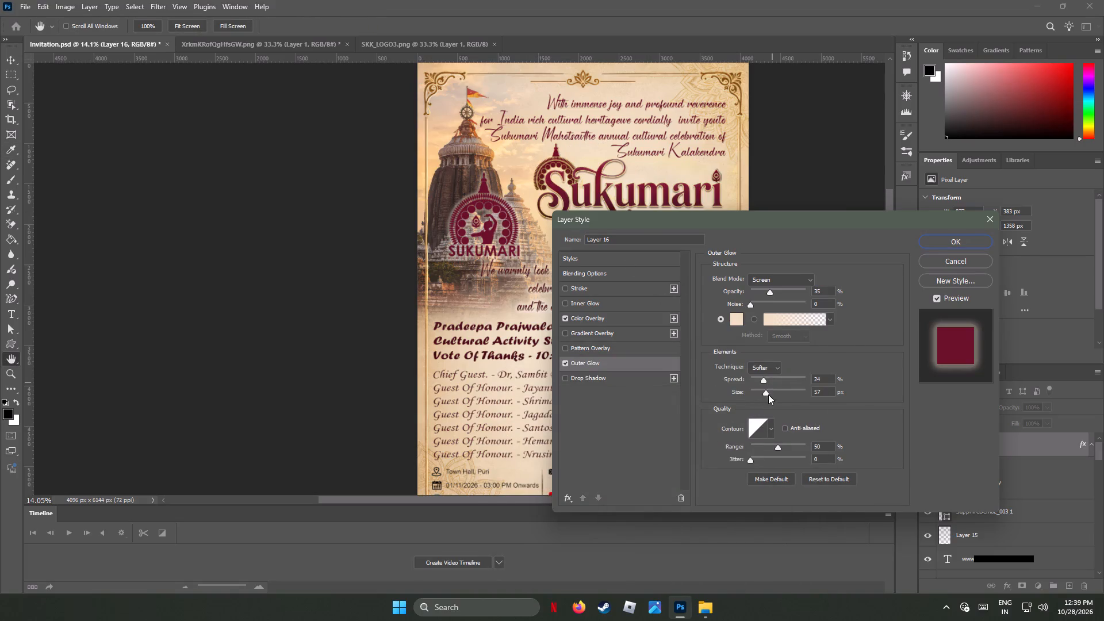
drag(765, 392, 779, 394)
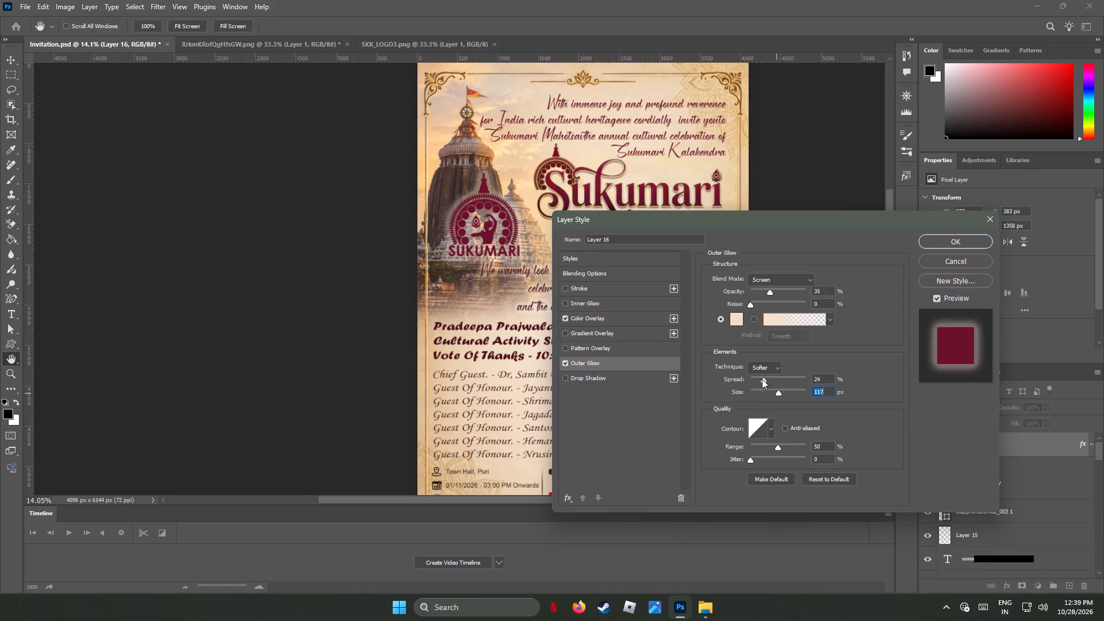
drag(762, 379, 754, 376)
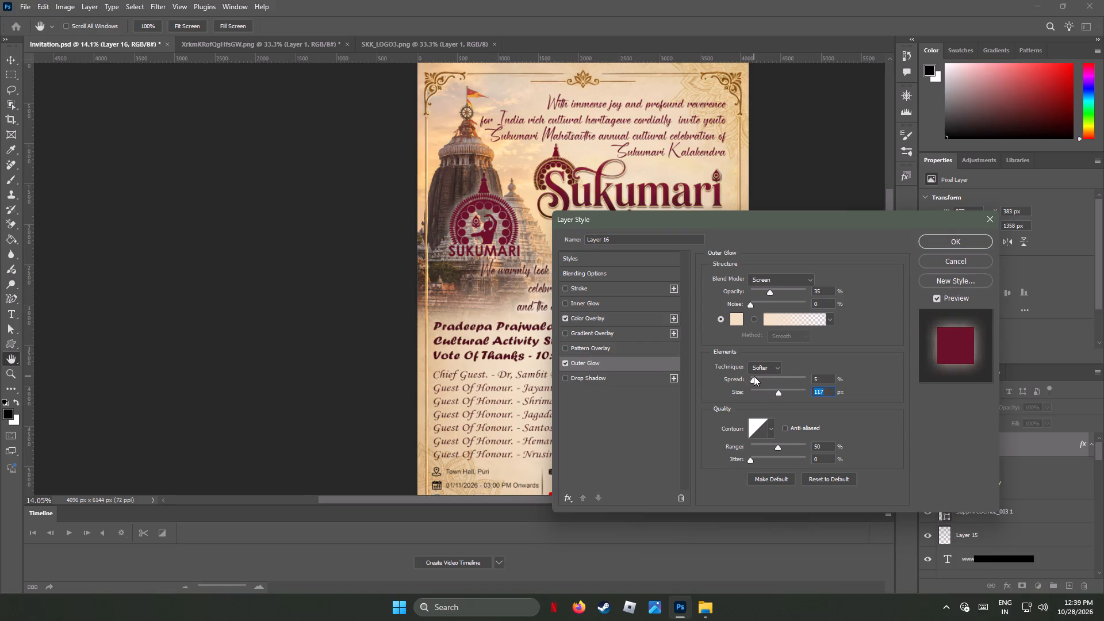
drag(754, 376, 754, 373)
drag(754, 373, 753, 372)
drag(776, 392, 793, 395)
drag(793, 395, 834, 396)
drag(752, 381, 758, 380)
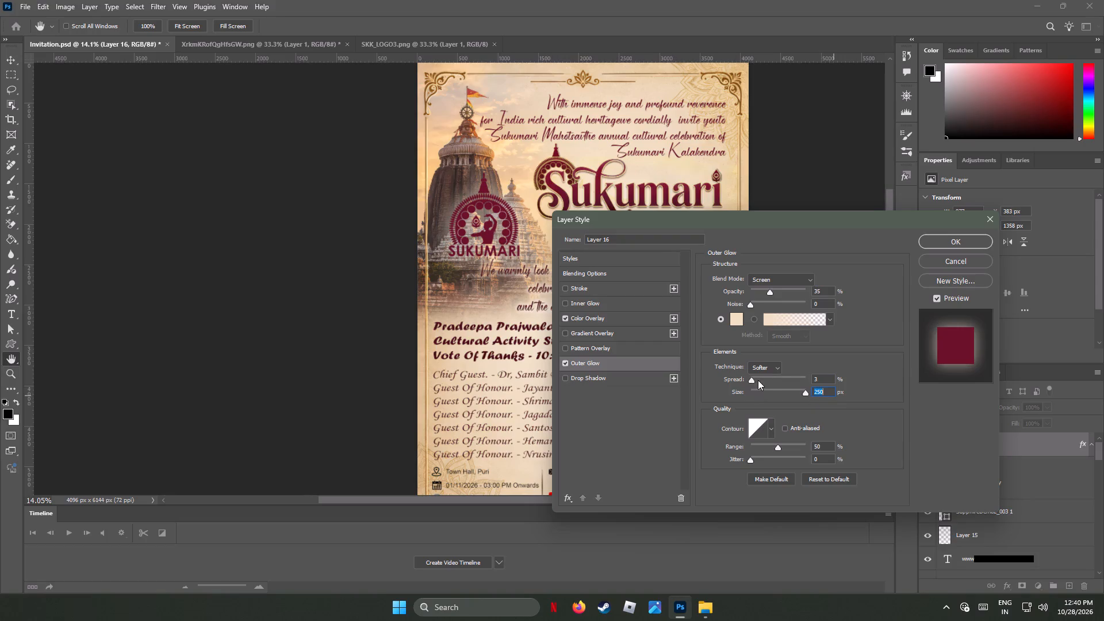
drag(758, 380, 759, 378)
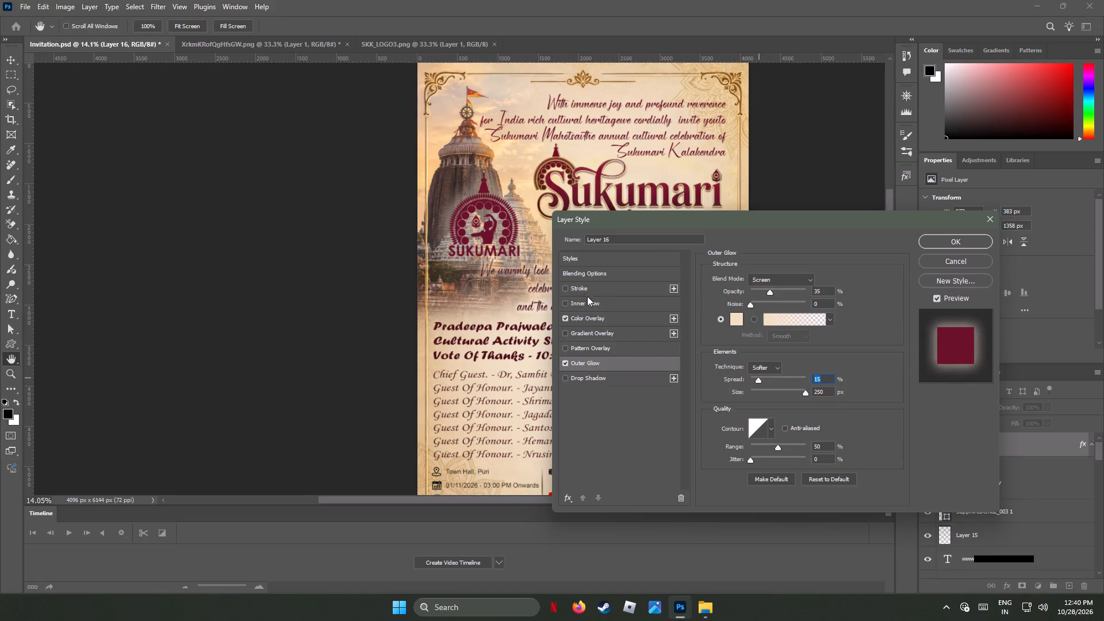
Add a cream outside stroke to the logo, testing sizes of 8, 5, 10 and 20 px.
click(573, 286)
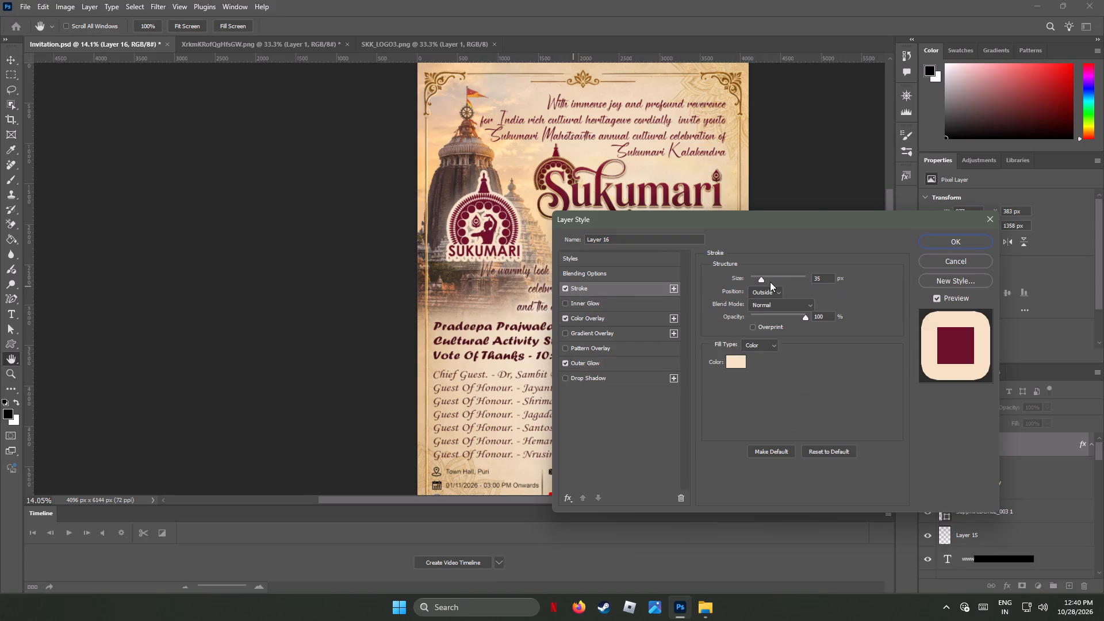
drag(761, 279, 756, 278)
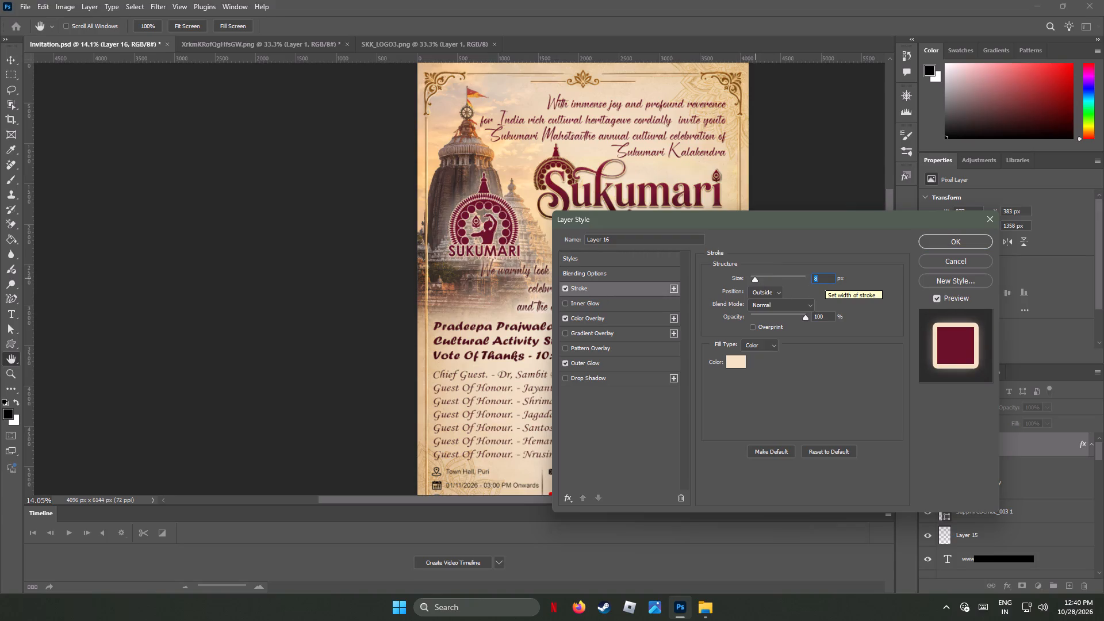
drag(825, 280, 792, 277)
key(5)
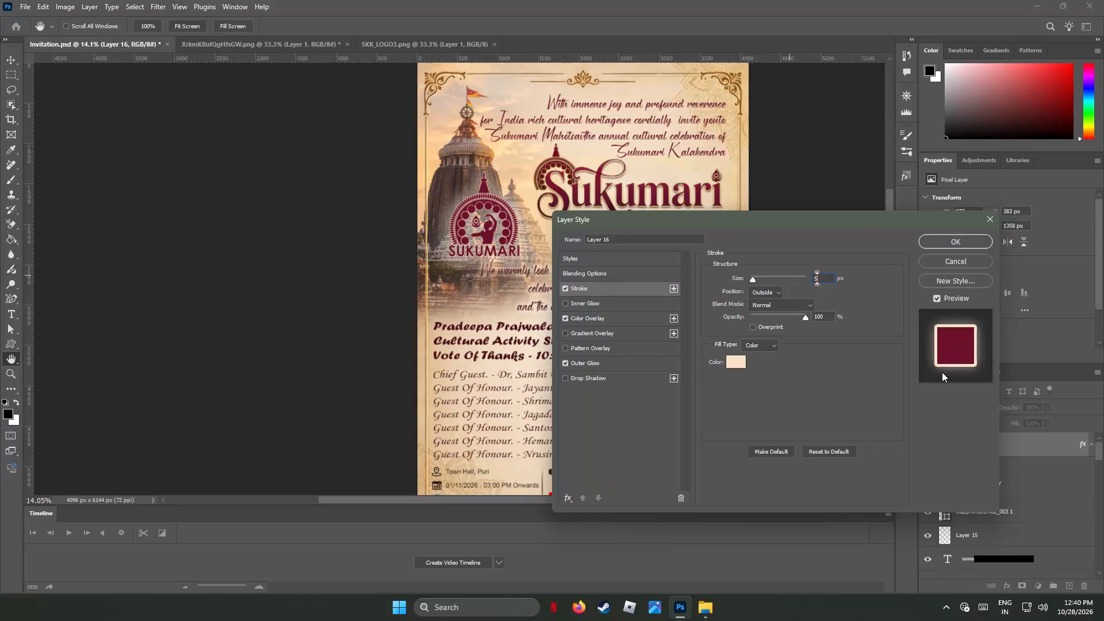
click(823, 277)
drag(823, 277, 765, 268)
text(10)
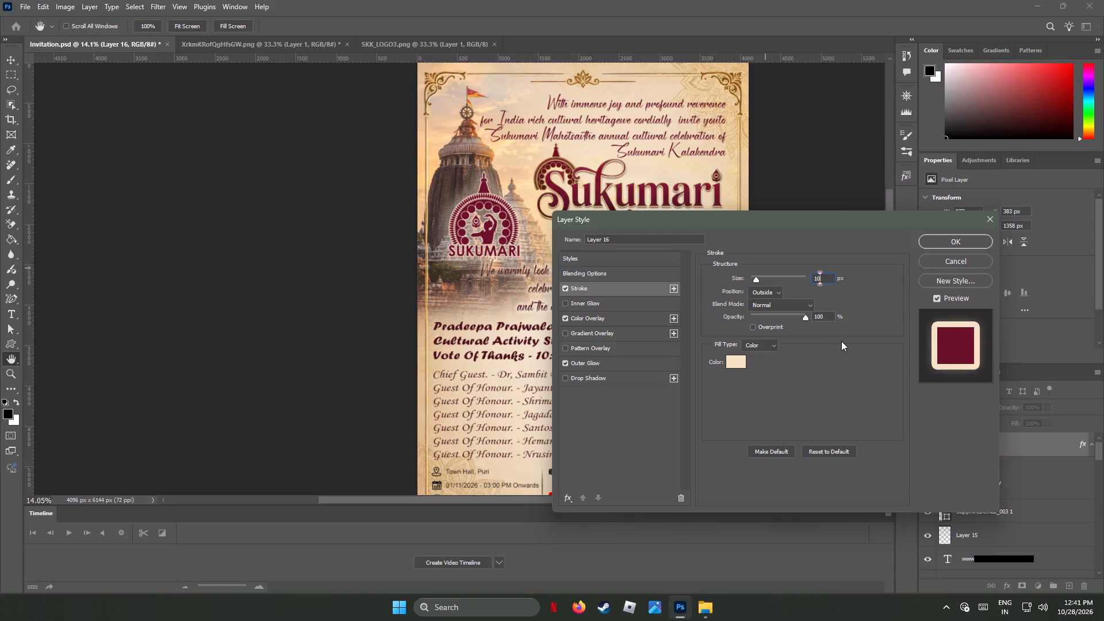
drag(826, 278, 775, 272)
text(20)
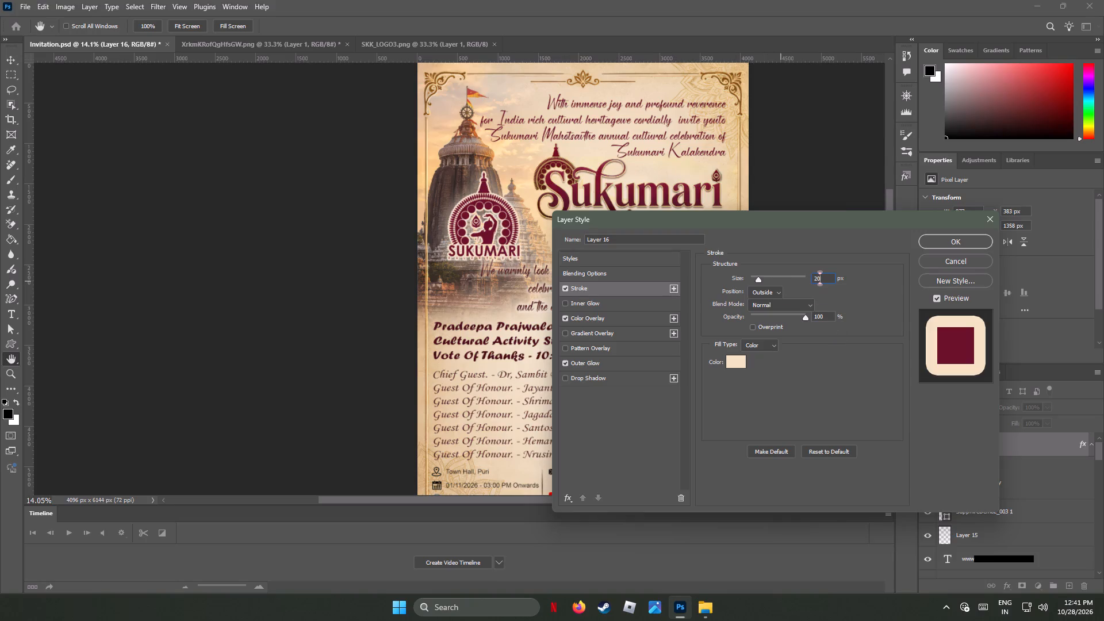
Turn off the logo's Outer Glow and set its stroke size to 10 px.
click(565, 361)
drag(827, 278, 775, 279)
text(10)
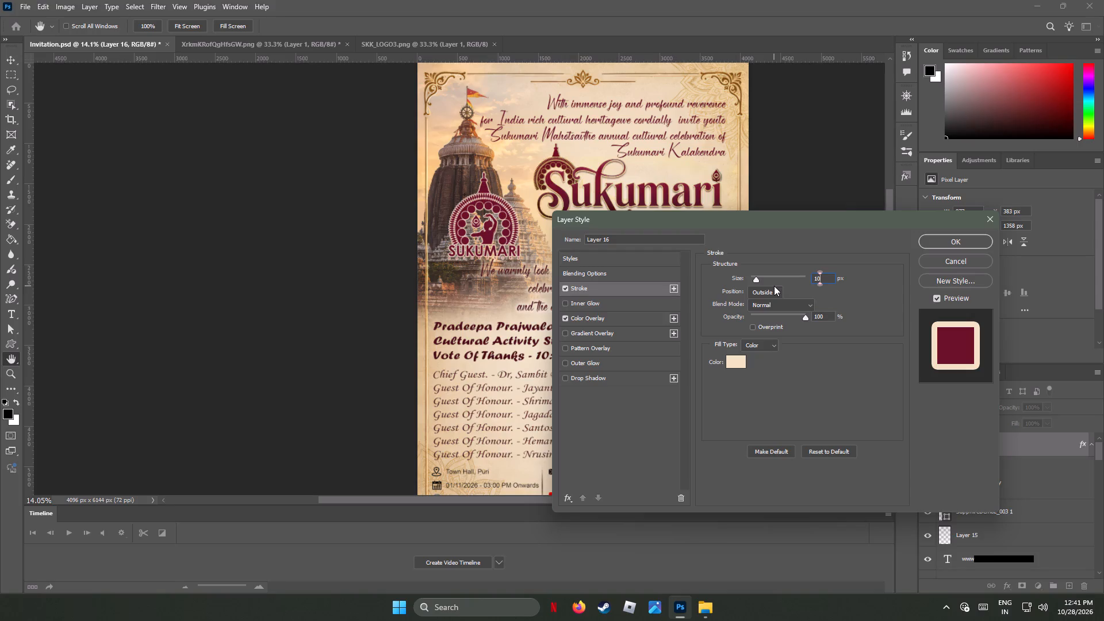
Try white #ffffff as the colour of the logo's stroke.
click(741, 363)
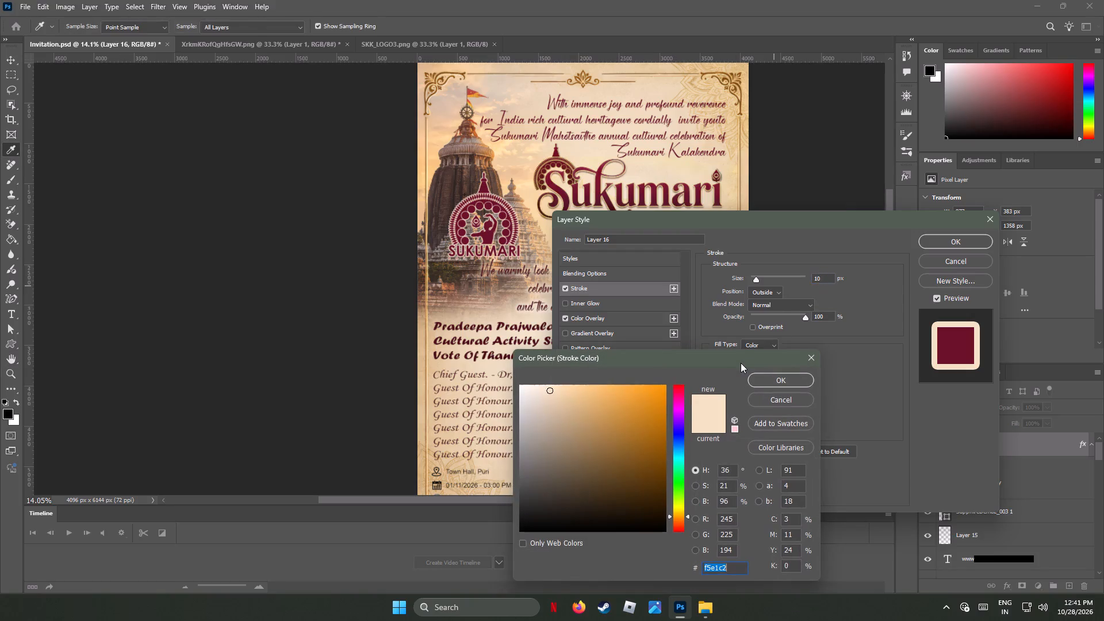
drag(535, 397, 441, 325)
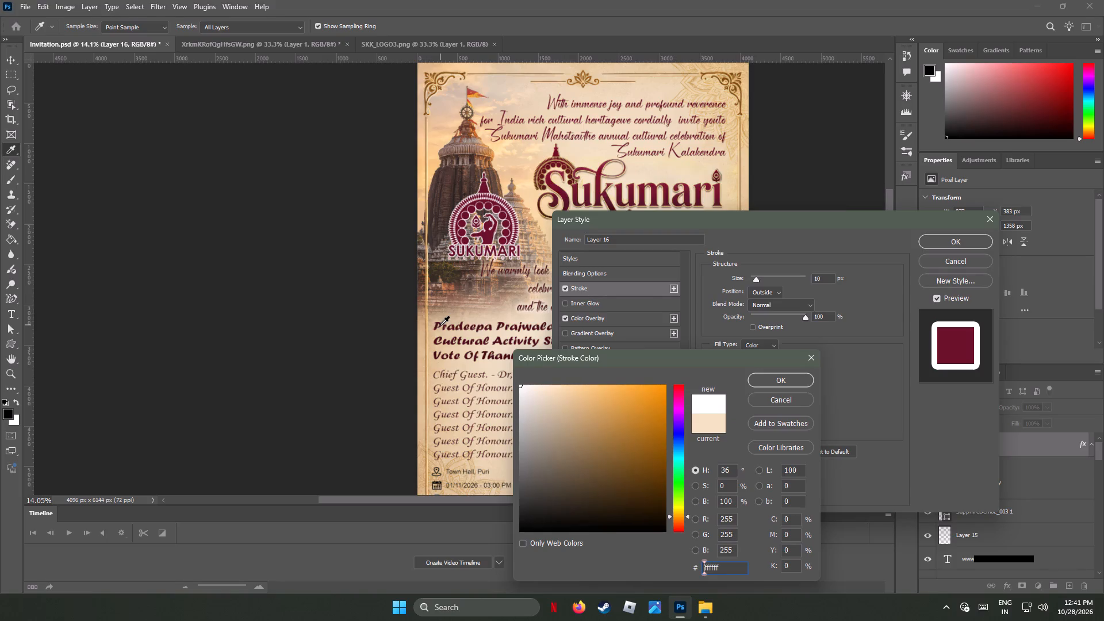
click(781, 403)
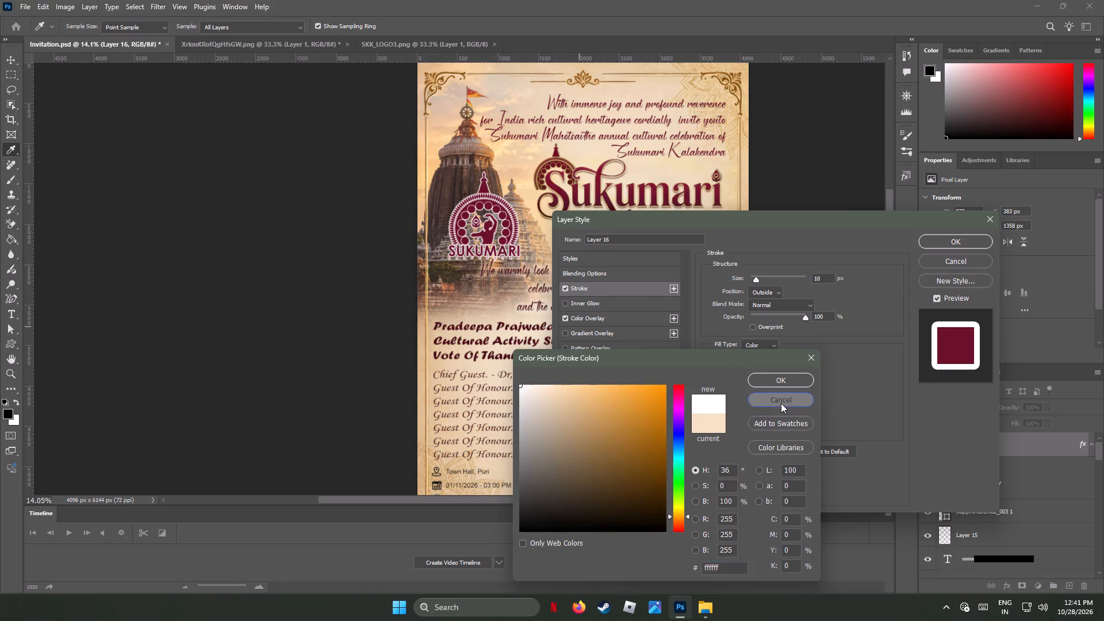
Apply the Stroke and Color Overlay layer style to the logo.
click(954, 239)
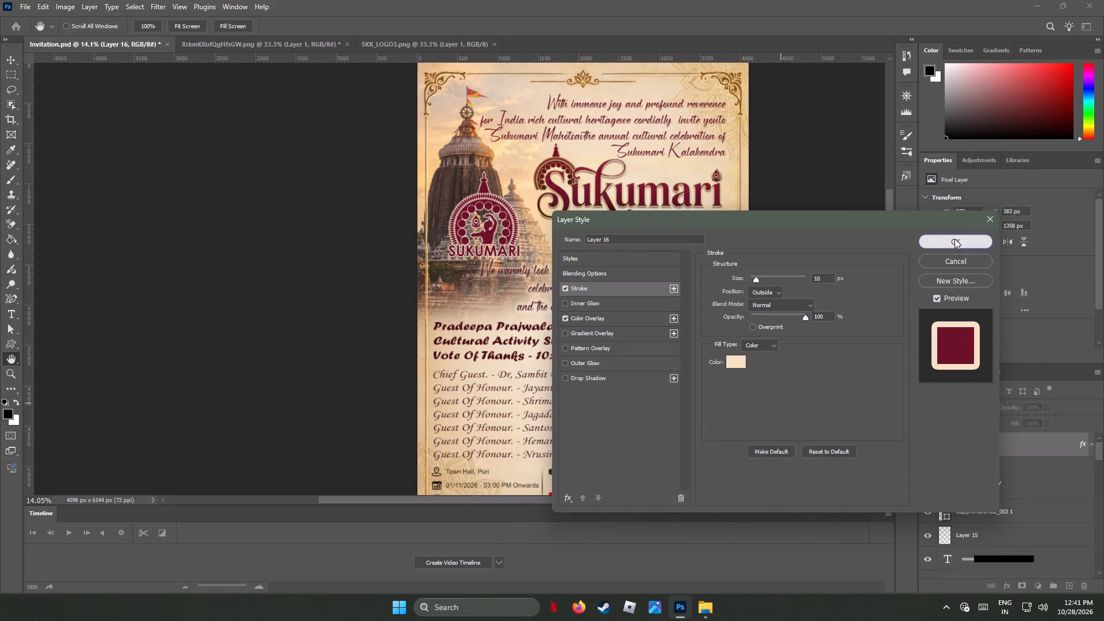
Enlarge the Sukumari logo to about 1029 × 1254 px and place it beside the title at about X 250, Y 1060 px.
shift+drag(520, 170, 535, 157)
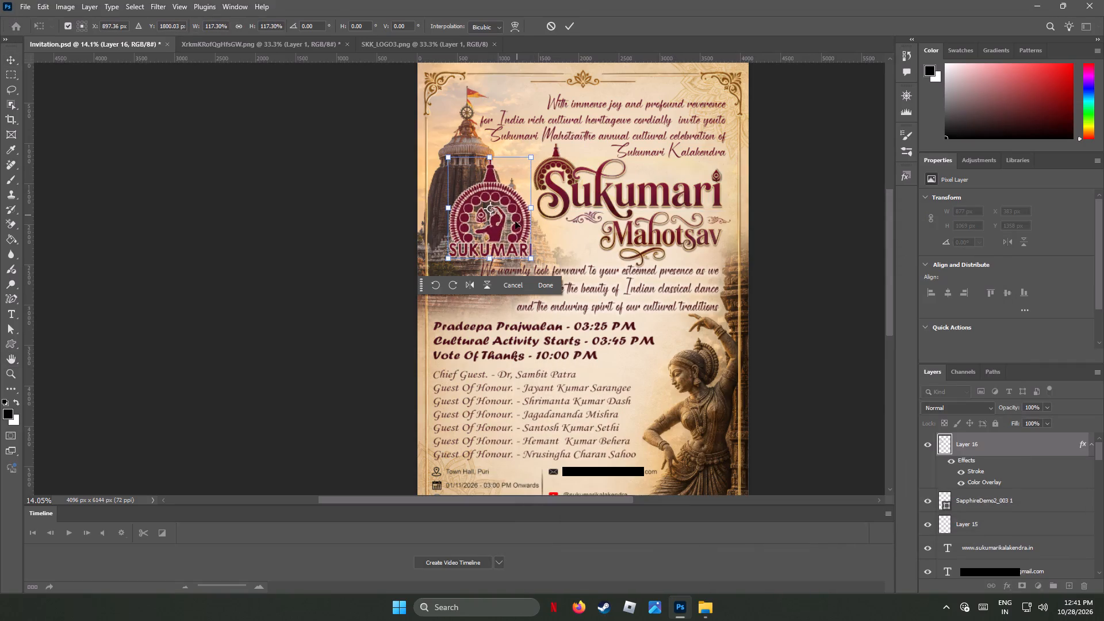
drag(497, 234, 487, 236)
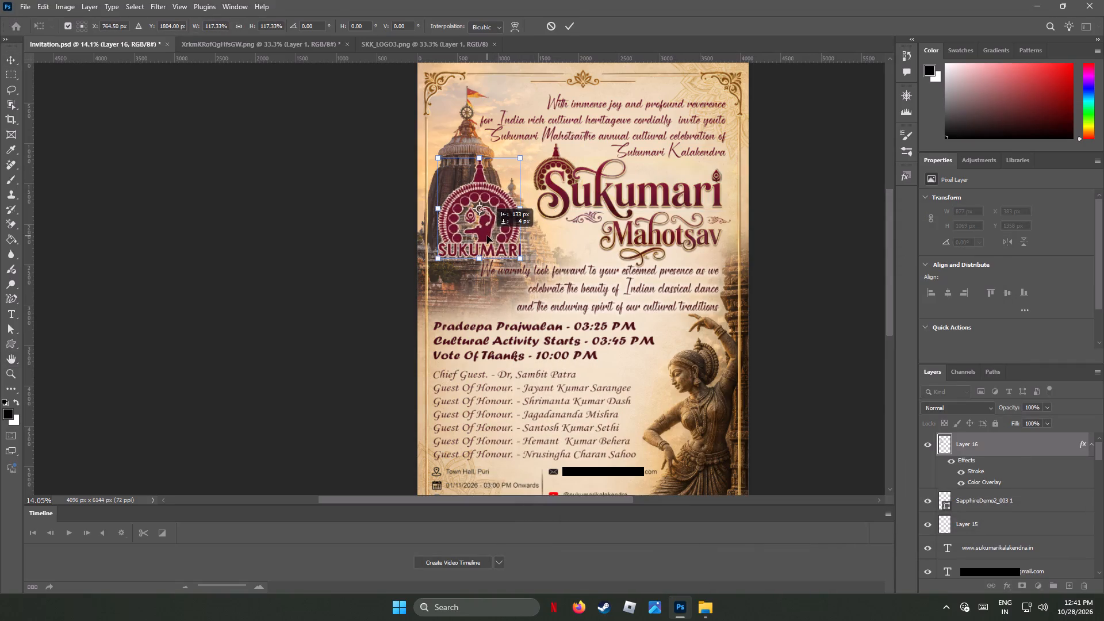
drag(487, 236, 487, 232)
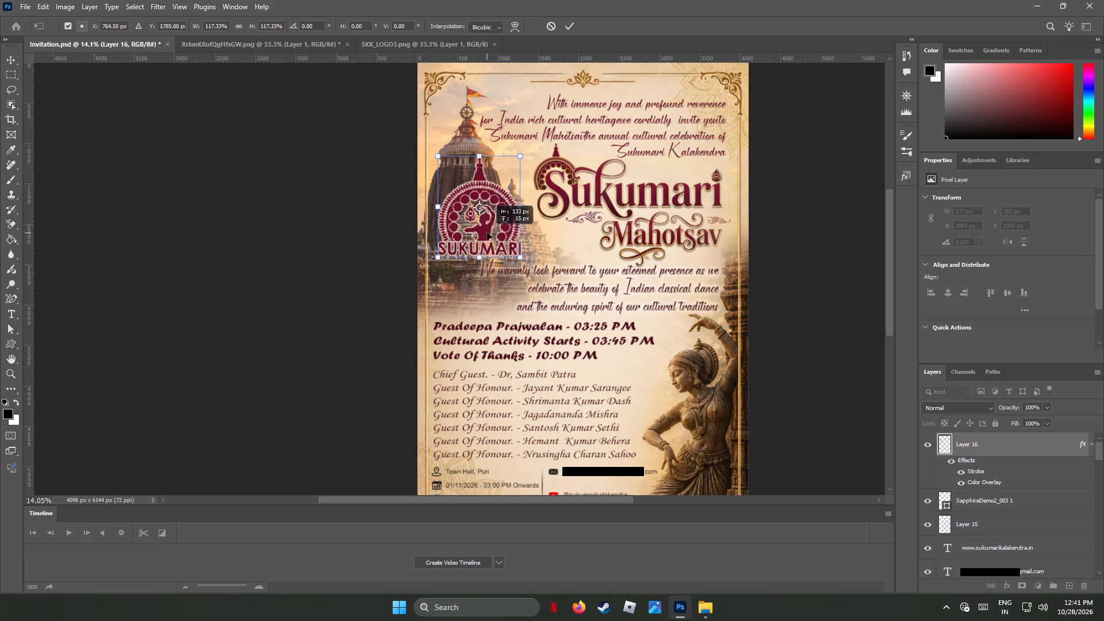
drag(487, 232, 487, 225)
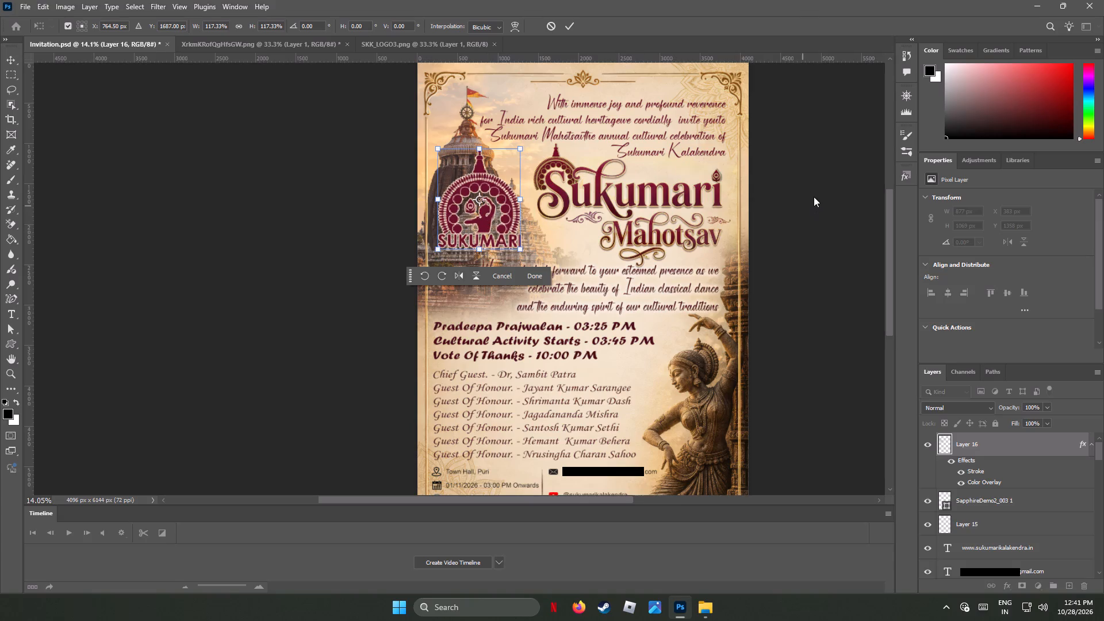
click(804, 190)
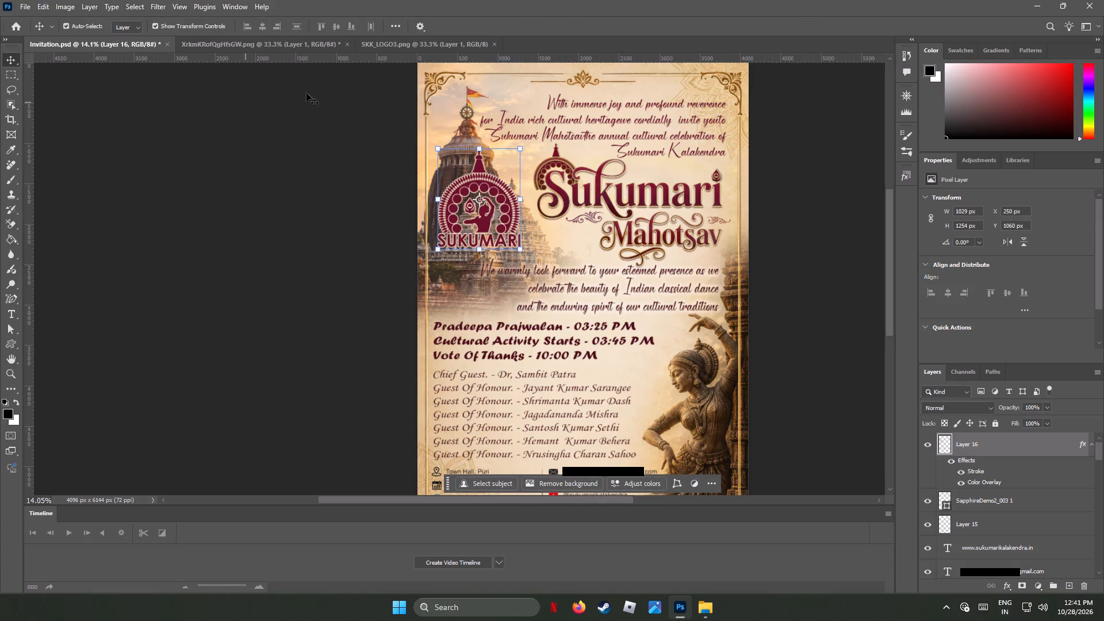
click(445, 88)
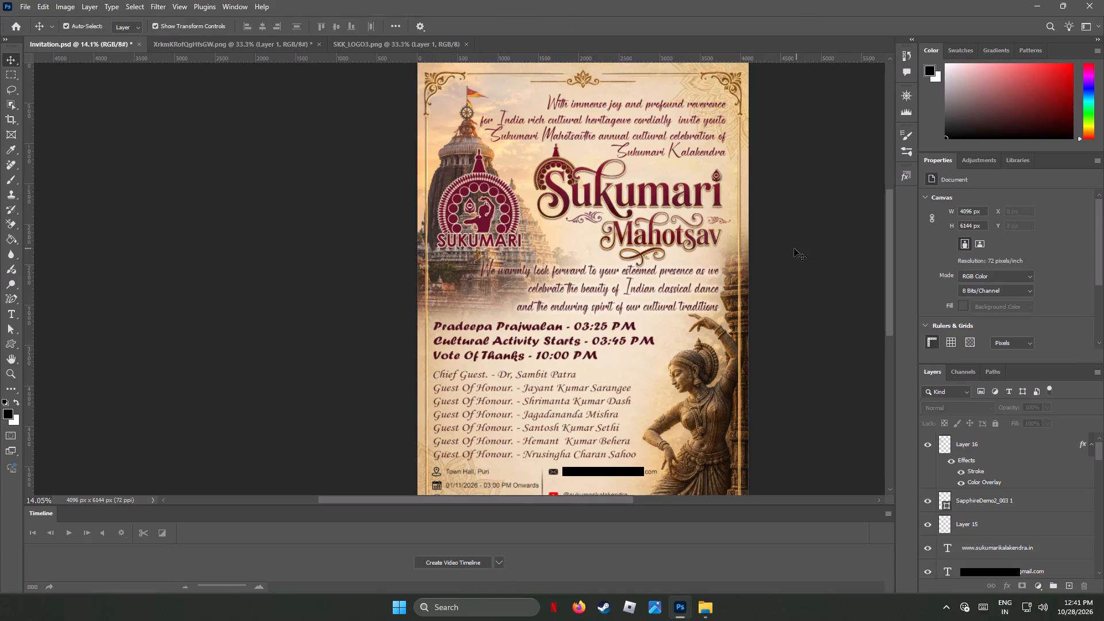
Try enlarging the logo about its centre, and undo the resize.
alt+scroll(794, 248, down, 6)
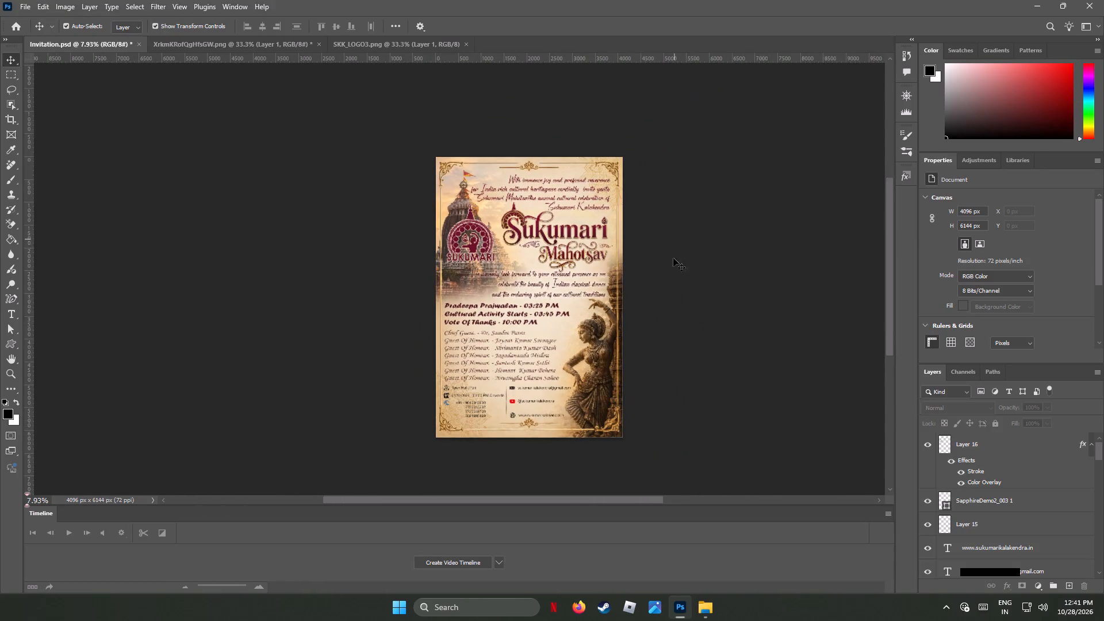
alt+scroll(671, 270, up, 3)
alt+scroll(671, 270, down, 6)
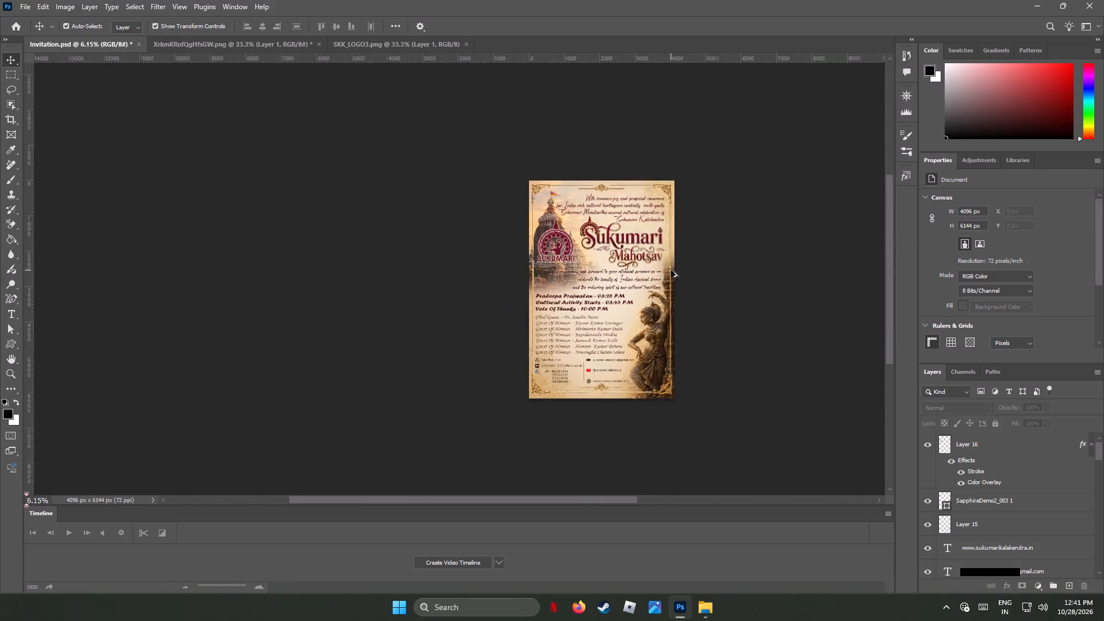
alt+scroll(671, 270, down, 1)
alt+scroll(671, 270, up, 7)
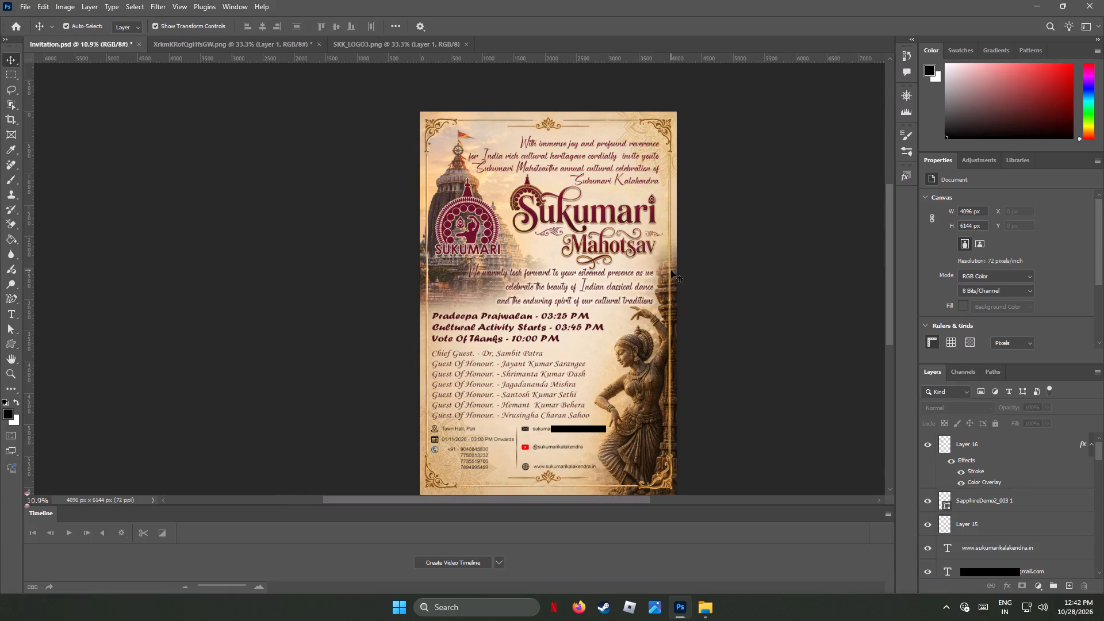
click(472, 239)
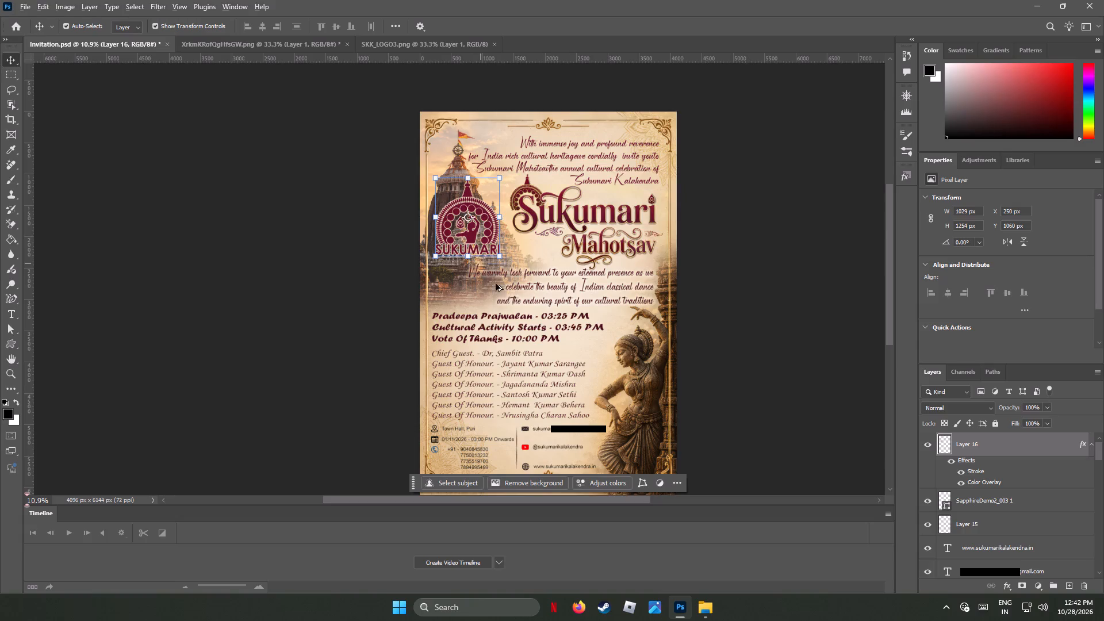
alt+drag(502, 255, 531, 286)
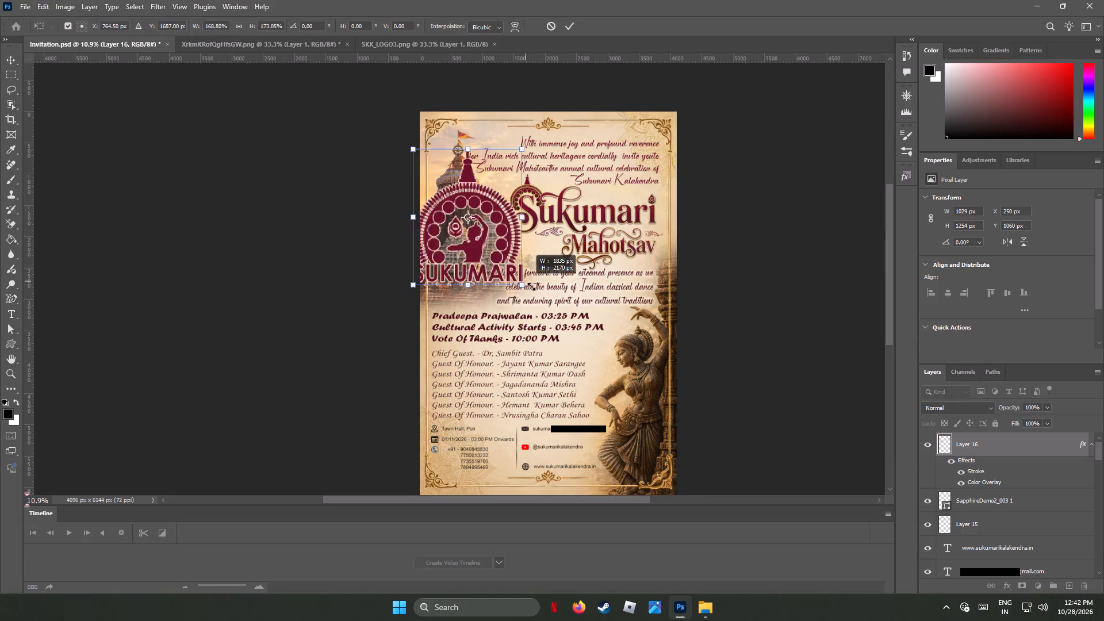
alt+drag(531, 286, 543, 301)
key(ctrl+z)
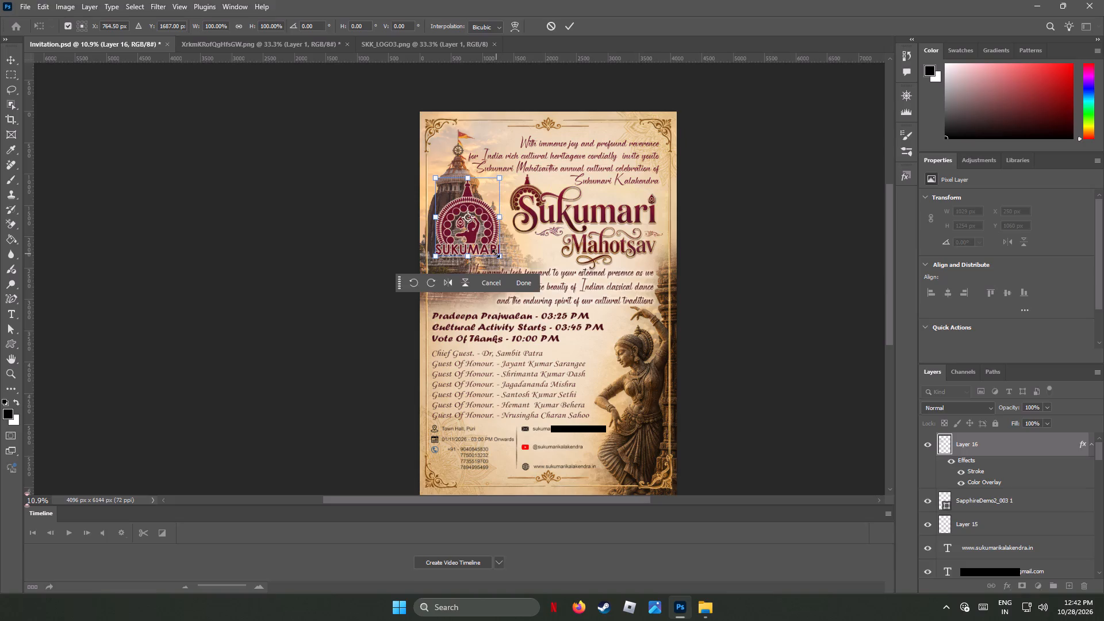
Enlarge the logo proportionally from its upper-left corner to about 3735 × 4552 px so it spans most of the invitation.
shift+drag(496, 254, 638, 419)
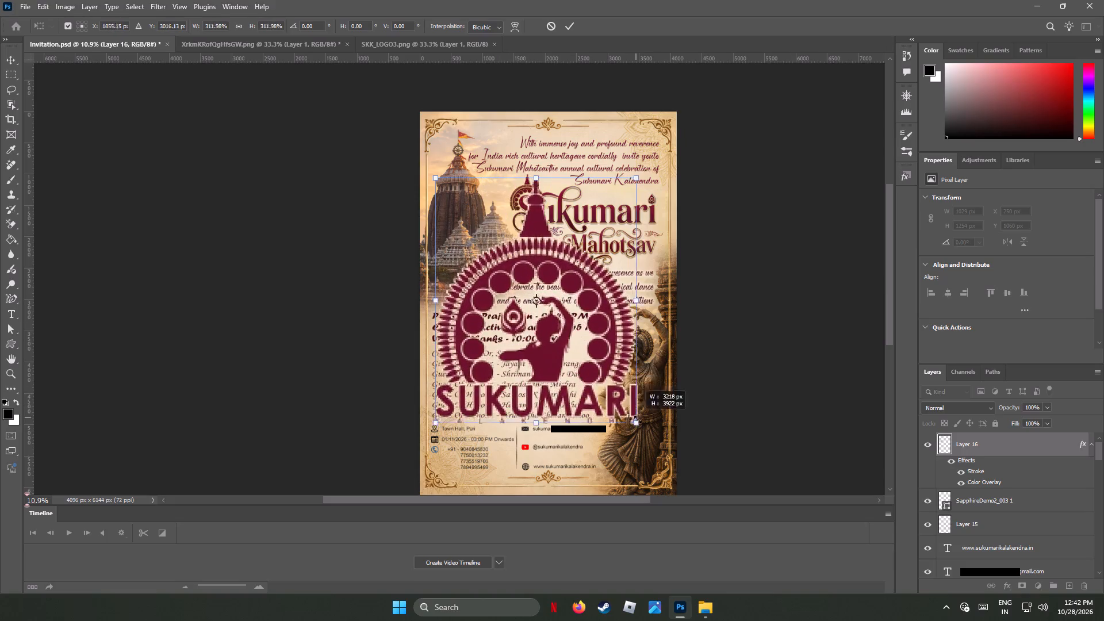
shift+drag(638, 419, 670, 454)
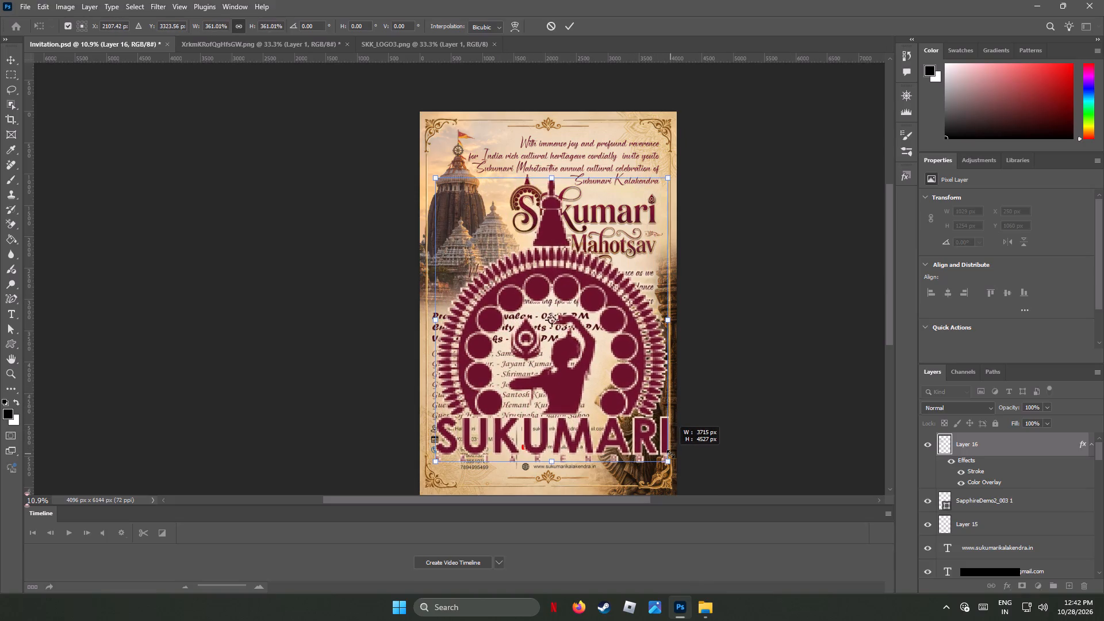
shift+drag(670, 454, 672, 455)
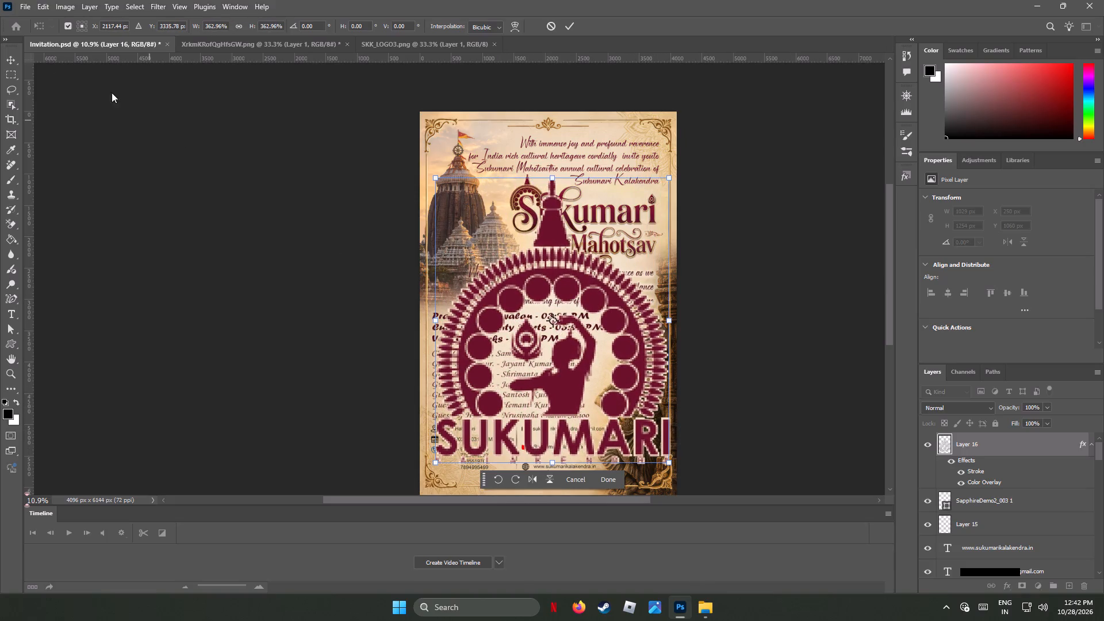
click(10, 61)
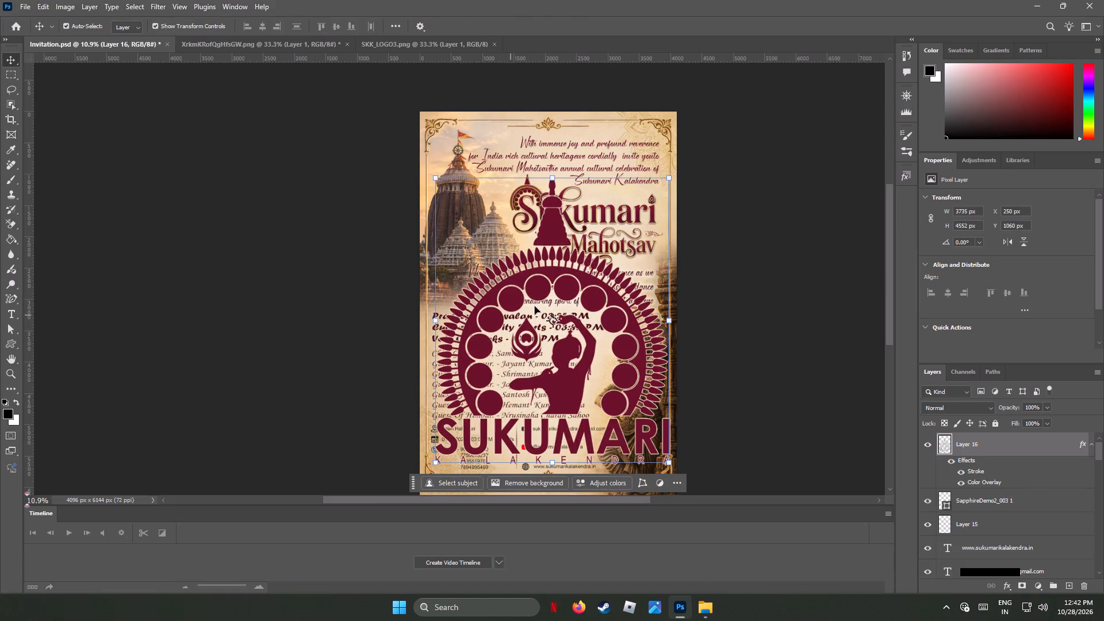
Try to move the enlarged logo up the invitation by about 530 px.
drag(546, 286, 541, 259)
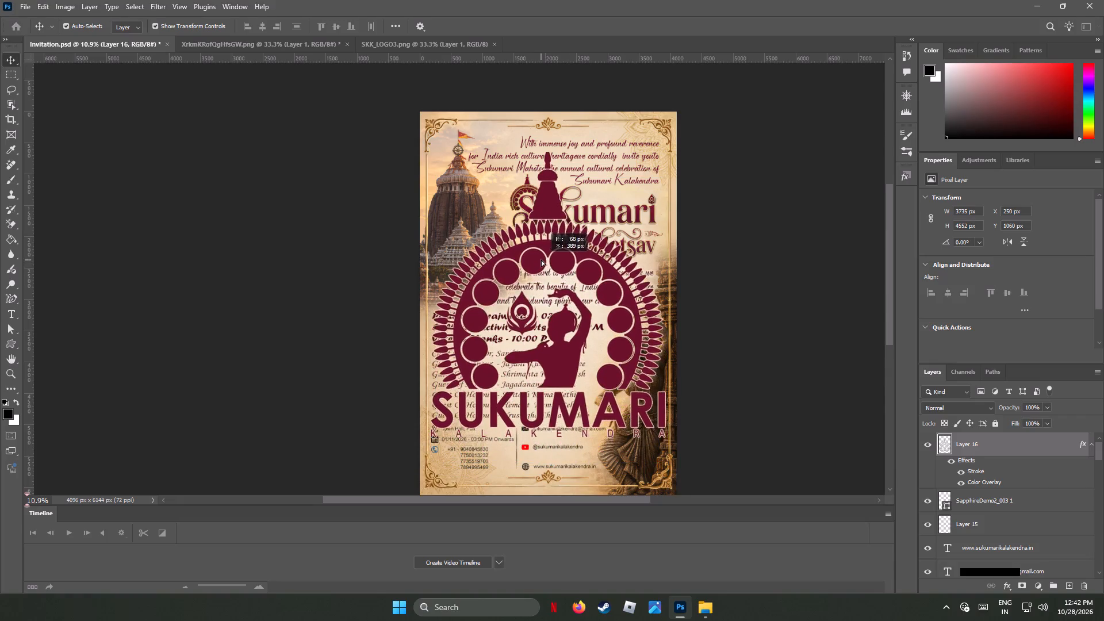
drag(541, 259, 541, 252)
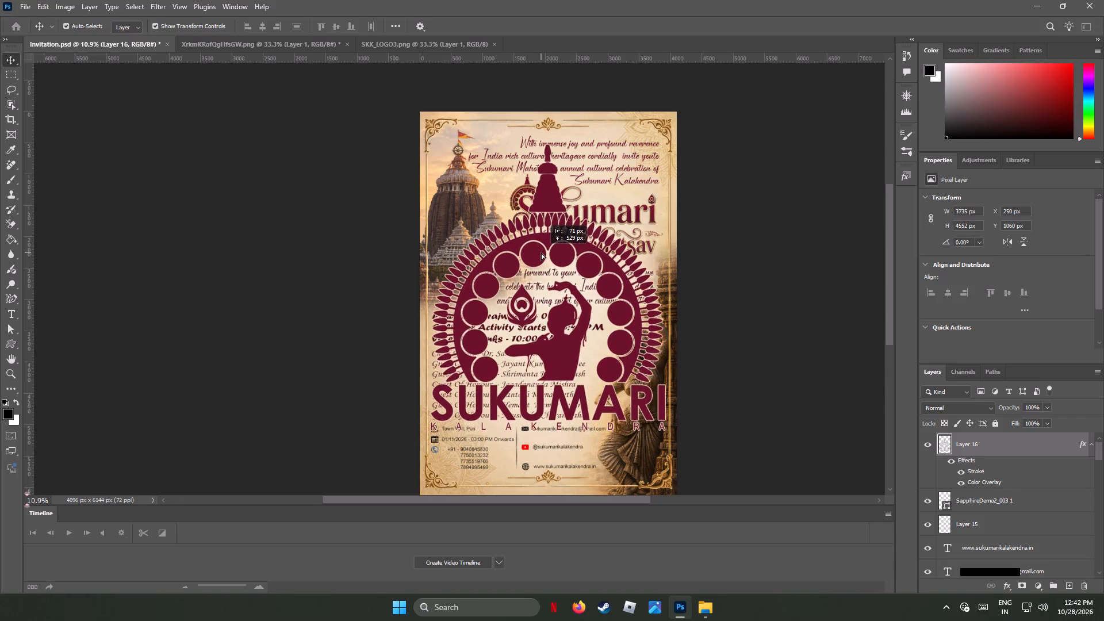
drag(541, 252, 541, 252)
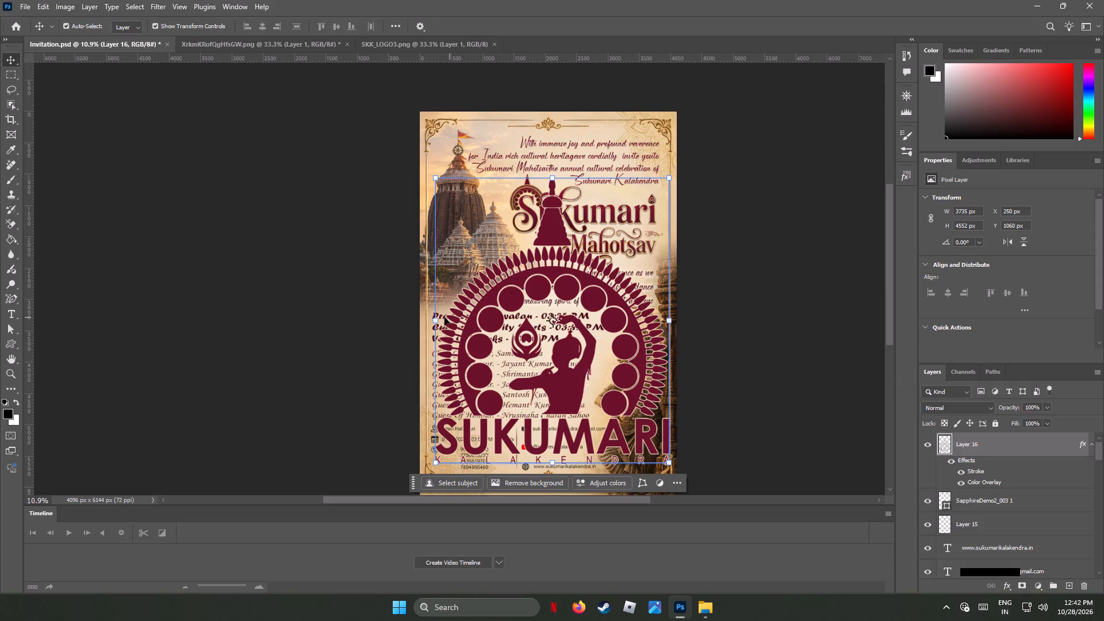
Extend the logo proportionally toward the invitation's left border, to about 3891 × 4742 px.
shift+drag(437, 318, 432, 319)
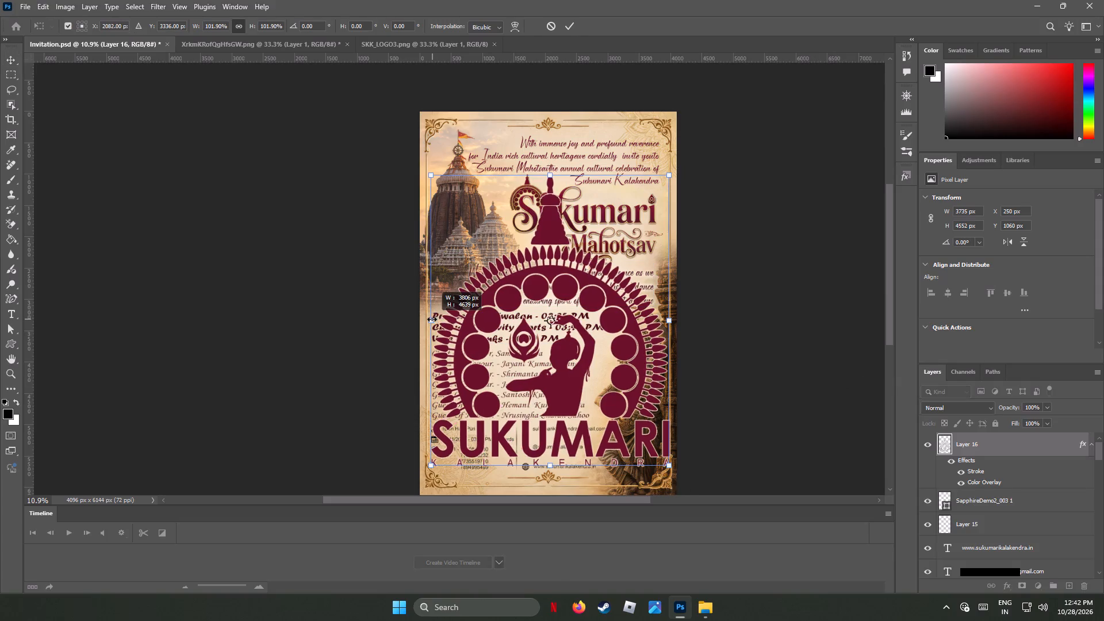
shift+drag(432, 319, 428, 319)
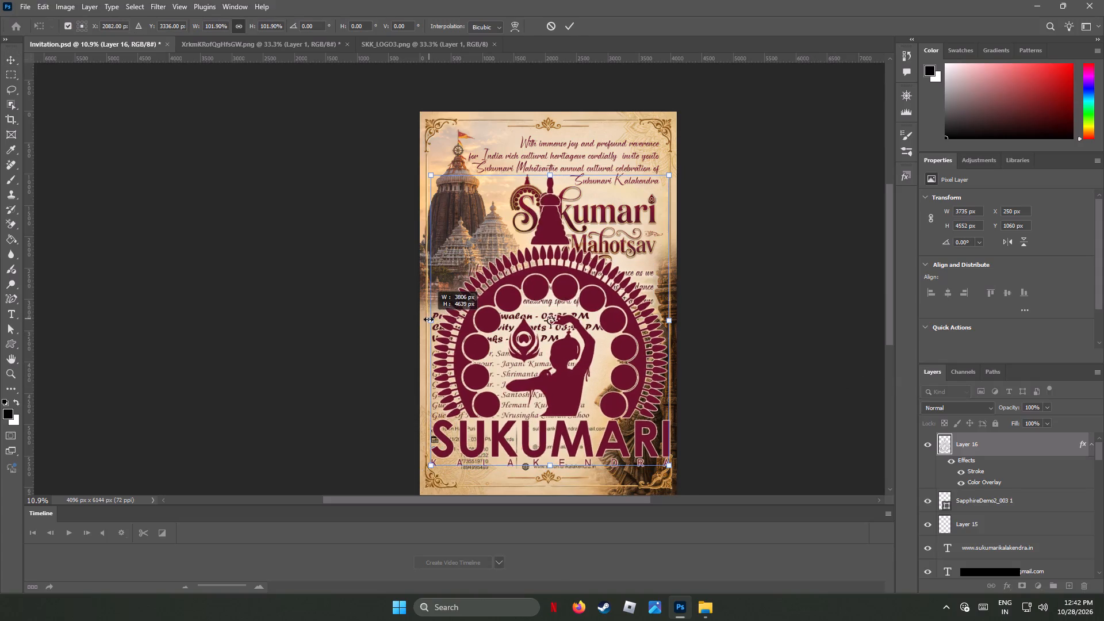
shift+drag(428, 319, 428, 319)
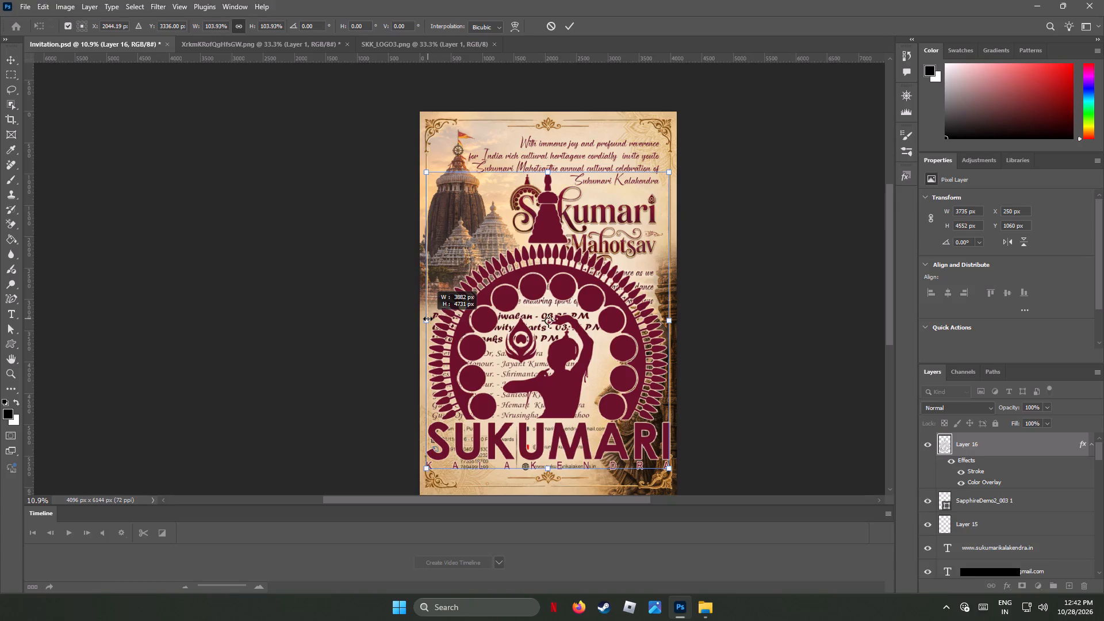
shift+drag(428, 319, 427, 319)
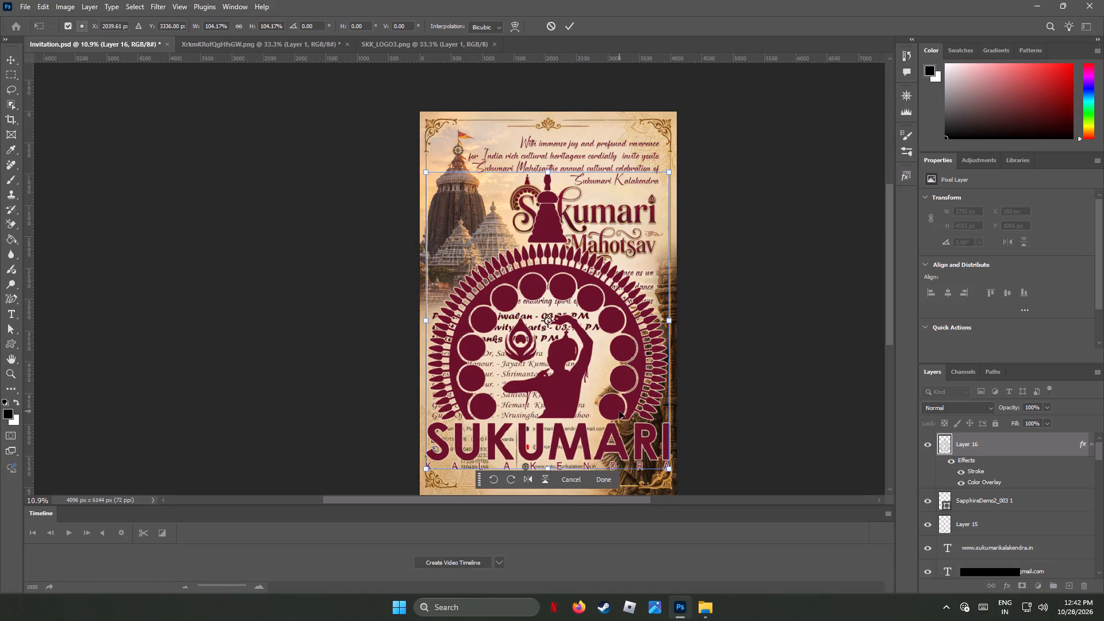
click(9, 58)
Nudge the enlarged logo straight up the invitation to about Y 485 px.
key(Up)
key(Up)
key(Up)
key(Up)
key(Up)
key(Up)
key(Up)
key(Up)
key(Up)
key(Up)
key(Up)
key(Up)
key(Up)
key(Up)
key(Up)
key(Up)
key(Up)
key(Up)
key(Up)
key(Up)
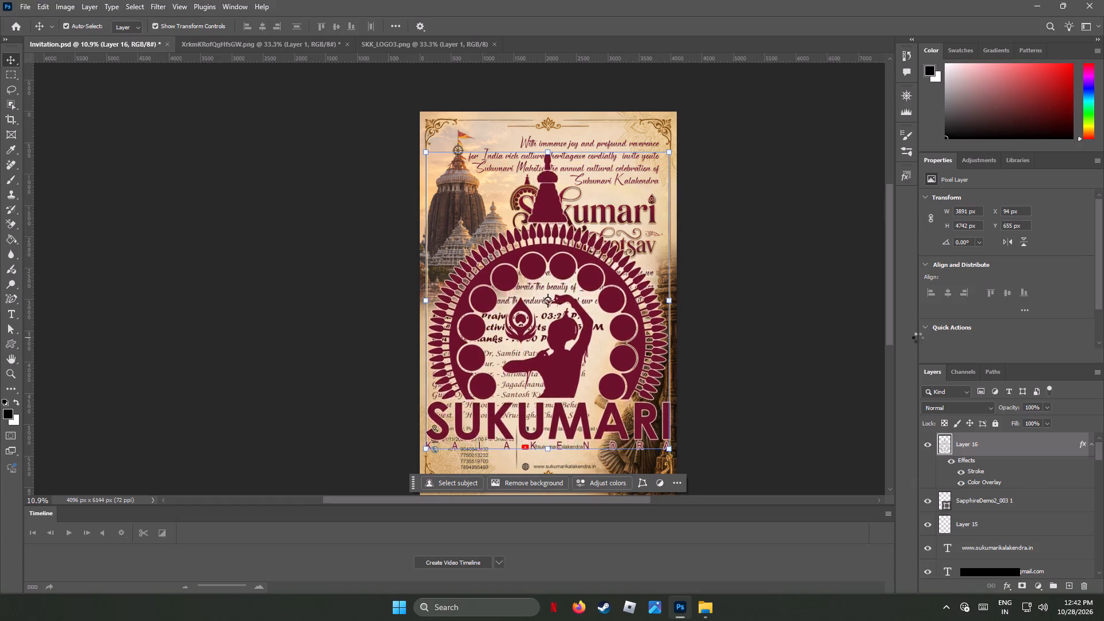
key(Up)
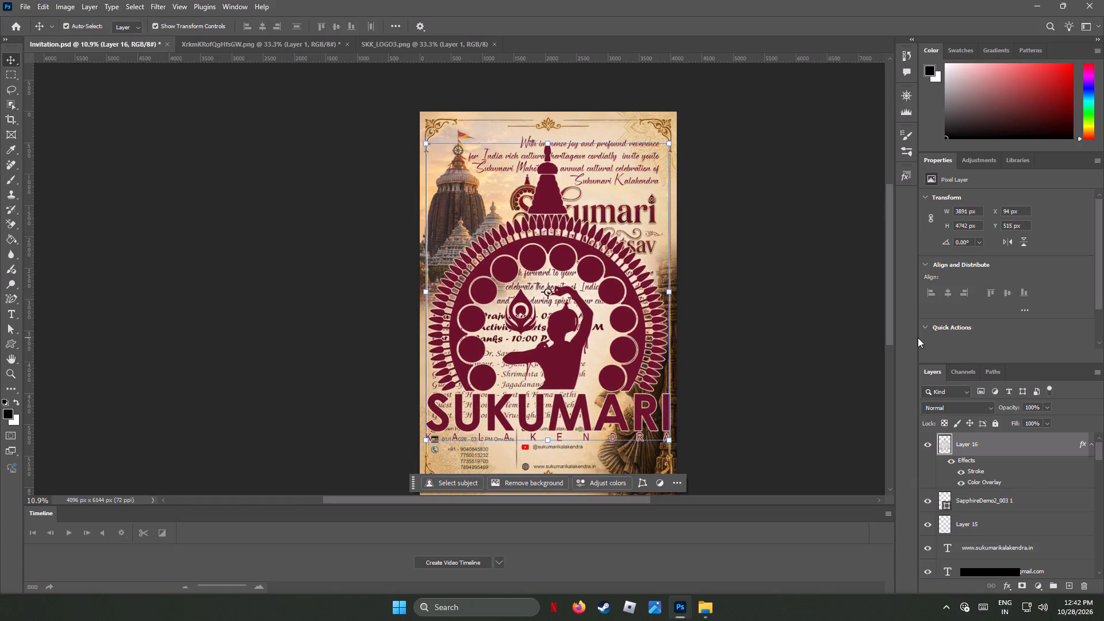
key(Up)
key(Up)
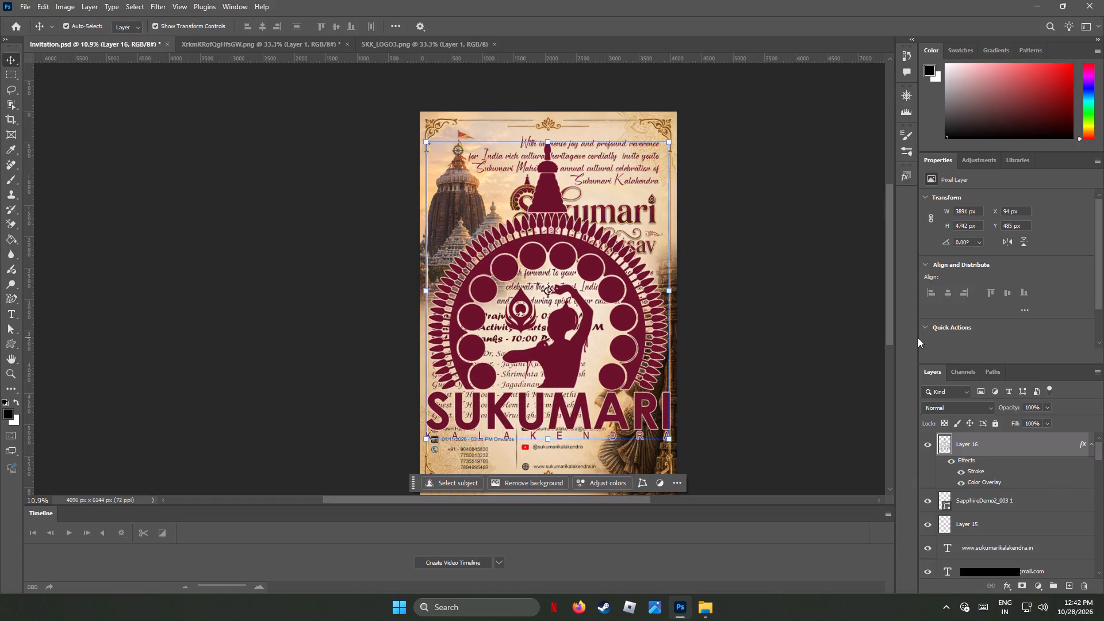
Turn off the Stroke effect on the logo's layer, Layer 16, keeping its maroon Color Overlay.
right_click(1037, 446)
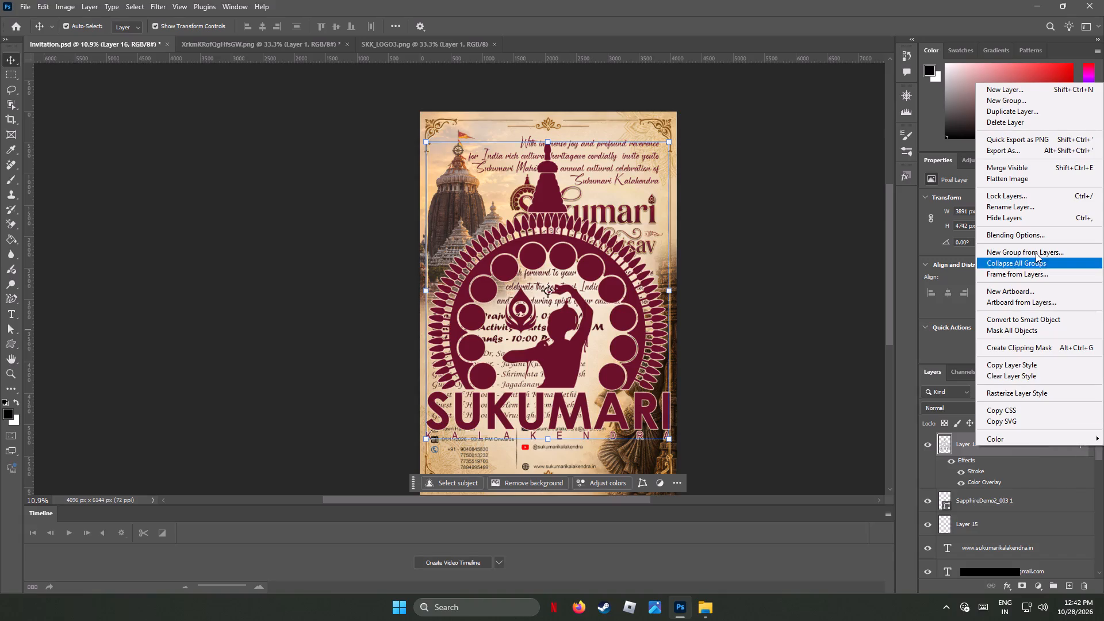
click(1024, 236)
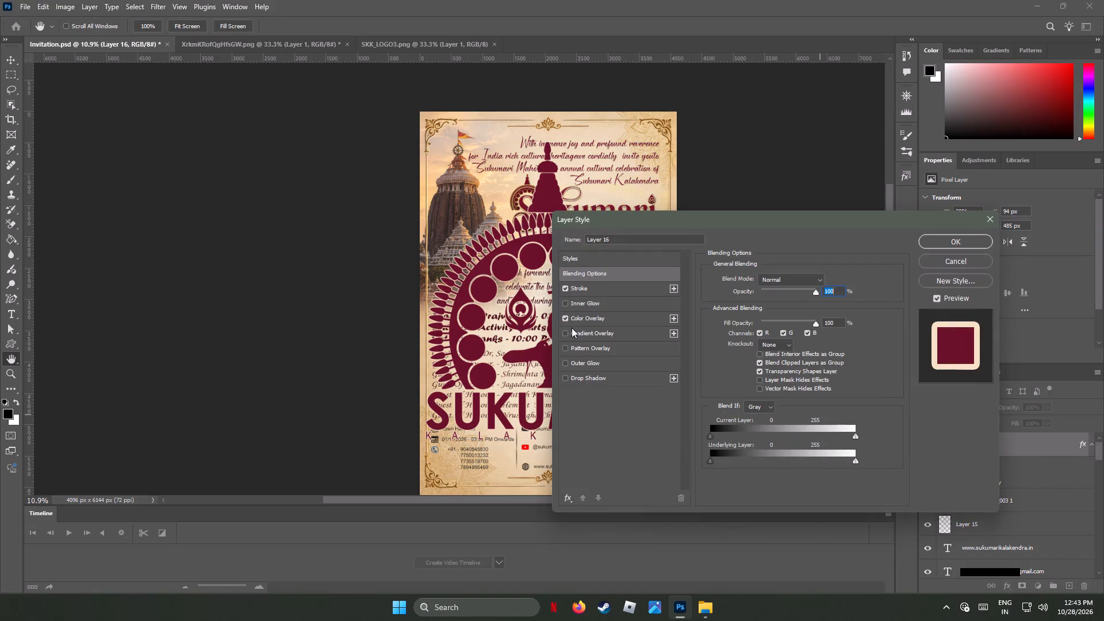
click(565, 287)
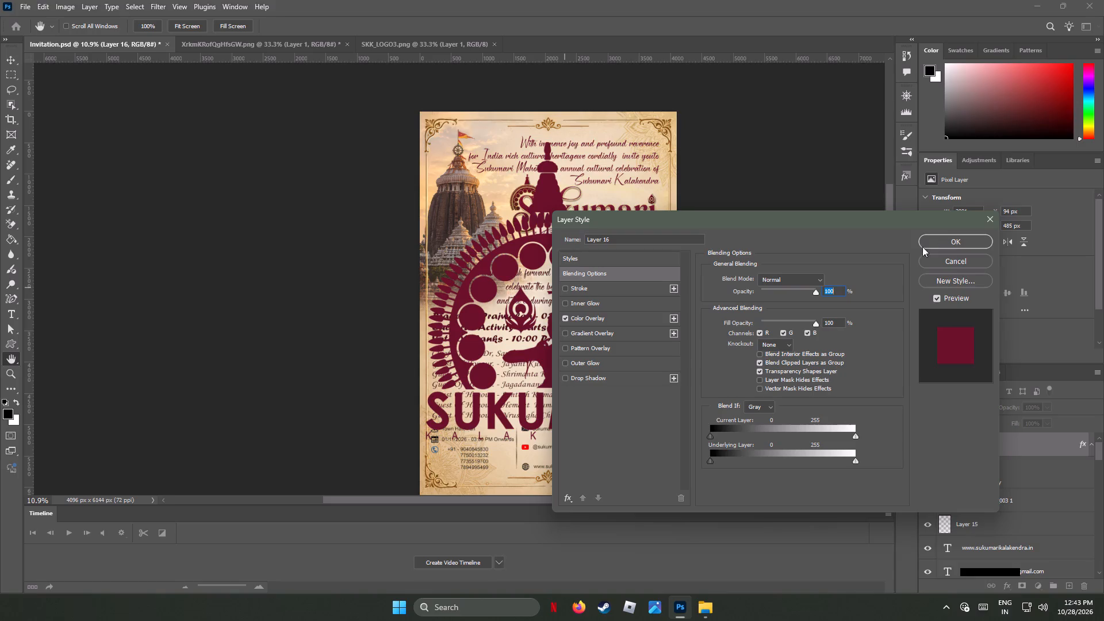
click(565, 319)
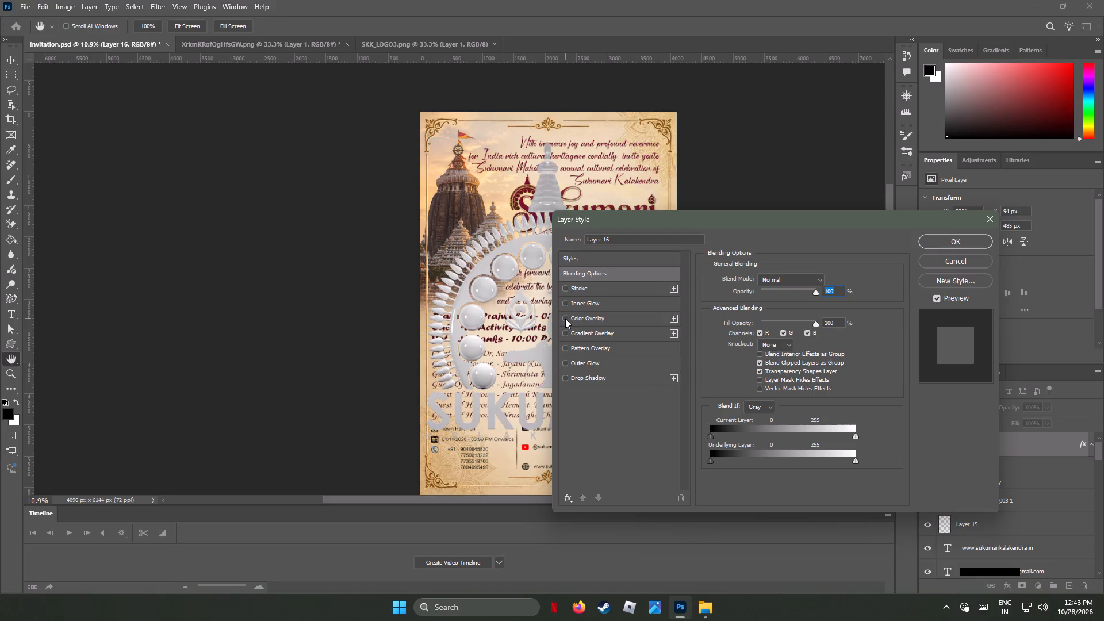
click(565, 319)
click(595, 320)
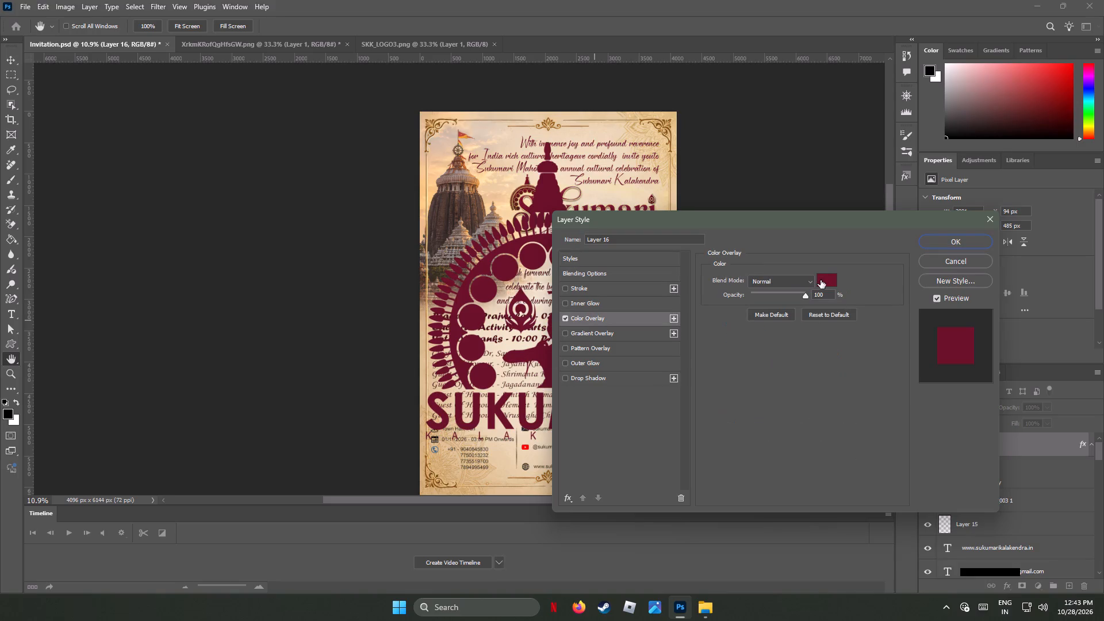
click(953, 241)
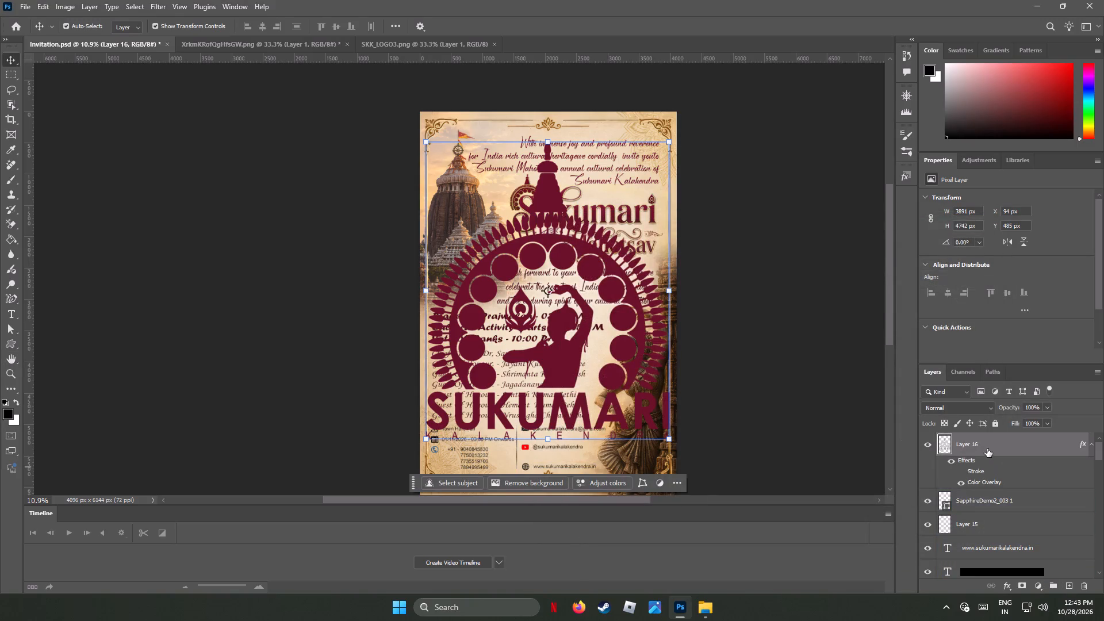
Collapse Layer 16's effects and move the layer down the stack to directly below the Chief Guest text layer.
click(1090, 445)
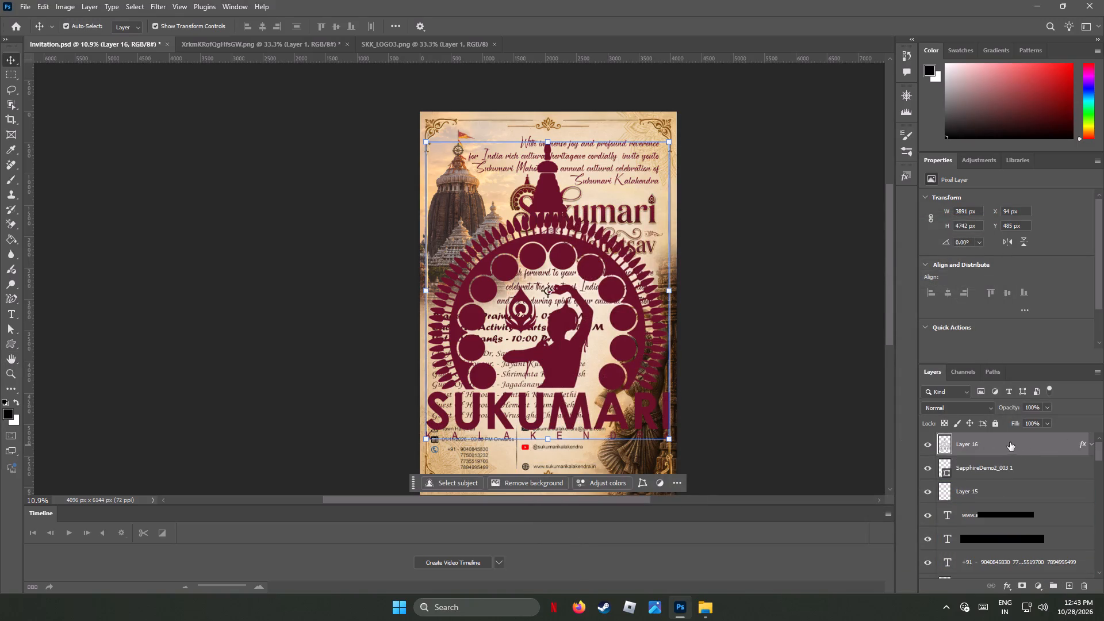
drag(1009, 441, 1000, 551)
scroll(1013, 509, down, 3)
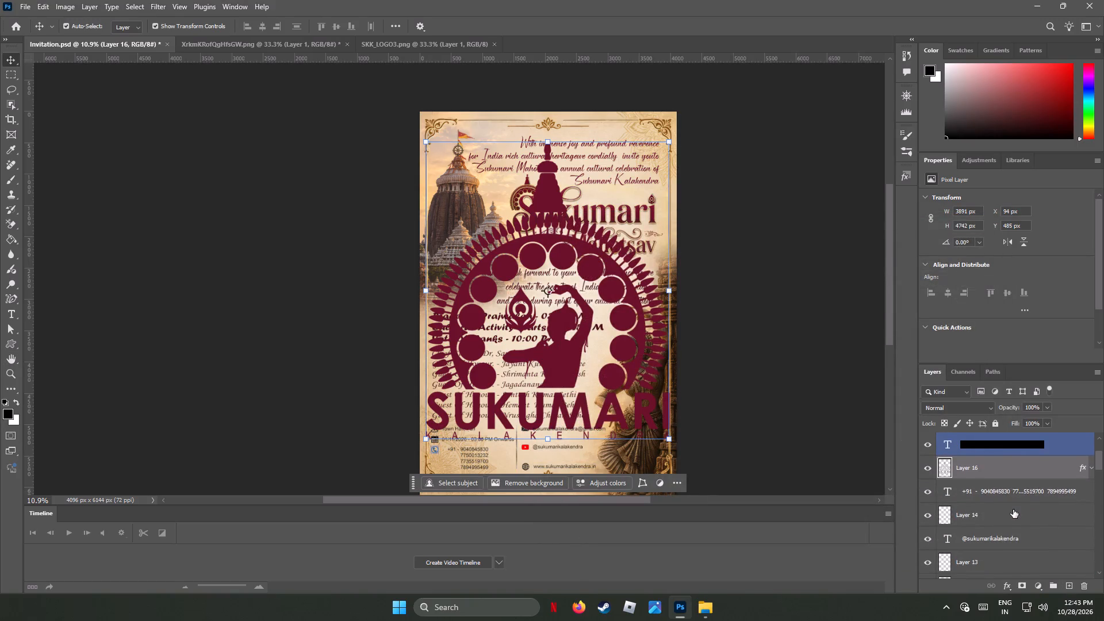
drag(1032, 463, 1030, 542)
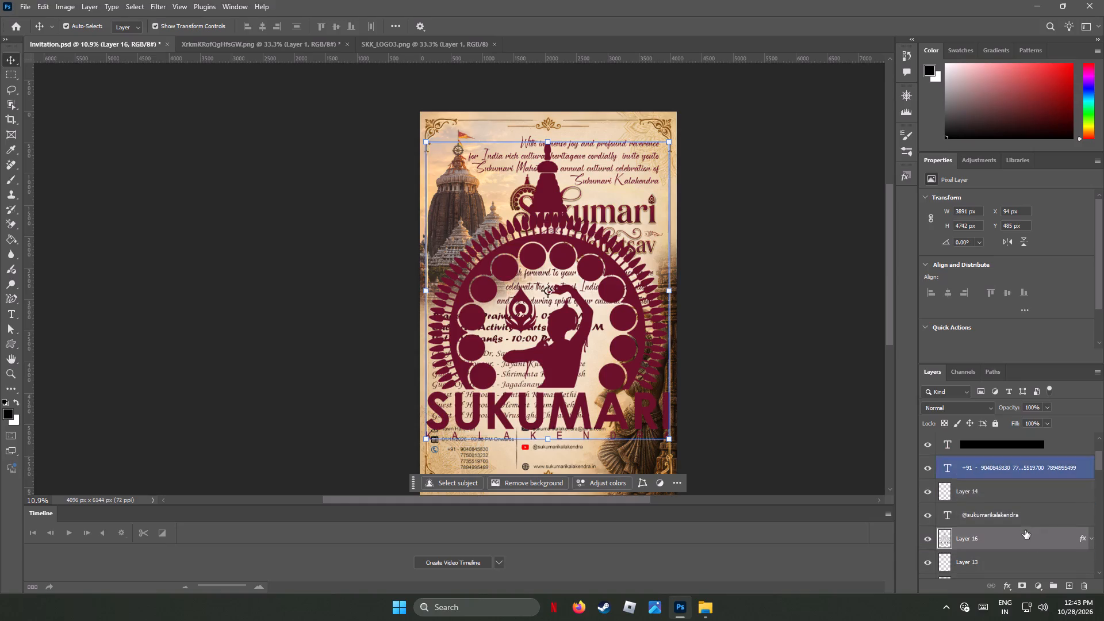
scroll(1022, 523, down, 3)
scroll(1021, 520, up, 1)
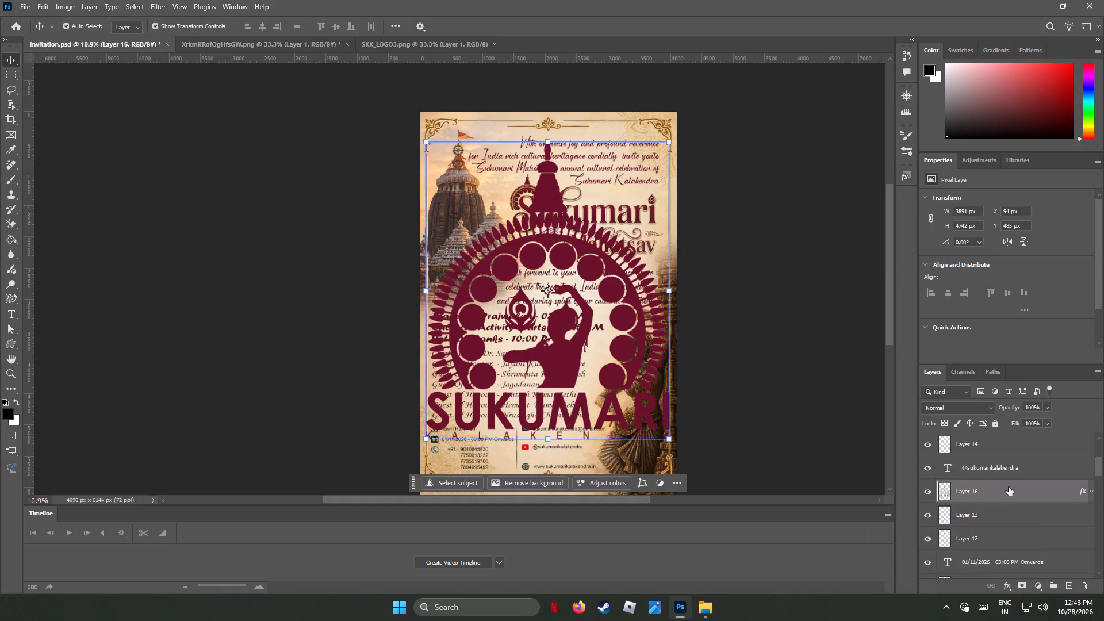
drag(1008, 483, 1024, 547)
scroll(1034, 498, up, 1)
scroll(1034, 498, down, 3)
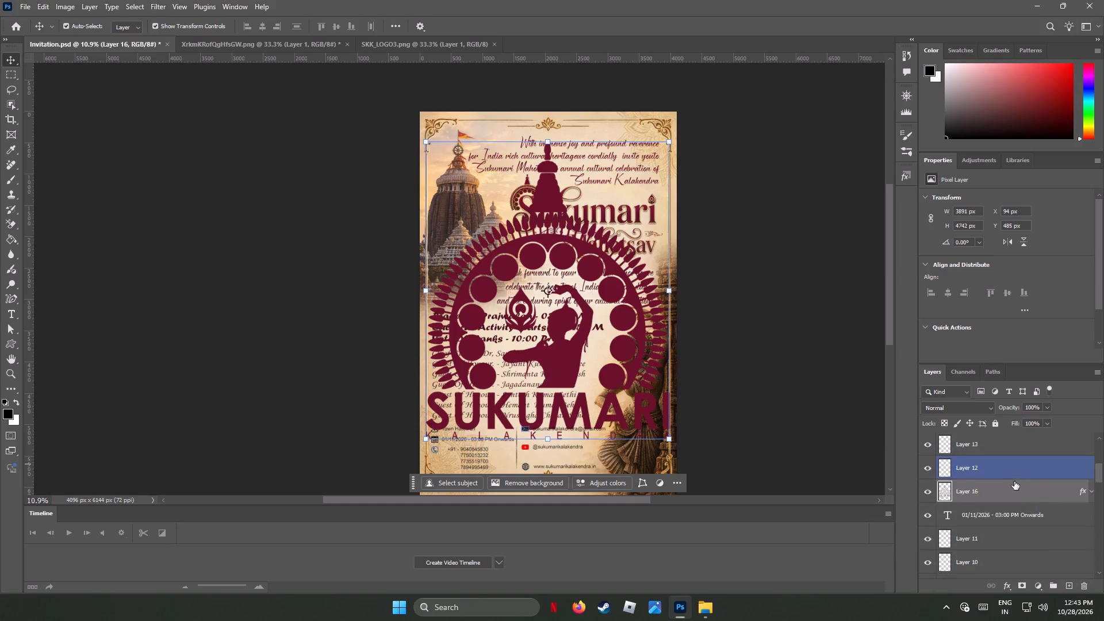
drag(1014, 485, 1014, 538)
scroll(1003, 472, down, 4)
scroll(1003, 472, up, 2)
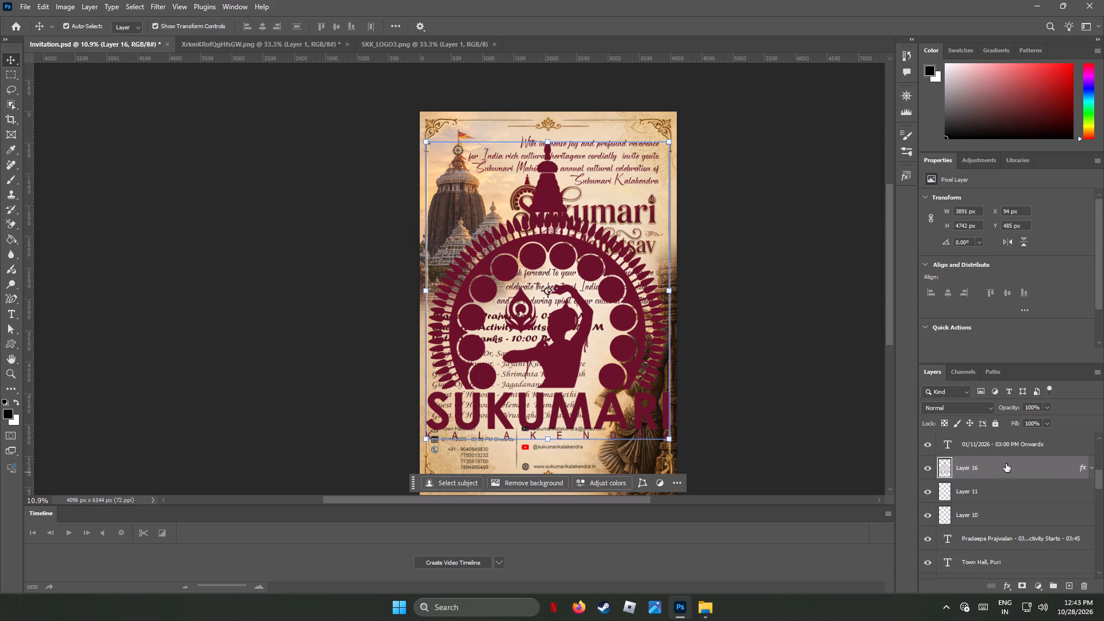
drag(1006, 463, 1007, 546)
scroll(1011, 481, down, 1)
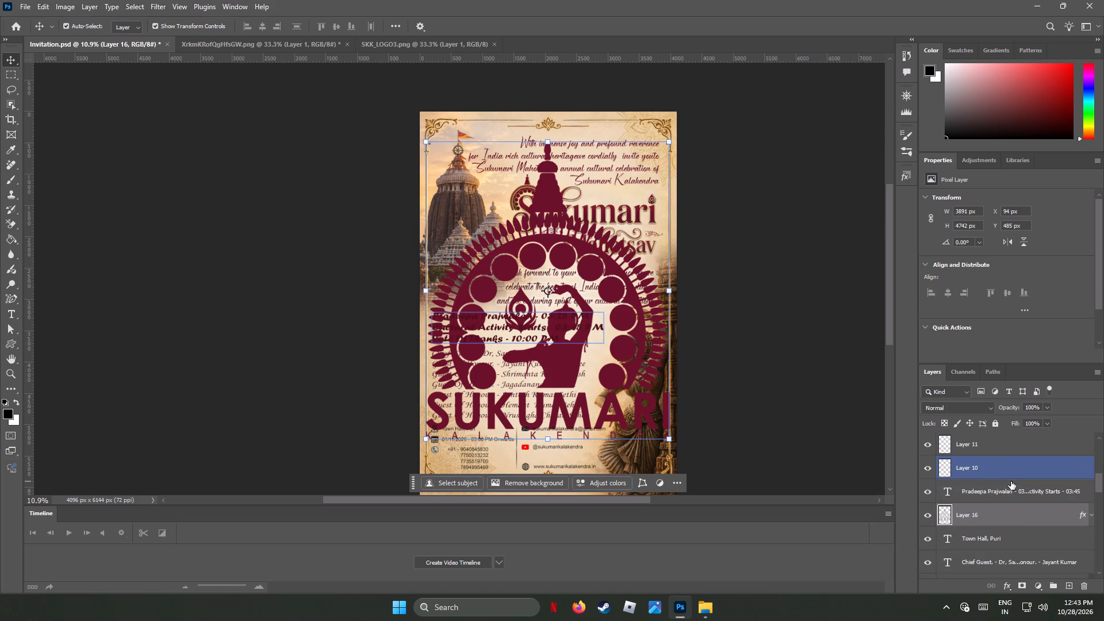
drag(1018, 513, 1021, 562)
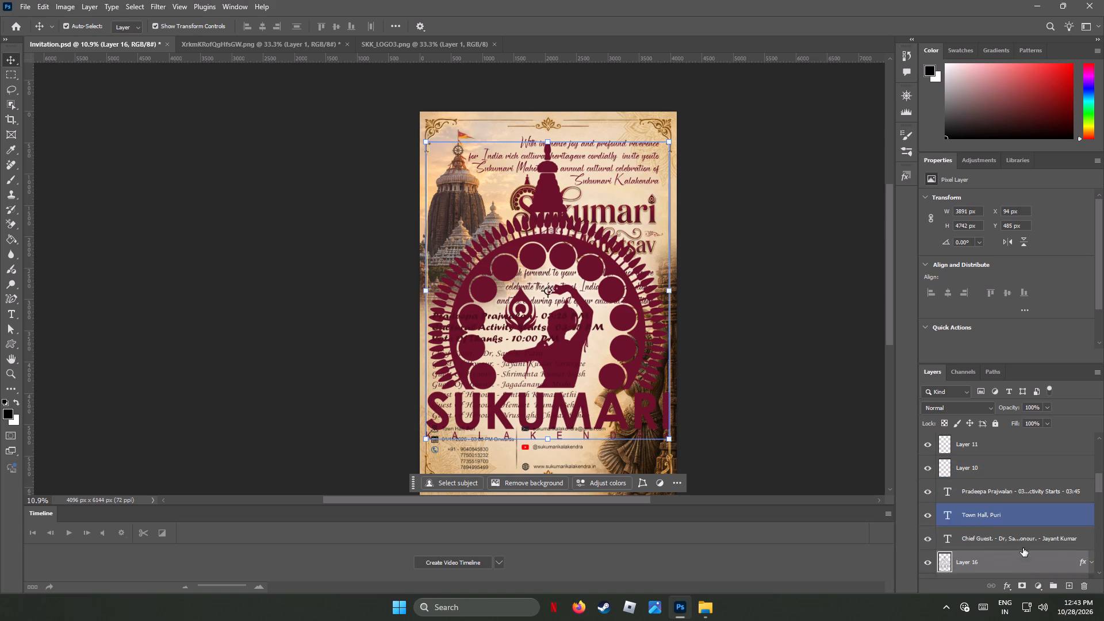
Move Layer 16 further down the stack, past the invitation wording and Layer 9, to directly below Layer 8.
scroll(1023, 509, down, 3)
drag(1011, 489, 1014, 543)
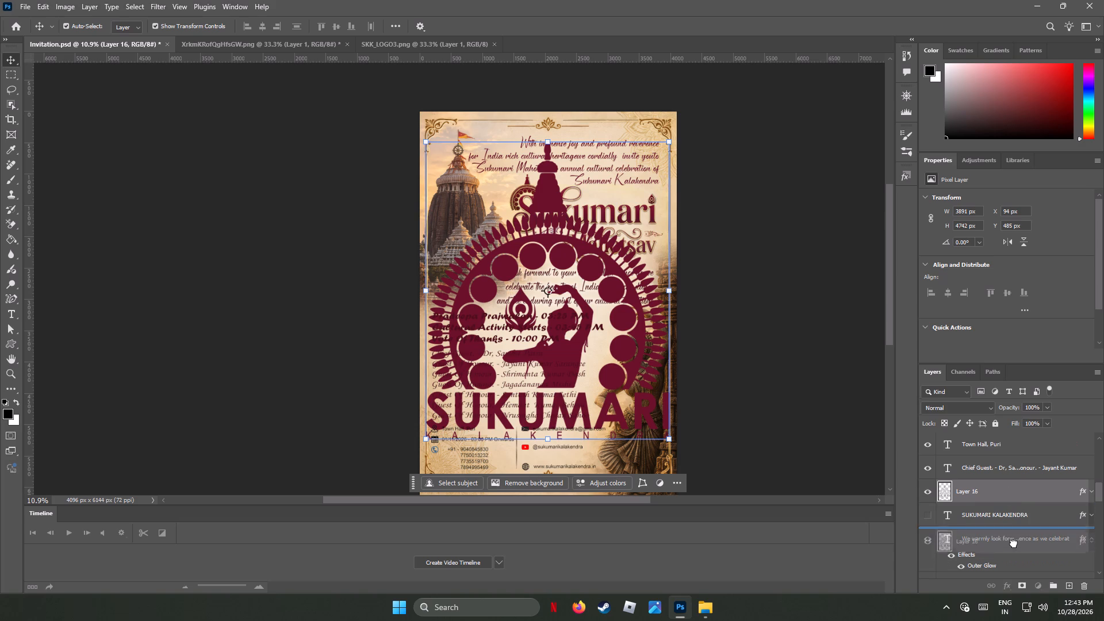
drag(1014, 543, 1016, 559)
scroll(1011, 522, down, 2)
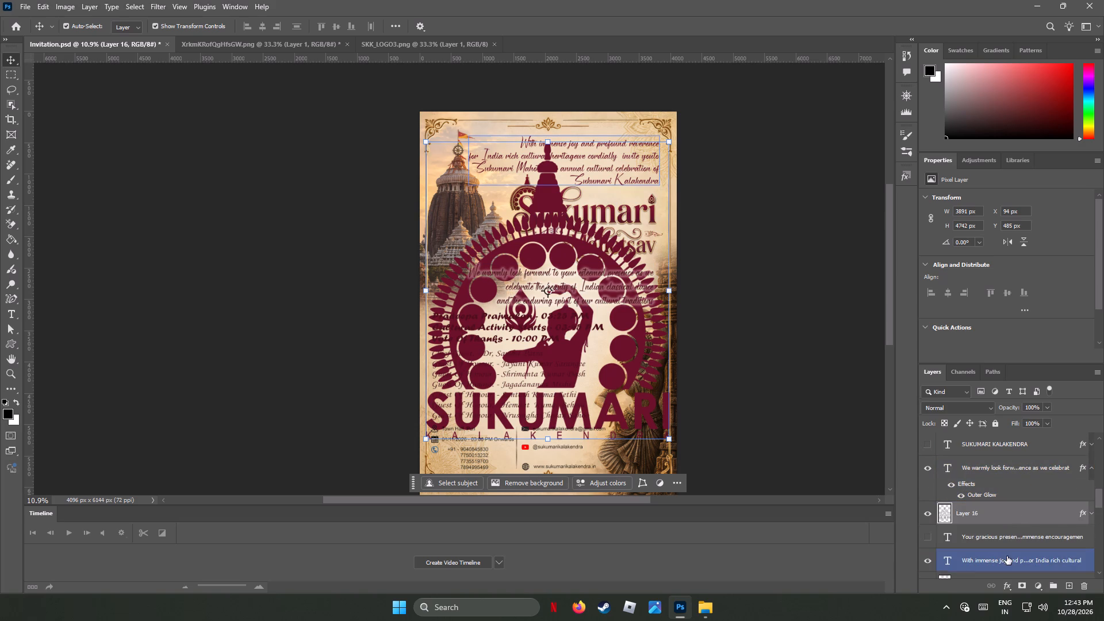
drag(995, 509, 996, 531)
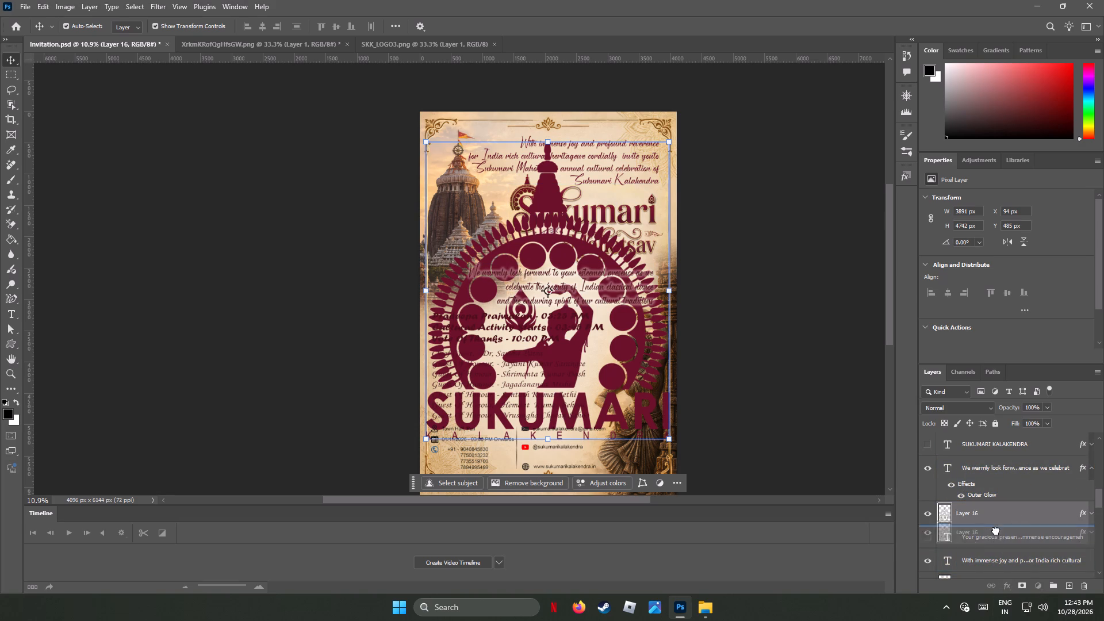
drag(996, 531, 1003, 565)
scroll(1007, 511, down, 2)
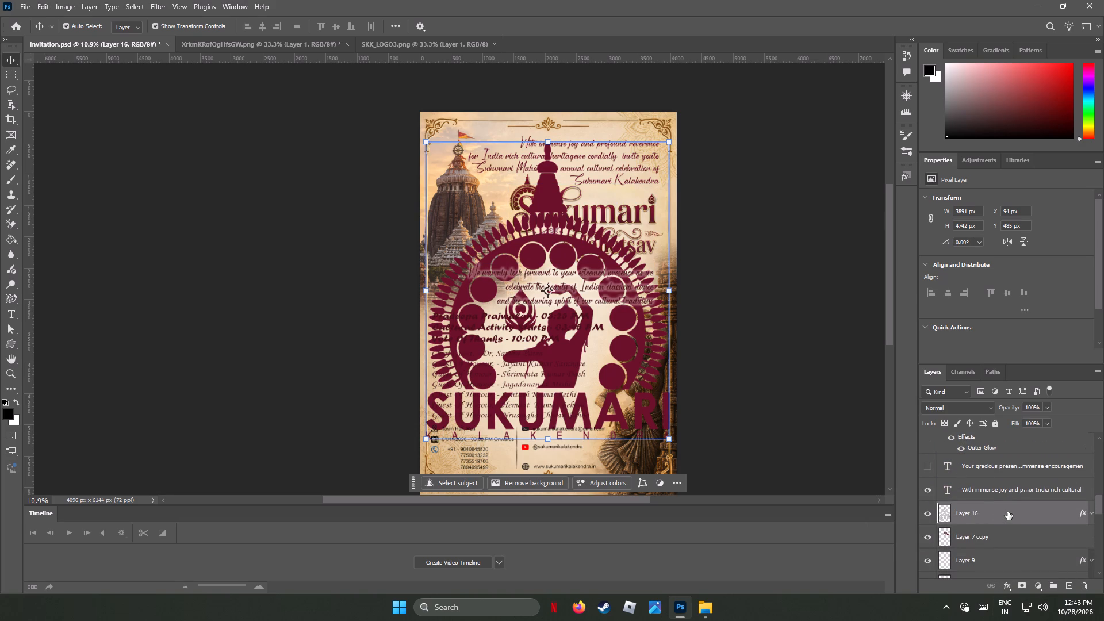
drag(1003, 512, 1014, 569)
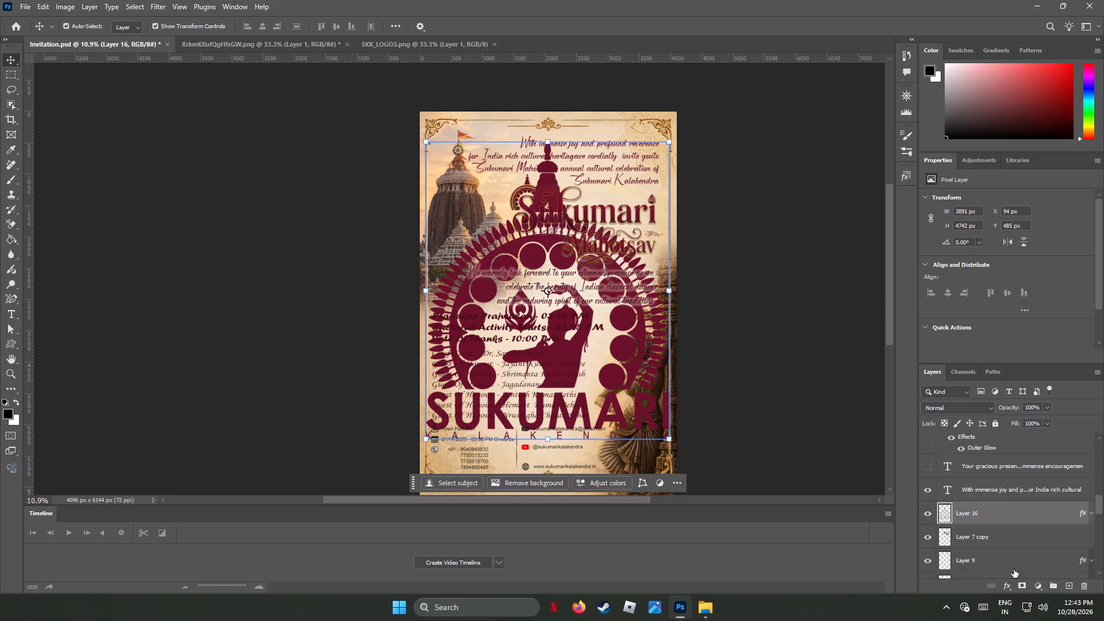
scroll(1009, 527, down, 2)
click(929, 513)
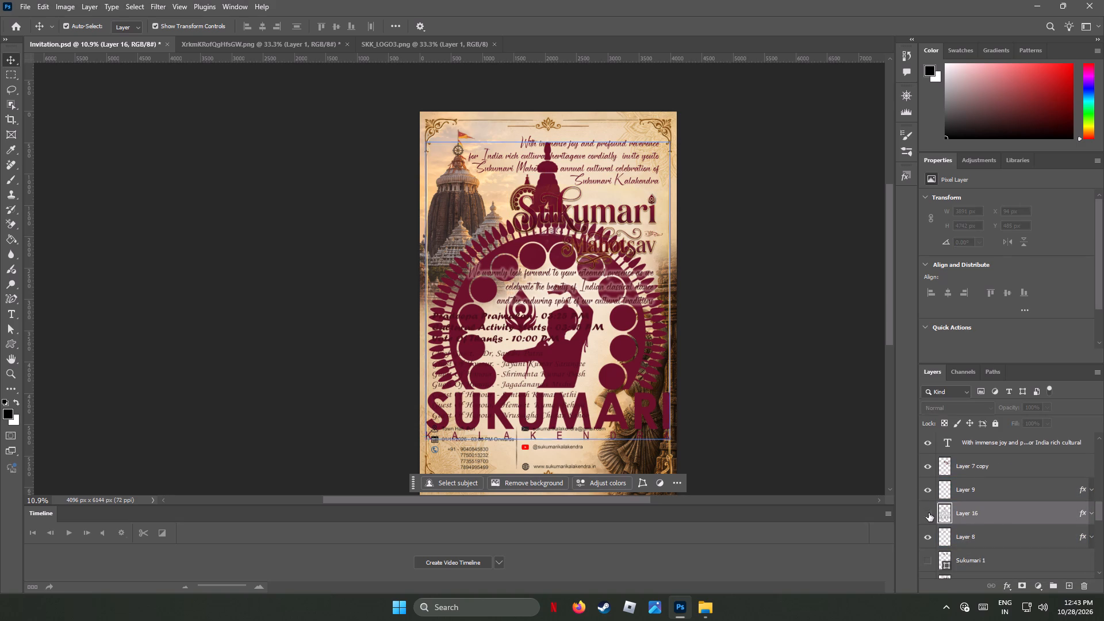
click(929, 513)
drag(987, 504, 987, 513)
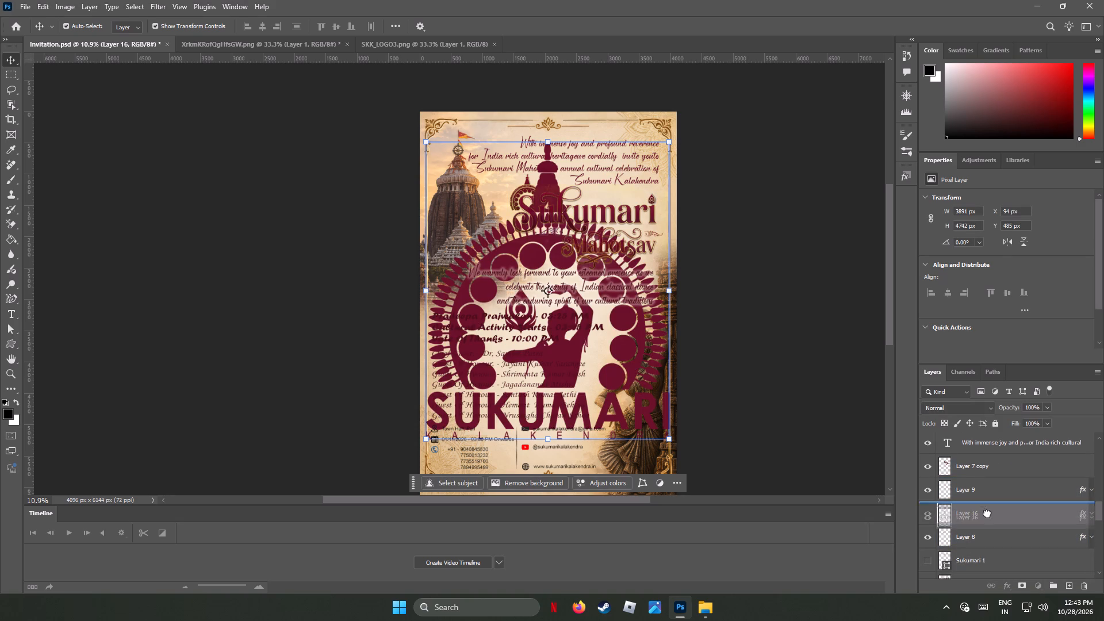
drag(987, 513, 991, 544)
scroll(991, 520, down, 2)
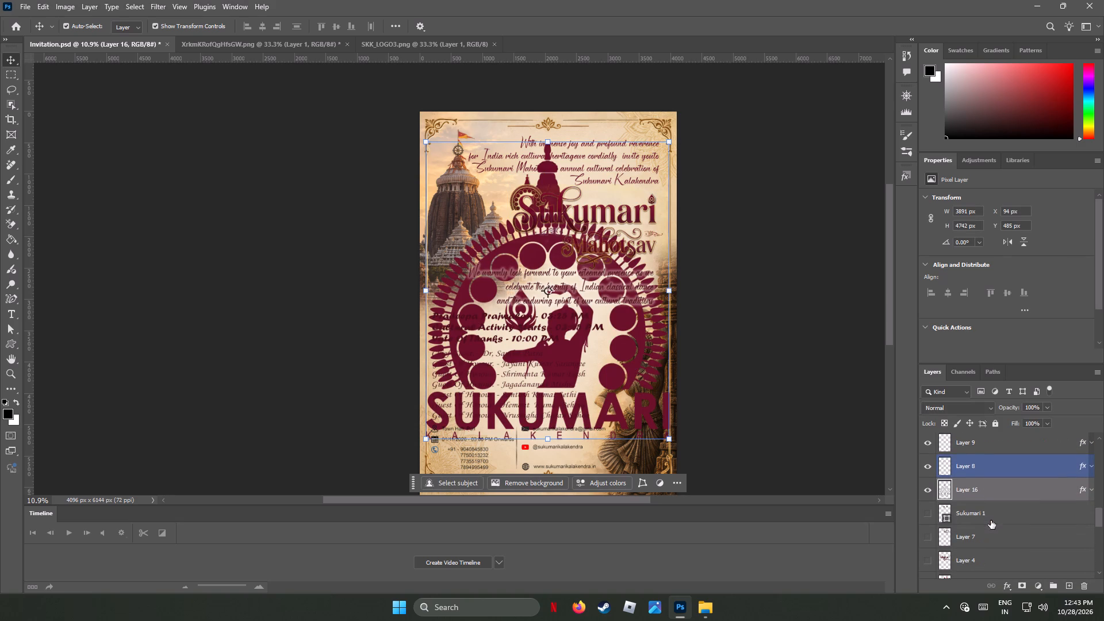
Move Layer 16 below the remaining hidden layers so it sits directly above the Background layer.
drag(985, 486, 984, 563)
scroll(988, 516, down, 1)
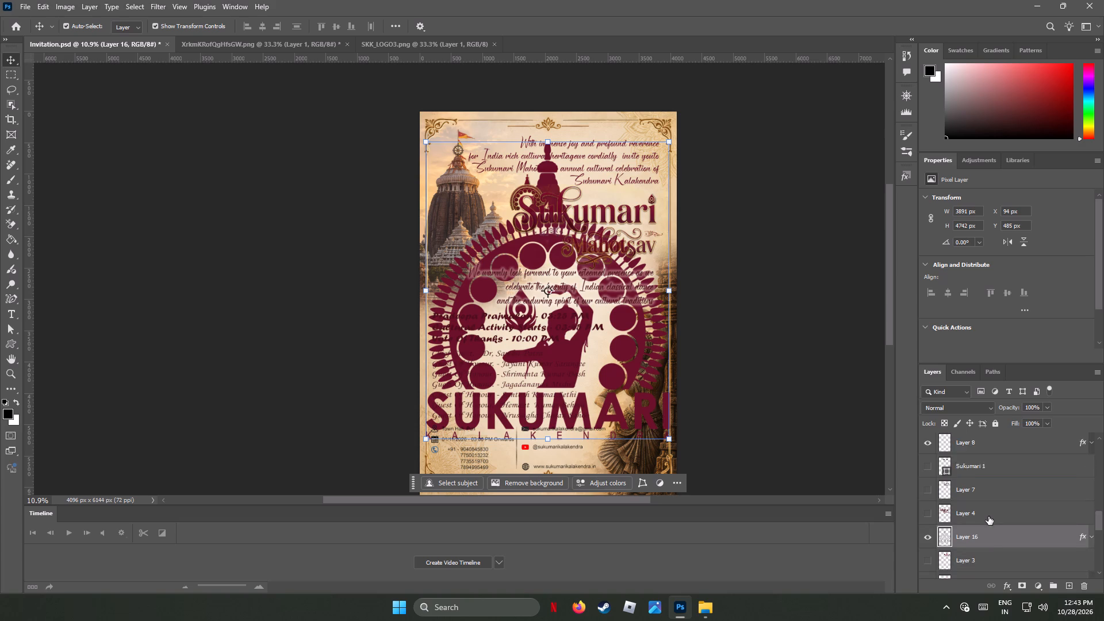
scroll(988, 516, down, 3)
drag(990, 462, 994, 562)
scroll(1003, 511, down, 1)
scroll(1003, 511, up, 1)
scroll(1003, 511, down, 5)
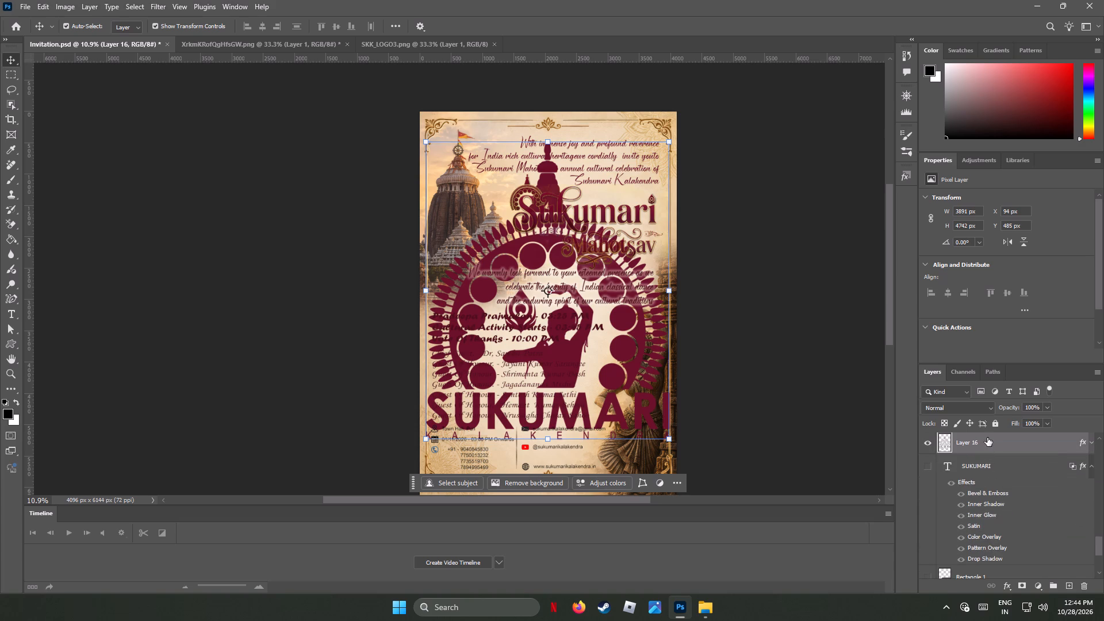
drag(987, 437, 999, 556)
scroll(1004, 539, down, 6)
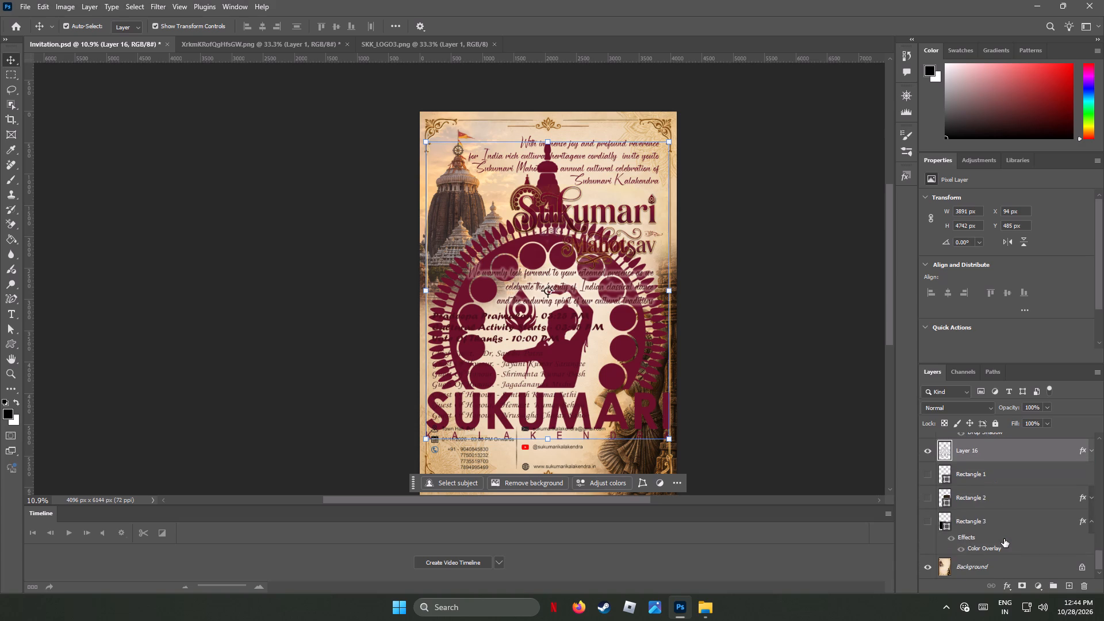
drag(990, 450, 991, 559)
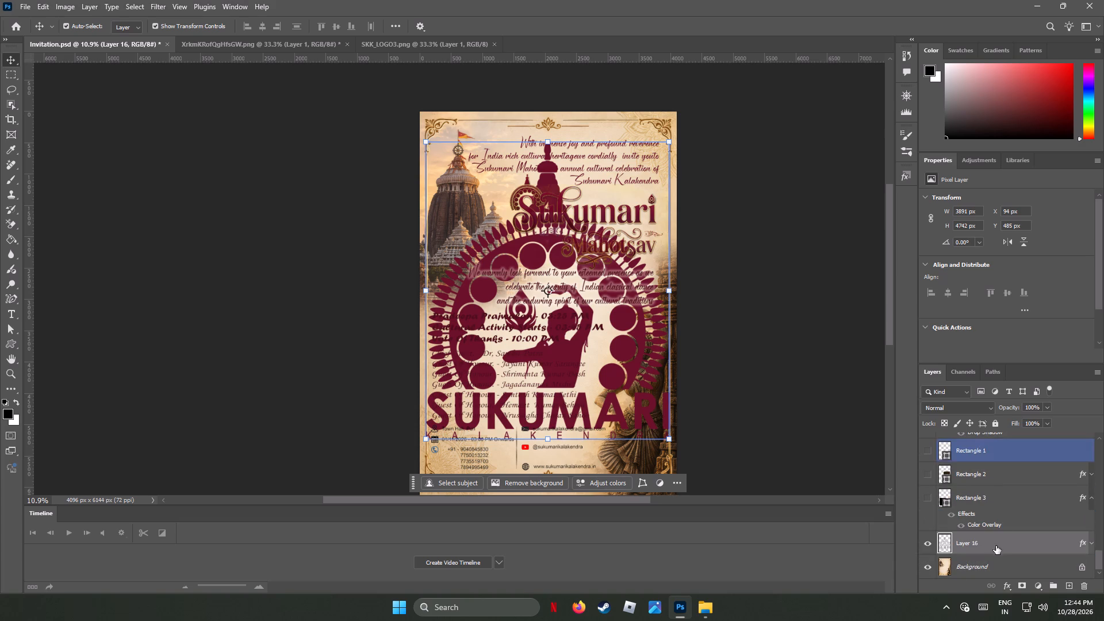
scroll(1006, 503, down, 4)
drag(1003, 535, 1005, 558)
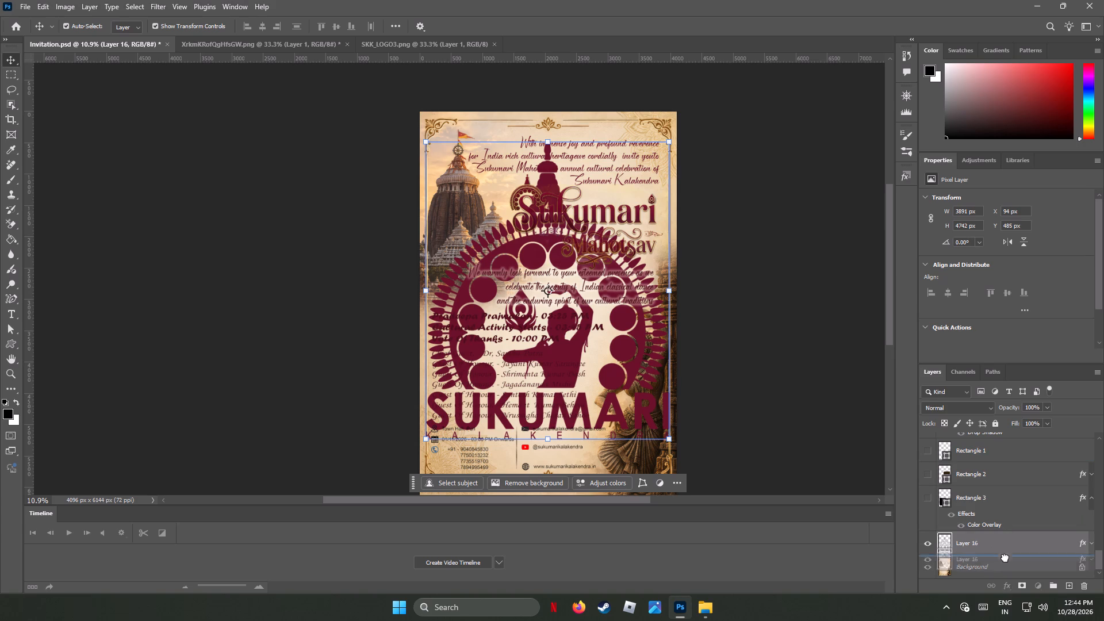
drag(1005, 558, 1007, 566)
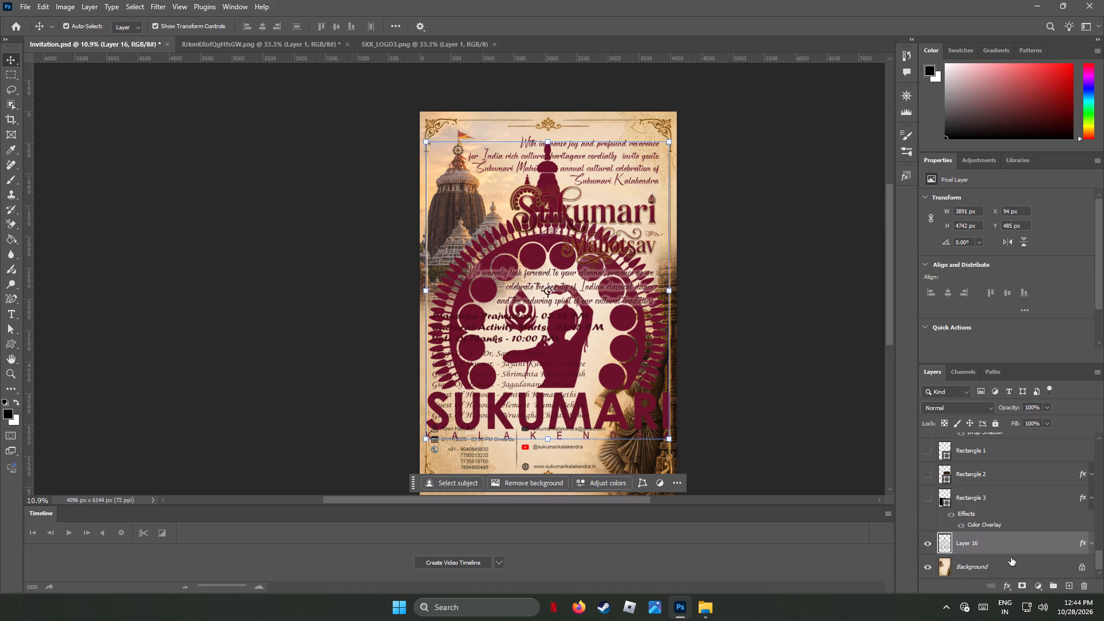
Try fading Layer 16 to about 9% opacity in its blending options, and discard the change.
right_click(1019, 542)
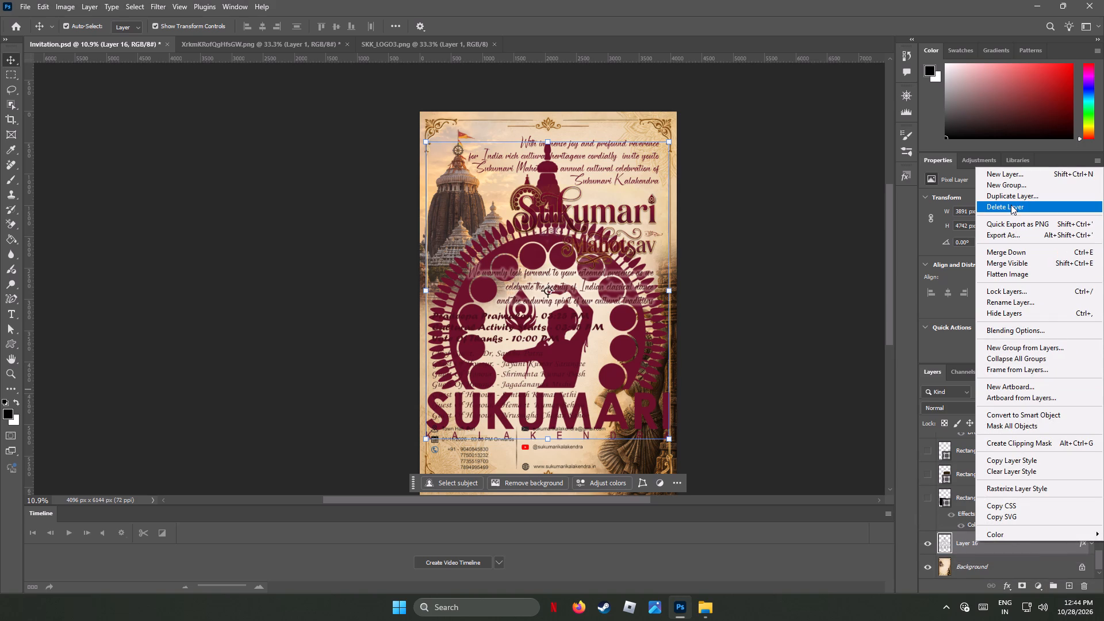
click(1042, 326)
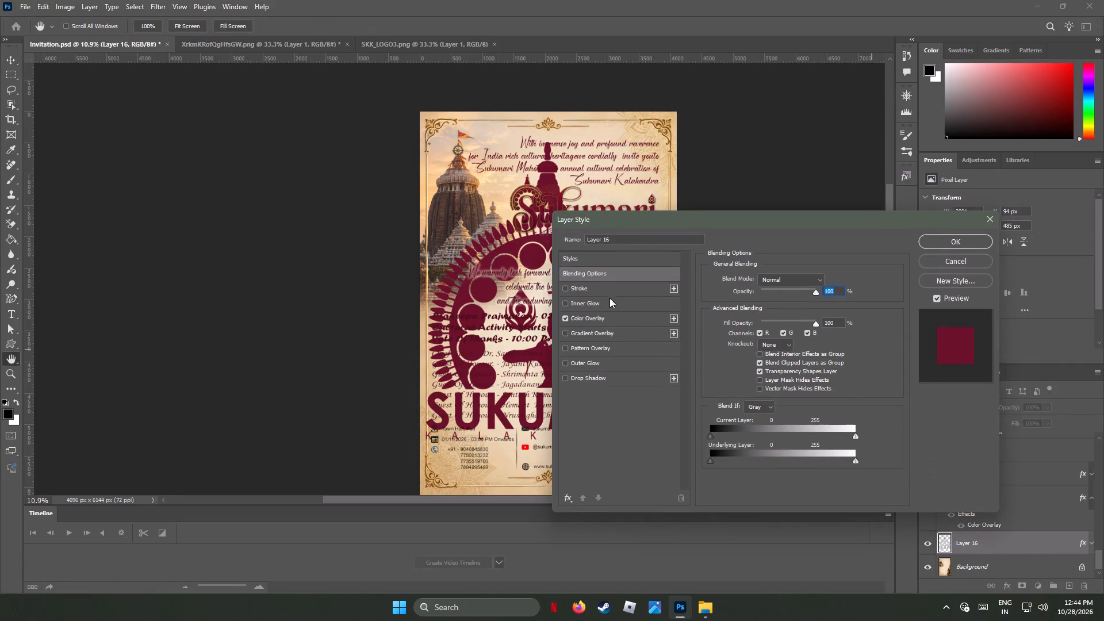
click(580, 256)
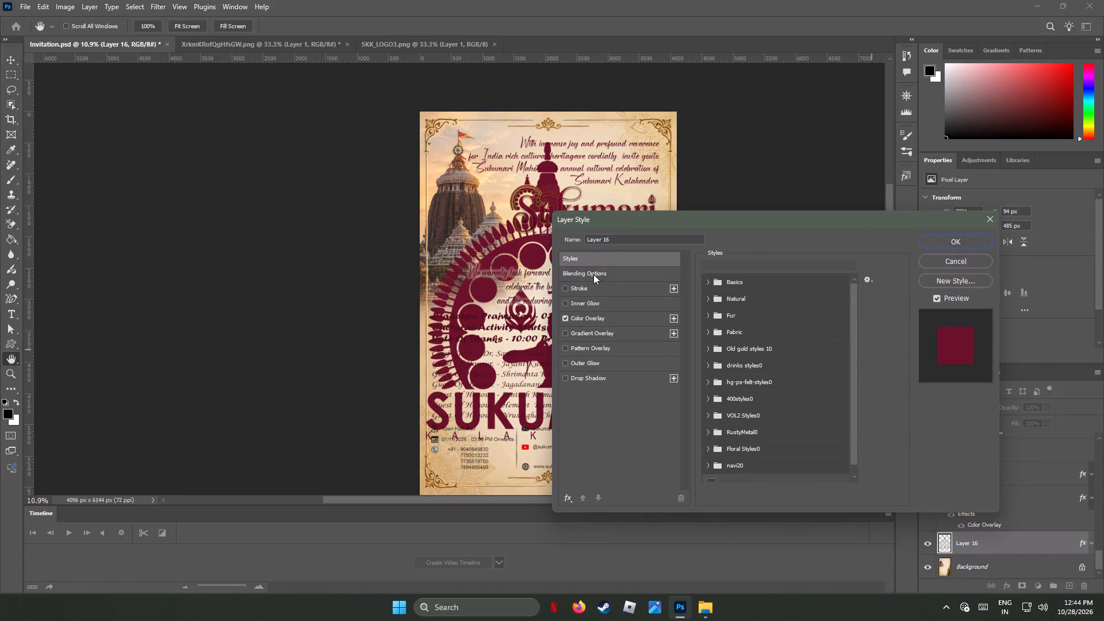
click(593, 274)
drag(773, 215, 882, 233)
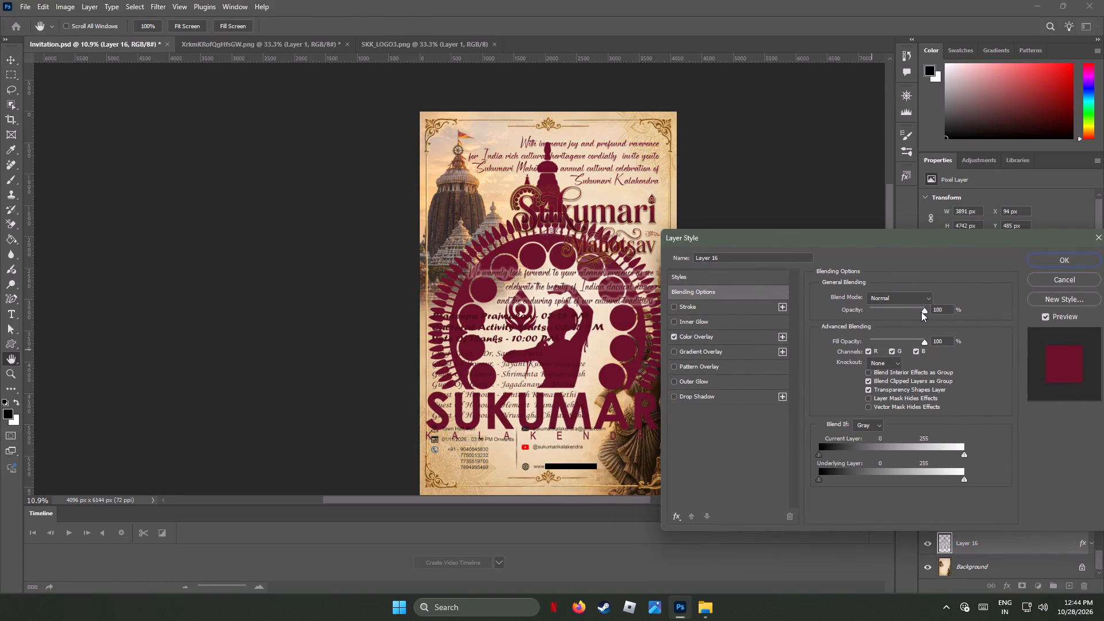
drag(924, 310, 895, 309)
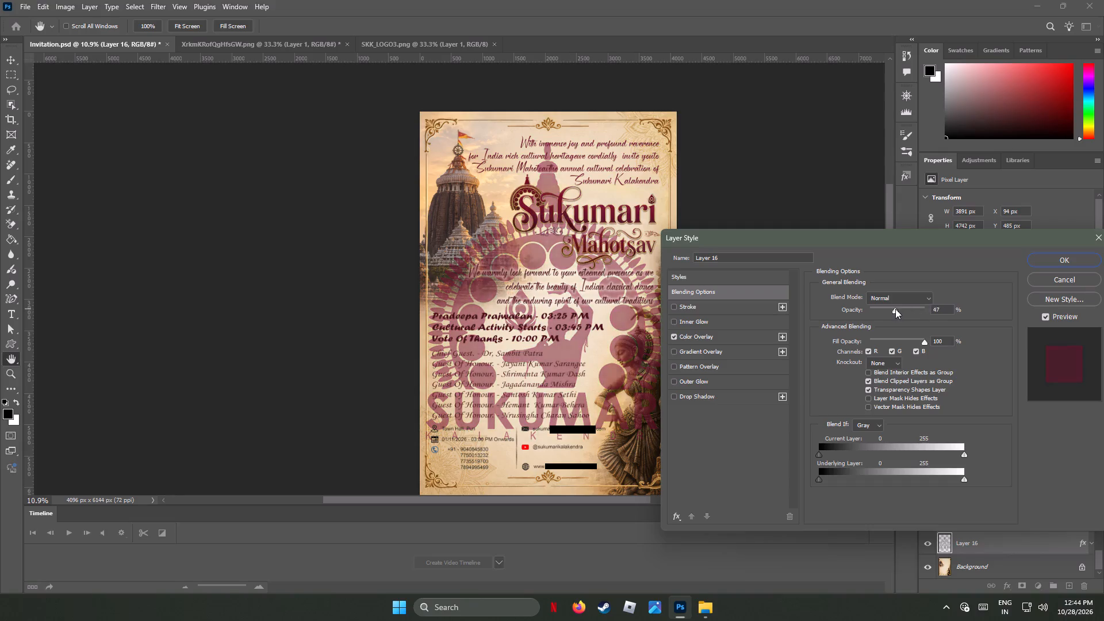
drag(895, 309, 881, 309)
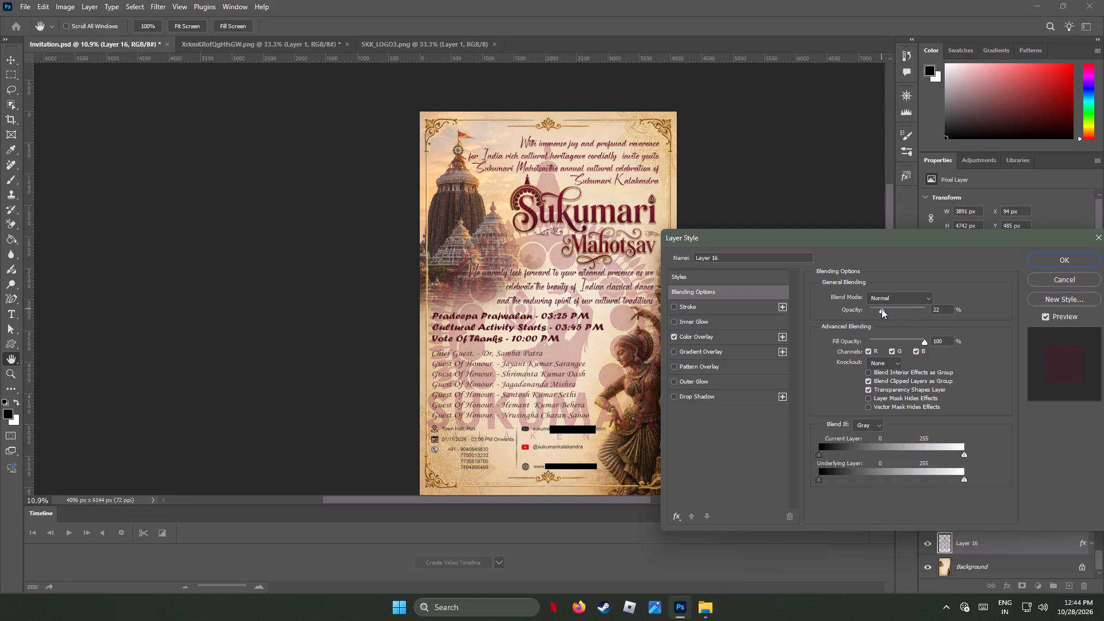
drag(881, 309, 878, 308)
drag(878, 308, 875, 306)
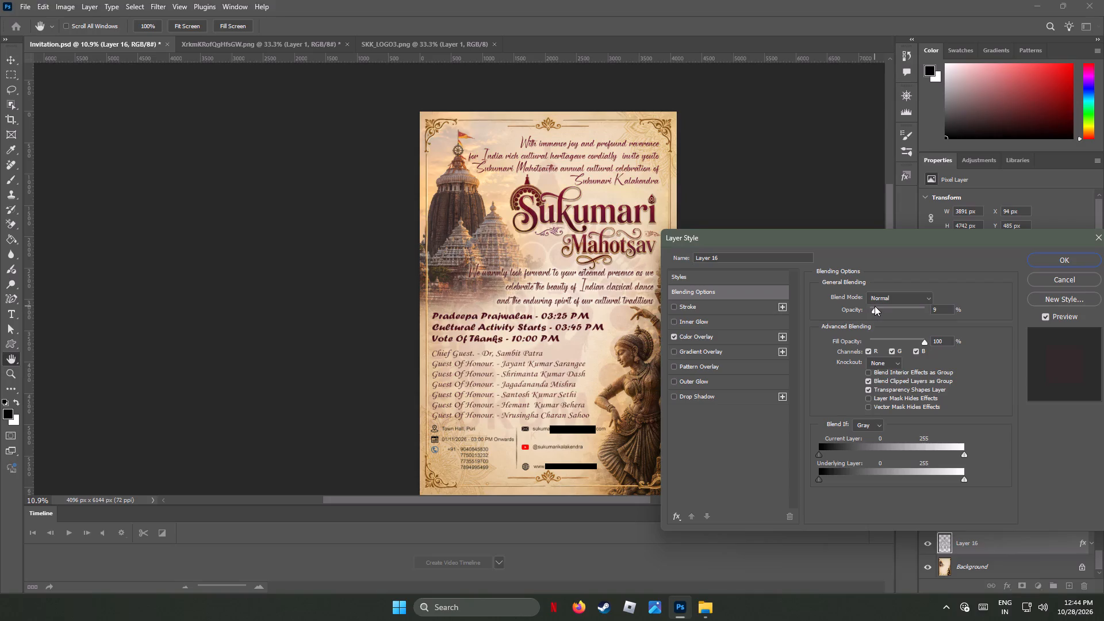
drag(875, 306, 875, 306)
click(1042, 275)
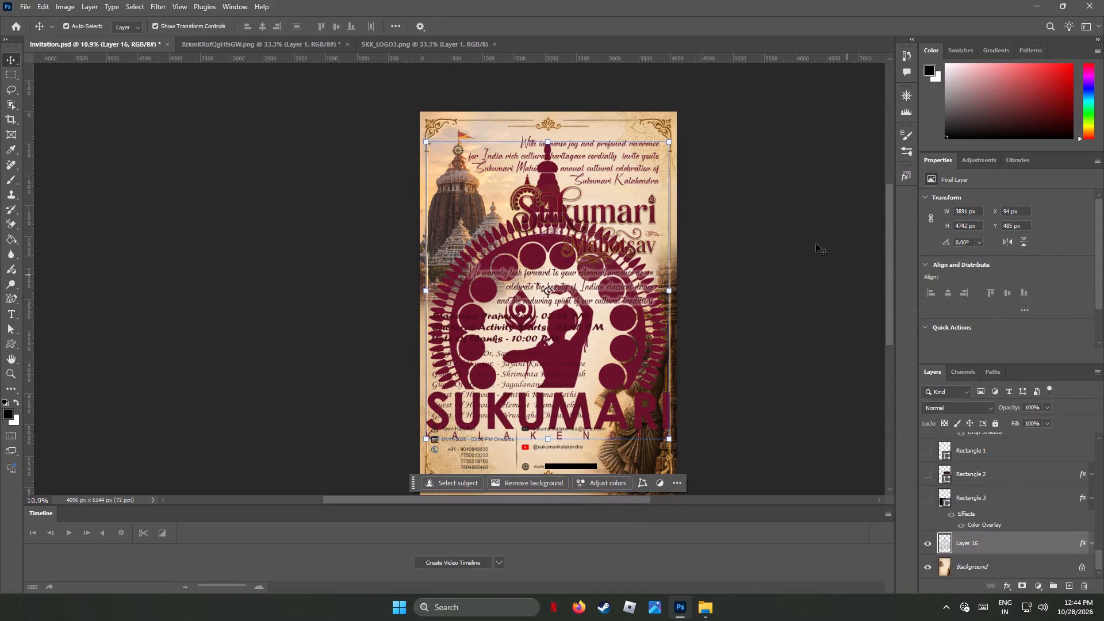
Scale the Sukumari logo down proportionally to about 27.7%, keeping its lower-left corner anchored on the invitation.
shift+drag(668, 143, 524, 281)
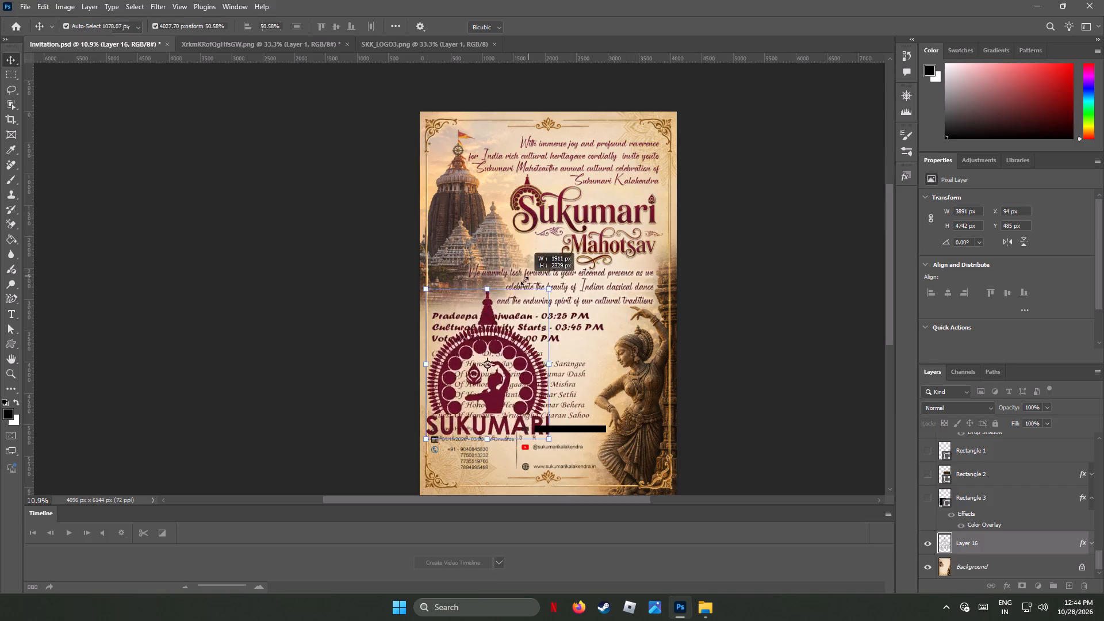
shift+drag(524, 281, 465, 336)
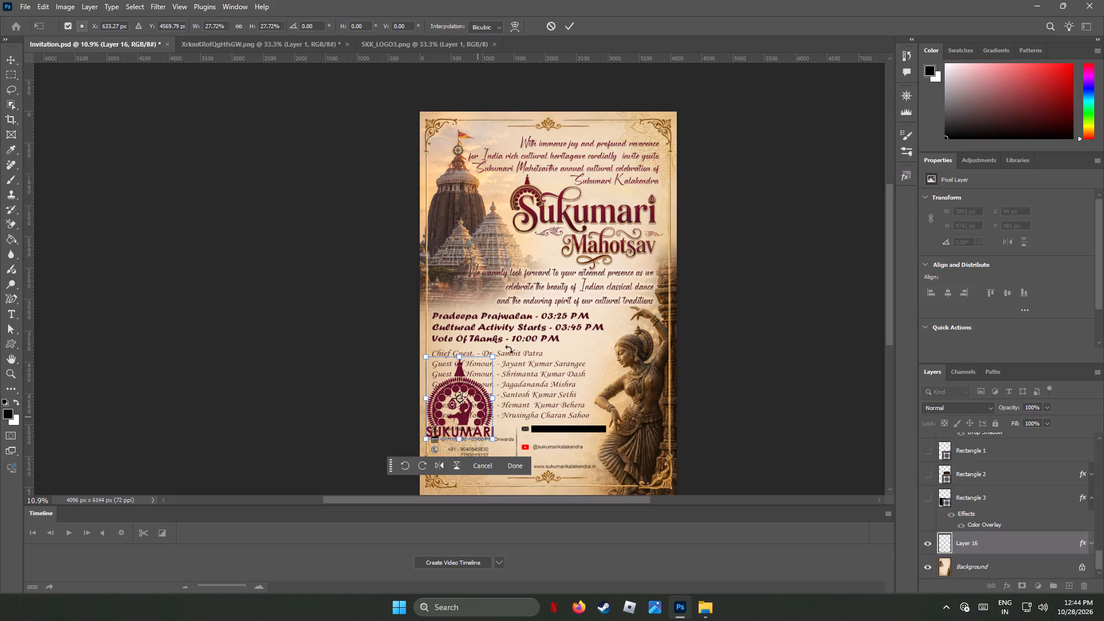
Move the Sukumari logo up beside the invitation wording near the temple flag and shrink it proportionally to about 8.8%.
drag(463, 416, 498, 209)
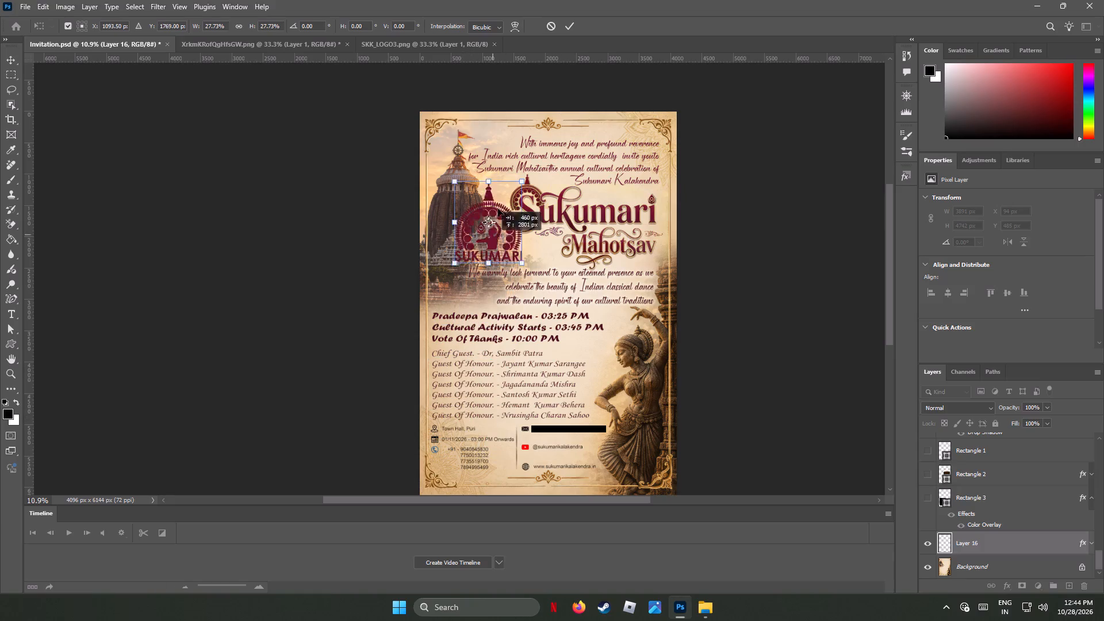
drag(498, 209, 505, 157)
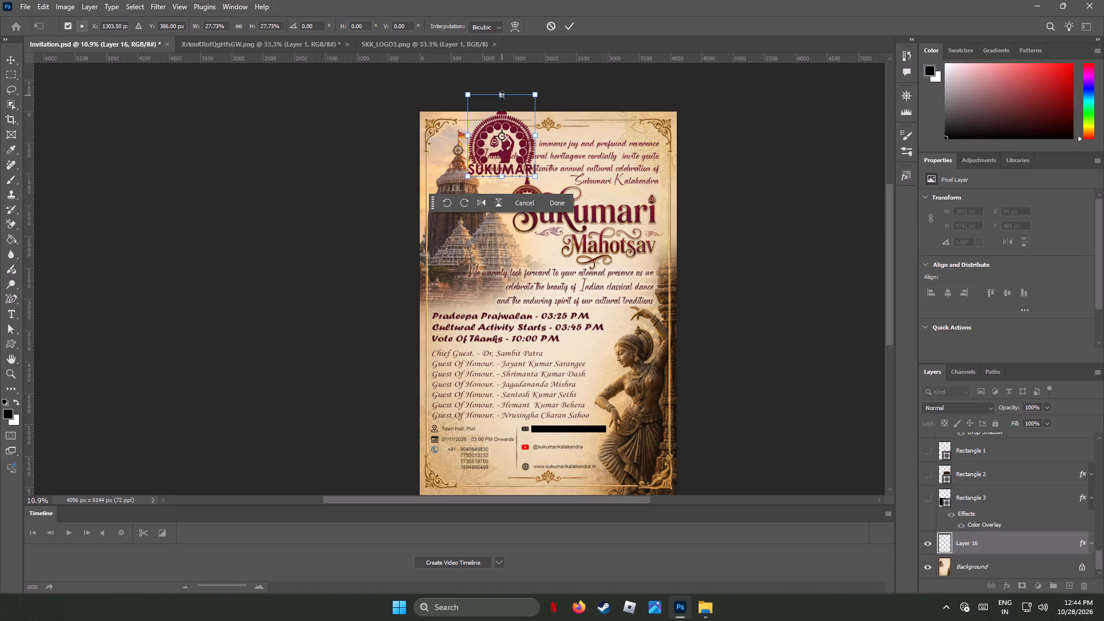
shift+drag(502, 95, 497, 142)
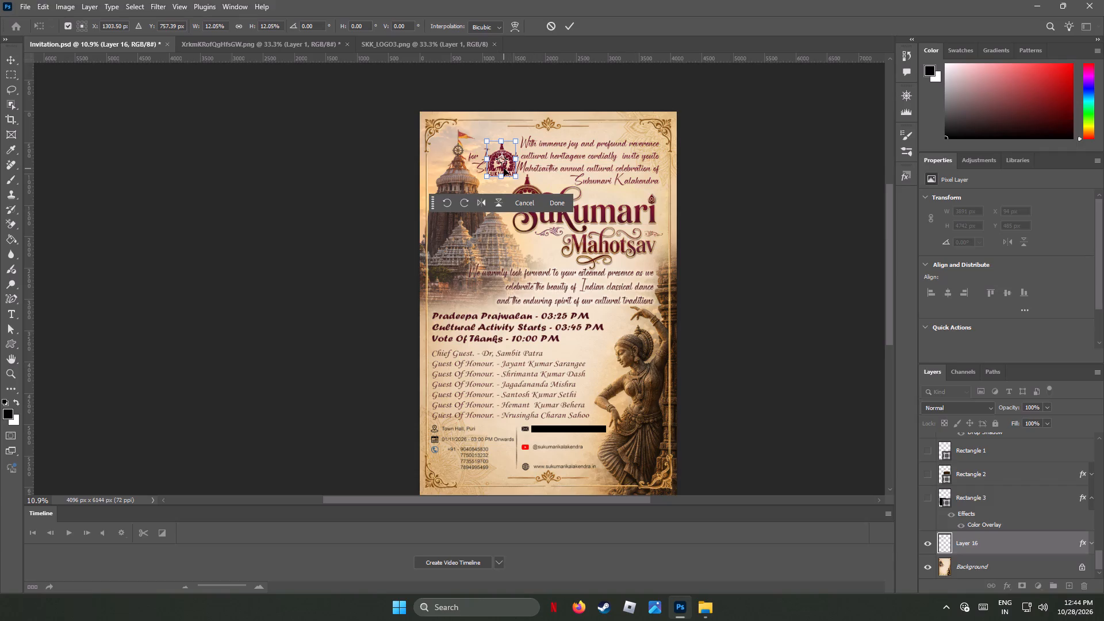
drag(504, 168, 492, 143)
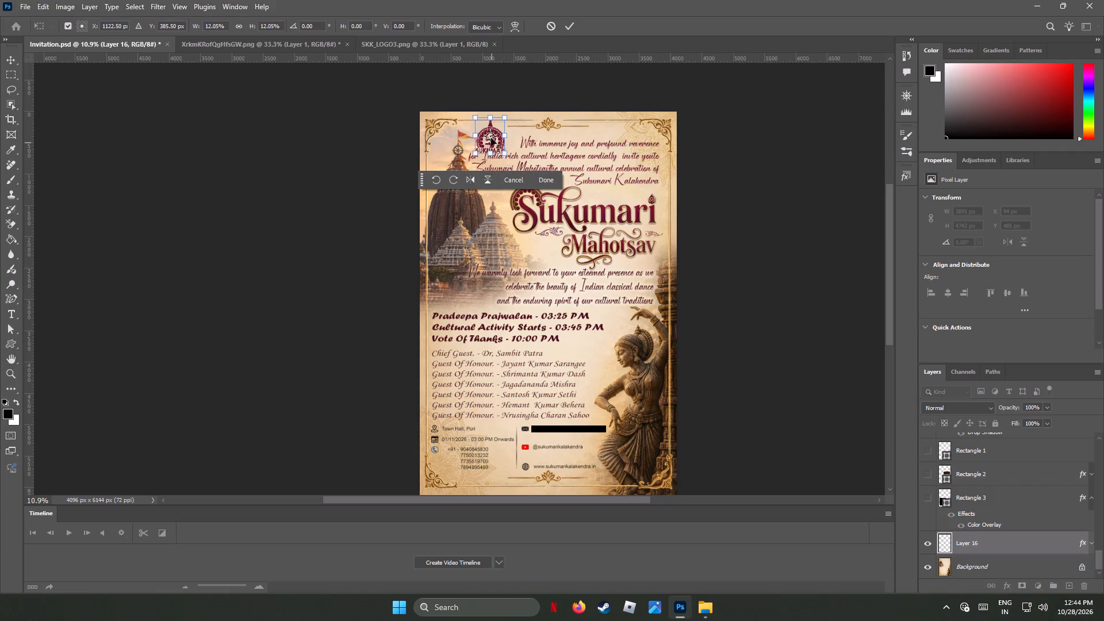
shift+drag(489, 119, 490, 129)
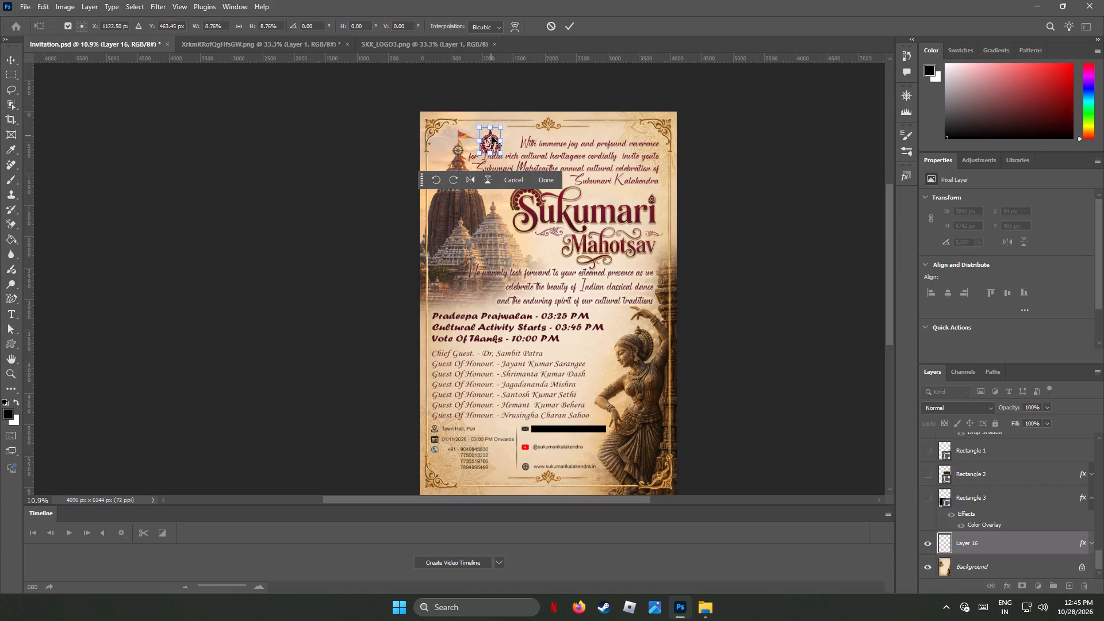
drag(494, 136, 515, 181)
key(ctrl+z)
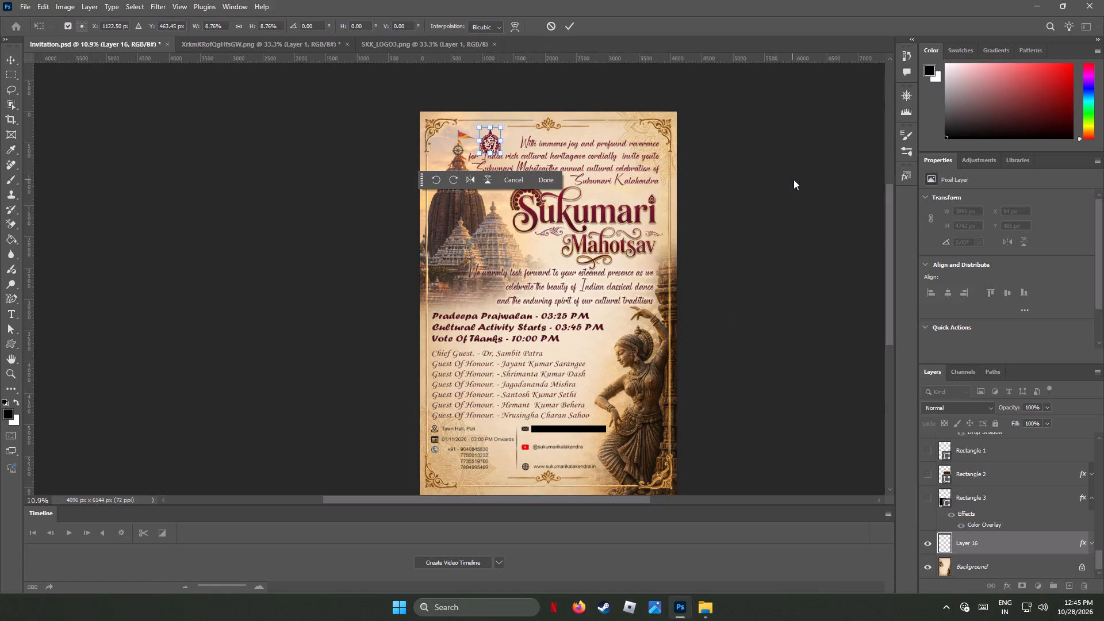
Nudge the small logo down and left to the base of the temple picture, at about X 582 px, Y 2822 px.
key(Down)
key(Down)
key(Down)
key(Down)
key(Down)
key(Down)
key(Down)
key(Down)
key(Down)
key(Down)
key(Down)
key(Down)
key(Down)
key(Down)
key(Down)
key(Down)
key(Down)
key(Down)
key(Down)
key(Down)
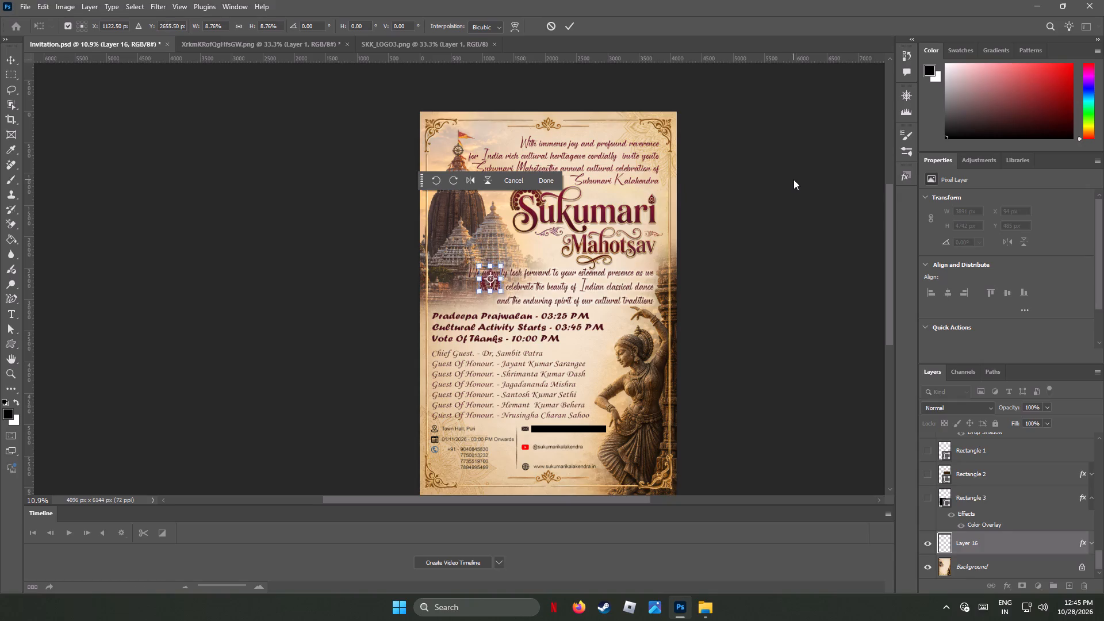
key(Left)
key(Left)
key(Left)
key(Left)
key(Left)
key(Left)
key(Left)
key(Left)
key(Left)
key(Left)
key(Left)
key(Left)
key(Left)
key(Left)
key(Left)
key(Left)
key(Left)
key(Left)
key(Left)
key(Left)
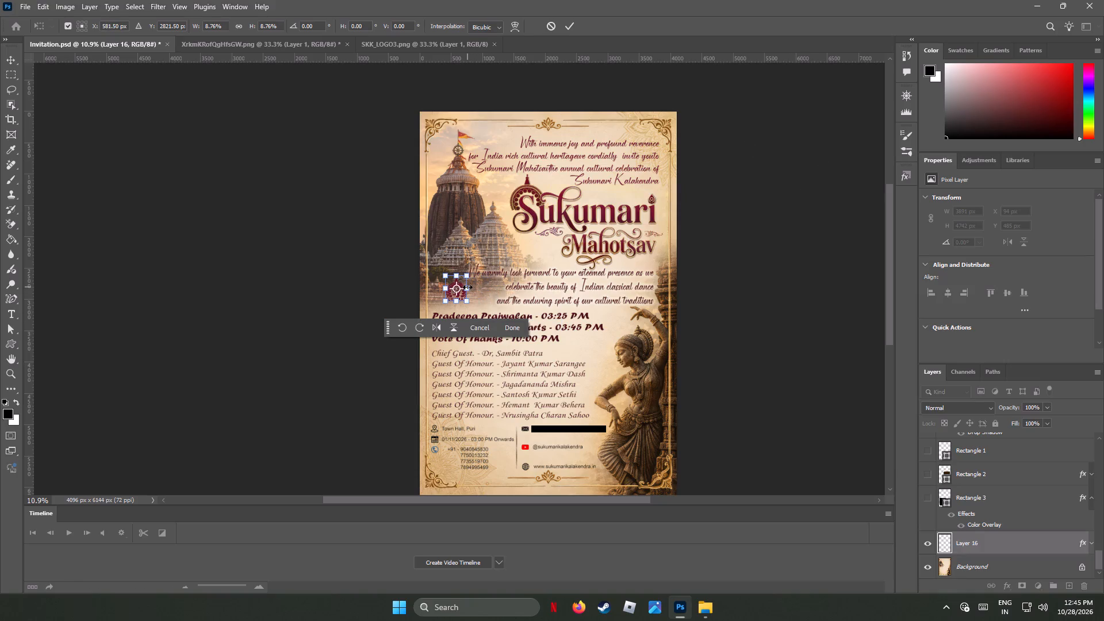
Enlarge the logo proportionally to about 13.2% and place it against the left border at about X 454 px, Y 2740 px.
shift+drag(466, 287, 478, 290)
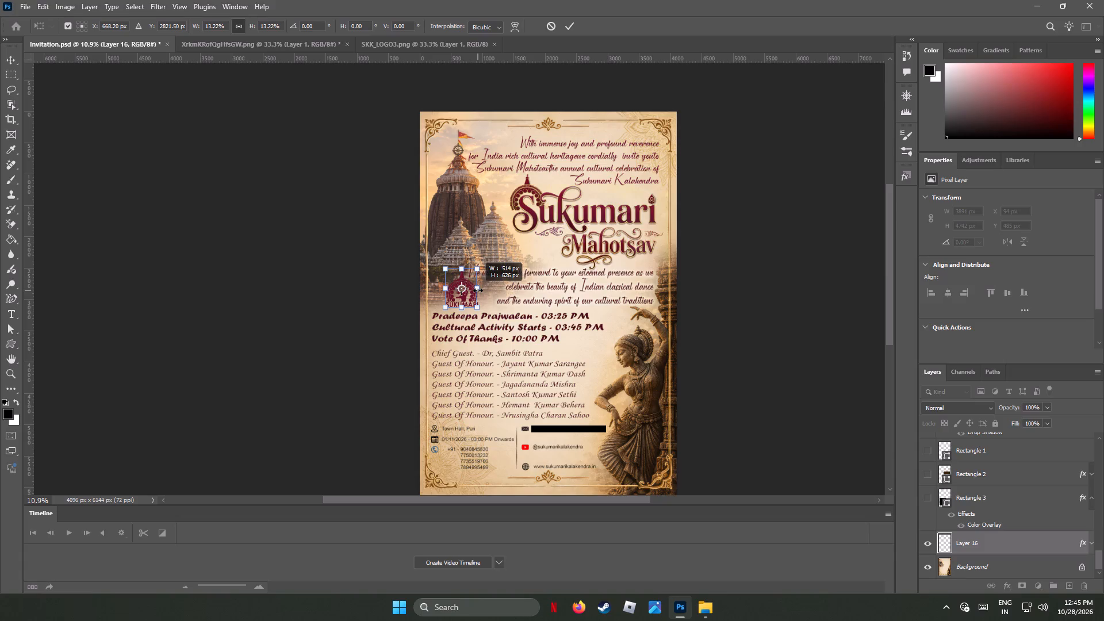
shift+drag(478, 290, 477, 290)
drag(463, 297, 454, 294)
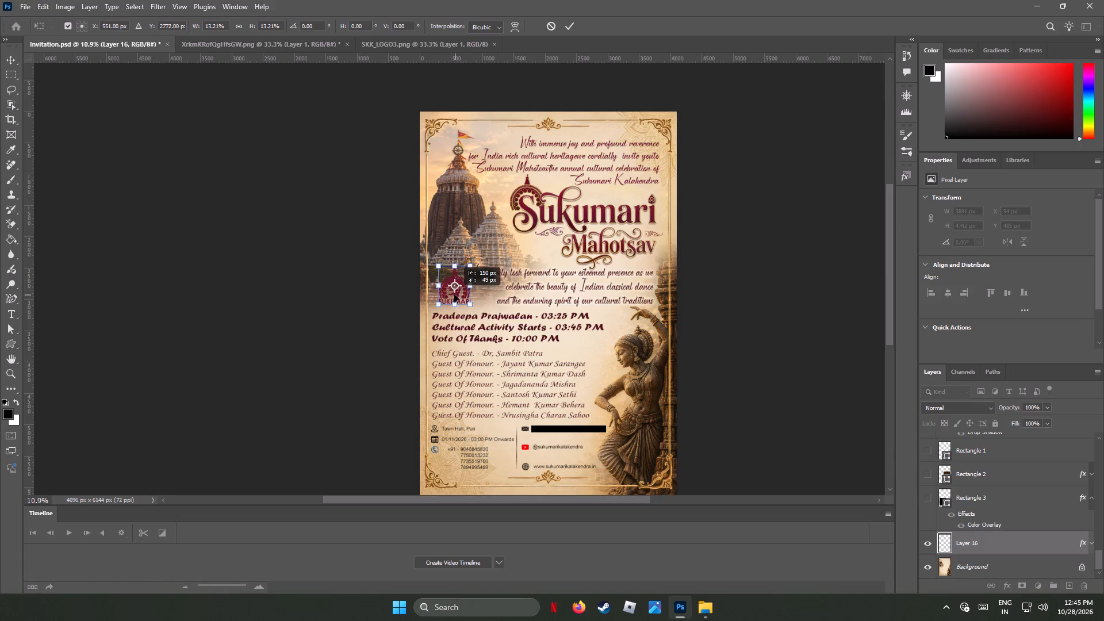
drag(454, 294, 450, 290)
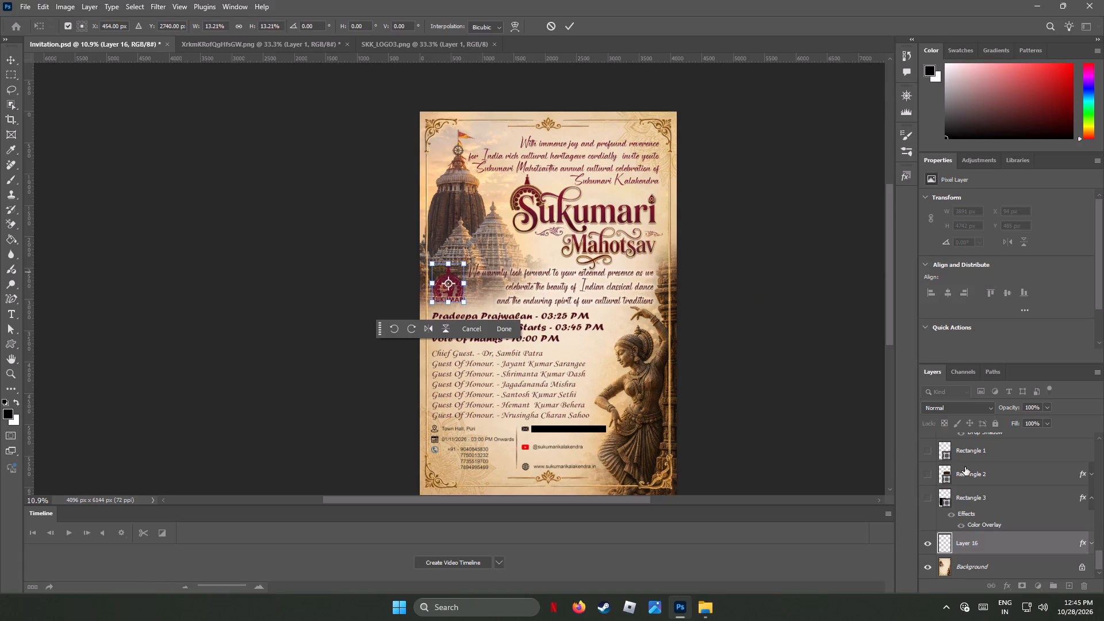
right_click(983, 539)
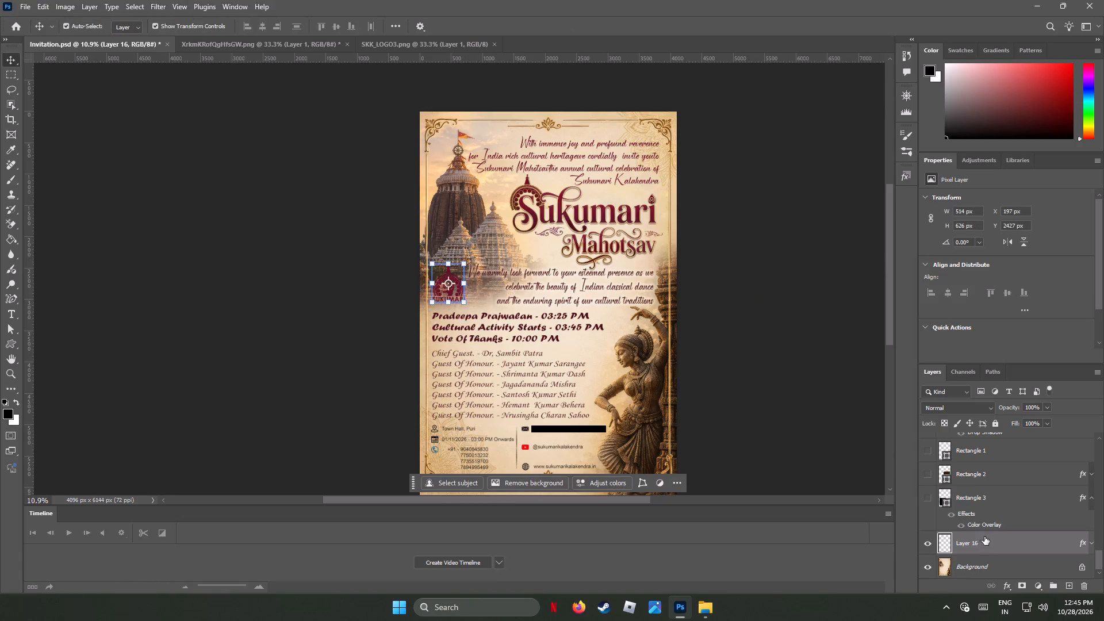
Change Layer 16's Color Overlay to the cream f0ddbf sampled from the invitation background.
right_click(992, 542)
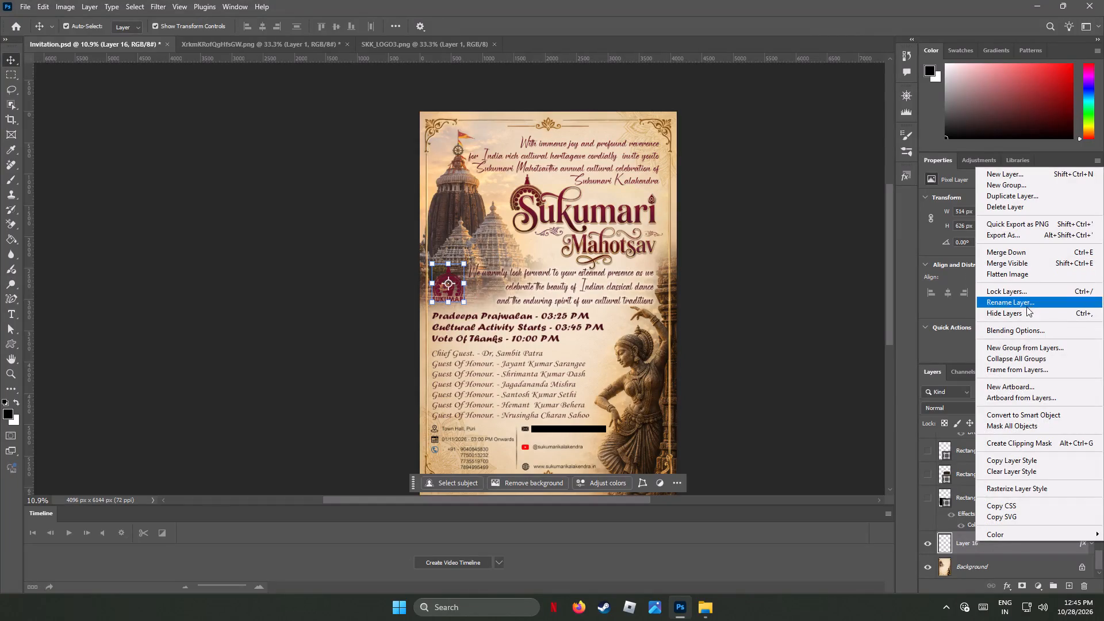
click(1024, 328)
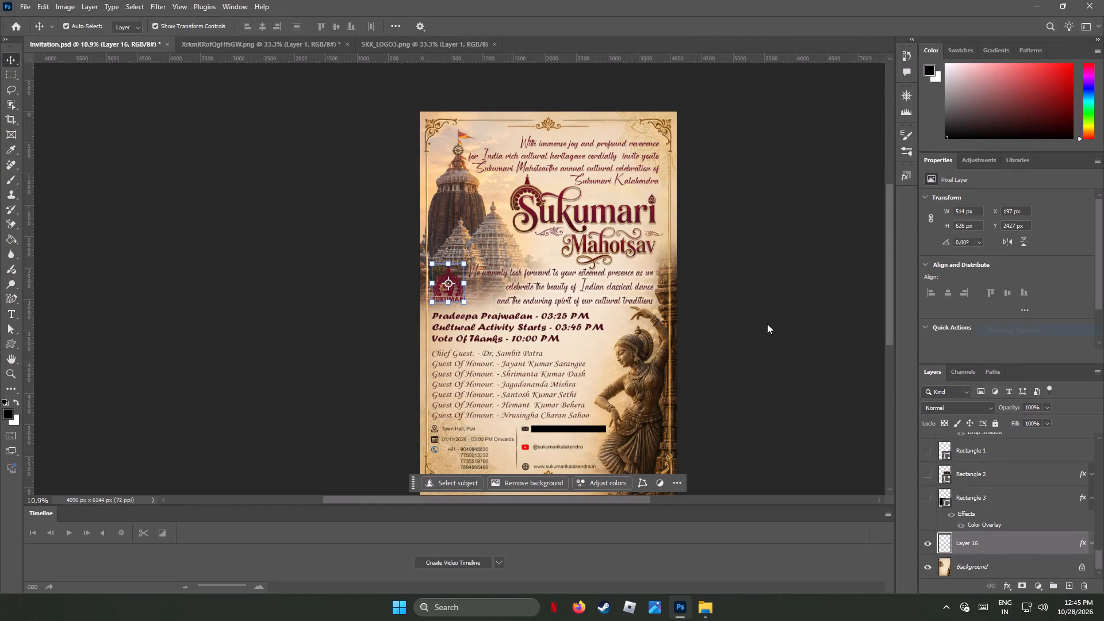
click(704, 335)
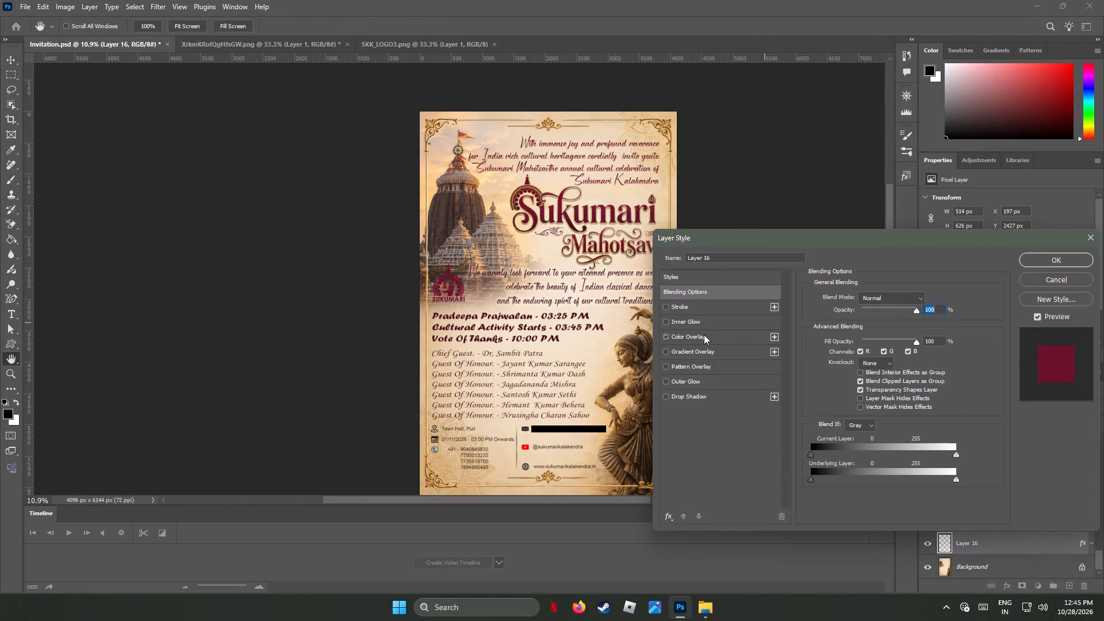
click(930, 303)
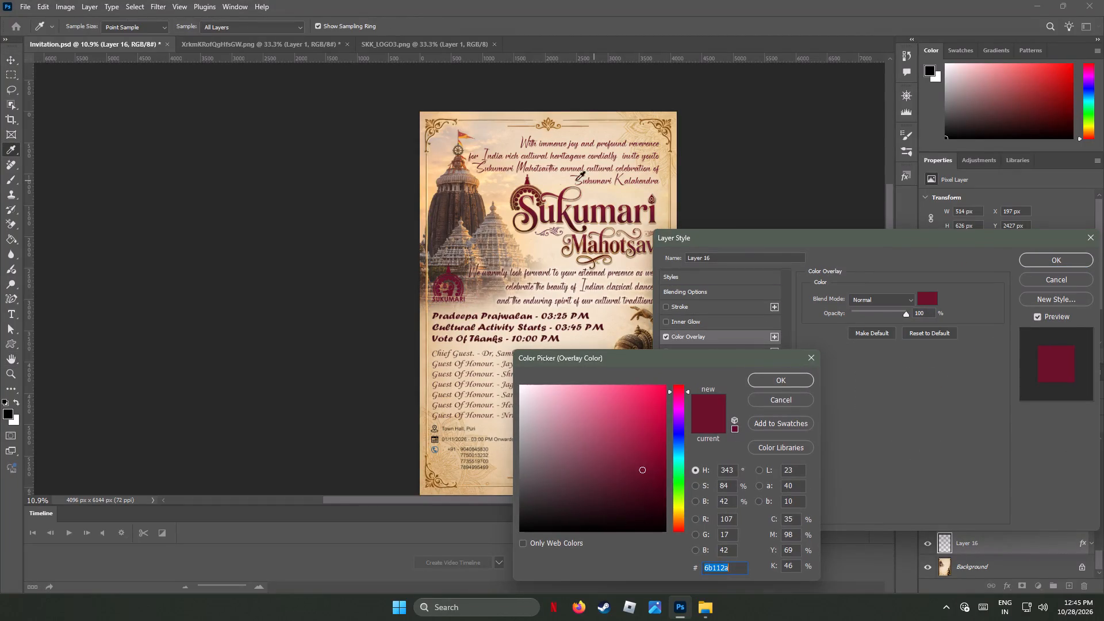
click(558, 178)
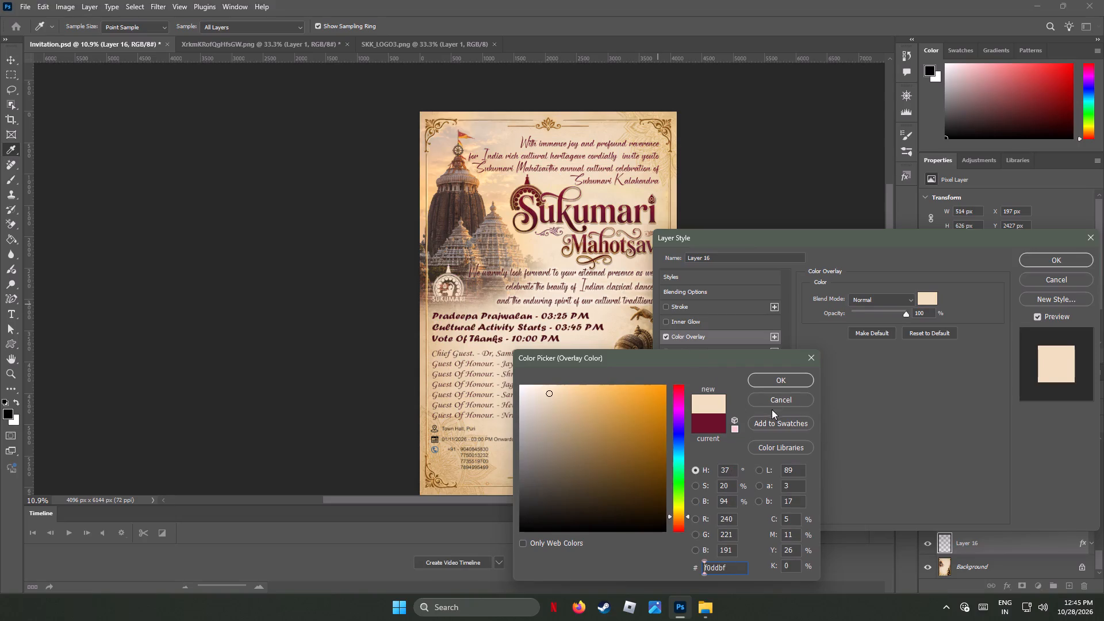
double_click(785, 379)
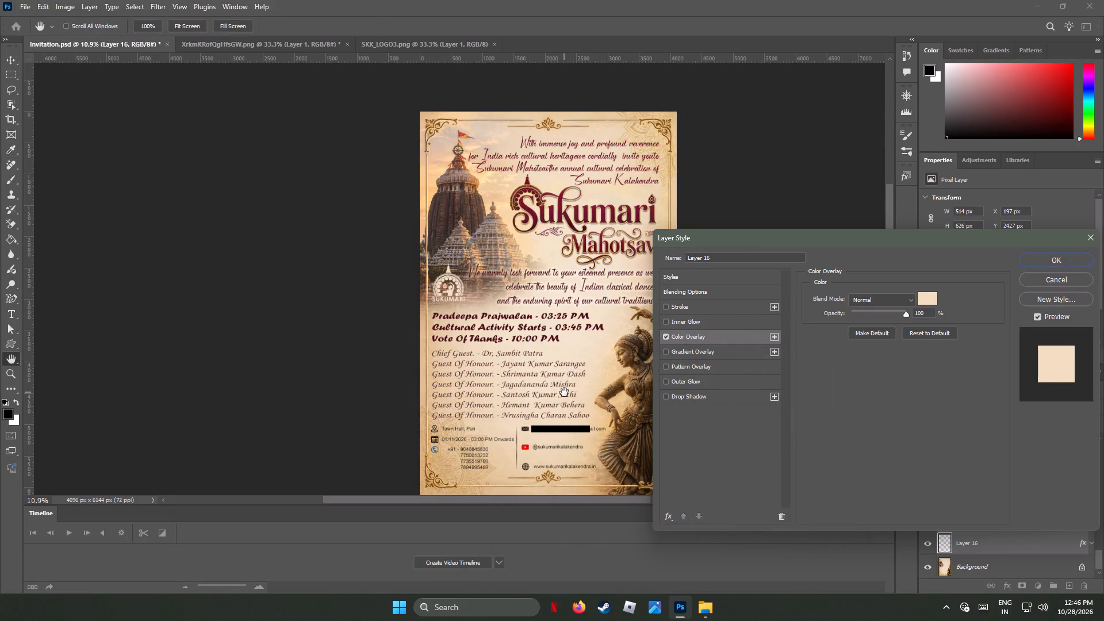
Add a 5 px outside stroke to Layer 16 in maroon 600e27 sampled from the Sukumari title, and apply the layer style.
click(676, 305)
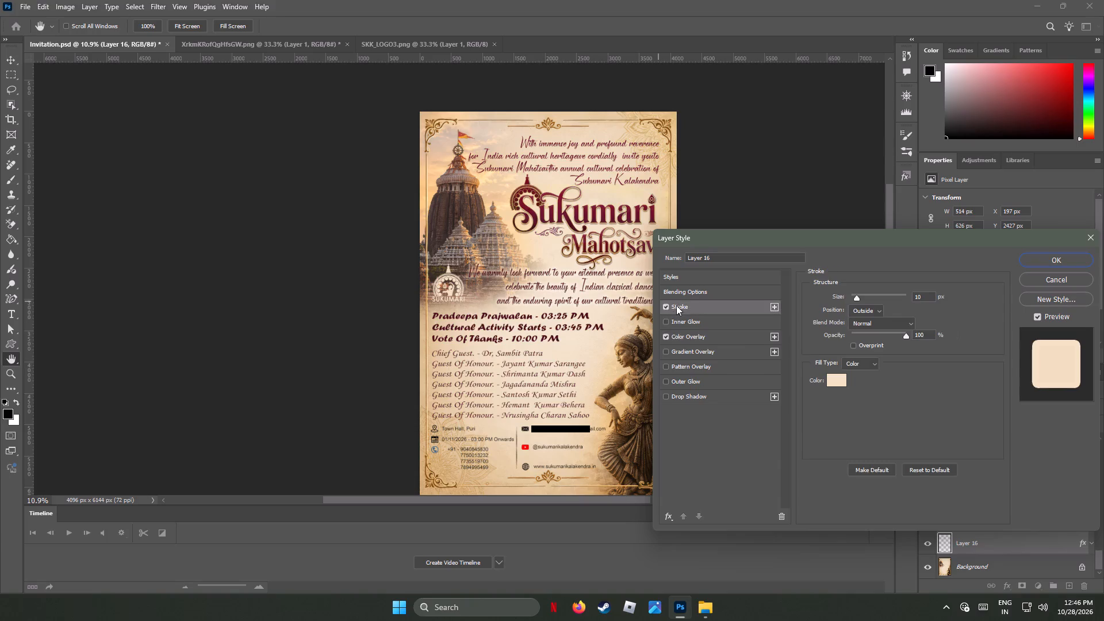
click(842, 379)
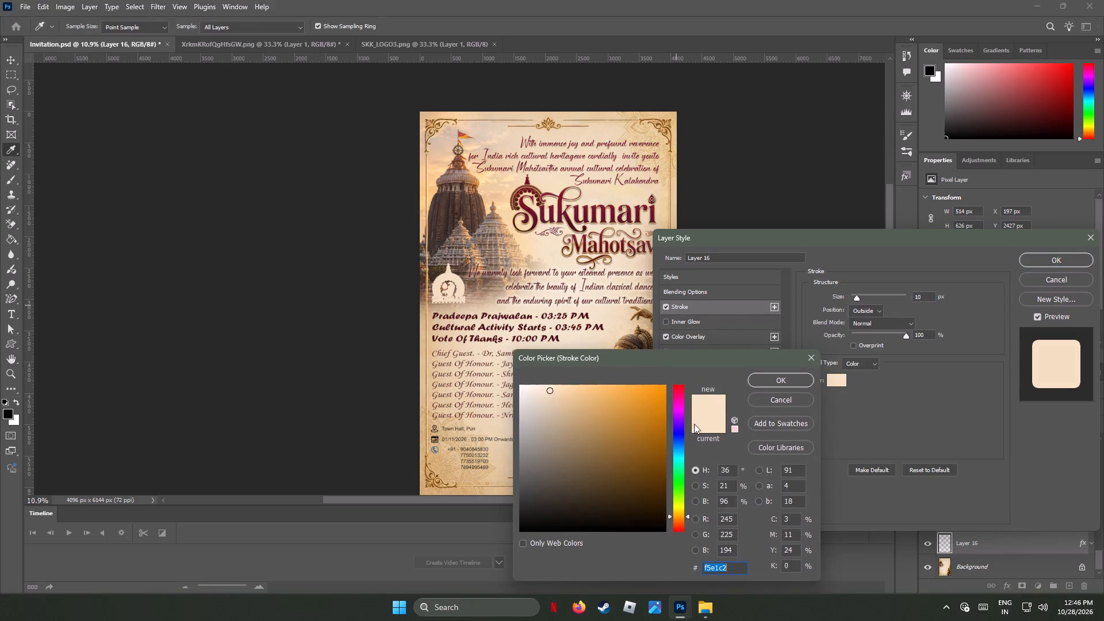
drag(600, 428, 701, 562)
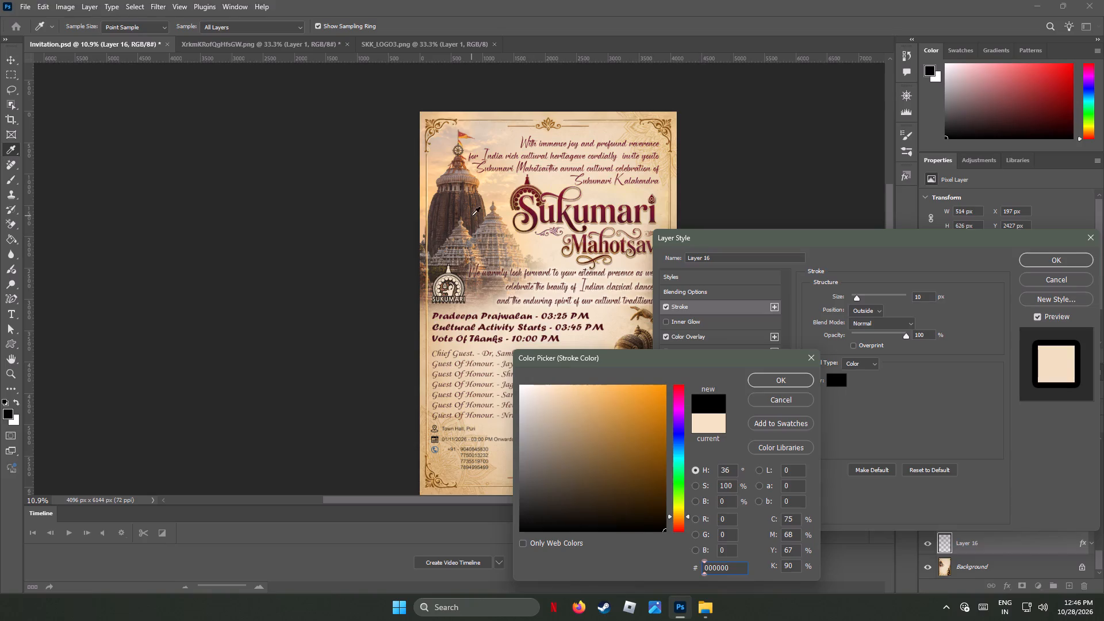
click(535, 217)
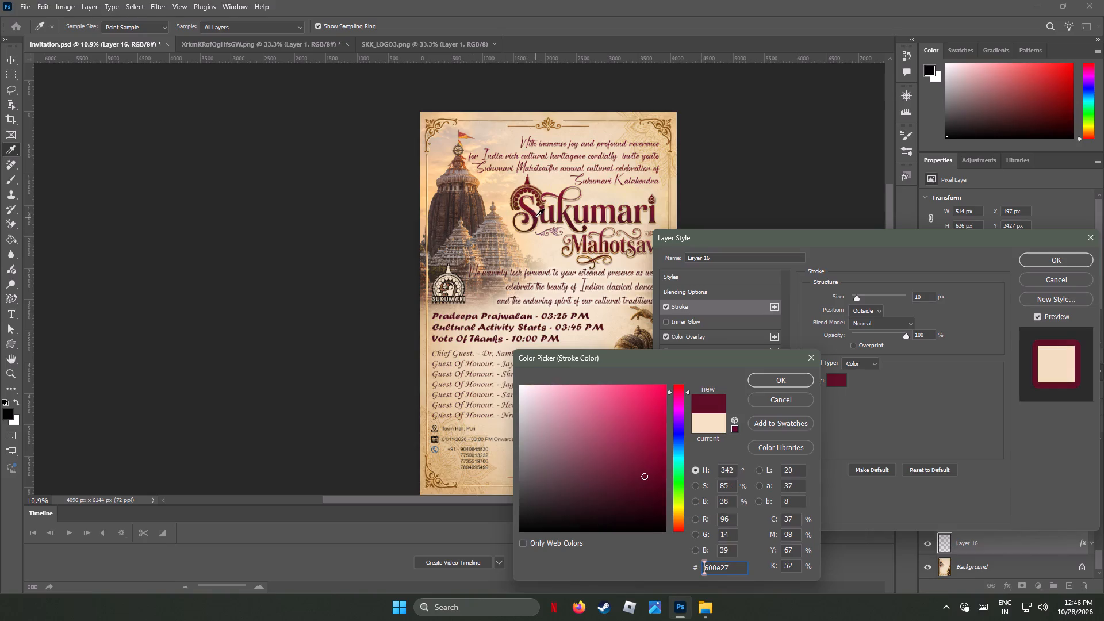
click(782, 378)
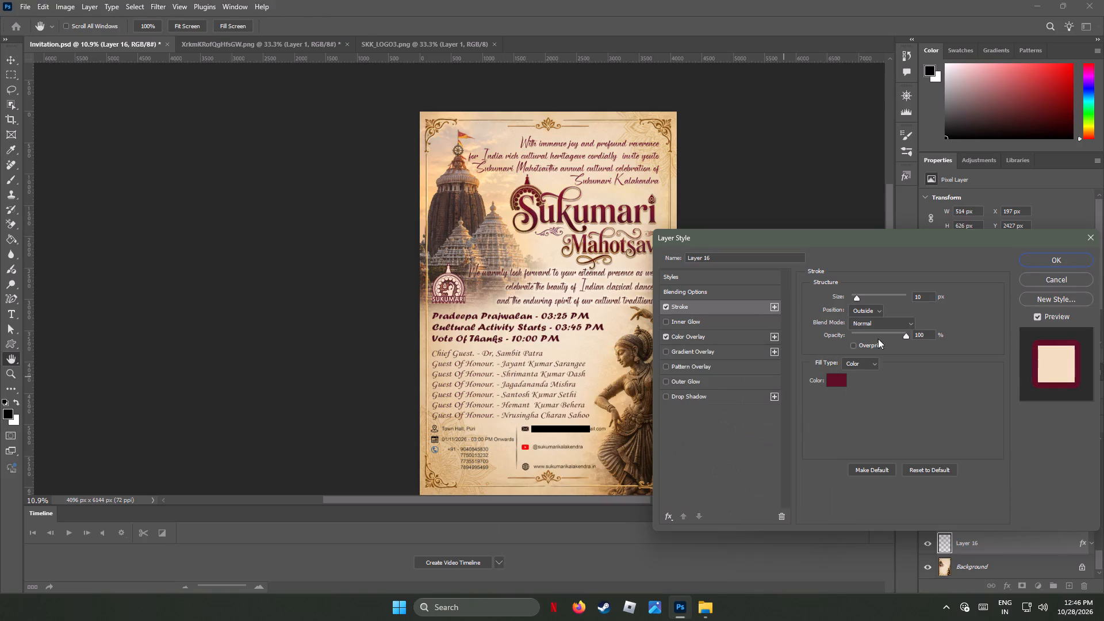
drag(924, 297, 902, 293)
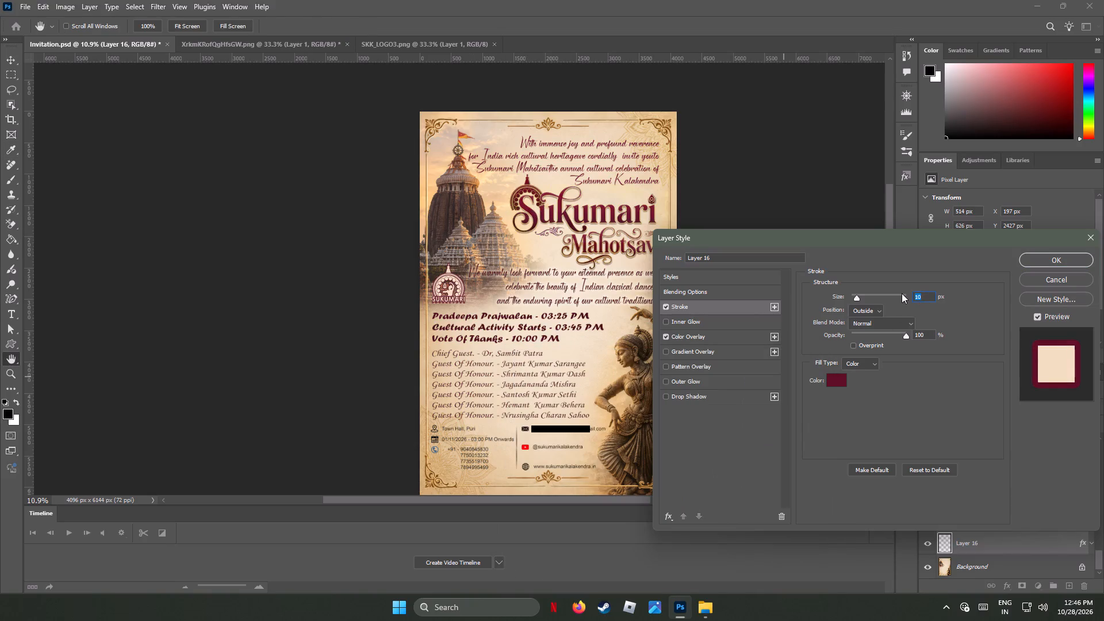
key(2)
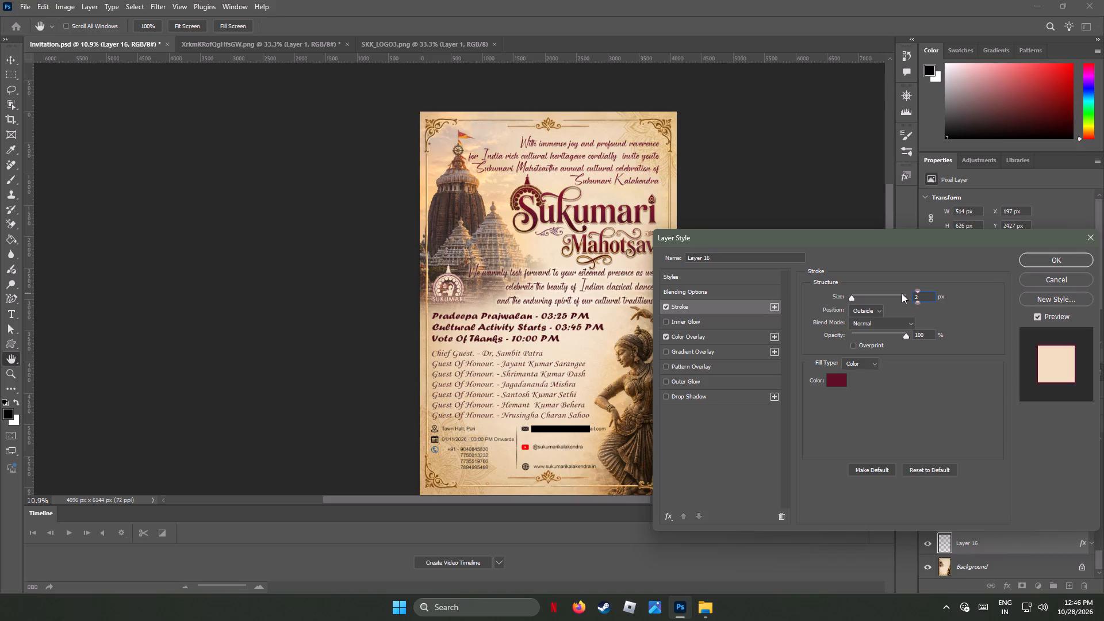
drag(925, 298, 885, 296)
key(5)
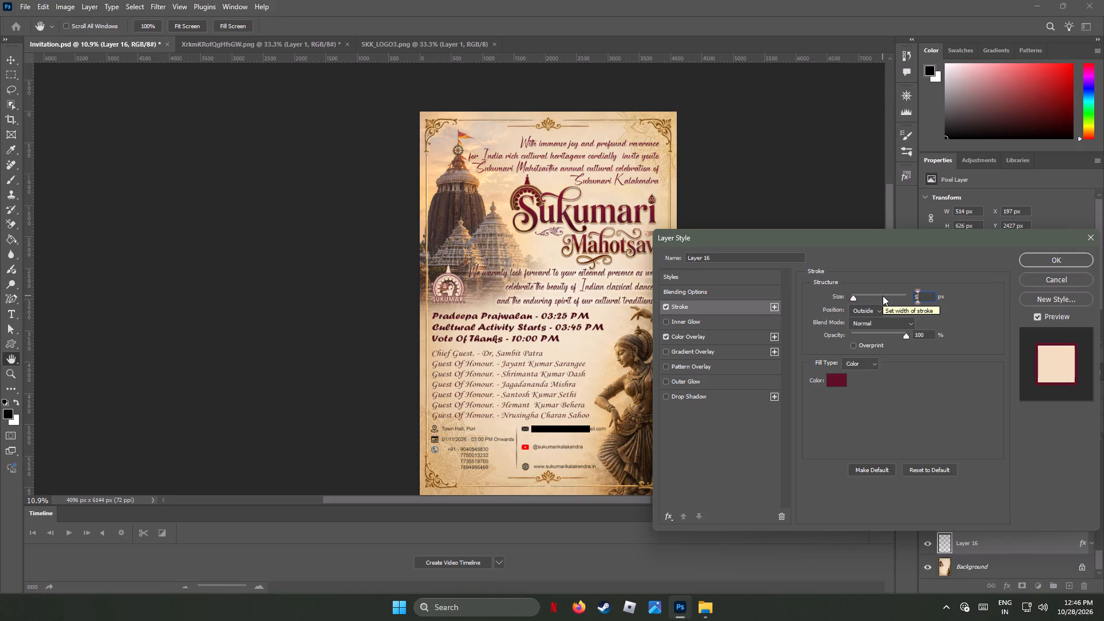
click(1037, 259)
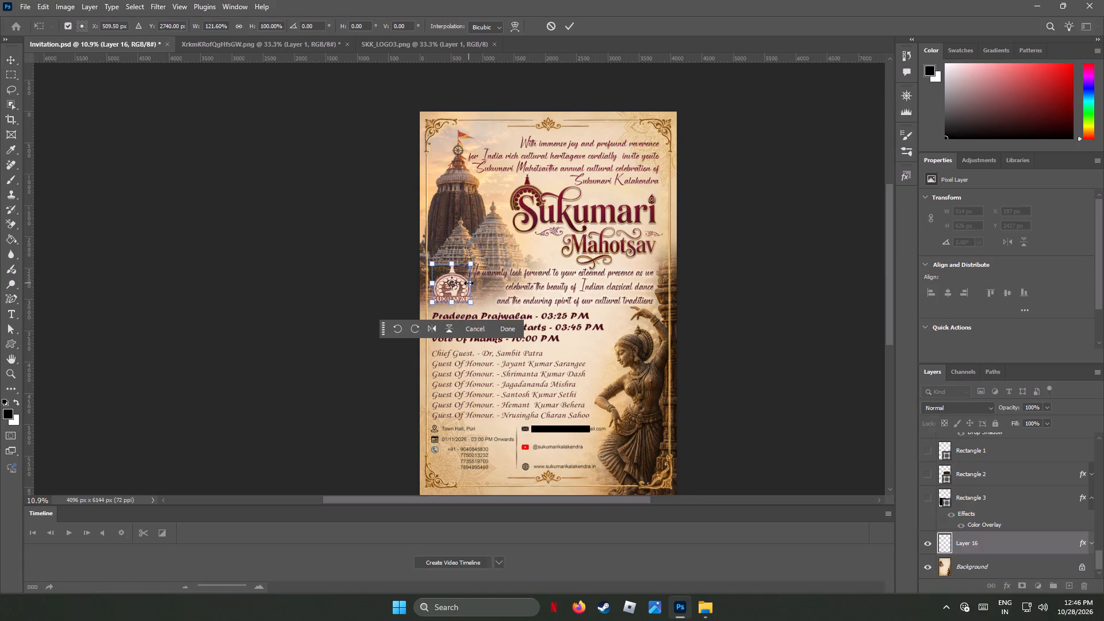
Undo the logo's uneven widening and enlarge it proportionally to about 121.5%, keeping its left edge in place.
key(ctrl+a)
key(ctrl+z)
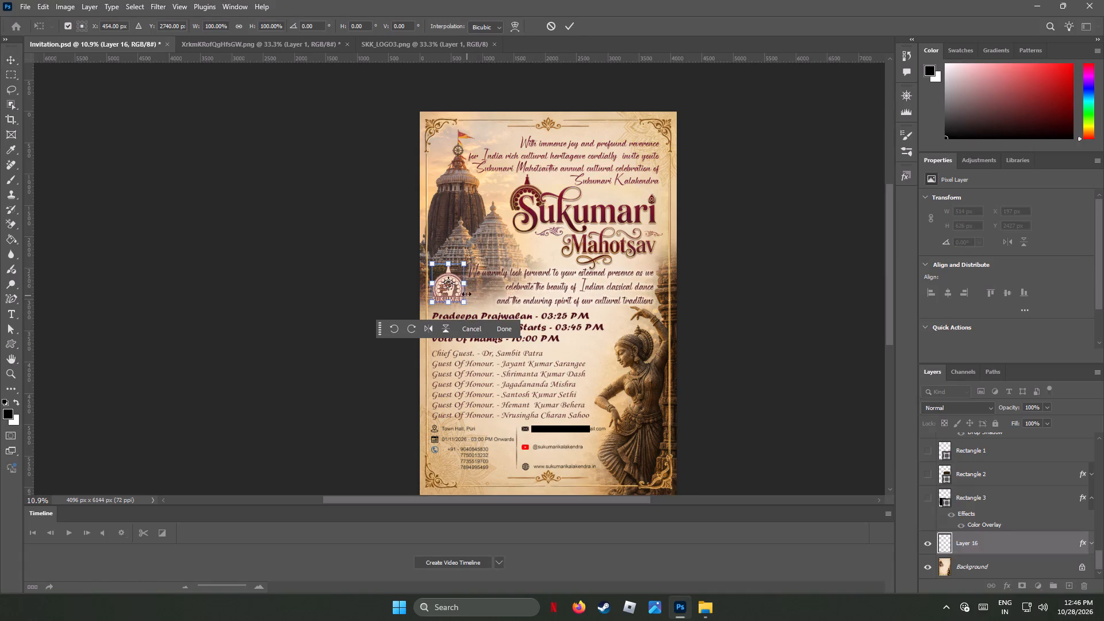
shift+drag(465, 283, 471, 284)
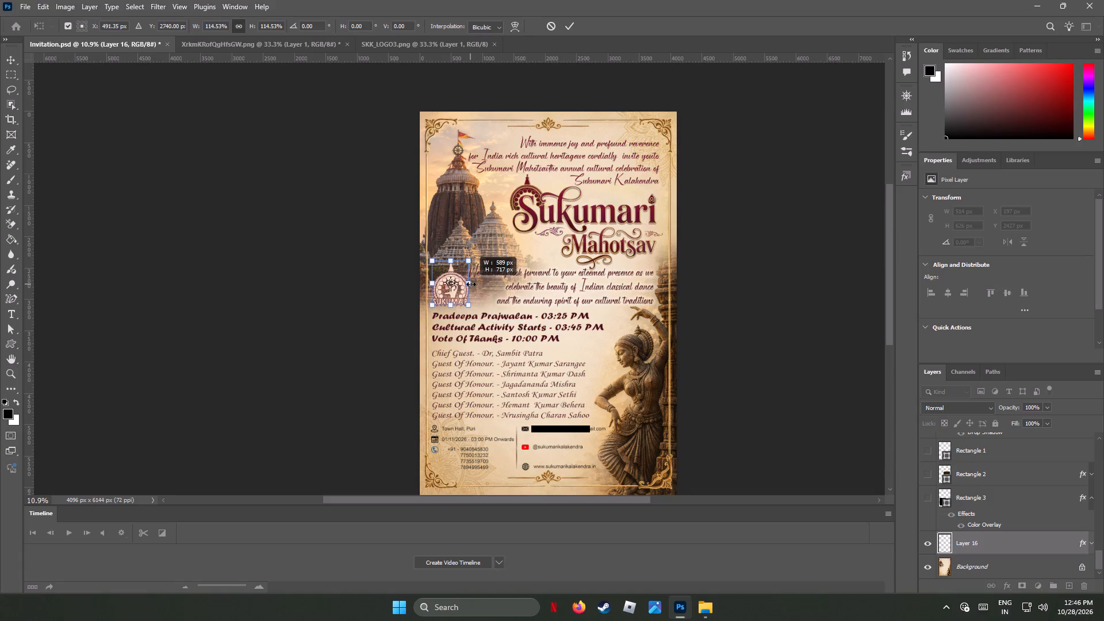
shift+drag(471, 284, 471, 284)
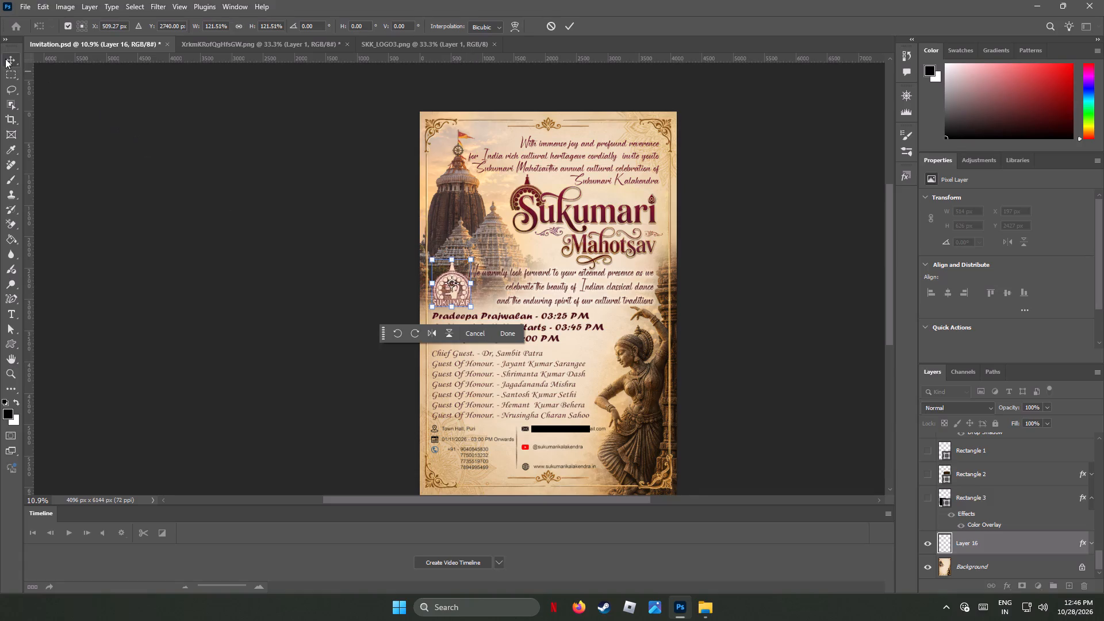
click(5, 58)
click(755, 323)
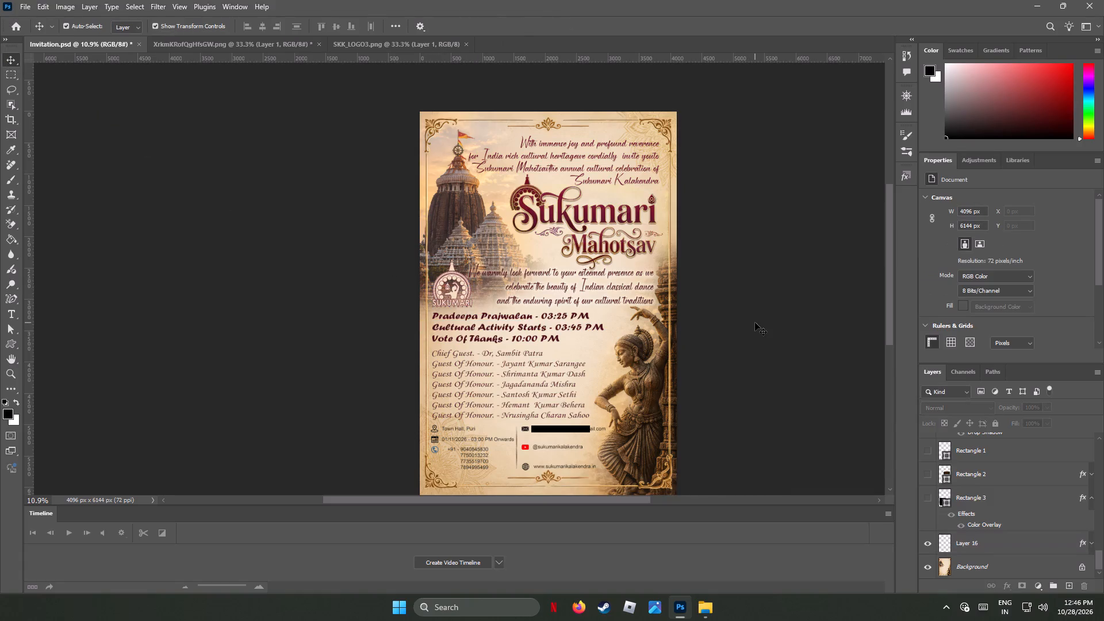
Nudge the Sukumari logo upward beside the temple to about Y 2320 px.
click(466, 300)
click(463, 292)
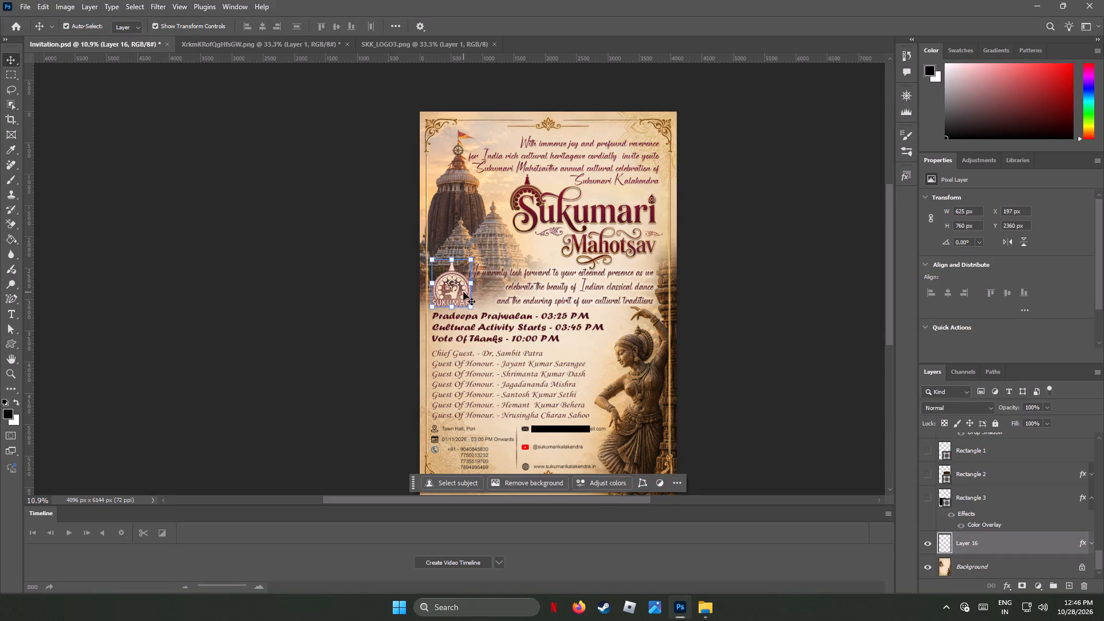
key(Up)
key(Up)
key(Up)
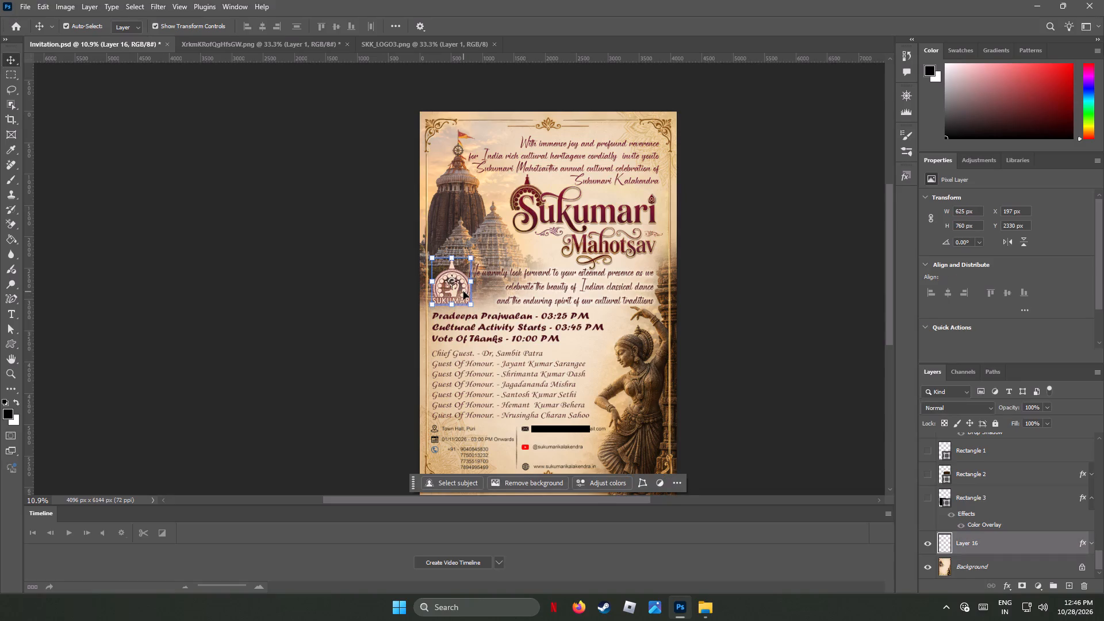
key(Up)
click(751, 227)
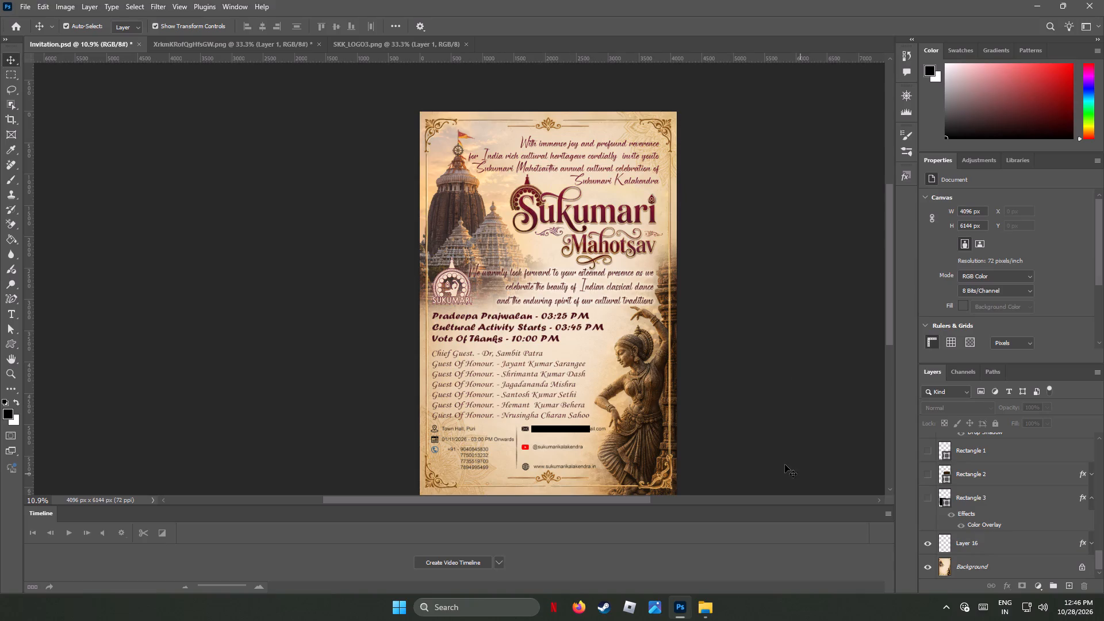
Change Layer 16's stroke color to black 000000 and apply the layer style, keeping the Color Overlay enabled.
alt+scroll(471, 284, up, 4)
alt+scroll(471, 284, down, 1)
alt+scroll(470, 283, up, 4)
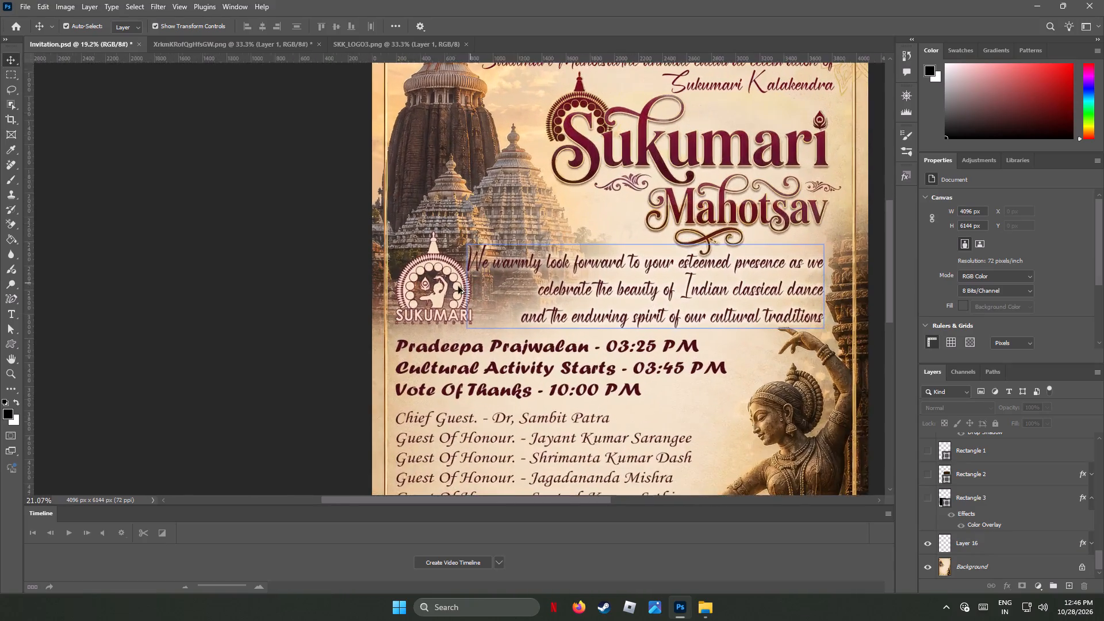
alt+scroll(419, 297, up, 11)
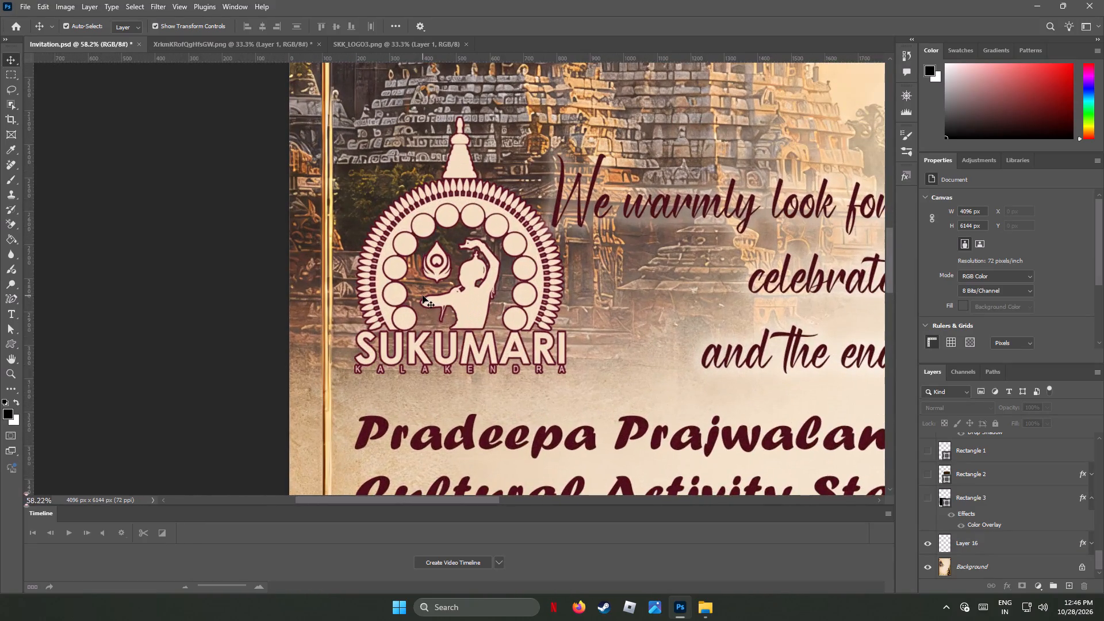
click(528, 294)
right_click(982, 542)
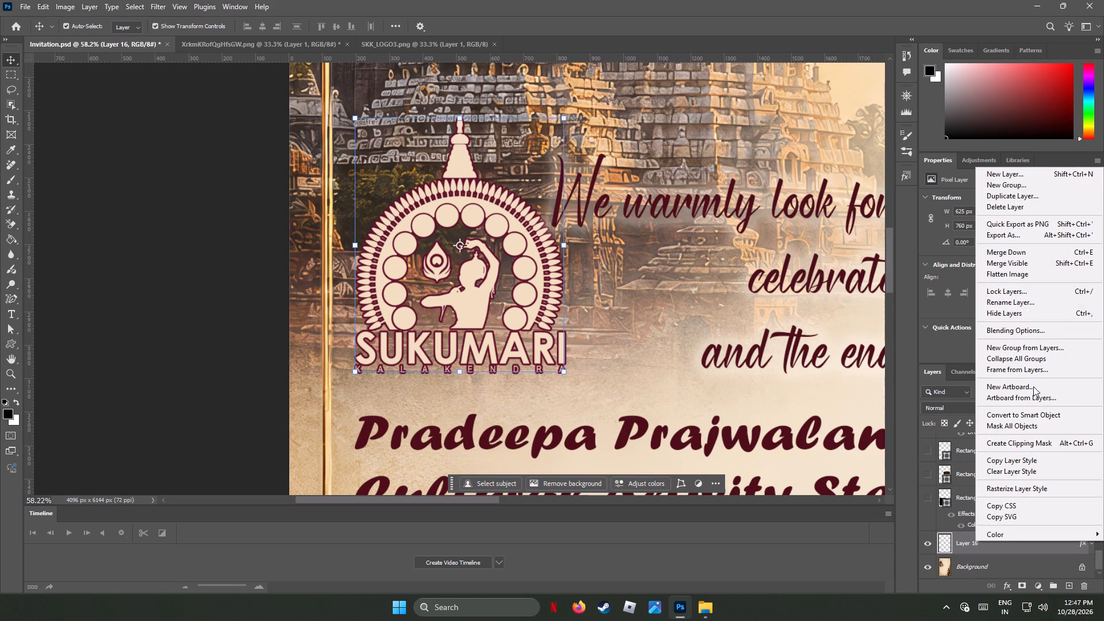
click(1037, 330)
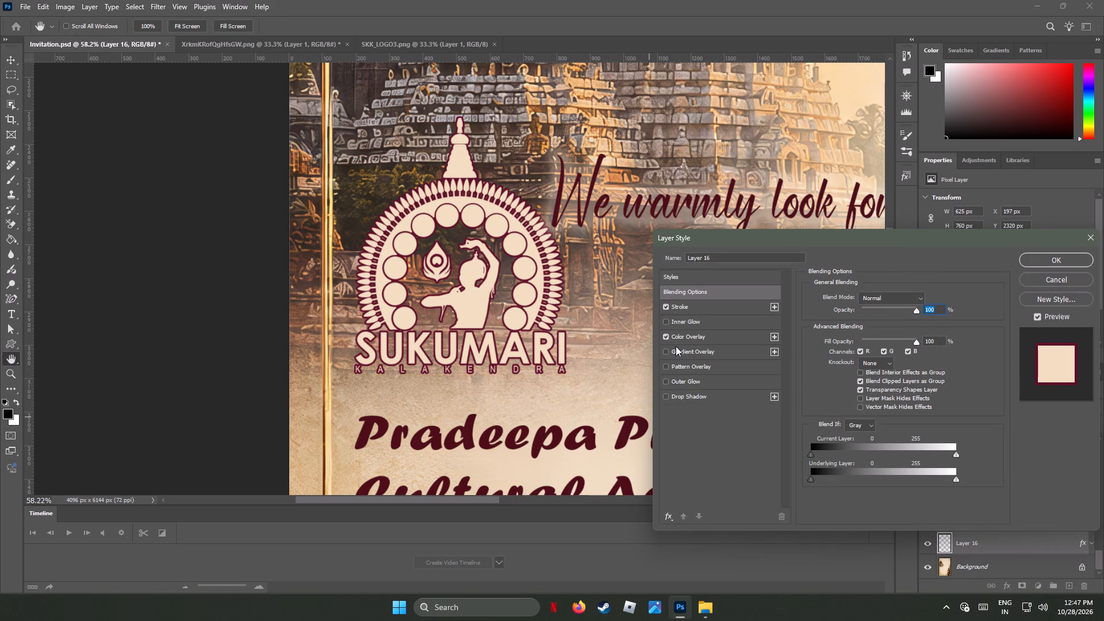
click(666, 337)
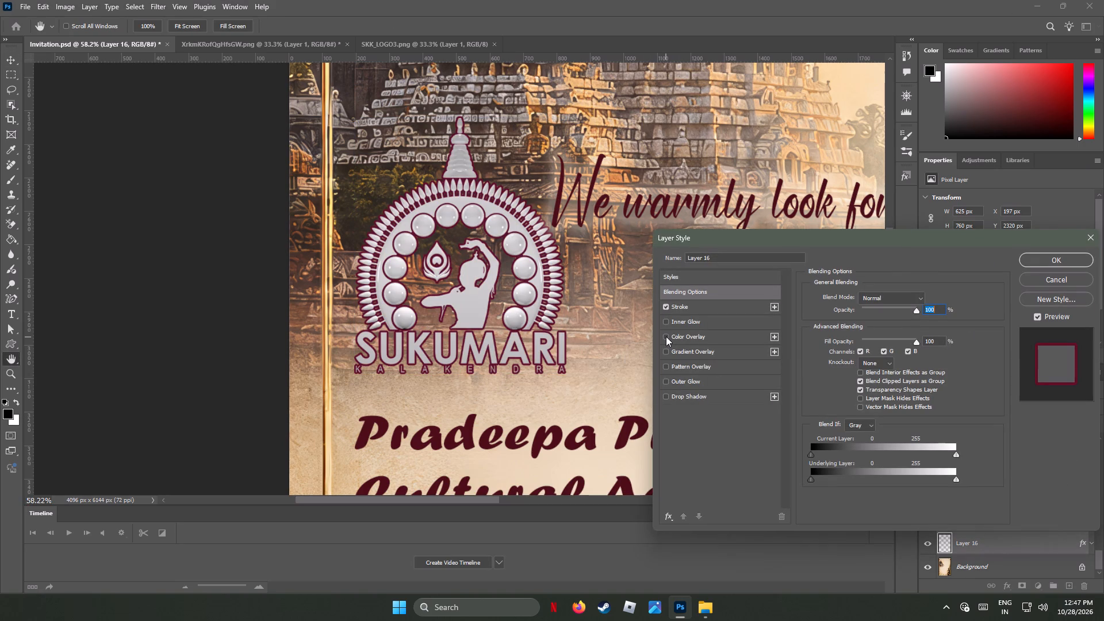
click(666, 336)
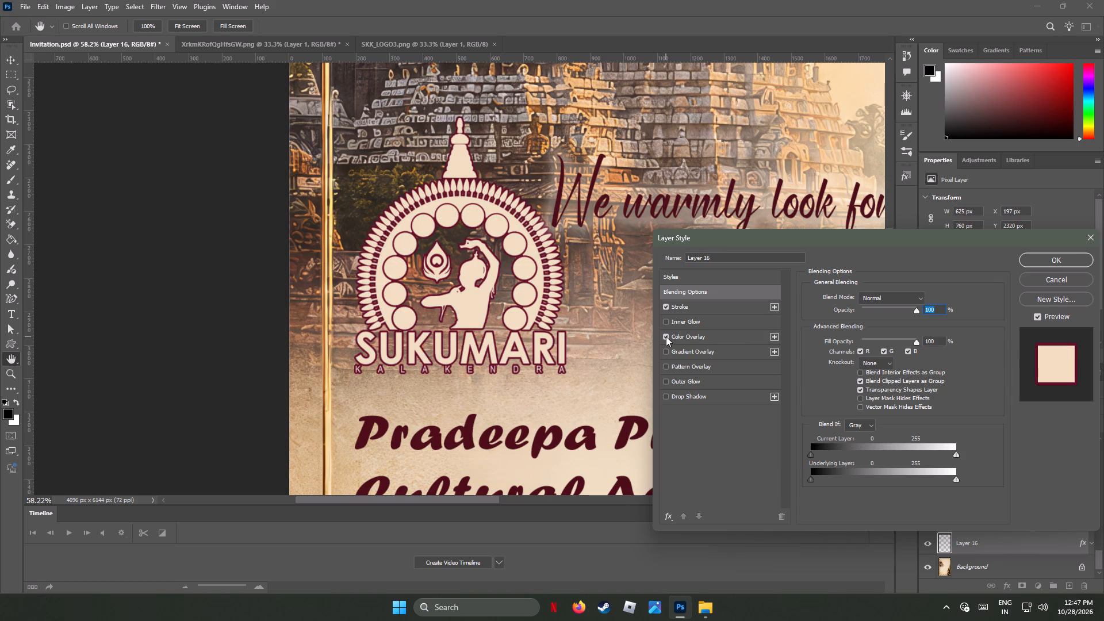
click(682, 307)
click(837, 382)
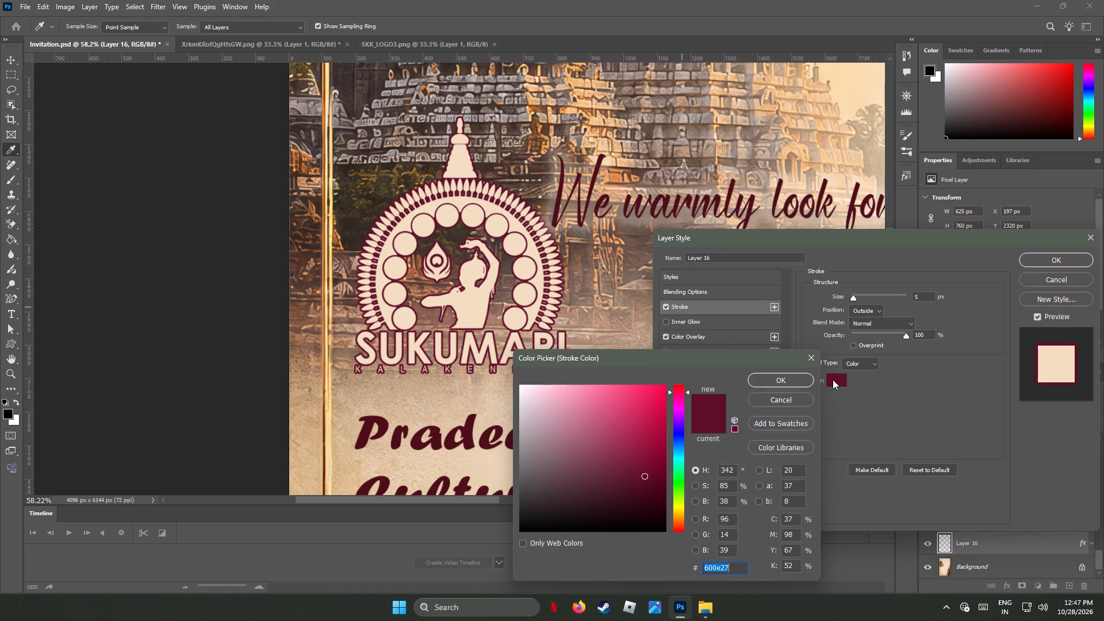
drag(656, 503, 684, 565)
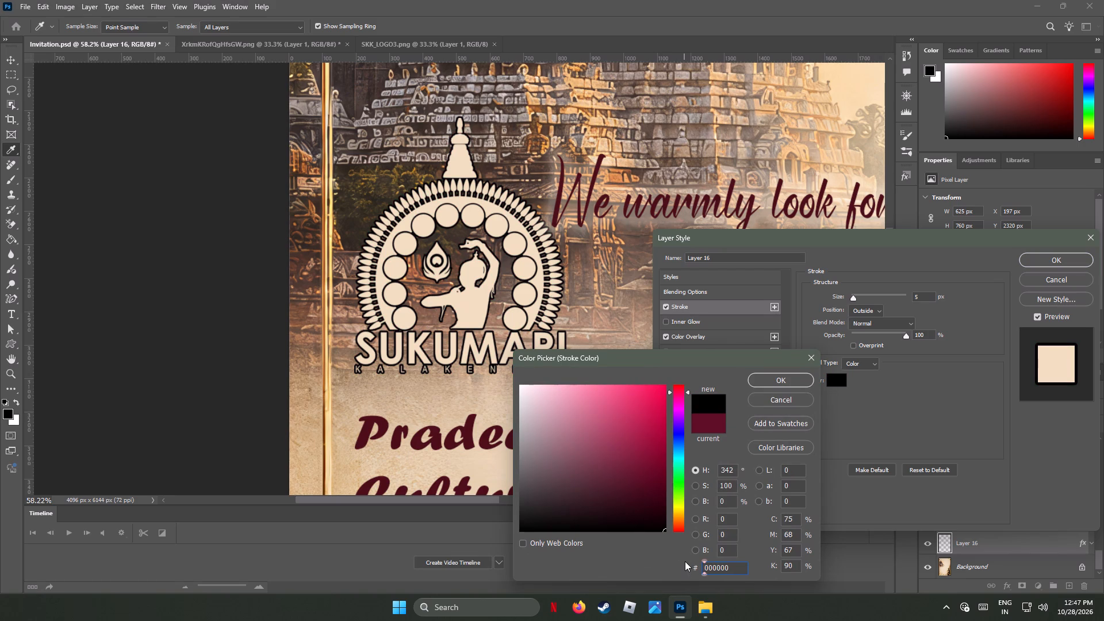
click(793, 380)
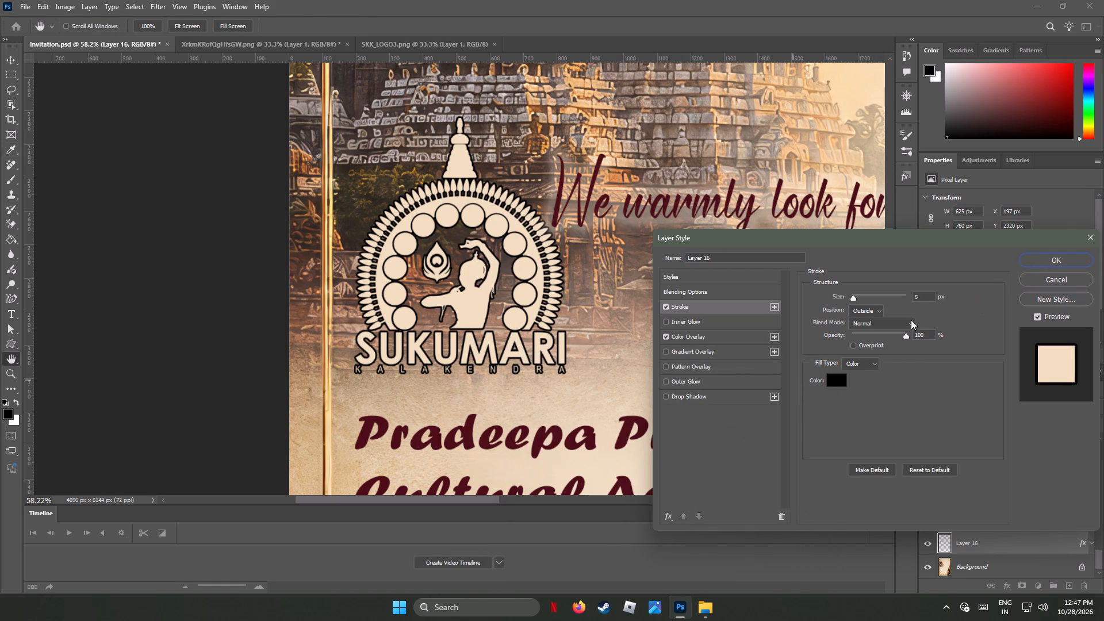
click(842, 382)
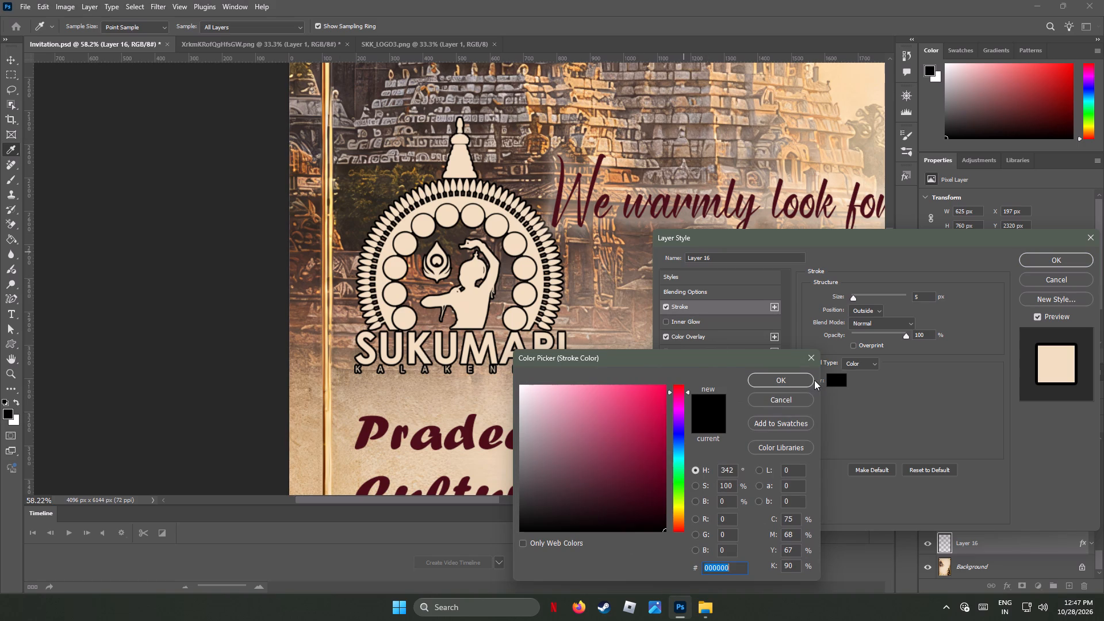
click(789, 378)
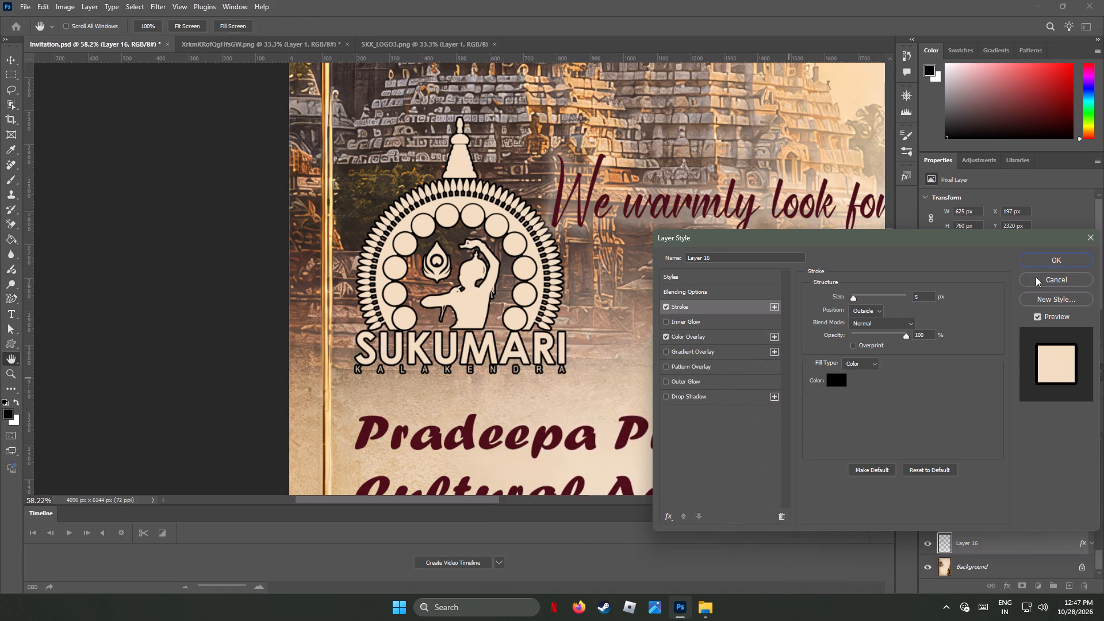
click(1052, 260)
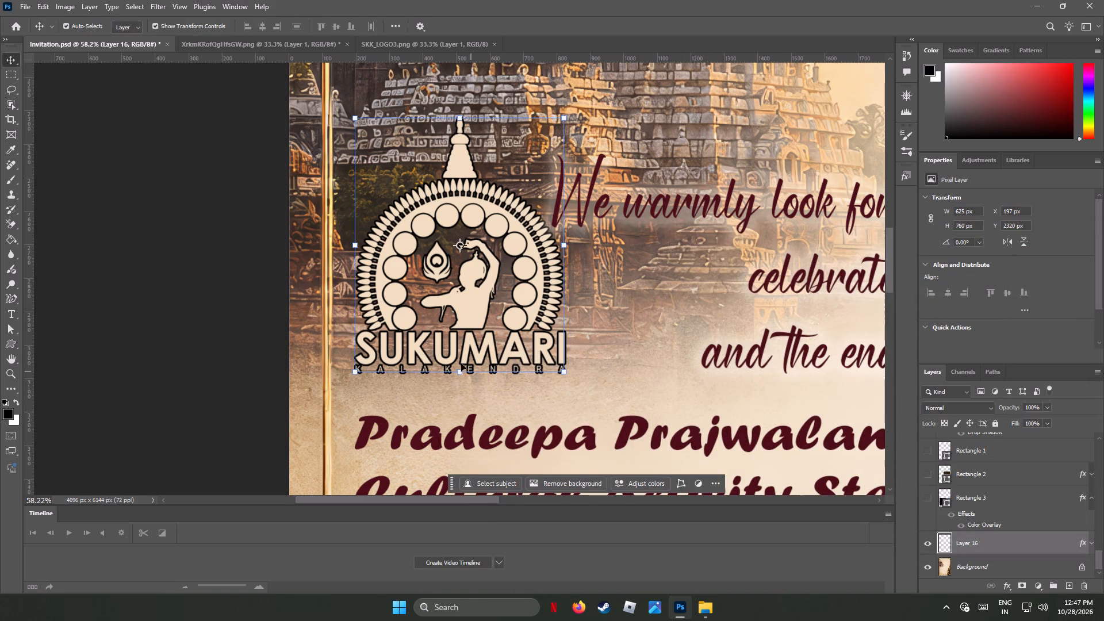
Move the logo from the temple's base to the dancer's lower skirt, at about X 3126 px, Y 5029 px.
alt+scroll(461, 363, down, 1)
alt+scroll(461, 363, up, 1)
alt+scroll(461, 363, down, 3)
alt+scroll(461, 363, up, 1)
alt+scroll(461, 363, down, 15)
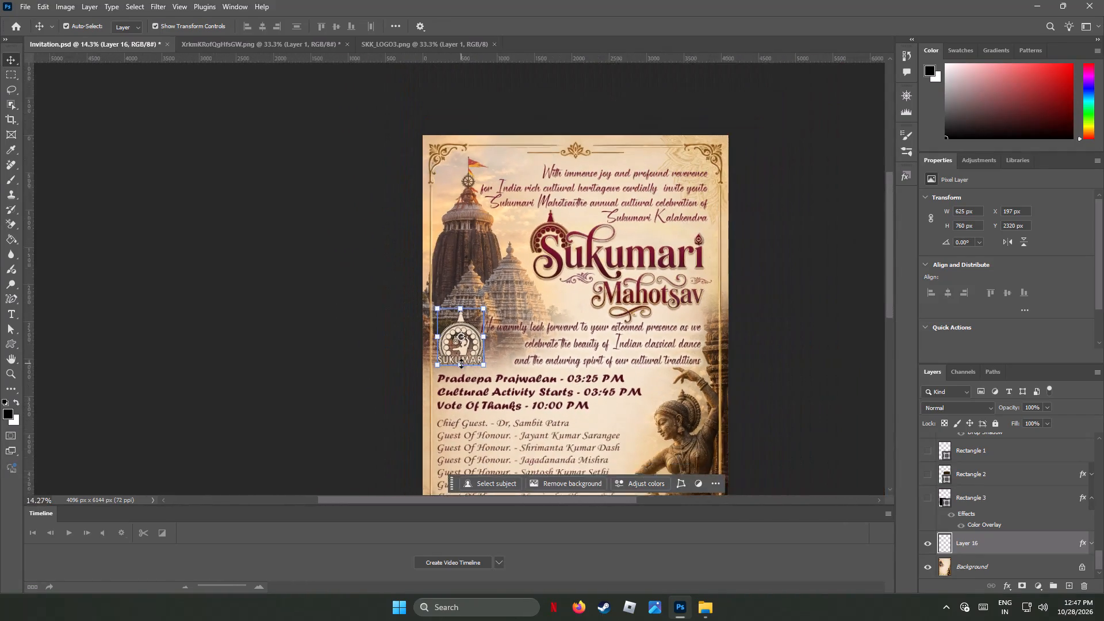
scroll(474, 366, down, 6)
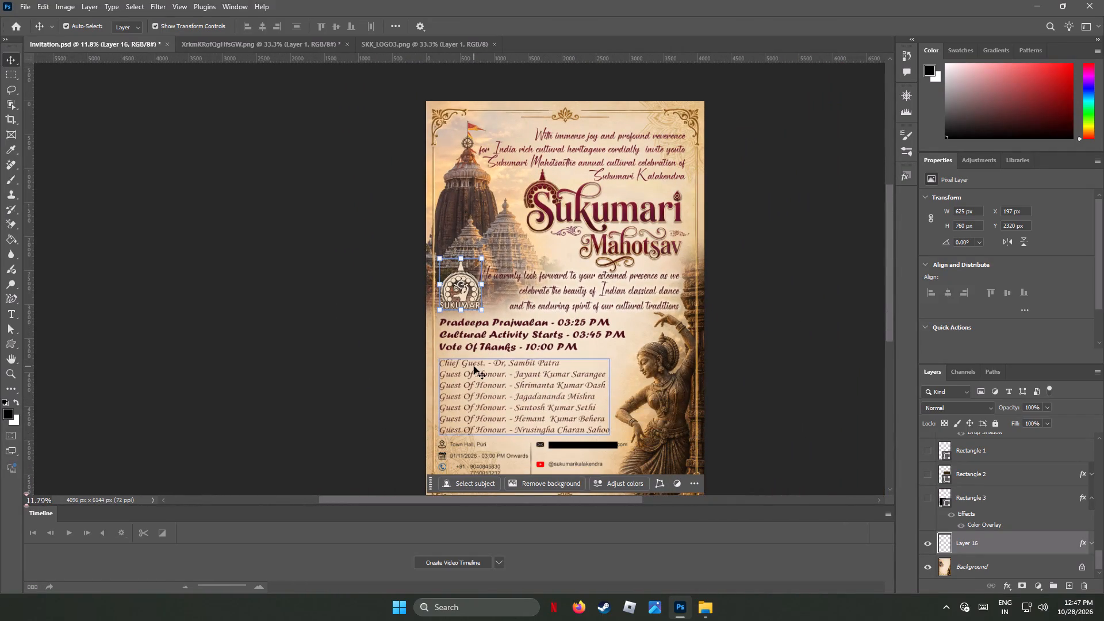
scroll(474, 366, up, 1)
scroll(474, 367, down, 5)
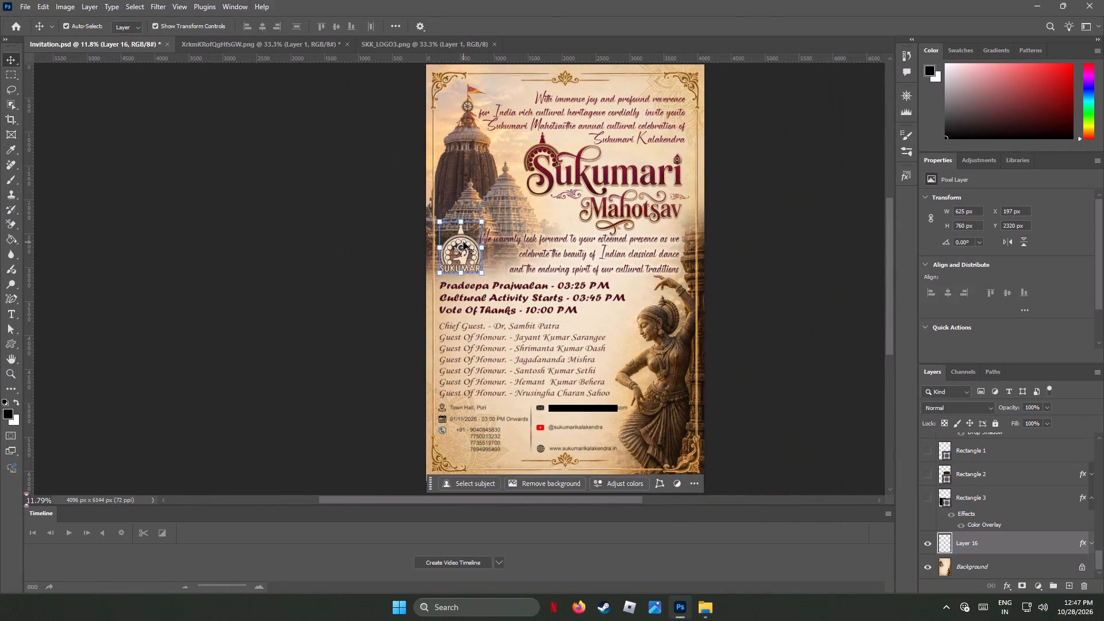
drag(463, 242, 602, 363)
key(ctrl+z)
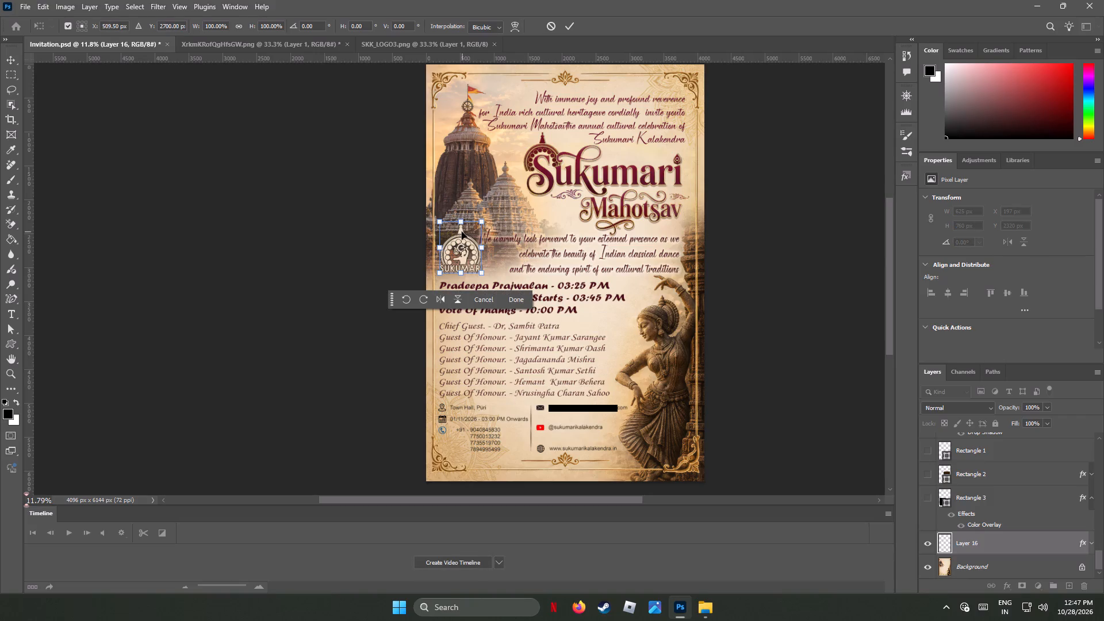
click(12, 62)
drag(460, 231, 575, 332)
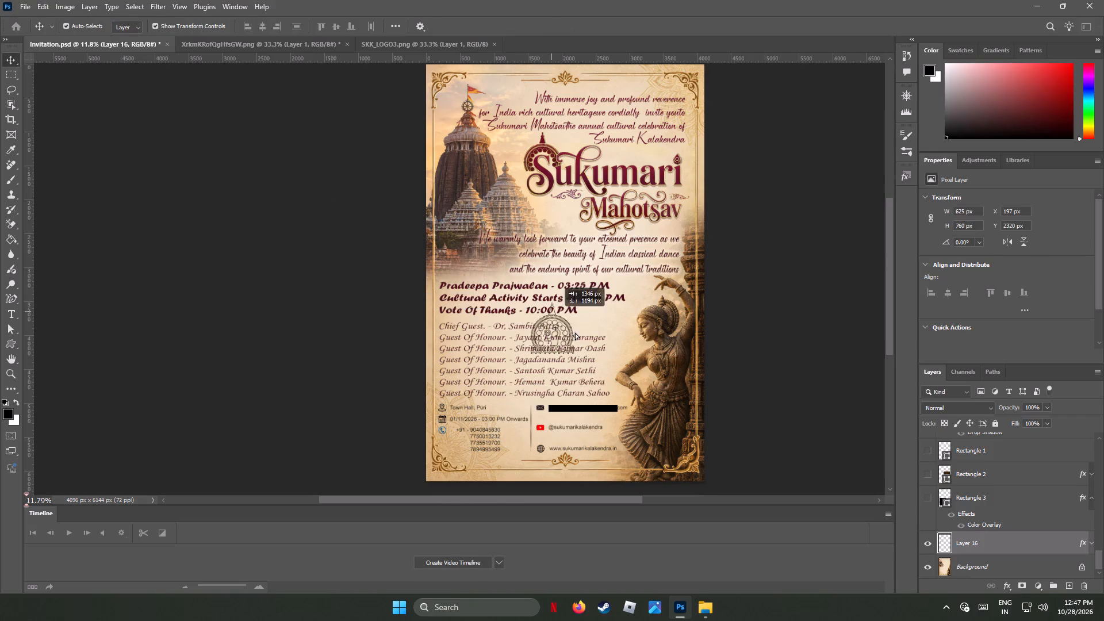
drag(575, 332, 661, 416)
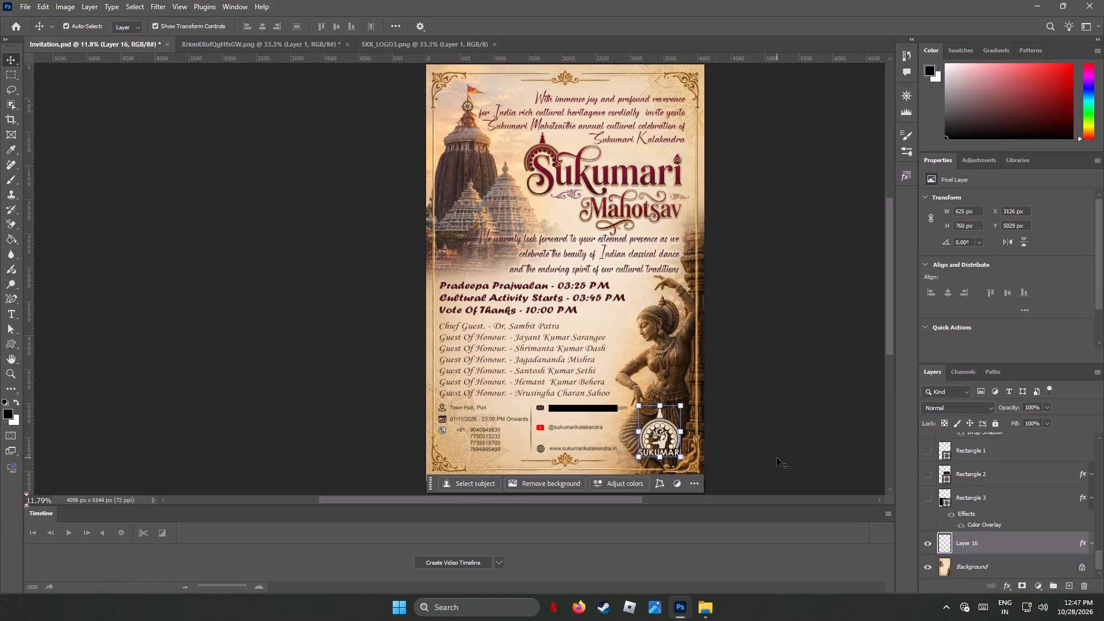
Enlarge the logo proportionally to about 133.6% and shift its center to about X 3346.5 px, Y 5255.5 px.
alt+scroll(706, 444, up, 3)
alt+scroll(706, 444, down, 1)
alt+scroll(706, 444, up, 4)
scroll(708, 442, down, 9)
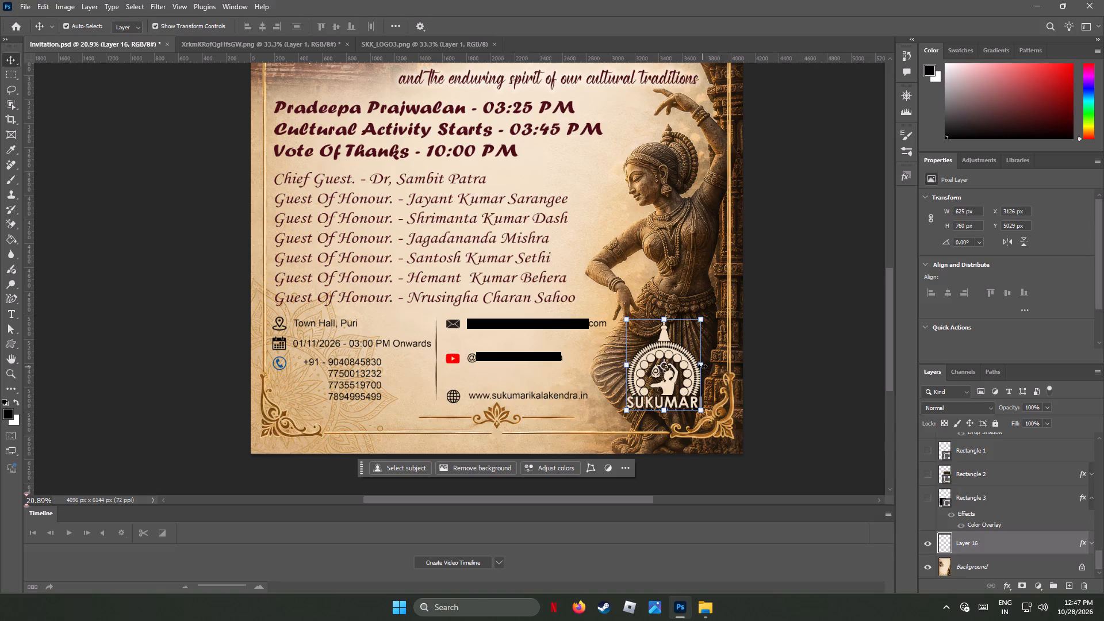
shift+drag(701, 366, 723, 369)
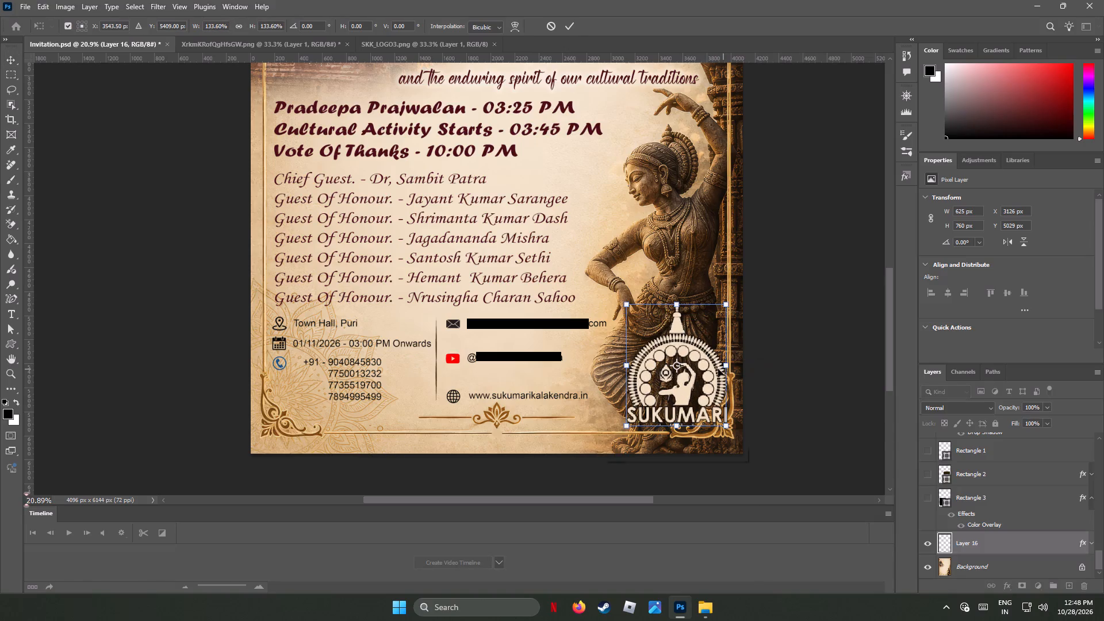
drag(696, 357, 674, 350)
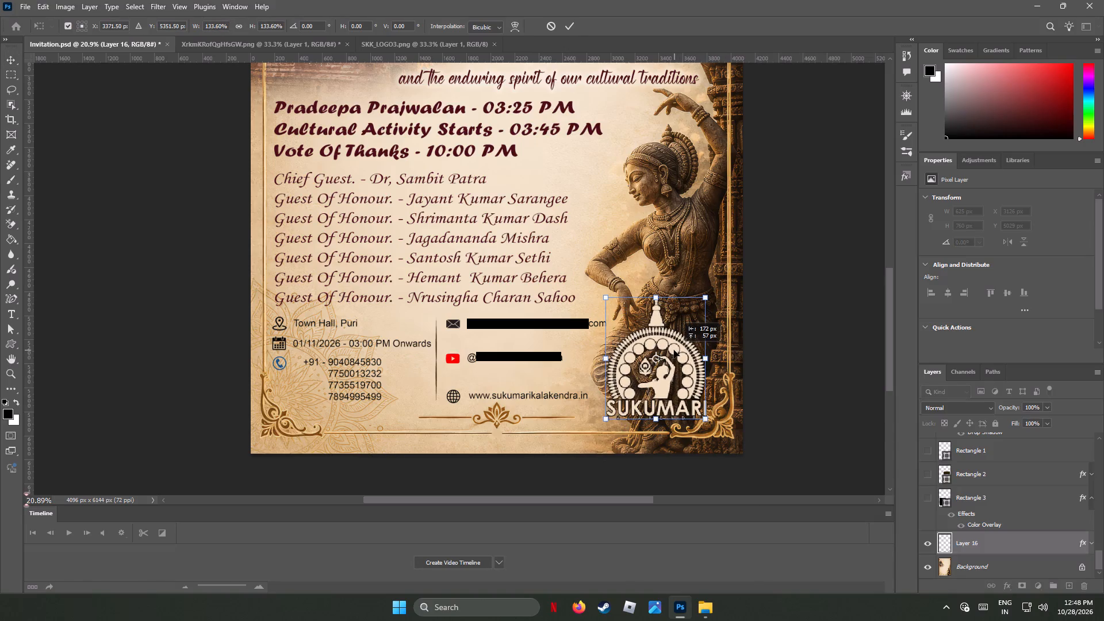
drag(674, 350, 672, 342)
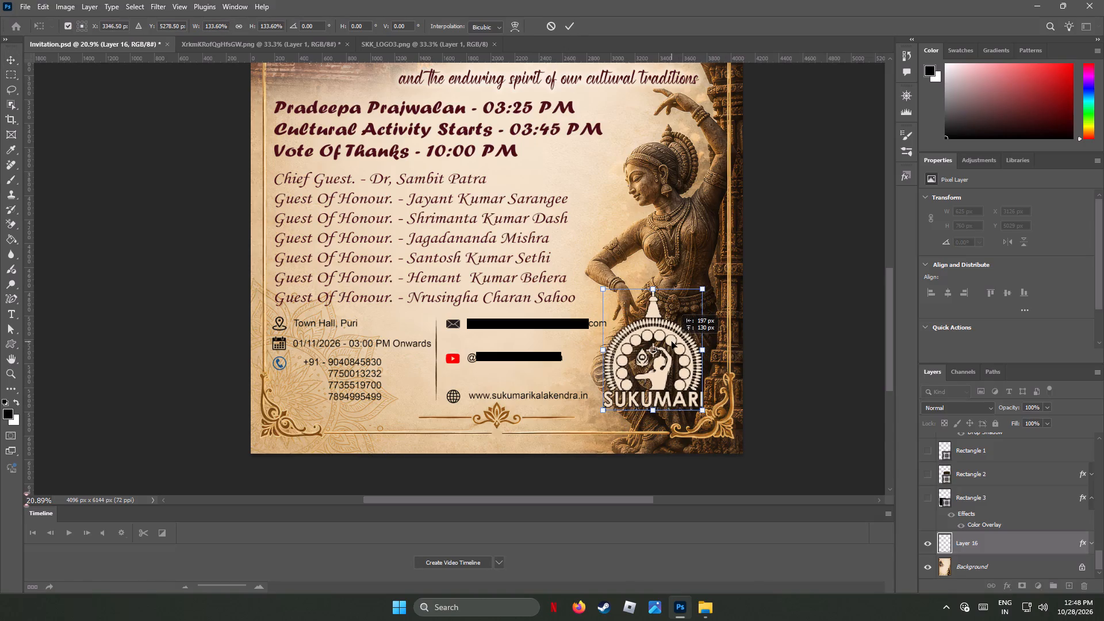
drag(672, 342, 672, 340)
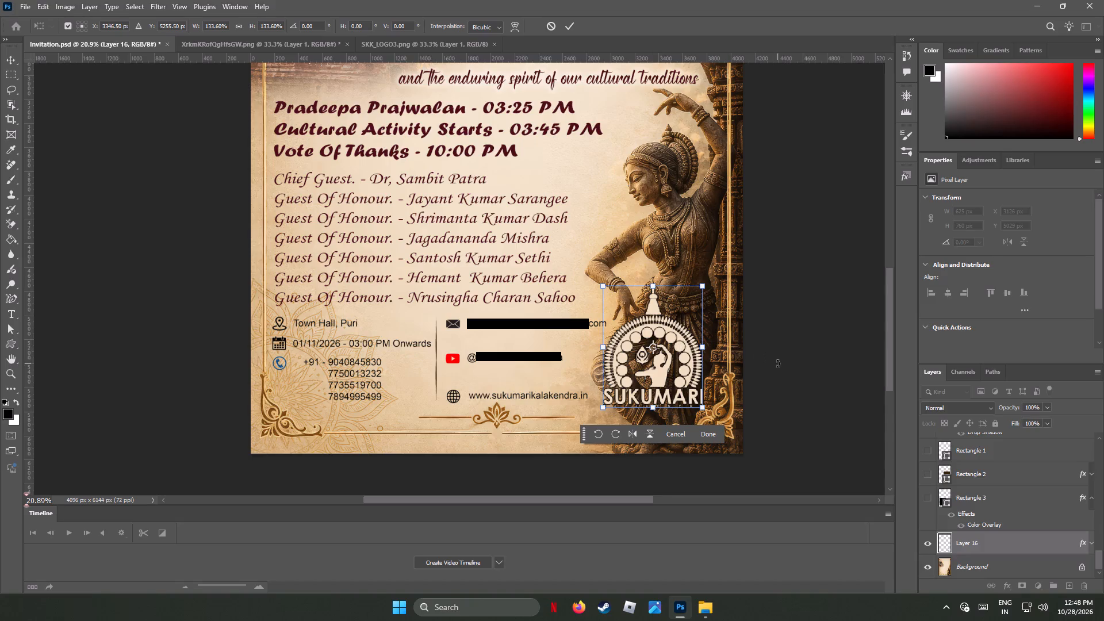
Nudge the logo vertically over the dancer's skirt until its center is at Y 5198.5 px, and finish the transform.
key(Up)
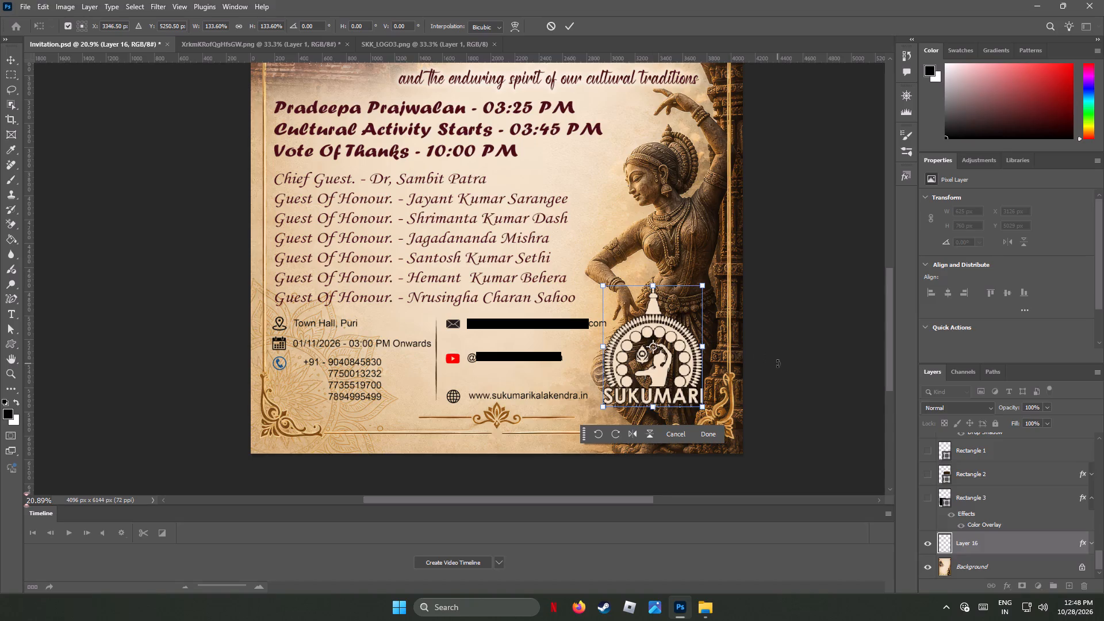
key(Up)
key(Up)
key(Up)
key(Up)
key(Up)
key(Up)
key(Up)
key(Up)
key(Up)
key(Down)
key(Down)
key(Down)
key(Down)
key(Down)
key(Down)
key(Down)
key(Down)
key(Down)
key(Down)
key(Down)
key(Down)
key(Down)
key(Down)
key(Down)
key(Down)
key(Down)
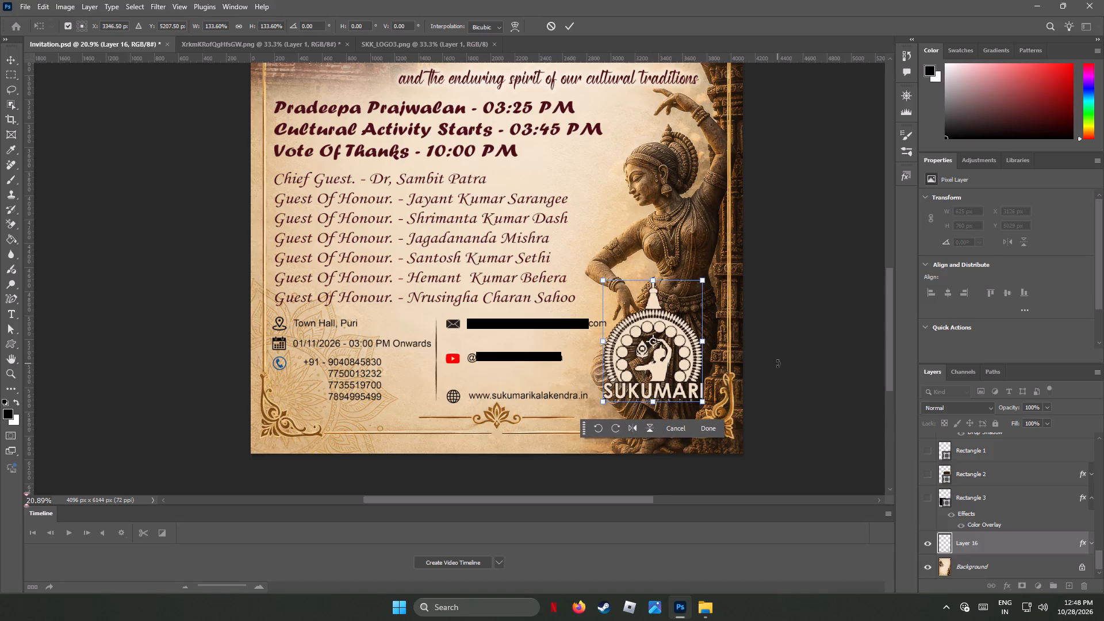
key(Up)
key(Up)
key(Up)
key(Up)
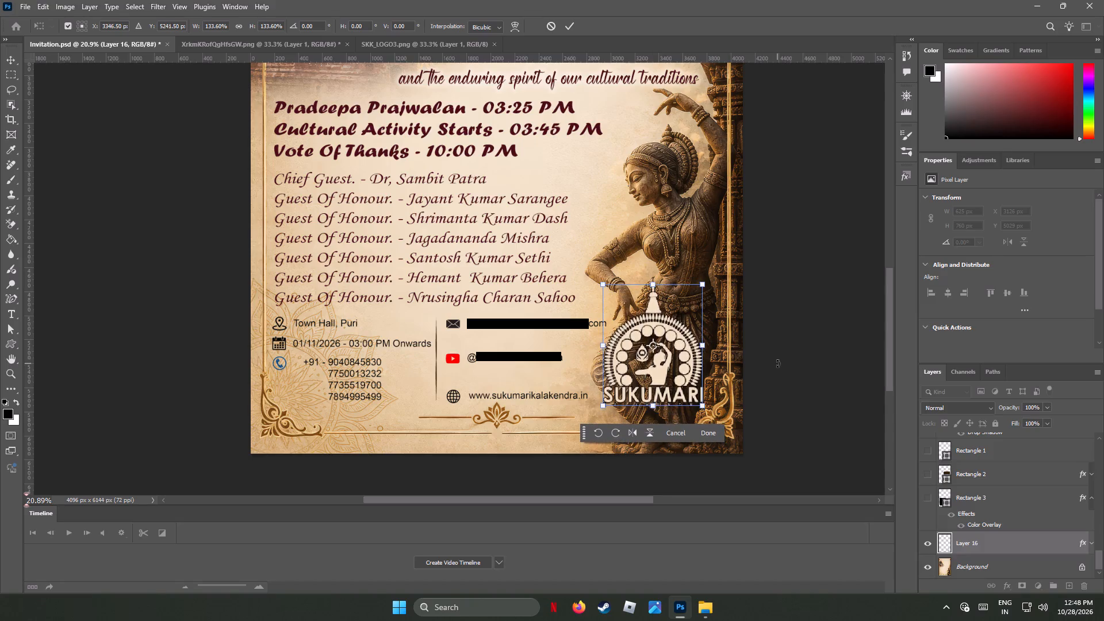
key(Up)
key(Up)
key(Up)
key(Up)
key(Up)
key(Up)
key(Up)
key(Up)
key(Up)
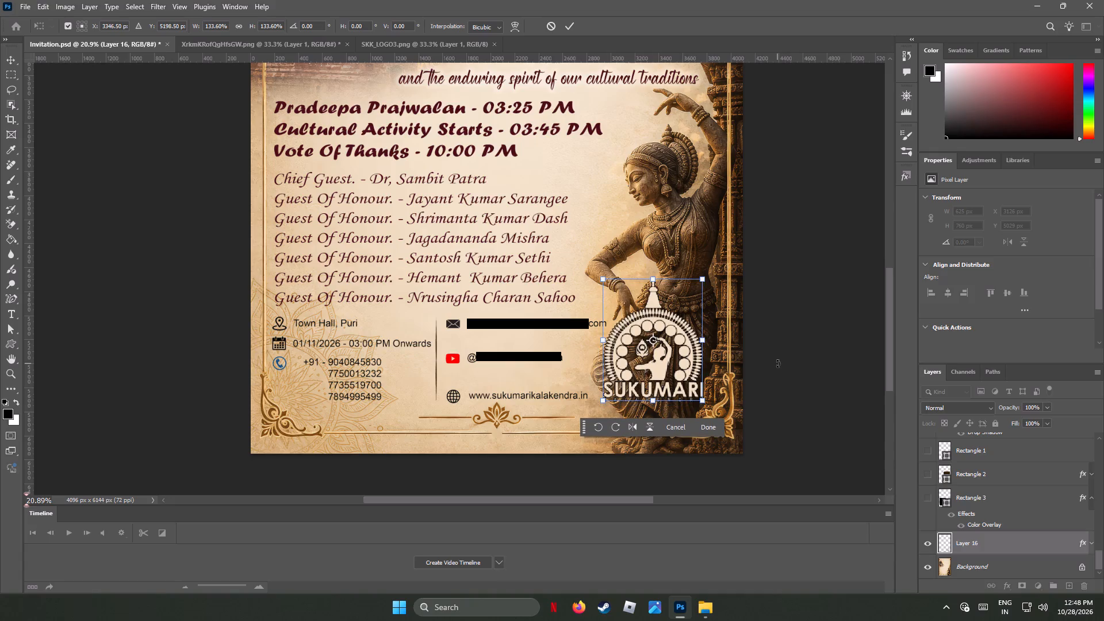
click(777, 363)
click(777, 363)
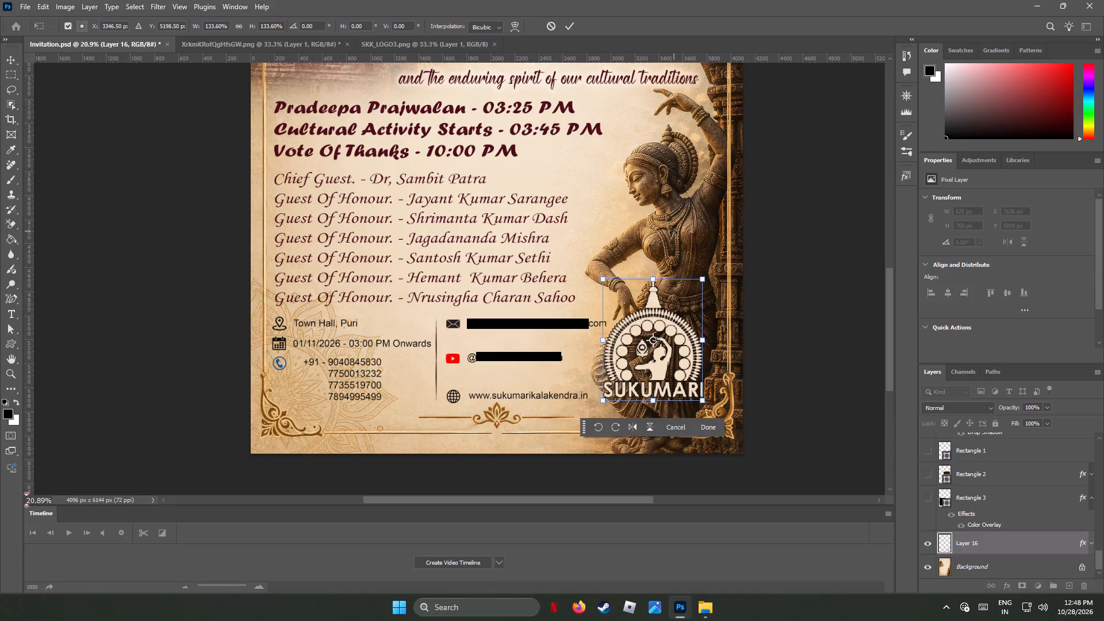
click(673, 231)
click(9, 55)
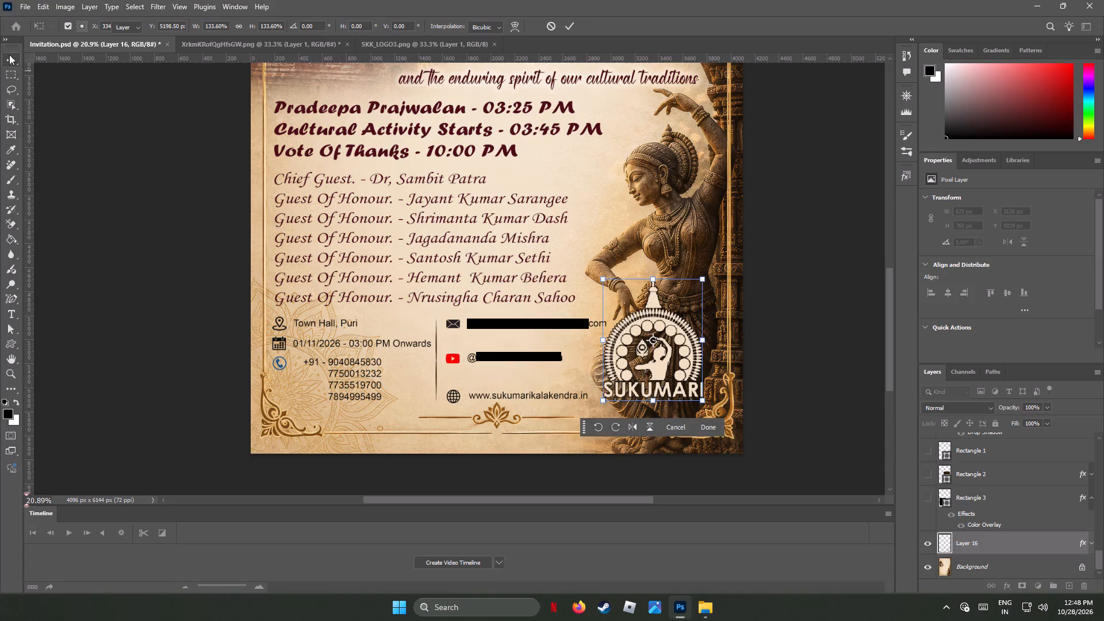
Move the Sukumari logo over the dancer's skirt to about X 2861 px, Y 4666 px.
click(685, 235)
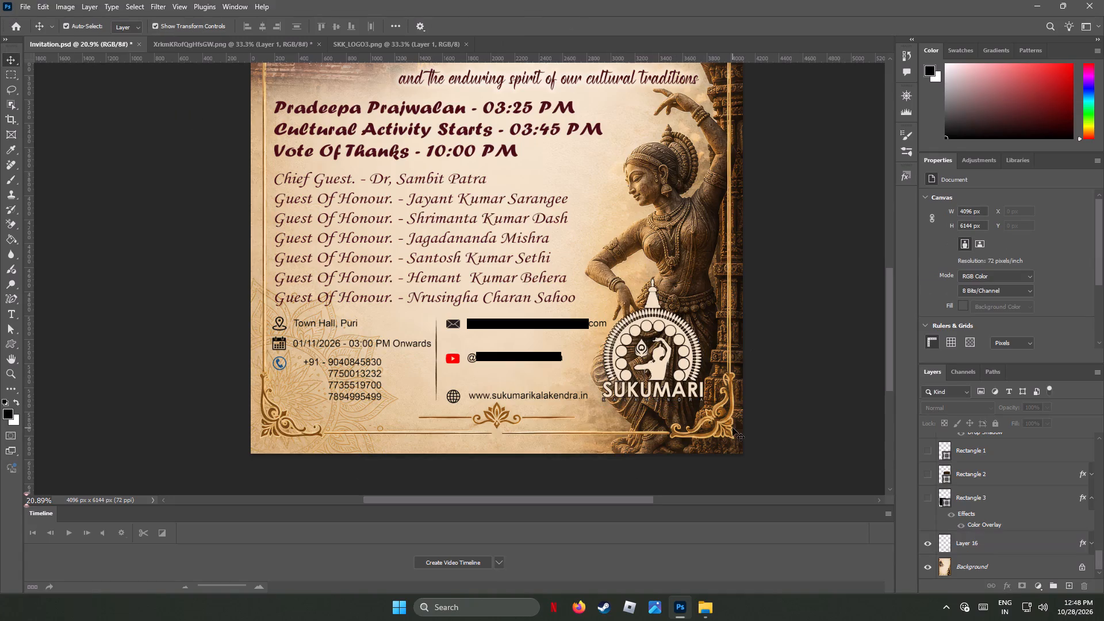
alt+scroll(734, 428, down, 9)
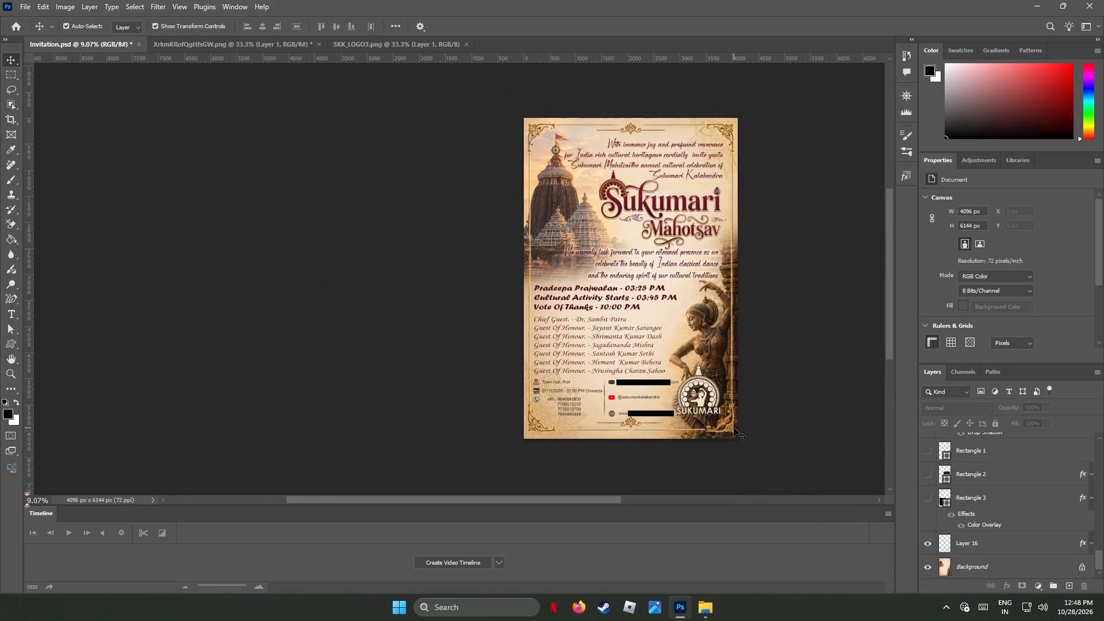
alt+scroll(739, 416, up, 6)
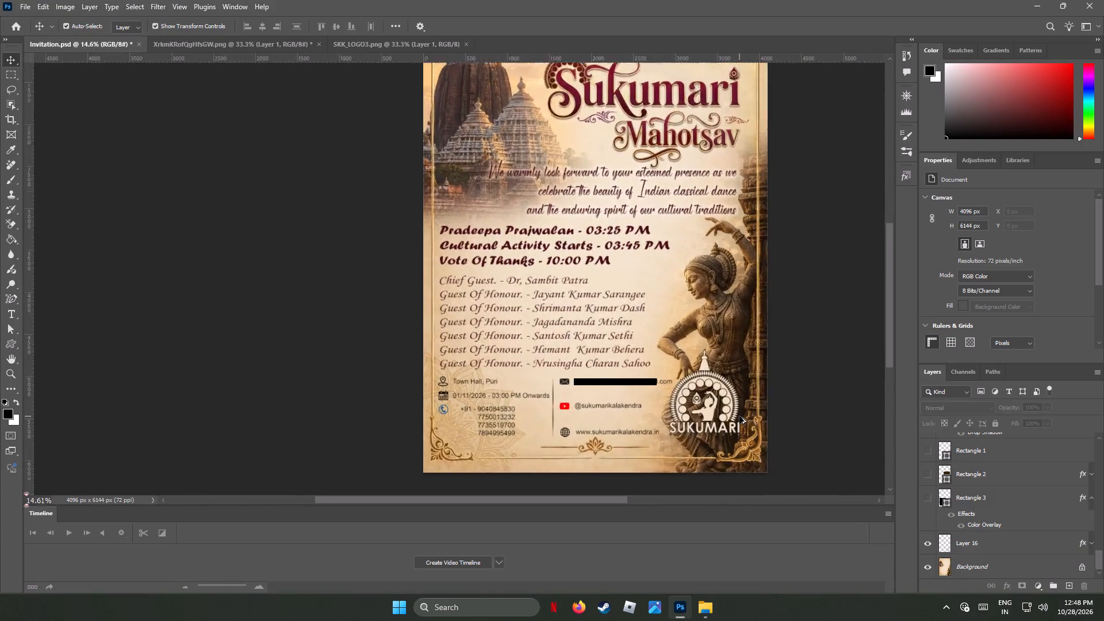
alt+scroll(739, 416, up, 2)
alt+scroll(710, 459, up, 7)
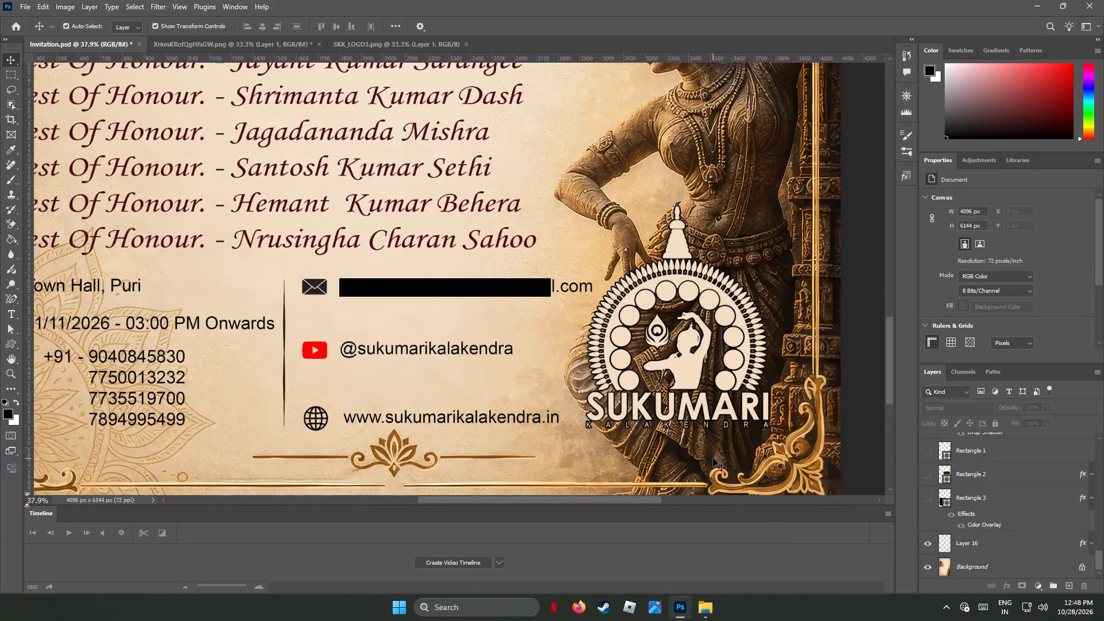
click(685, 369)
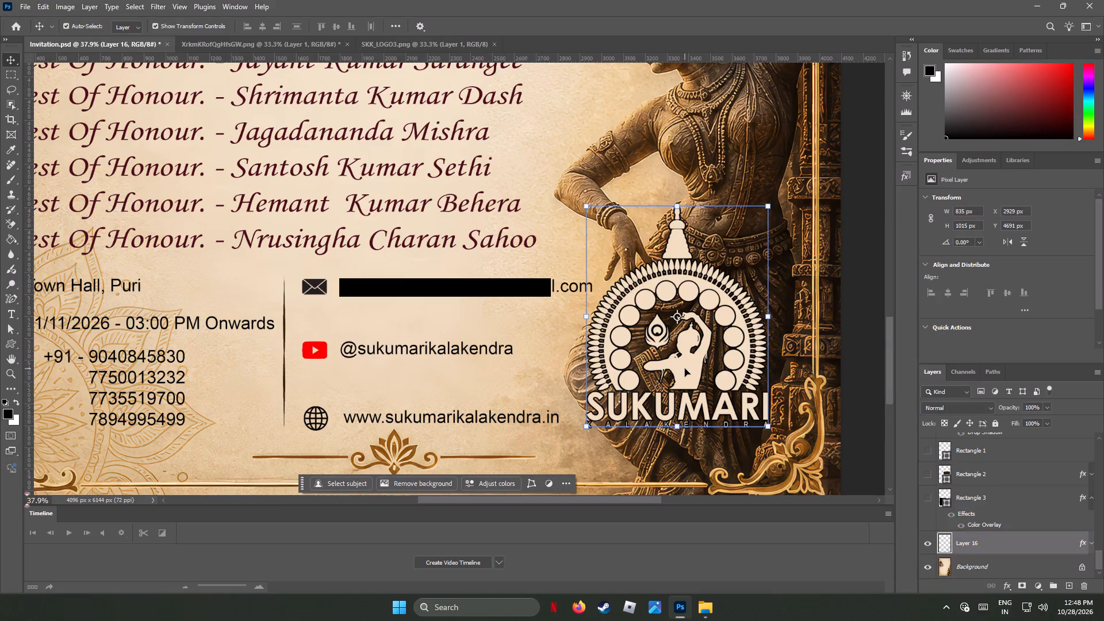
drag(685, 369, 669, 363)
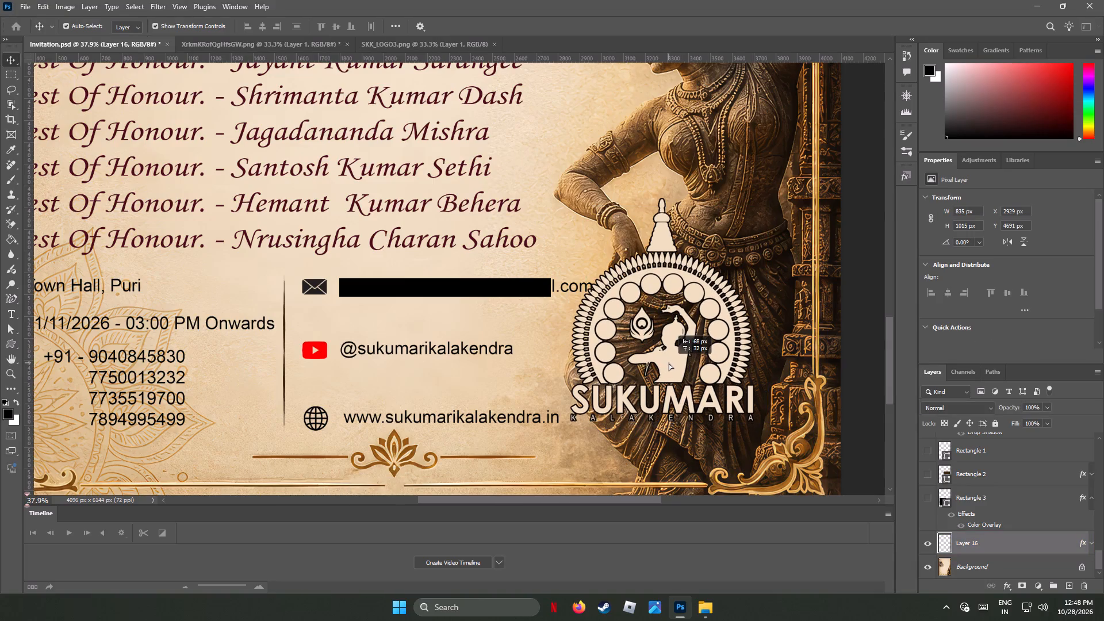
drag(669, 363, 668, 365)
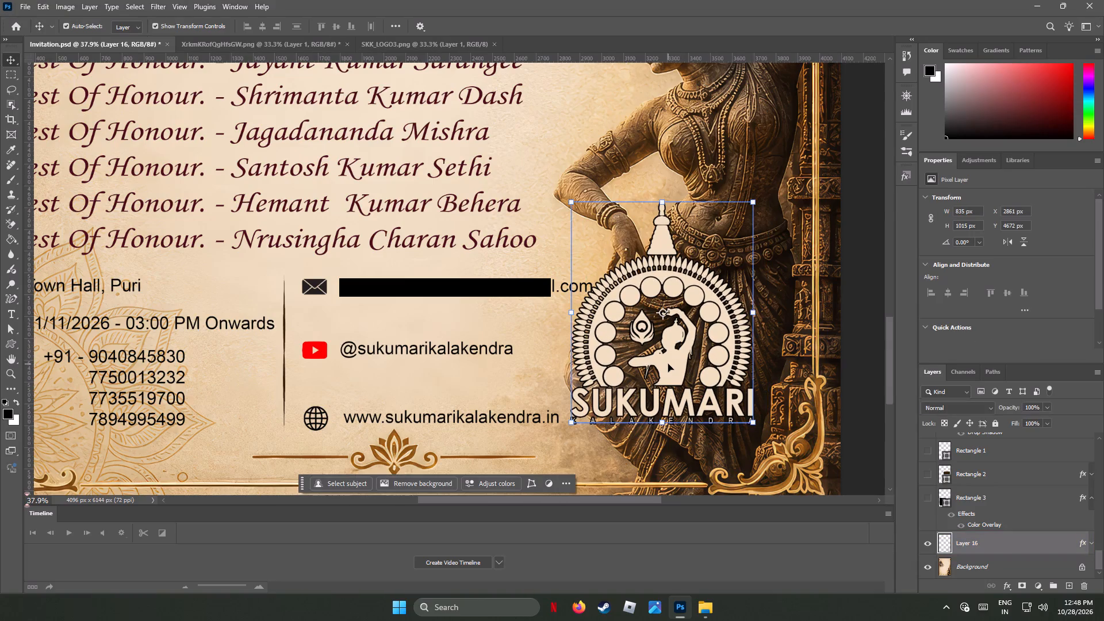
key(Up)
key(Up)
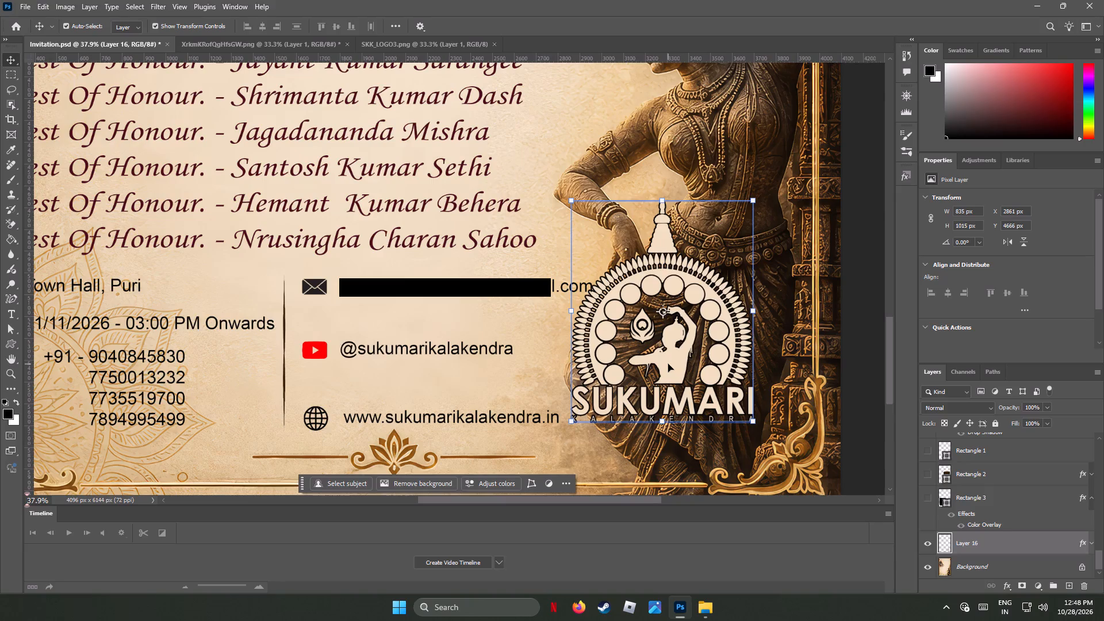
Nudge the logo horizontally across the dancer's skirt to X 2979 px, keeping Y at 4666 px.
key(Right)
key(Right)
key(Right)
key(Right)
key(Right)
key(Right)
key(Right)
key(Right)
key(Right)
key(Right)
key(Right)
key(Right)
key(Right)
key(Right)
key(Right)
key(Right)
key(Right)
key(Right)
key(Right)
key(Right)
key(Right)
key(Right)
key(Right)
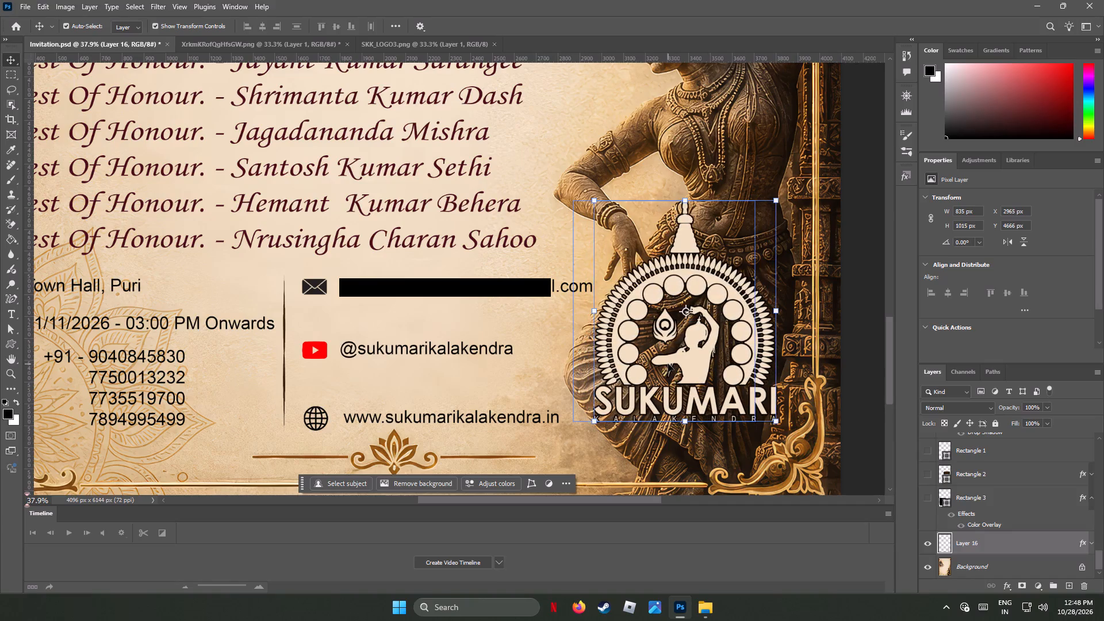
key(Right)
key(Right)
key(Right)
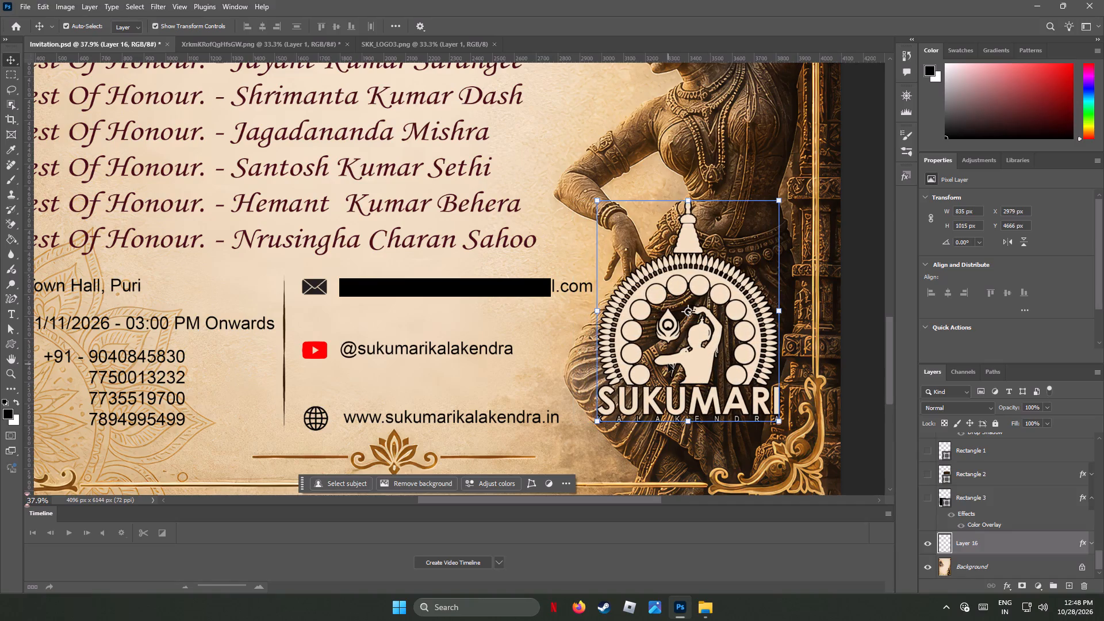
Recolor Layer 16's stroke to dark maroon sampled from the Sukumari Mahotsav title, apply the layer style, and deselect the logo.
alt+scroll(668, 364, down, 5)
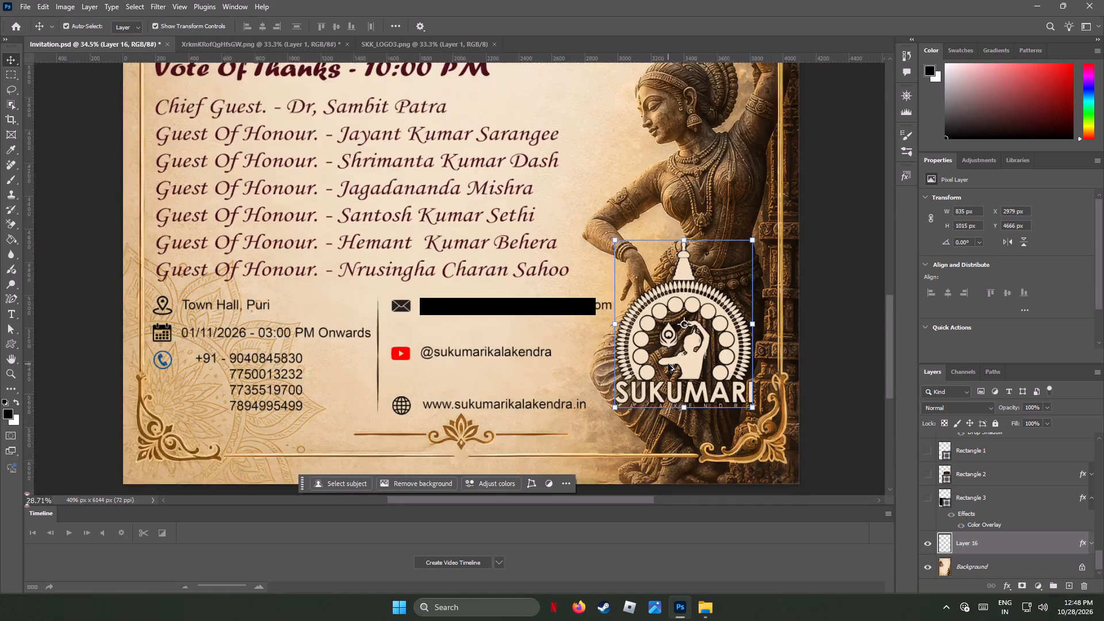
alt+scroll(668, 364, down, 7)
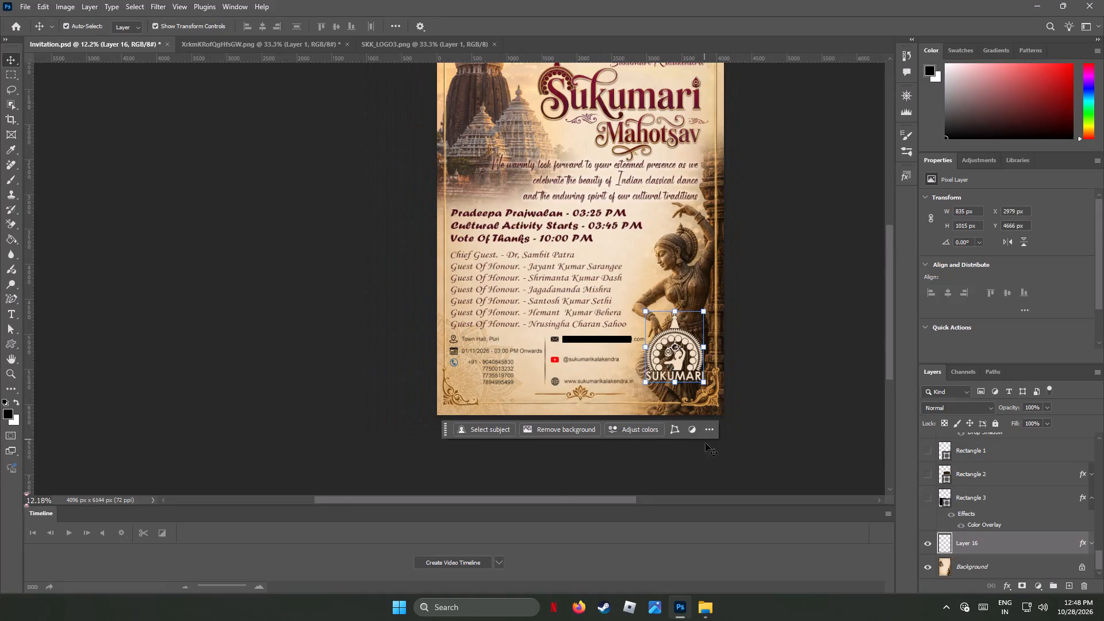
right_click(975, 544)
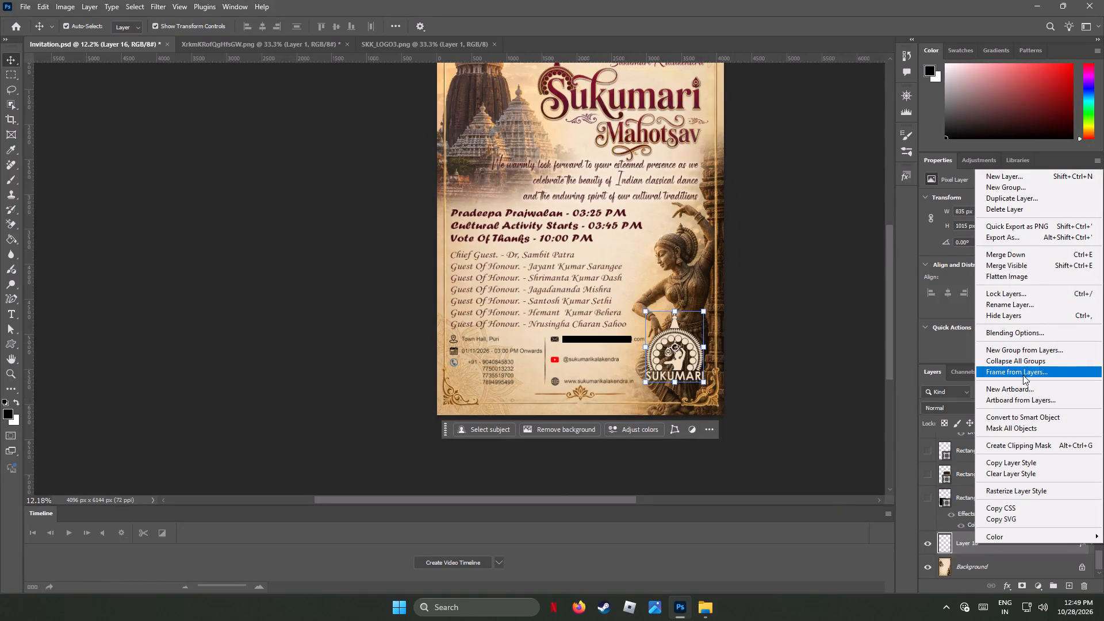
click(1025, 329)
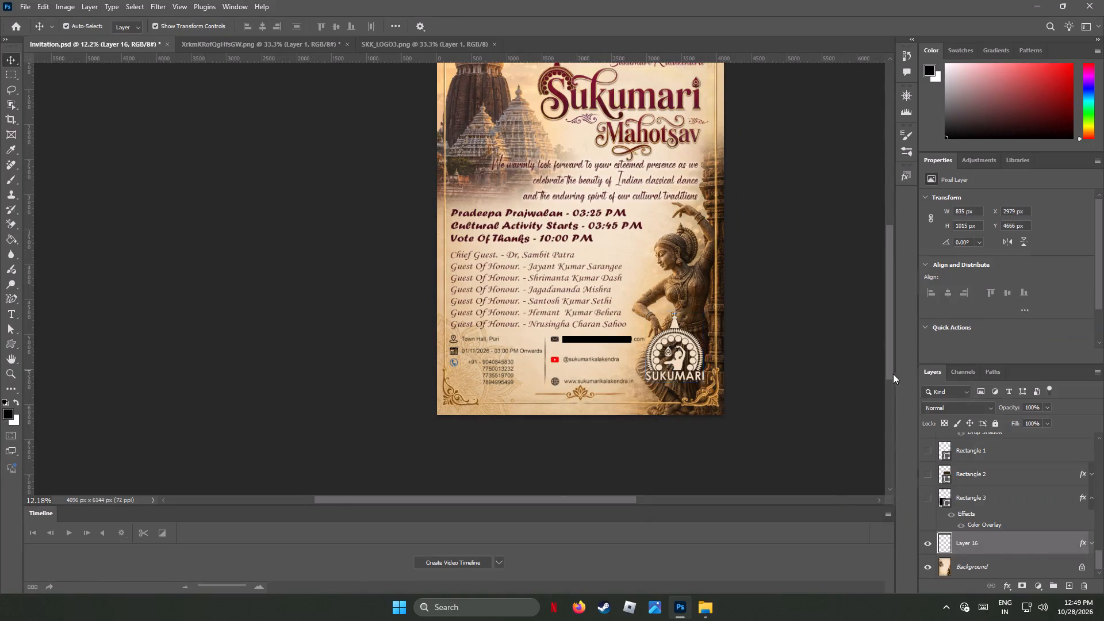
drag(753, 237, 199, 127)
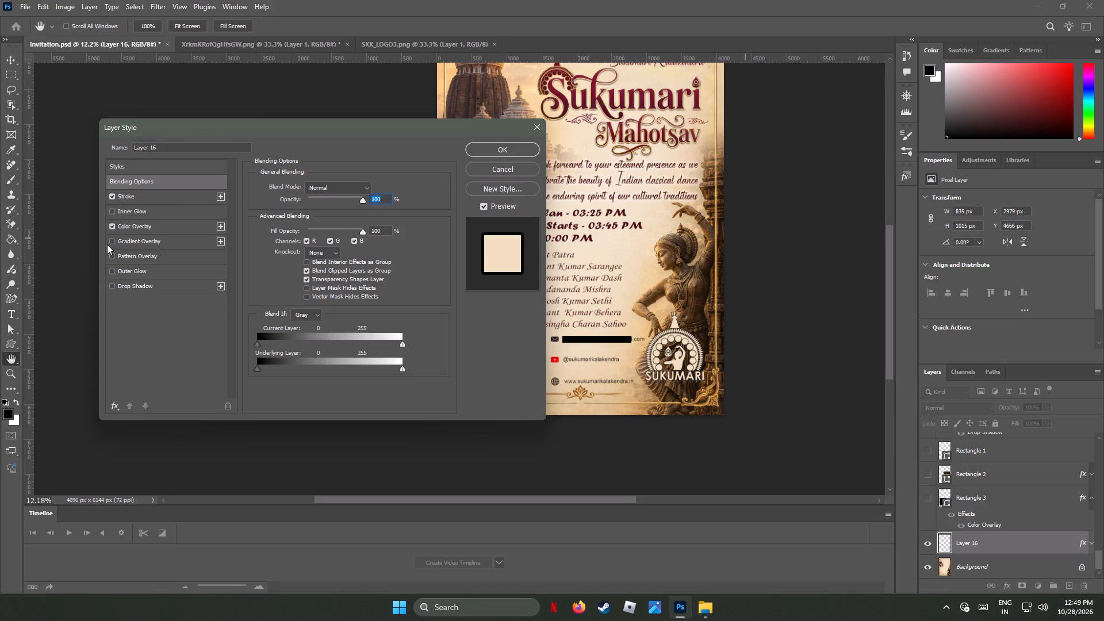
click(112, 195)
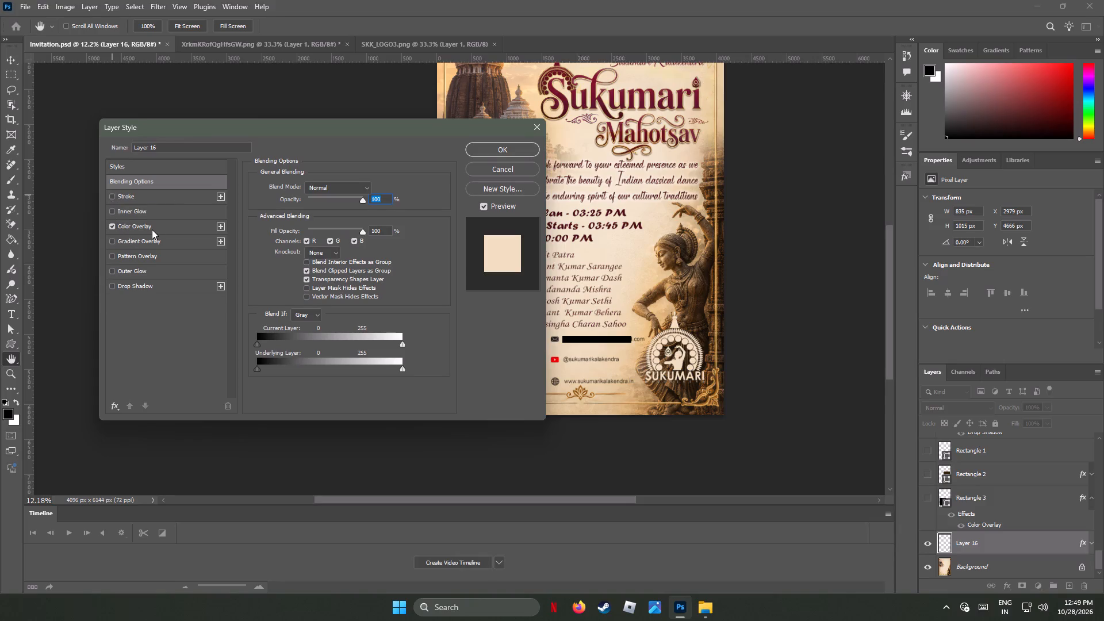
click(122, 195)
click(288, 271)
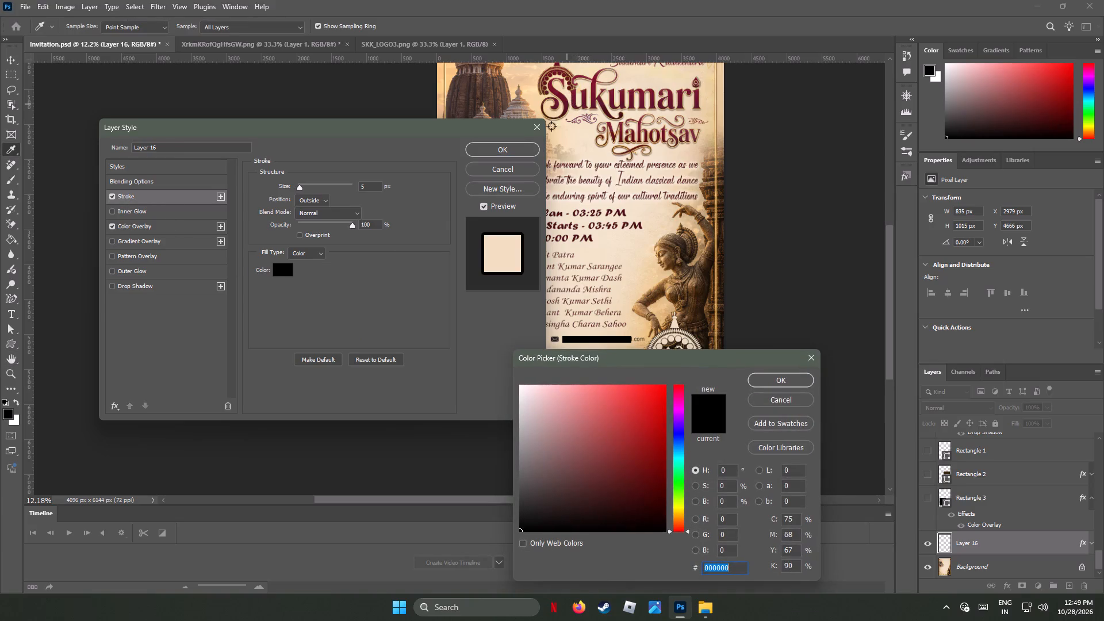
click(527, 402)
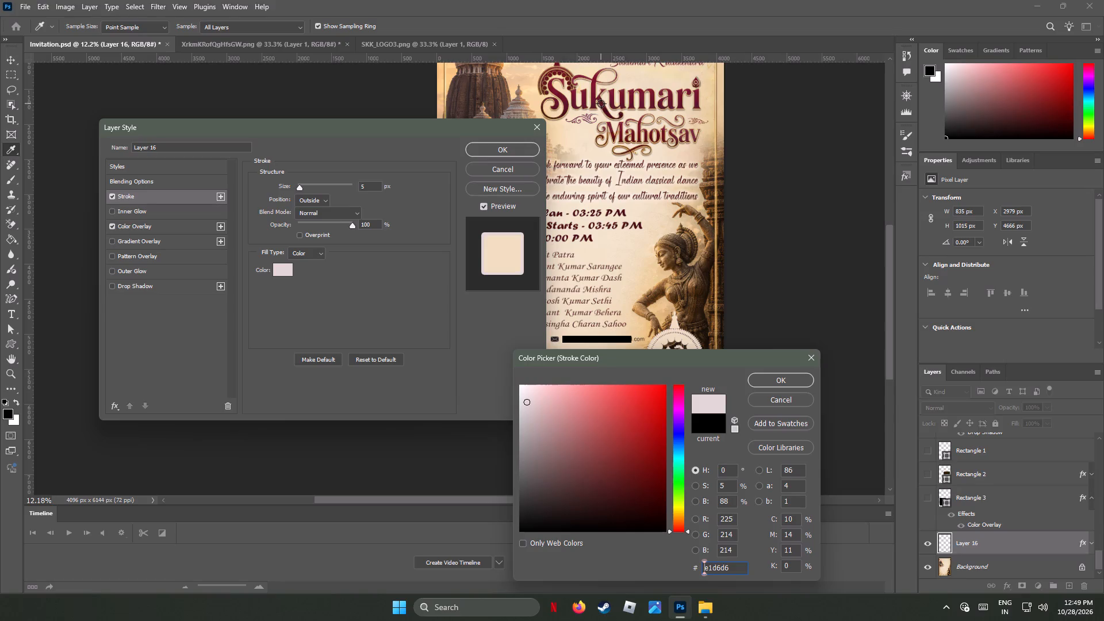
click(601, 103)
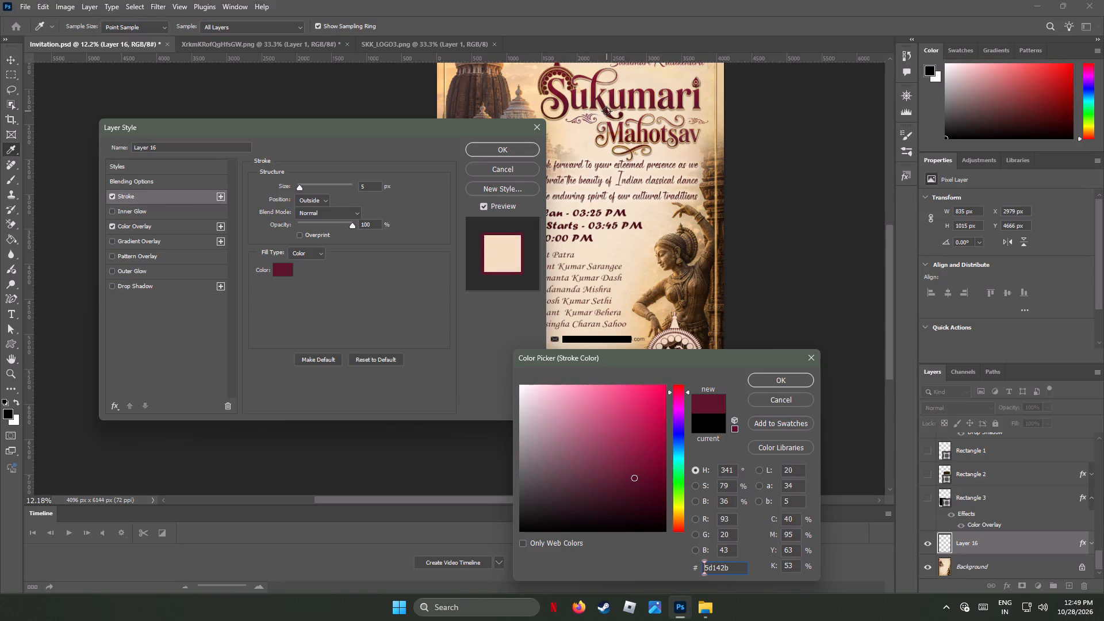
click(607, 111)
click(779, 381)
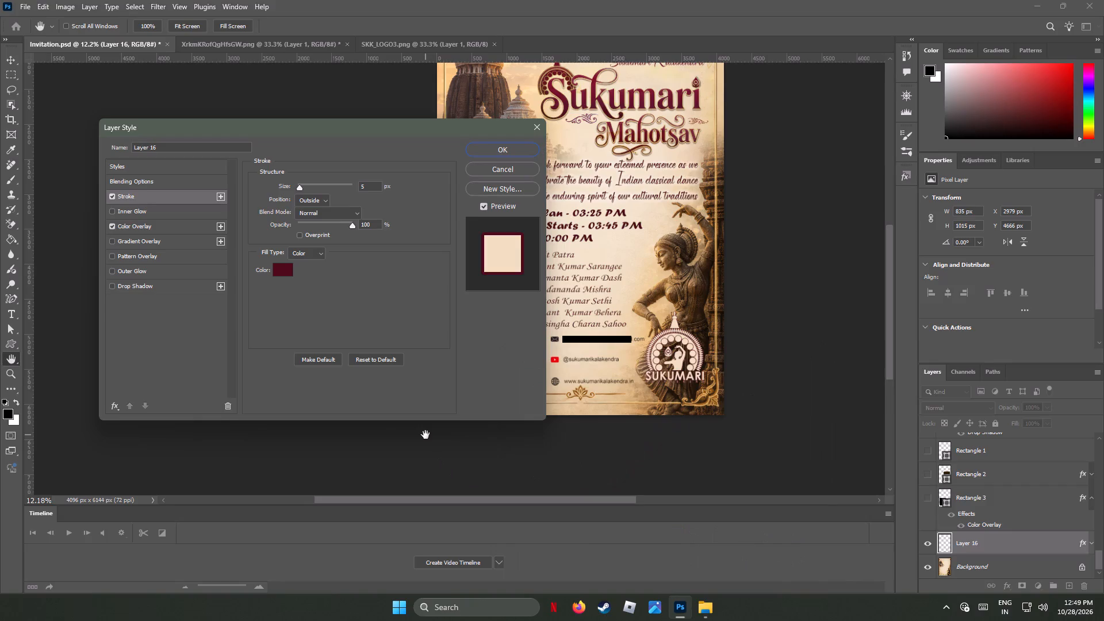
click(506, 149)
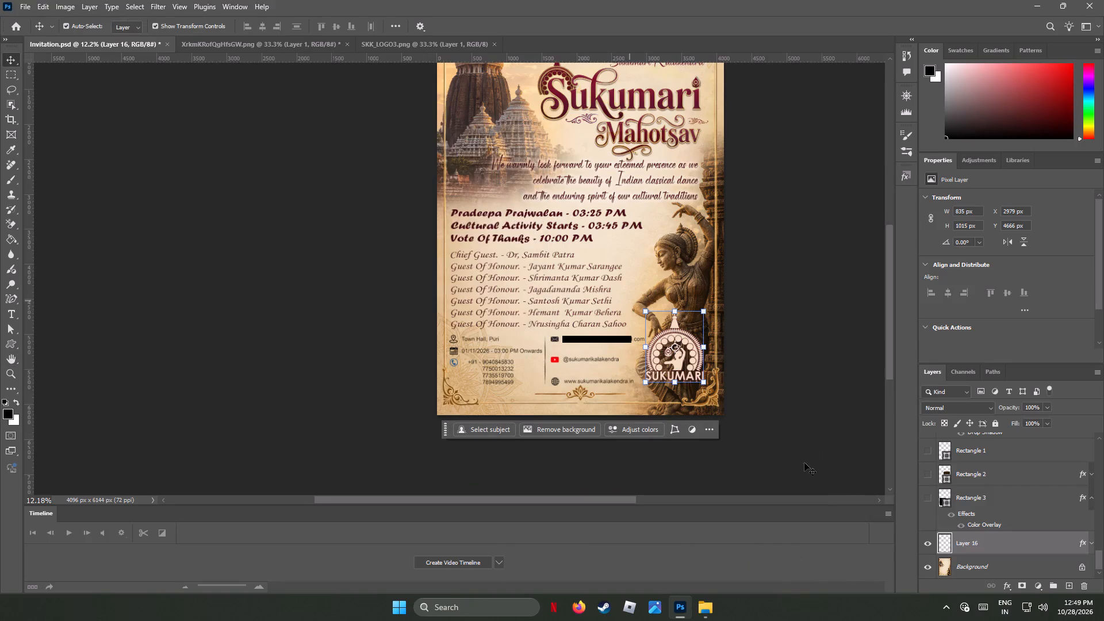
click(766, 306)
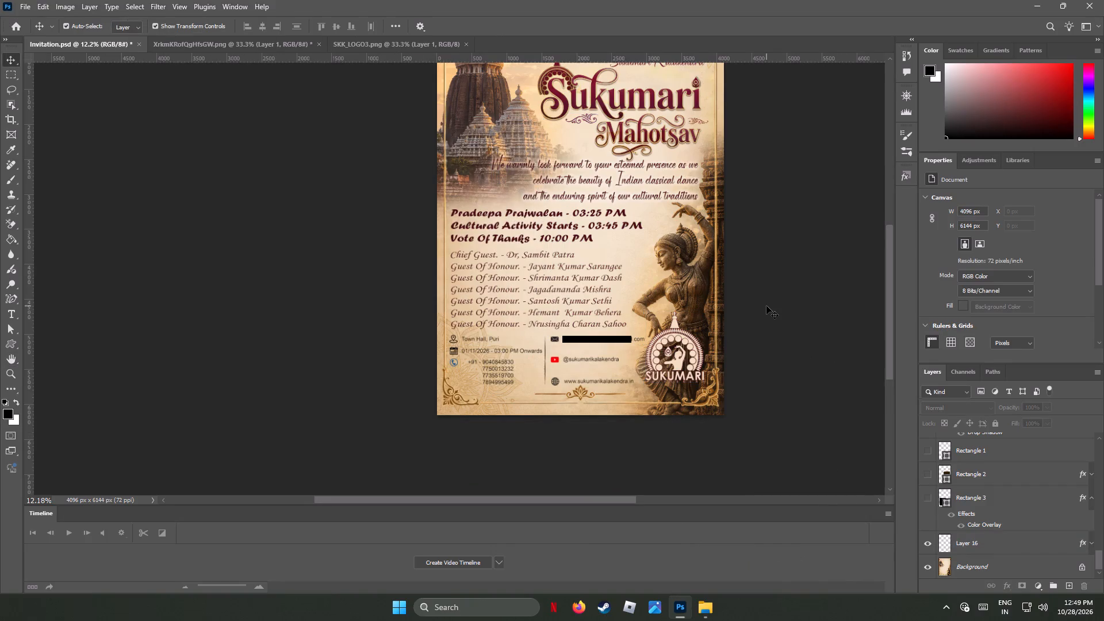
Examine the invitation's overall layout, from the outlined logo and footer details up to the title and header text.
scroll(766, 306, up, 2)
scroll(766, 306, down, 1)
scroll(766, 306, up, 8)
alt+scroll(770, 304, down, 3)
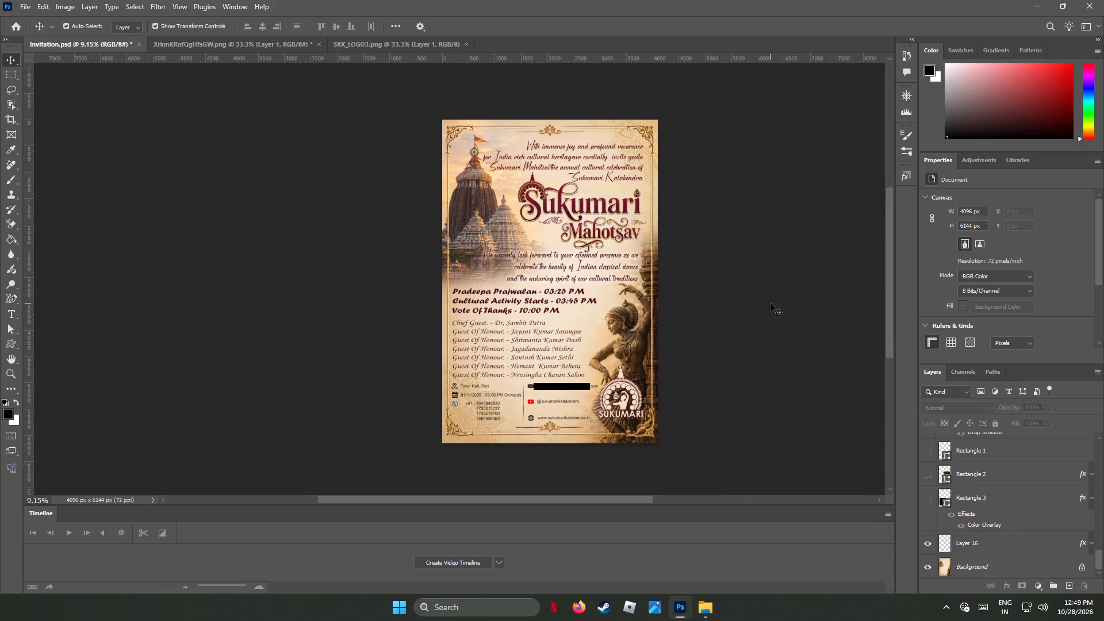
alt+scroll(760, 273, up, 5)
alt+scroll(760, 273, down, 1)
alt+scroll(760, 273, up, 1)
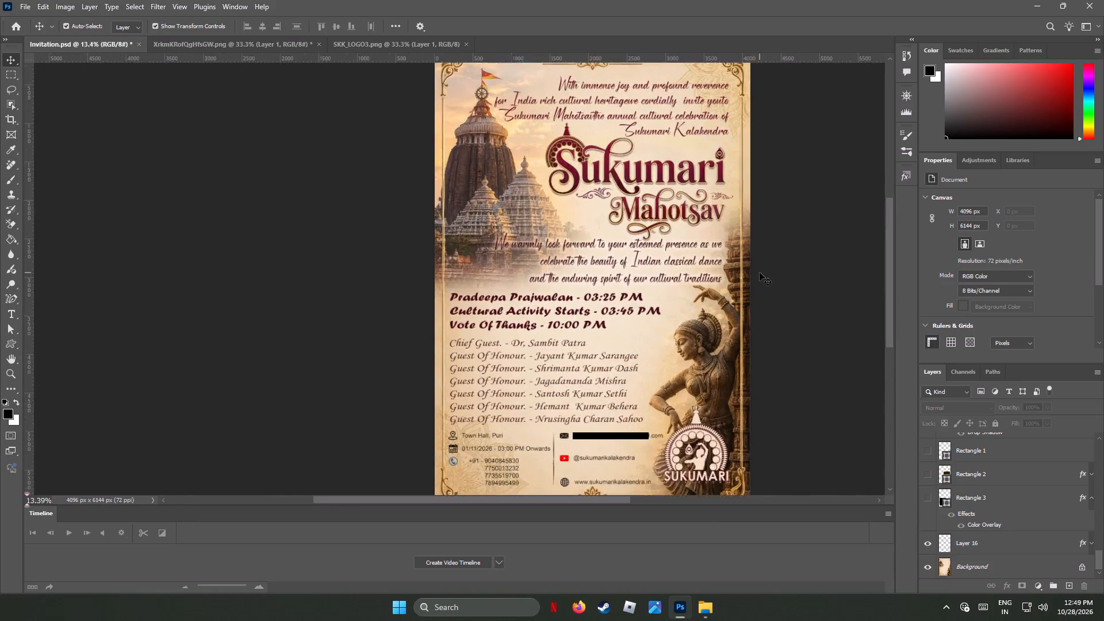
alt+scroll(760, 273, up, 2)
drag(542, 500, 589, 508)
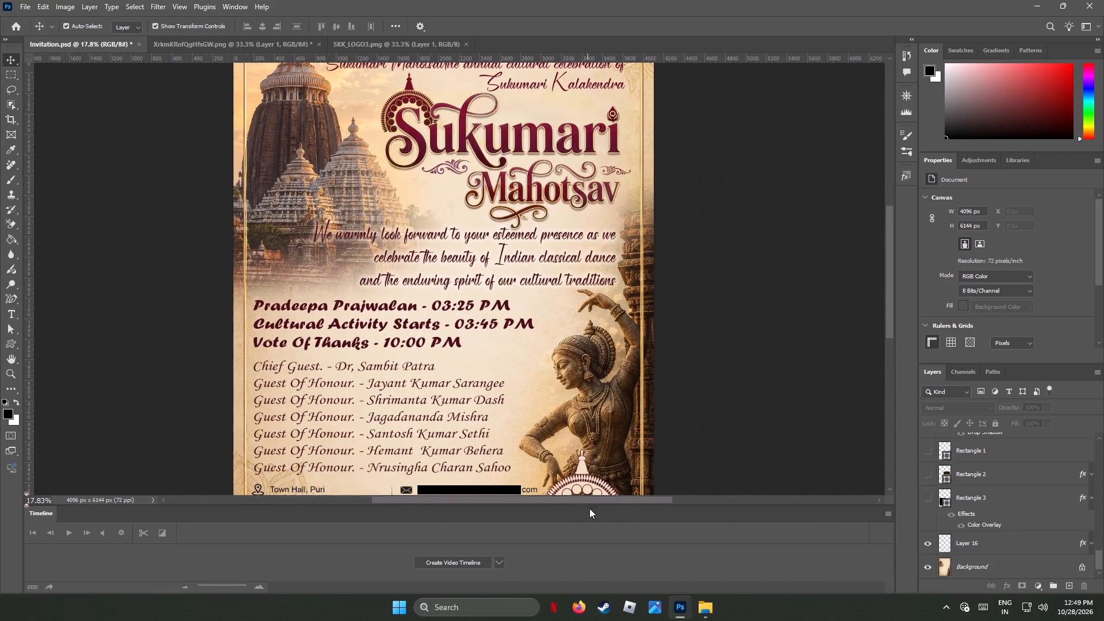
drag(589, 508, 625, 518)
scroll(570, 327, up, 1)
scroll(570, 327, down, 1)
scroll(572, 326, up, 3)
scroll(573, 325, down, 1)
scroll(576, 325, up, 5)
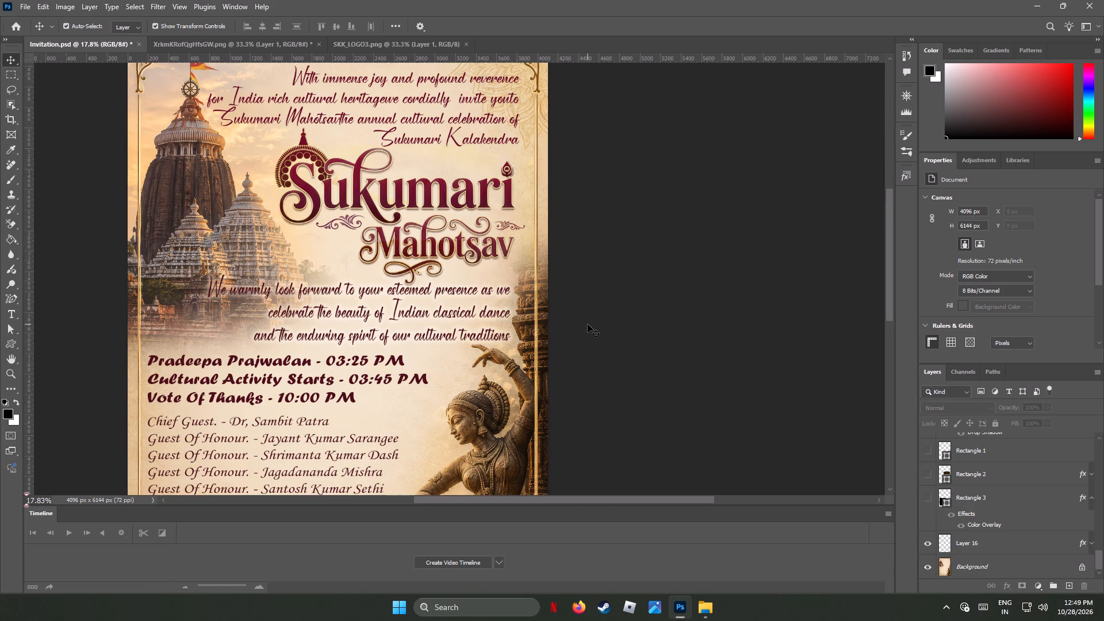
scroll(588, 324, up, 1)
scroll(588, 324, down, 1)
scroll(588, 324, up, 5)
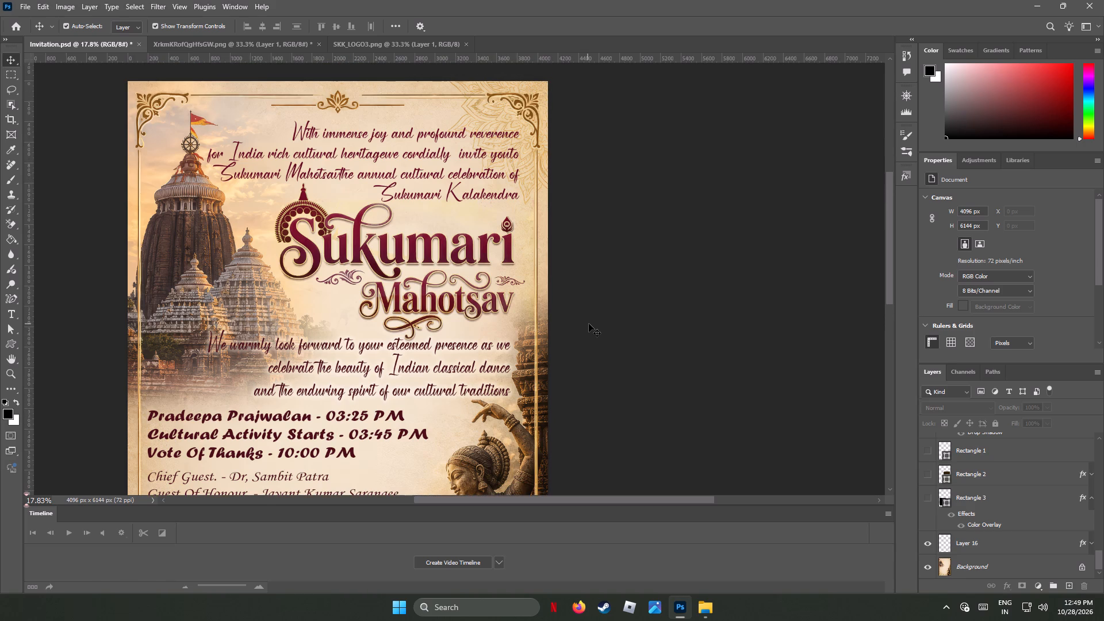
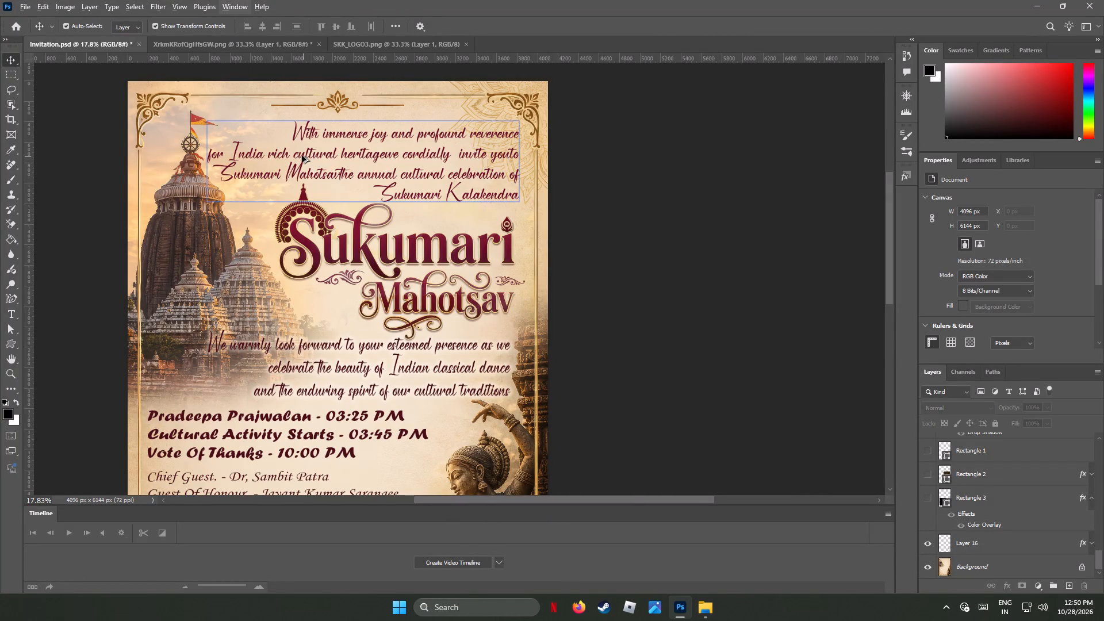
Select the introductory invitation text layer above the Sukumari Mahotsav title.
alt+scroll(290, 144, up, 6)
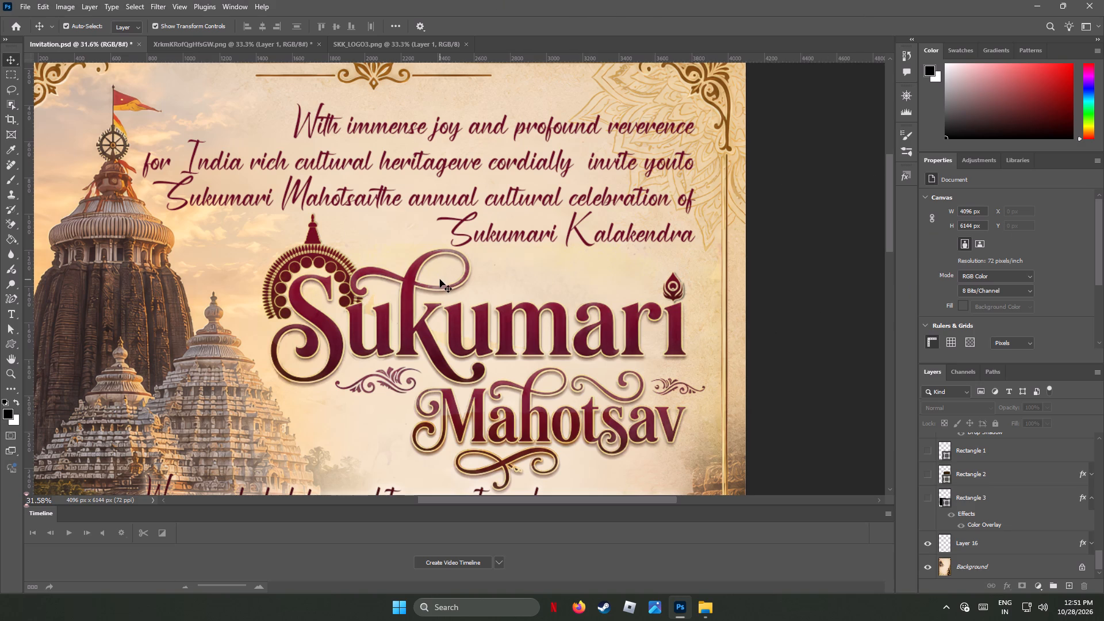
click(314, 165)
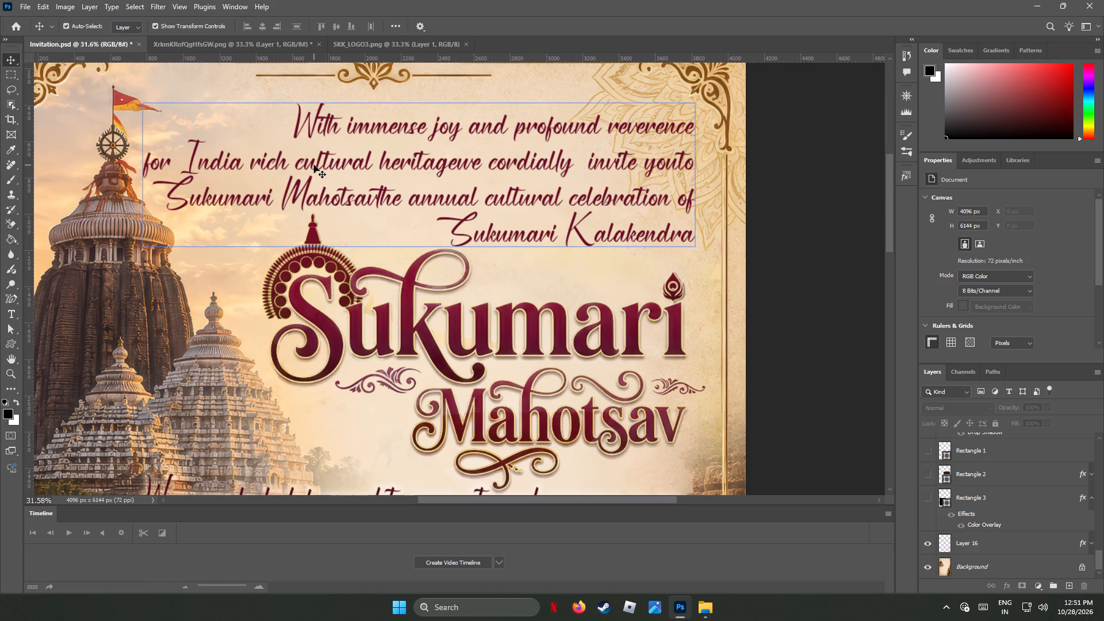
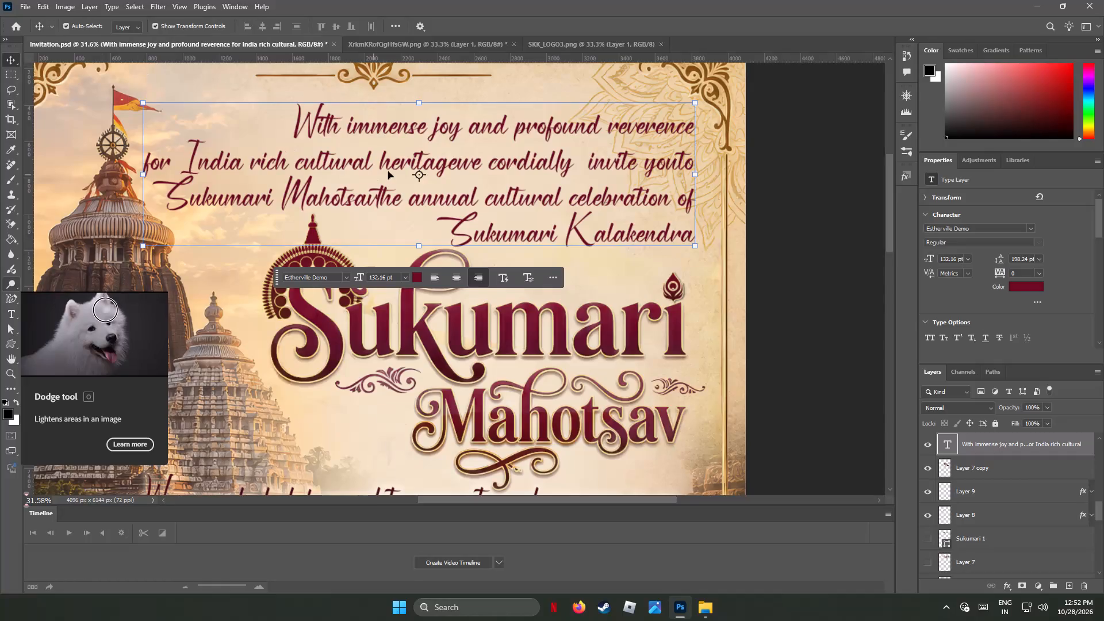
Change the font of the introductory invitation paragraph above the title to Arial, choosing from all font classes.
click(390, 131)
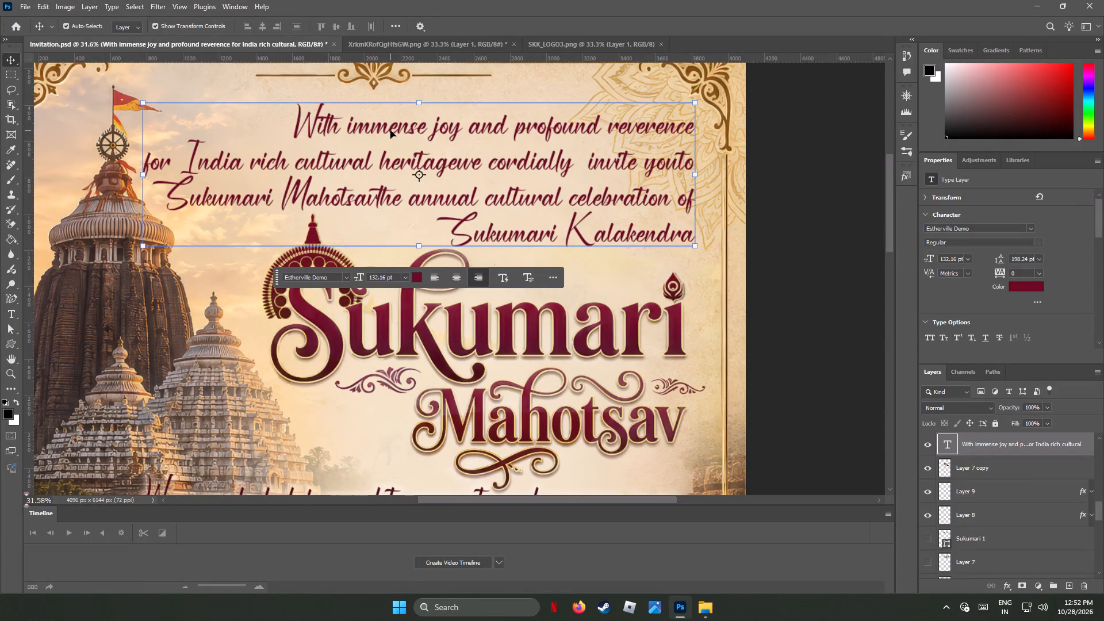
click(1032, 229)
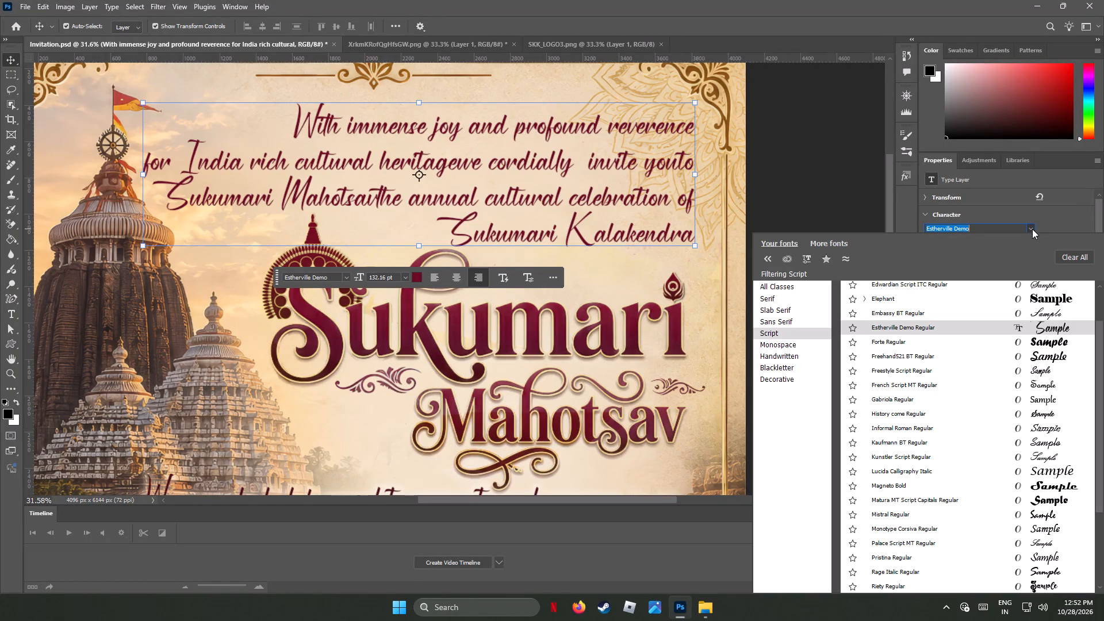
scroll(904, 349, up, 8)
scroll(904, 348, down, 3)
scroll(904, 348, up, 11)
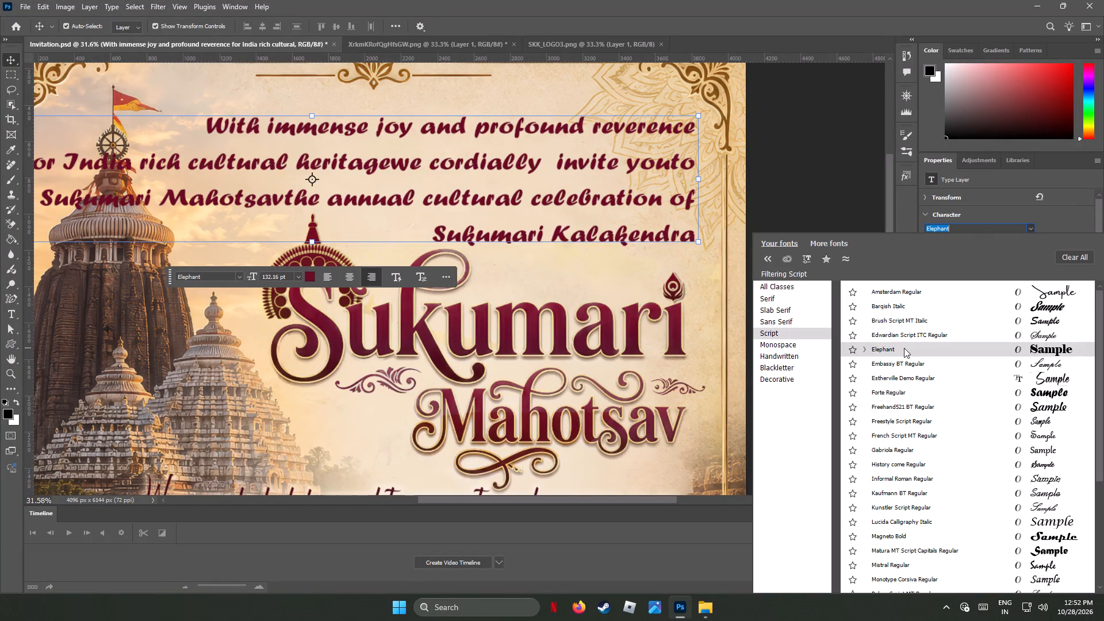
click(783, 285)
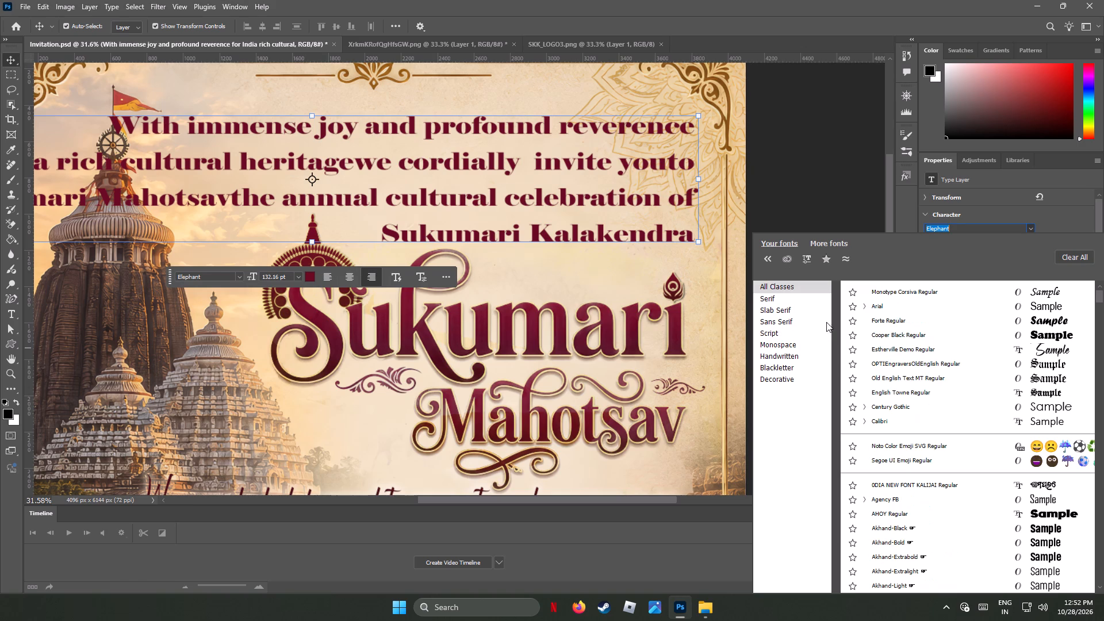
click(879, 305)
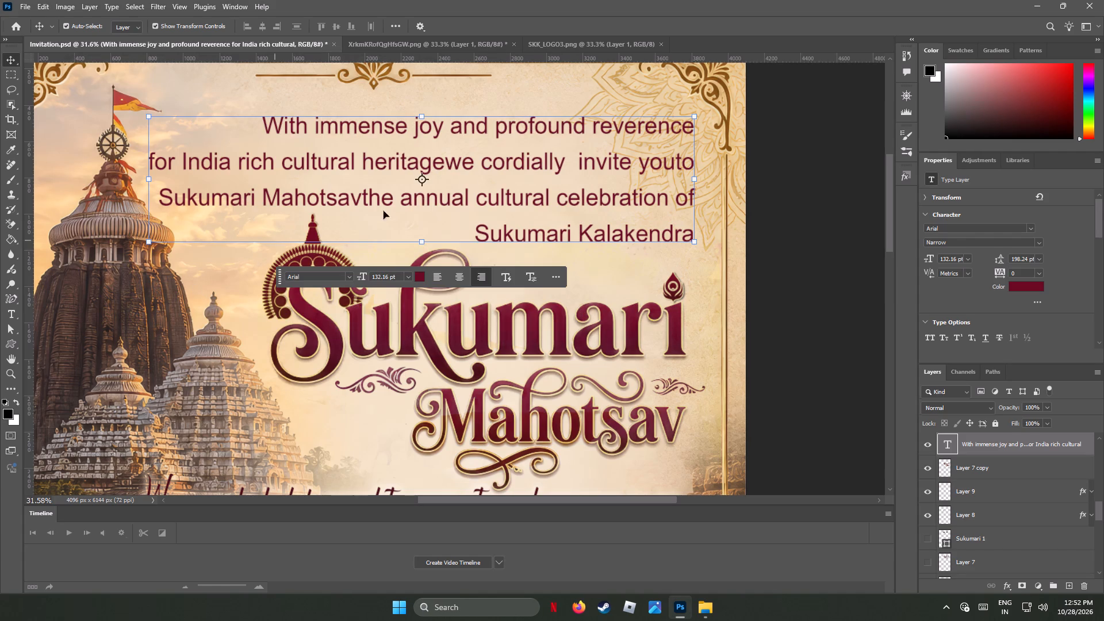
Insert a space between "heritage" and "we" in the second line of the introductory invitation paragraph.
click(444, 164)
click(11, 314)
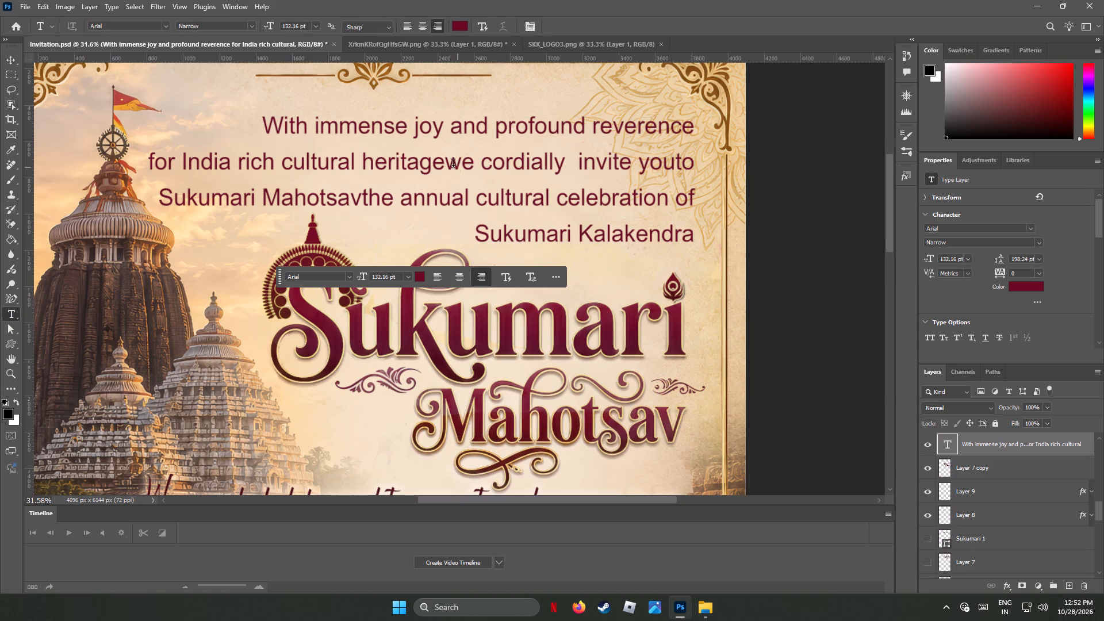
click(443, 164)
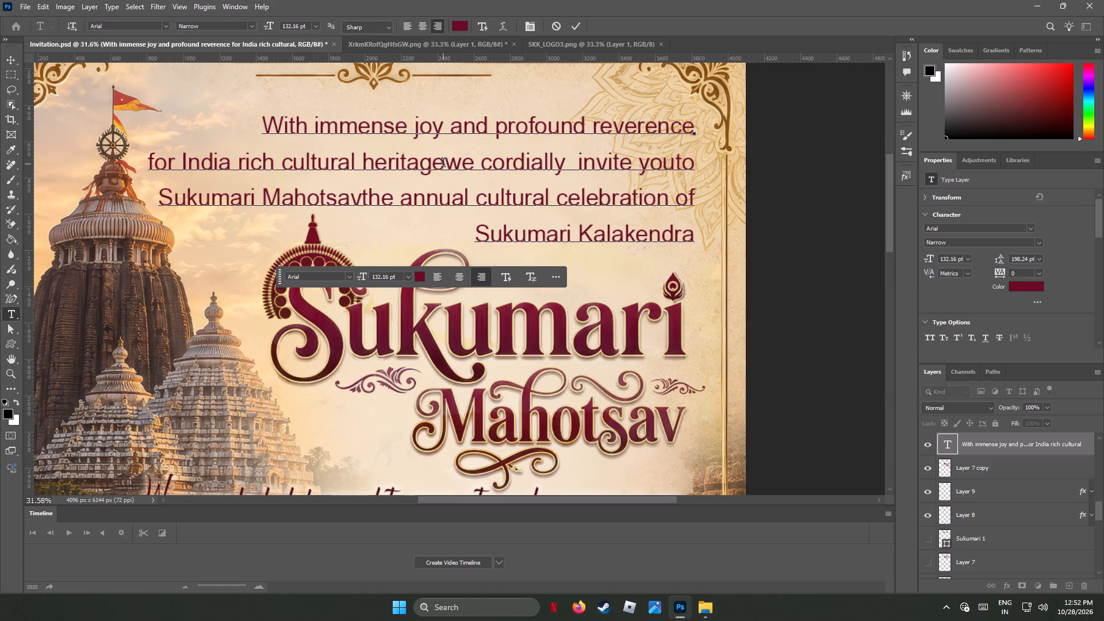
key(space)
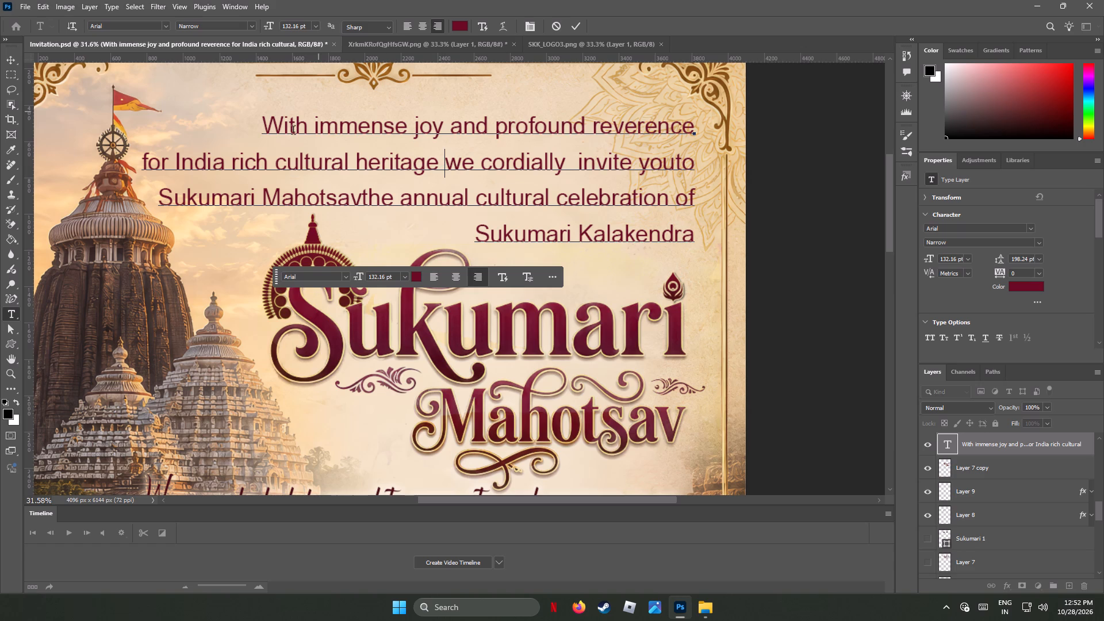
click(224, 167)
click(1038, 9)
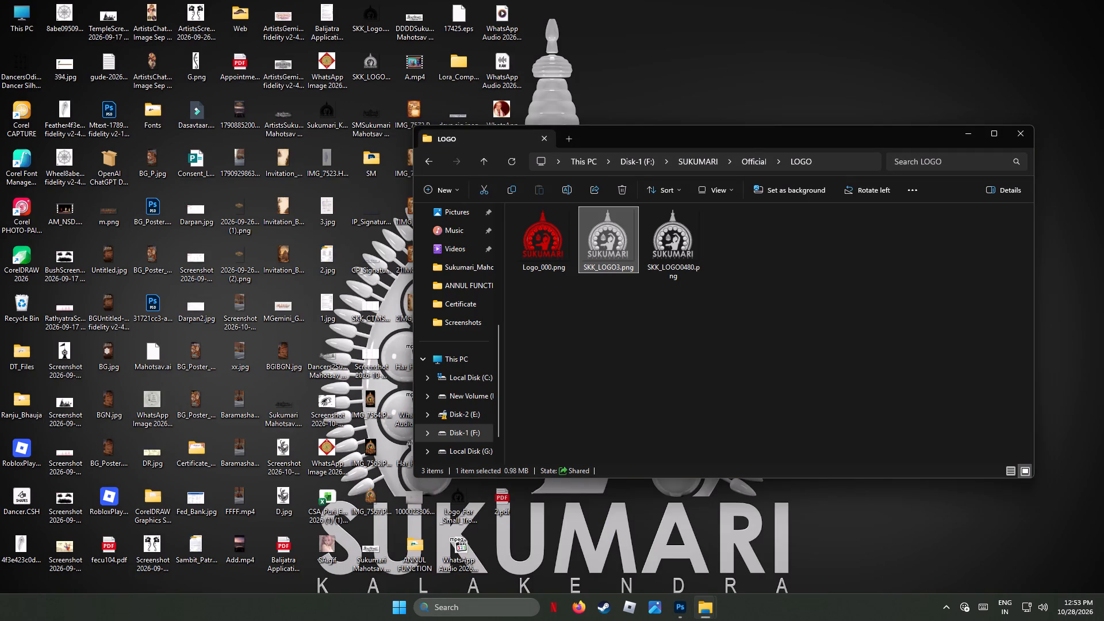
click(585, 604)
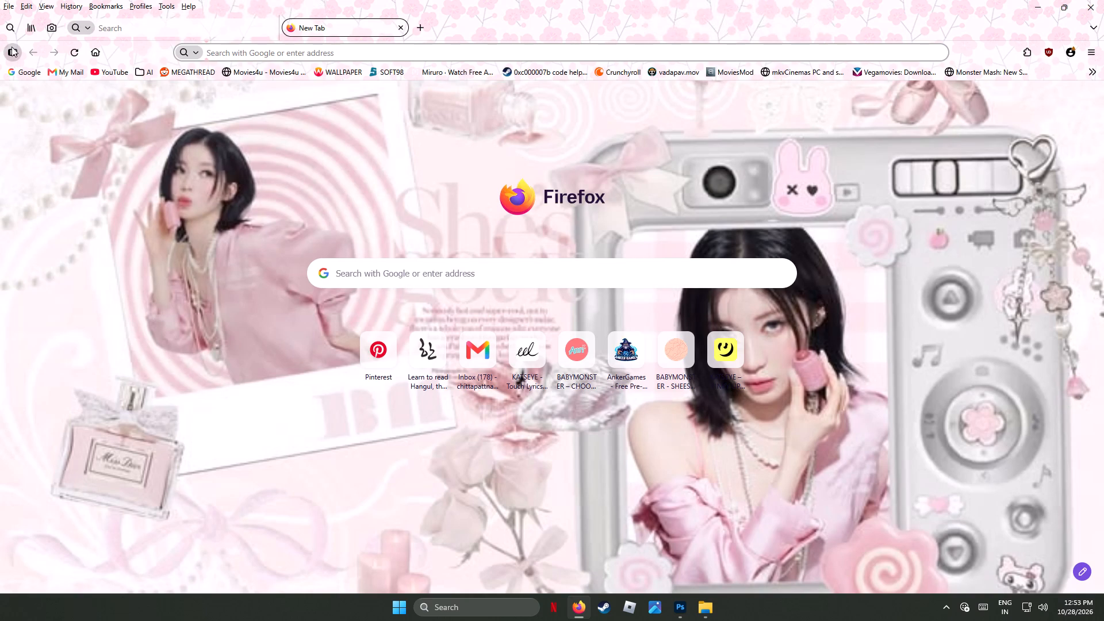
click(11, 53)
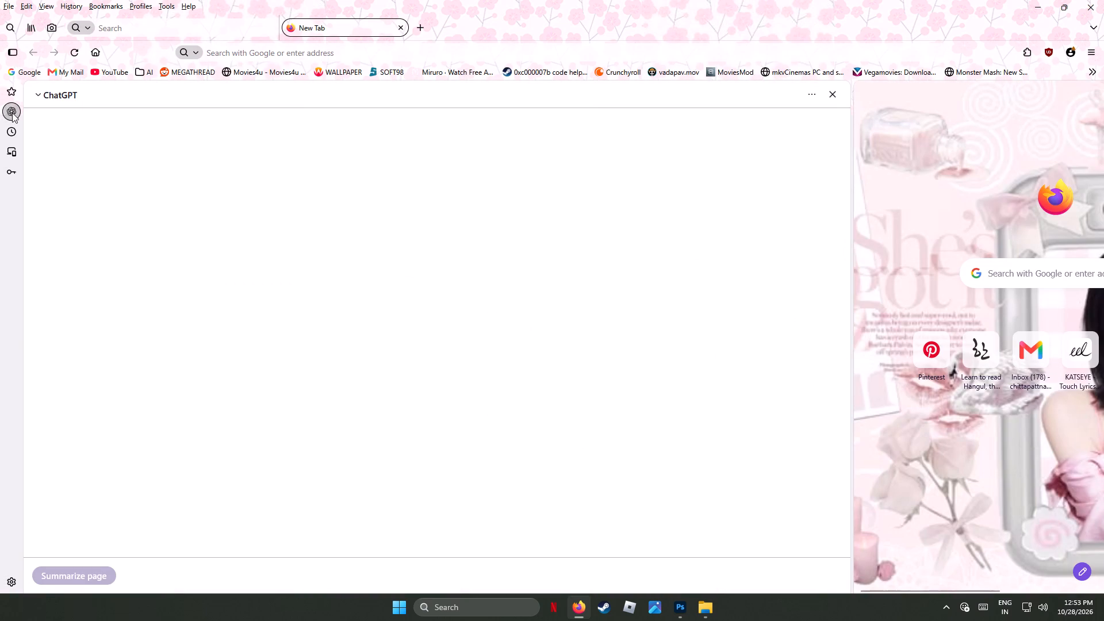
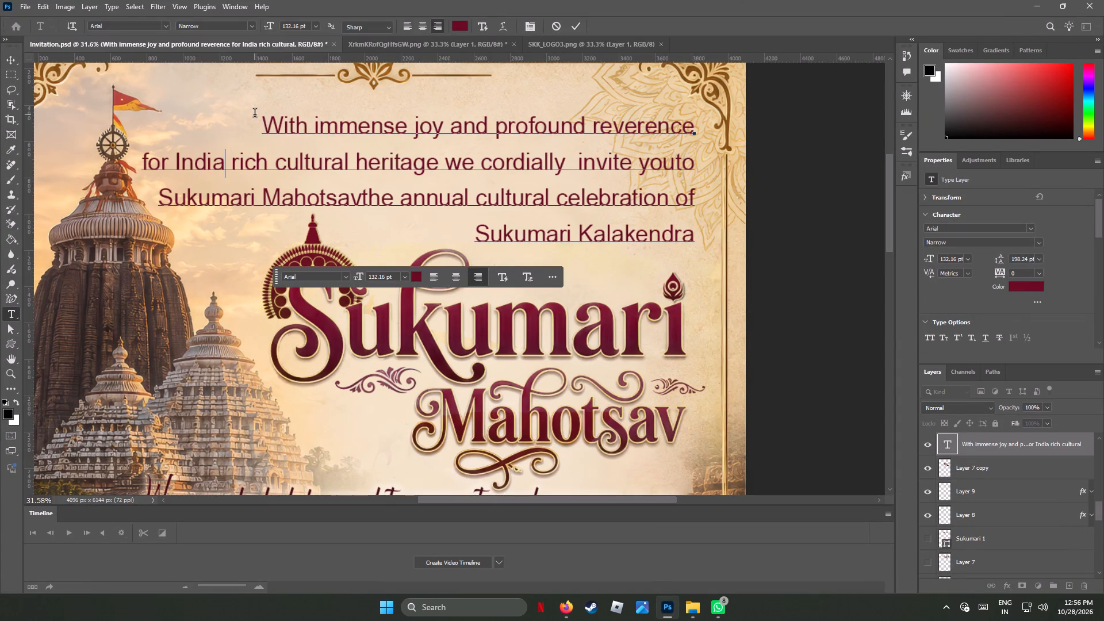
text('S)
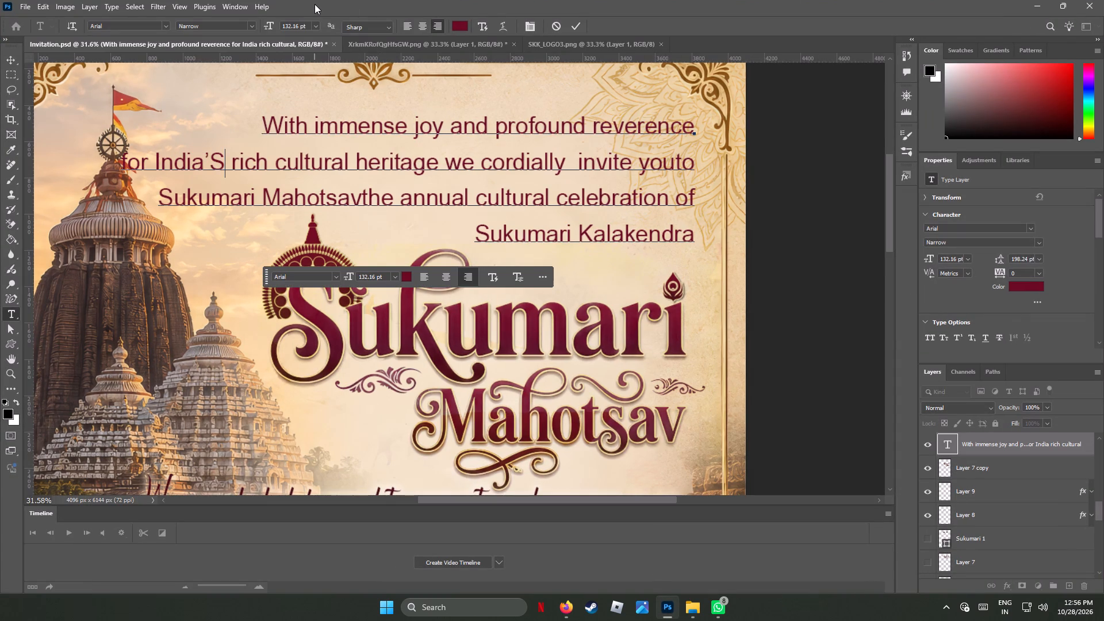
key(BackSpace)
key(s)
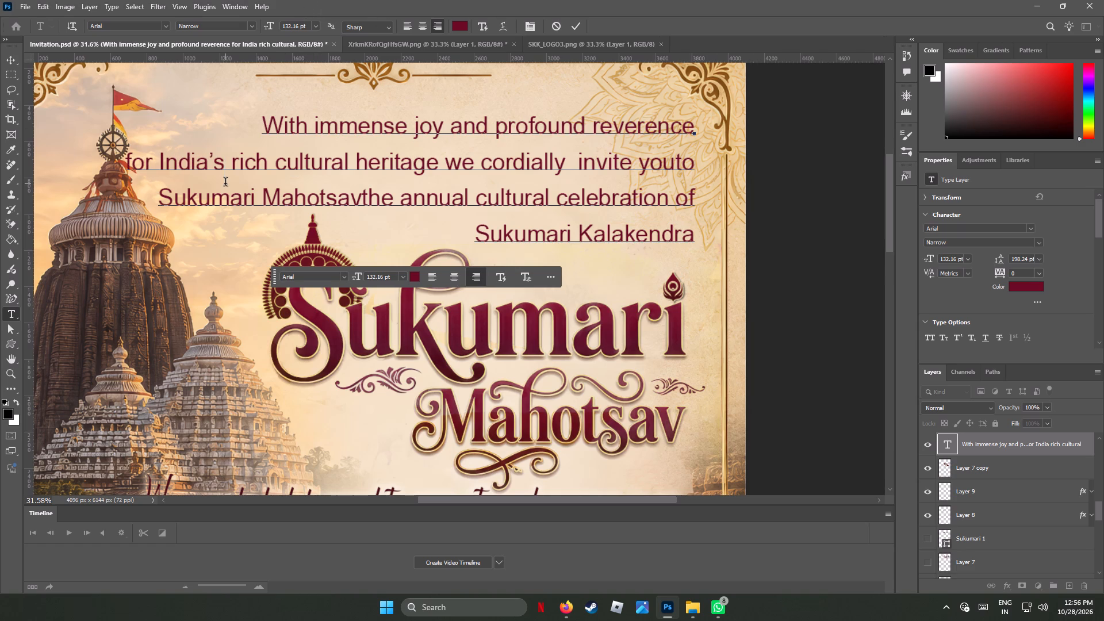
Commit the pending text edit in the introductory invitation paragraph.
click(14, 59)
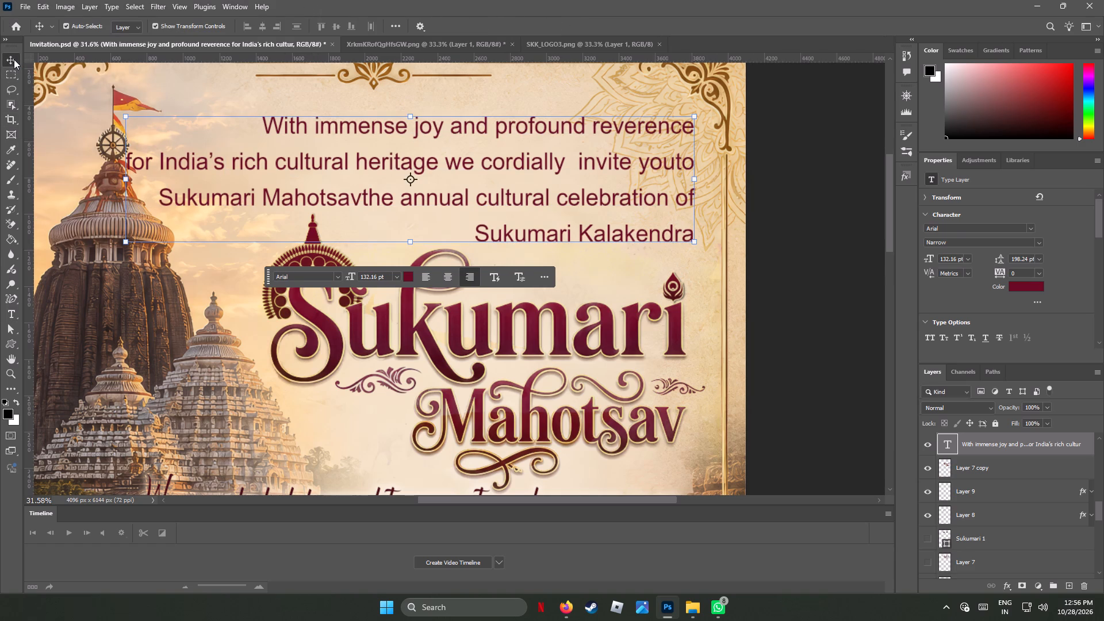
click(14, 59)
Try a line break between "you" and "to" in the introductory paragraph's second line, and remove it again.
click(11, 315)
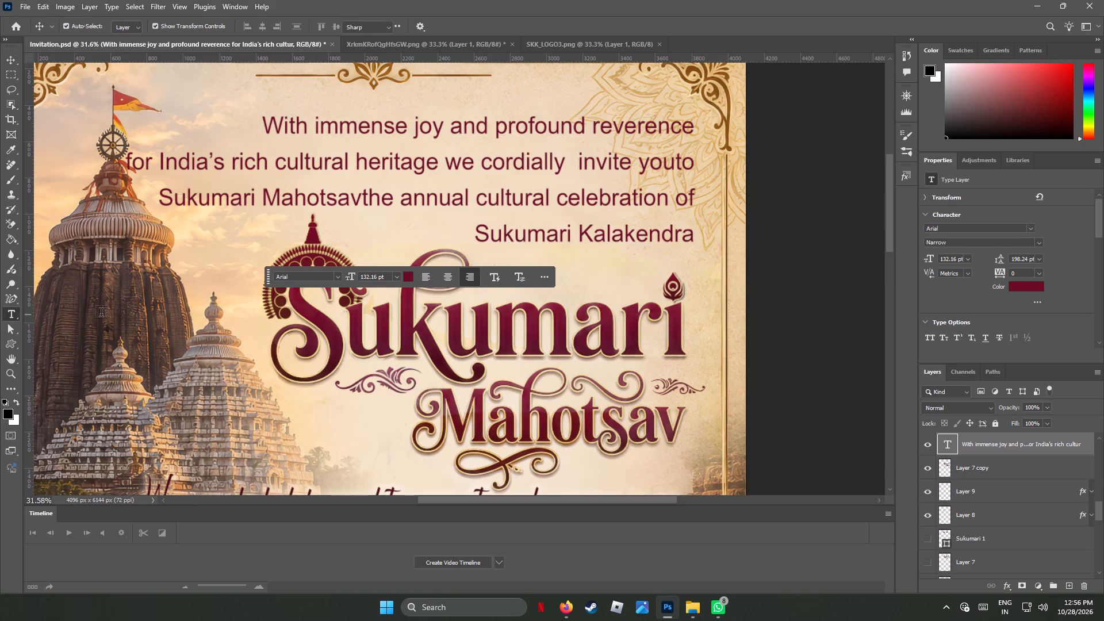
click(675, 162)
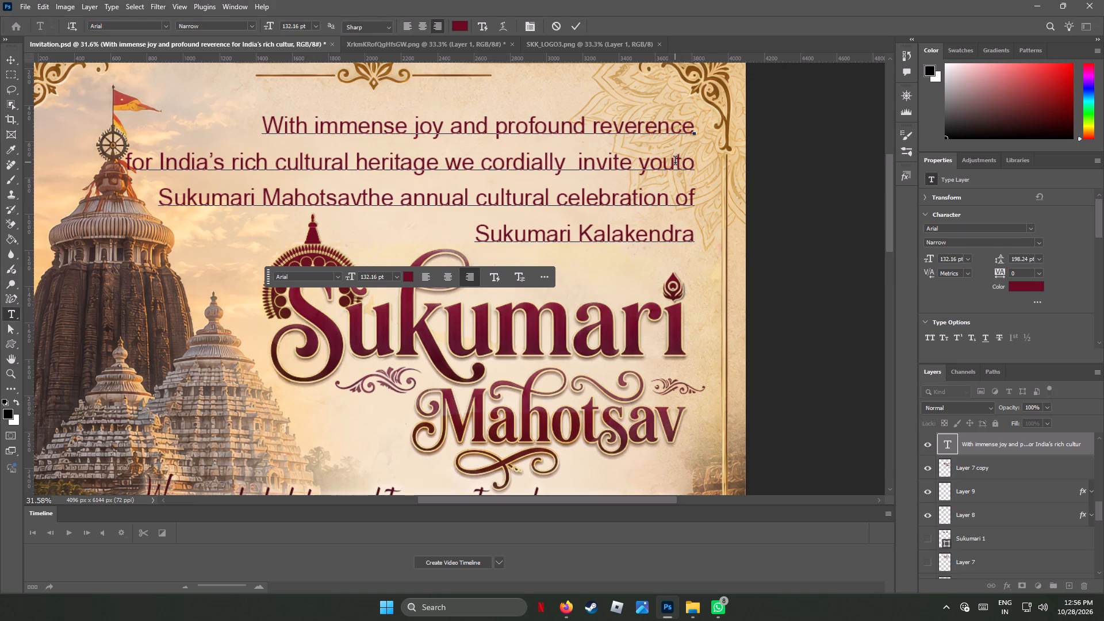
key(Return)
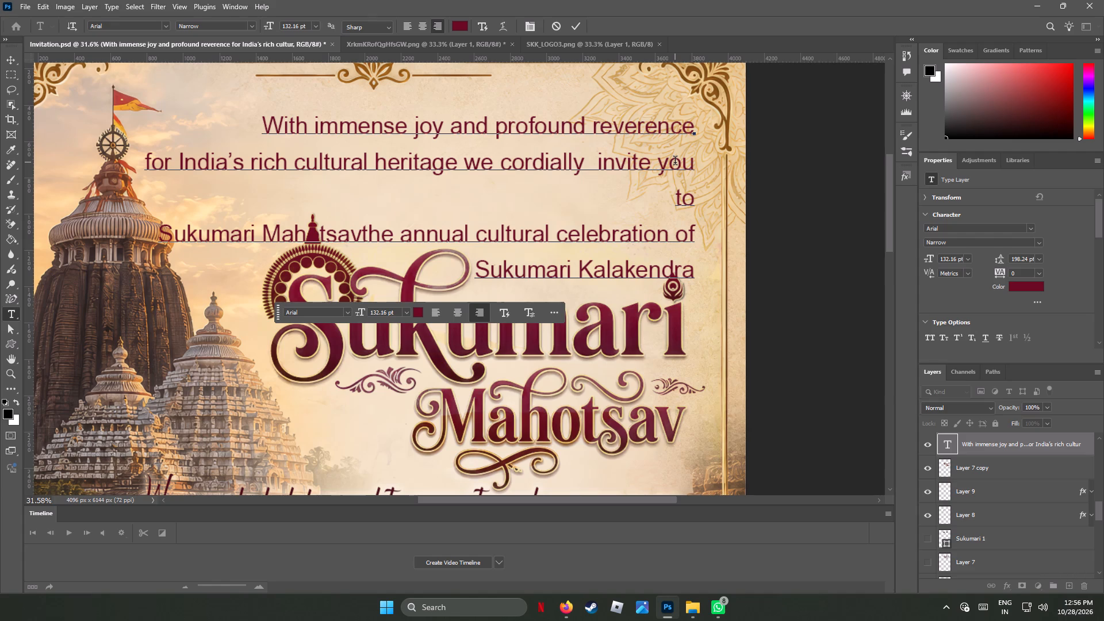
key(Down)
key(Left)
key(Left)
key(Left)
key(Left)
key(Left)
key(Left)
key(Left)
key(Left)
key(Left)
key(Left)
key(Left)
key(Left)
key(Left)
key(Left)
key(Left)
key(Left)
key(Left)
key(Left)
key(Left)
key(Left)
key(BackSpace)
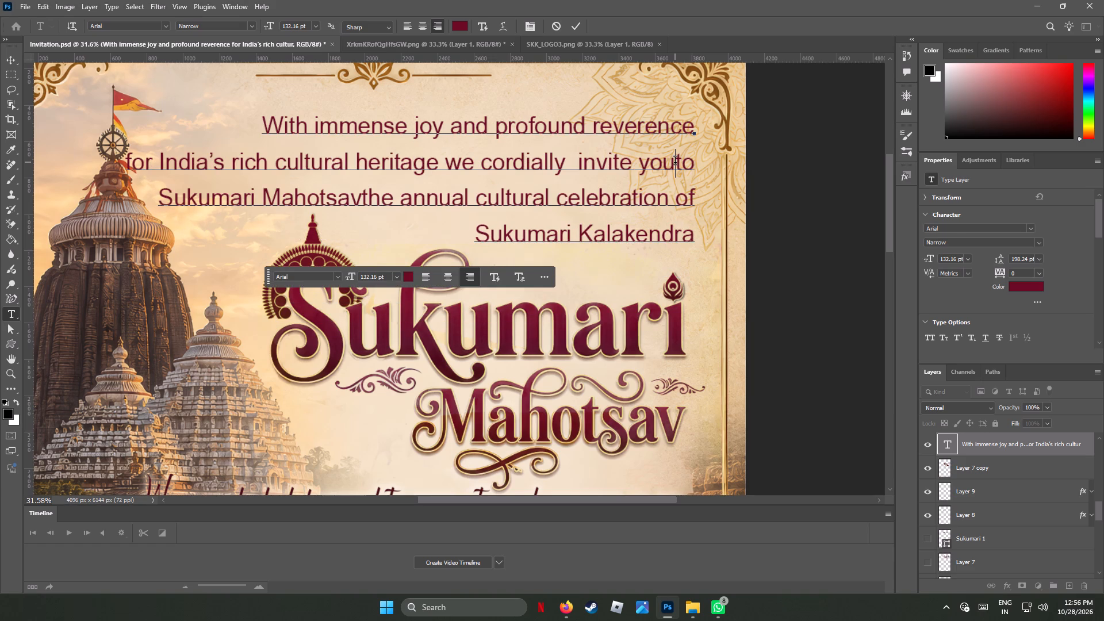
Insert a space between "Mahotsav" and "the" in the third line of the introductory paragraph and commit the text.
key(Right)
key(Right)
key(Right)
click(362, 200)
key(space)
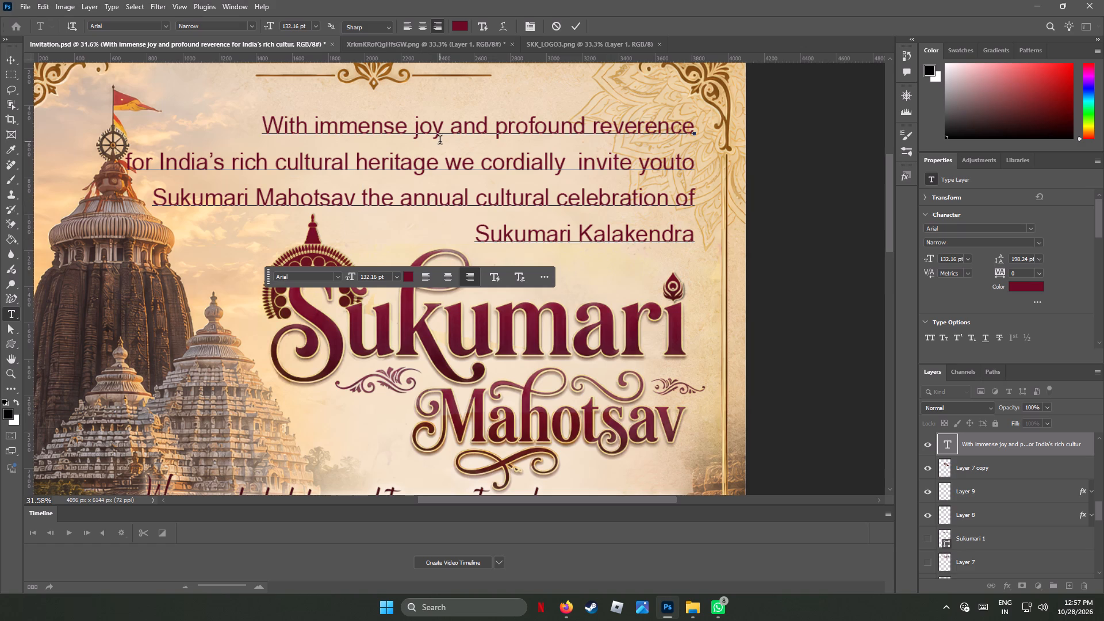
click(9, 62)
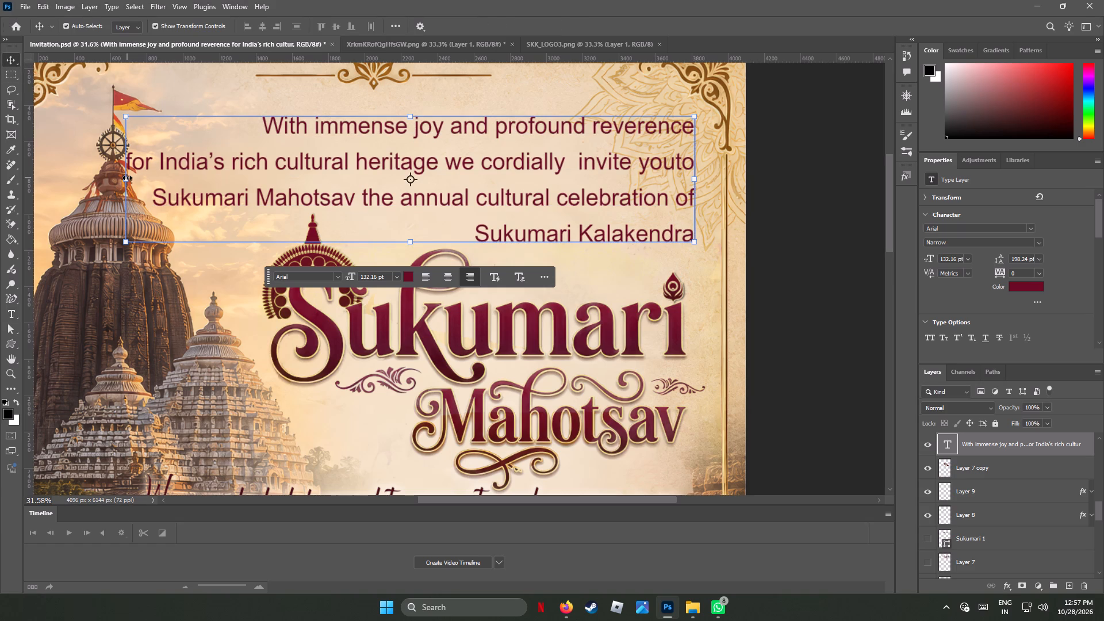
Scale the introductory paragraph proportionally to about 96.75%, pulling in its left side while keeping its right edge in place.
shift+drag(127, 178, 131, 178)
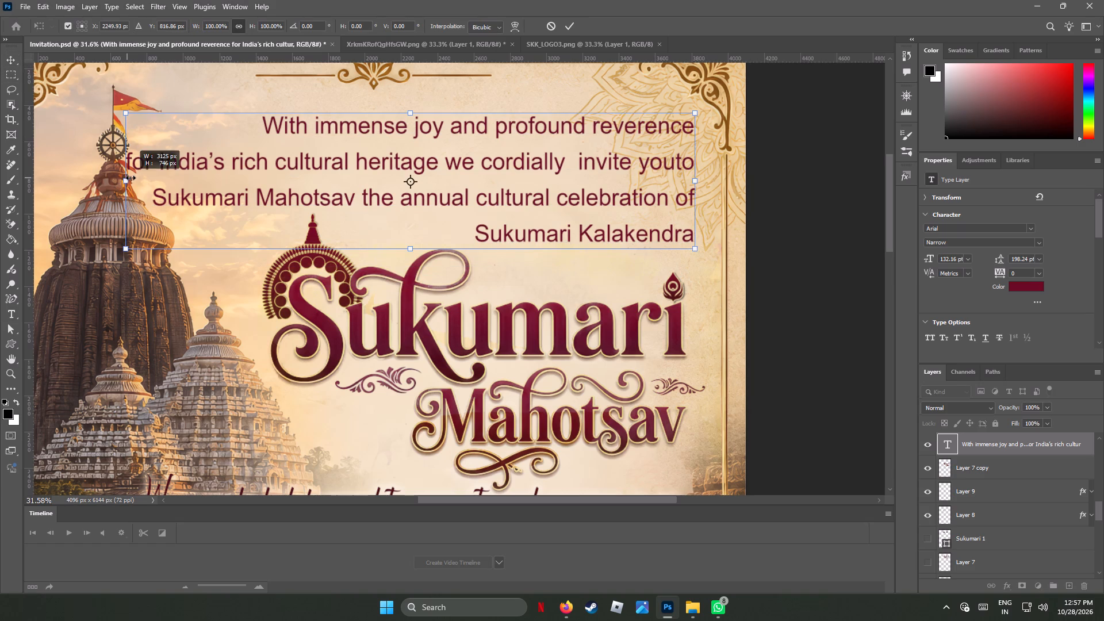
shift+drag(131, 178, 148, 179)
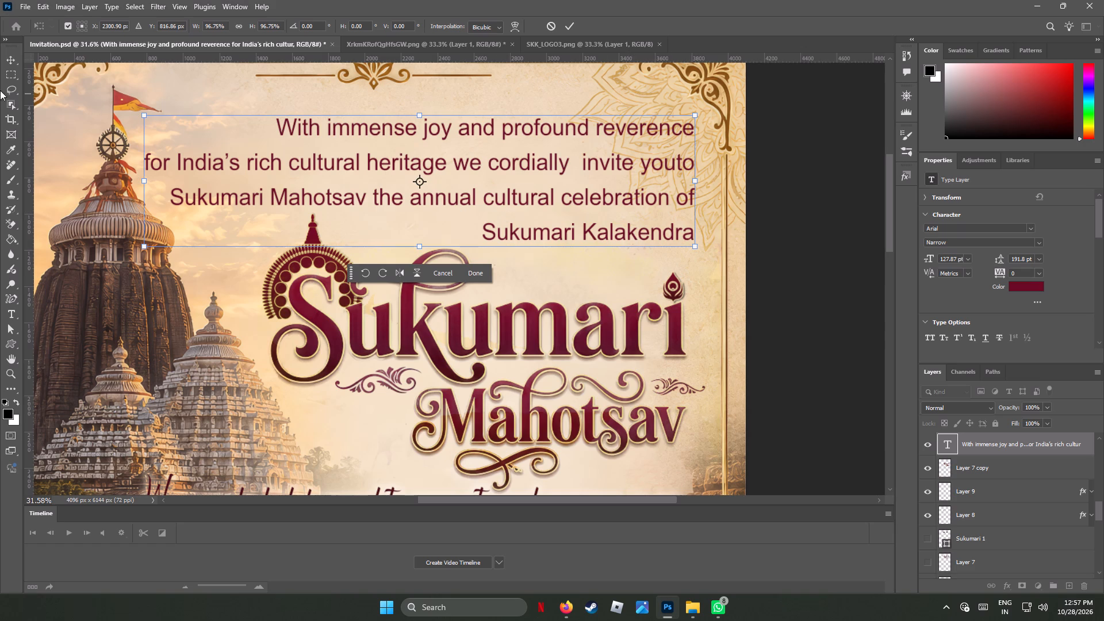
click(7, 55)
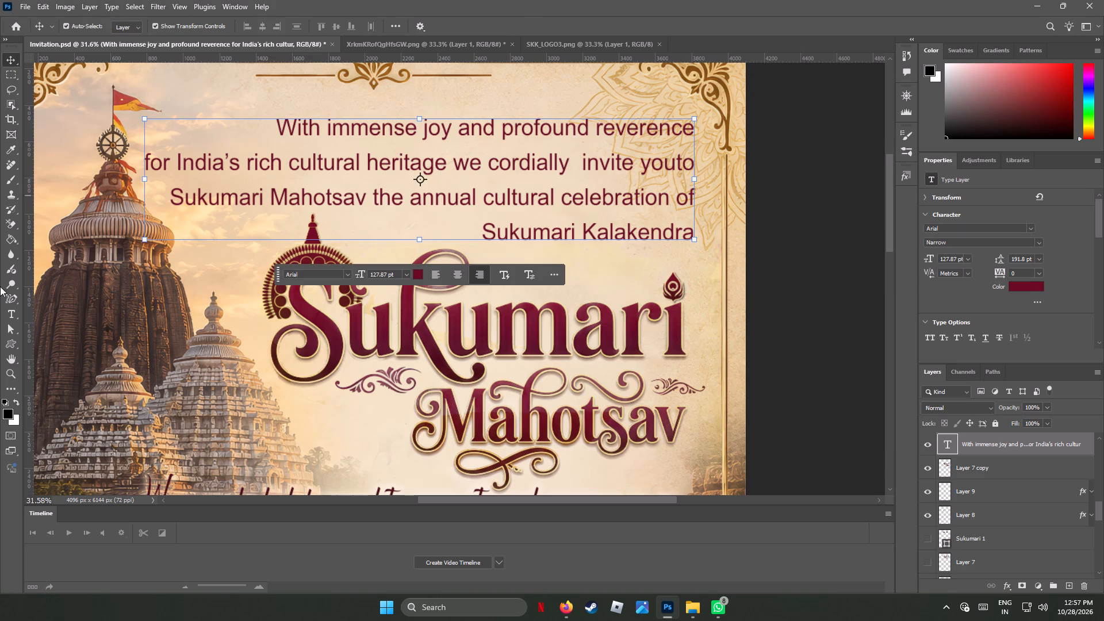
Activate the Type tool for further editing of the introductory paragraph.
click(13, 312)
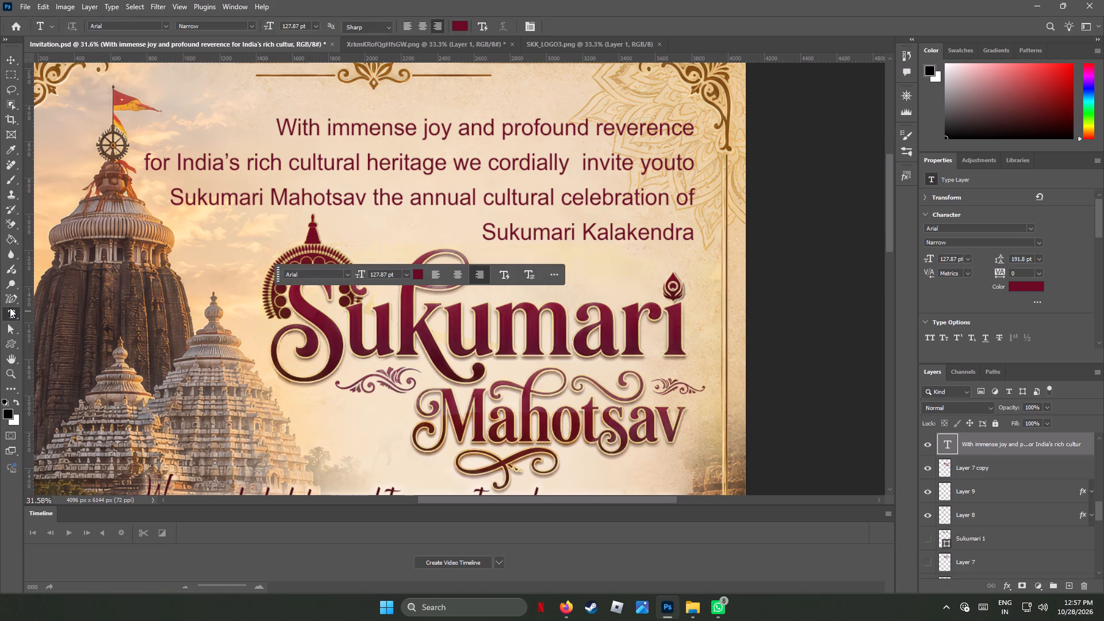
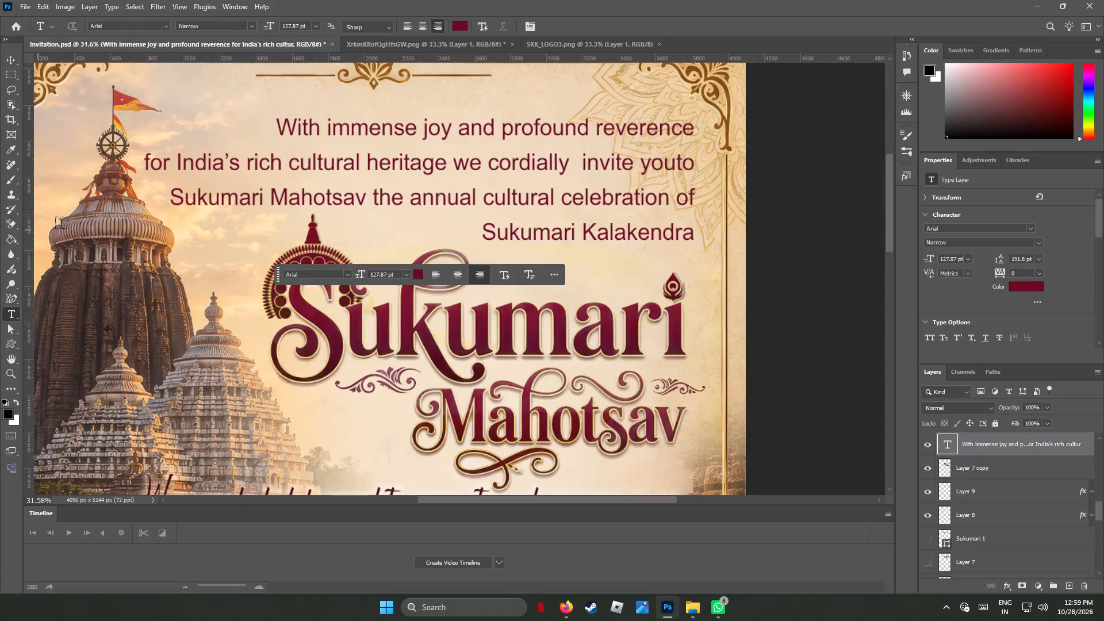
Insert a space between "you" and "to" in the introductory paragraph's second line and commit the text.
click(678, 164)
key(space)
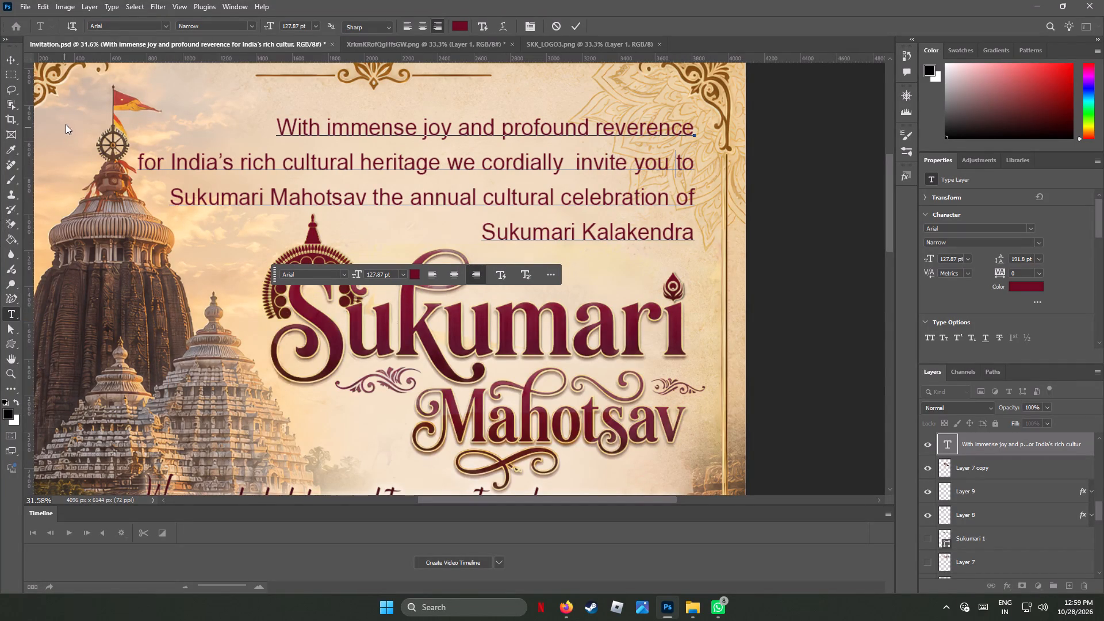
click(8, 59)
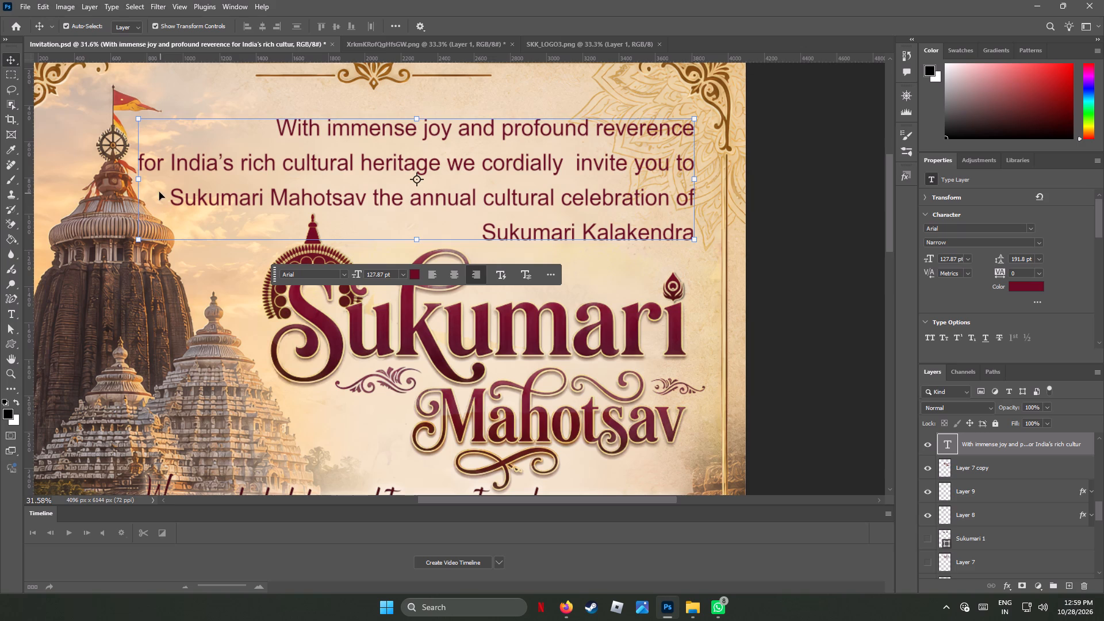
Scale the introductory paragraph down proportionally to a type size of about 124 pt, keeping its right edge in place.
shift+drag(139, 178, 148, 178)
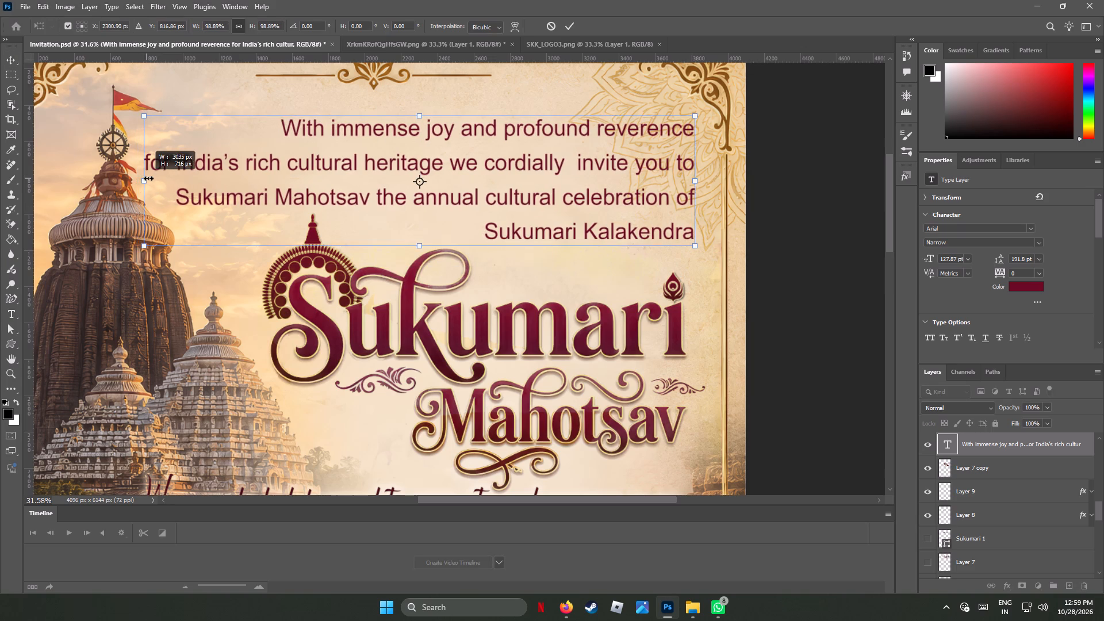
shift+drag(148, 178, 156, 178)
click(12, 60)
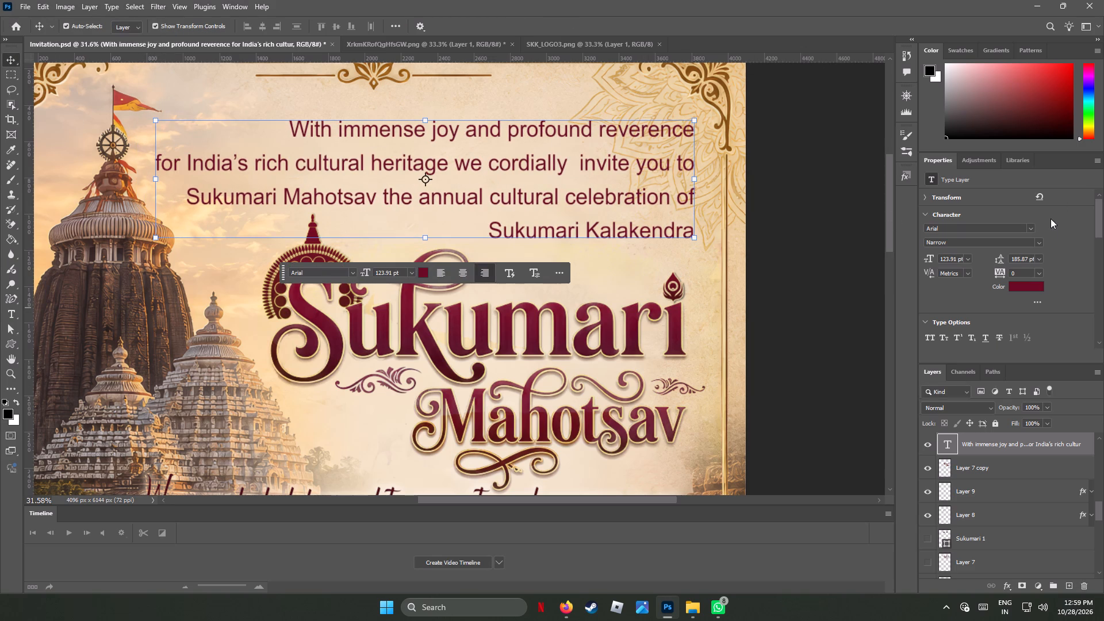
Change the introductory paragraph's font to Estherville Demo Regular, matching the "We warmly look forward" paragraph.
click(1033, 229)
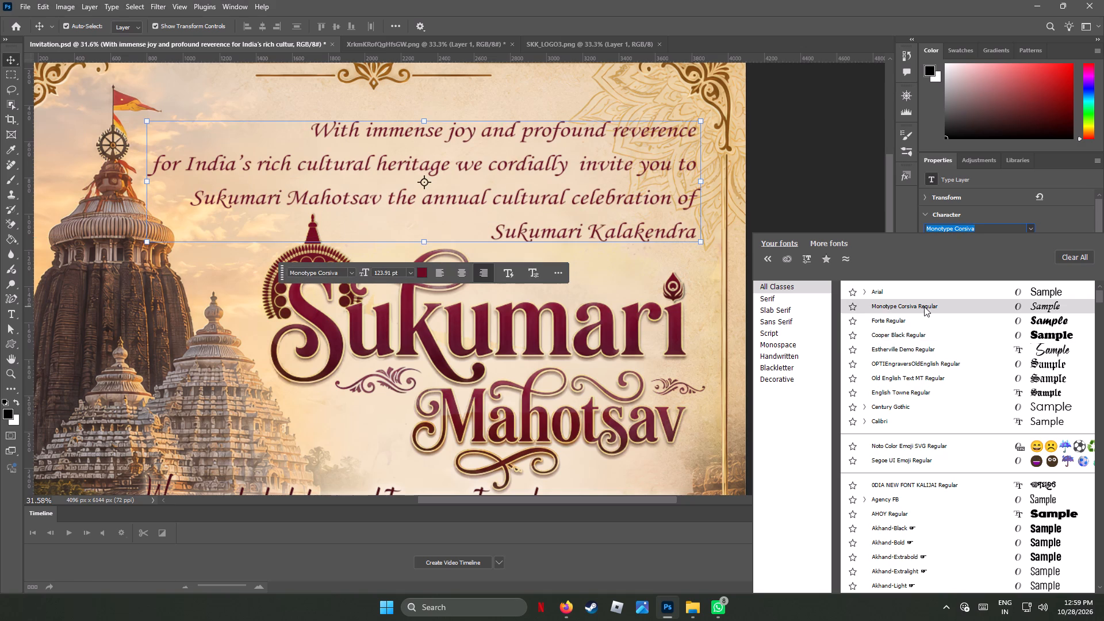
click(906, 216)
scroll(481, 391, down, 2)
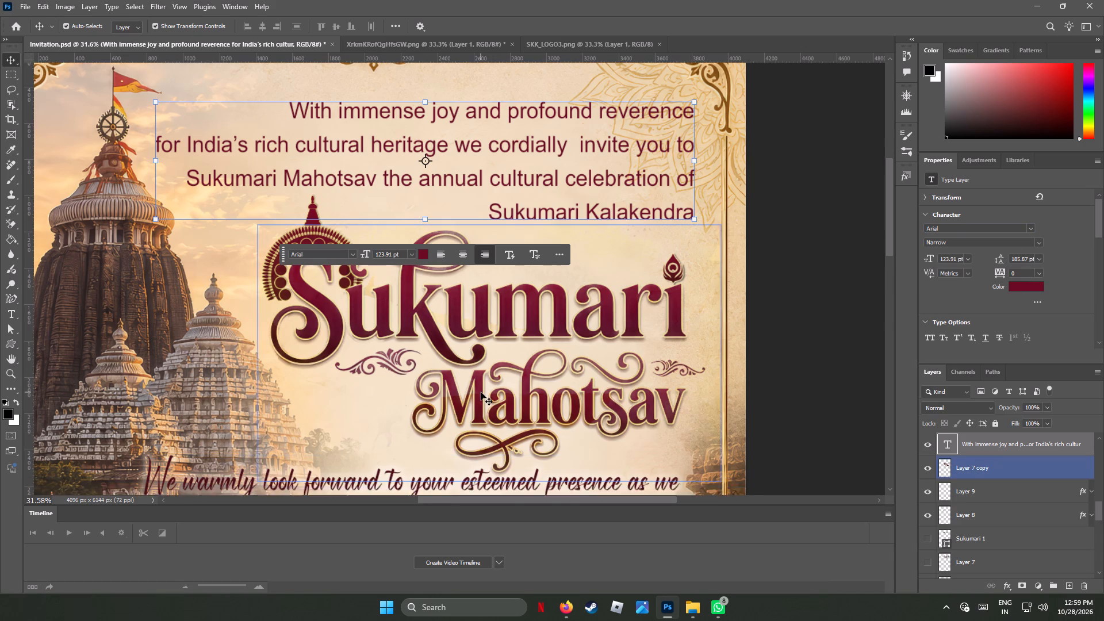
scroll(481, 392, down, 2)
scroll(481, 392, up, 2)
click(442, 486)
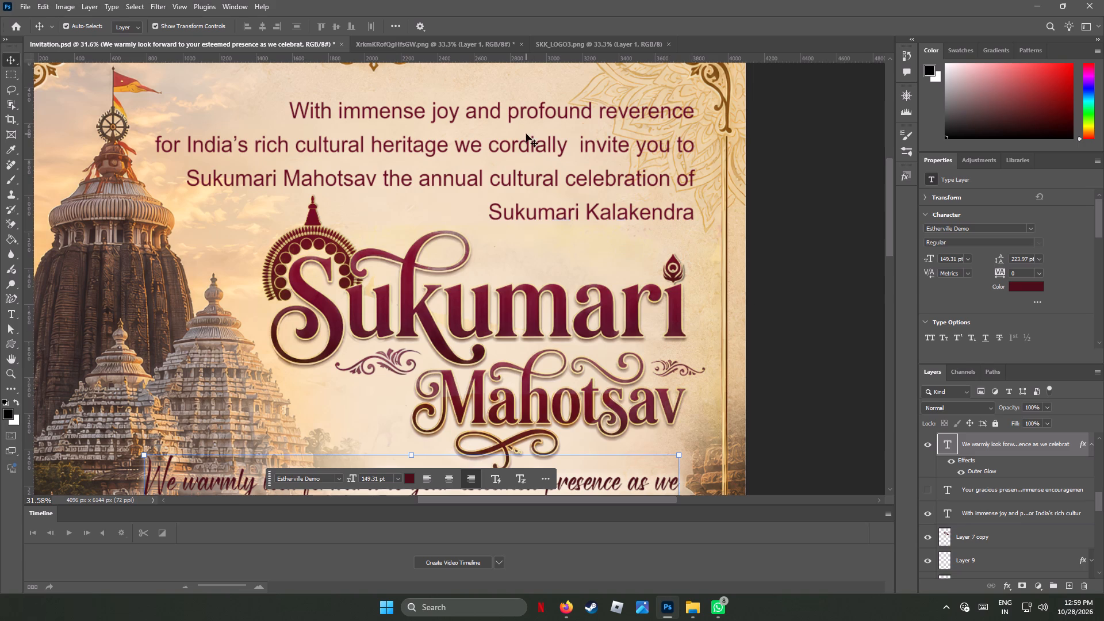
click(529, 148)
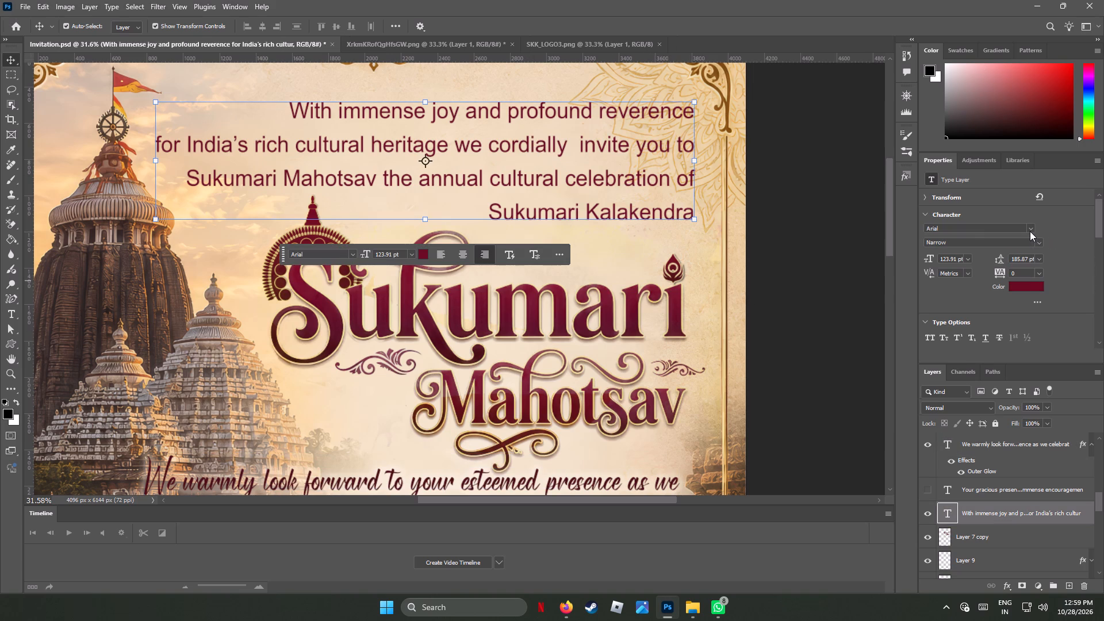
click(1029, 230)
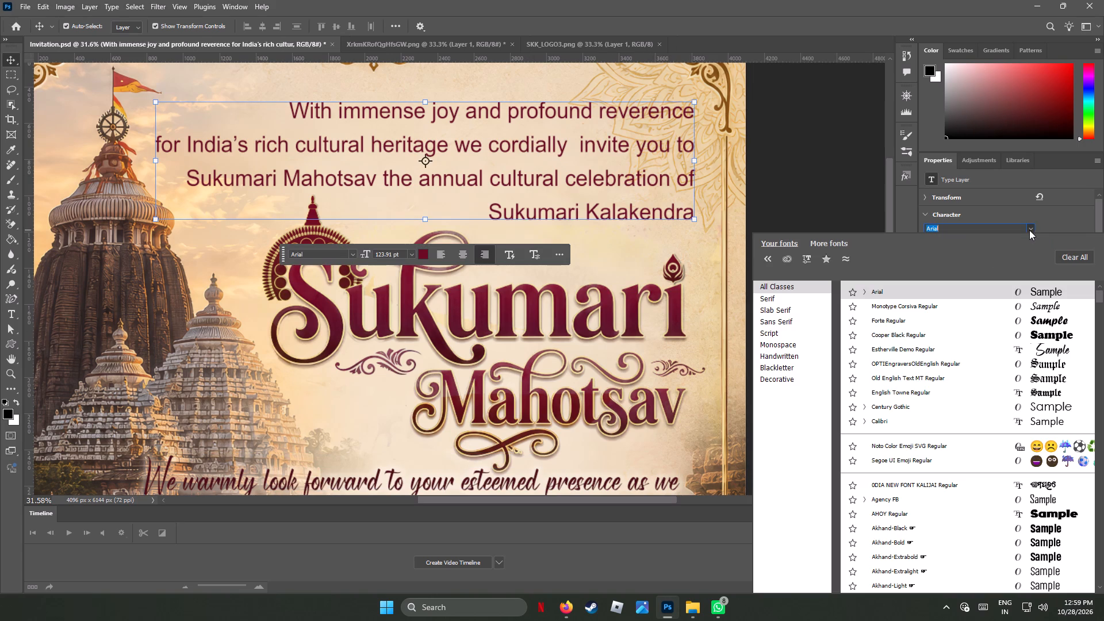
click(919, 349)
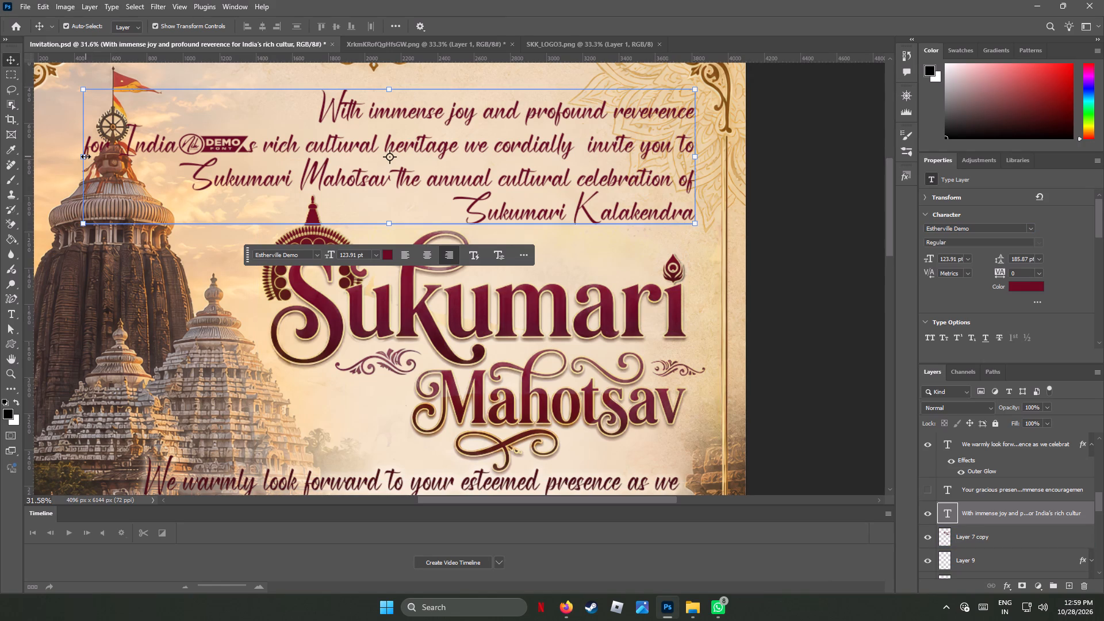
Scale the introductory paragraph proportionally to about 90.63%, pulling in its left side while keeping its right edge in place.
shift+drag(86, 156, 141, 159)
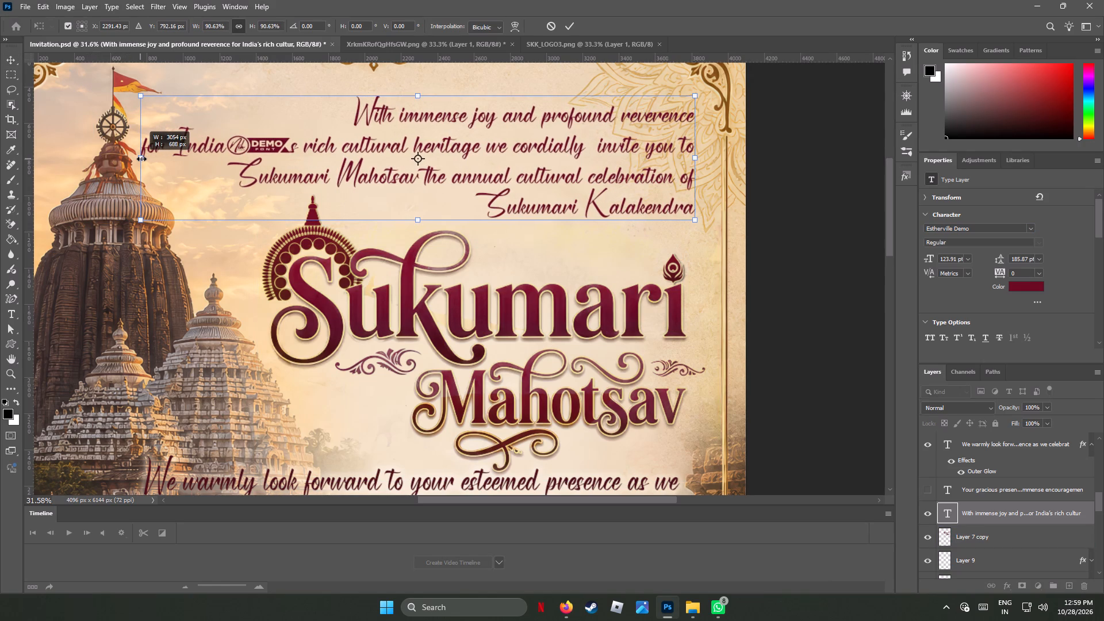
shift+drag(141, 159, 143, 159)
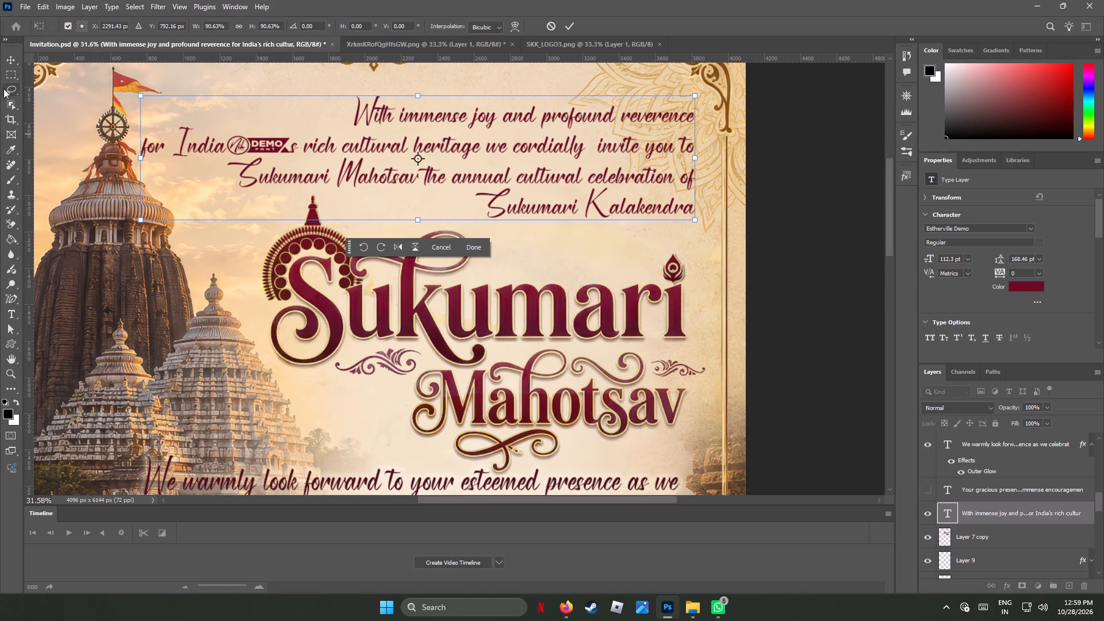
click(13, 59)
click(246, 255)
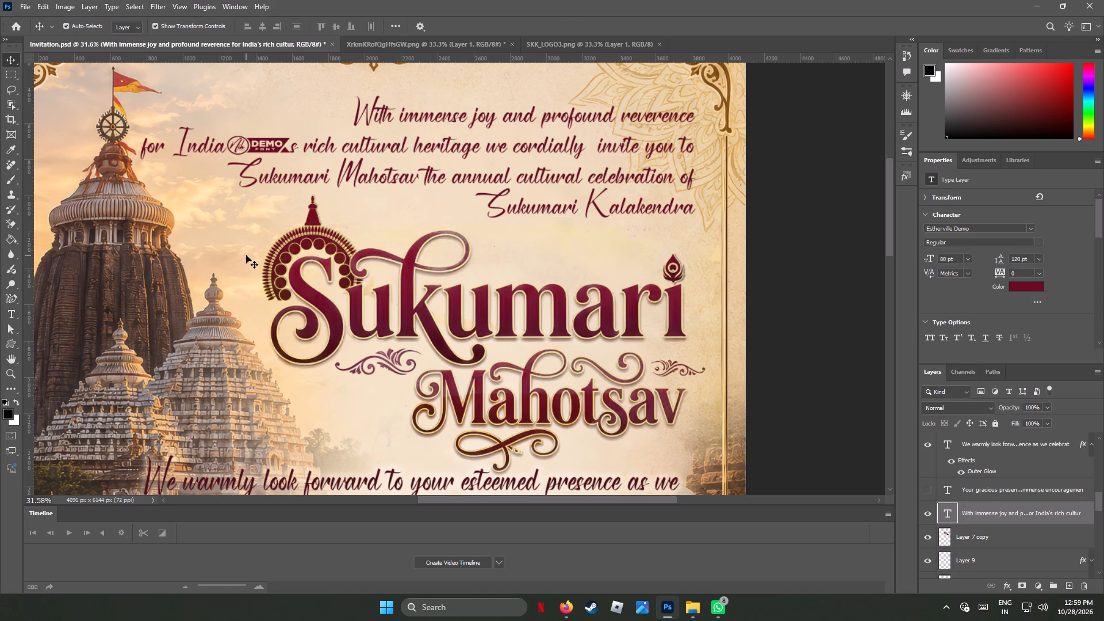
Examine the whole invitation from the introductory paragraph down to the contact details and logo, comparing the text blocks.
scroll(598, 373, up, 8)
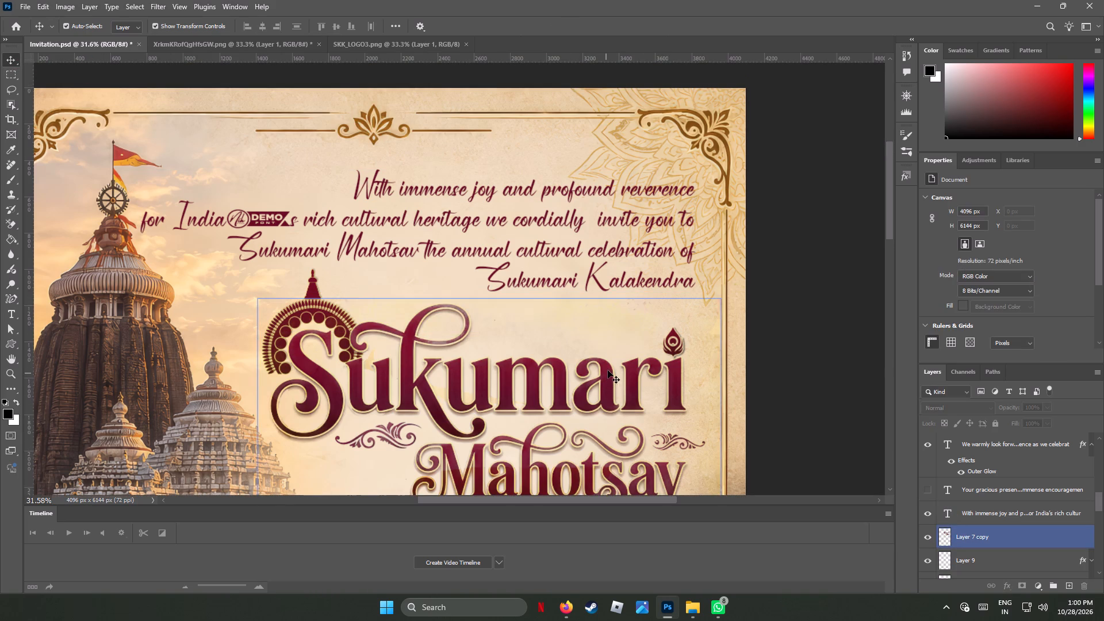
scroll(620, 335, down, 11)
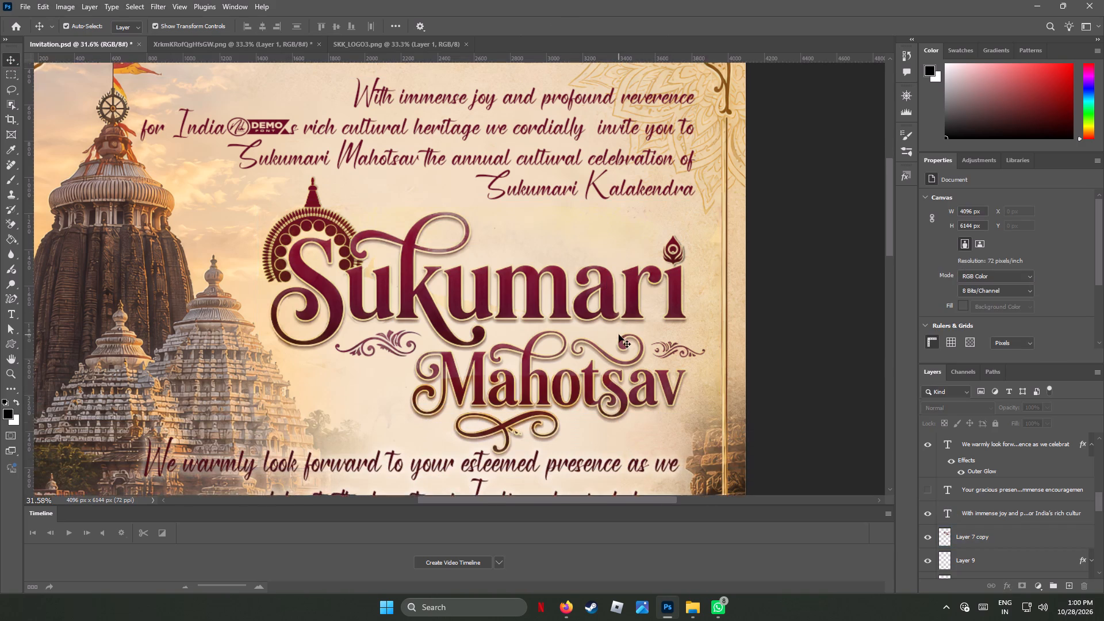
scroll(619, 335, down, 1)
shift+scroll(619, 335, down, 2)
shift+scroll(619, 335, up, 1)
shift+scroll(619, 335, down, 2)
shift+scroll(619, 335, up, 1)
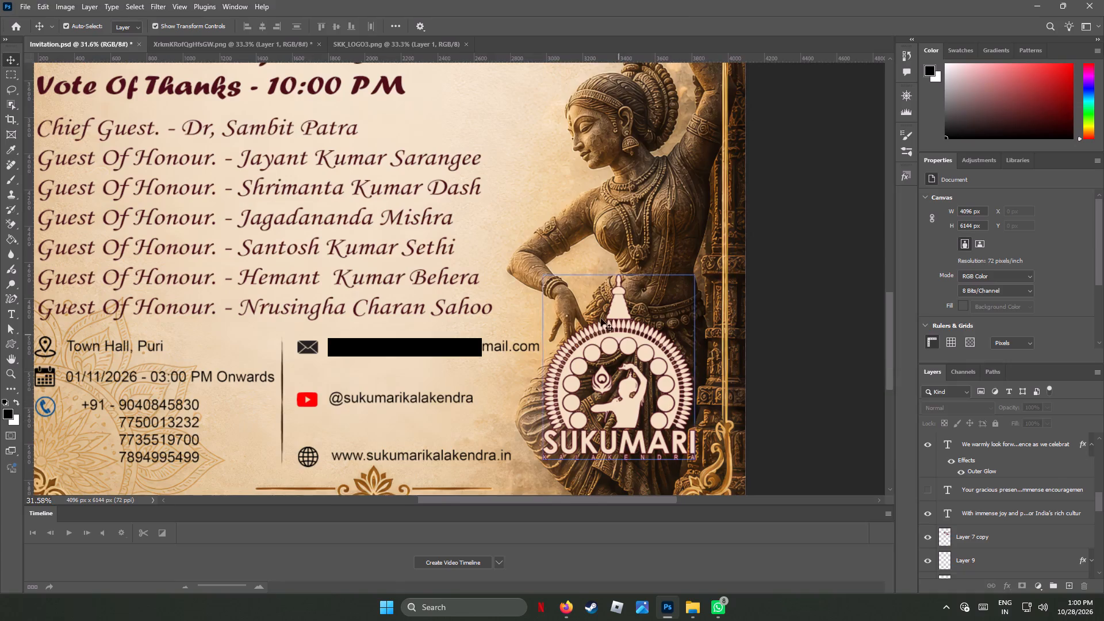
alt+scroll(580, 281, down, 8)
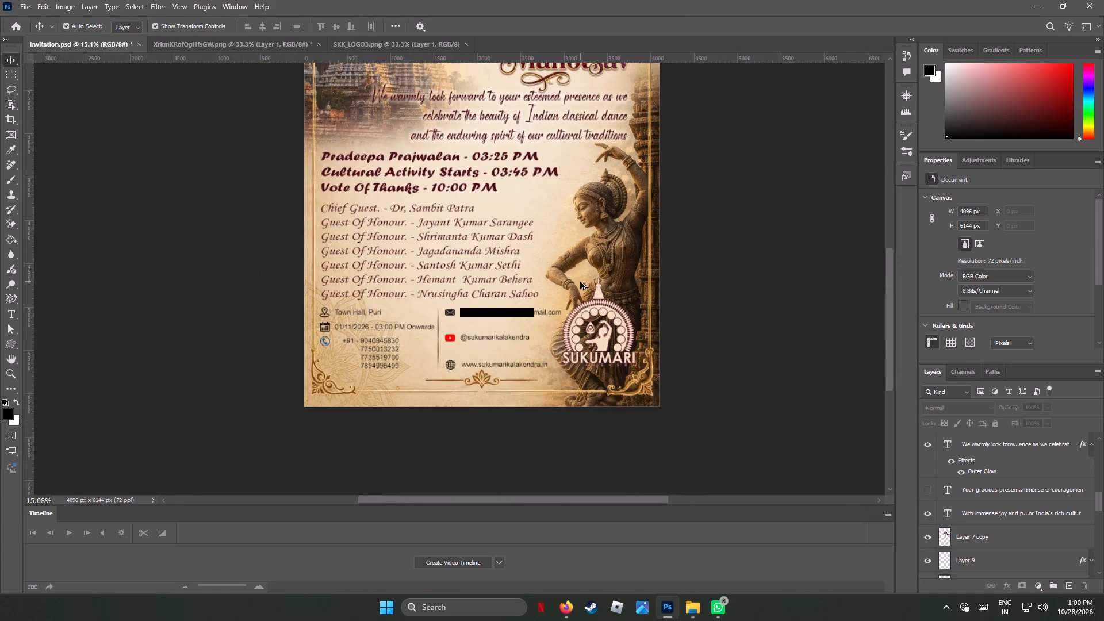
scroll(682, 236, up, 10)
scroll(687, 236, down, 2)
scroll(687, 236, up, 8)
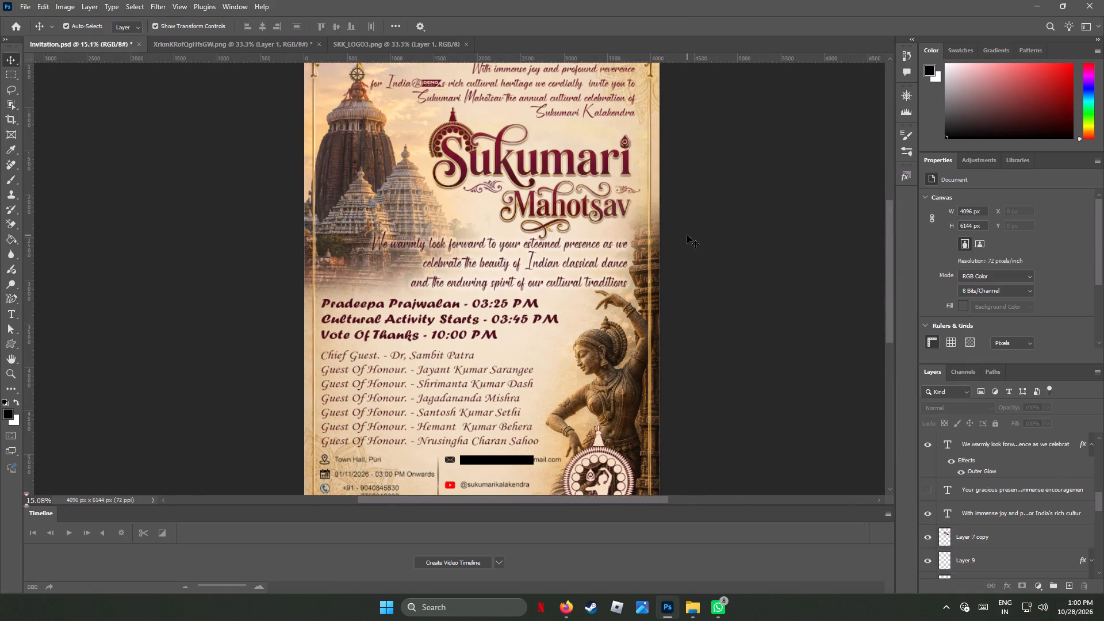
scroll(687, 235, up, 5)
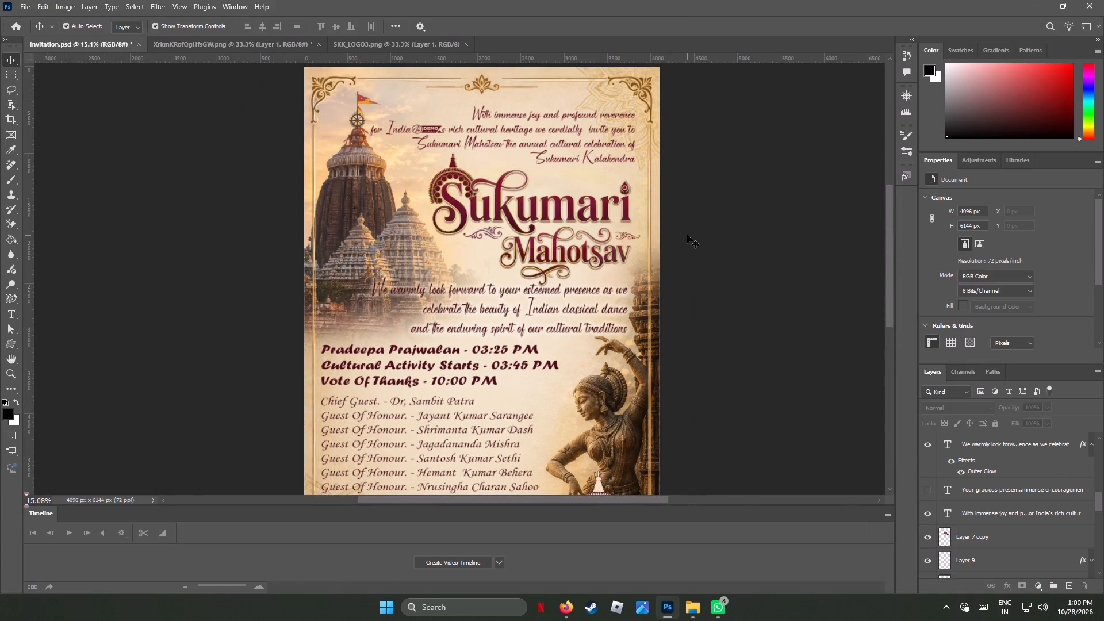
Set the introductory paragraph's font size to 110 pt.
click(551, 146)
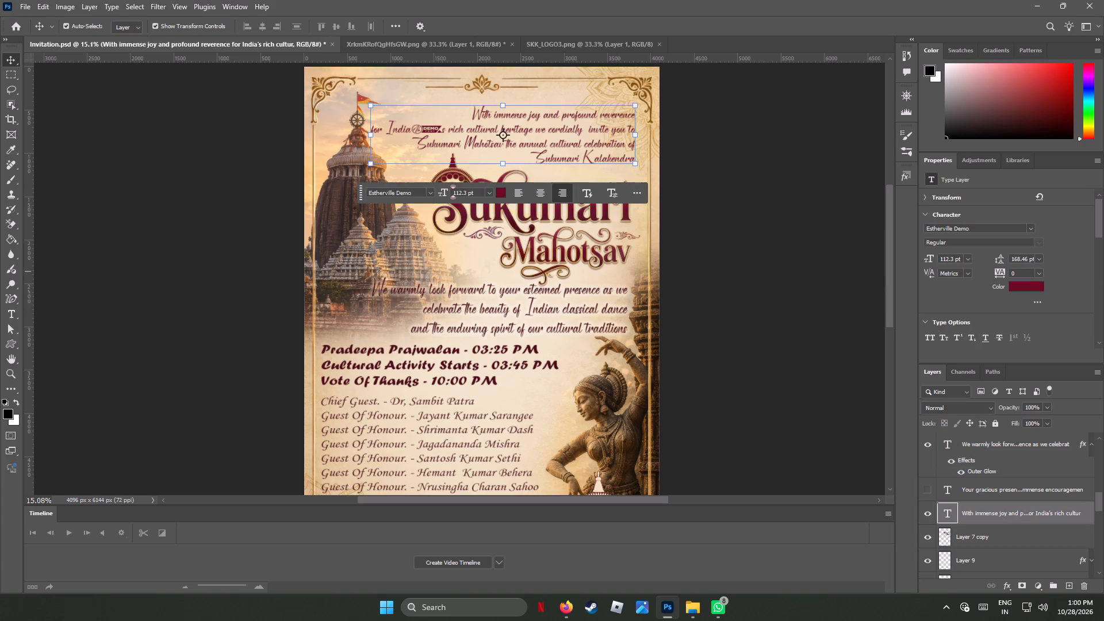
drag(940, 257, 990, 267)
text(110)
key(Return)
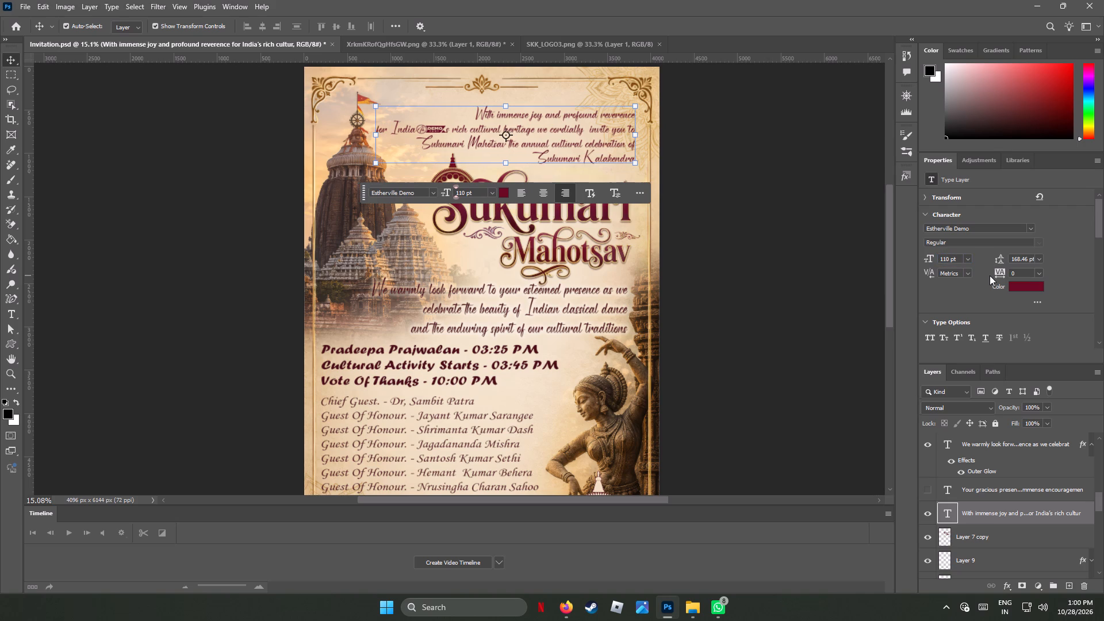
Set the font size of the "We warmly look forward" paragraph below the title to 110 pt.
click(566, 309)
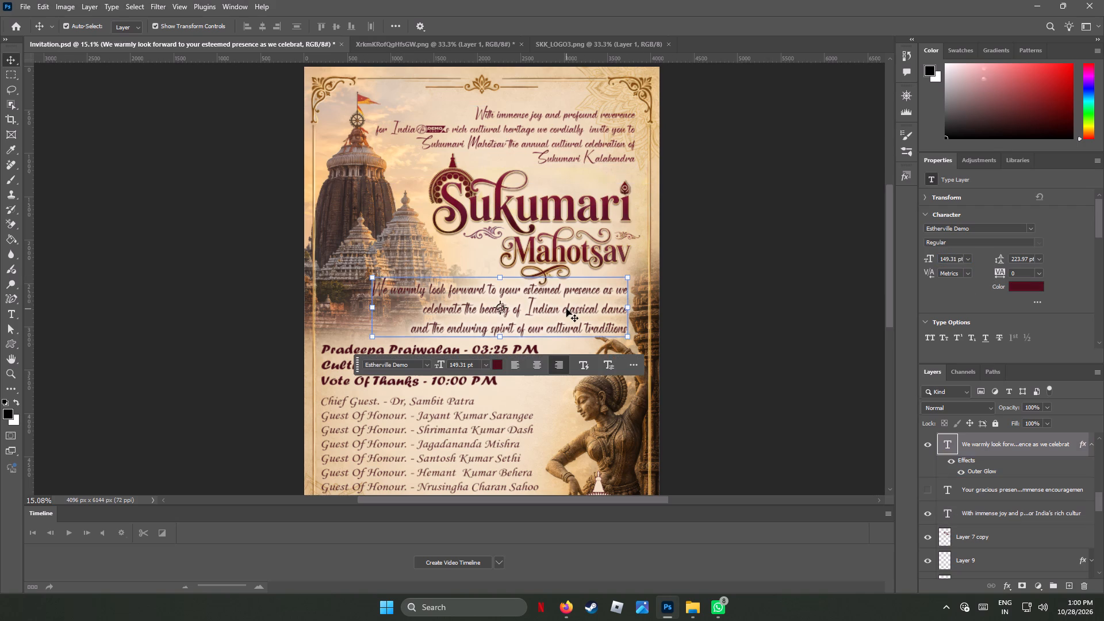
double_click(963, 256)
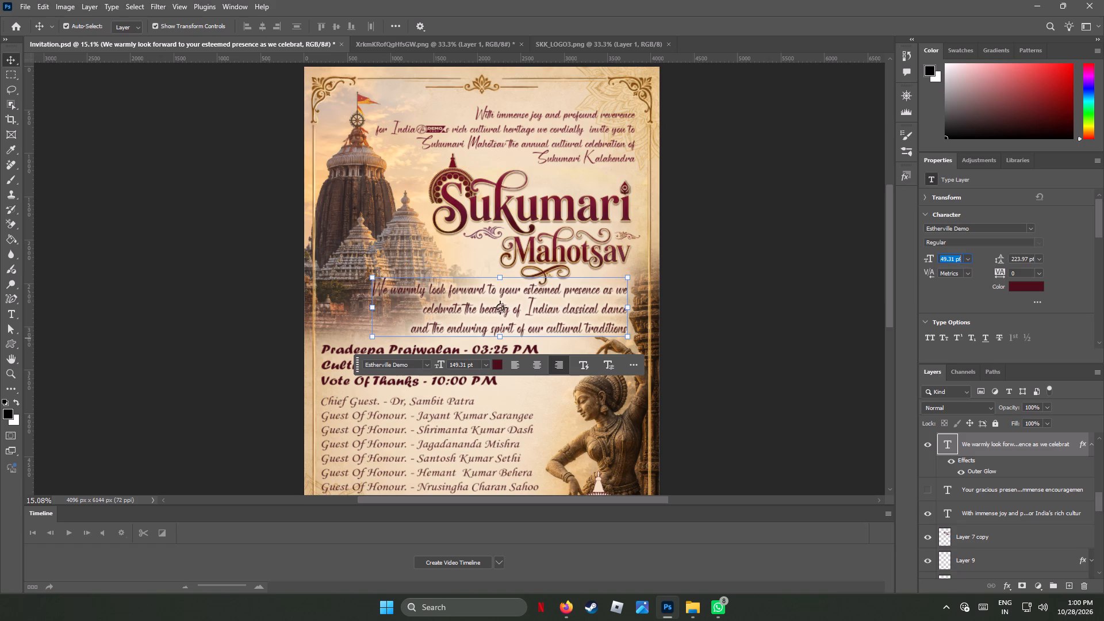
text(11)
key(0)
key(Return)
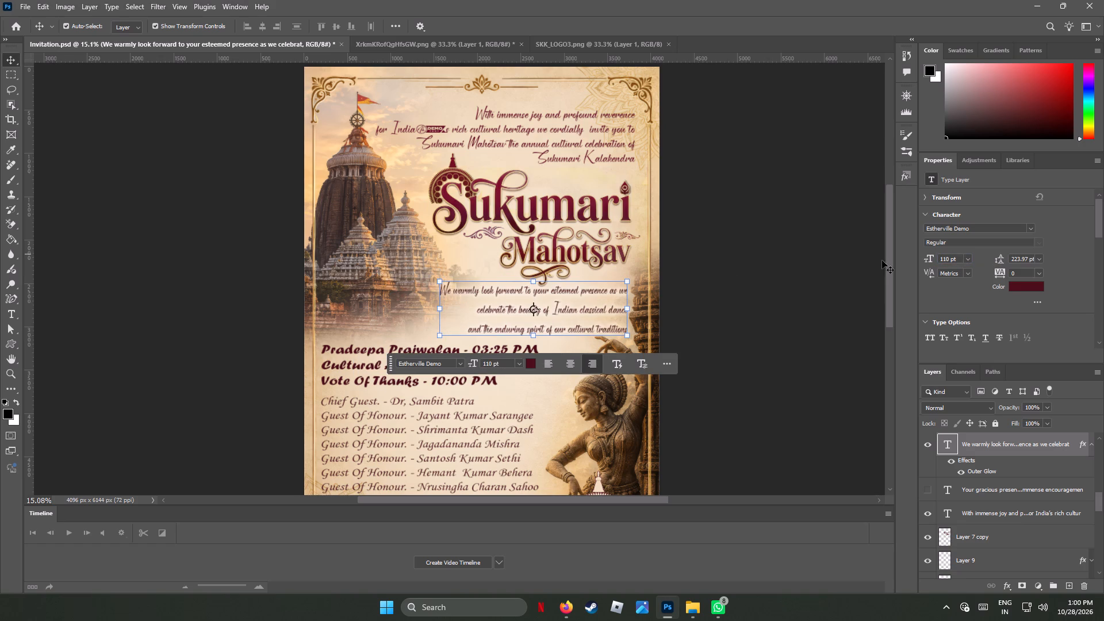
click(476, 254)
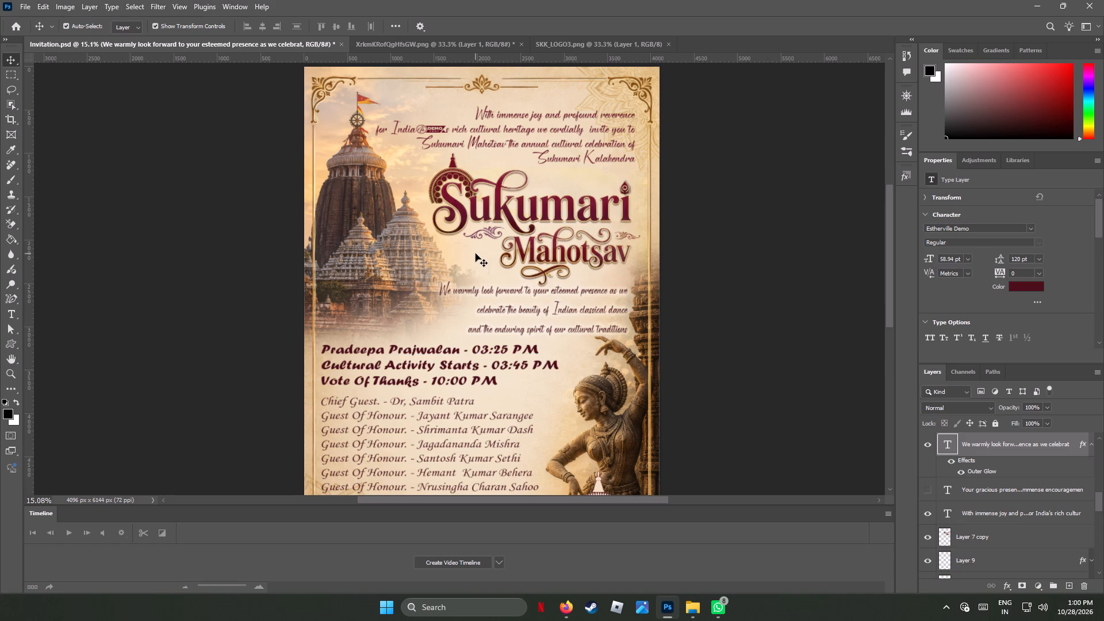
Clear the layer style with the outer glow from the "We warmly look forward" text layer.
scroll(703, 285, down, 3)
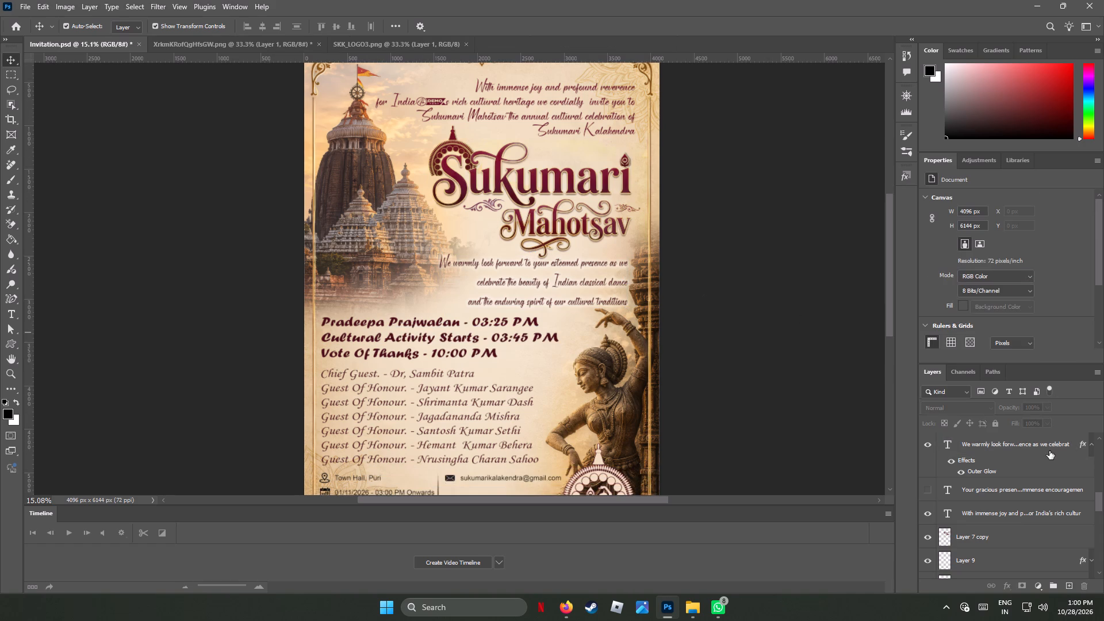
click(540, 284)
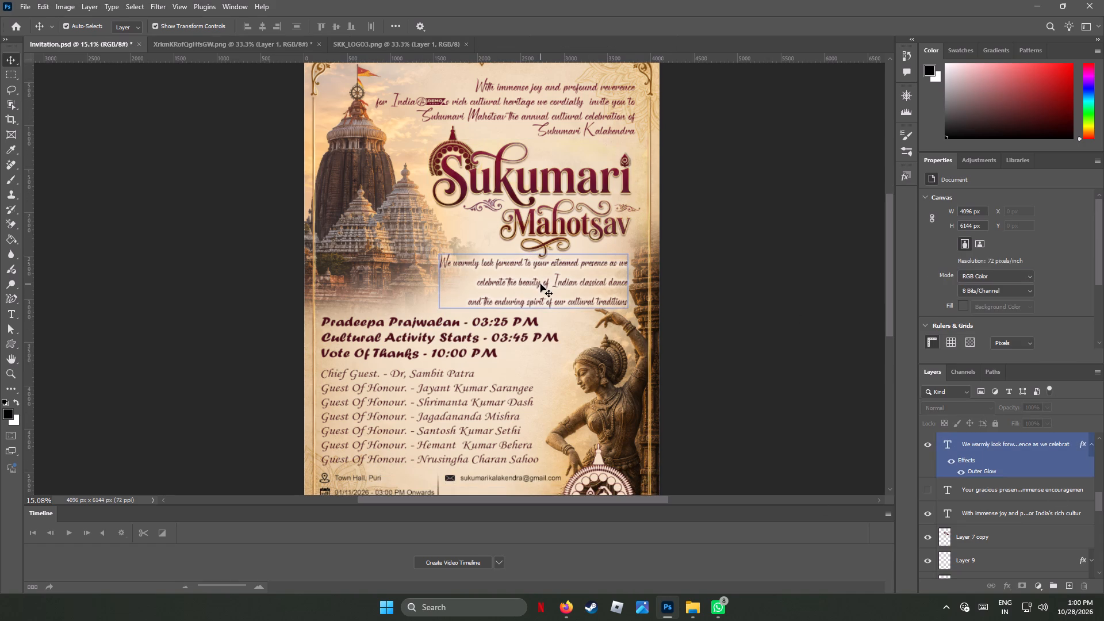
right_click(1005, 440)
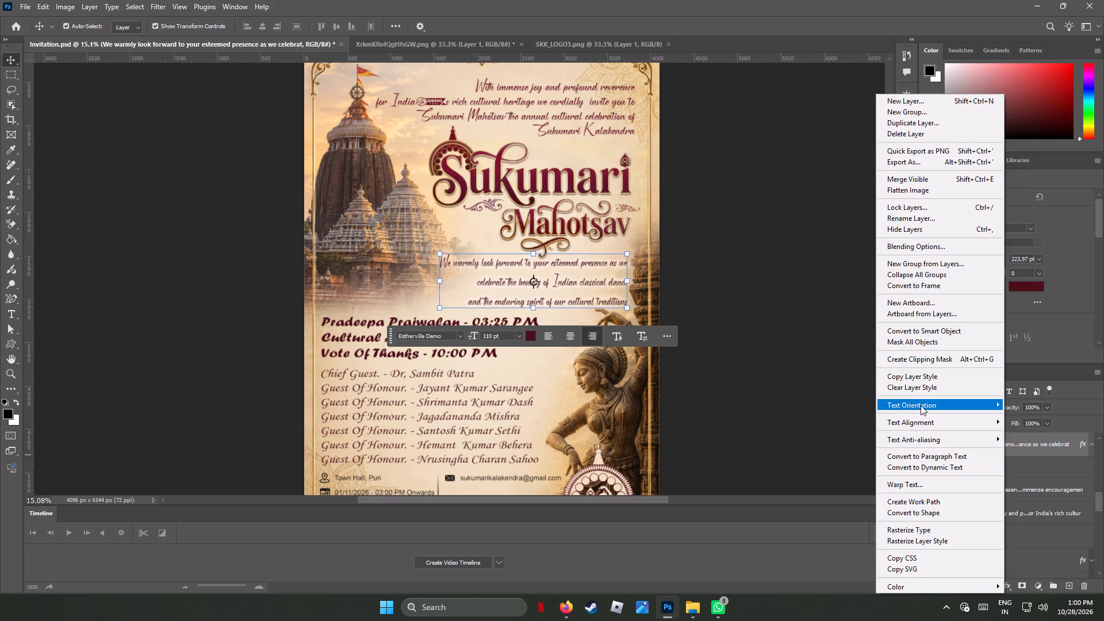
click(922, 388)
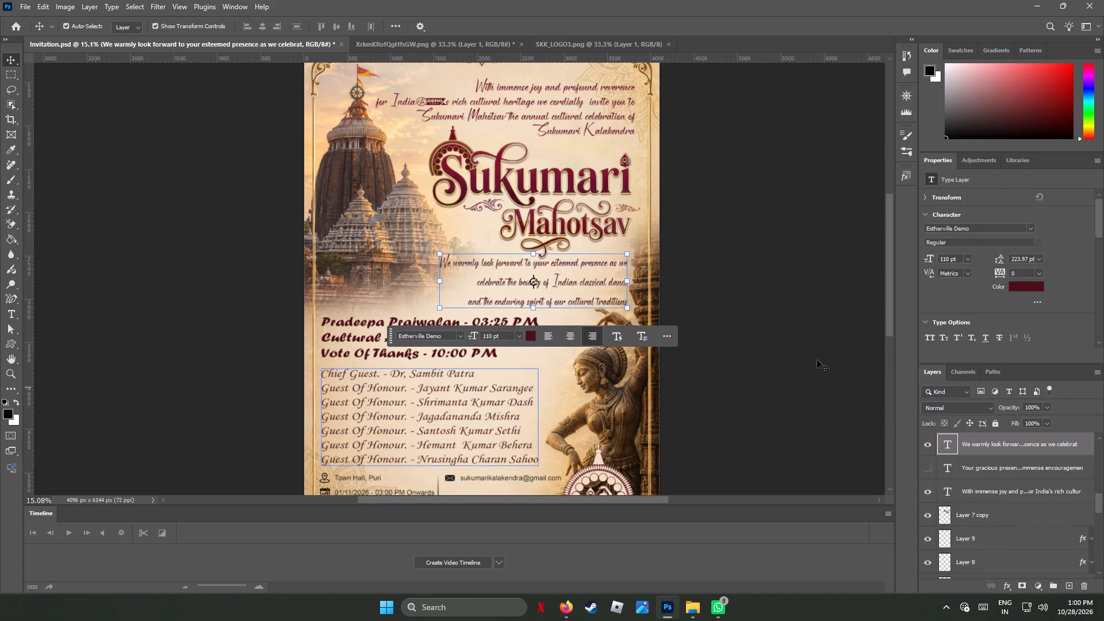
click(757, 310)
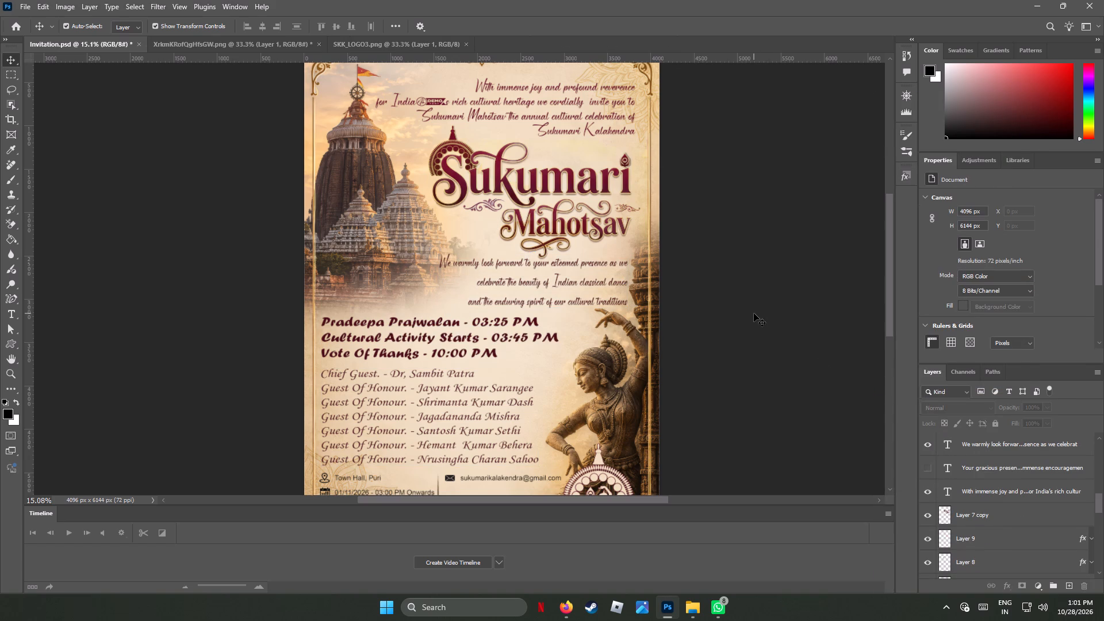
Examine the full invitation layout from the top border to the contact details with the resized paragraphs.
scroll(754, 313, up, 7)
scroll(754, 313, down, 2)
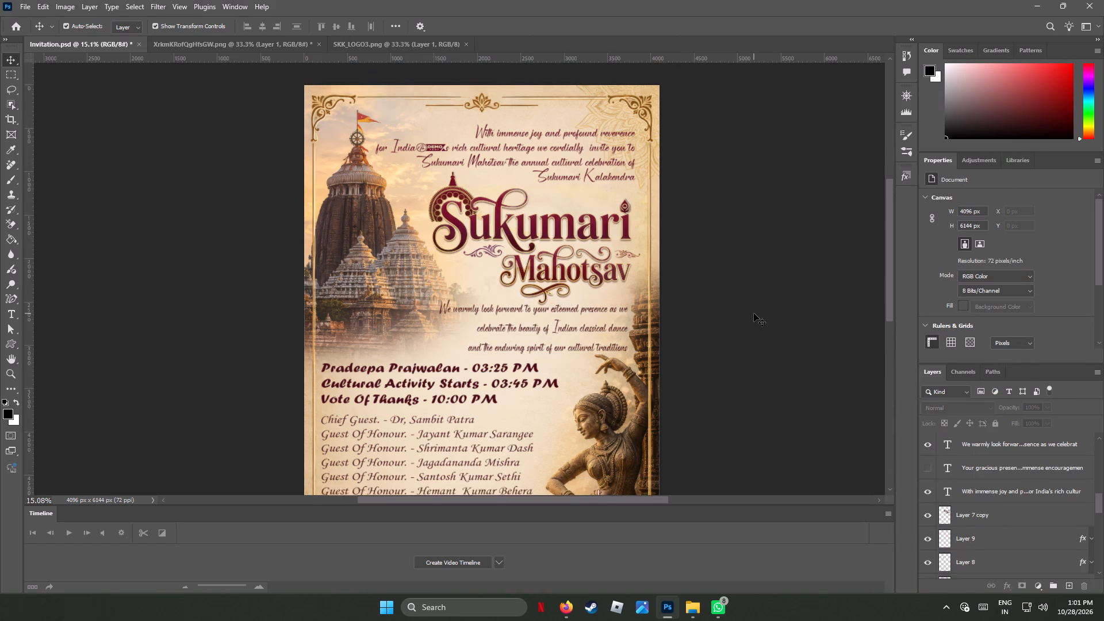
scroll(754, 313, down, 11)
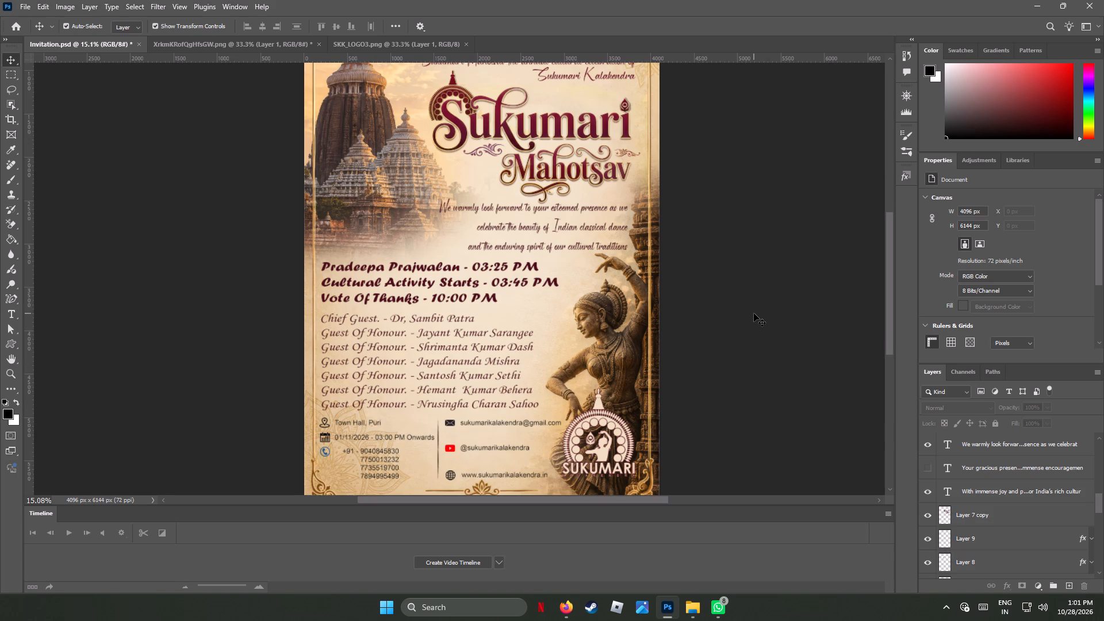
scroll(754, 313, down, 6)
scroll(754, 313, up, 4)
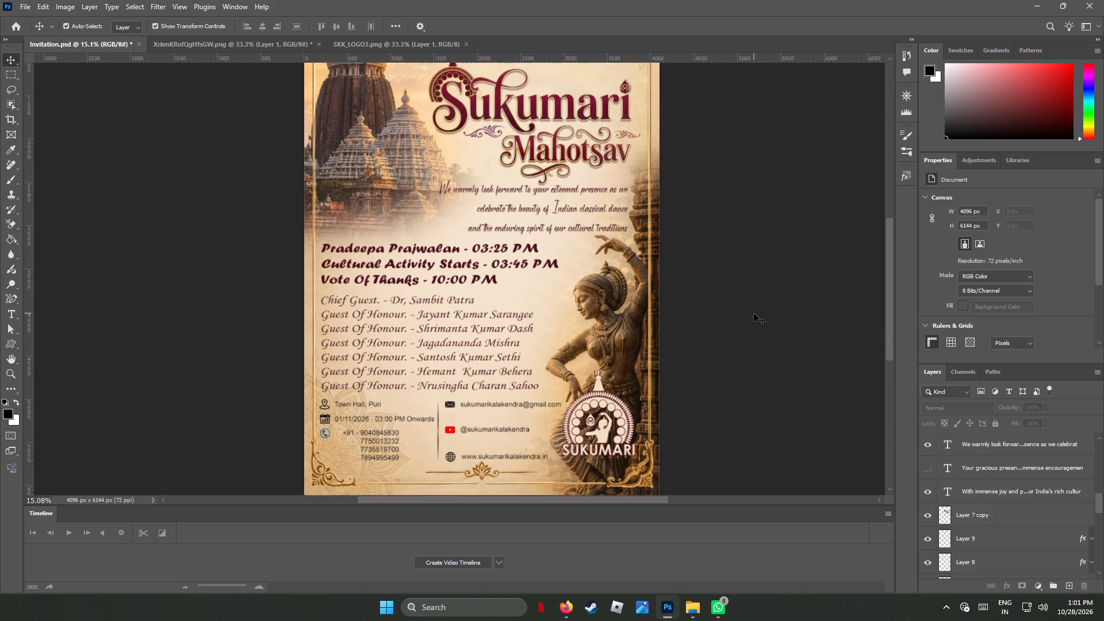
scroll(754, 313, up, 9)
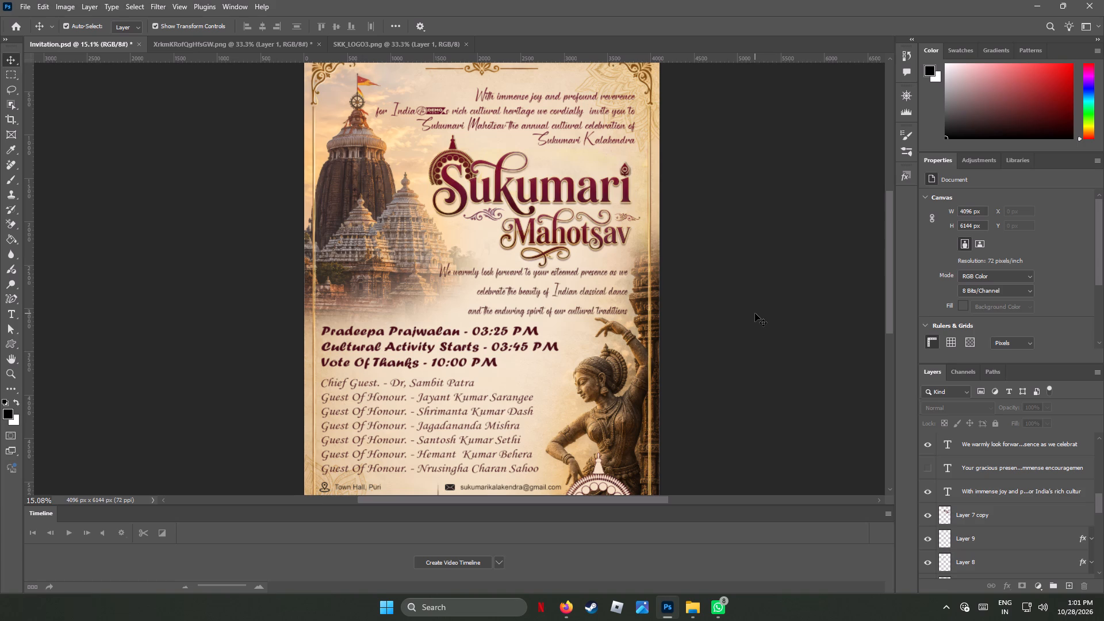
Save the invitation document.
key(ctrl+s)
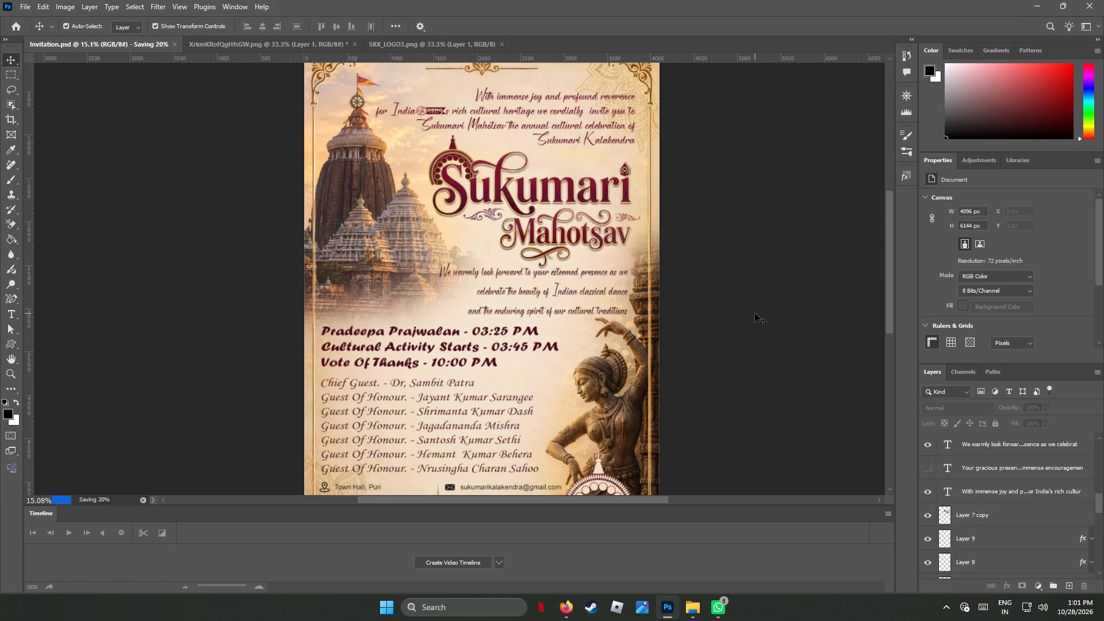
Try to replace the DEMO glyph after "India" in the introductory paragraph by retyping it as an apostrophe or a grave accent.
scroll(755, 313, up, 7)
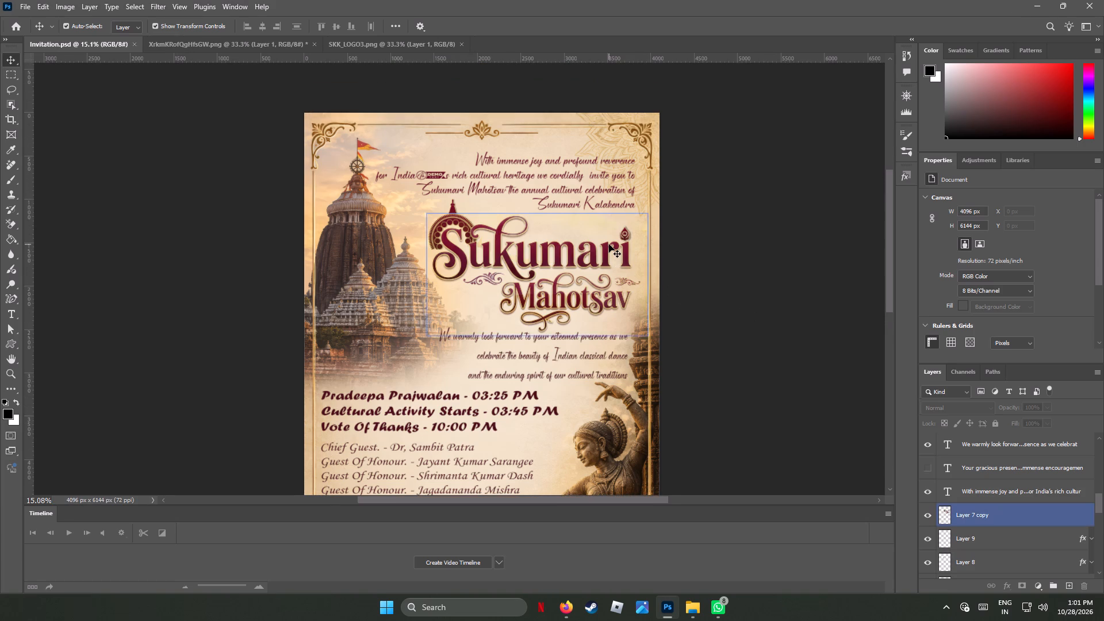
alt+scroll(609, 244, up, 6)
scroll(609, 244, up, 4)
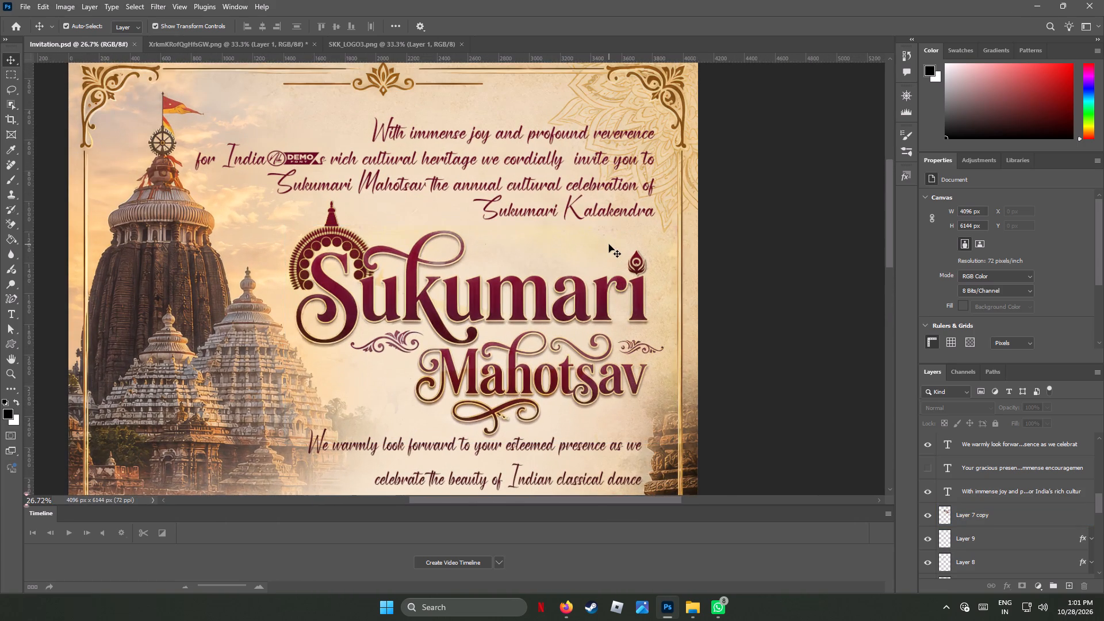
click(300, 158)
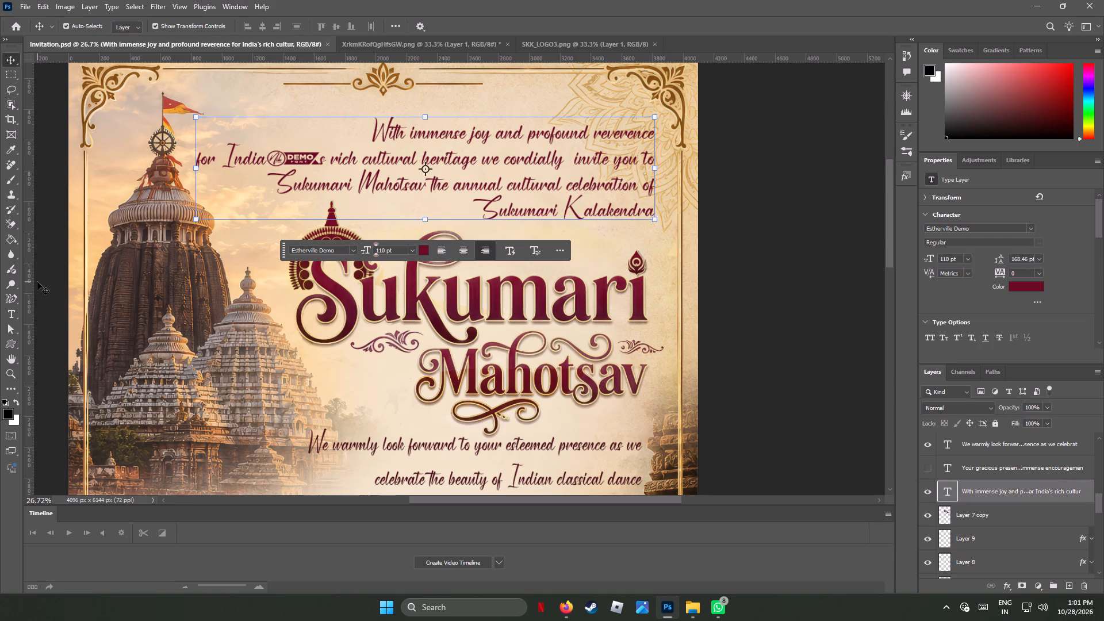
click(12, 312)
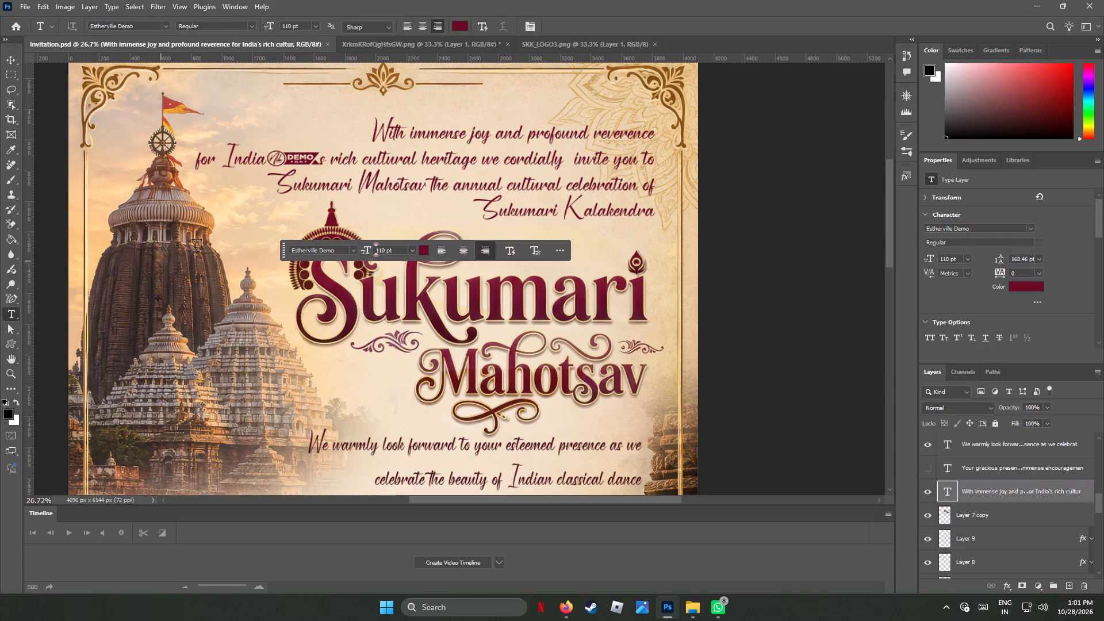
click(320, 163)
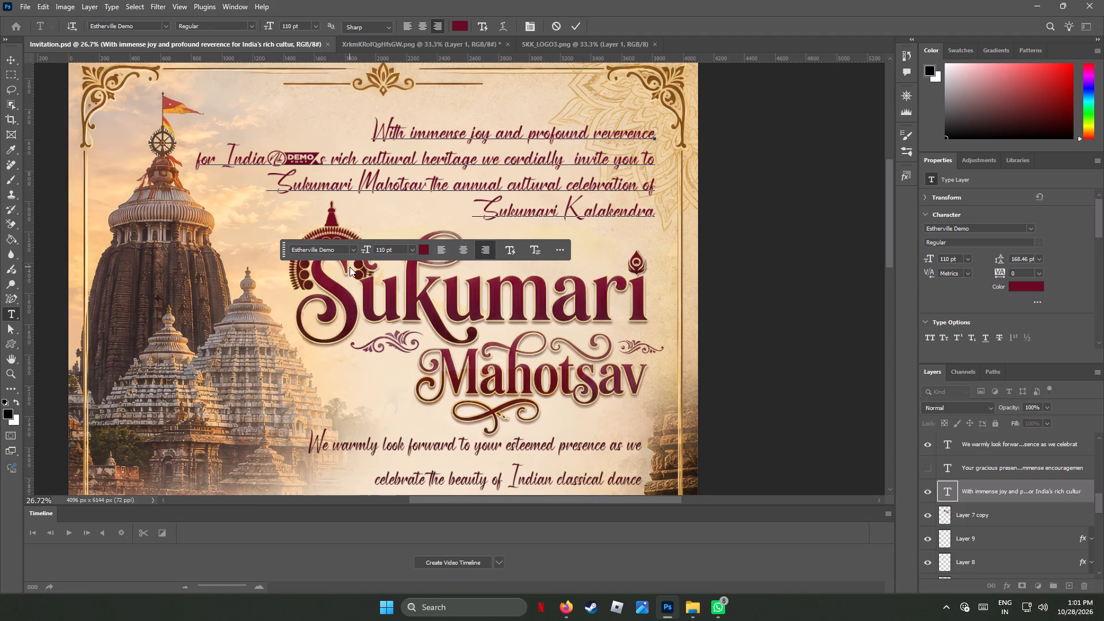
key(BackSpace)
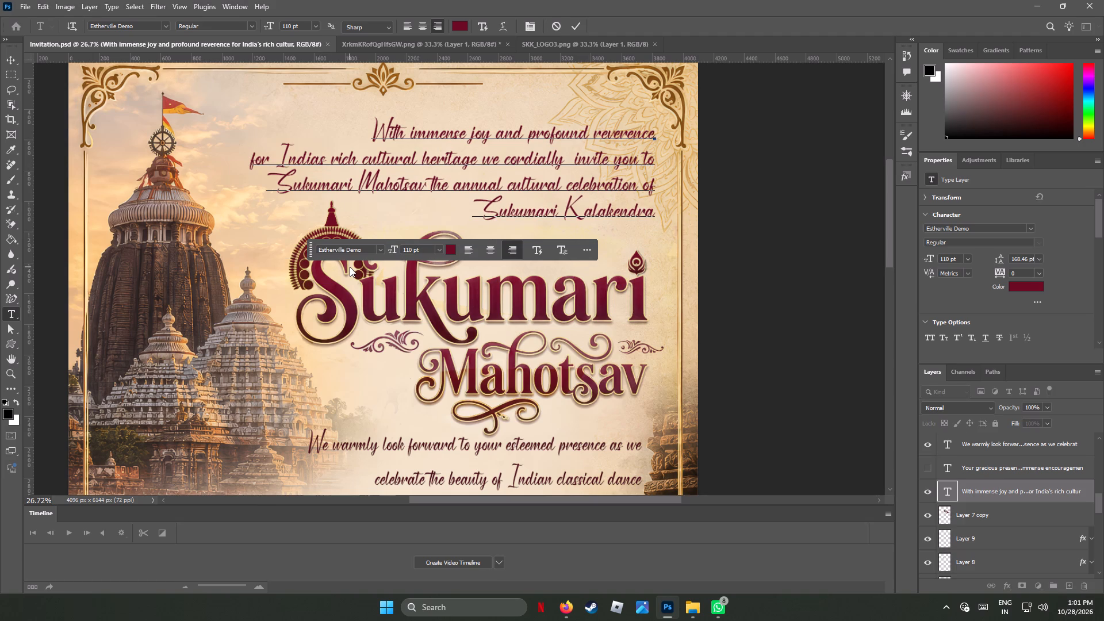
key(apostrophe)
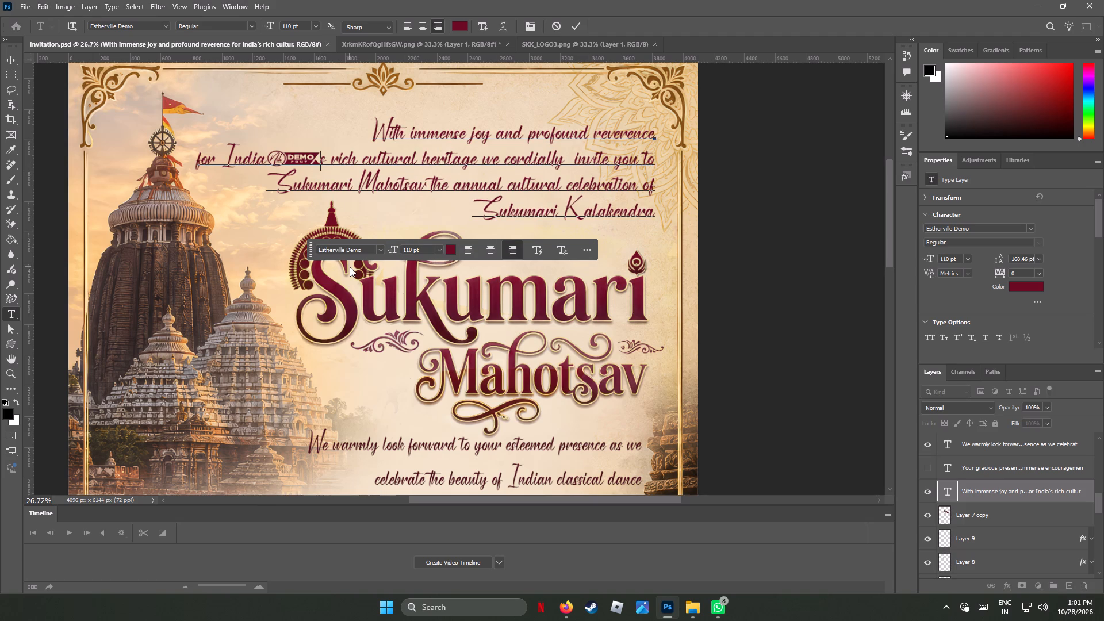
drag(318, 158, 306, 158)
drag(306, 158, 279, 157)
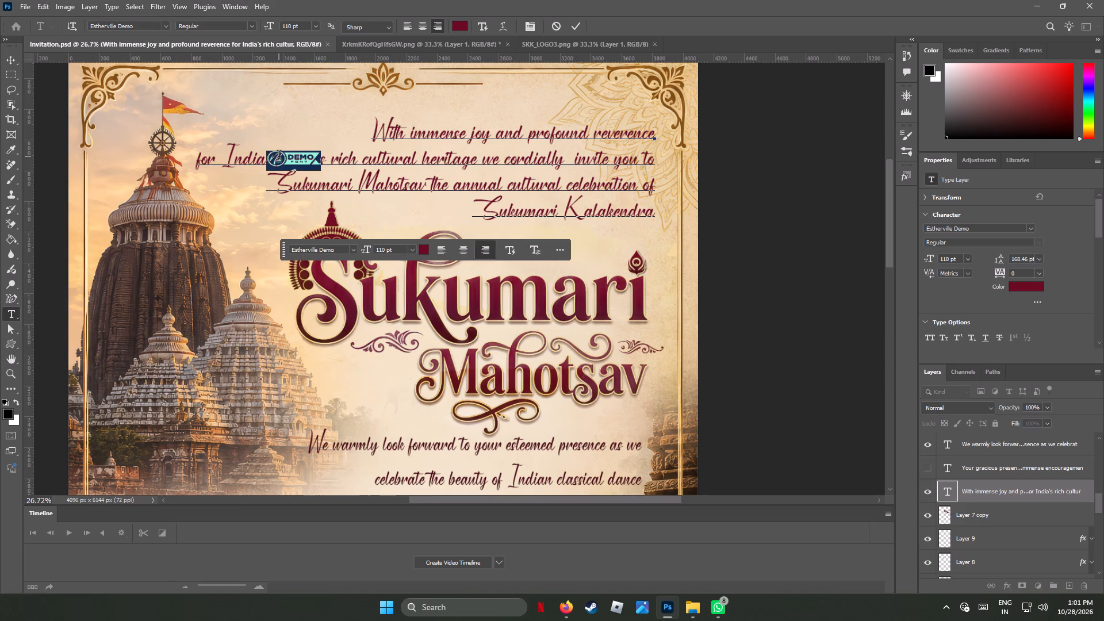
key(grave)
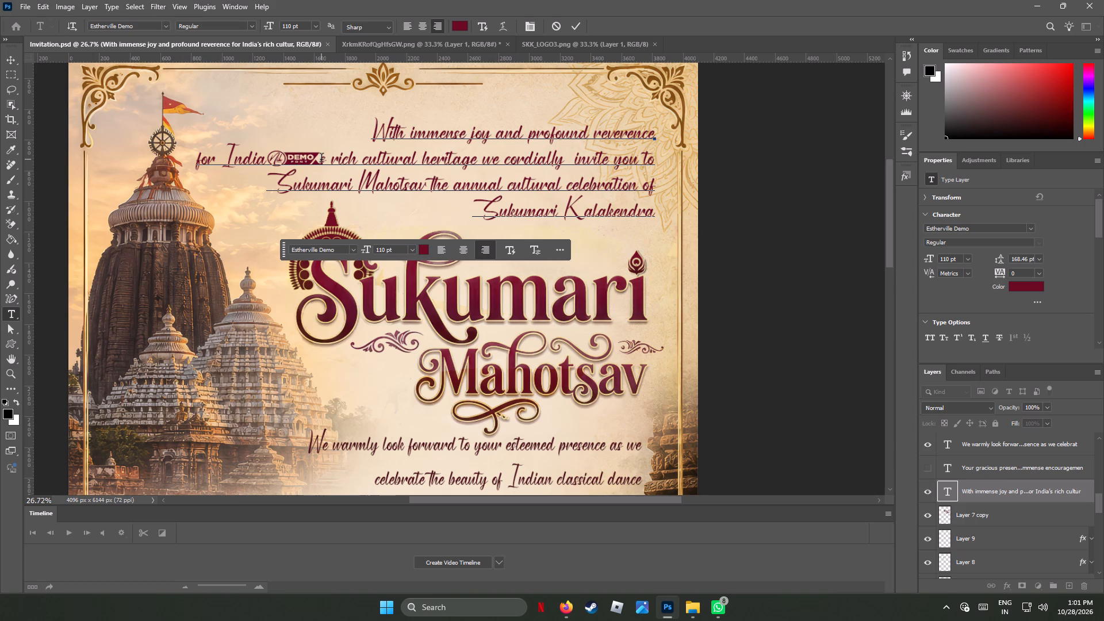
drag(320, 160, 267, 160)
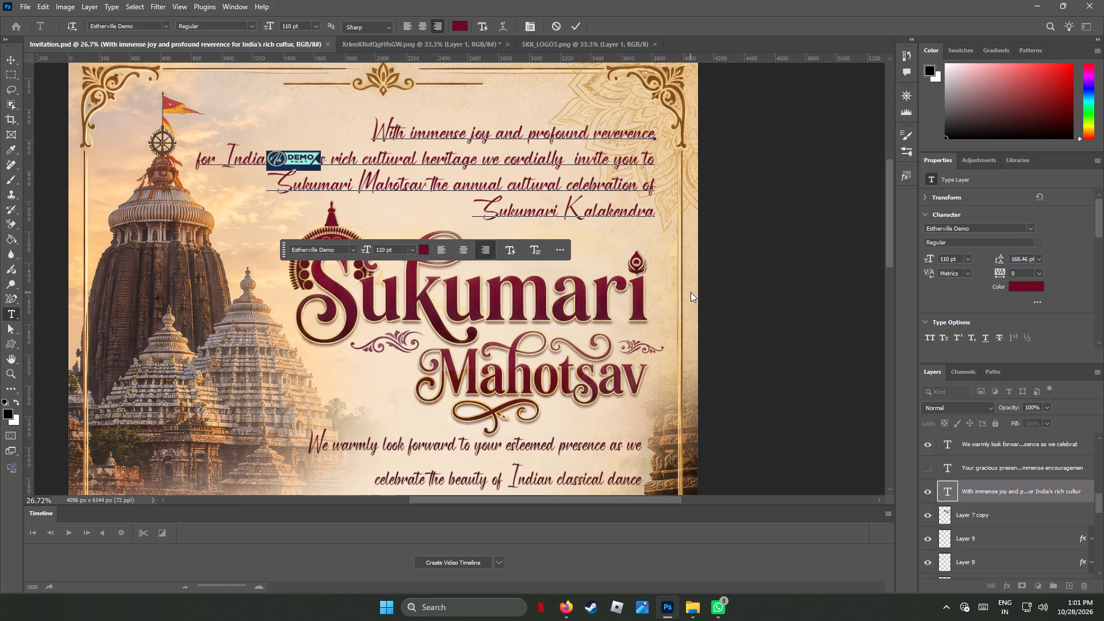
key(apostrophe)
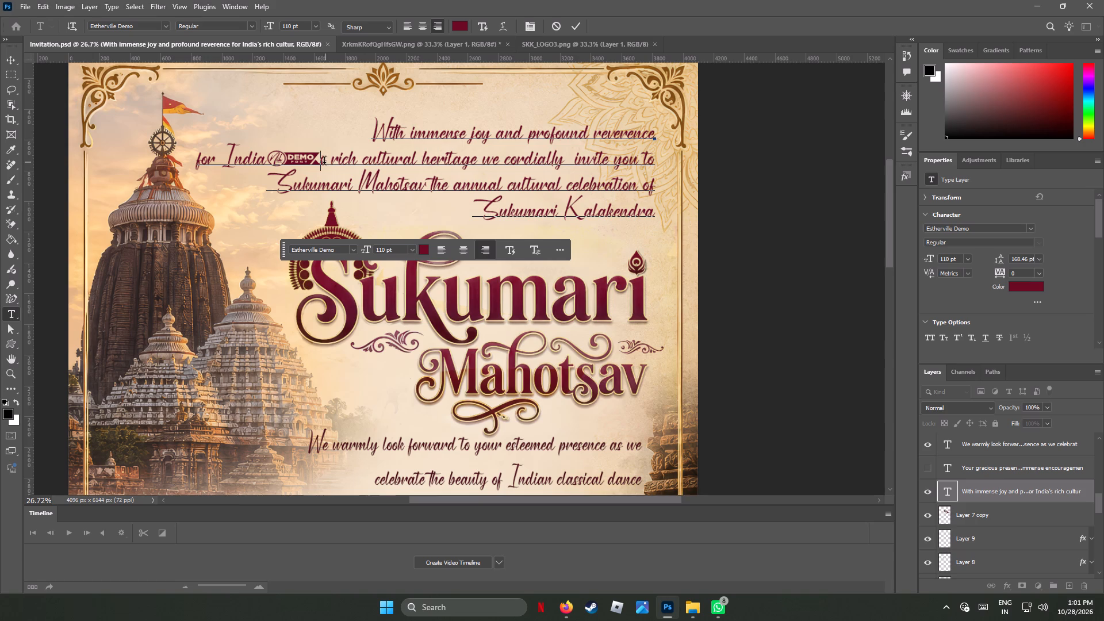
Set the font of the apostrophe in "India's" in the introductory paragraph to Arial and finish the text edit.
drag(320, 160, 279, 160)
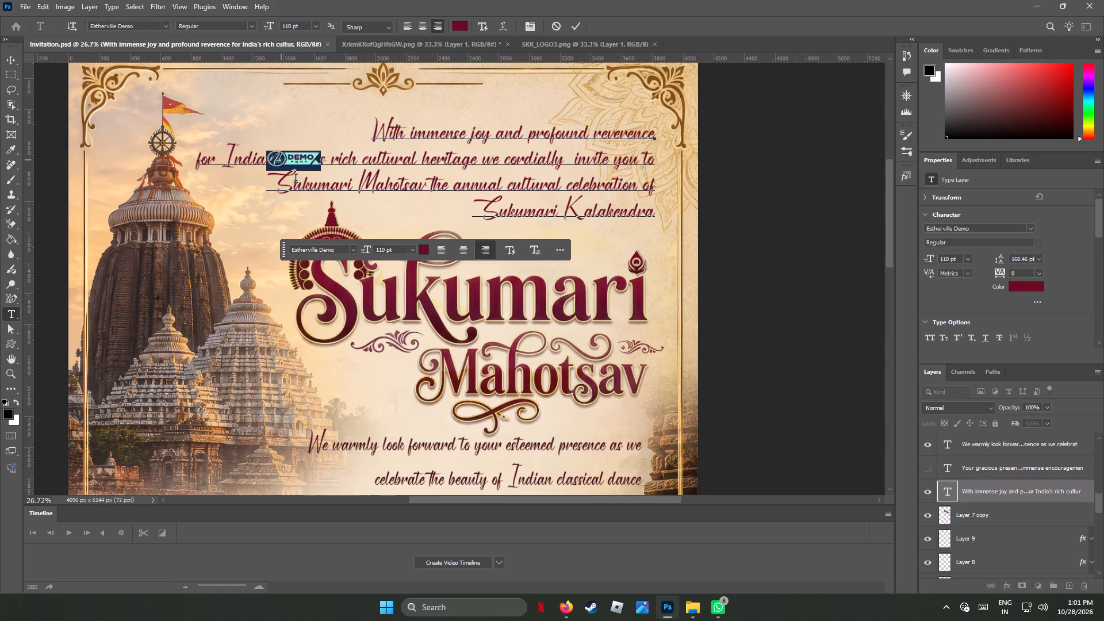
click(1032, 229)
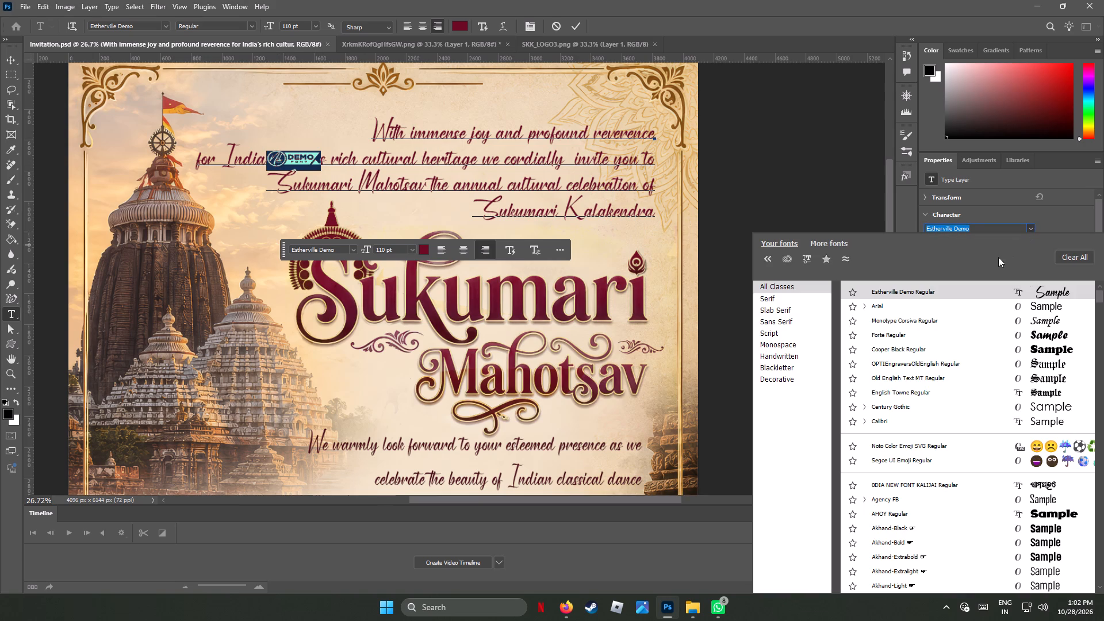
click(891, 308)
click(815, 200)
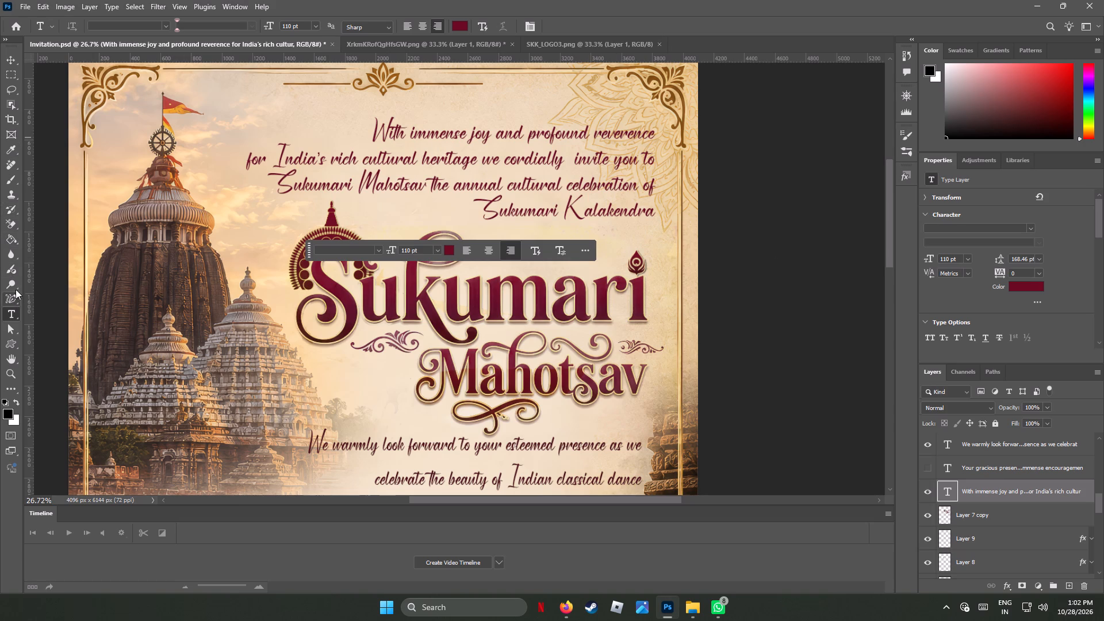
click(10, 57)
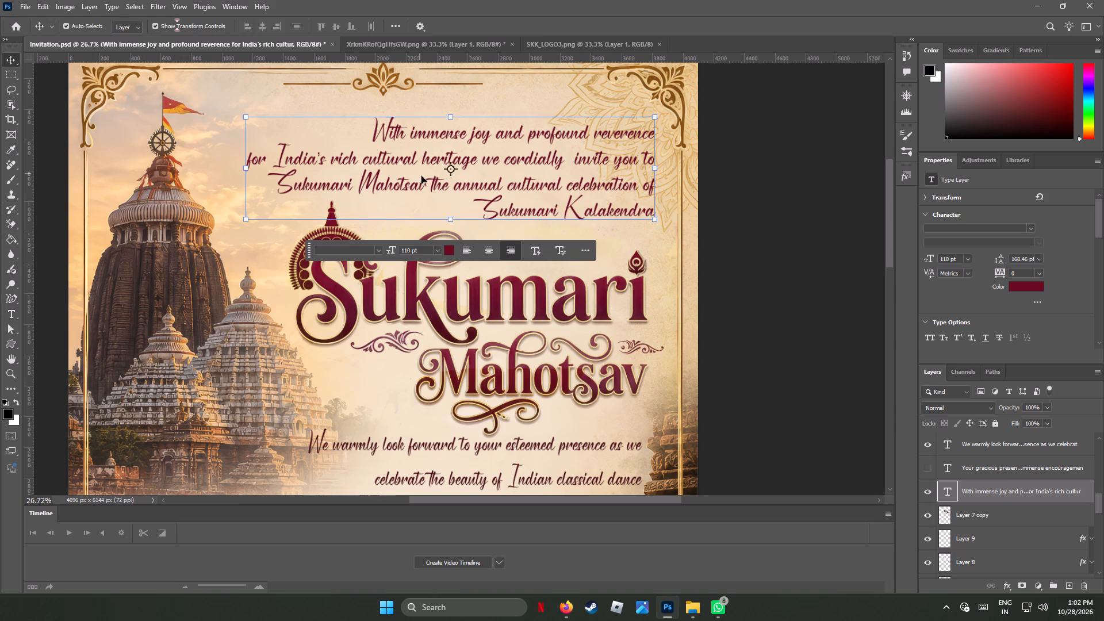
Remove the extra space between "cordially" and "invite" in the introductory paragraph.
click(419, 183)
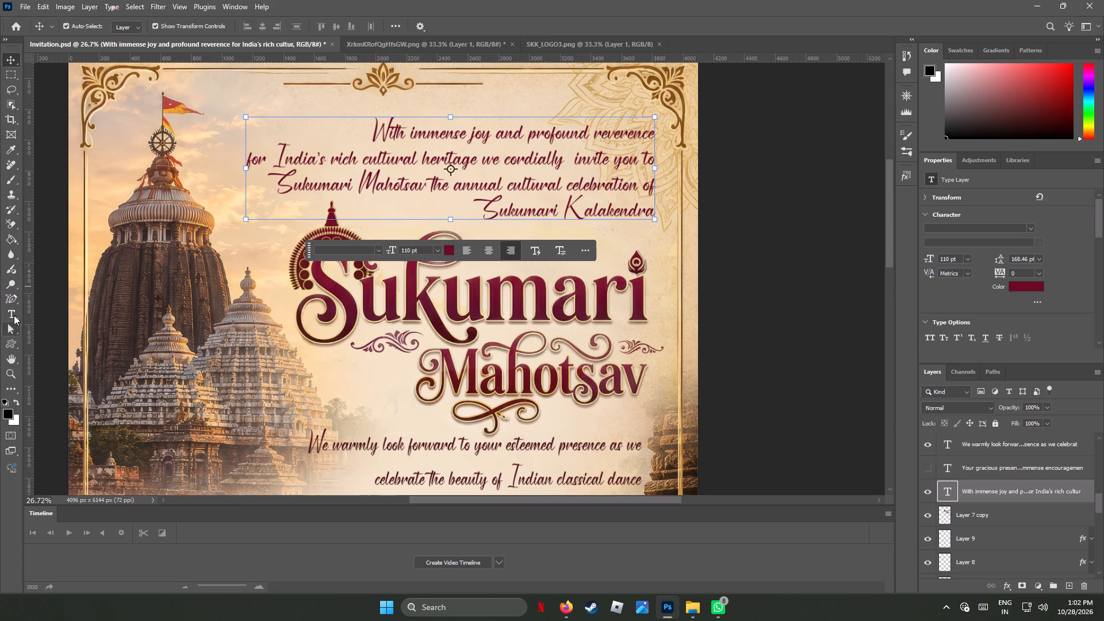
click(11, 312)
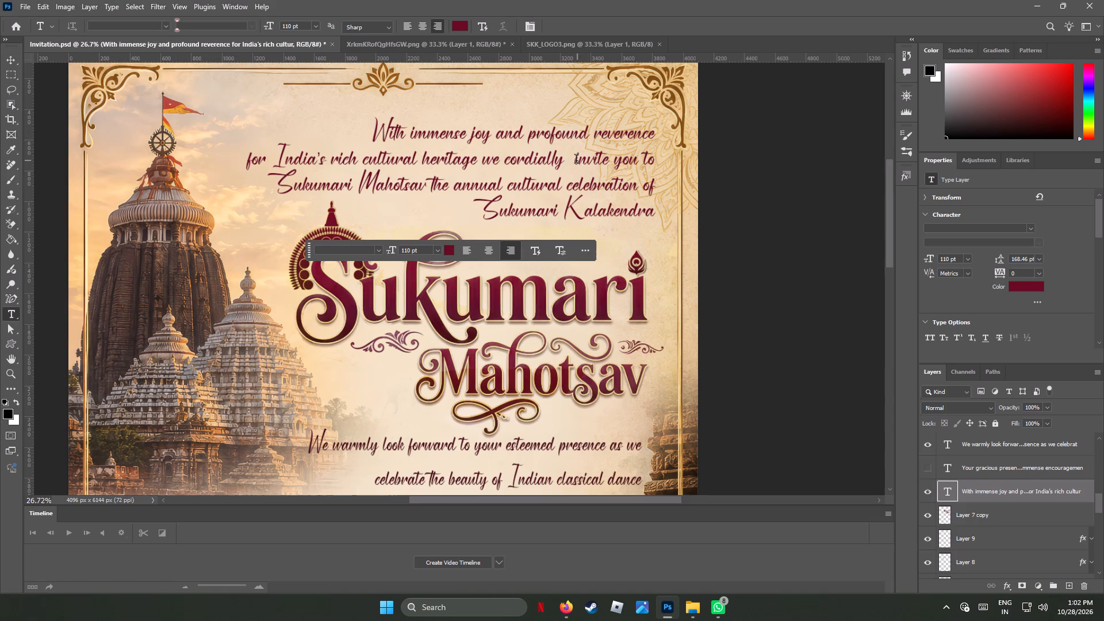
click(576, 160)
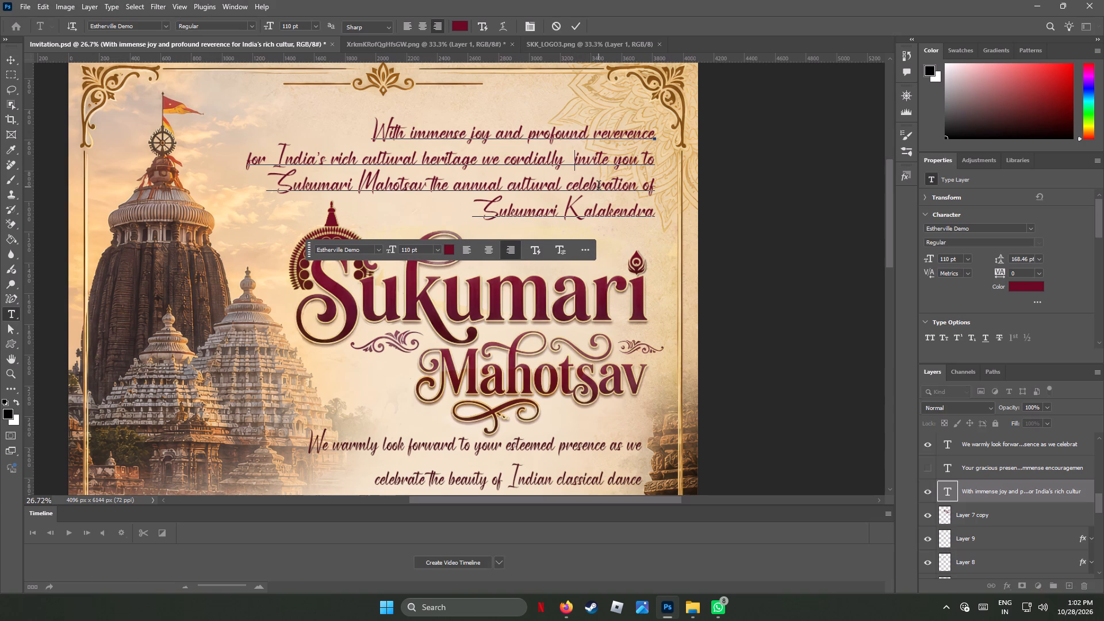
key(BackSpace)
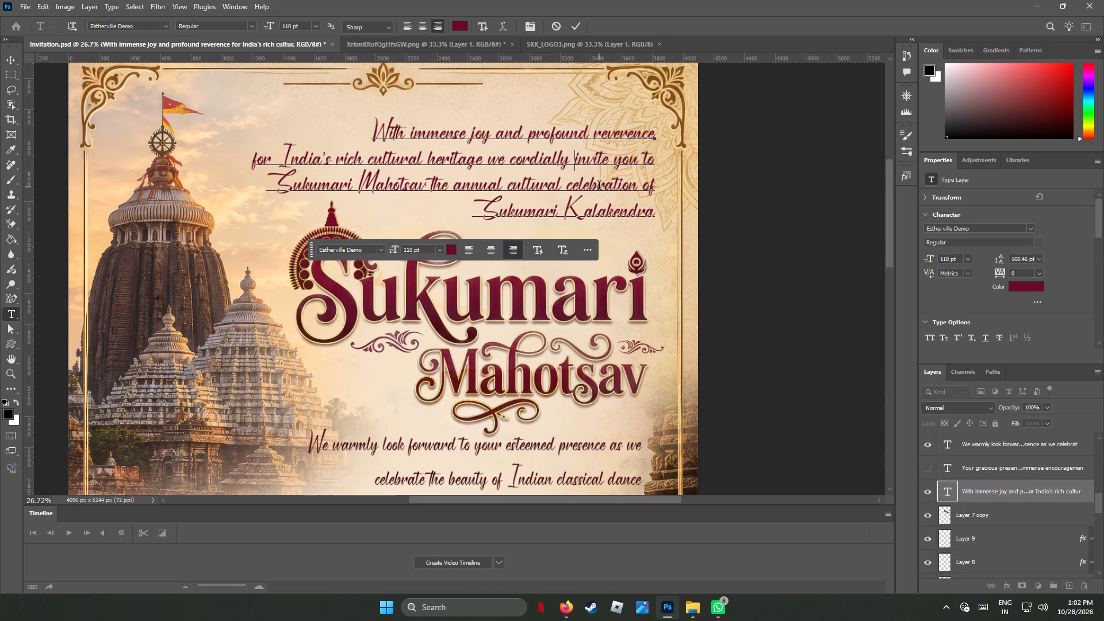
click(13, 56)
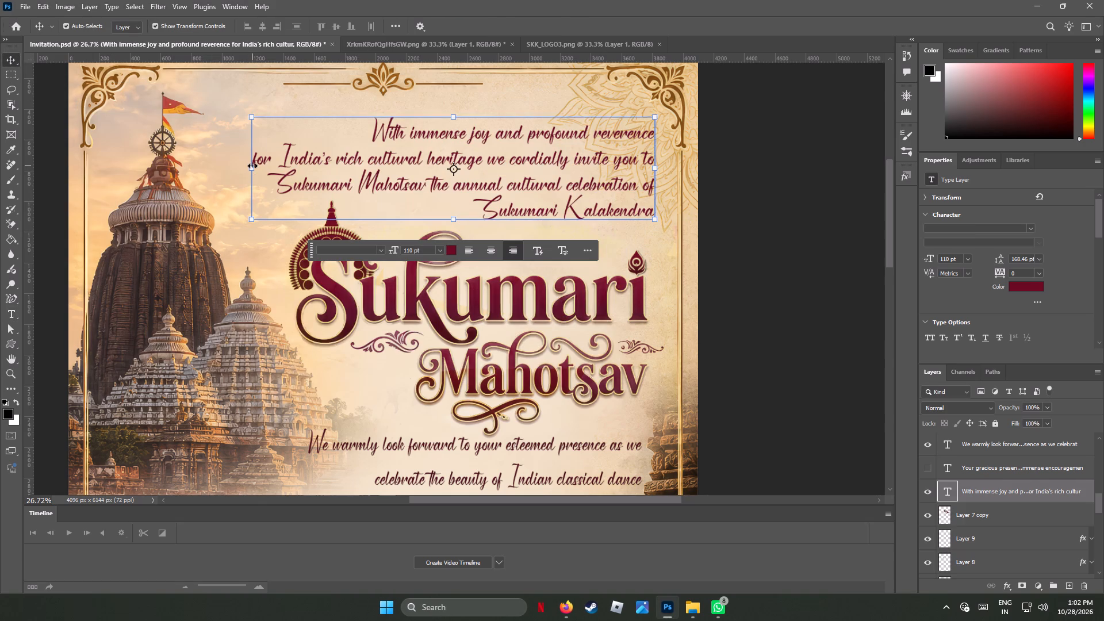
Scale the introductory paragraph up proportionally to about 116%, extending it leftward toward the temple spire, and apply the transform.
shift+drag(252, 166, 201, 163)
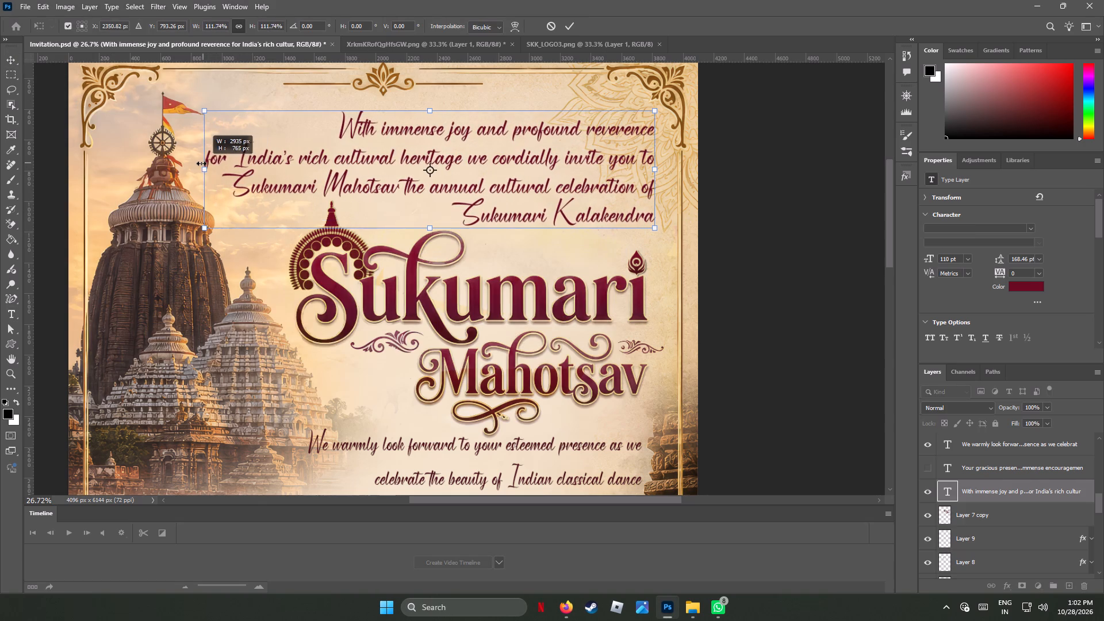
shift+drag(201, 163, 193, 165)
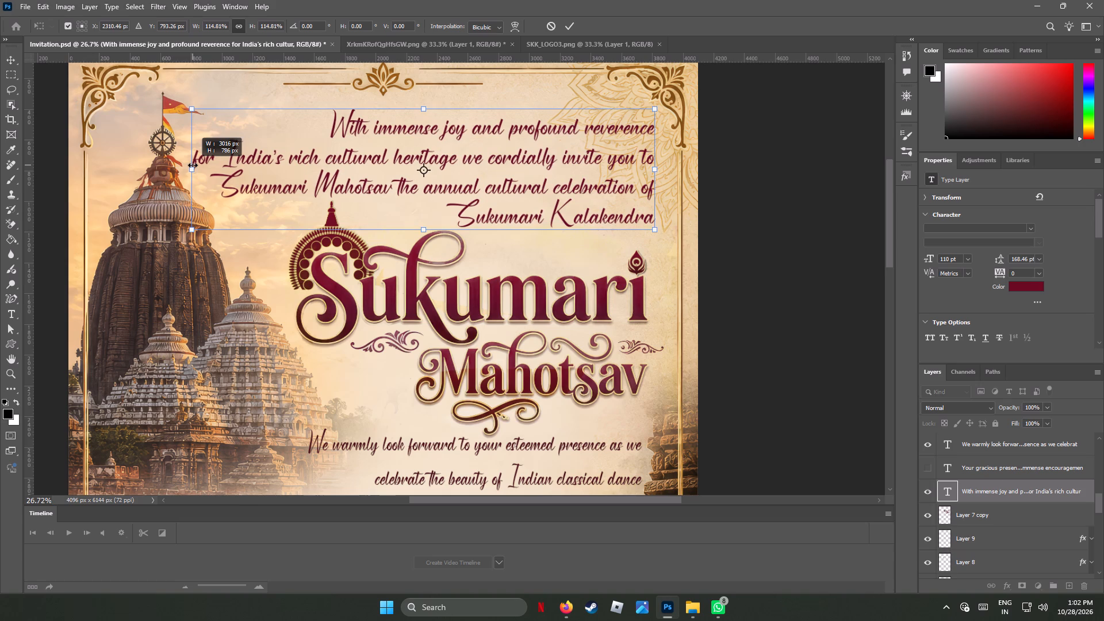
shift+drag(193, 165, 190, 165)
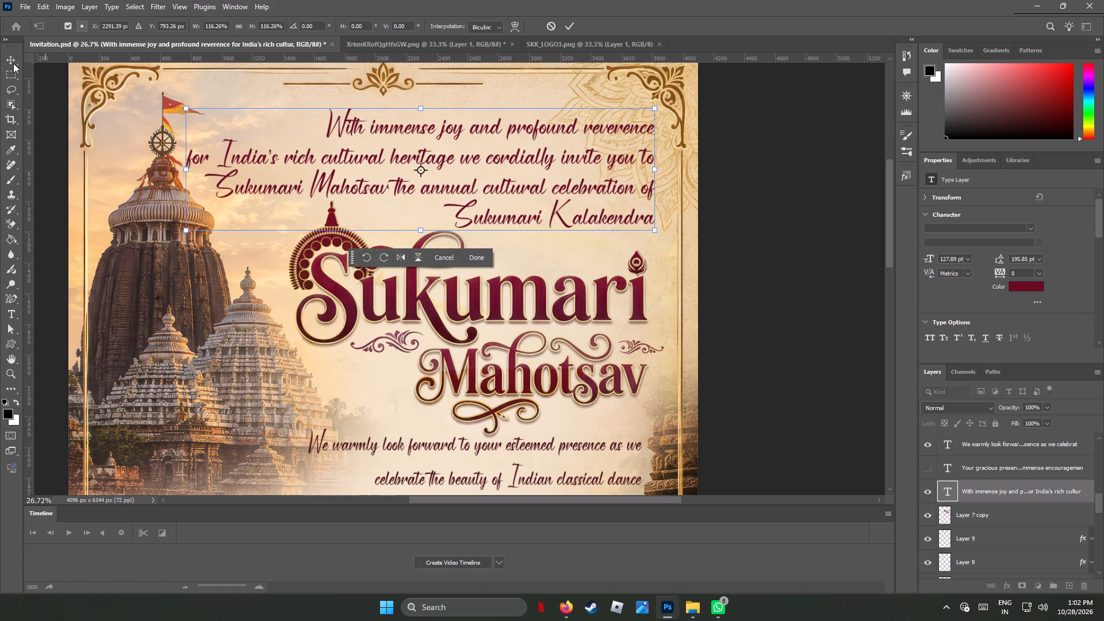
click(10, 63)
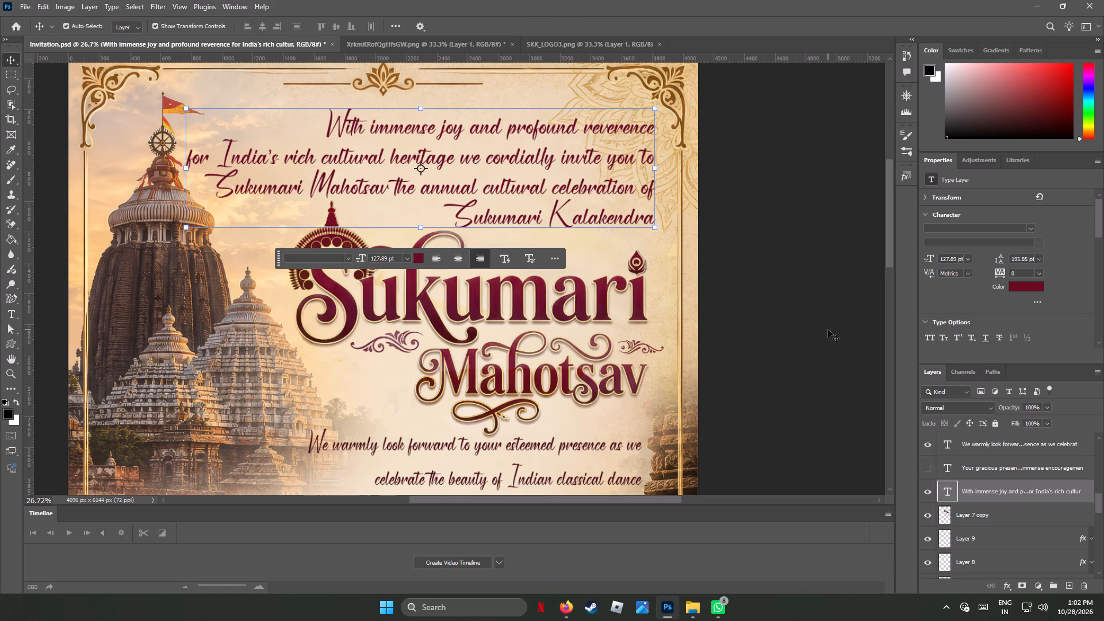
Nudge the enlarged introductory paragraph slightly up and to the right, closer to the invitation's right border.
key(Up)
key(Up)
key(Up)
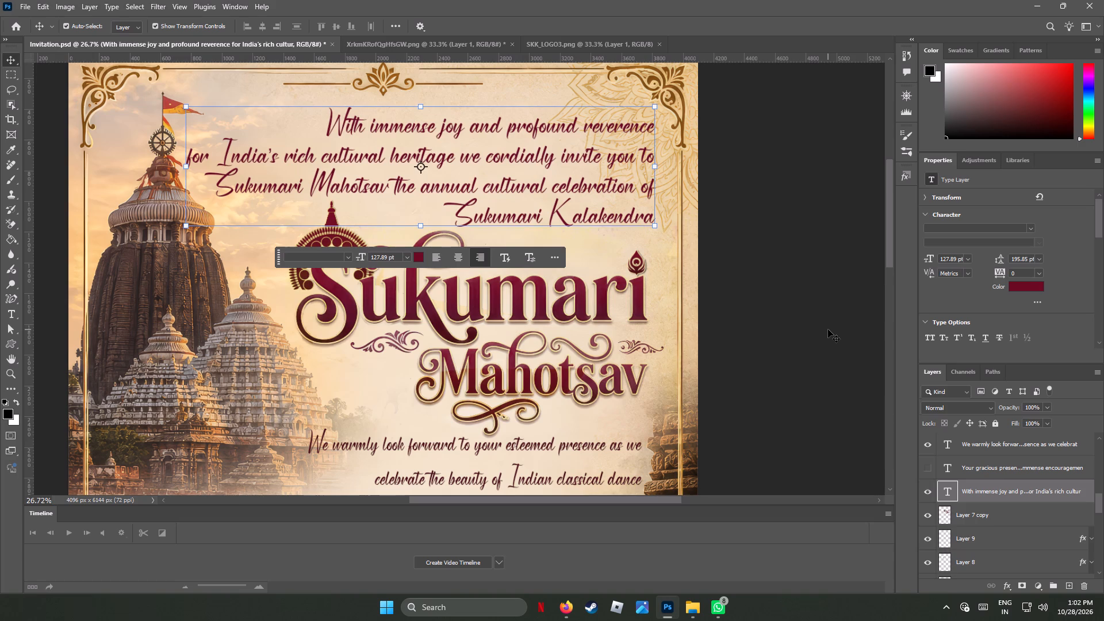
key(Up)
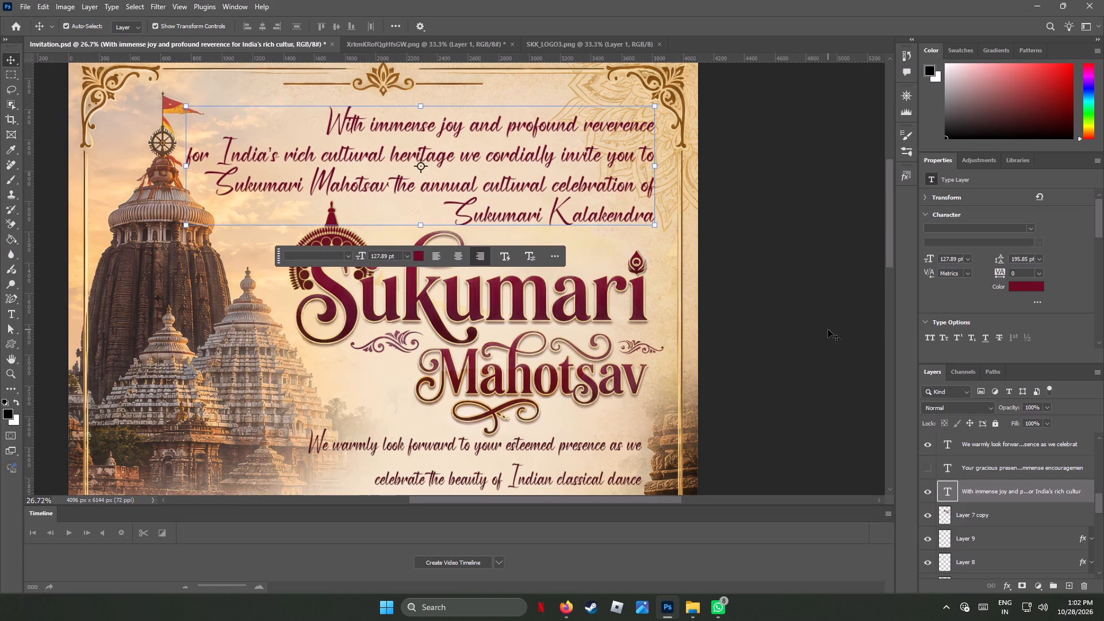
key(Right)
key(Right)
key(Right)
key(Right)
key(Right)
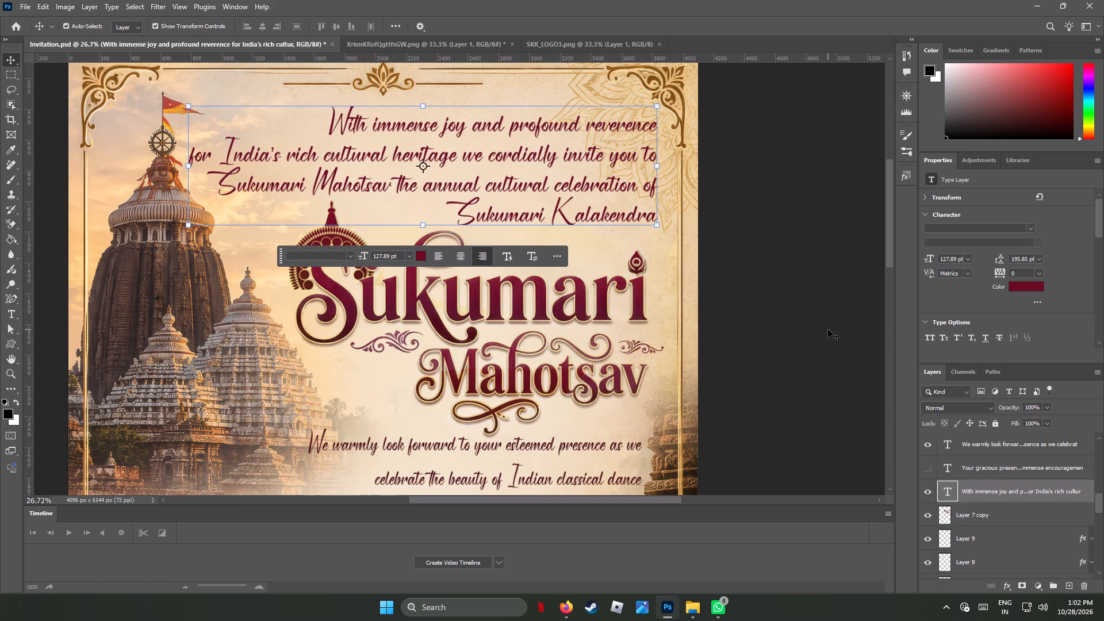
key(Right)
key(Right)
key(Right)
key(Right)
key(Right)
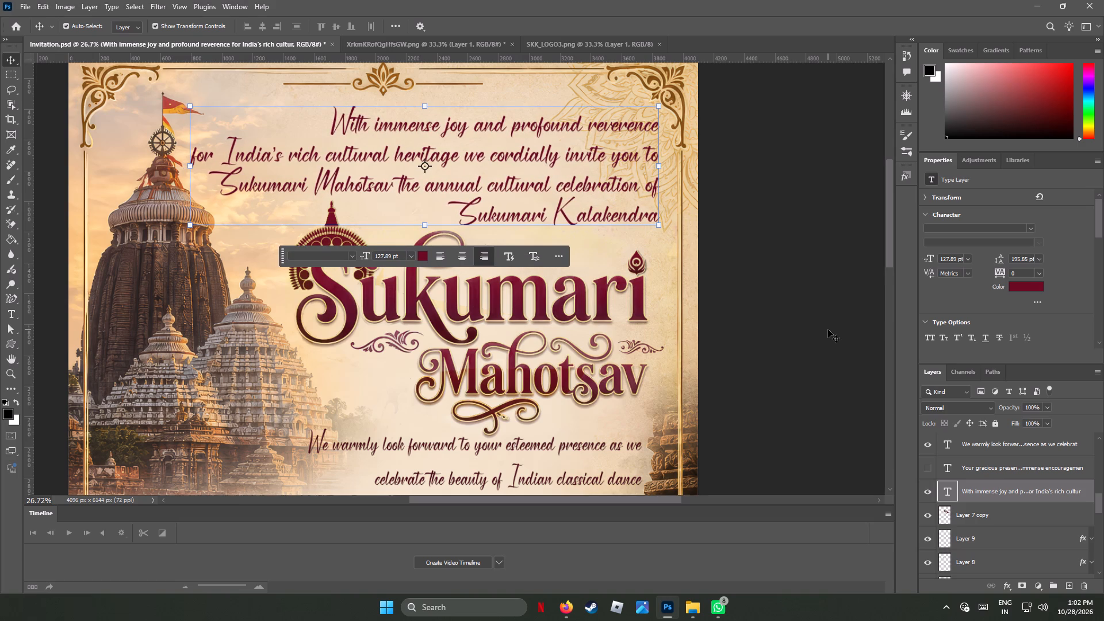
key(Right)
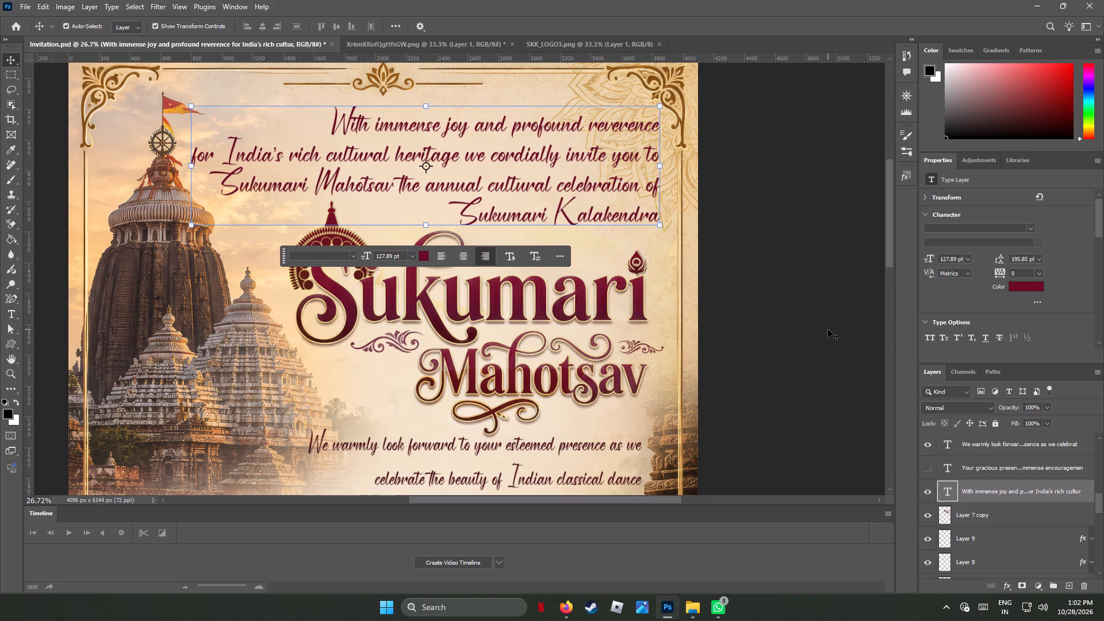
key(Up)
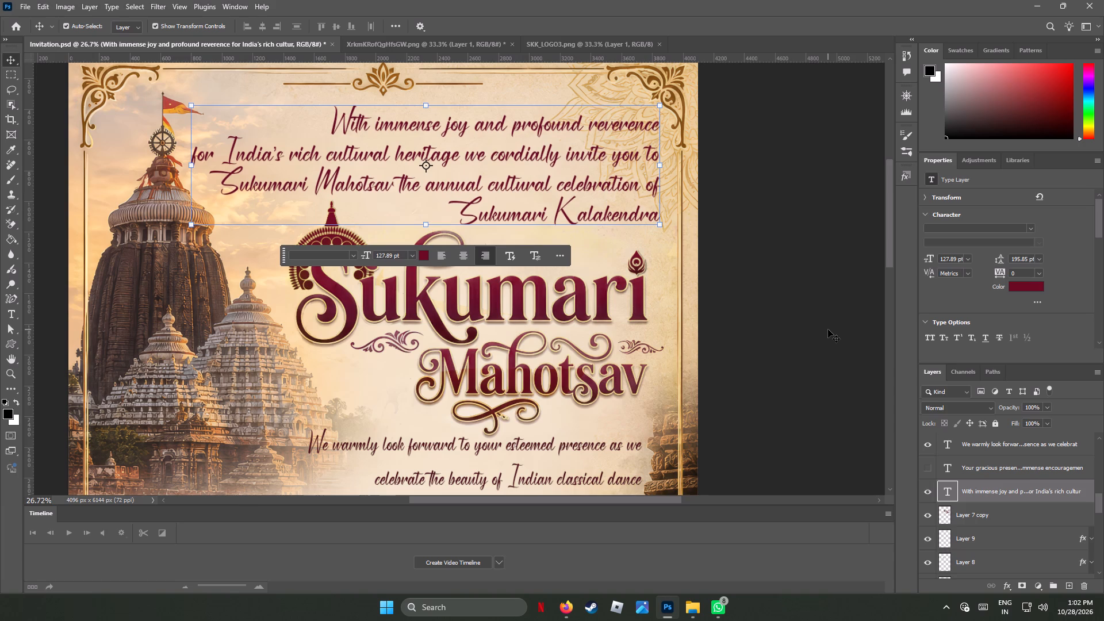
Set the introductory paragraph's font size to 130 pt.
click(964, 257)
click(964, 258)
drag(959, 261, 904, 261)
text(130)
key(Return)
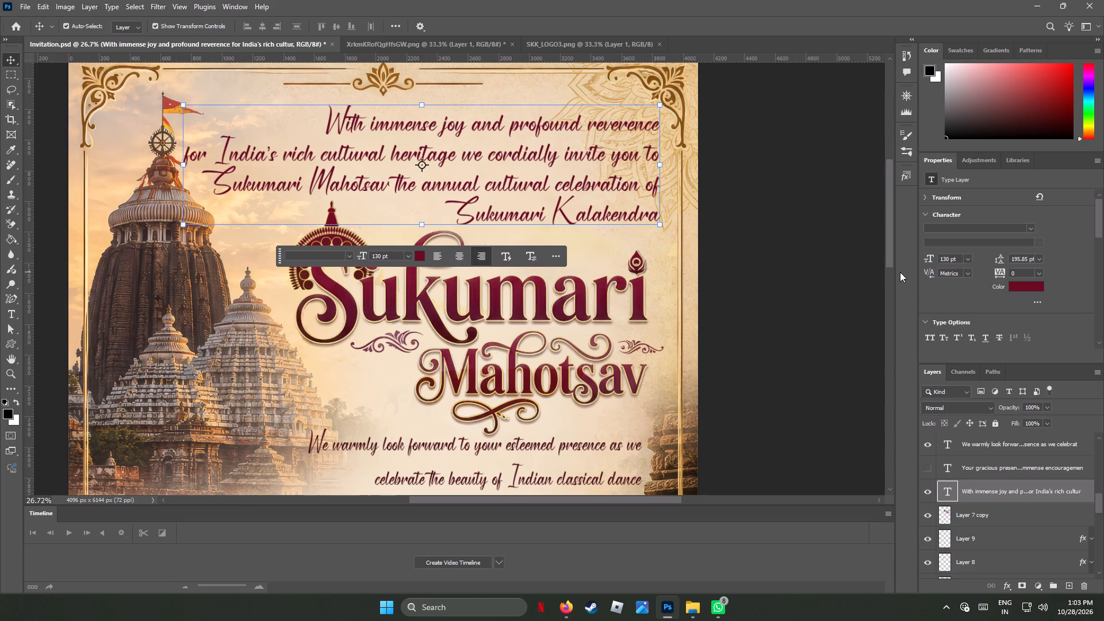
Set the font size of the "We warmly look forward" welcome paragraph below the title to 130 pt.
scroll(654, 331, down, 2)
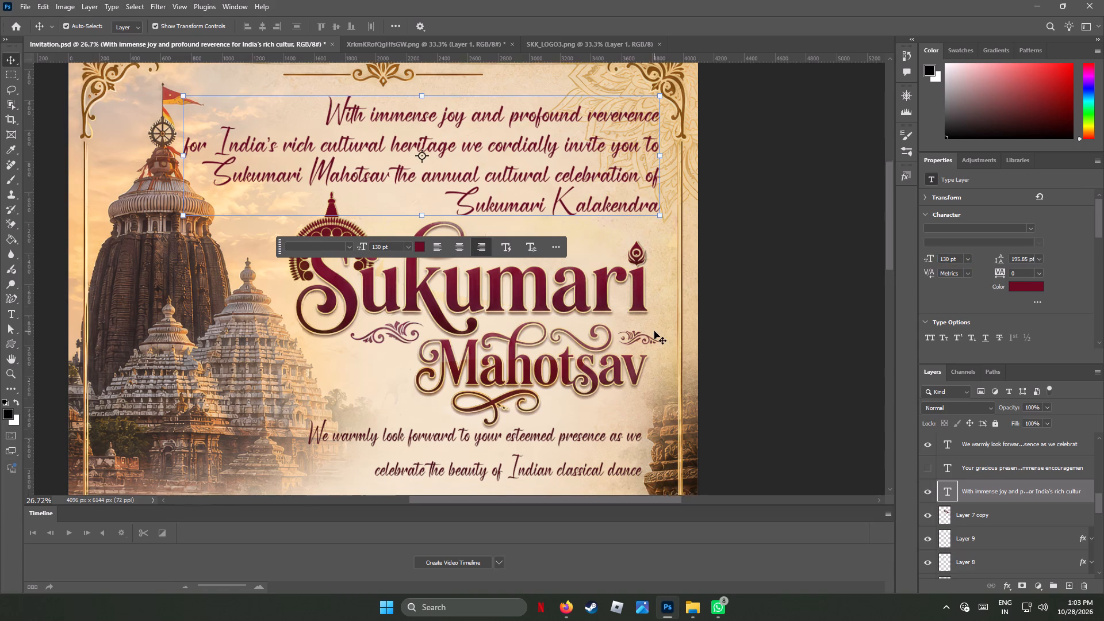
scroll(654, 331, down, 1)
click(560, 456)
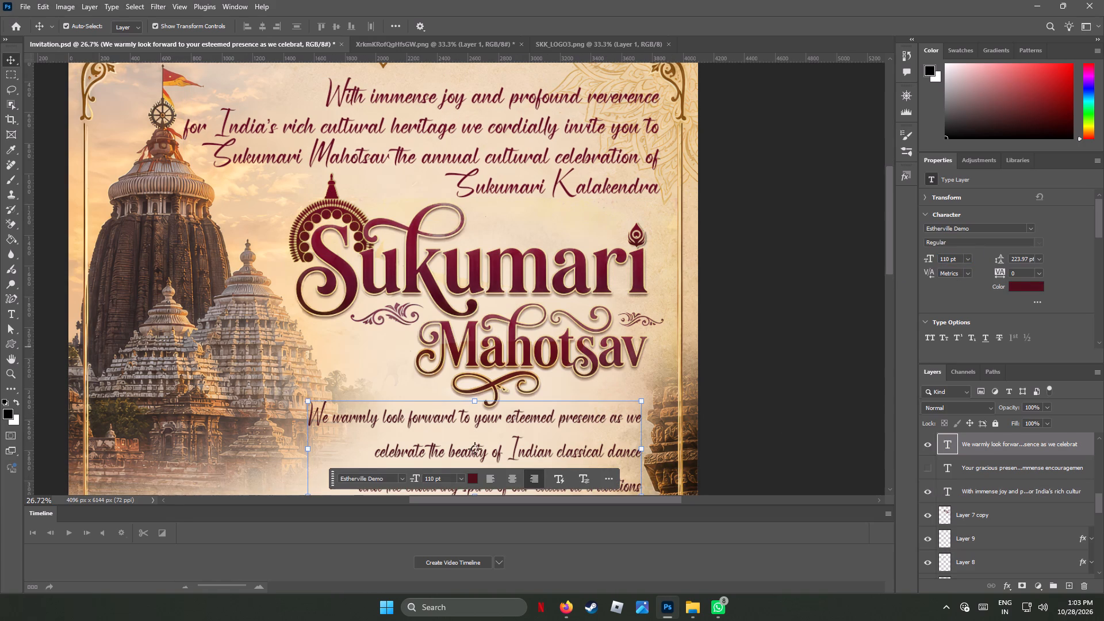
scroll(956, 271, down, 4)
click(742, 332)
scroll(741, 332, up, 2)
scroll(741, 332, down, 10)
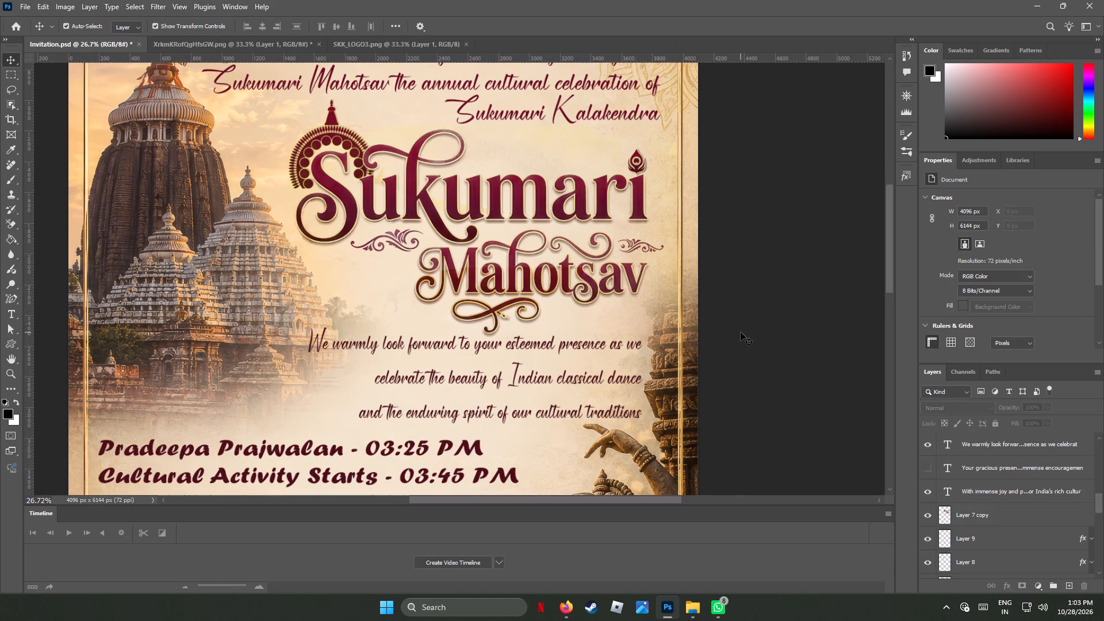
click(569, 382)
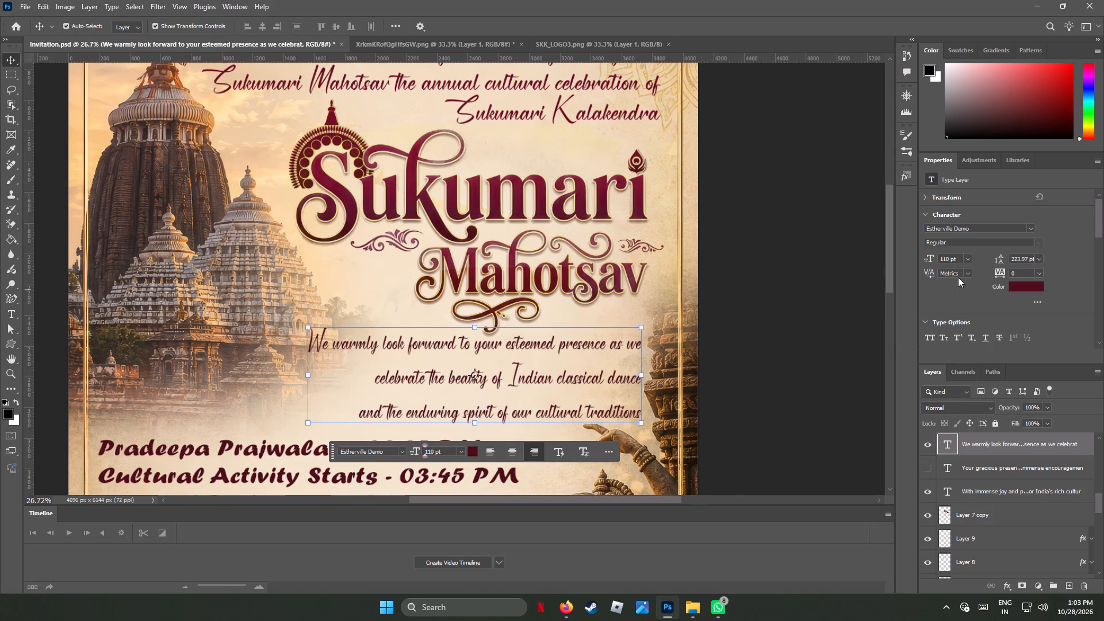
drag(959, 260, 905, 255)
drag(905, 255, 899, 251)
text(130)
key(Return)
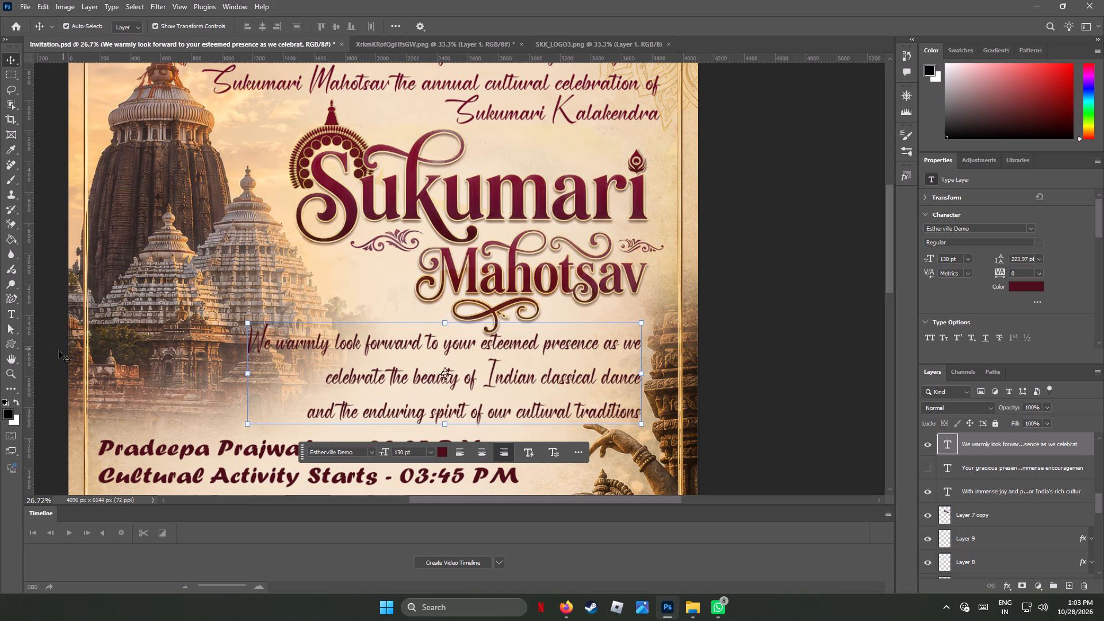
Copy the words "We warmly" from the welcome paragraph and paste them as a separate text layer over the temple.
click(8, 312)
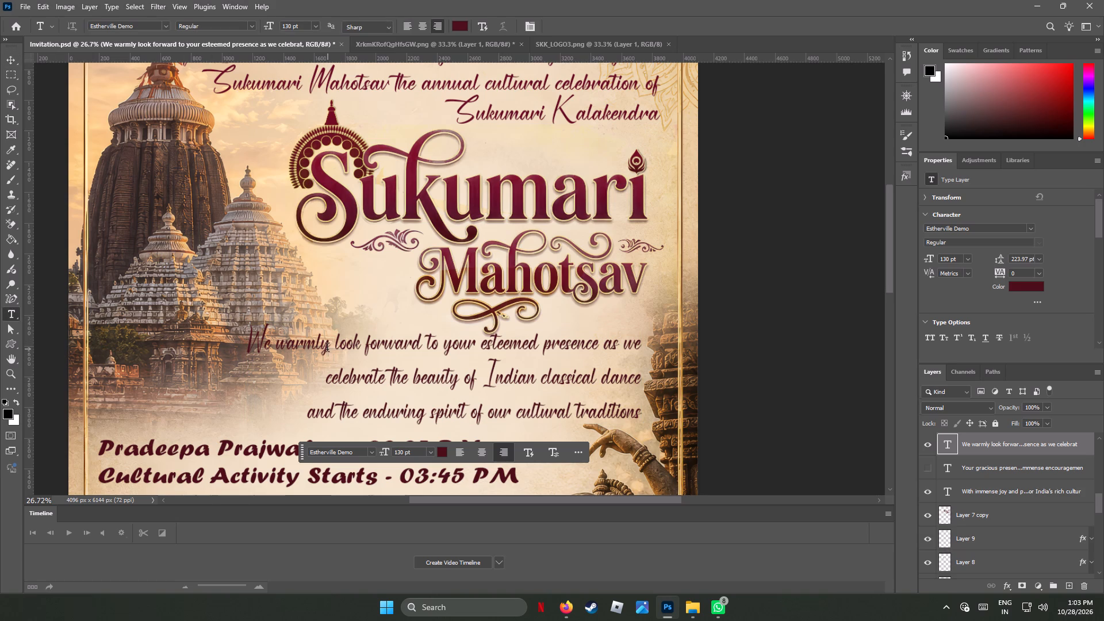
drag(332, 347, 296, 347)
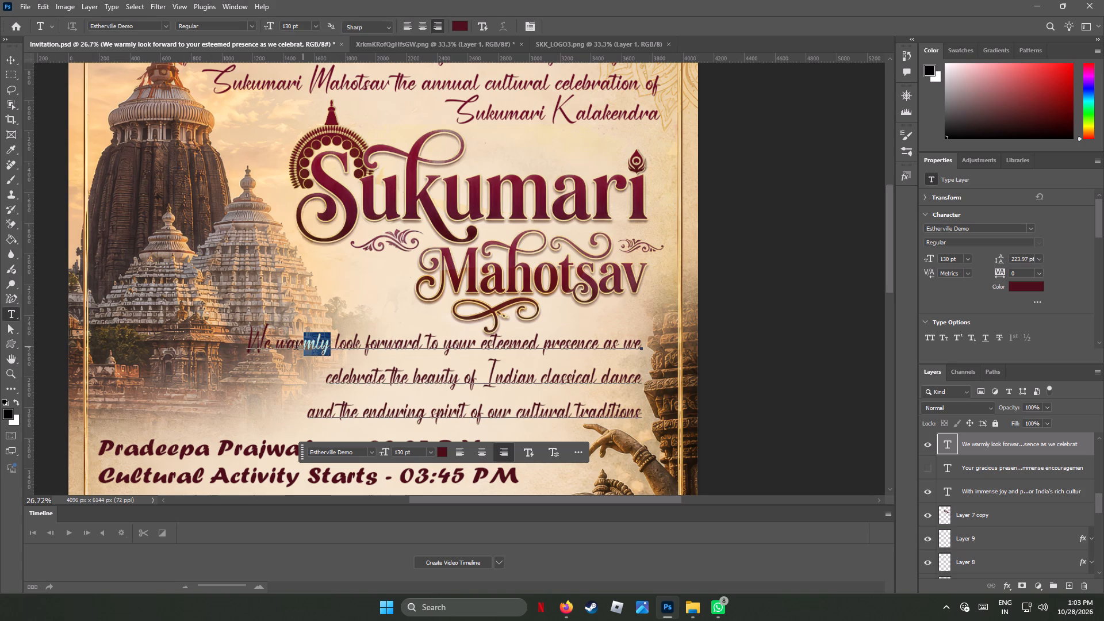
drag(296, 347, 233, 342)
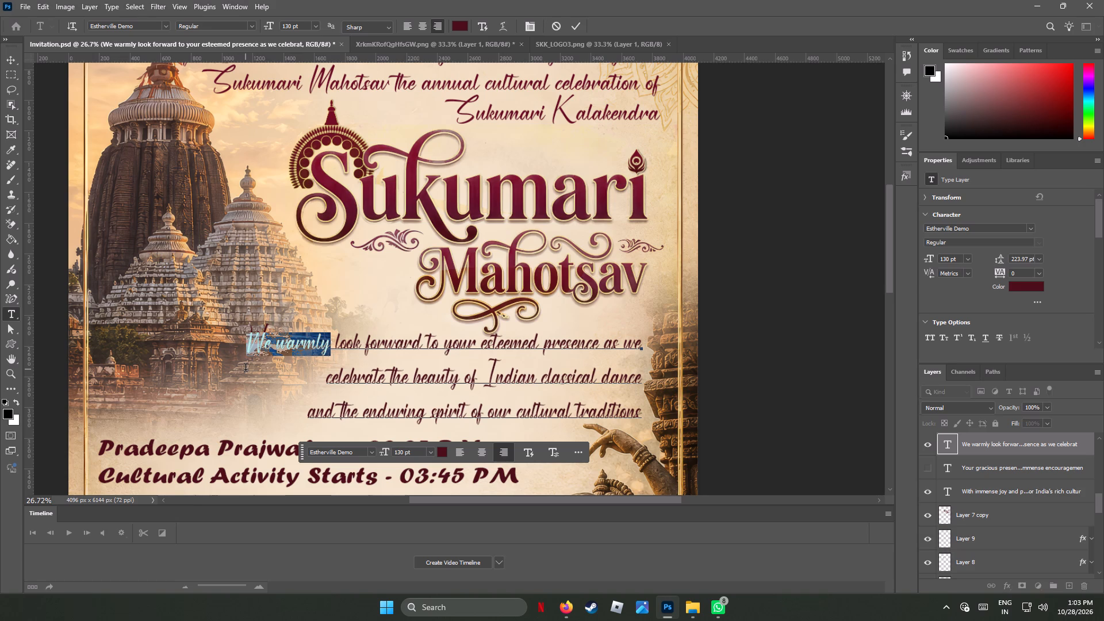
key(ctrl+c)
key(ctrl+c)
click(8, 57)
click(242, 263)
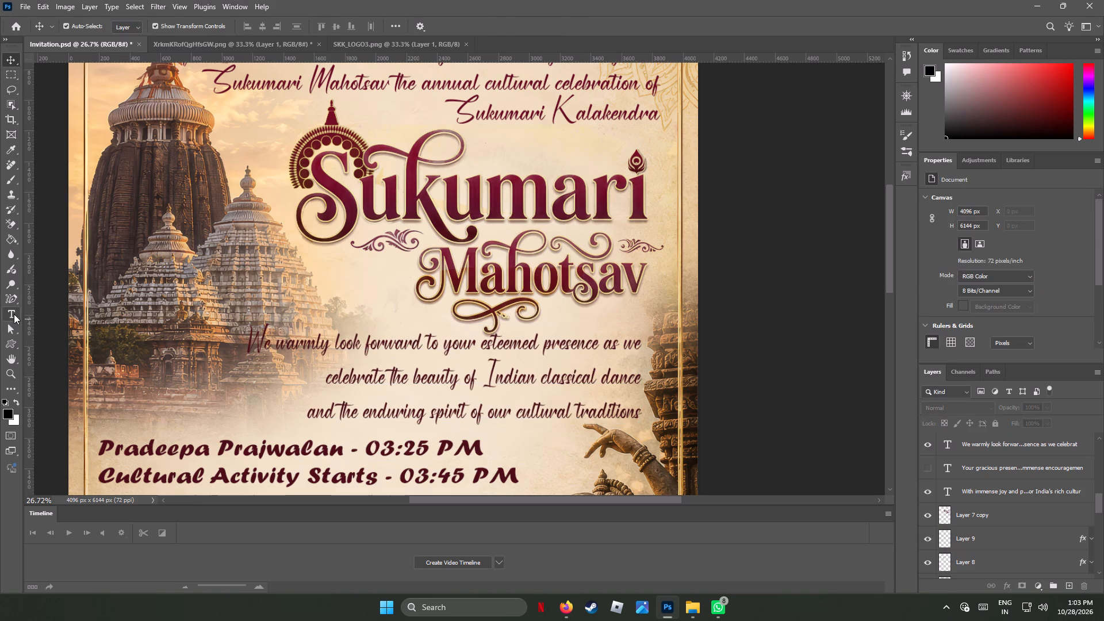
click(14, 313)
click(214, 290)
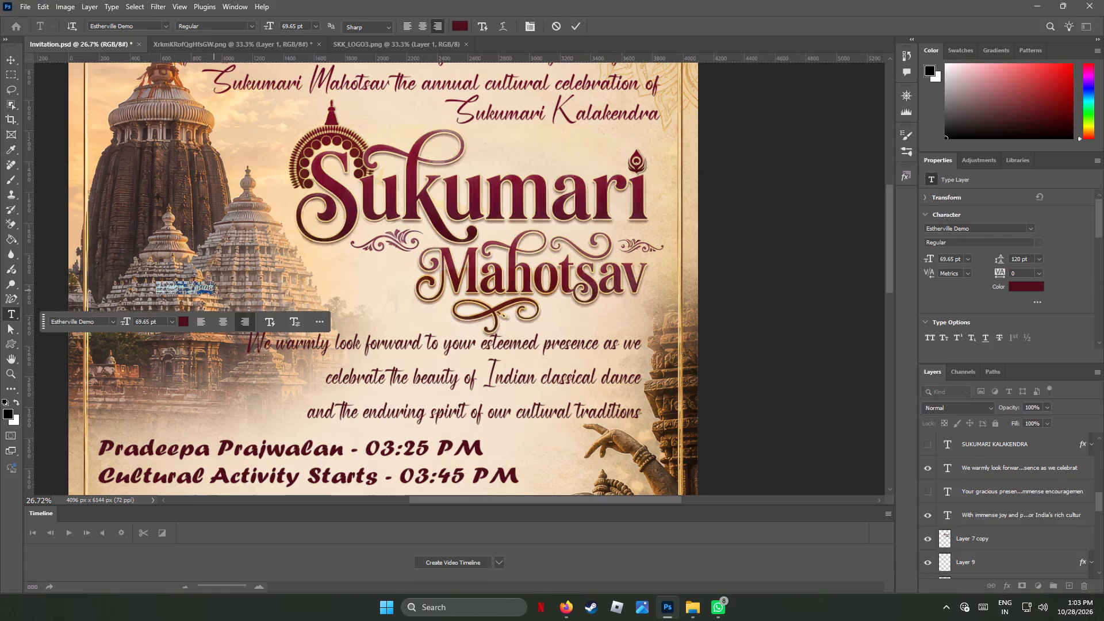
key(ctrl+v)
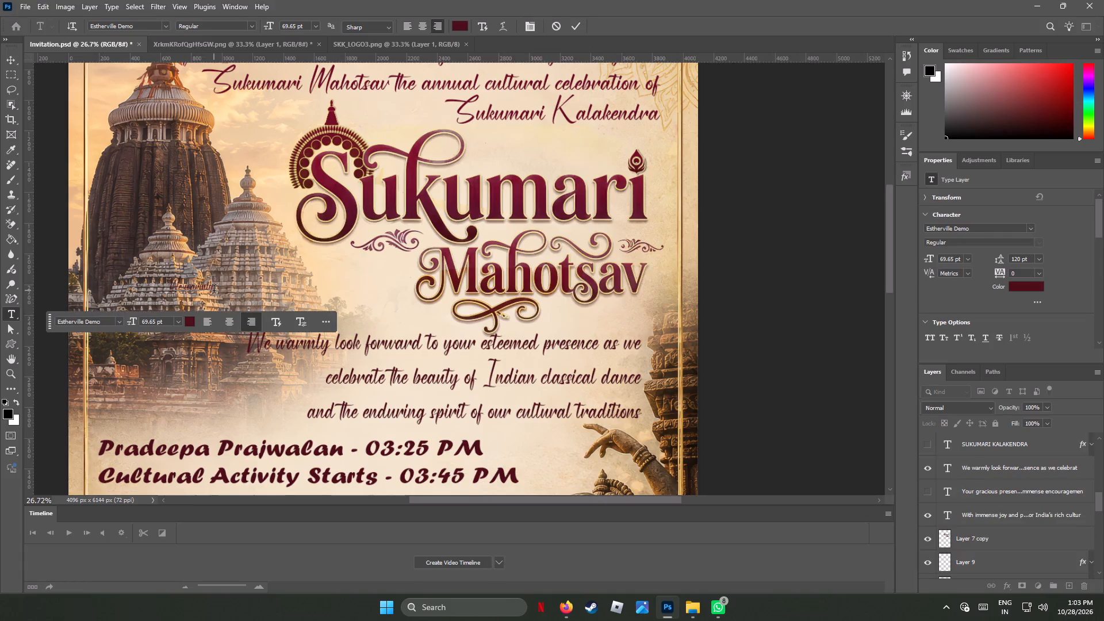
click(13, 58)
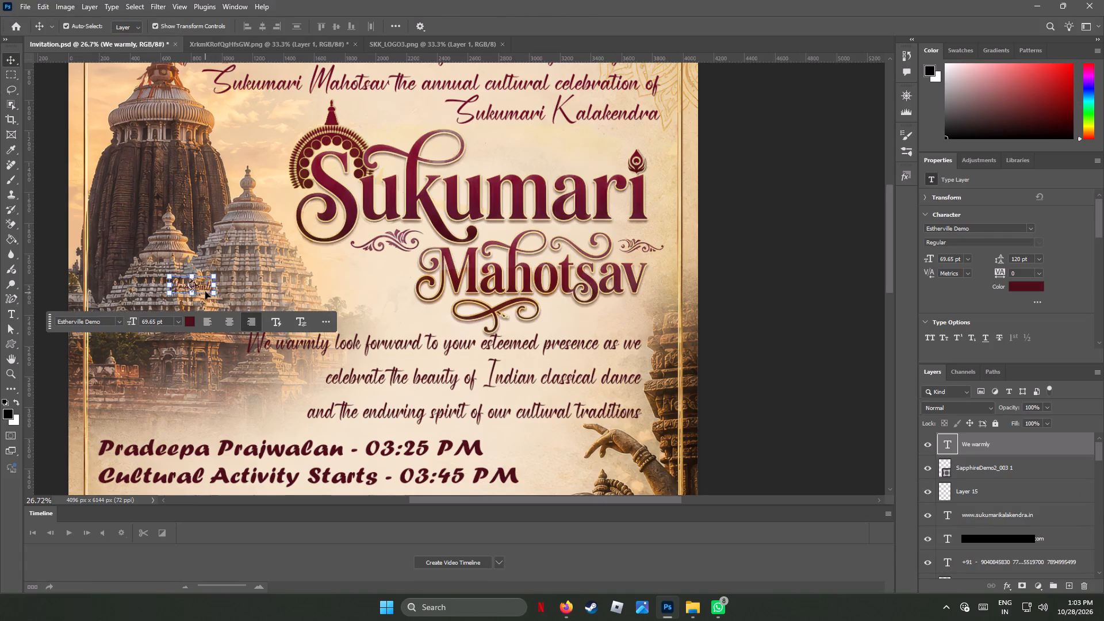
Move the "We warmly" copy just below the welcome paragraph's first line and set its font size to 130 pt.
drag(204, 287, 294, 365)
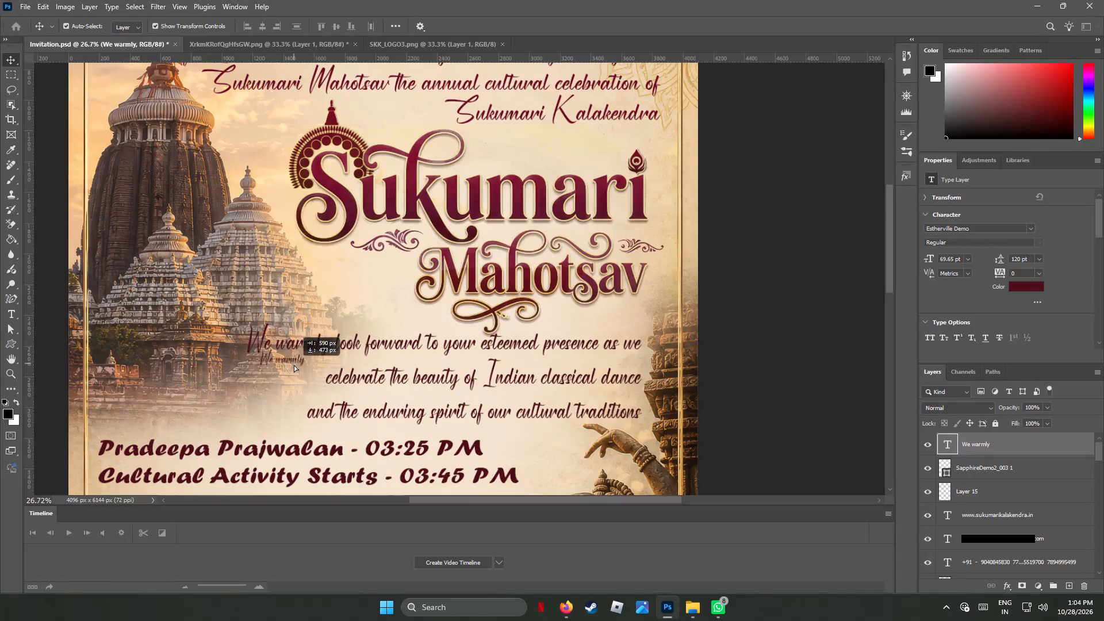
drag(294, 365, 294, 367)
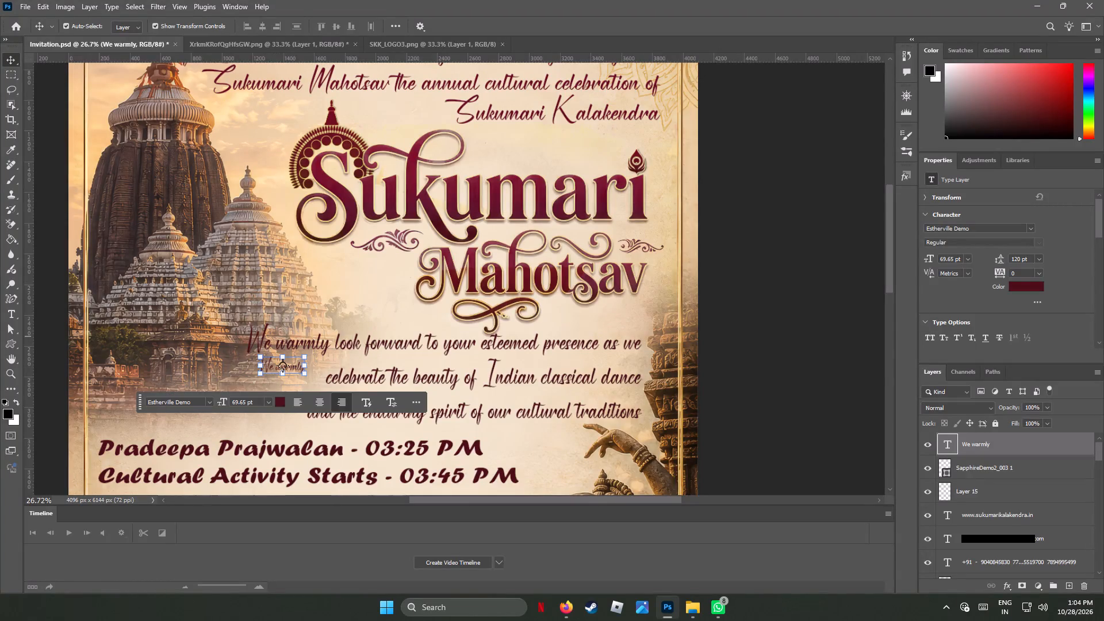
drag(963, 259, 911, 259)
drag(953, 259, 911, 259)
text(130)
key(Return)
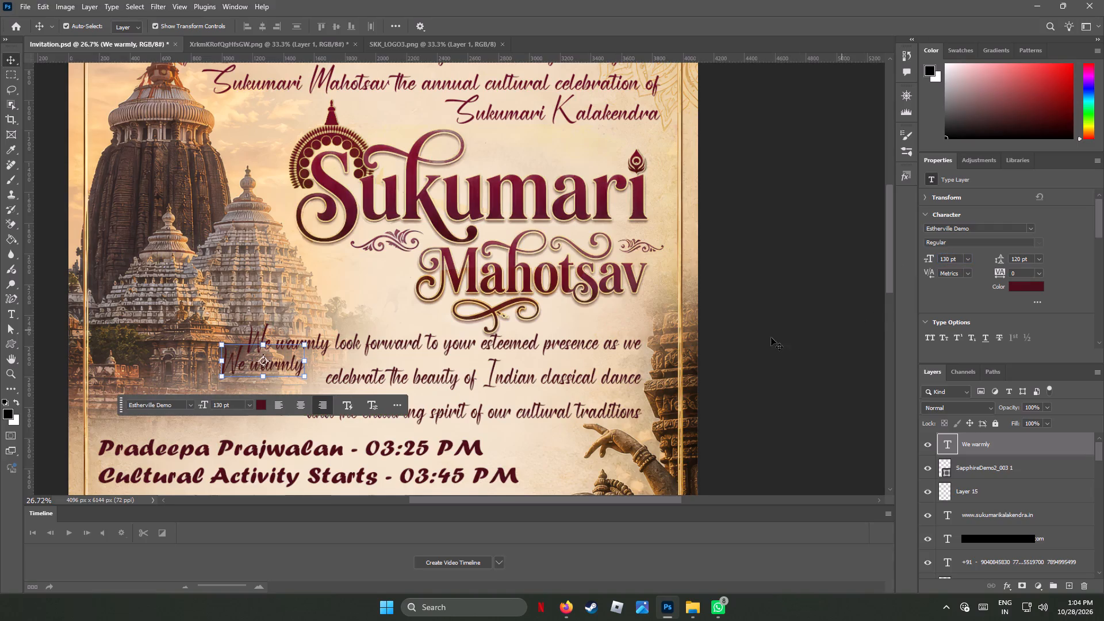
Place the "We warmly" copy roughly over the matching words at the start of the welcome paragraph.
drag(237, 363, 263, 343)
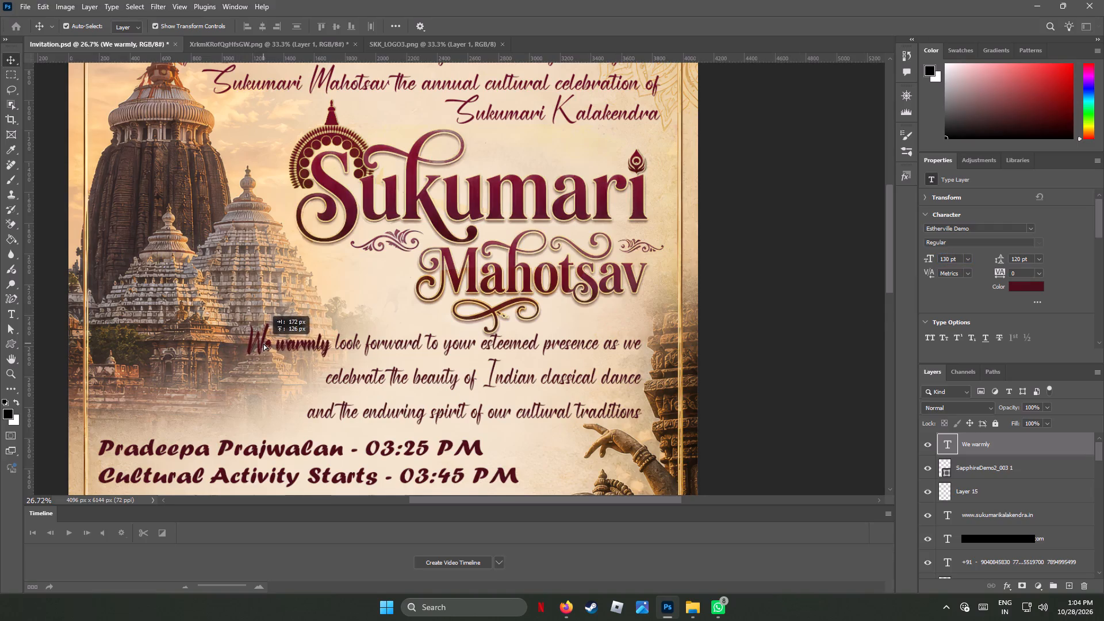
drag(263, 343, 262, 343)
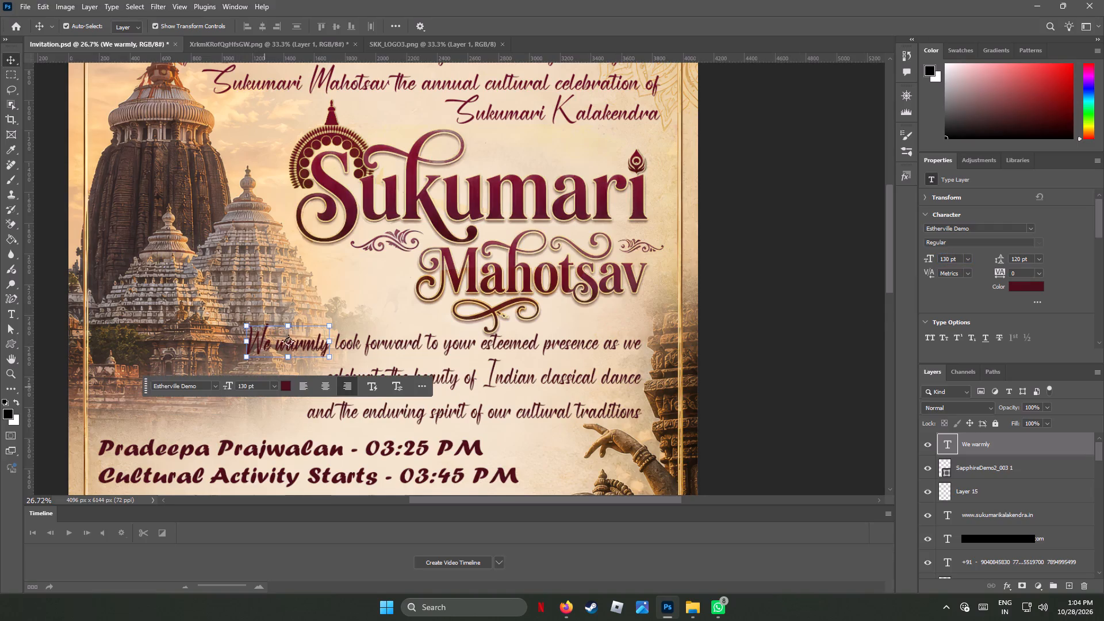
Nudge the "We warmly" copy about 14 px up and a few pixels right to align it exactly over the original words.
alt+scroll(269, 360, up, 9)
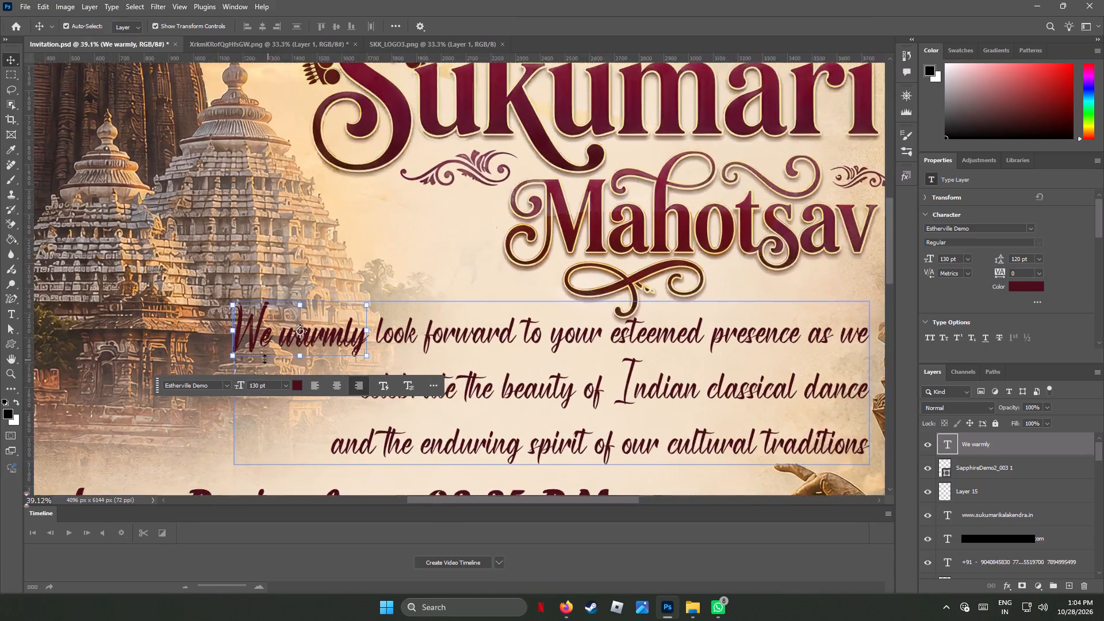
alt+scroll(227, 327, up, 1)
alt+scroll(227, 327, down, 1)
alt+scroll(227, 327, up, 14)
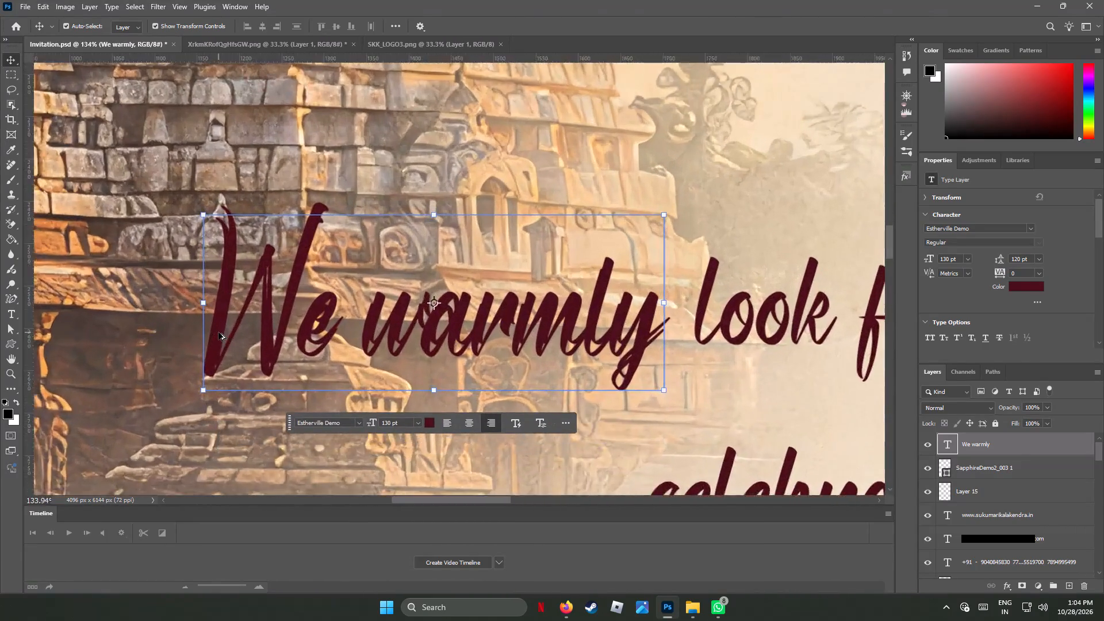
alt+scroll(218, 332, up, 3)
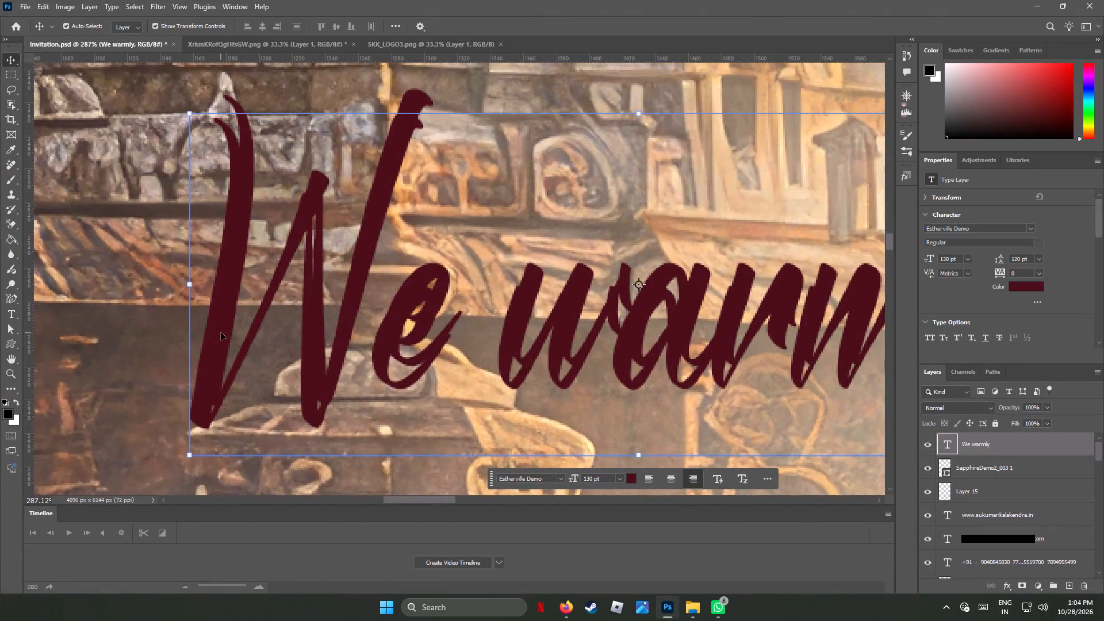
key(Right)
key(Right)
key(Right)
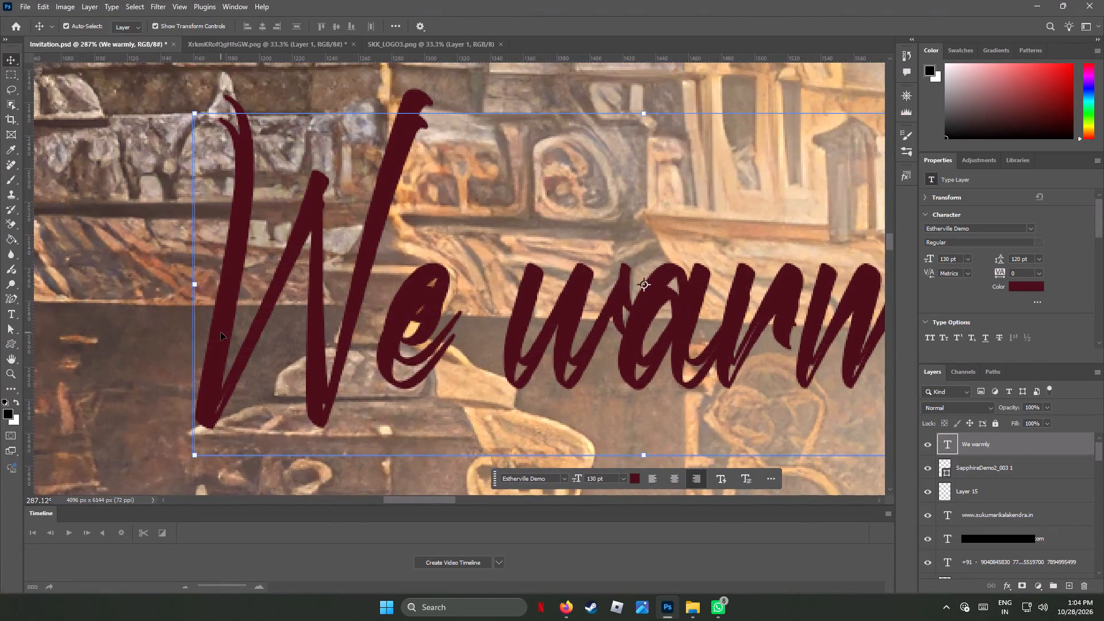
key(Left)
key(Up)
key(Up)
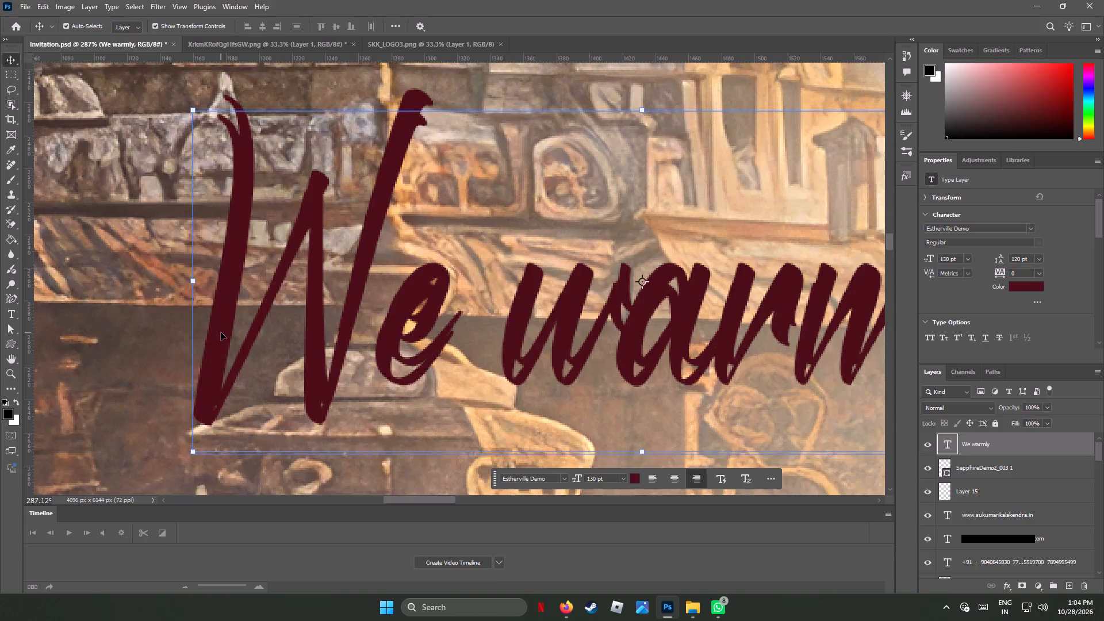
key(Up)
key(Up)
key(Up)
key(Up)
key(Up)
key(Up)
key(Up)
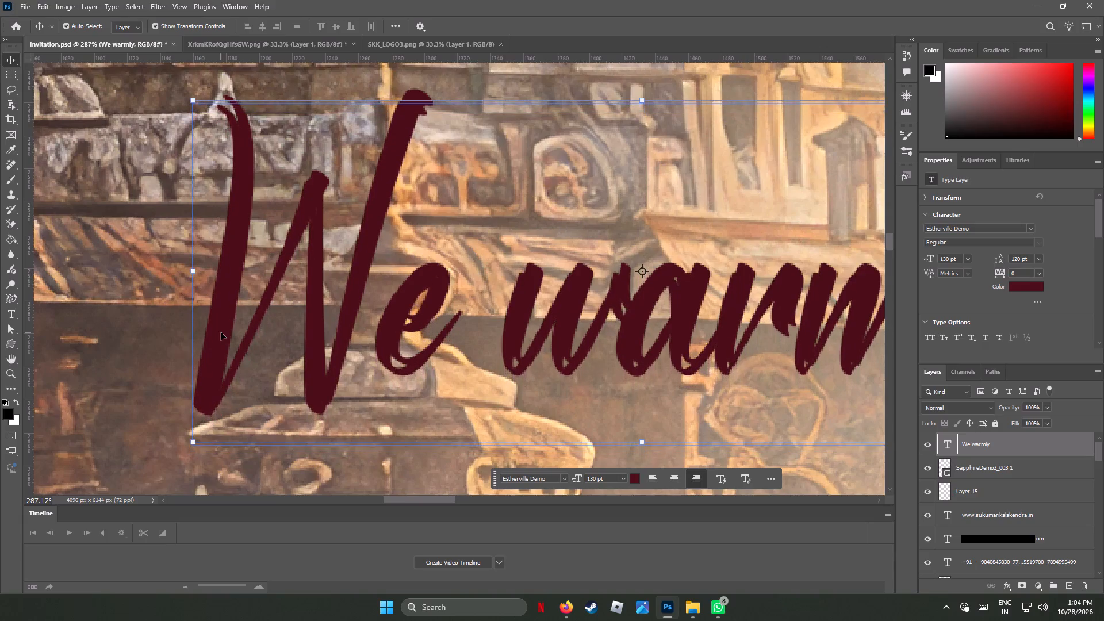
key(Up)
key(Up)
key(Up)
key(Up)
key(Up)
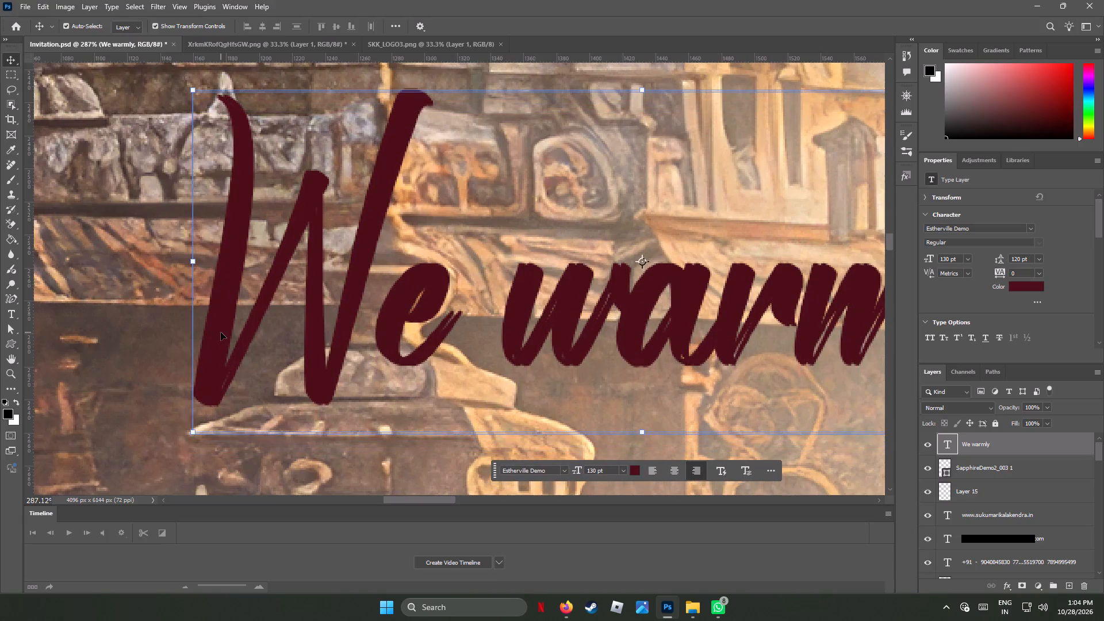
key(Right)
key(Right)
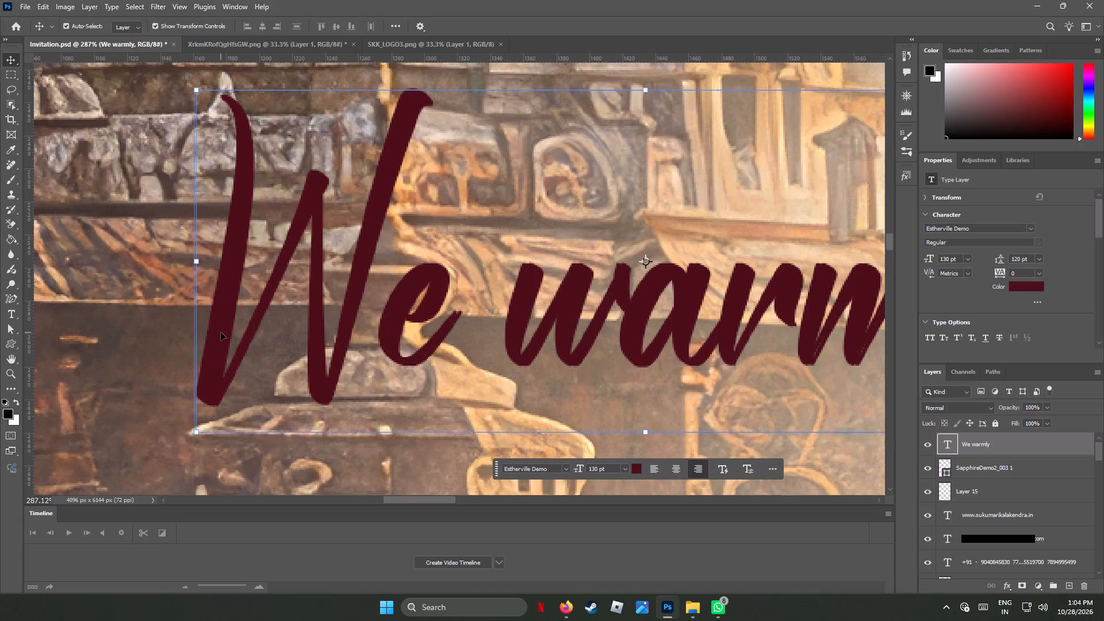
key(Right)
key(Right)
key(Right)
key(Right)
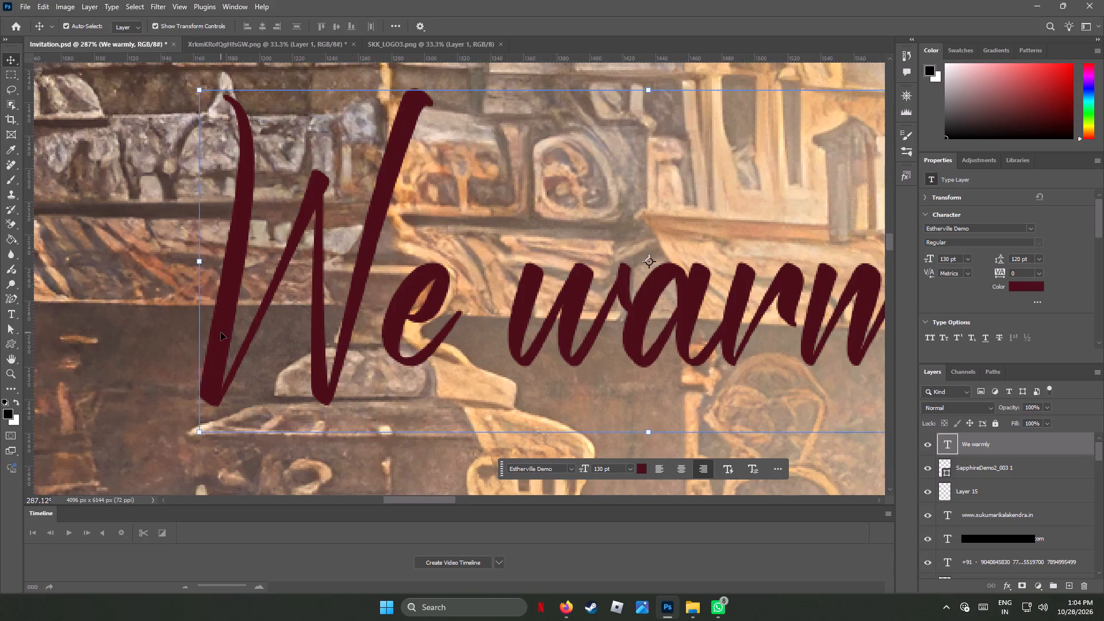
key(Left)
key(Left)
key(Right)
Check how the doubled "We warmly" reads against the temple background and the rest of the welcome paragraph.
alt+scroll(326, 423, down, 8)
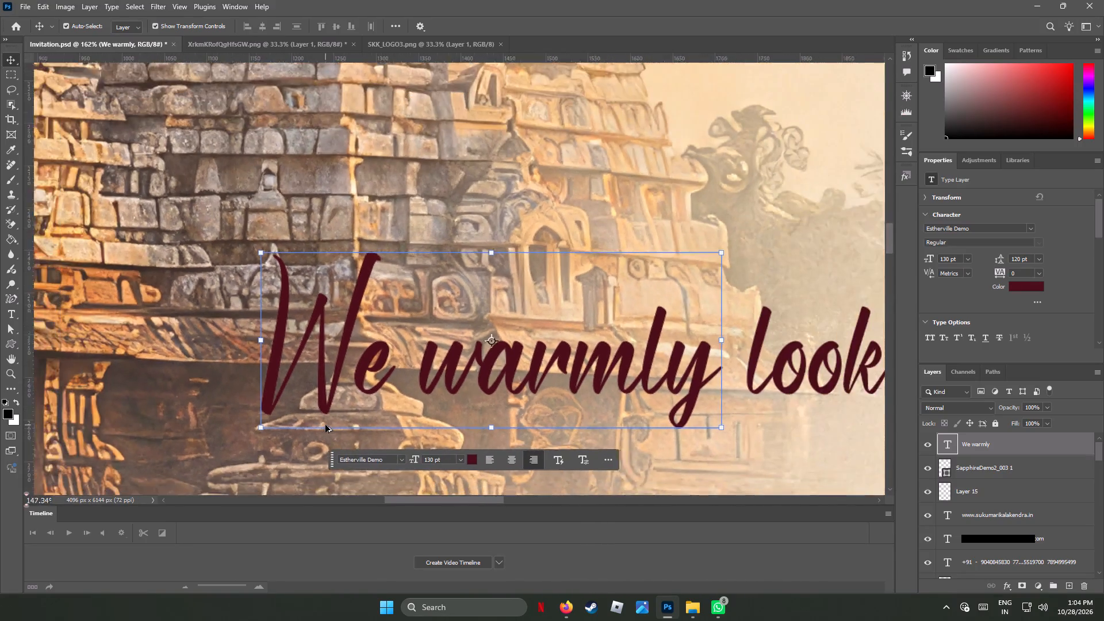
alt+scroll(325, 425, down, 4)
alt+scroll(325, 425, up, 1)
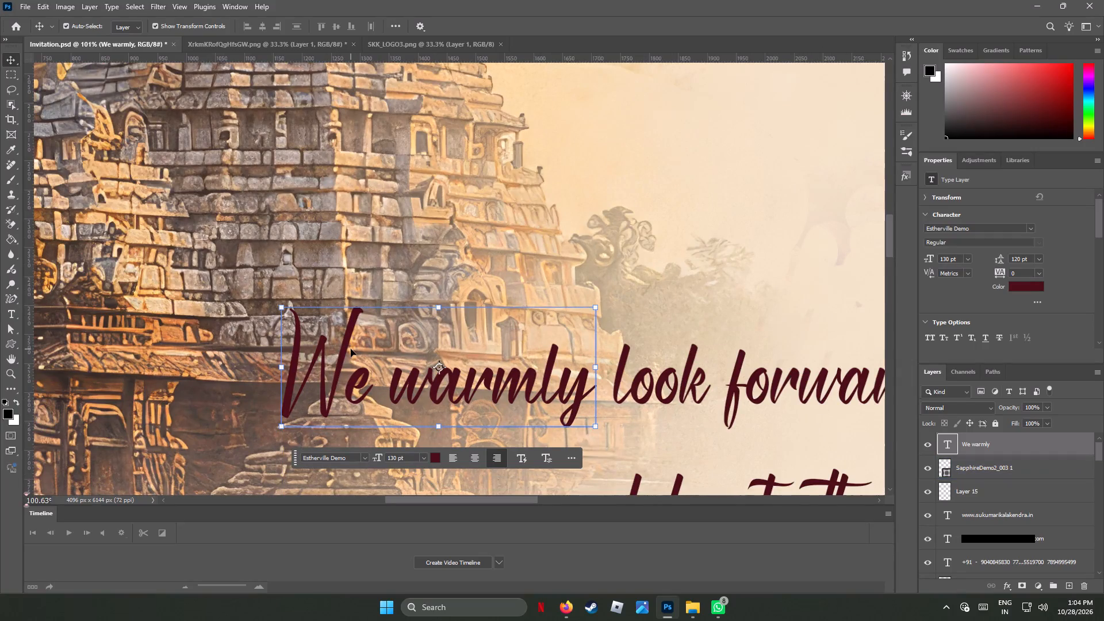
alt+scroll(354, 344, down, 11)
alt+scroll(355, 344, up, 1)
alt+scroll(355, 344, down, 4)
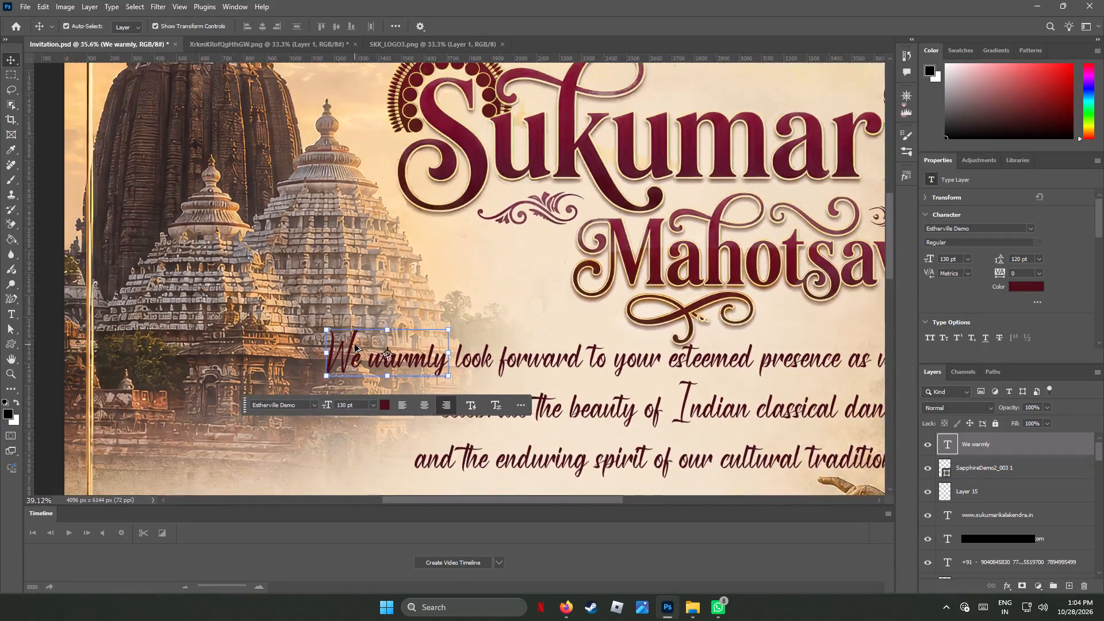
alt+scroll(355, 344, down, 3)
scroll(438, 218, up, 6)
scroll(447, 216, down, 1)
scroll(447, 216, up, 2)
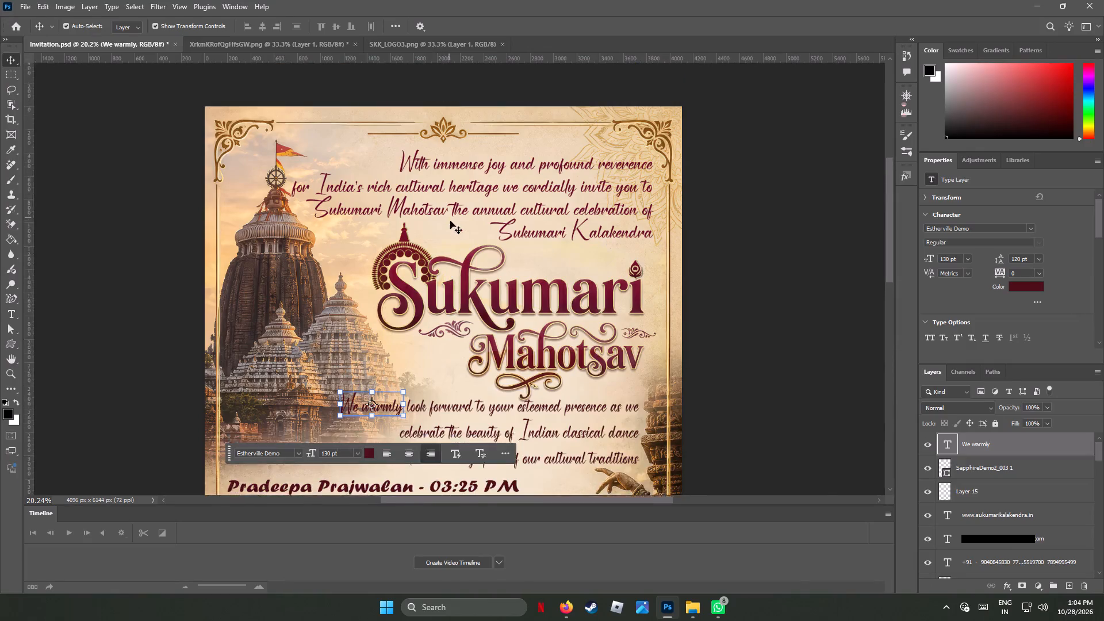
Review the invitation from the opening paragraph down through the event timings, guest list and contact details.
alt+scroll(489, 247, up, 5)
scroll(489, 246, down, 10)
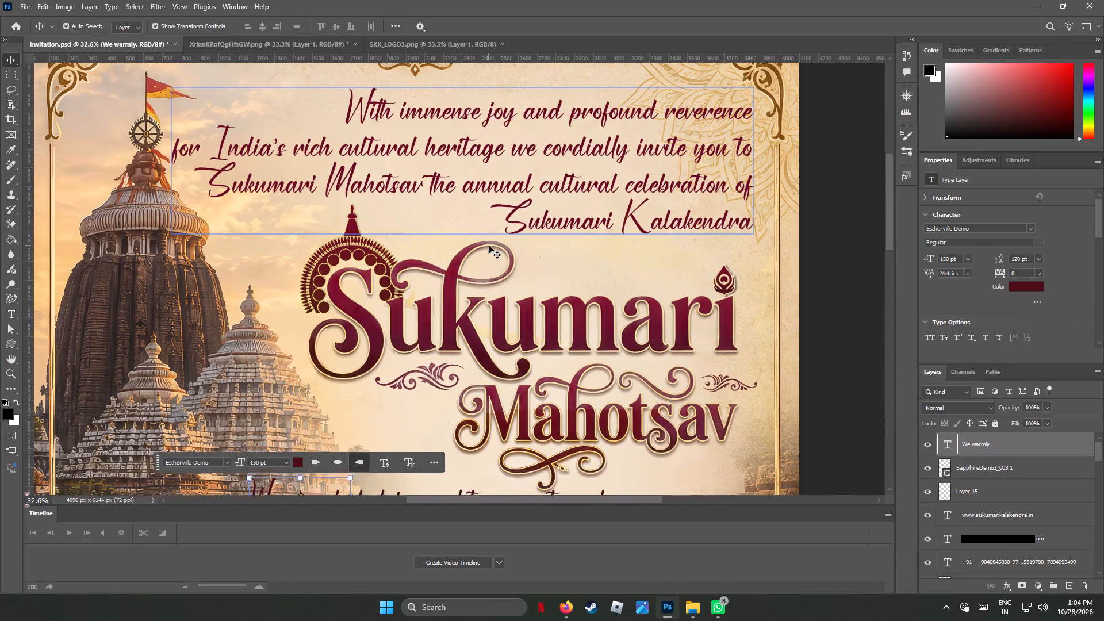
scroll(489, 246, down, 6)
scroll(489, 244, up, 1)
scroll(489, 244, down, 2)
scroll(489, 244, up, 8)
scroll(489, 244, down, 2)
scroll(489, 244, up, 1)
scroll(488, 244, down, 1)
scroll(488, 244, up, 1)
scroll(488, 244, down, 8)
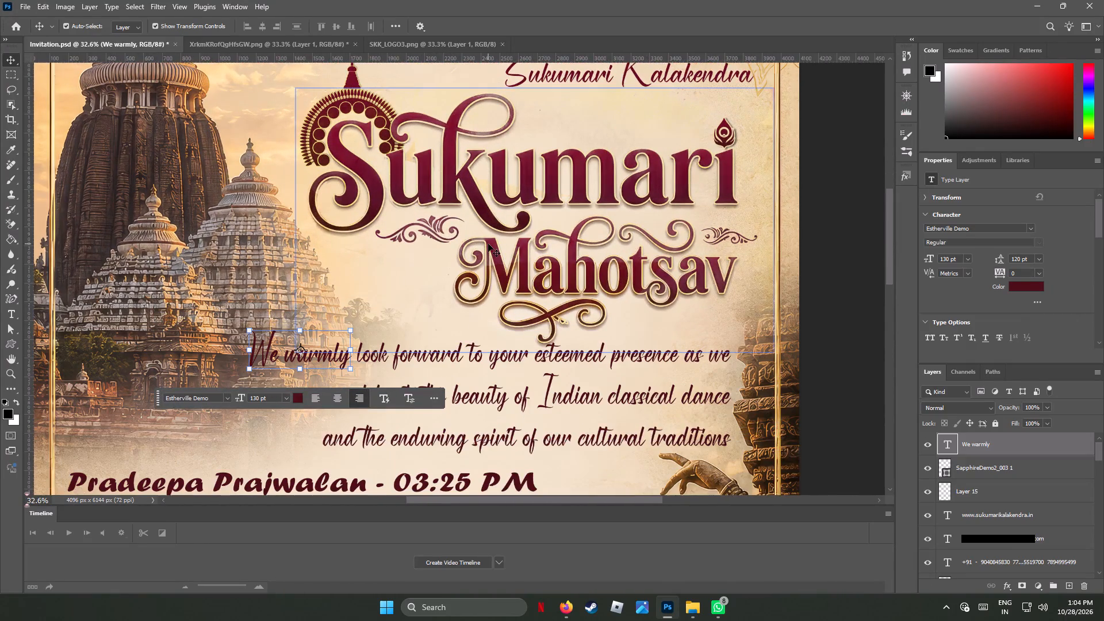
scroll(488, 244, down, 3)
scroll(488, 244, up, 1)
scroll(488, 244, down, 7)
scroll(488, 244, up, 1)
scroll(488, 244, down, 9)
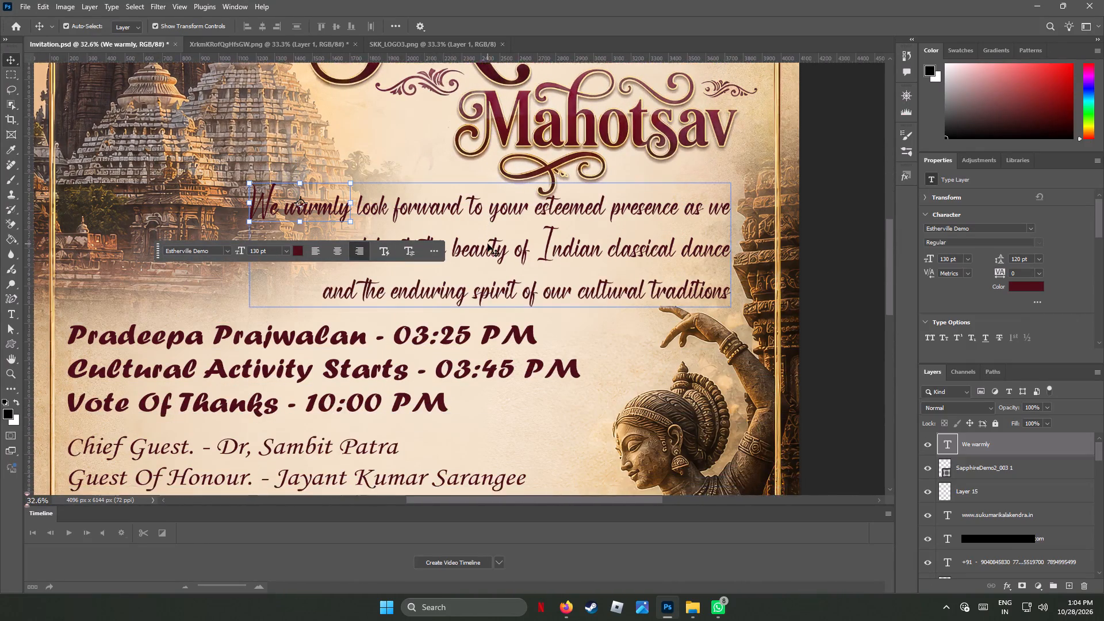
scroll(488, 244, down, 2)
alt+scroll(488, 244, down, 4)
alt+scroll(488, 244, up, 1)
alt+scroll(488, 244, down, 3)
scroll(486, 244, down, 6)
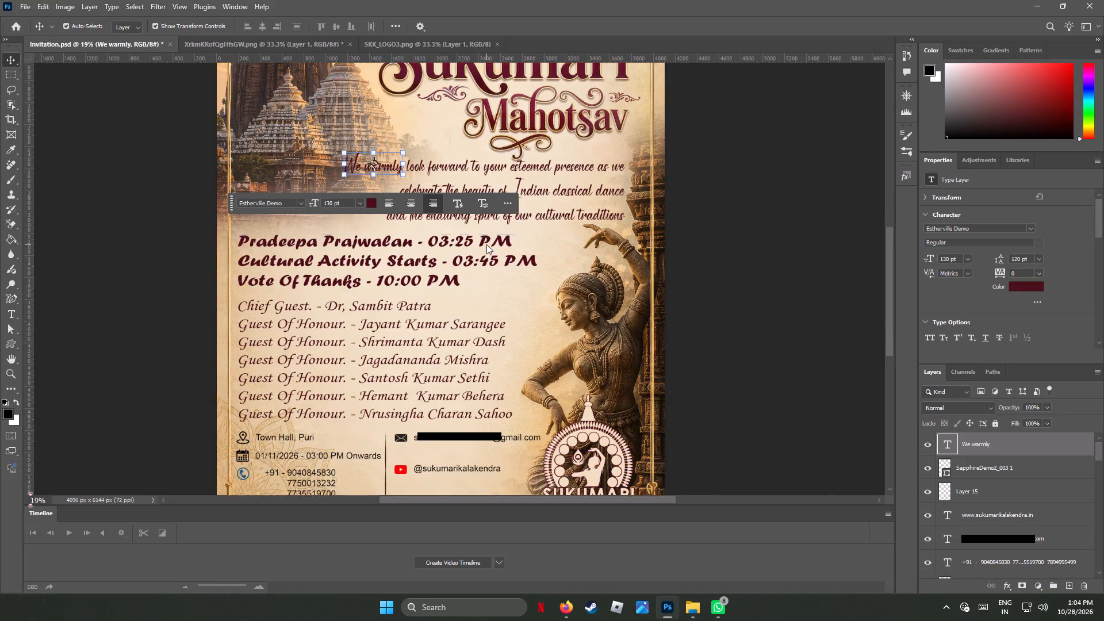
In the guest list's Chief Guest line, insert "Kumar" before the surname and replace the comma after "Dr" with a period.
click(386, 351)
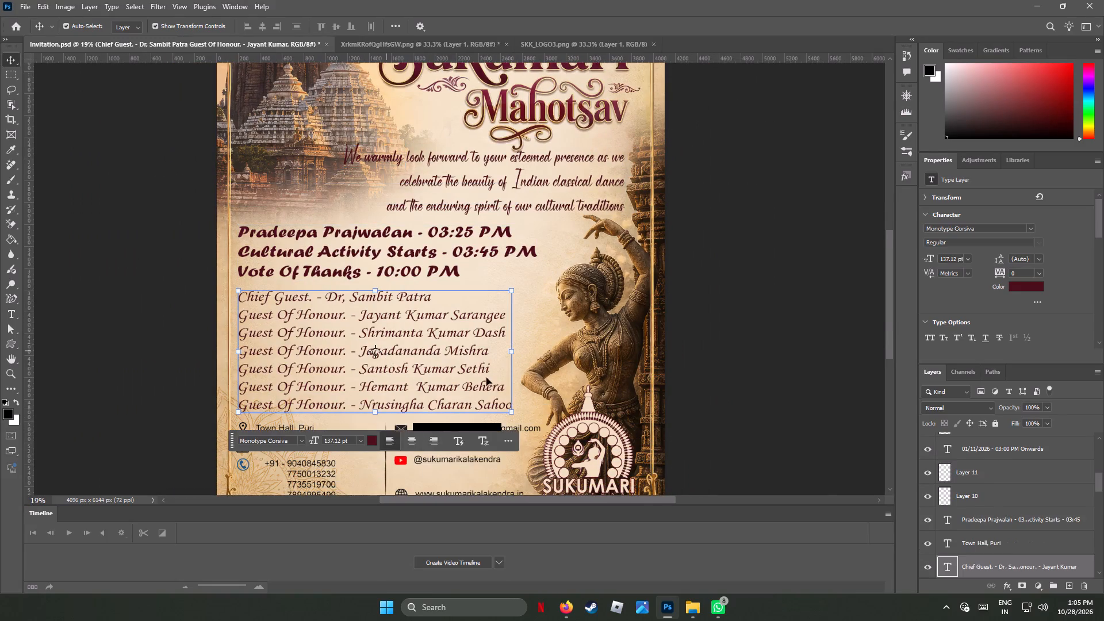
click(15, 314)
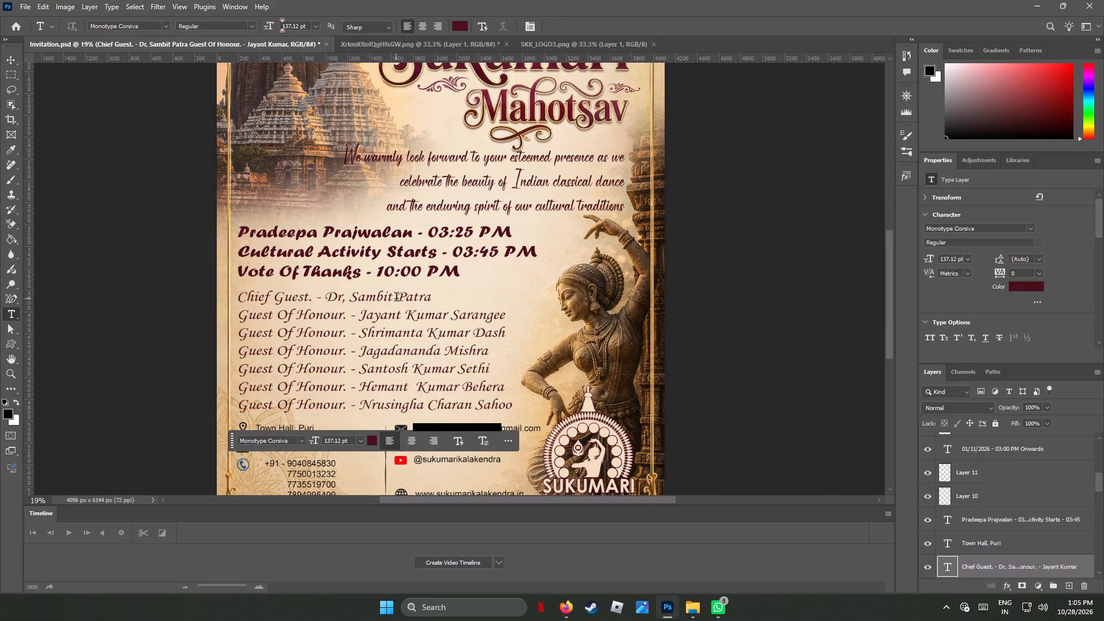
click(396, 298)
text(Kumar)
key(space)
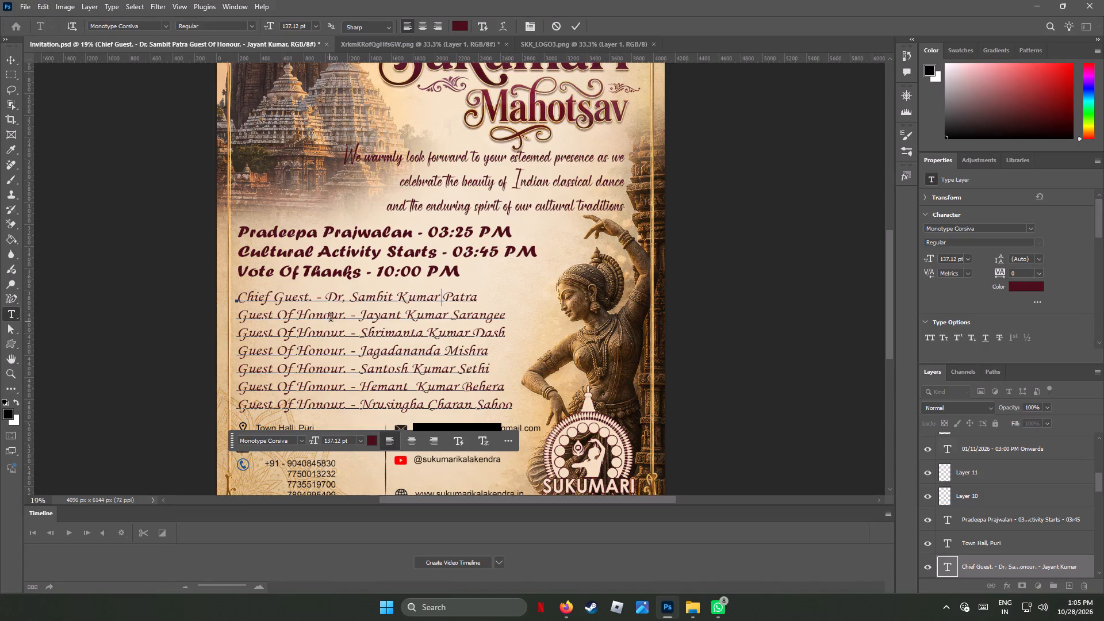
click(346, 300)
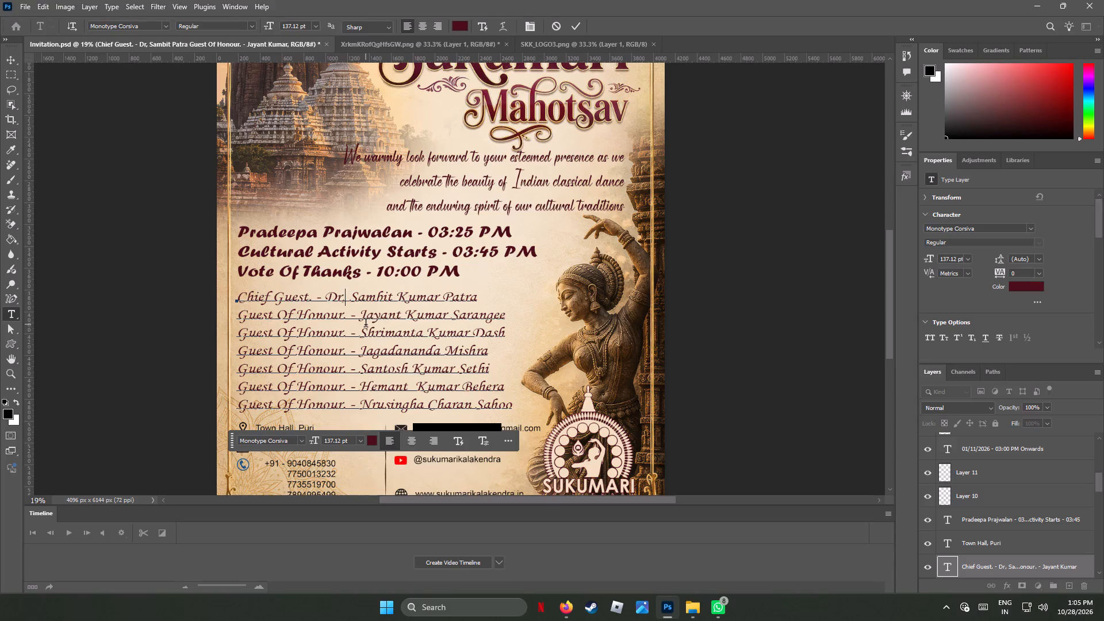
key(BackSpace)
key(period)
Add a period at the end of the Chief Guest line, after the surname.
alt+scroll(407, 407, up, 4)
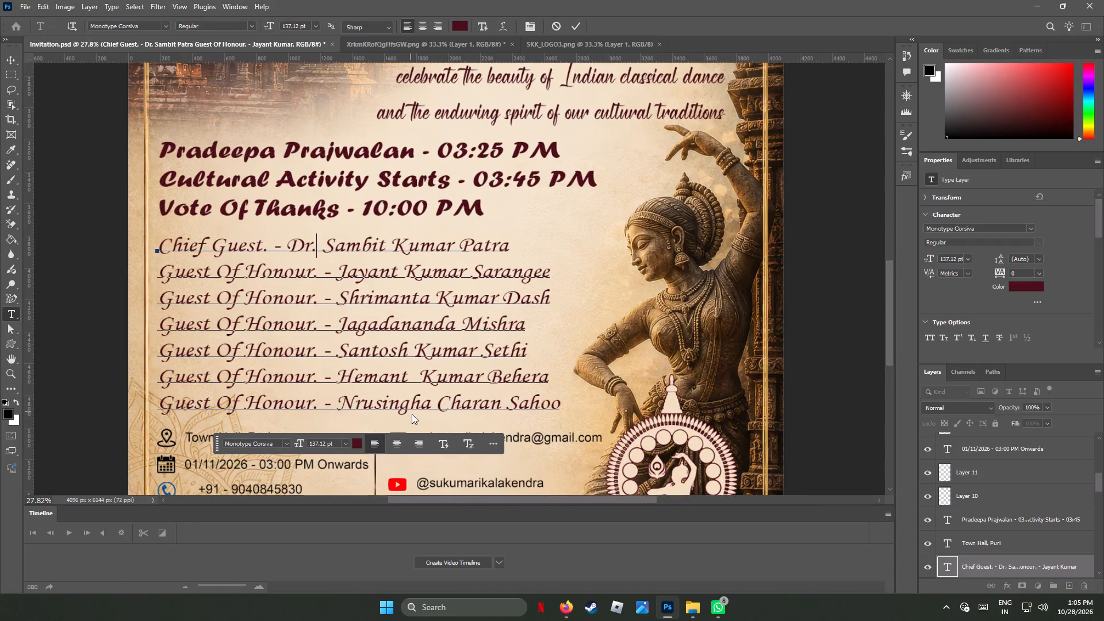
alt+scroll(412, 414, up, 4)
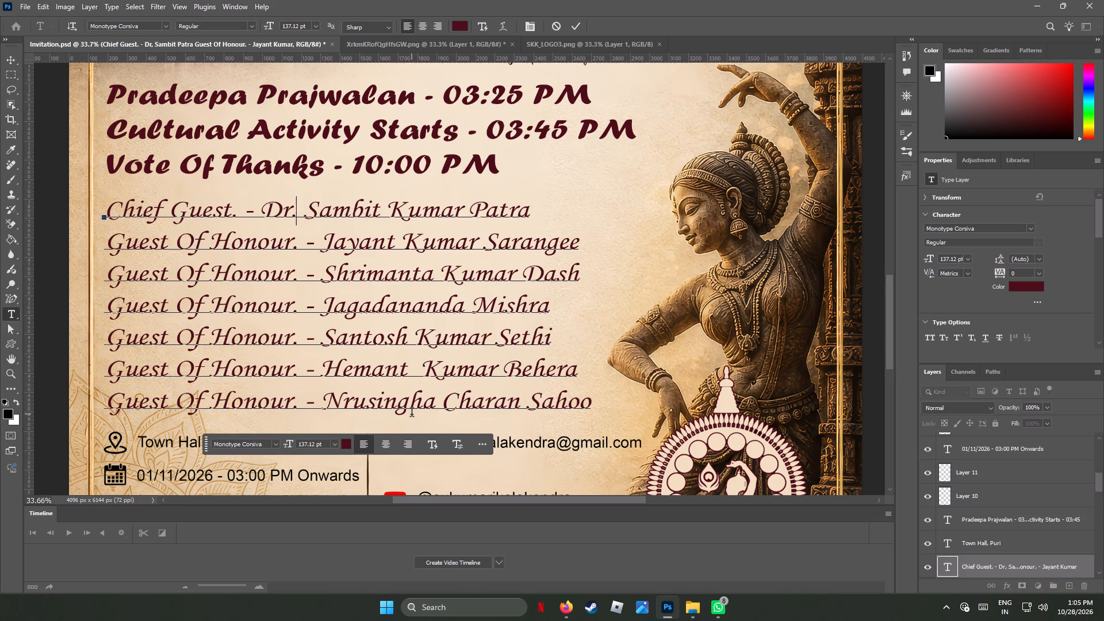
click(500, 214)
key(Right)
key(Right)
key(Right)
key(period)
Add a period at the end of each of the six Guest Of Honour lines.
key(Down)
key(Right)
key(Right)
key(Right)
key(Right)
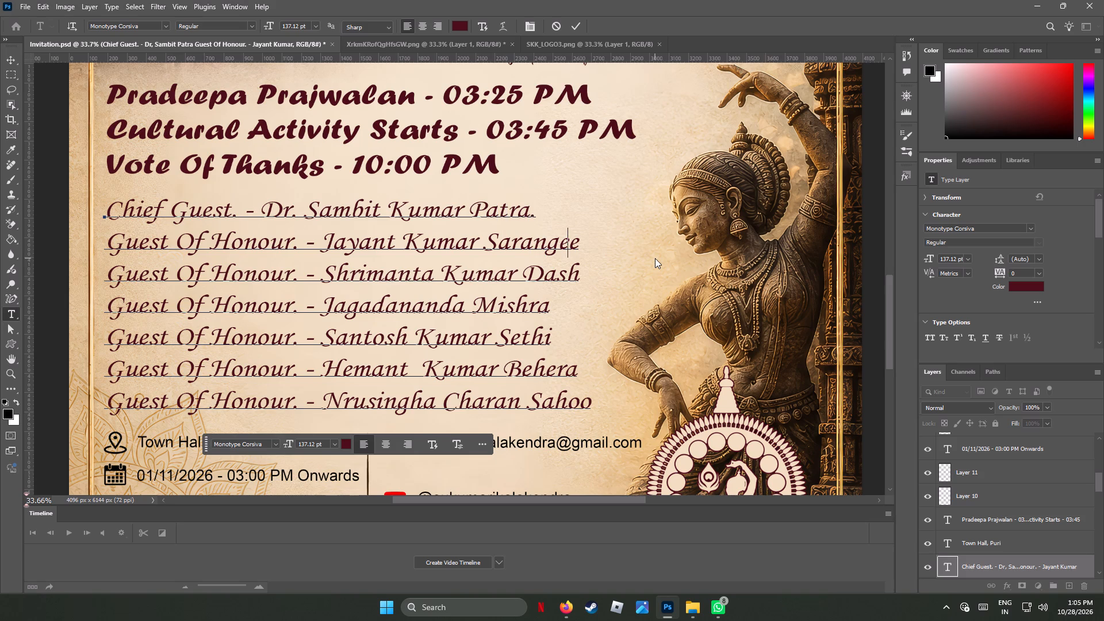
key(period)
key(Down)
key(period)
key(Down)
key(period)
key(Down)
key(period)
key(Down)
key(Right)
key(Right)
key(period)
Add a full stop at the end of the last Guest Of Honour line and finish editing the guest list.
key(Down)
key(Right)
key(period)
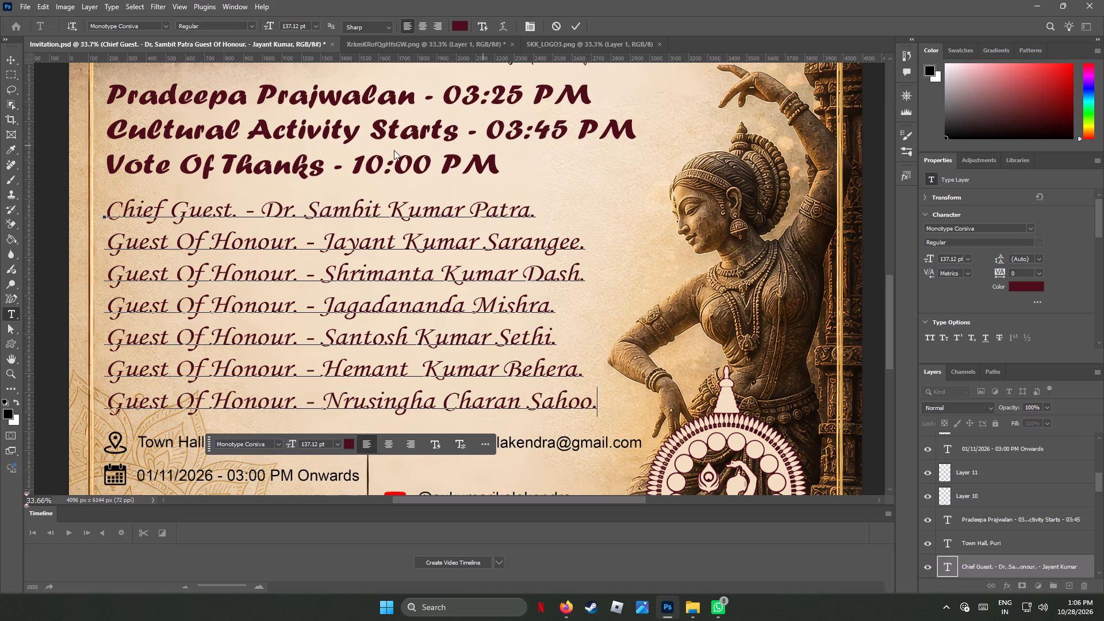
scroll(704, 187, up, 11)
scroll(714, 186, down, 1)
scroll(714, 186, up, 10)
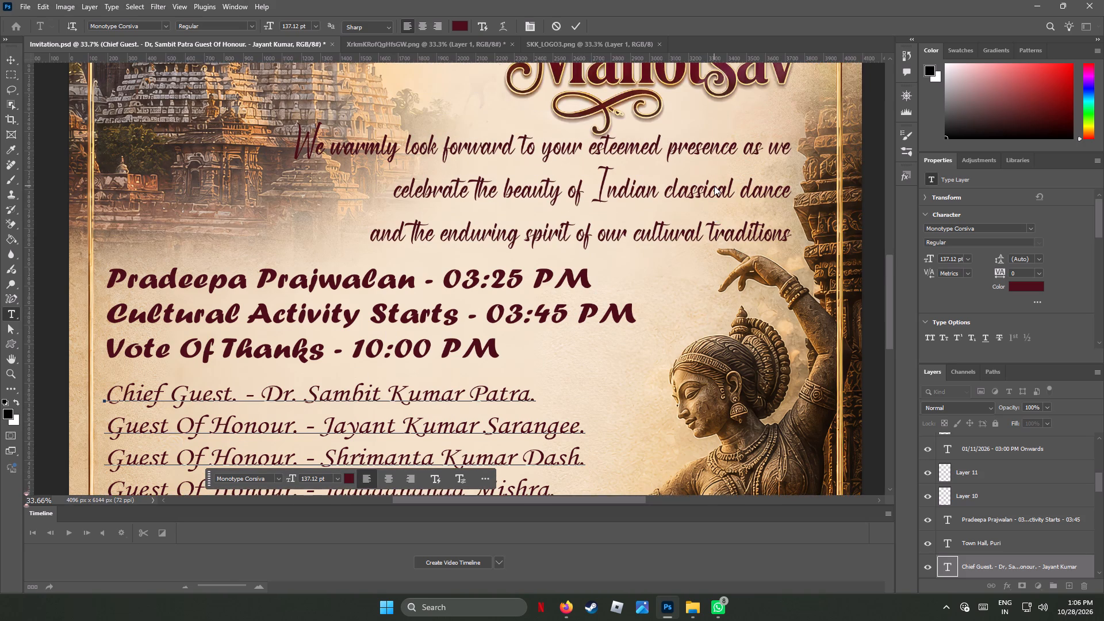
click(9, 57)
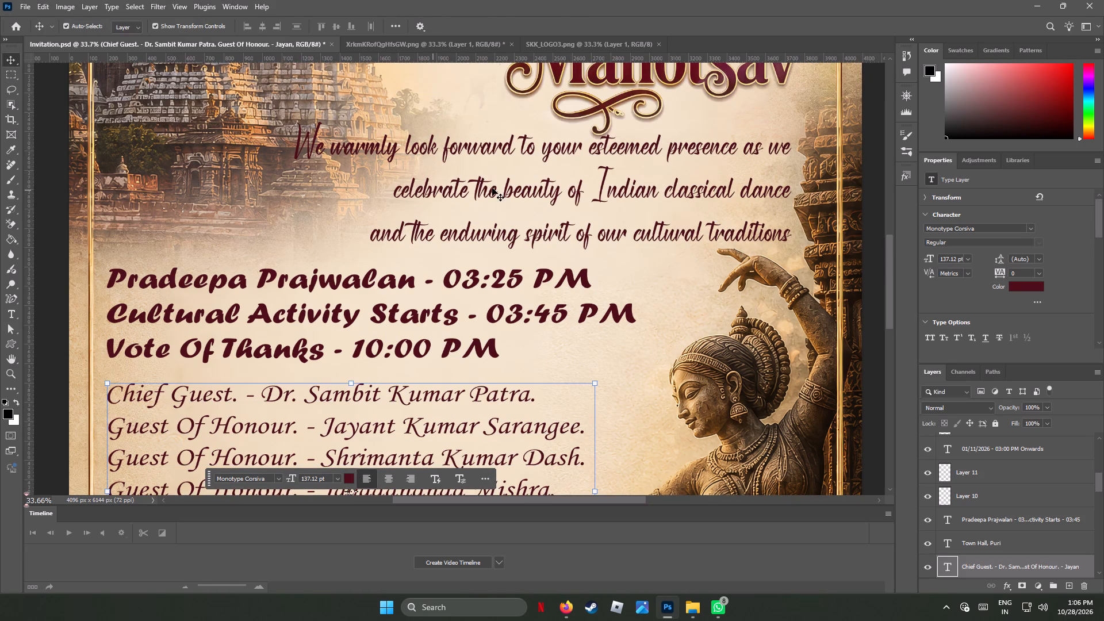
Add a full stop after "traditions" at the end of the welcome paragraph.
click(582, 239)
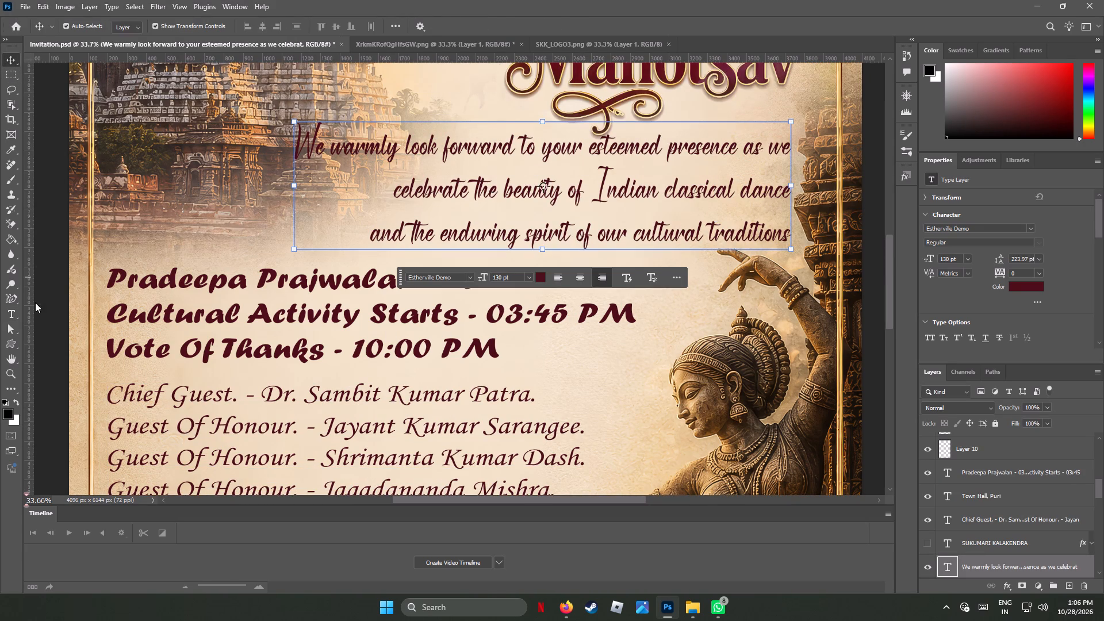
click(12, 314)
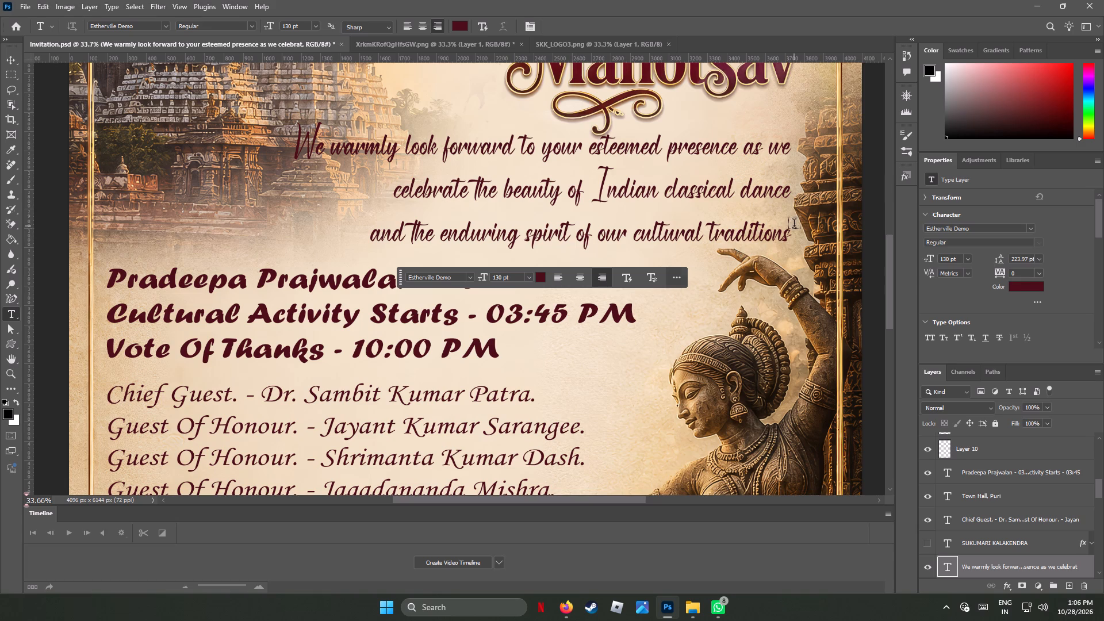
click(777, 237)
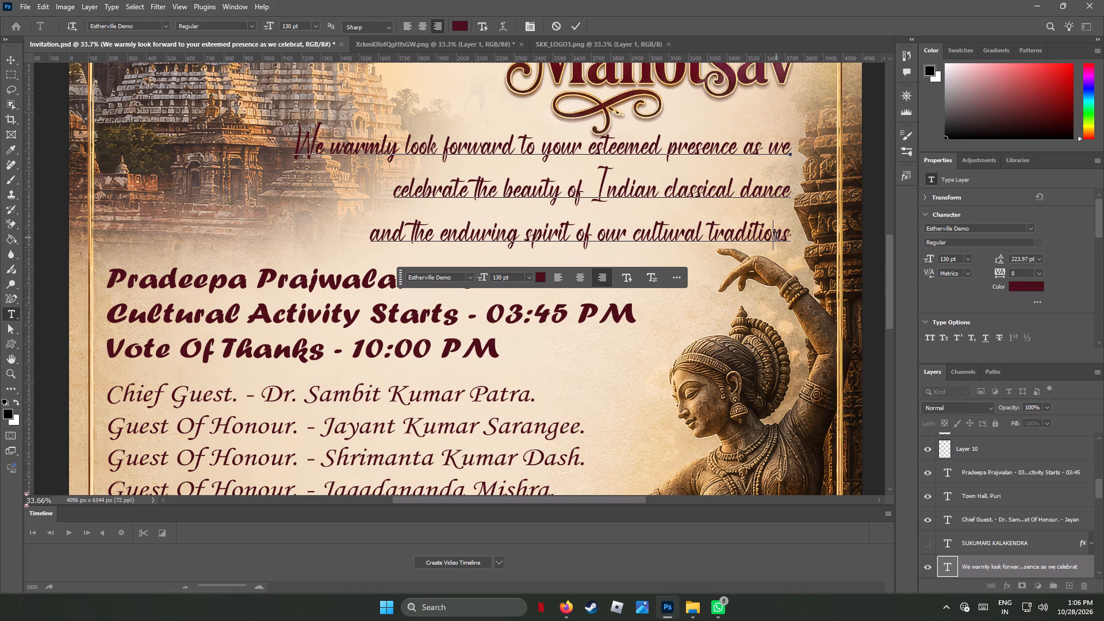
key(Right)
key(Right)
key(period)
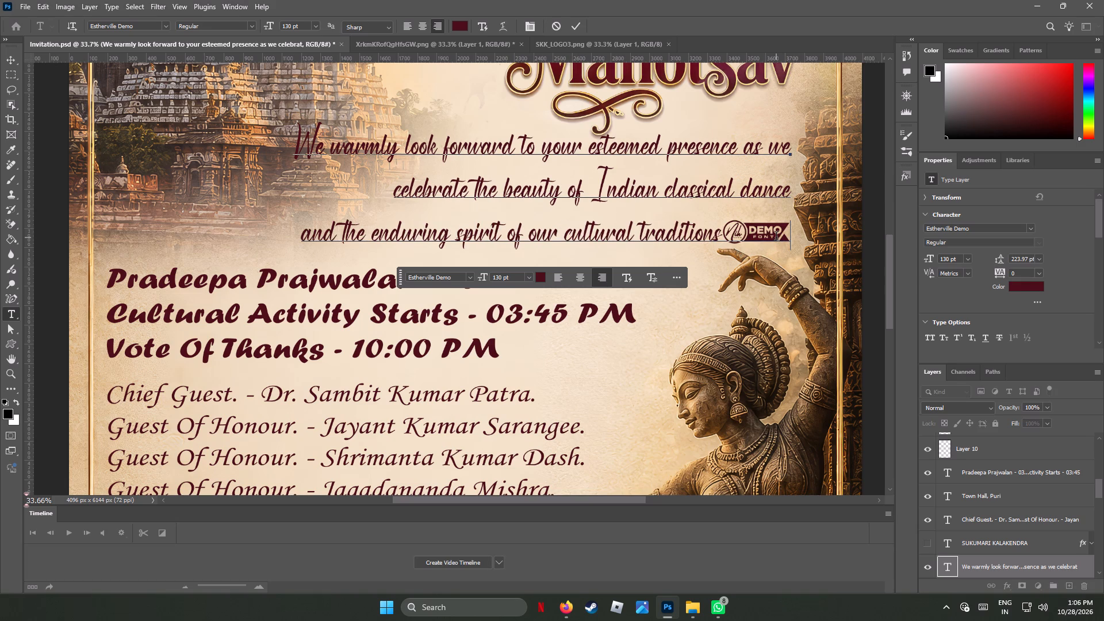
Change only the closing full stop of the welcome paragraph to the Arial font.
drag(788, 232, 779, 233)
drag(779, 233, 741, 232)
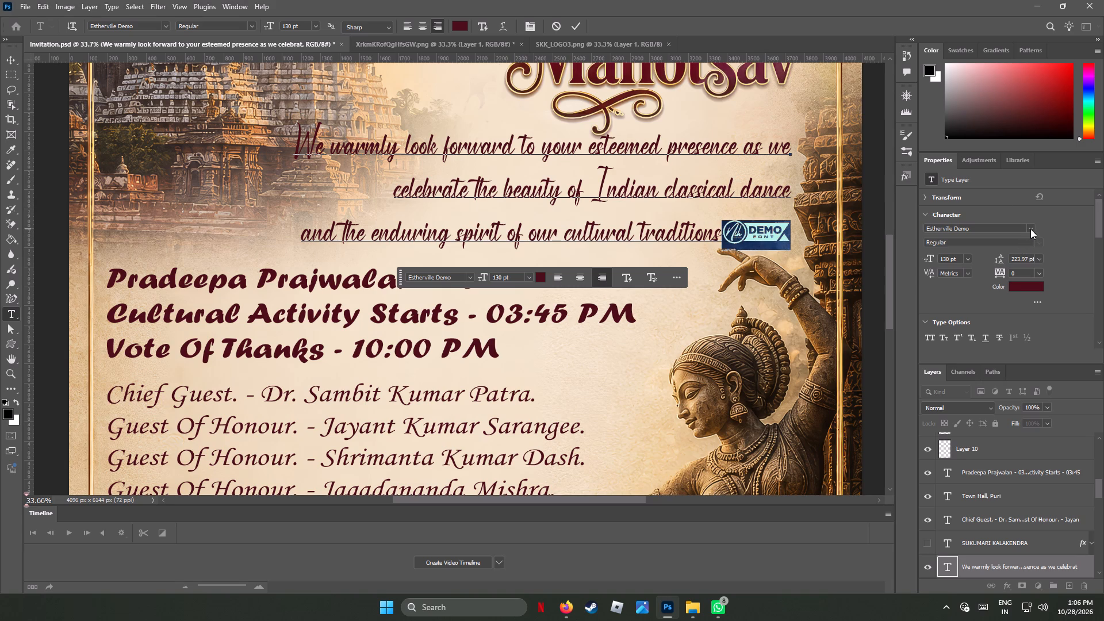
click(1030, 229)
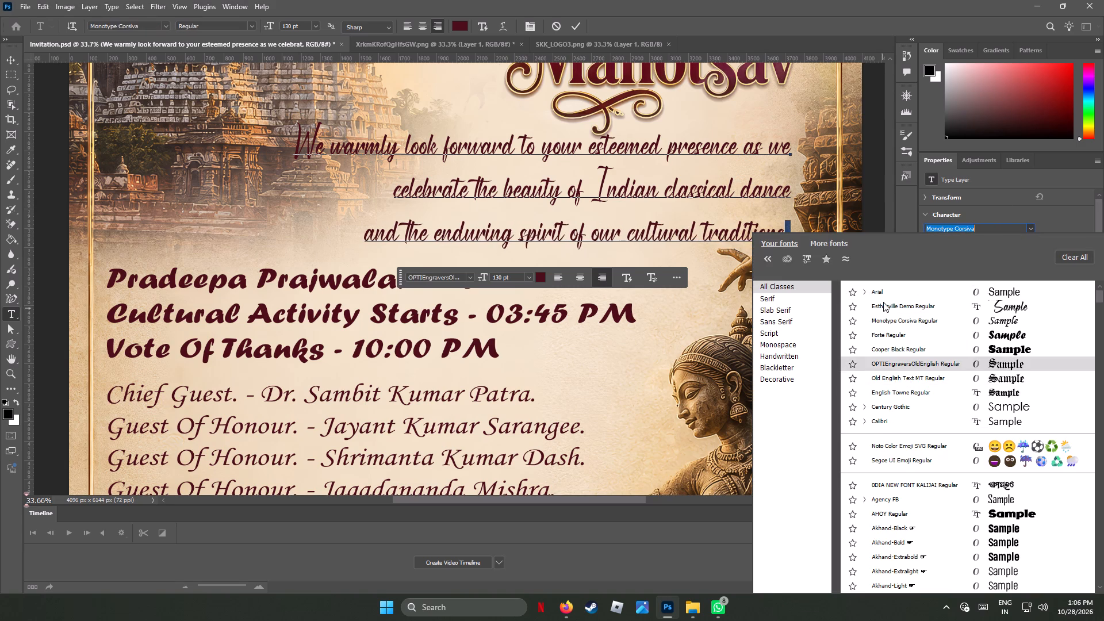
click(884, 292)
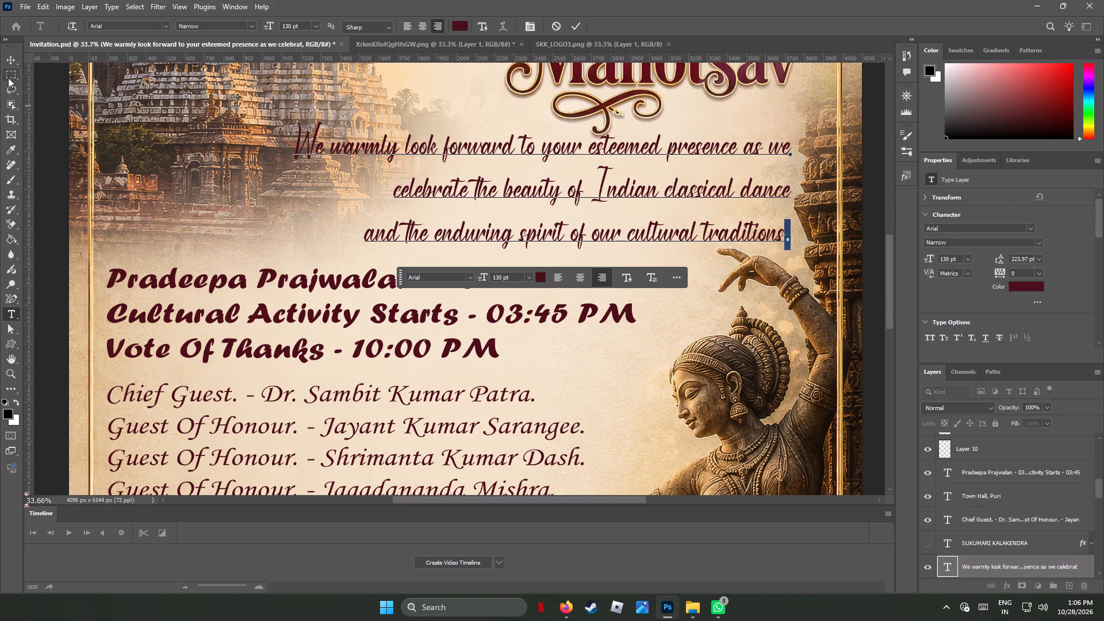
click(11, 59)
Add a full stop after "Sukumari Kalakendra" at the end of the introductory paragraph.
scroll(778, 259, up, 2)
scroll(778, 259, down, 1)
scroll(778, 259, up, 2)
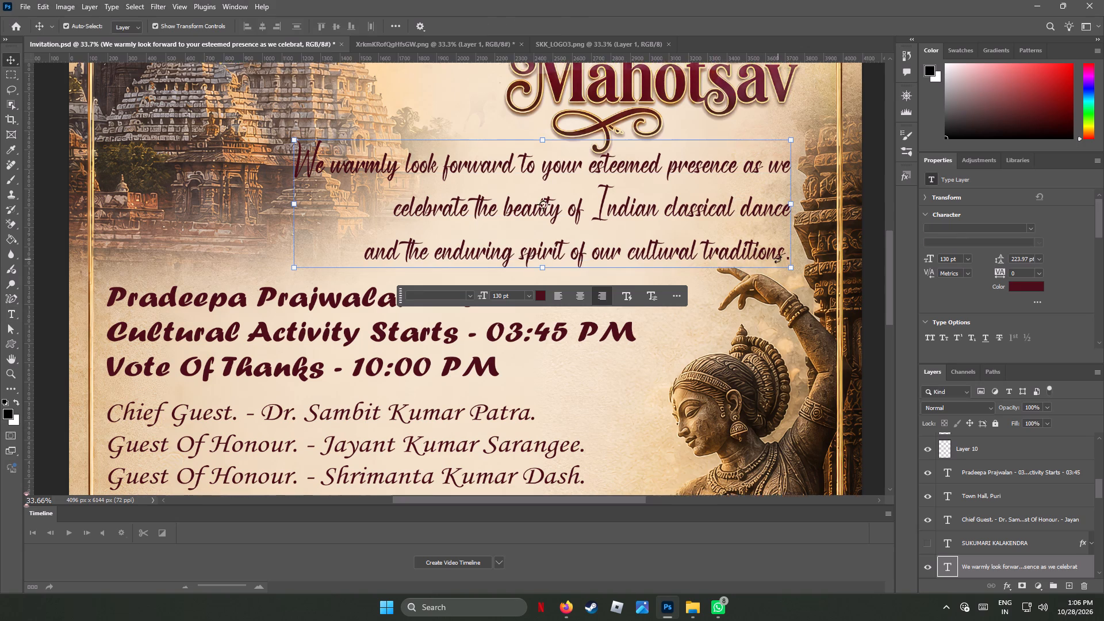
scroll(778, 259, up, 17)
scroll(778, 259, down, 1)
scroll(778, 259, up, 4)
scroll(778, 259, down, 1)
scroll(778, 259, up, 1)
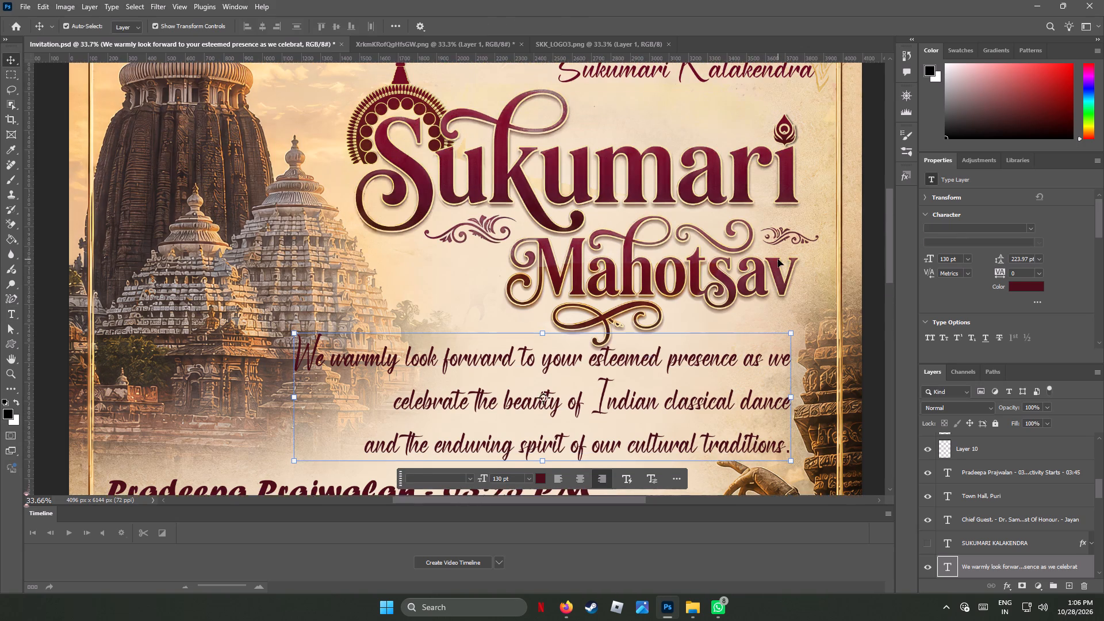
scroll(778, 259, up, 10)
scroll(778, 259, down, 1)
scroll(778, 259, up, 10)
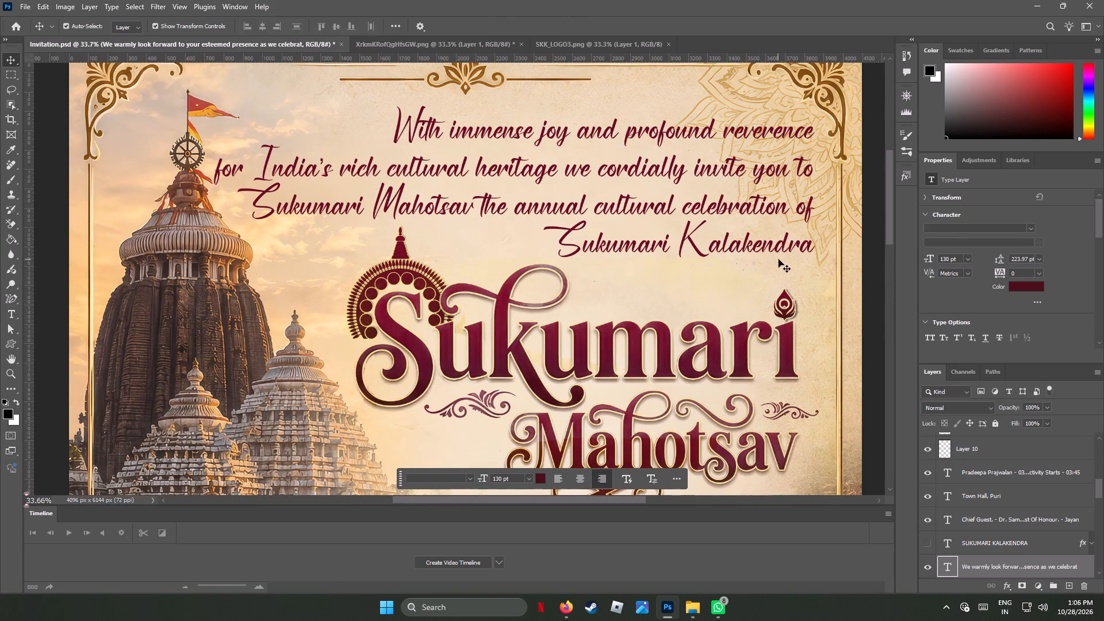
click(649, 212)
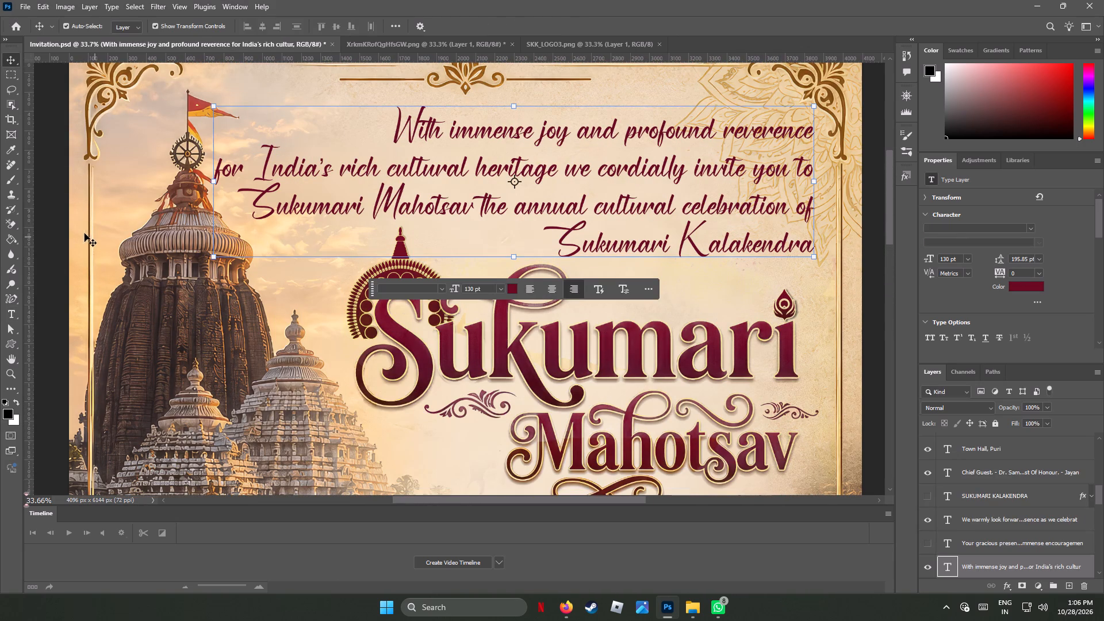
click(13, 315)
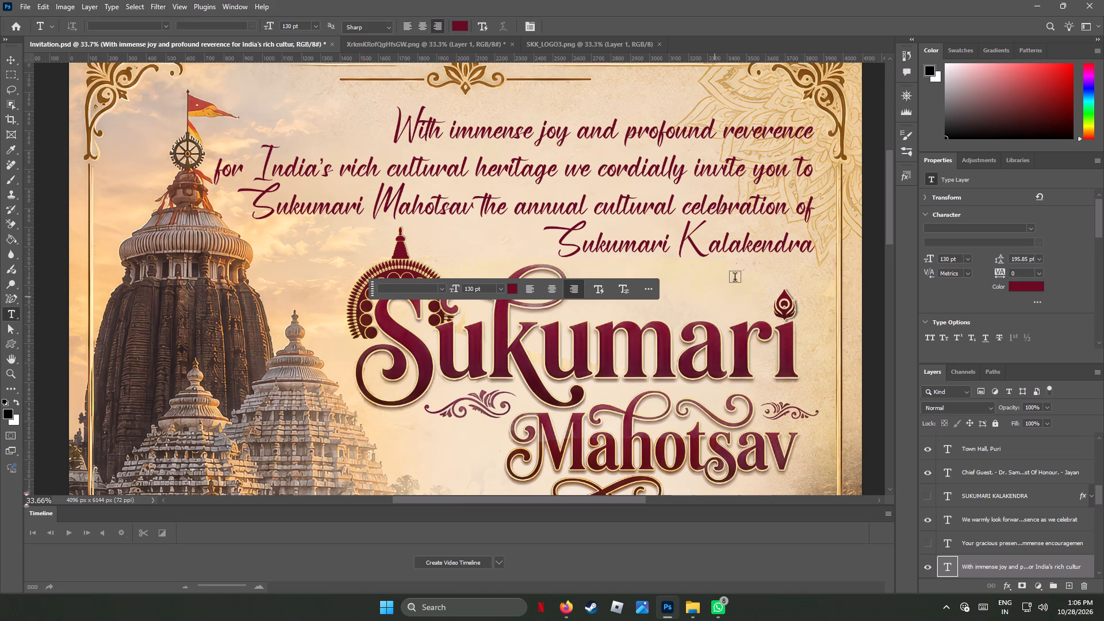
click(788, 245)
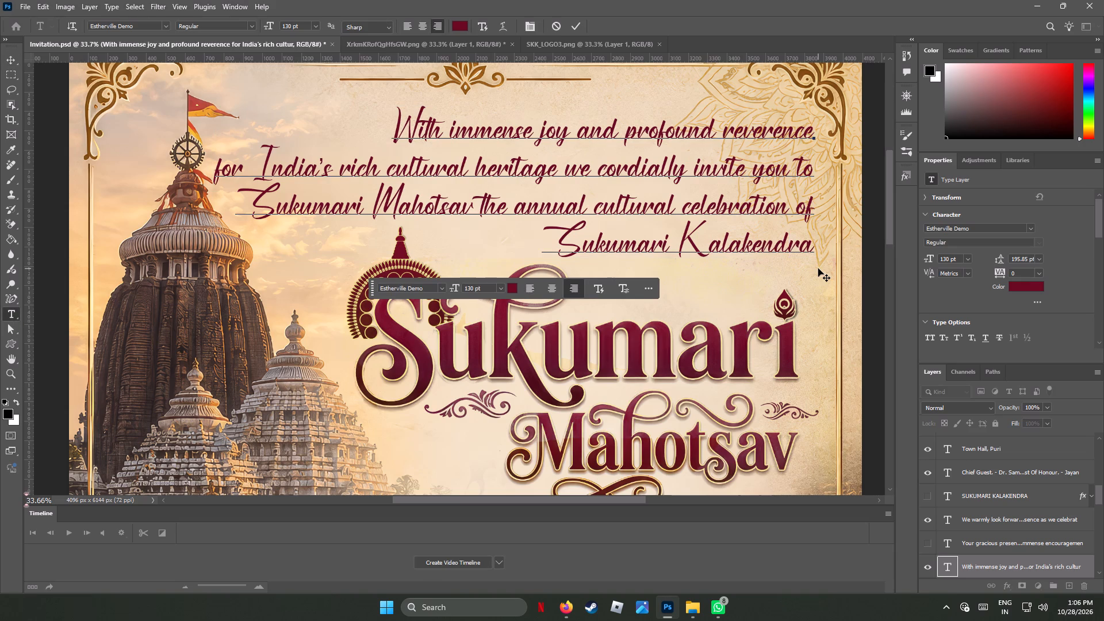
key(Right)
key(Right)
key(period)
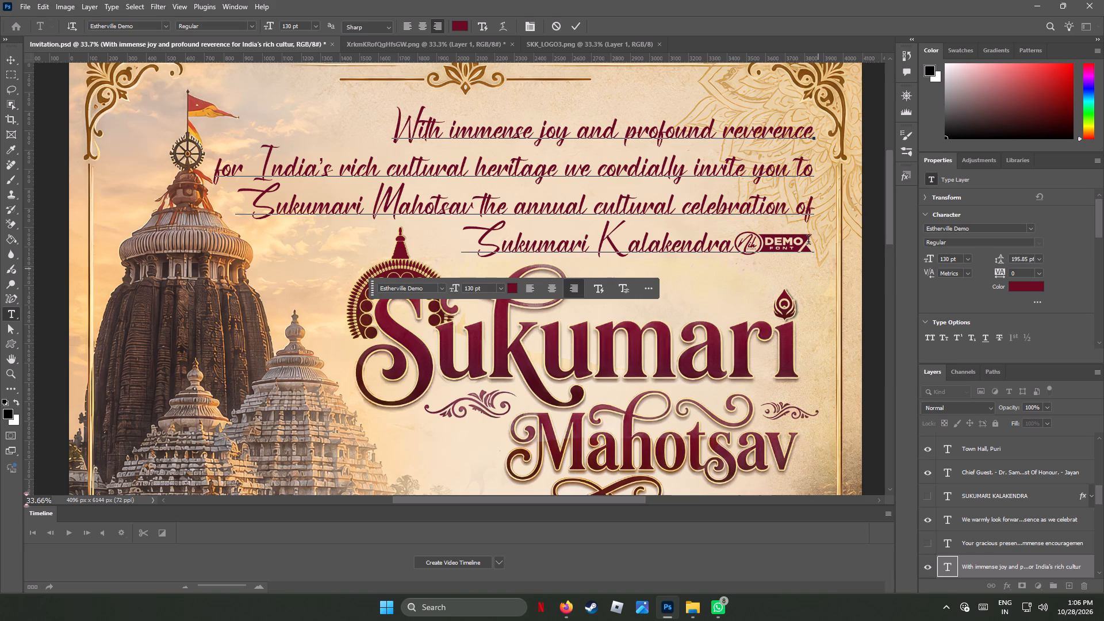
Change only the closing full stop of the introductory paragraph to the Arial font.
drag(813, 241, 754, 244)
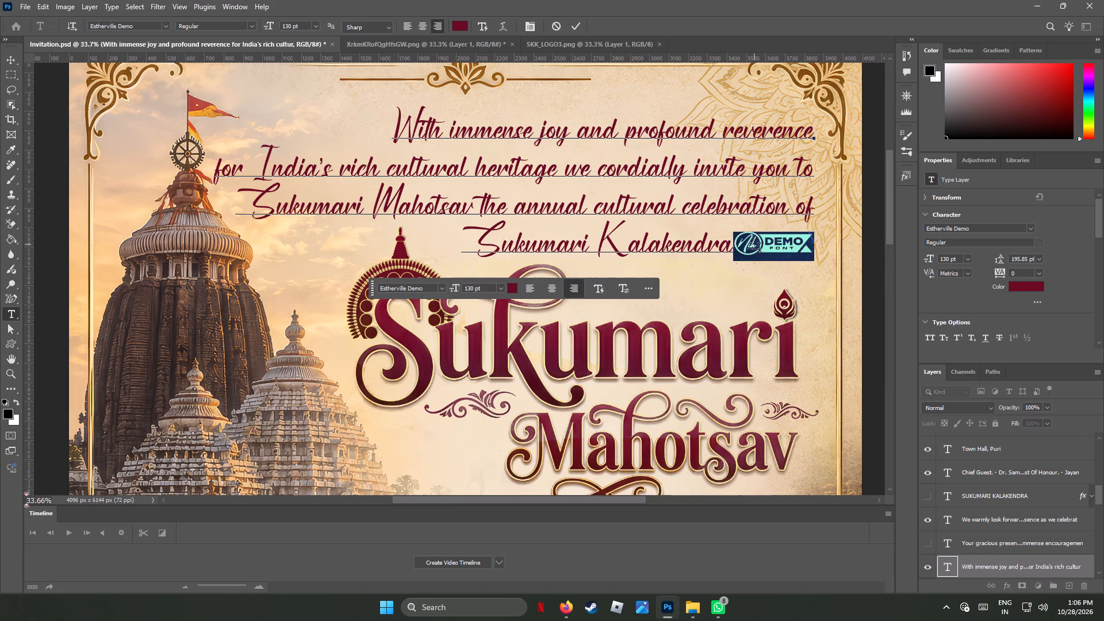
click(1031, 229)
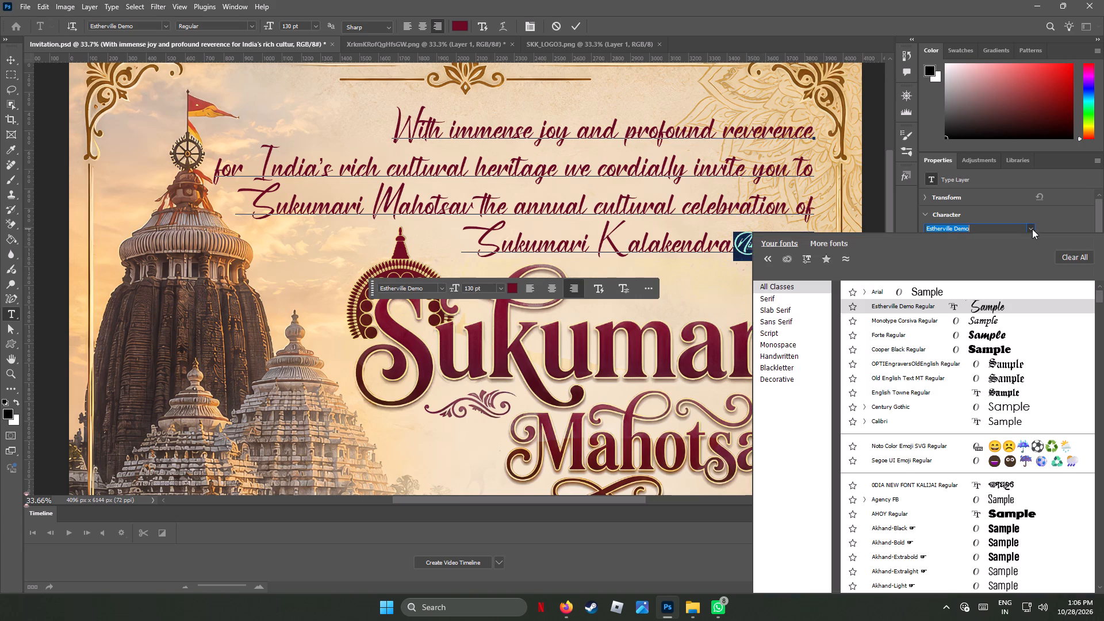
click(894, 292)
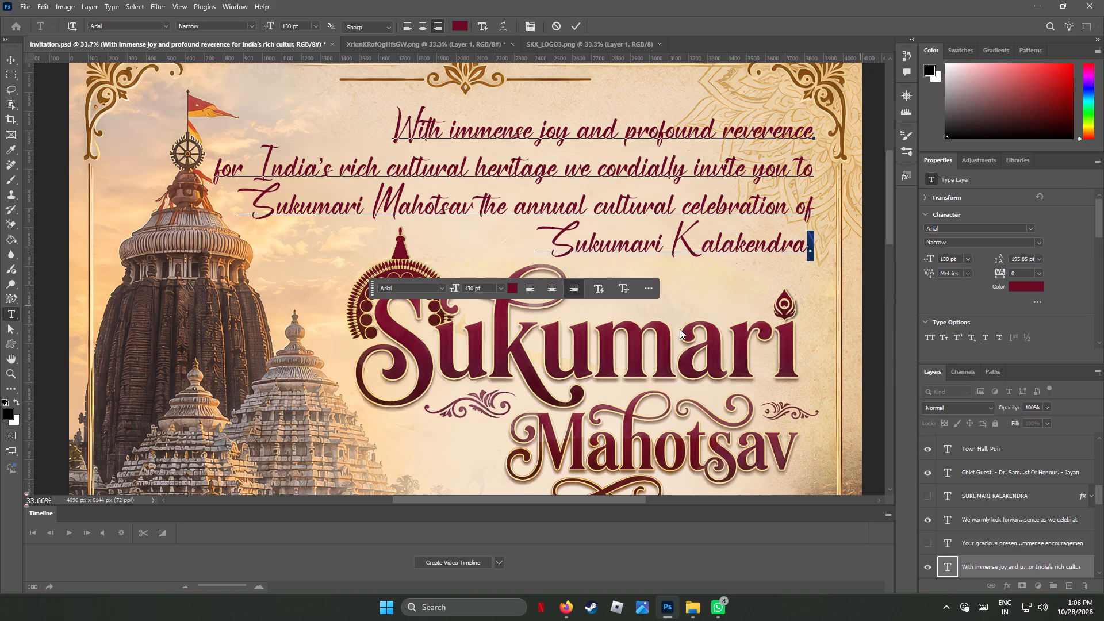
click(11, 57)
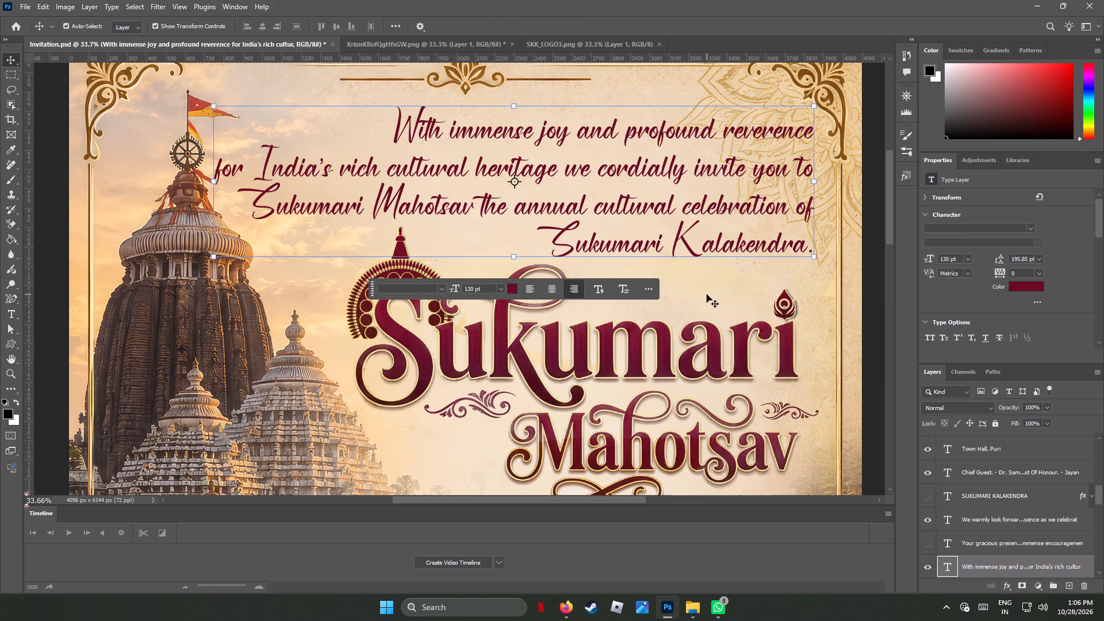
Review the whole invitation from the introductory paragraph down to the contact details and check the overall layout.
scroll(707, 294, down, 3)
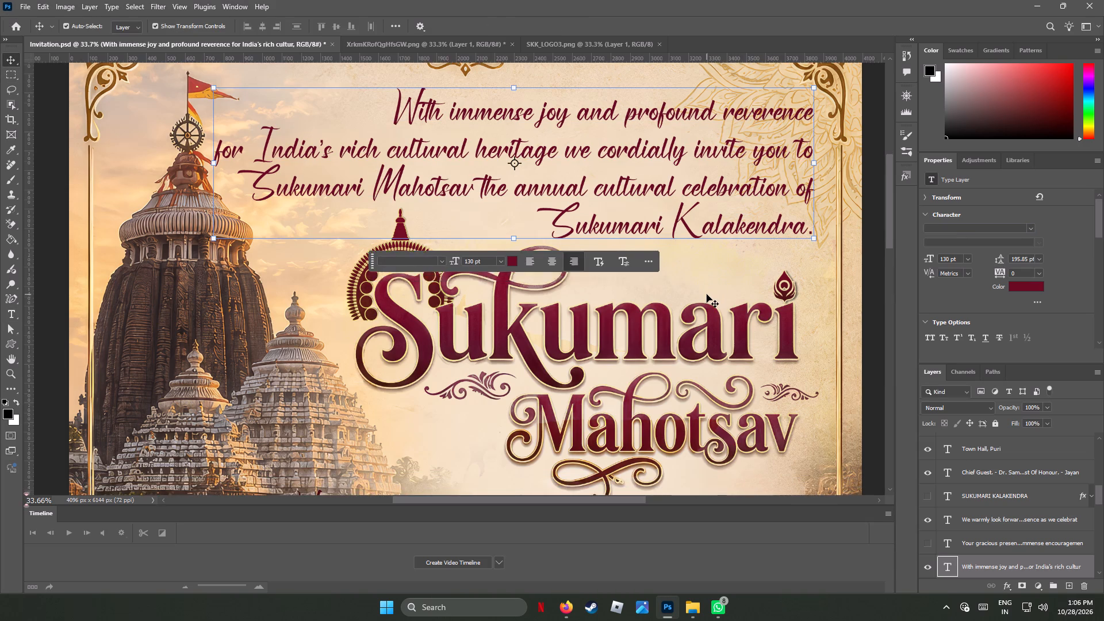
scroll(707, 294, down, 1)
scroll(707, 294, up, 1)
scroll(707, 294, down, 12)
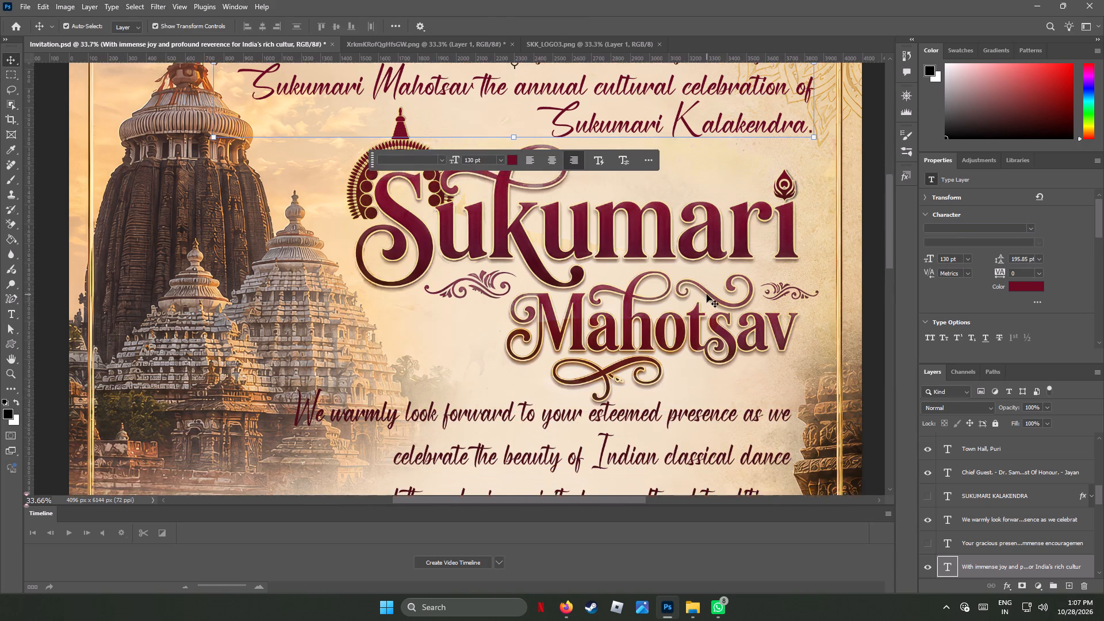
scroll(707, 294, down, 1)
alt+scroll(707, 294, down, 3)
alt+scroll(707, 294, up, 1)
alt+scroll(707, 294, down, 5)
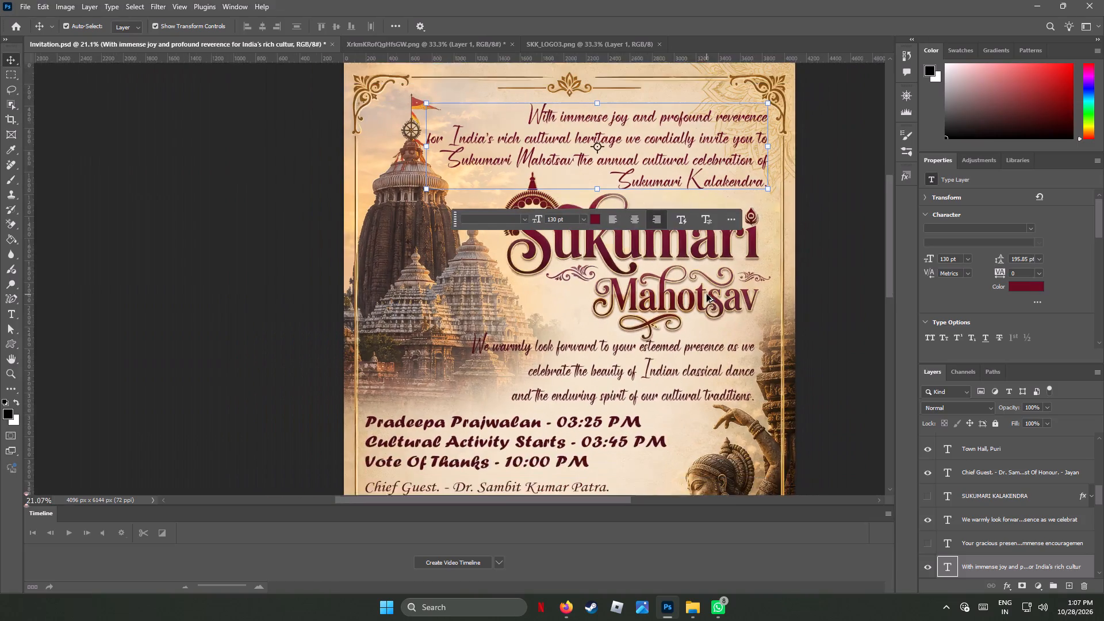
scroll(707, 294, down, 4)
alt+scroll(707, 294, down, 4)
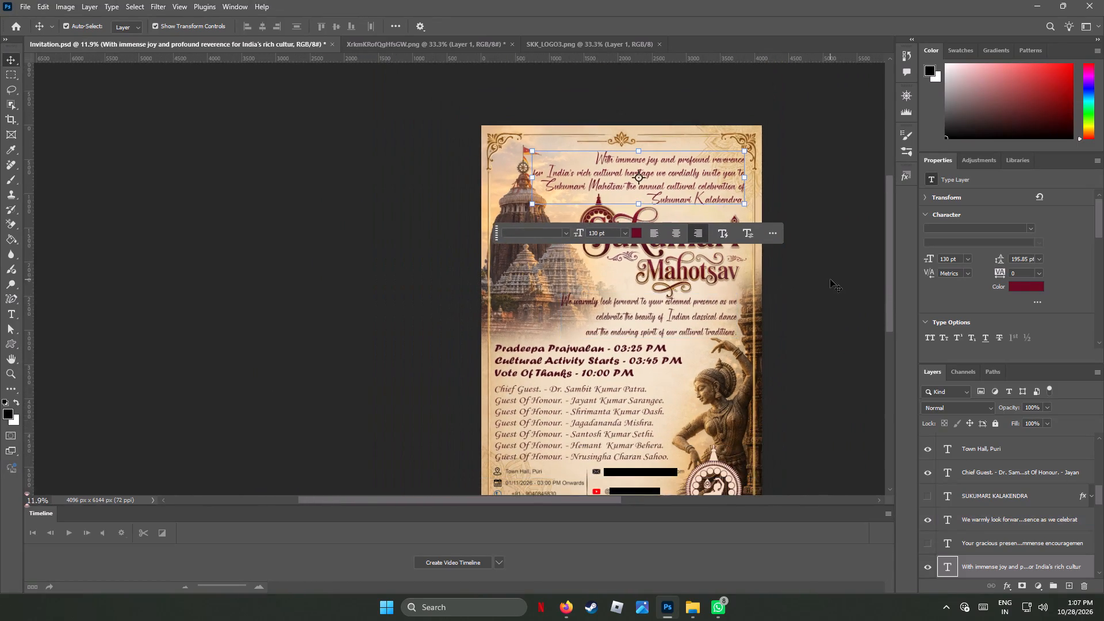
scroll(830, 279, down, 6)
scroll(833, 279, up, 1)
scroll(833, 279, down, 2)
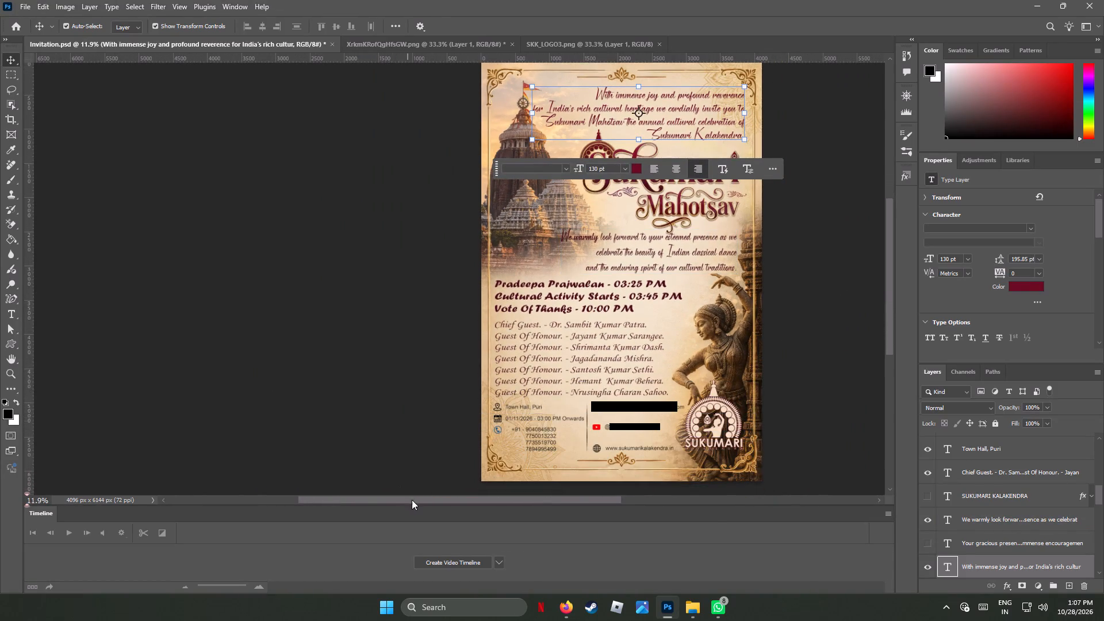
drag(415, 501, 488, 511)
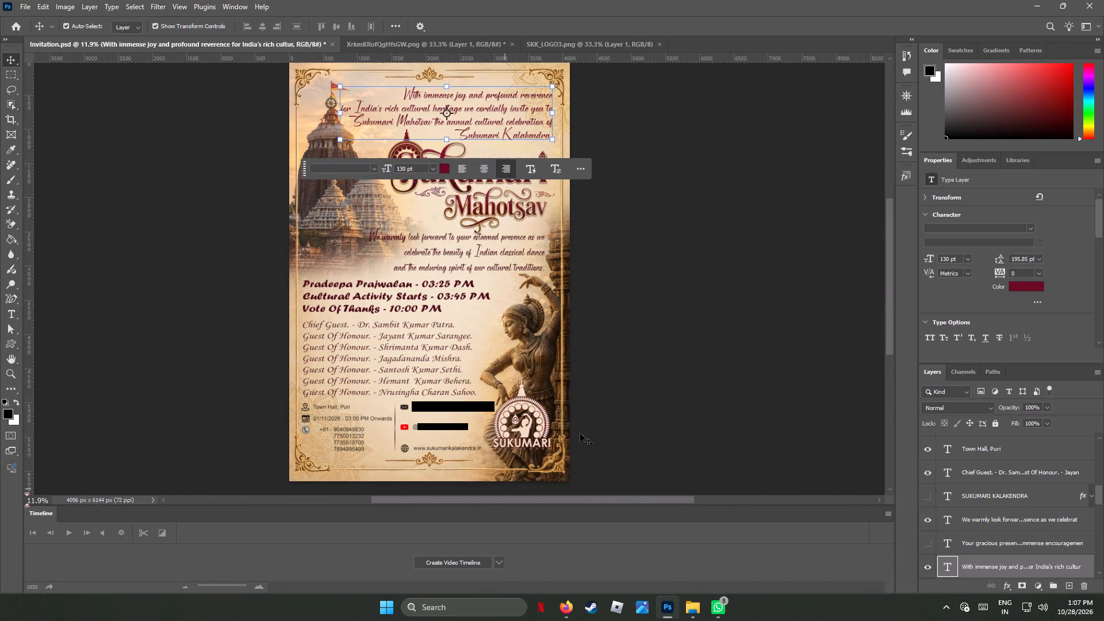
scroll(631, 396, up, 1)
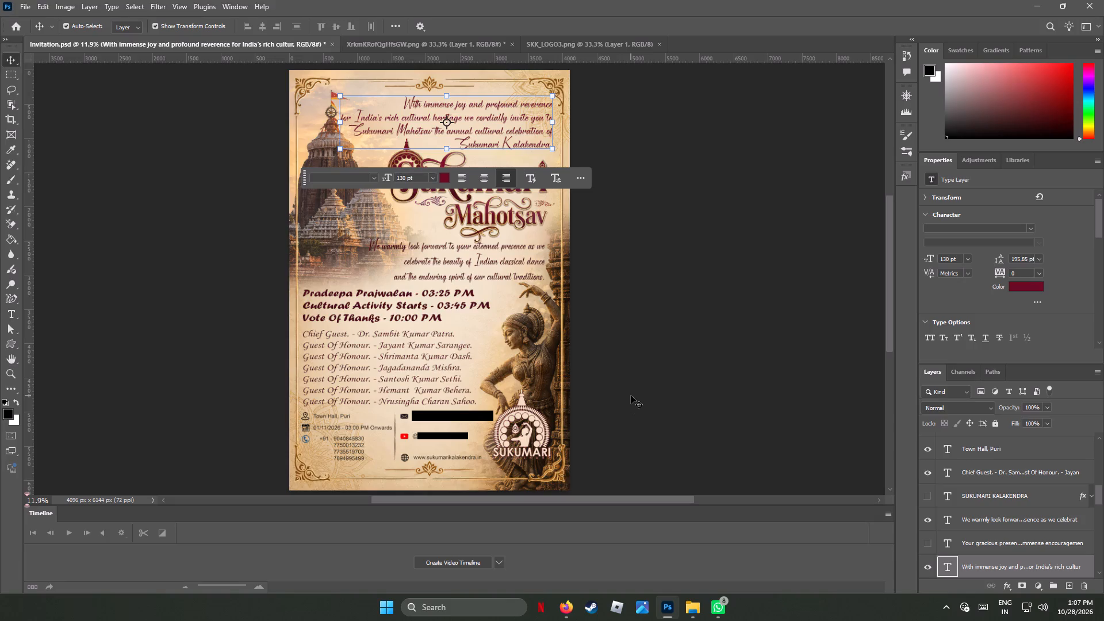
Add a Color Overlay to the location icon beside "Town Hall, Puri" in dark maroon #65111b, sampled from the "Mahotsav" title lettering.
alt+scroll(239, 450, up, 1)
alt+scroll(240, 448, down, 1)
alt+scroll(244, 448, up, 6)
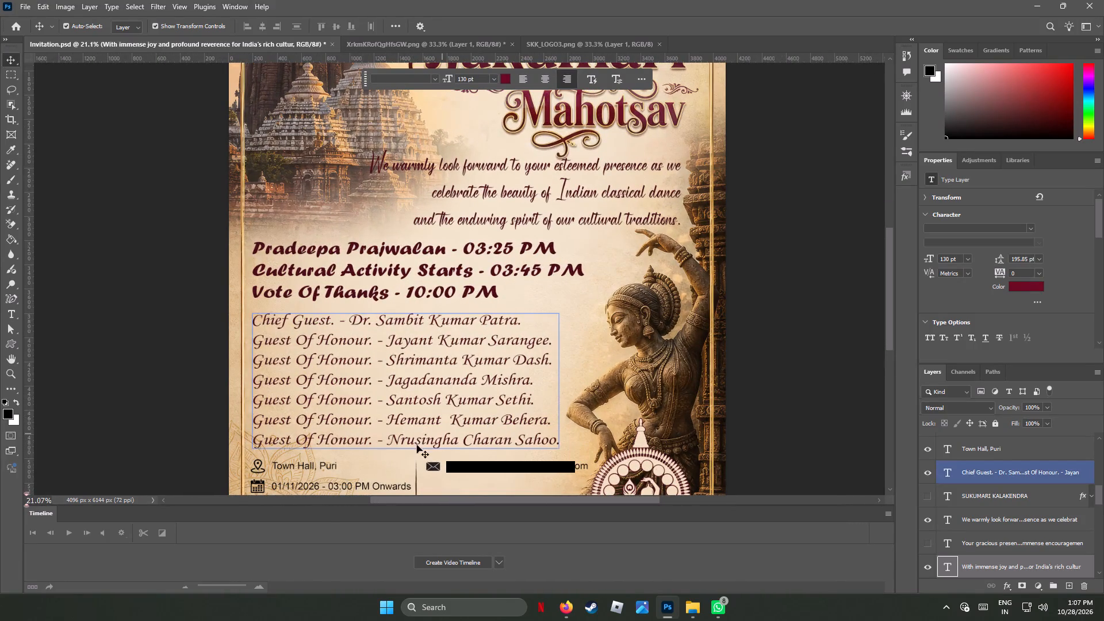
click(260, 466)
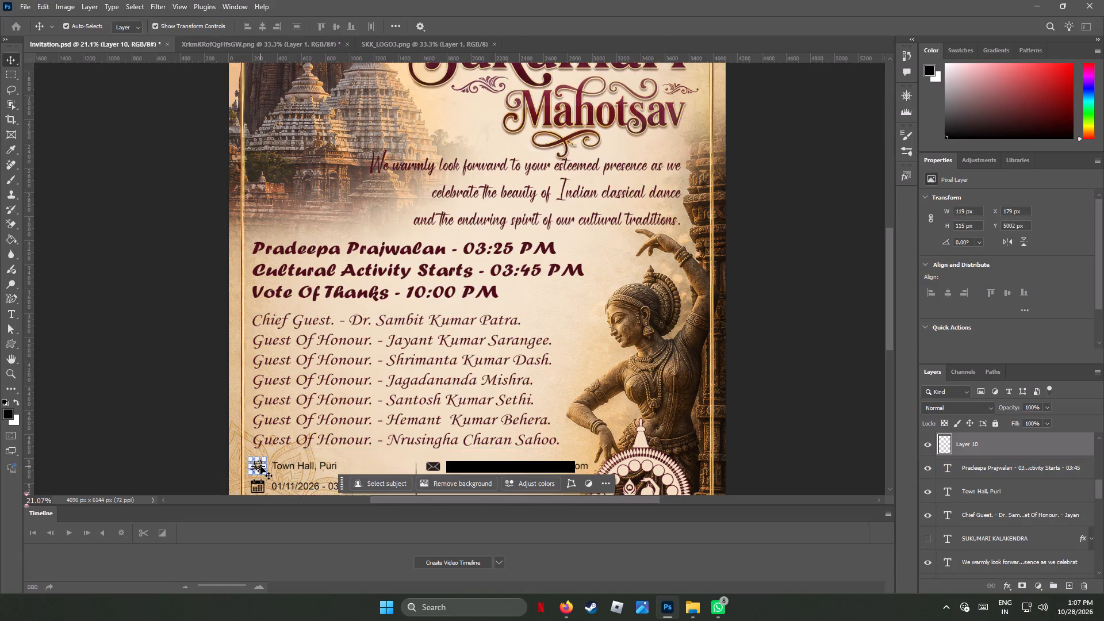
right_click(979, 440)
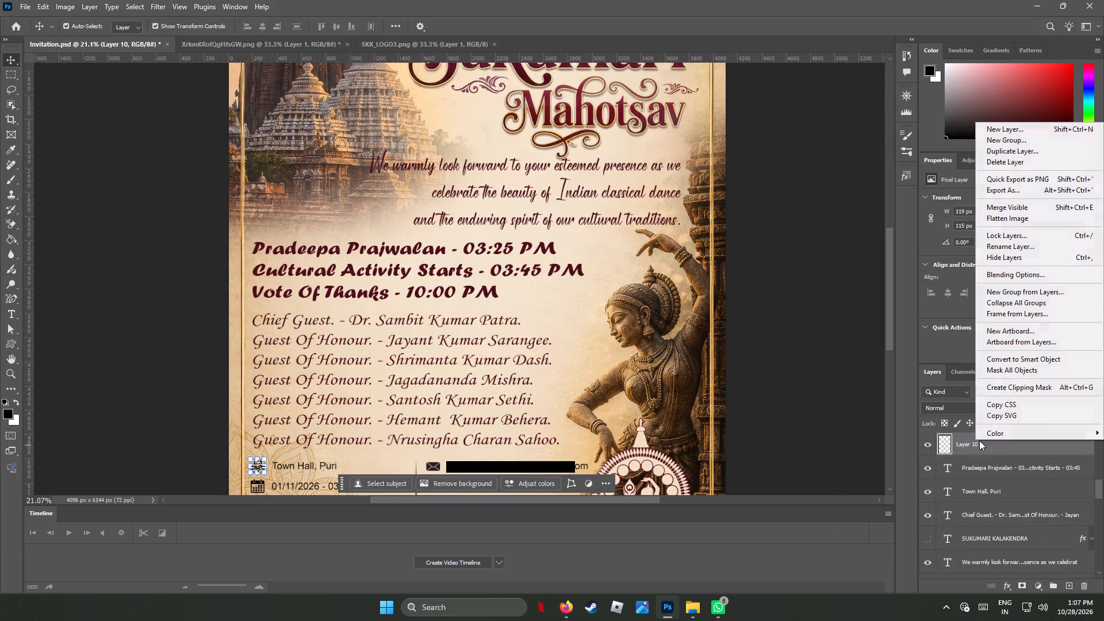
click(1022, 276)
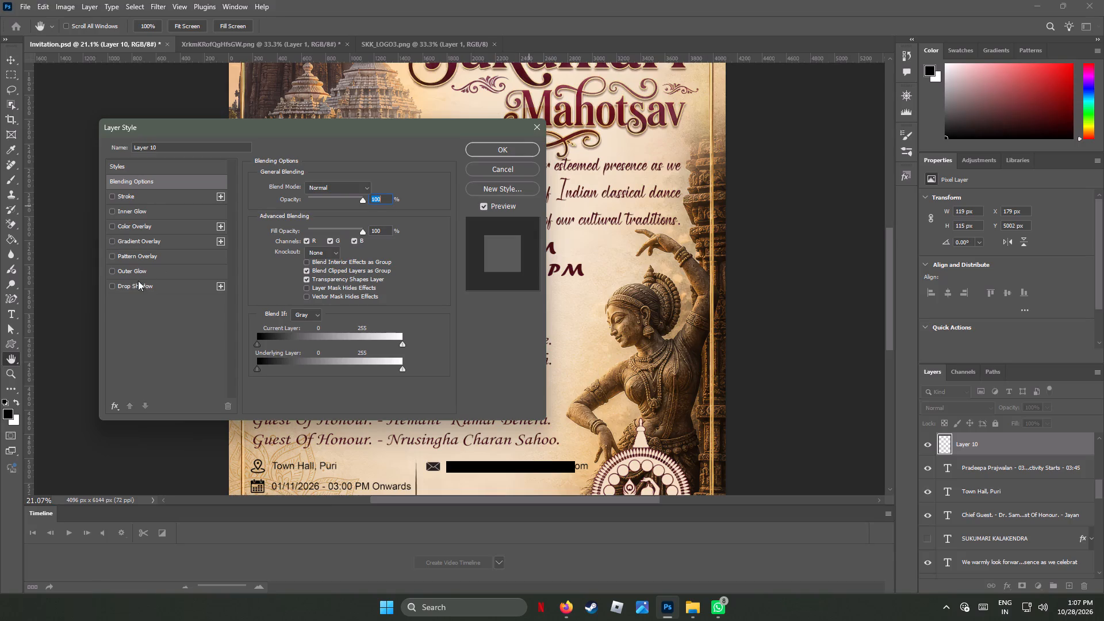
click(114, 224)
click(124, 225)
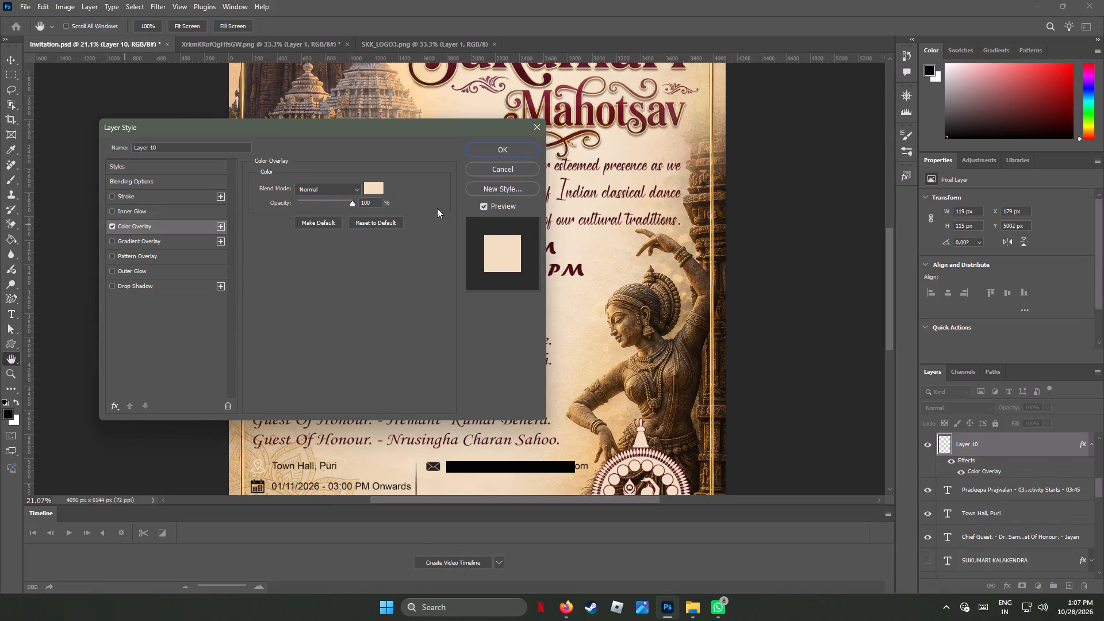
click(369, 186)
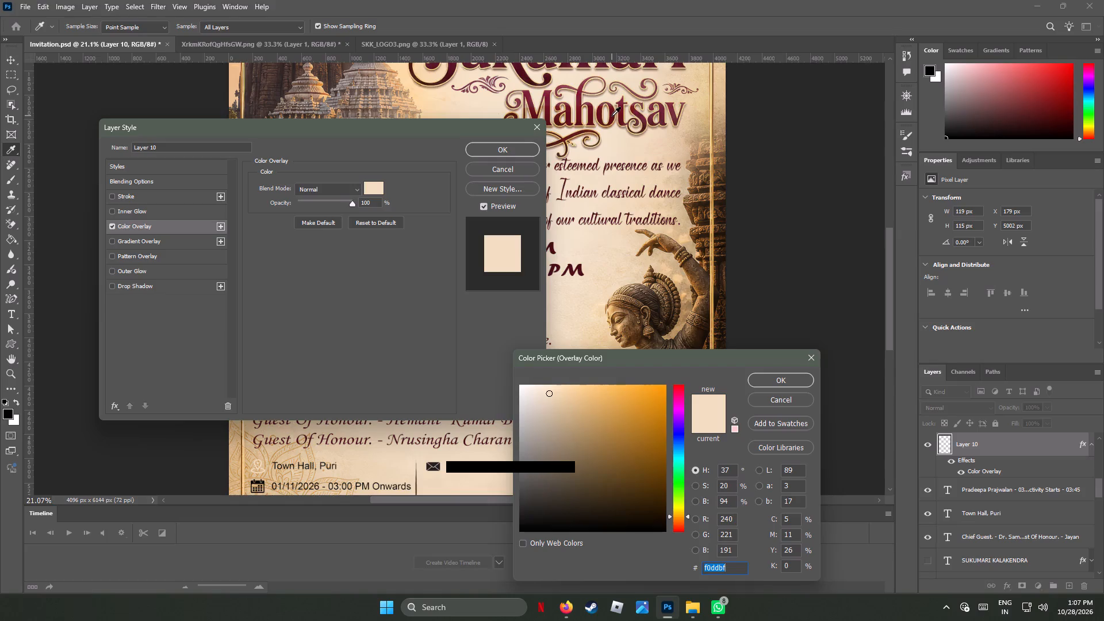
click(614, 116)
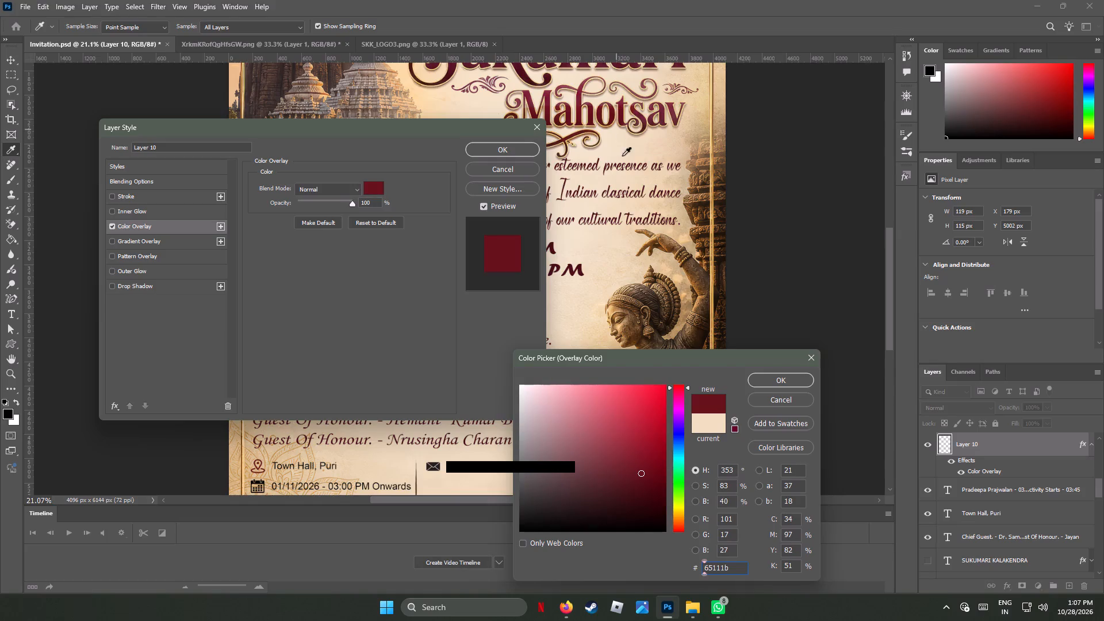
click(775, 378)
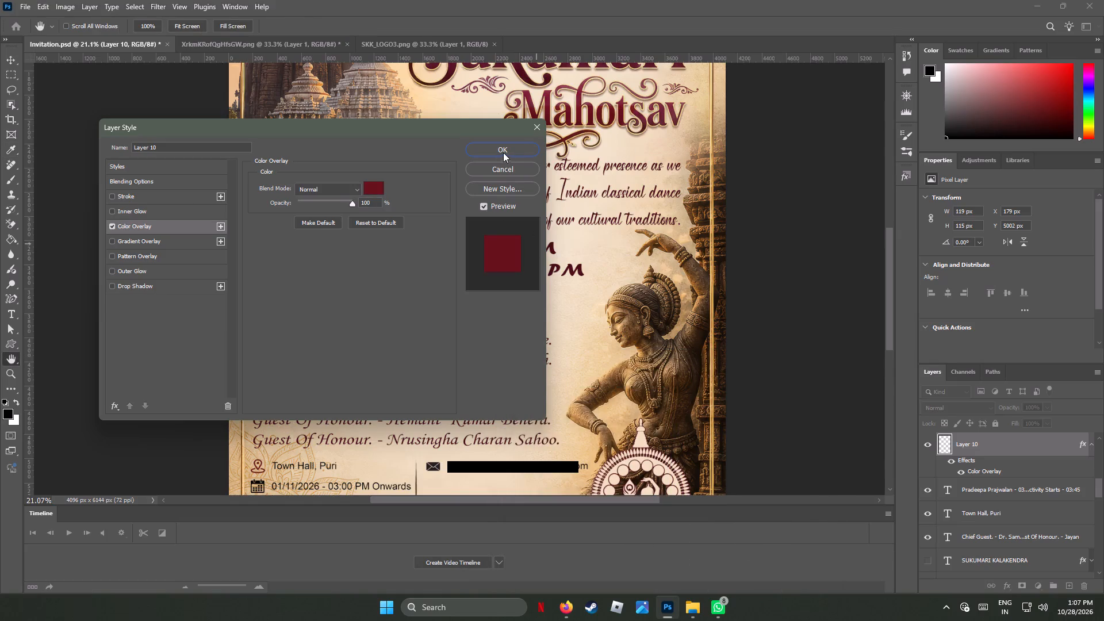
click(504, 151)
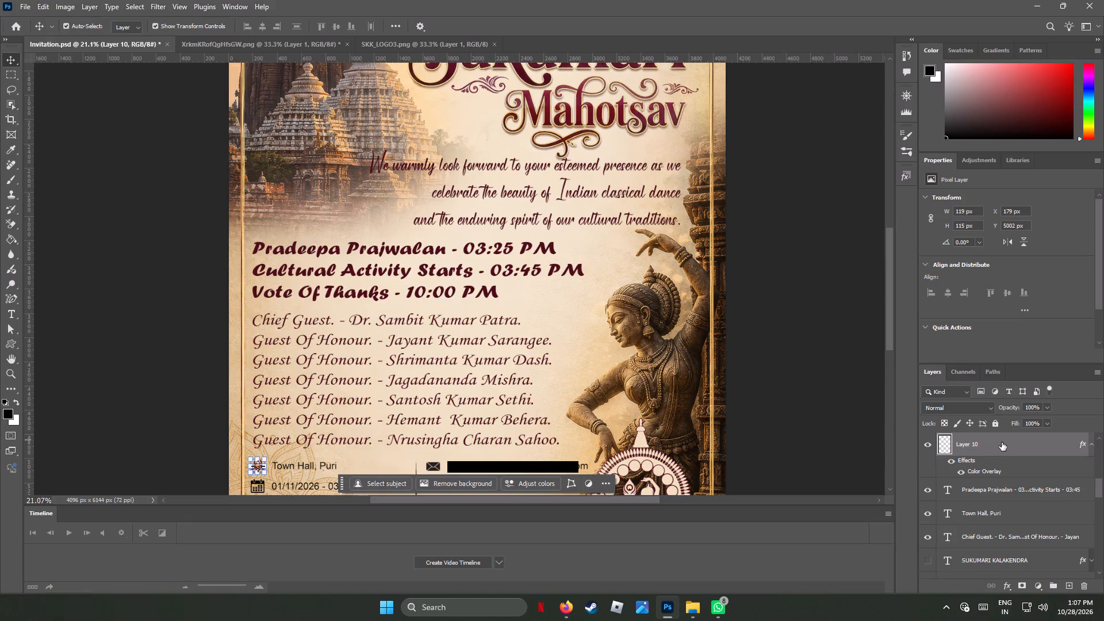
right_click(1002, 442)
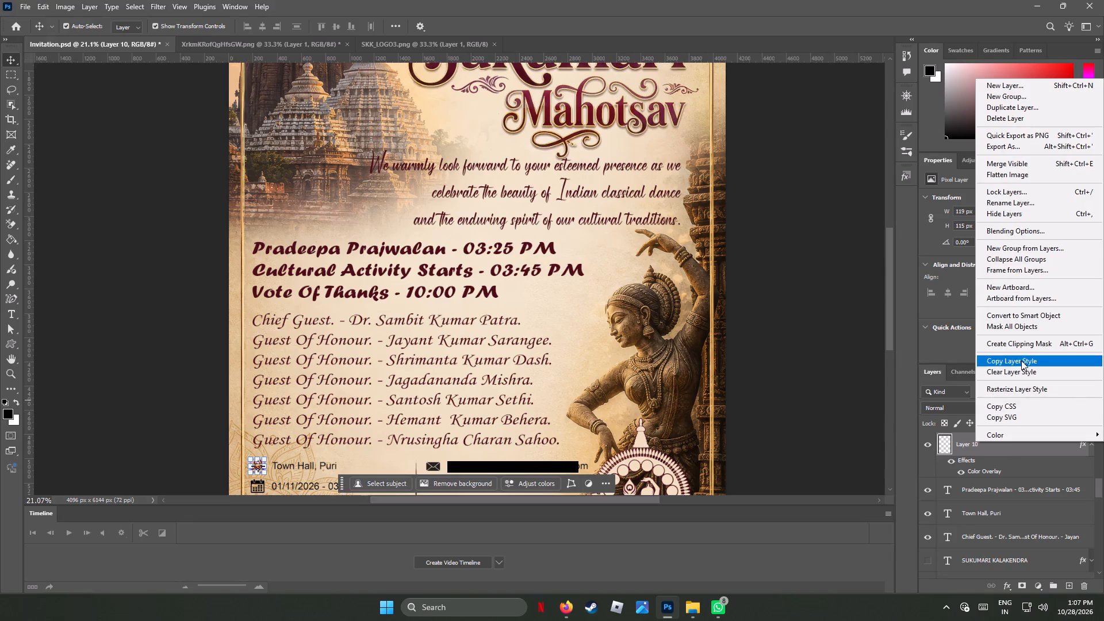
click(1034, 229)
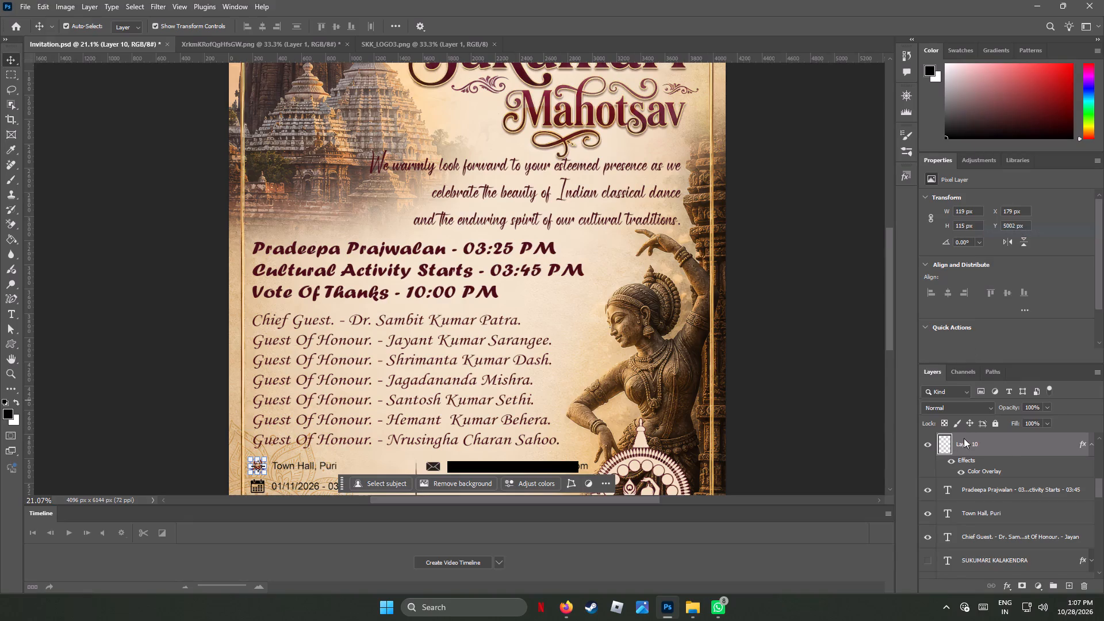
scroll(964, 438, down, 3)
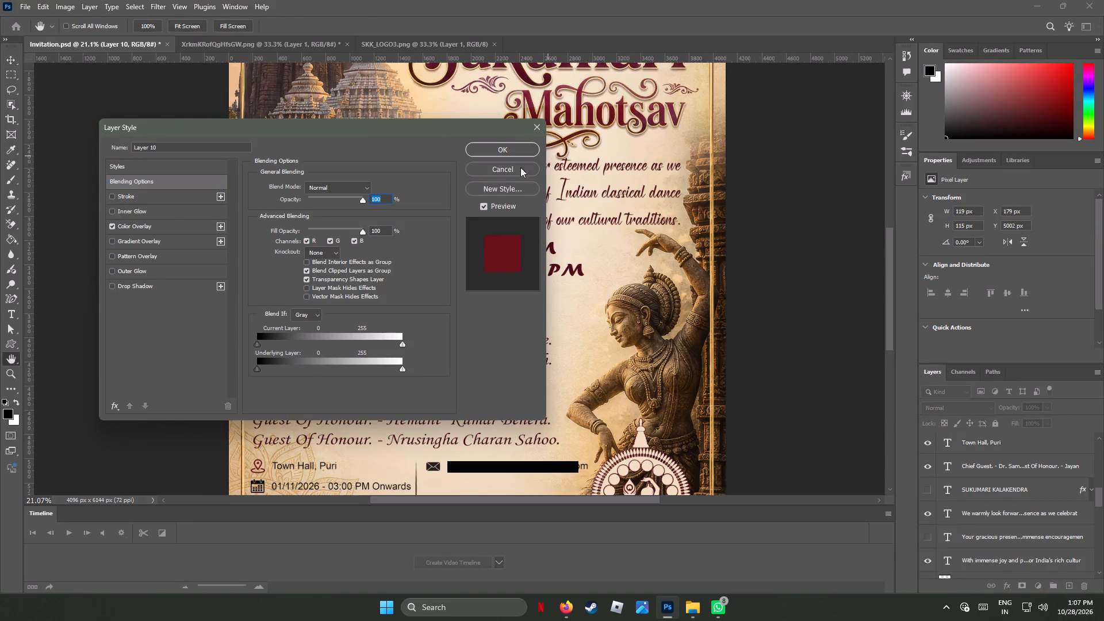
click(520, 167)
Copy the layer style of the maroon location icon, Layer 10.
scroll(1009, 482, down, 1)
scroll(1009, 482, up, 10)
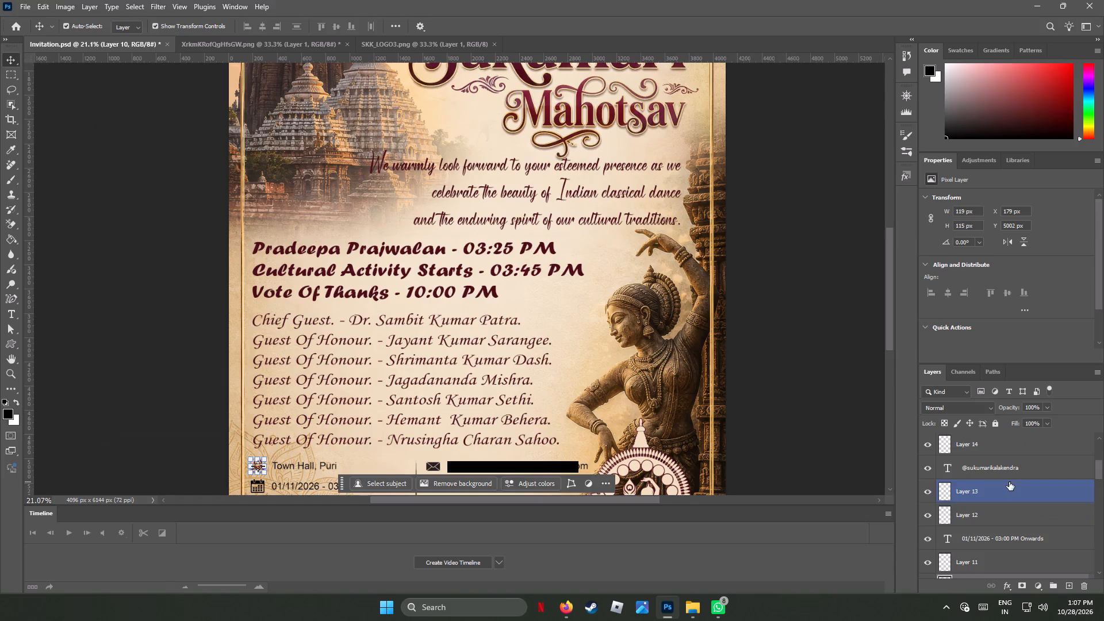
scroll(1002, 525, up, 2)
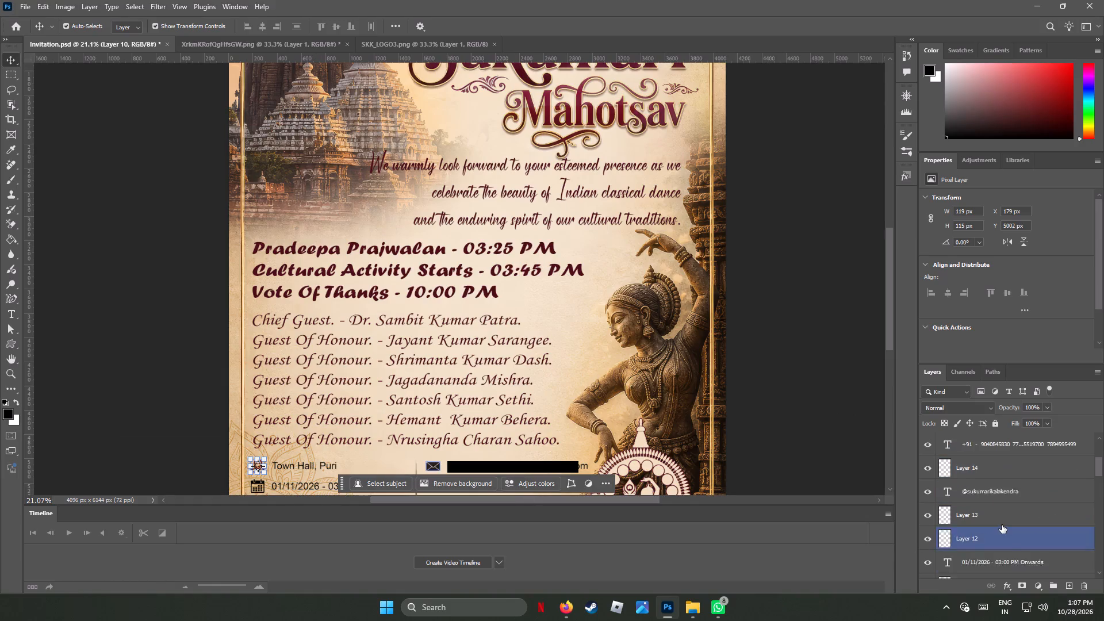
scroll(1002, 525, up, 1)
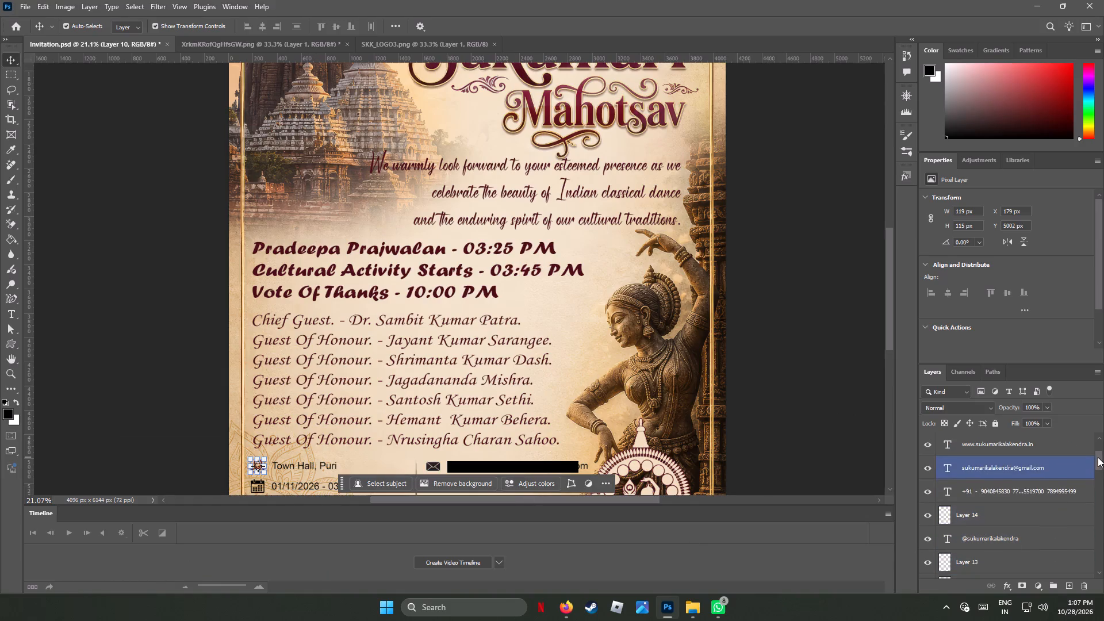
drag(1098, 457, 1101, 479)
right_click(1026, 493)
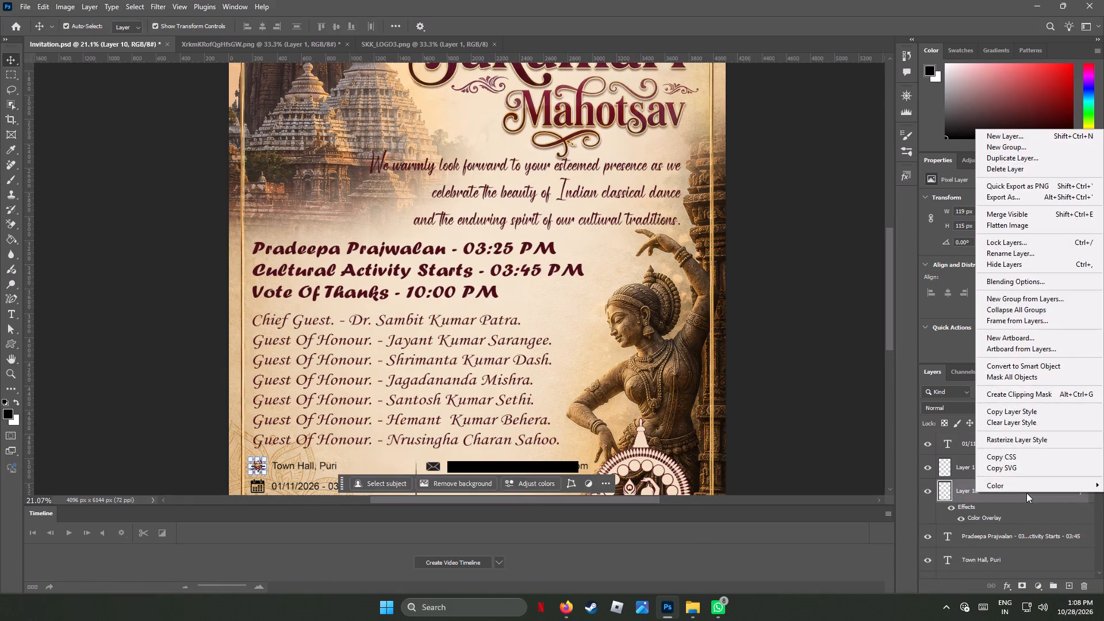
click(1018, 410)
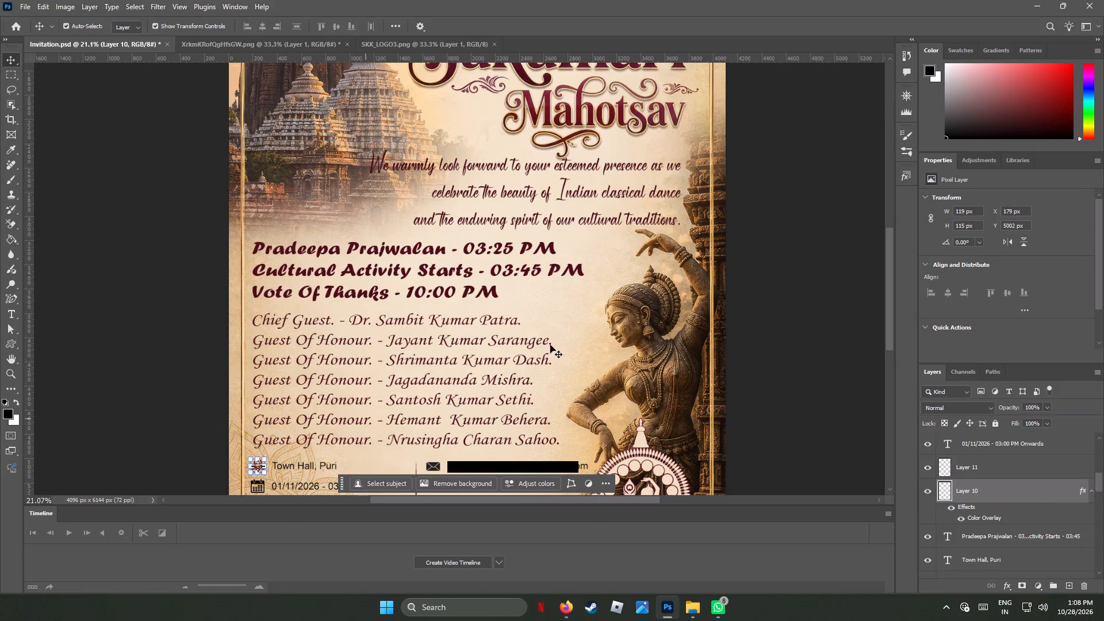
Paste the copied layer style onto the calendar icon and the phone icon in the contact details.
drag(888, 263, 890, 309)
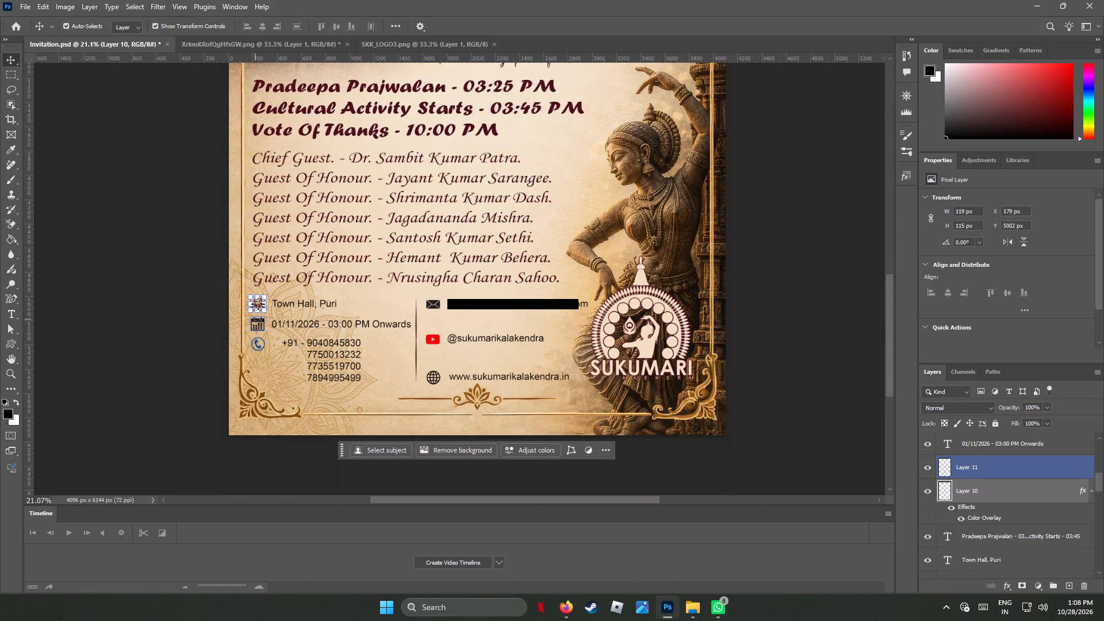
alt+scroll(248, 383, up, 7)
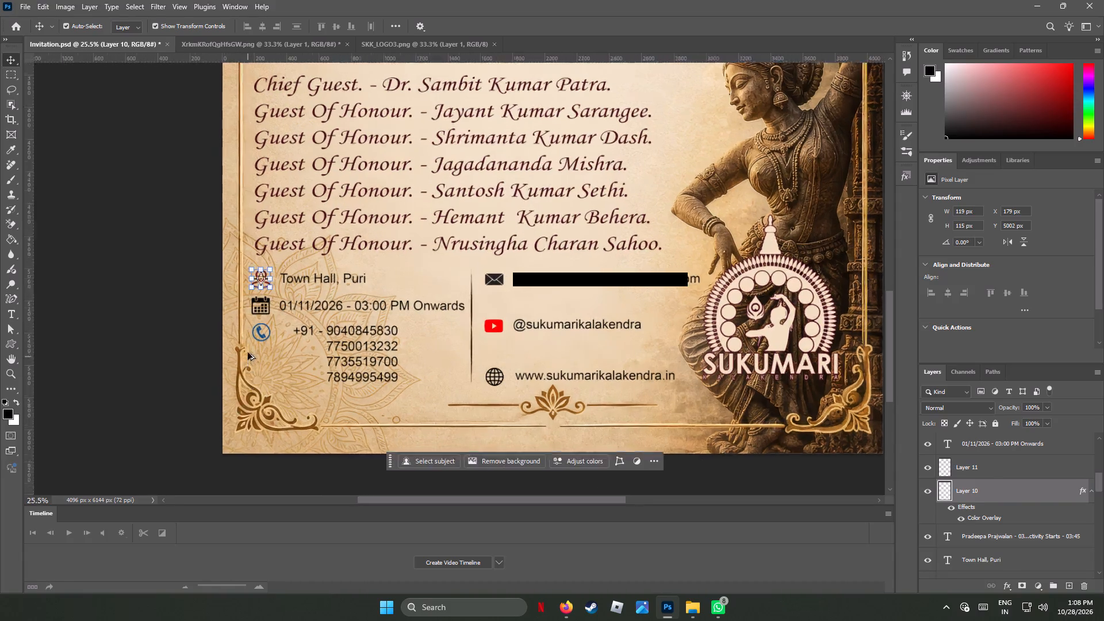
alt+scroll(248, 352, up, 2)
alt+scroll(251, 297, up, 5)
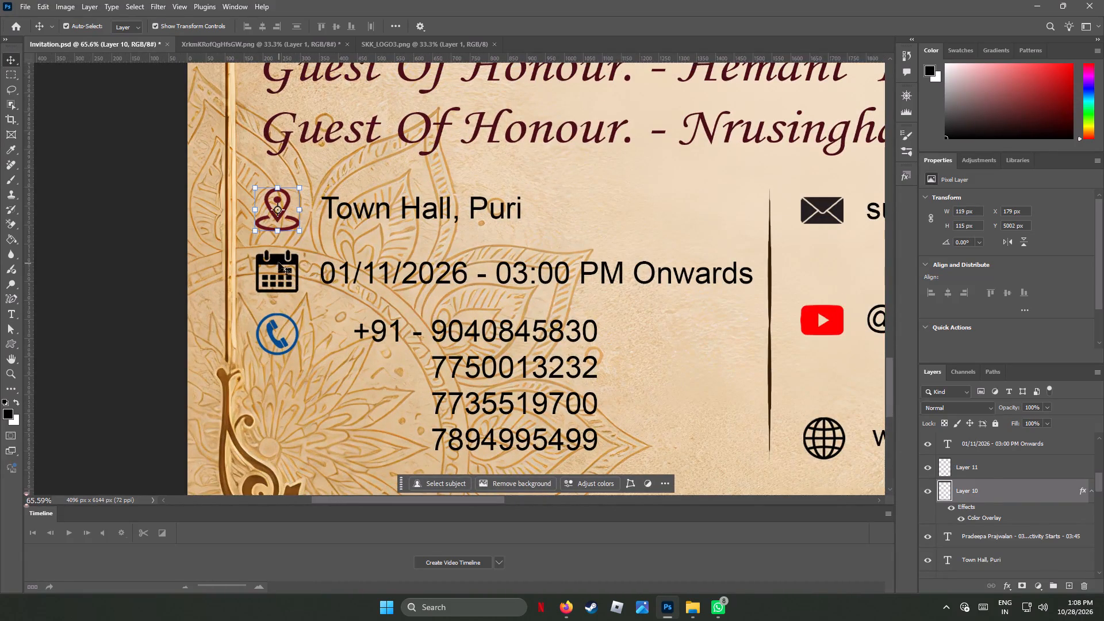
click(275, 259)
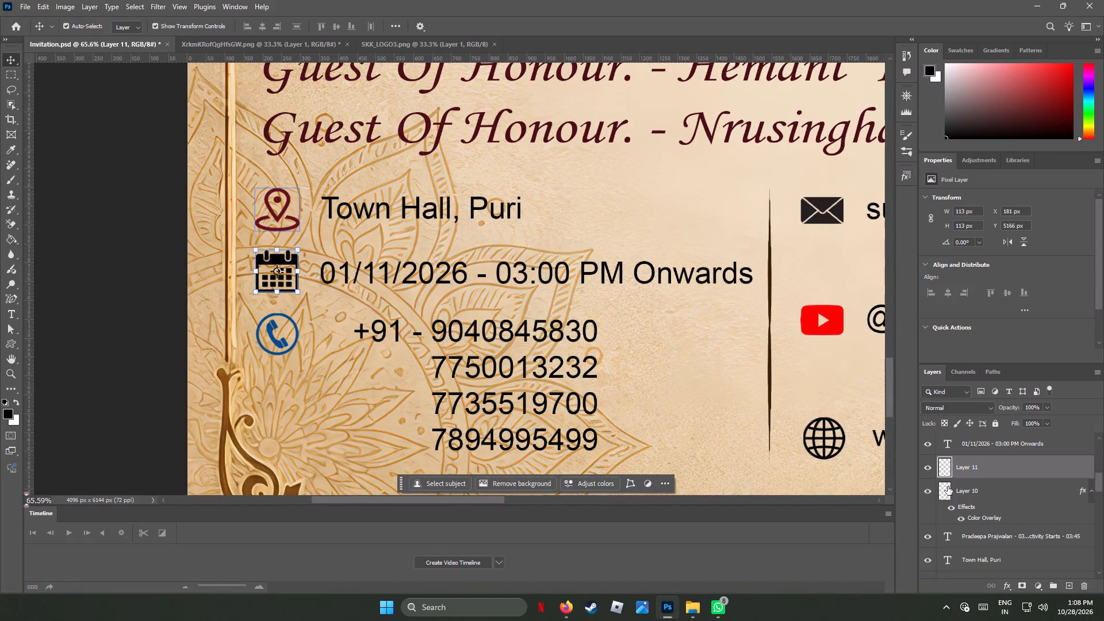
right_click(971, 466)
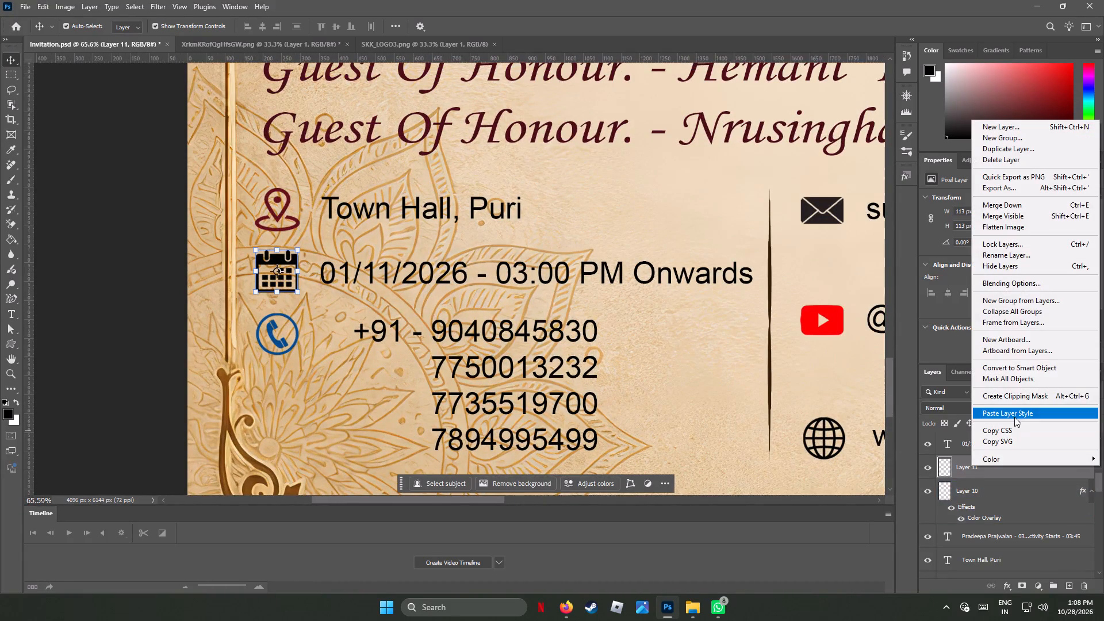
click(1019, 411)
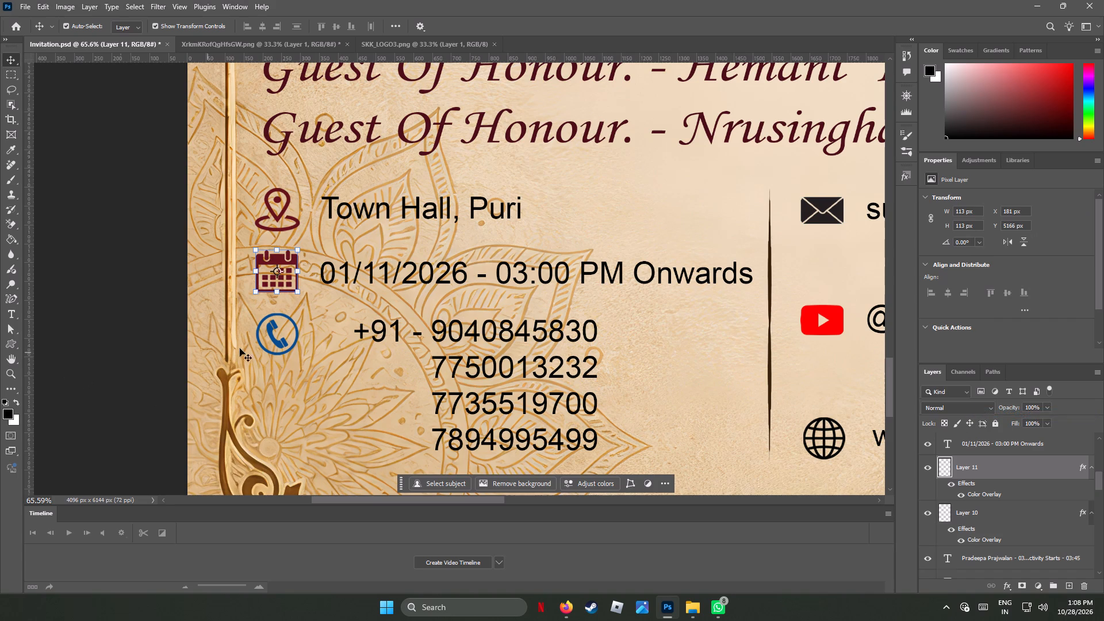
click(270, 330)
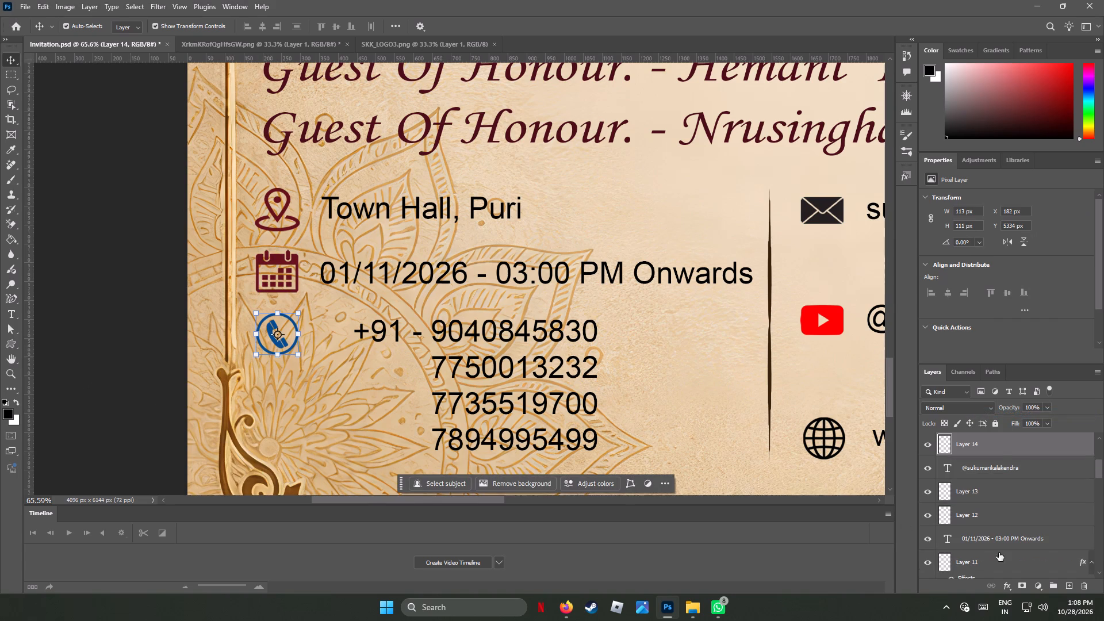
right_click(998, 442)
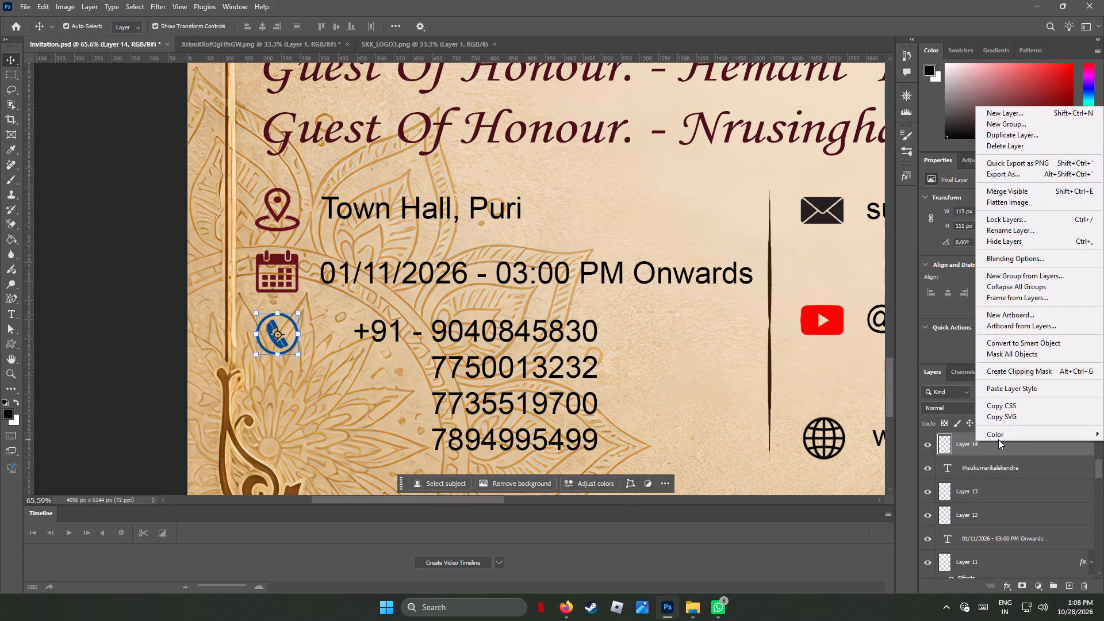
click(1019, 388)
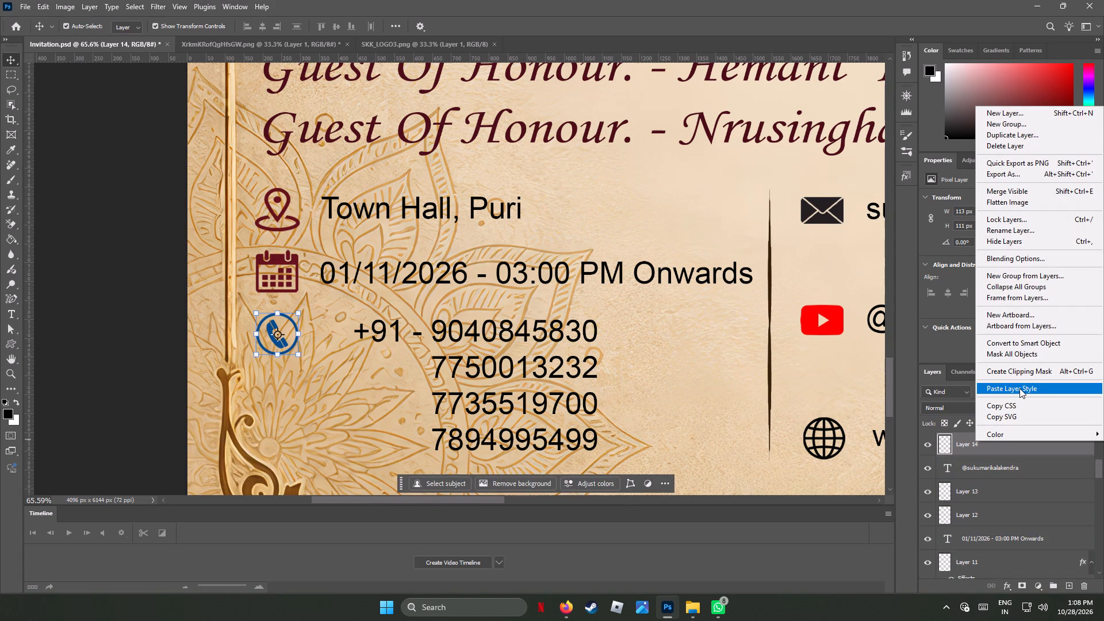
Save the invitation document.
key(ctrl+s)
key(ctrl+s)
key(ctrl+s)
key(ctrl+s)
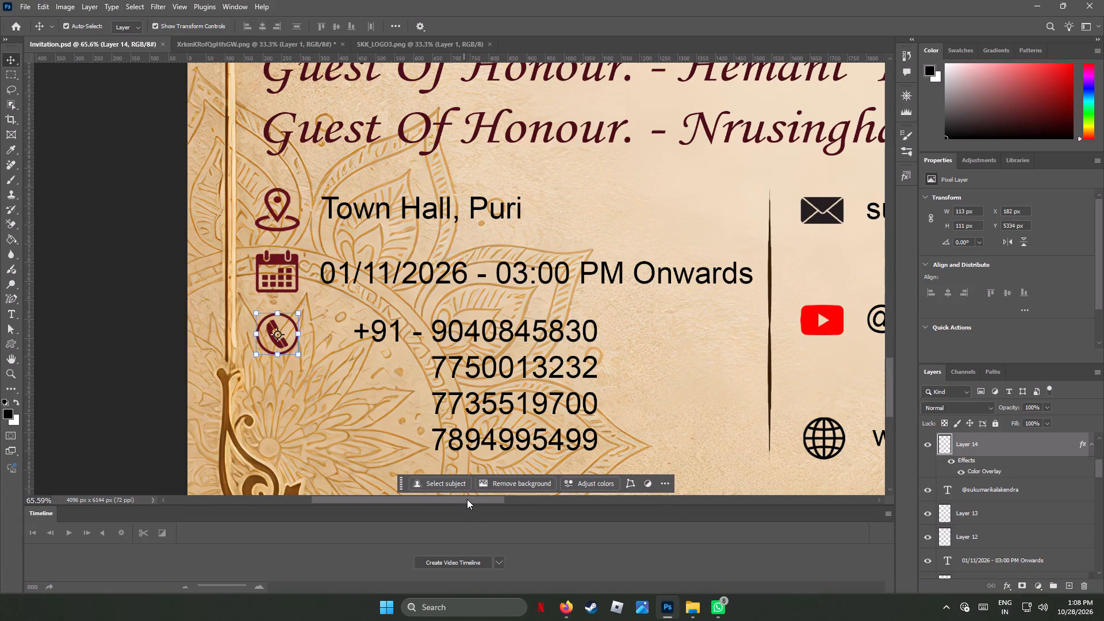
Paste the copied layer style onto the envelope, YouTube and globe icons in the second contact column.
drag(467, 499, 547, 520)
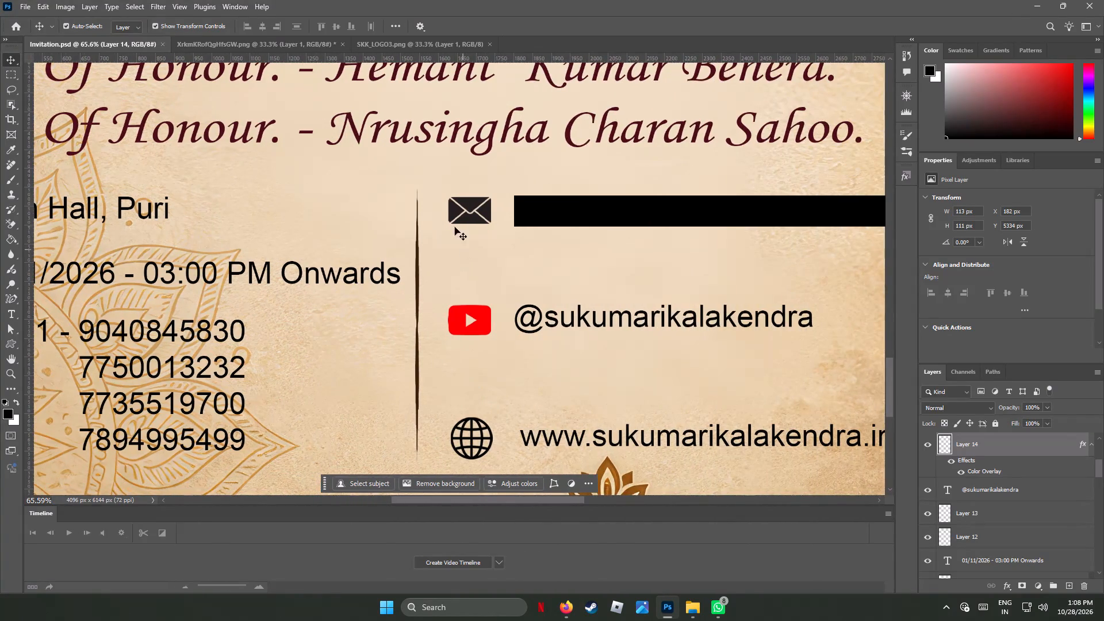
click(471, 208)
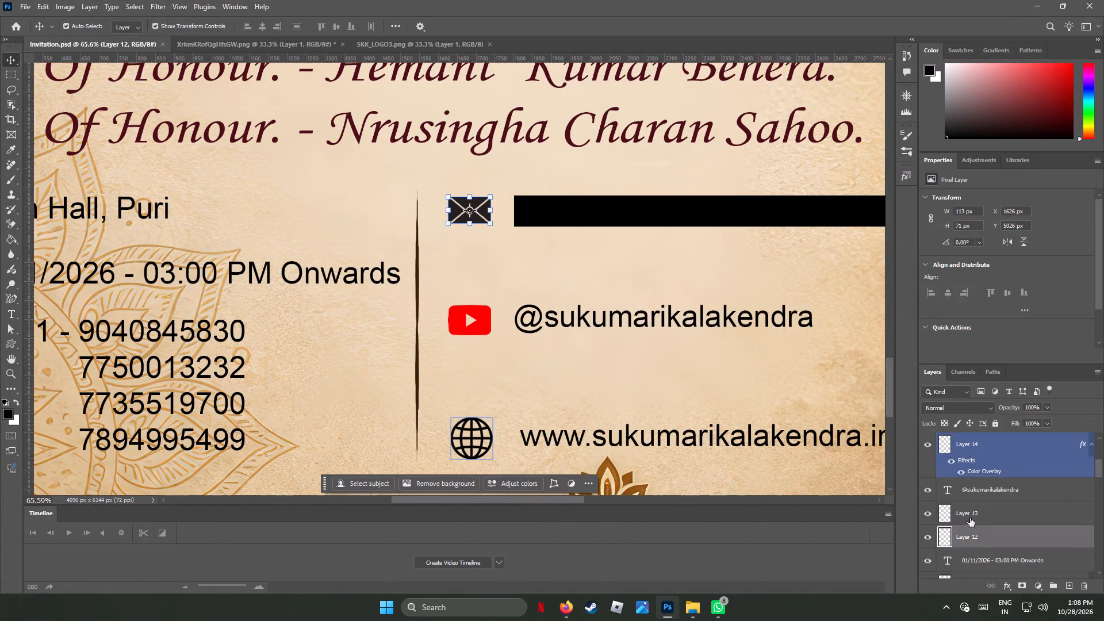
right_click(979, 536)
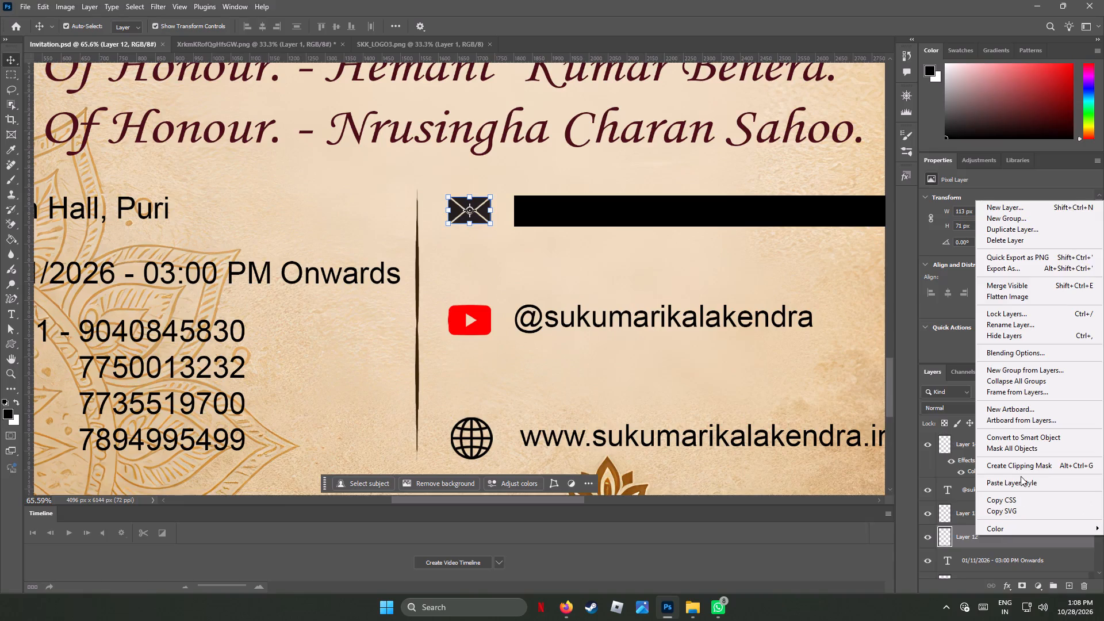
click(1023, 480)
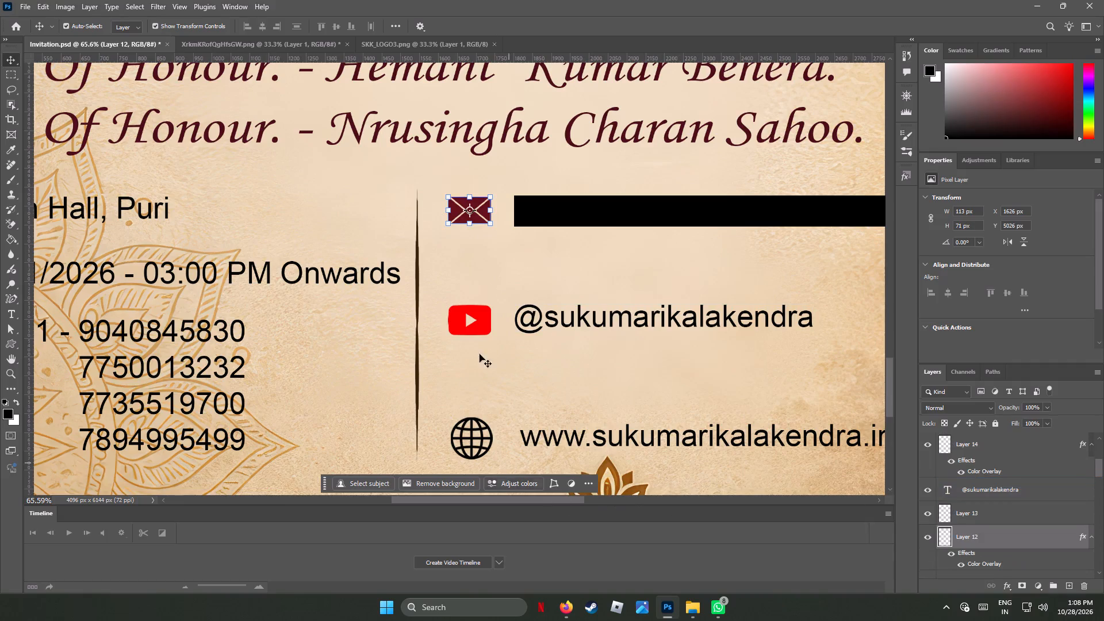
click(481, 313)
right_click(995, 443)
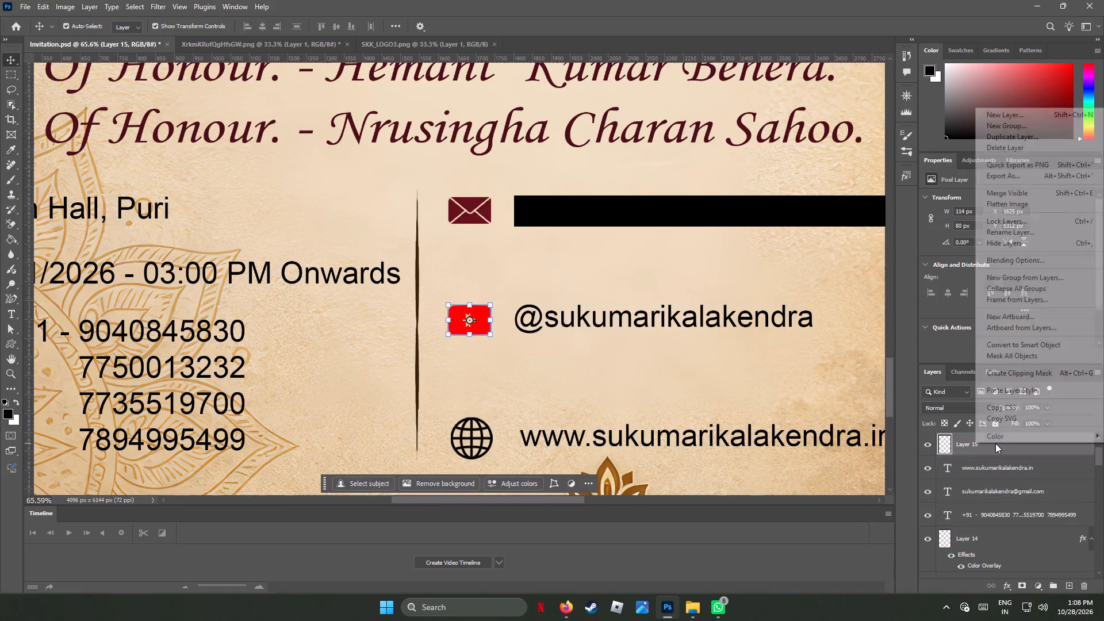
click(1018, 389)
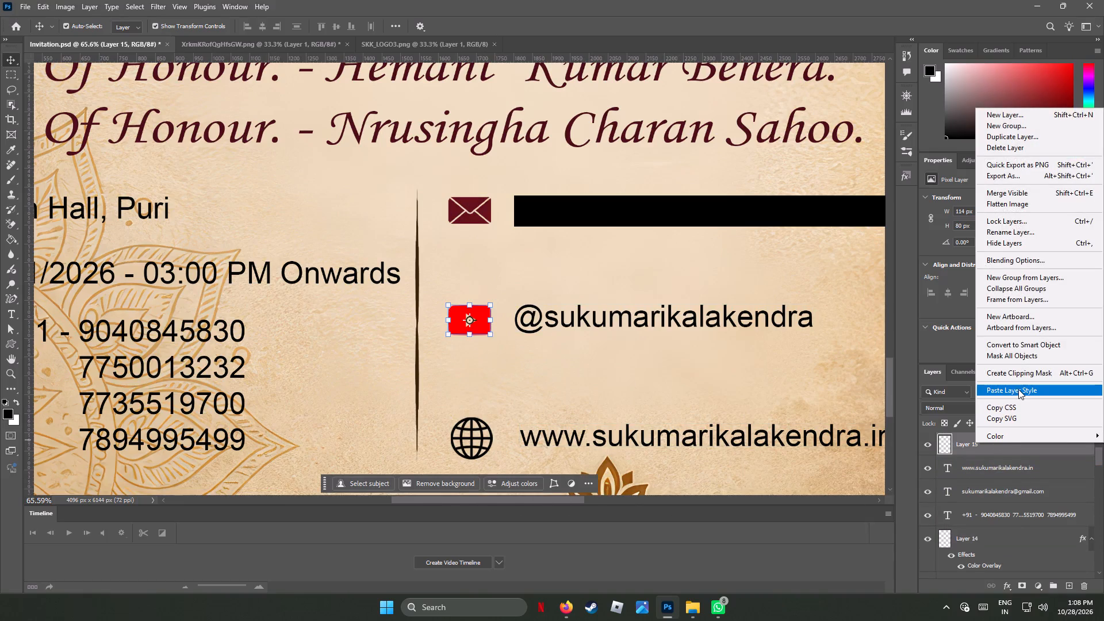
click(481, 430)
right_click(982, 569)
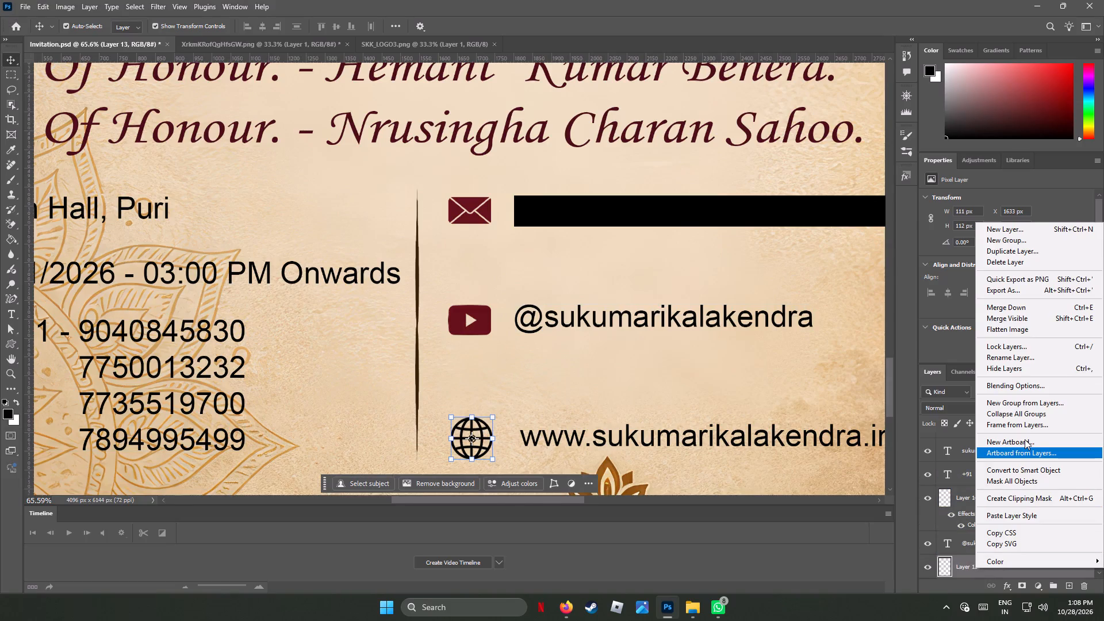
click(1046, 517)
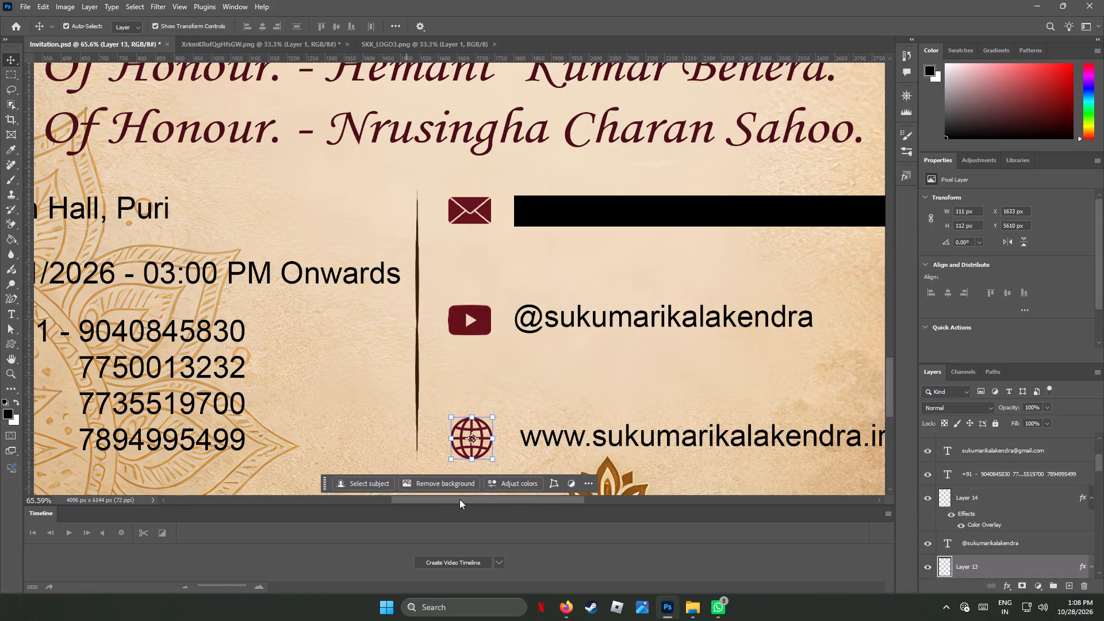
Recolour the "Town Hall, Puri" venue text with maroon #4d0d19 sampled from the Guest Of Honour lettering.
drag(459, 499, 398, 494)
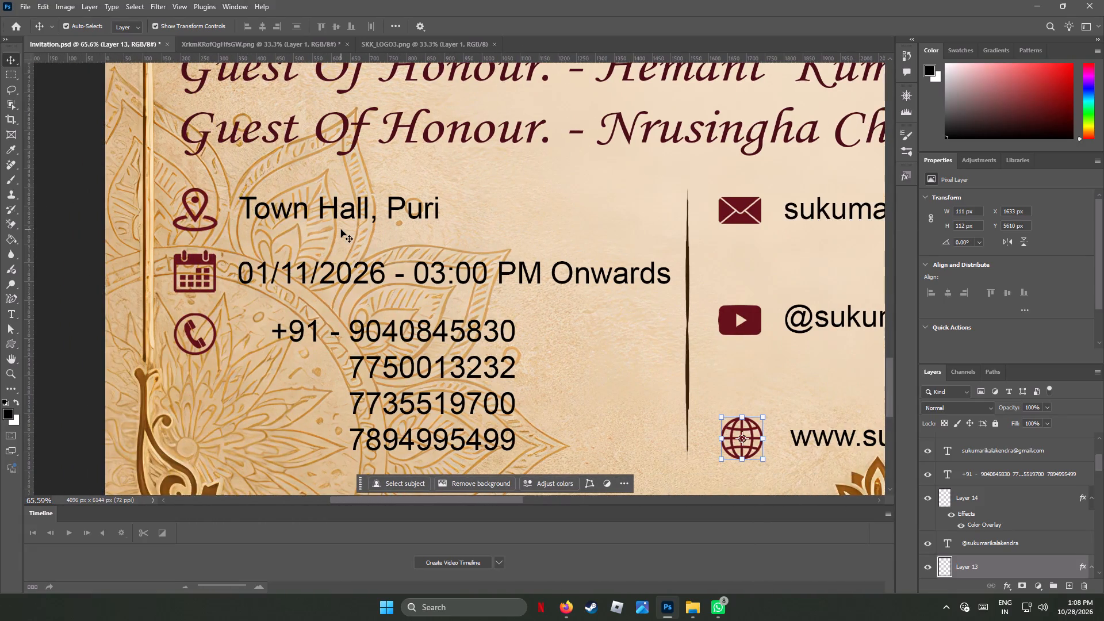
scroll(298, 263, up, 6)
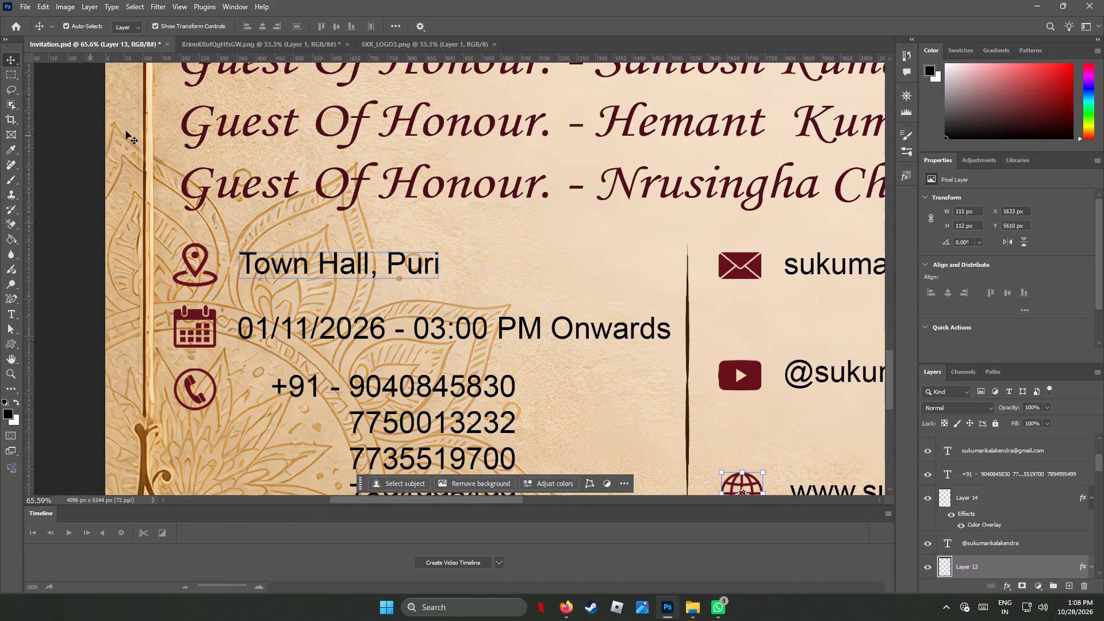
click(11, 57)
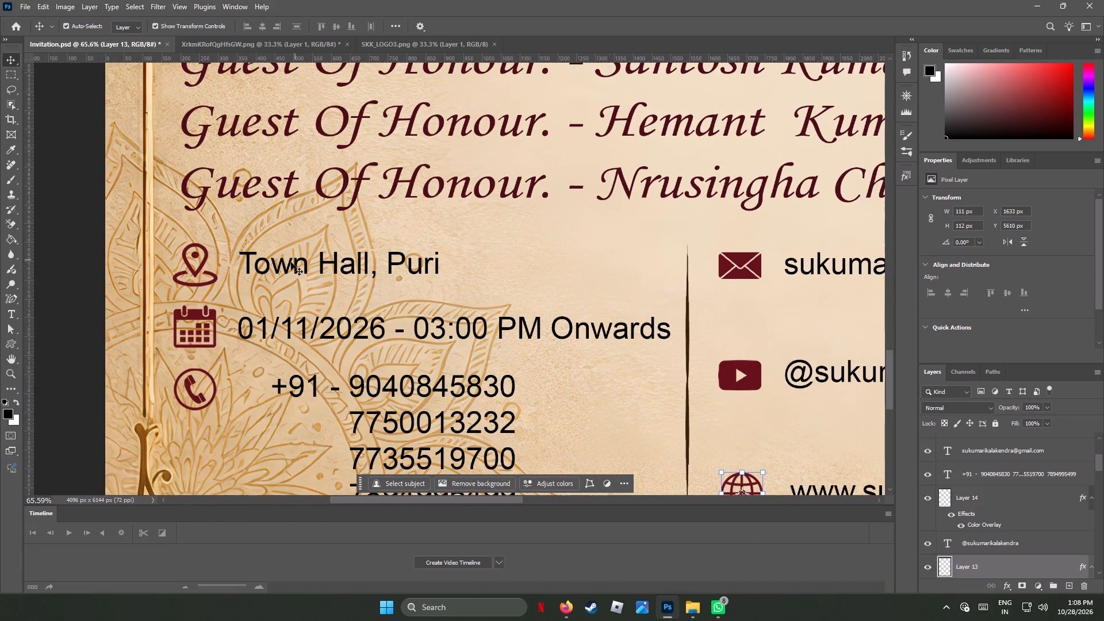
click(287, 270)
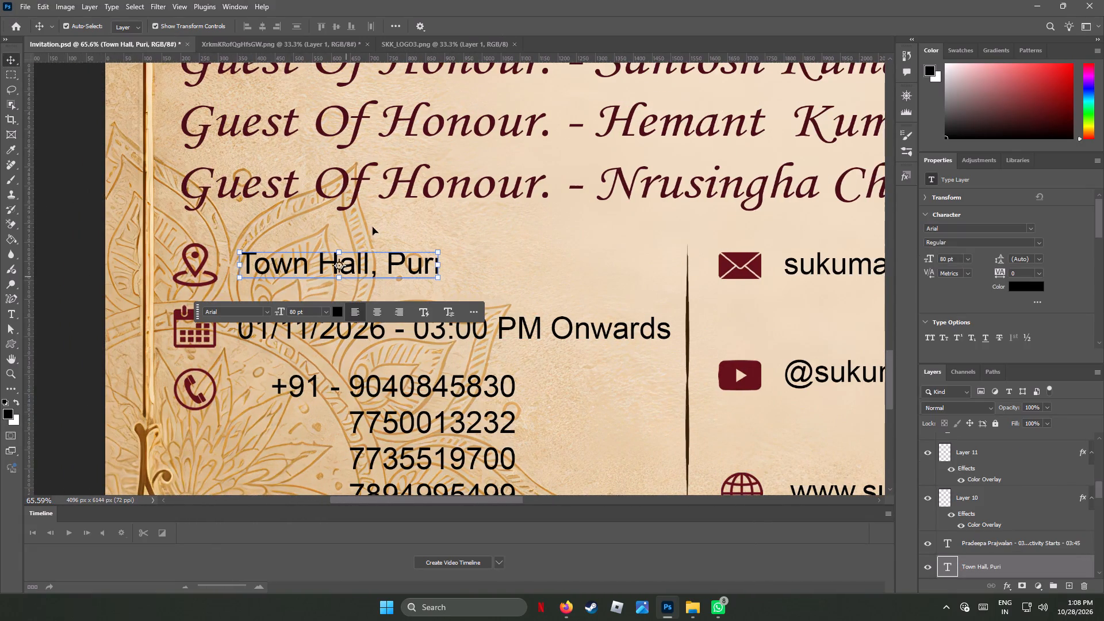
click(1027, 282)
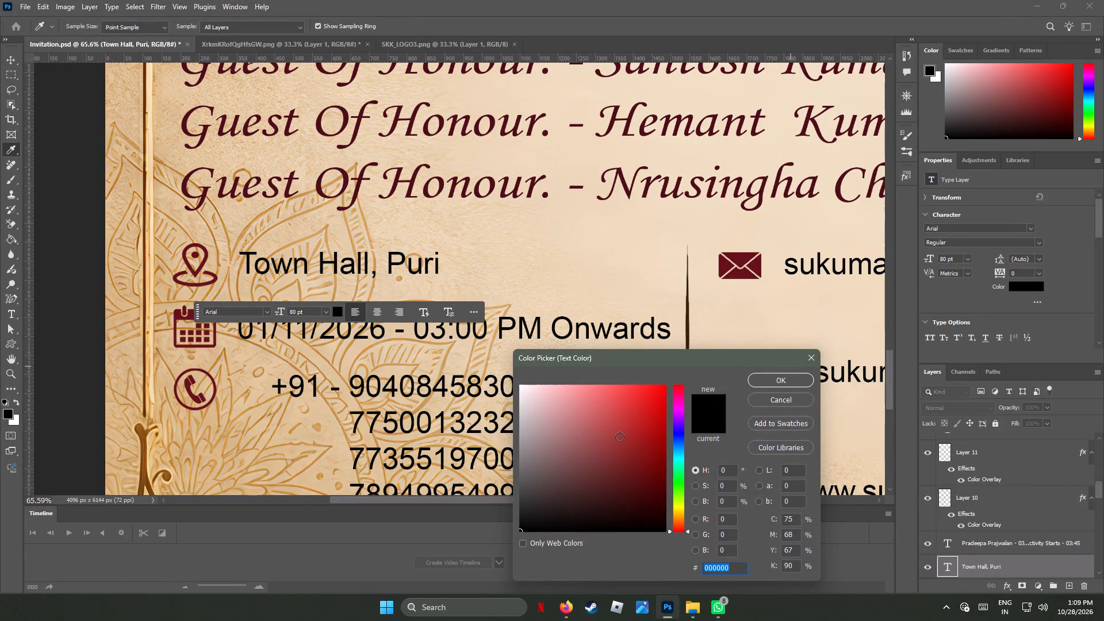
click(183, 185)
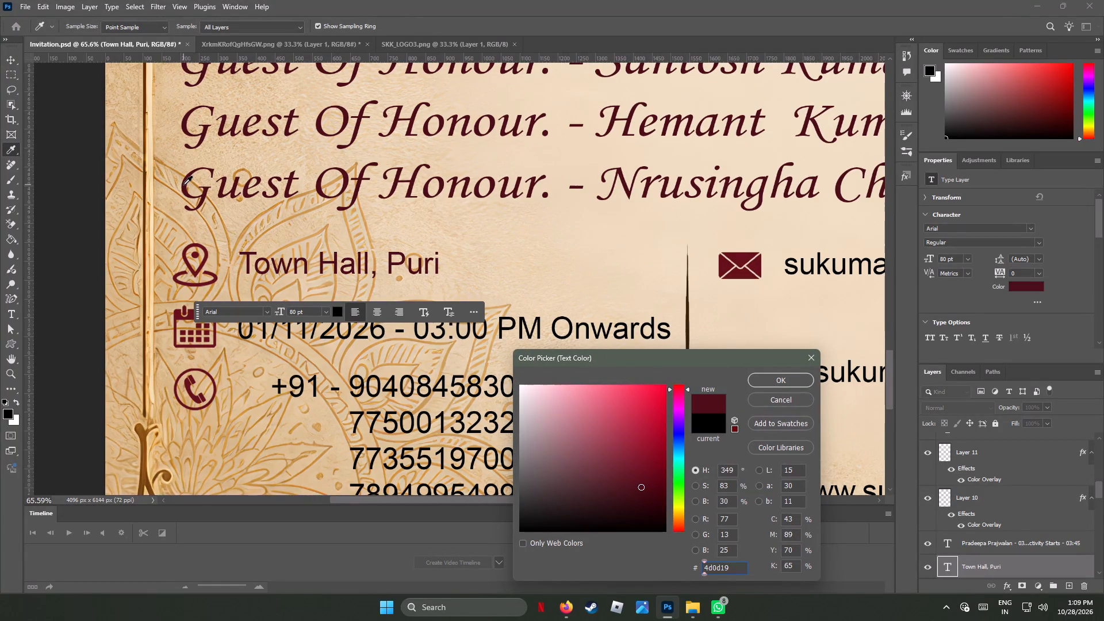
click(765, 381)
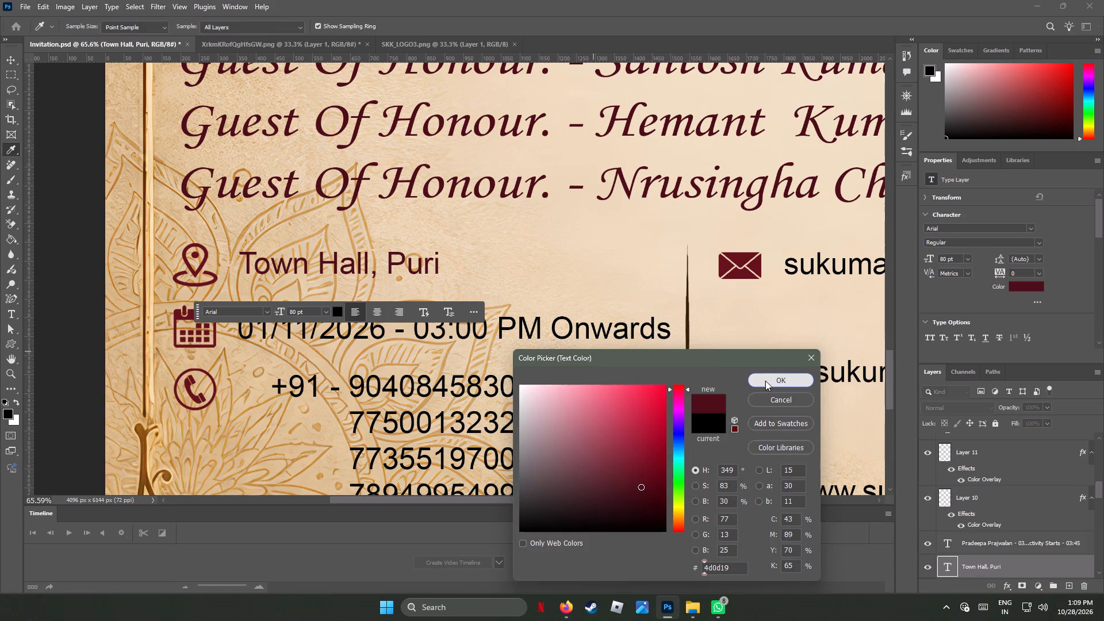
Recolour the date-and-time line and the phone number block with maroon #4d0d19 sampled from the guest lettering.
click(326, 338)
click(1019, 285)
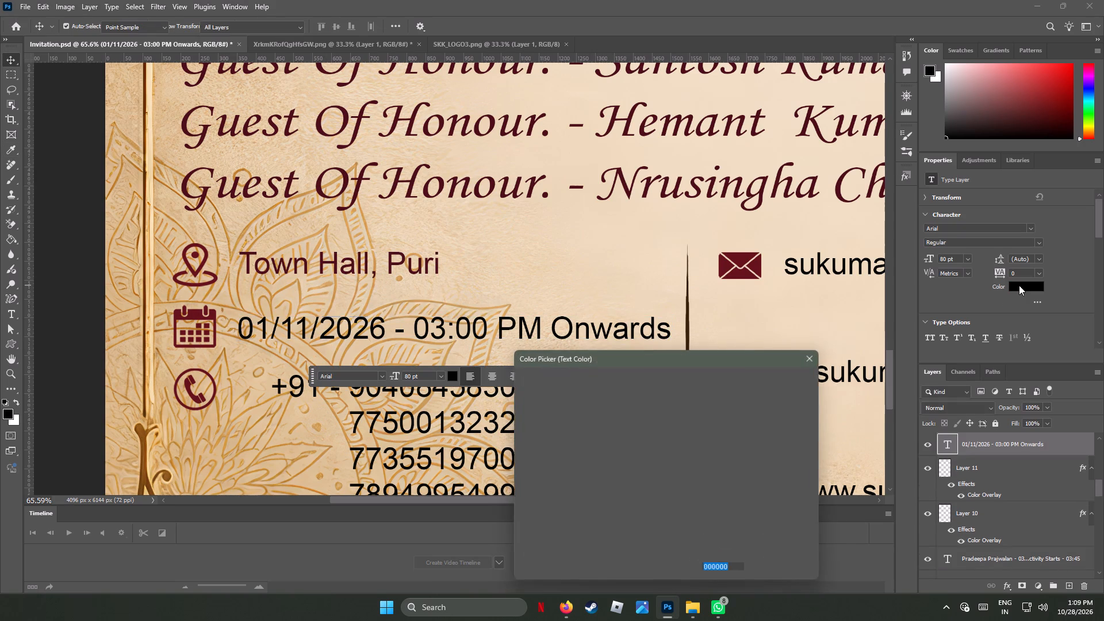
click(345, 179)
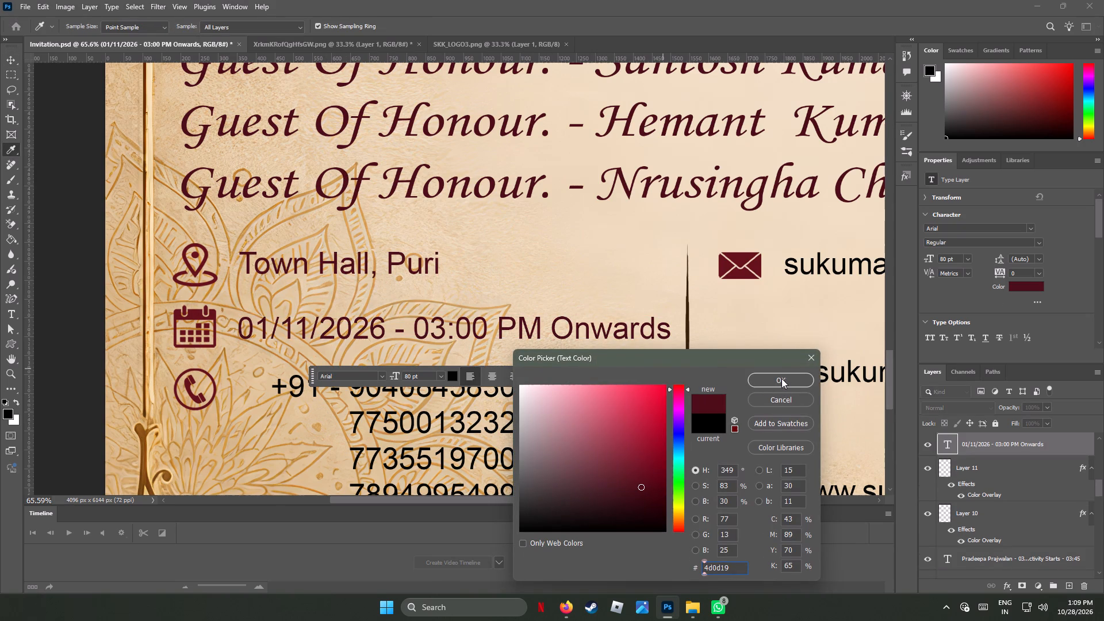
click(781, 378)
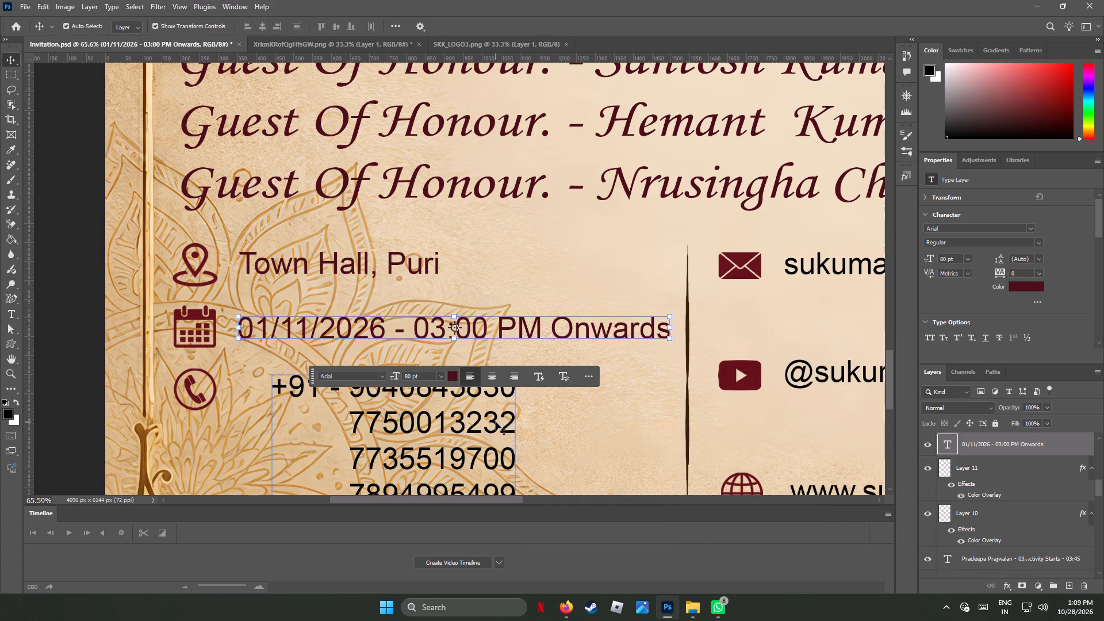
click(496, 422)
click(1026, 287)
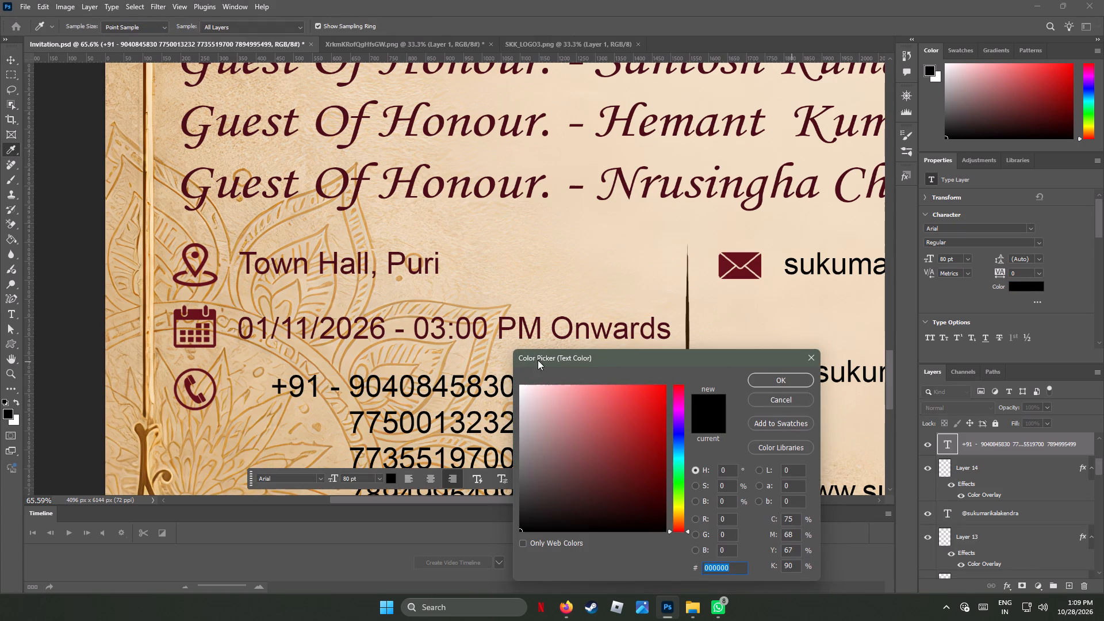
click(346, 176)
click(770, 379)
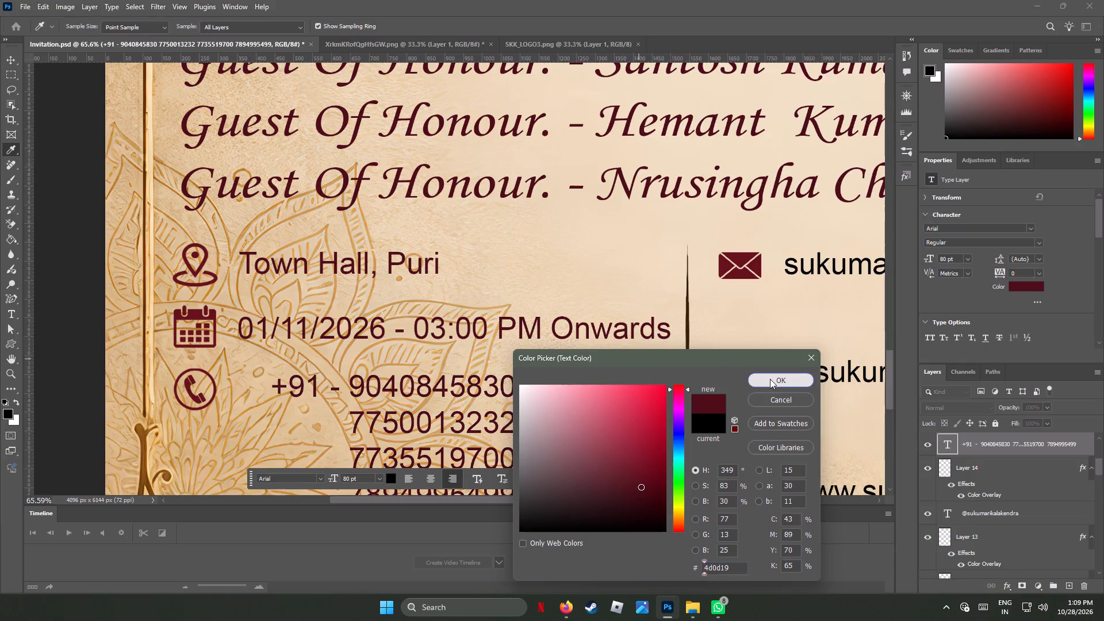
Recolour the e-mail line and the YouTube handle with maroon #4d0d19 sampled from the guest lettering.
drag(500, 498, 501, 497)
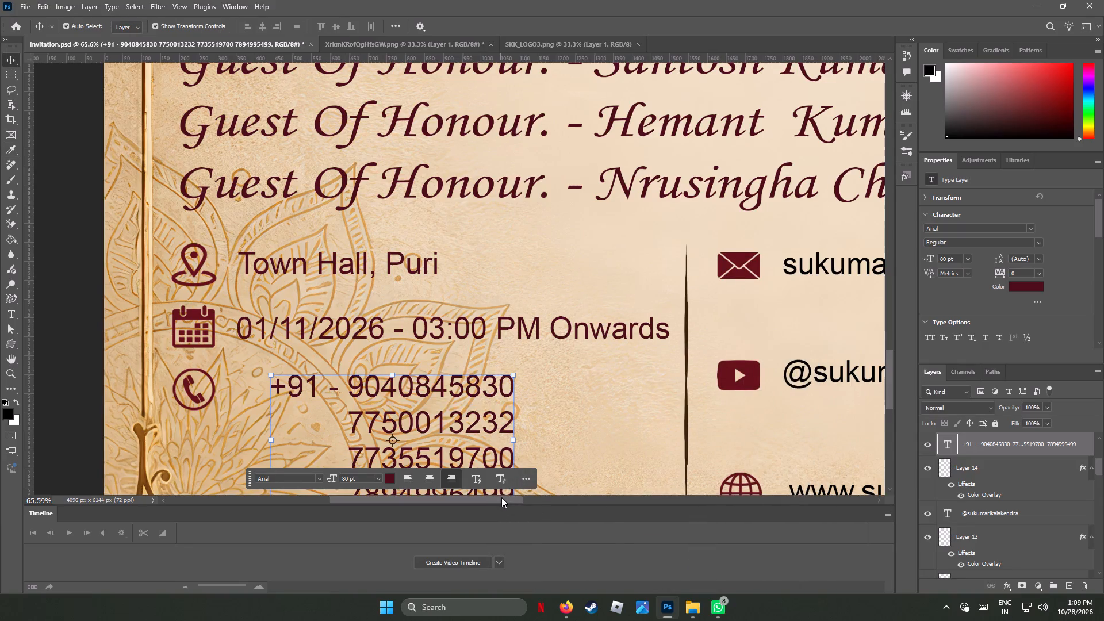
drag(501, 497, 588, 515)
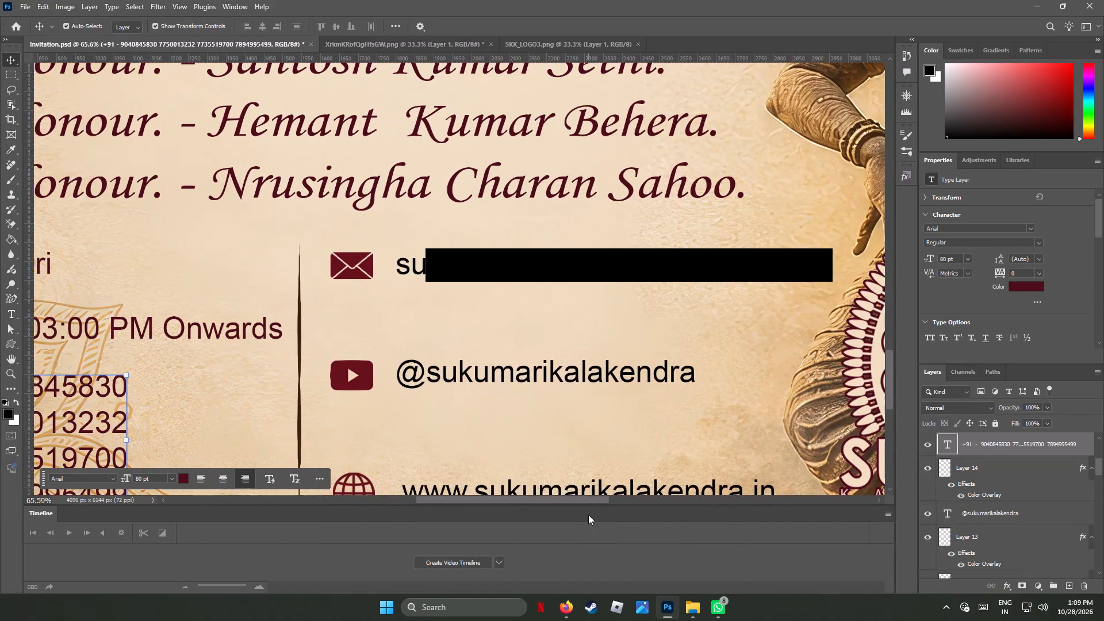
drag(588, 515, 589, 515)
click(490, 266)
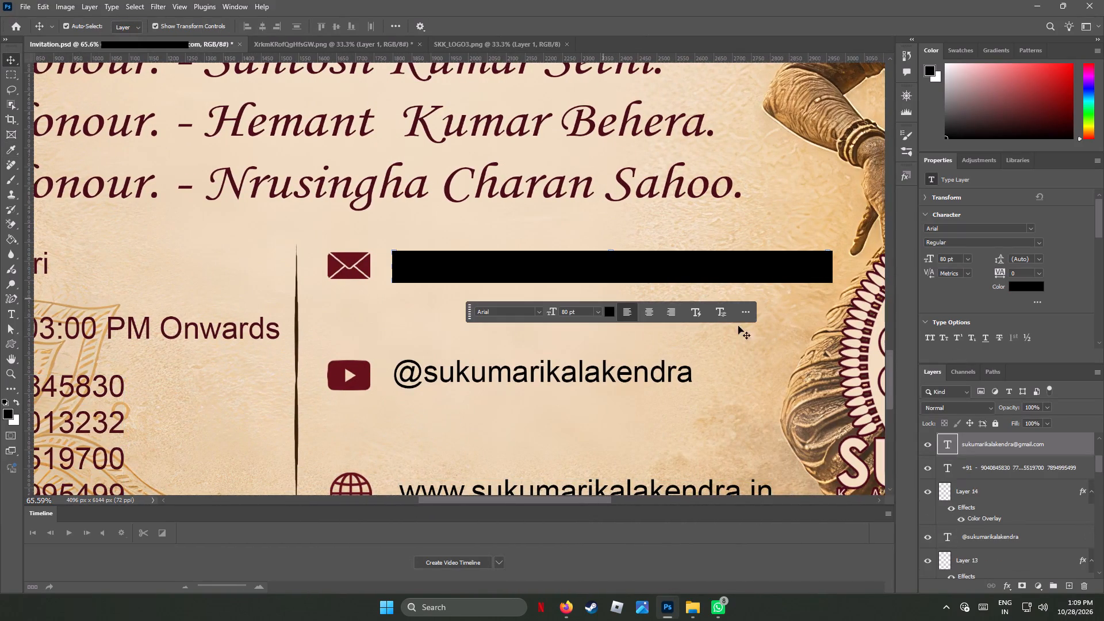
click(1031, 285)
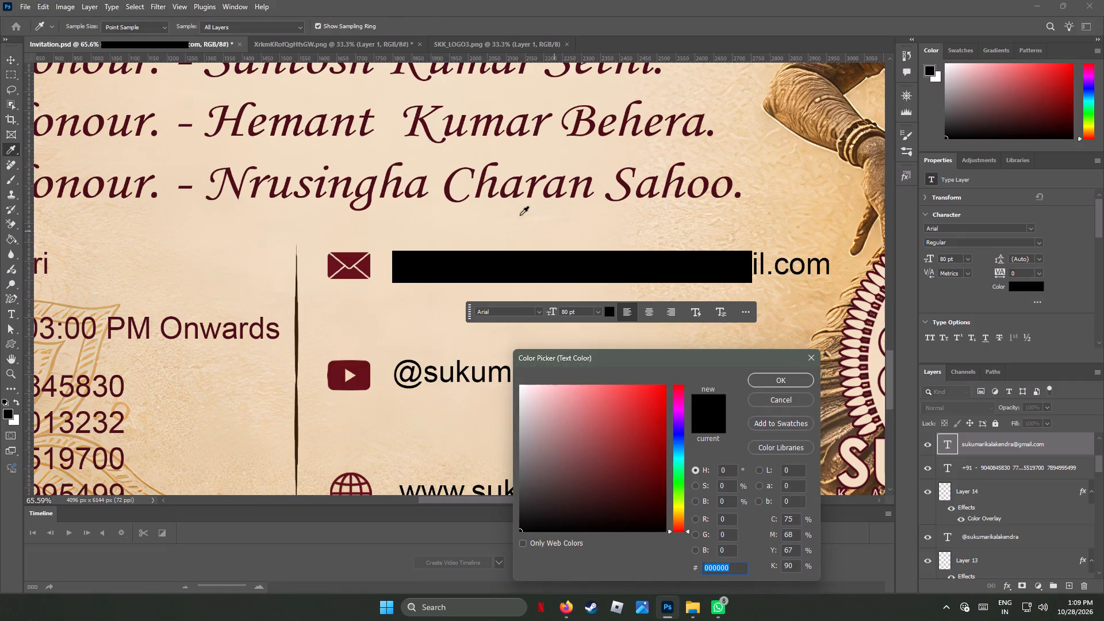
click(689, 188)
click(765, 378)
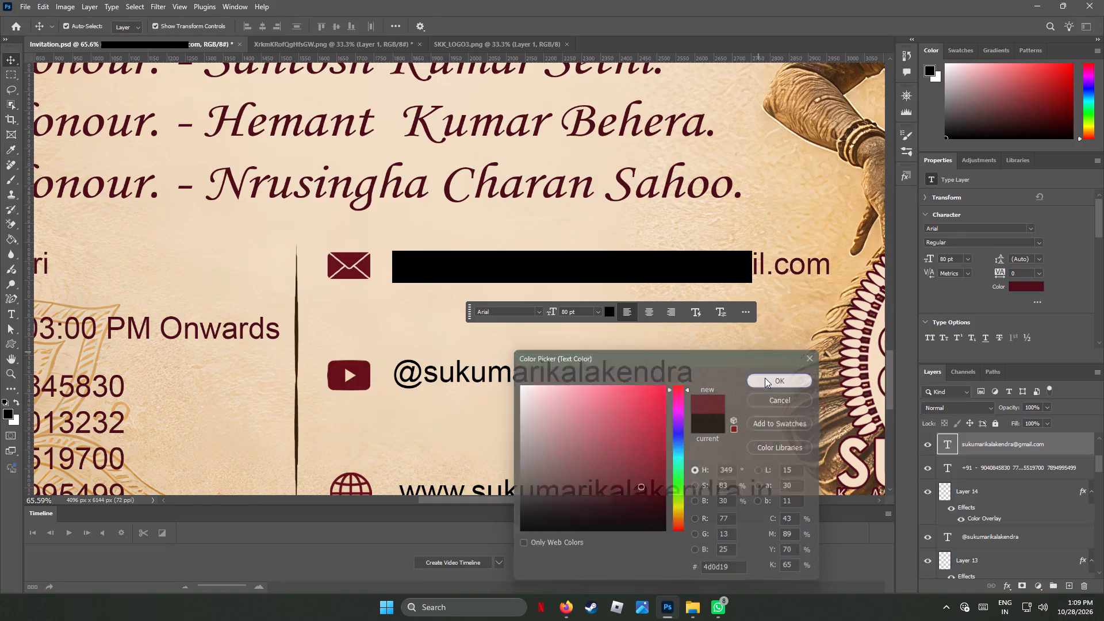
click(500, 369)
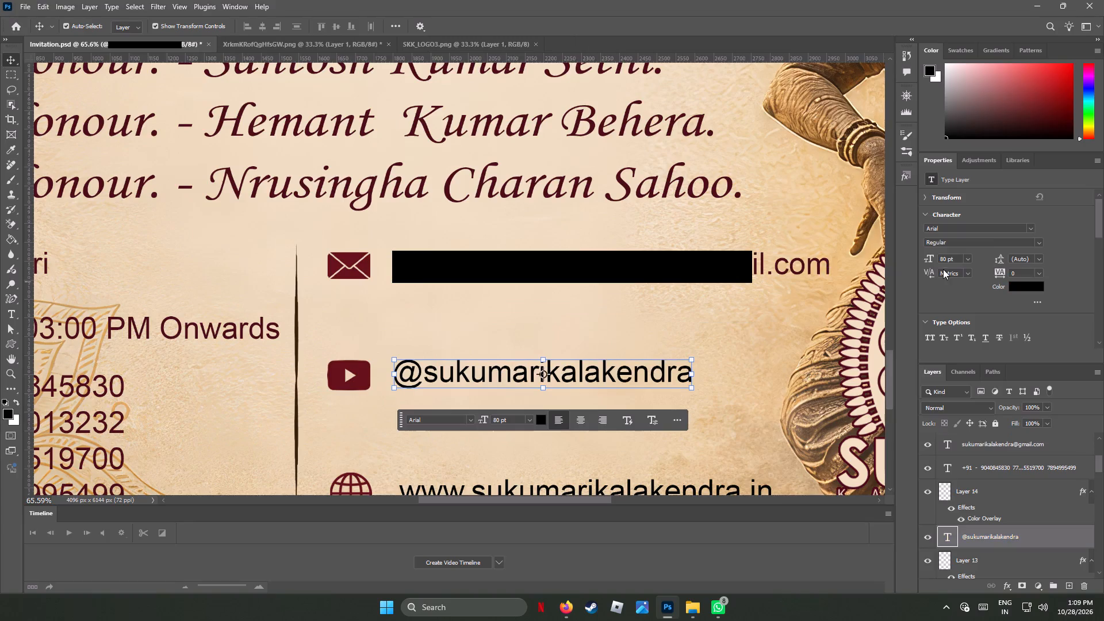
click(1028, 287)
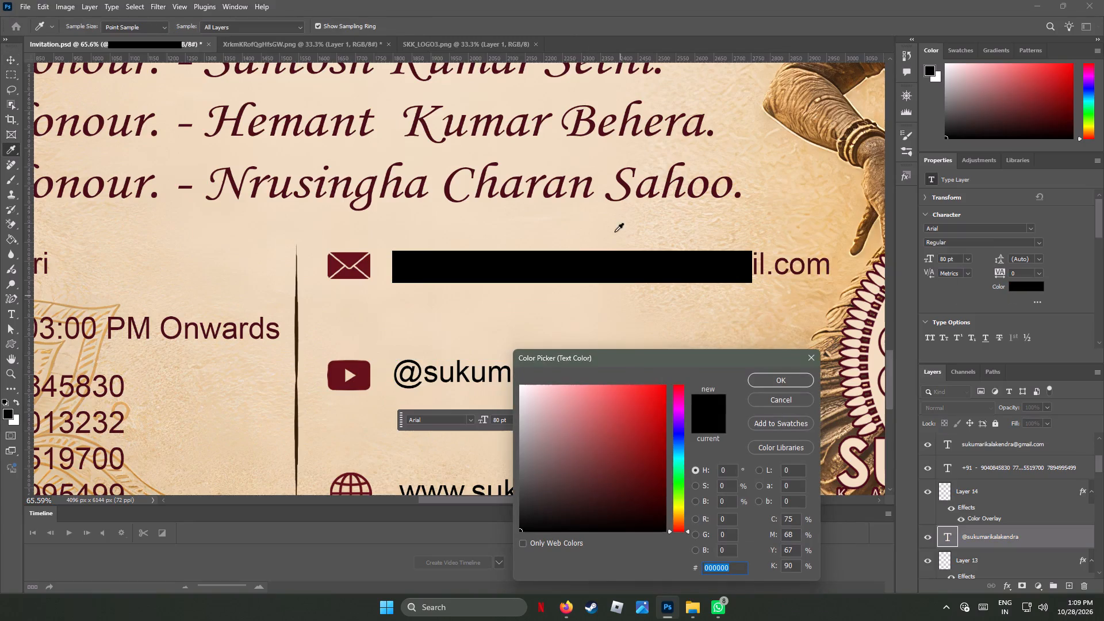
click(619, 181)
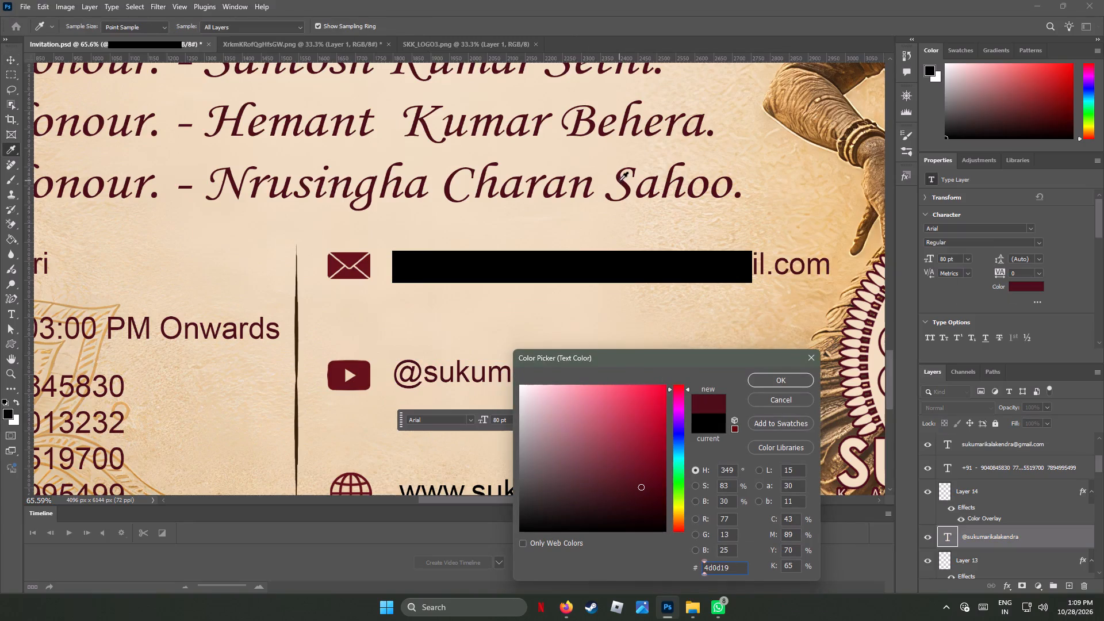
click(779, 383)
Recolour the website address text beside the globe icon with maroon #4d0d19 sampled from the guest lettering.
scroll(581, 428, down, 8)
scroll(581, 428, up, 2)
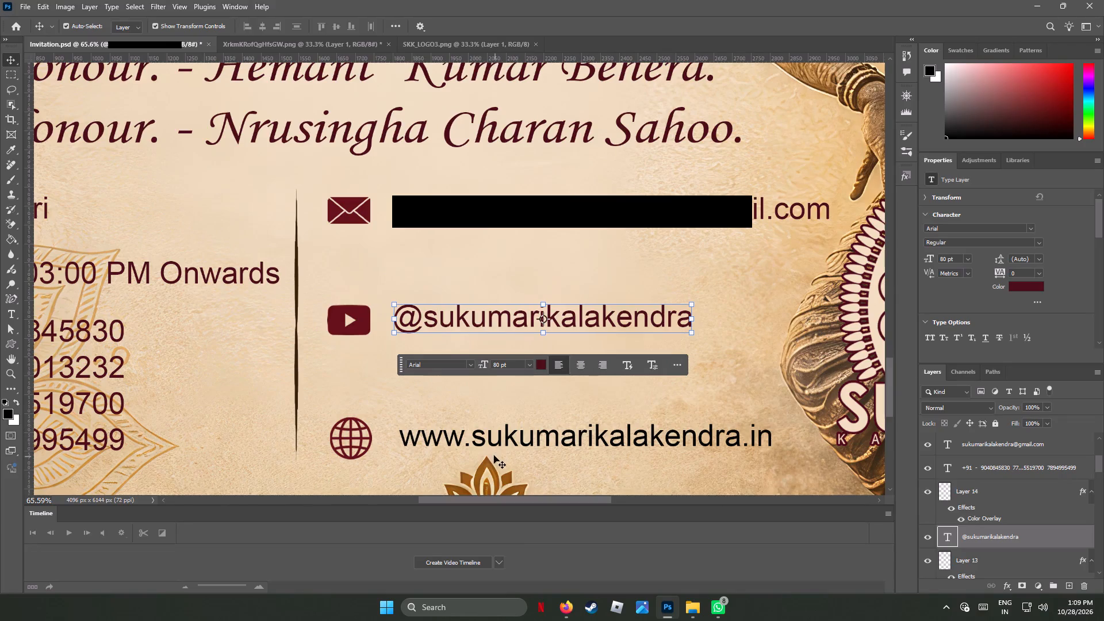
click(499, 440)
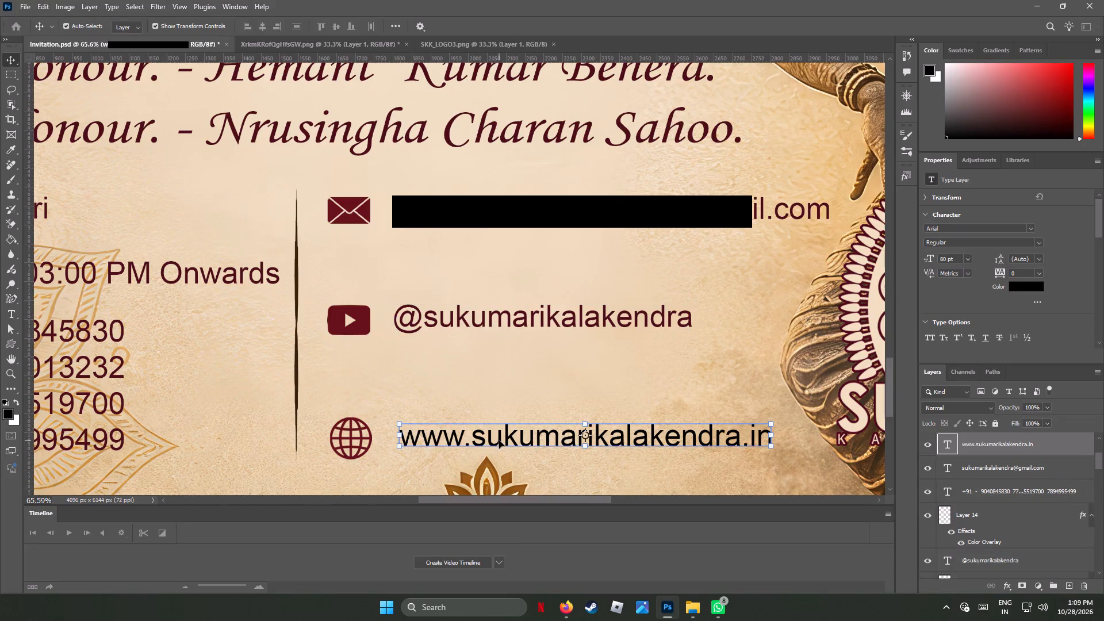
click(1023, 285)
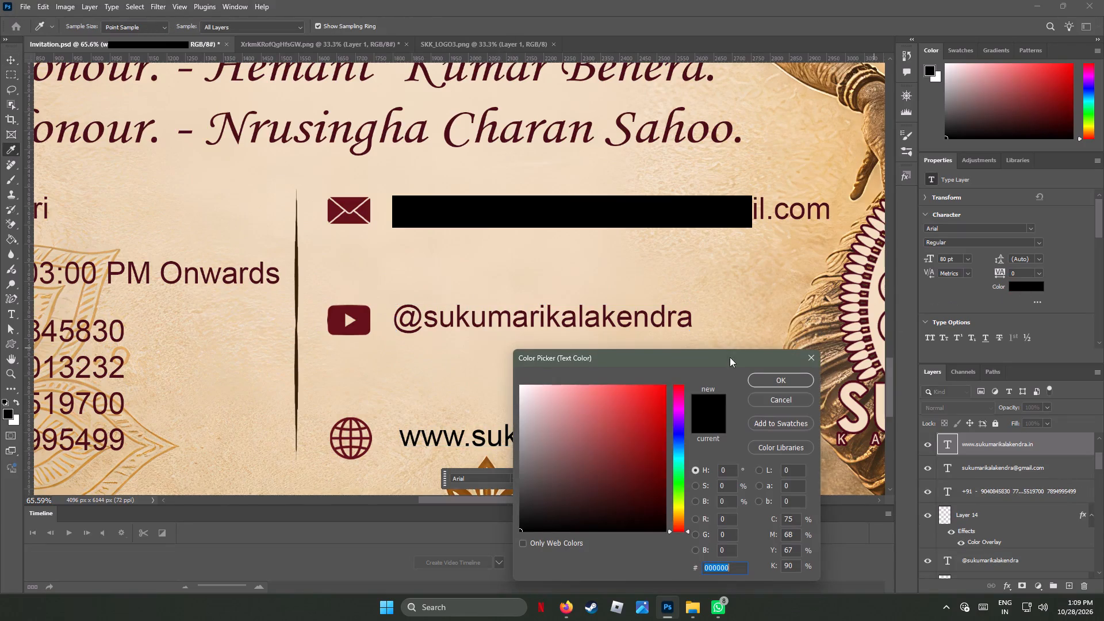
click(624, 128)
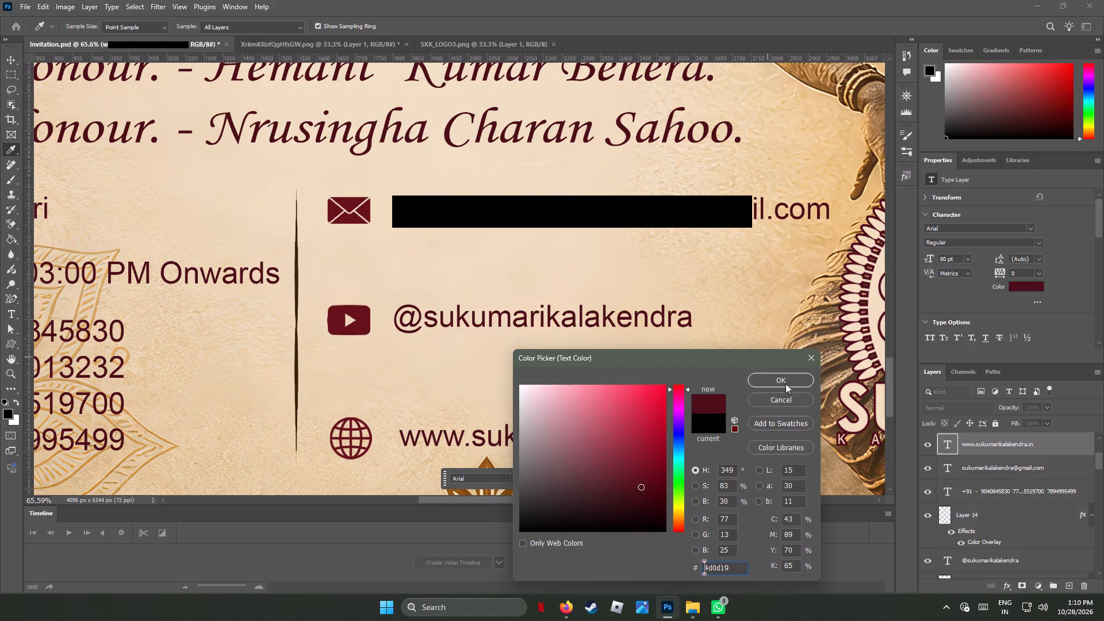
click(783, 377)
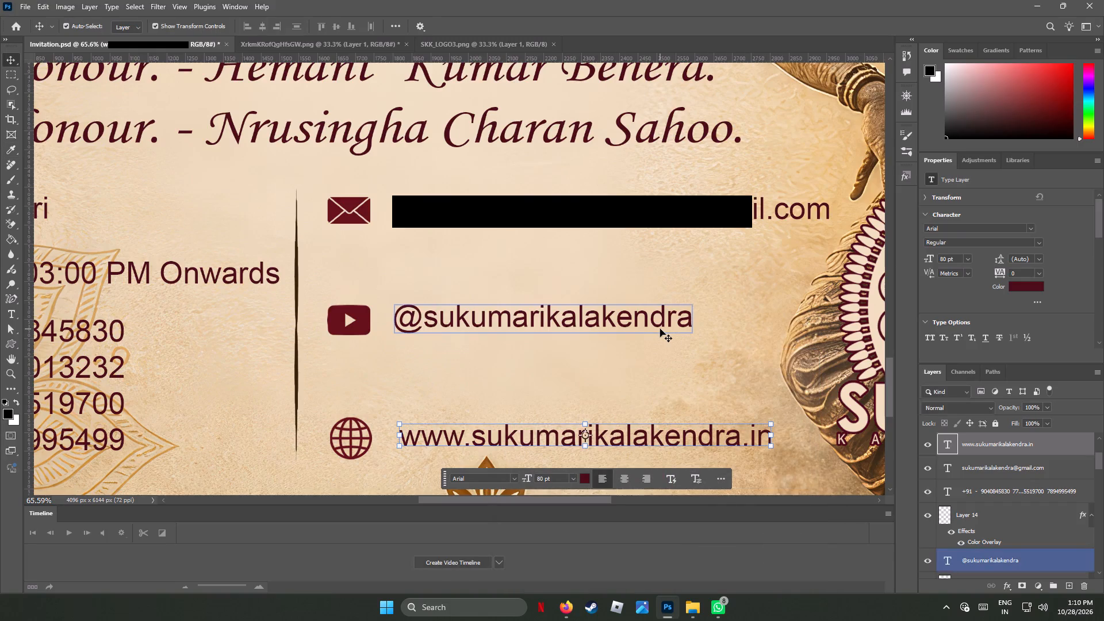
Save the invitation document with the recoloured contact details.
scroll(660, 329, down, 7)
alt+scroll(624, 236, down, 3)
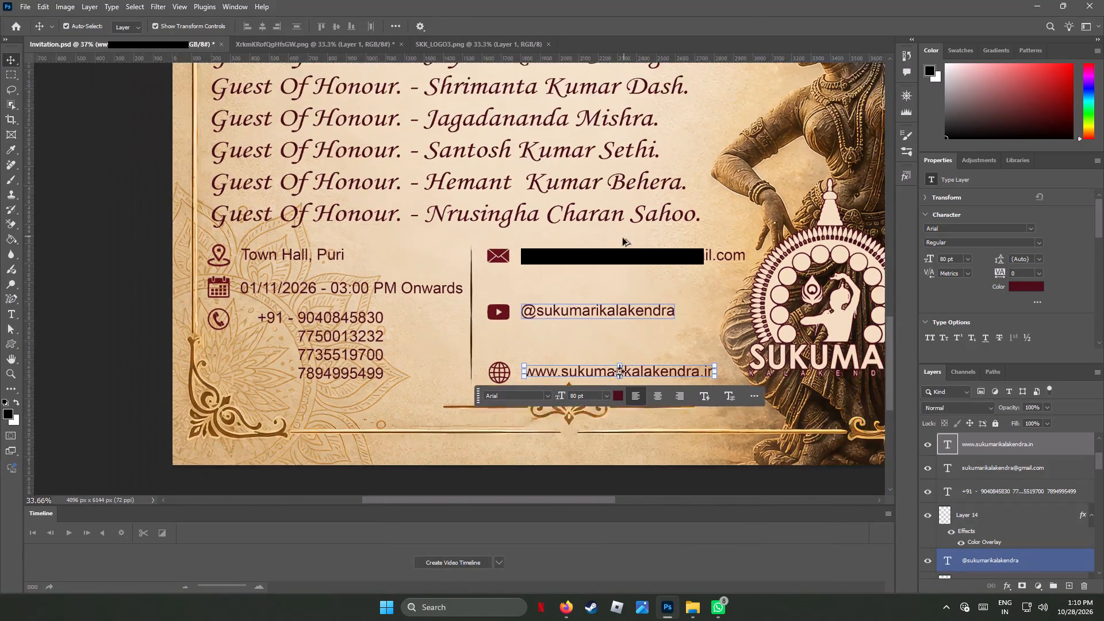
alt+scroll(623, 238, down, 2)
scroll(730, 300, up, 5)
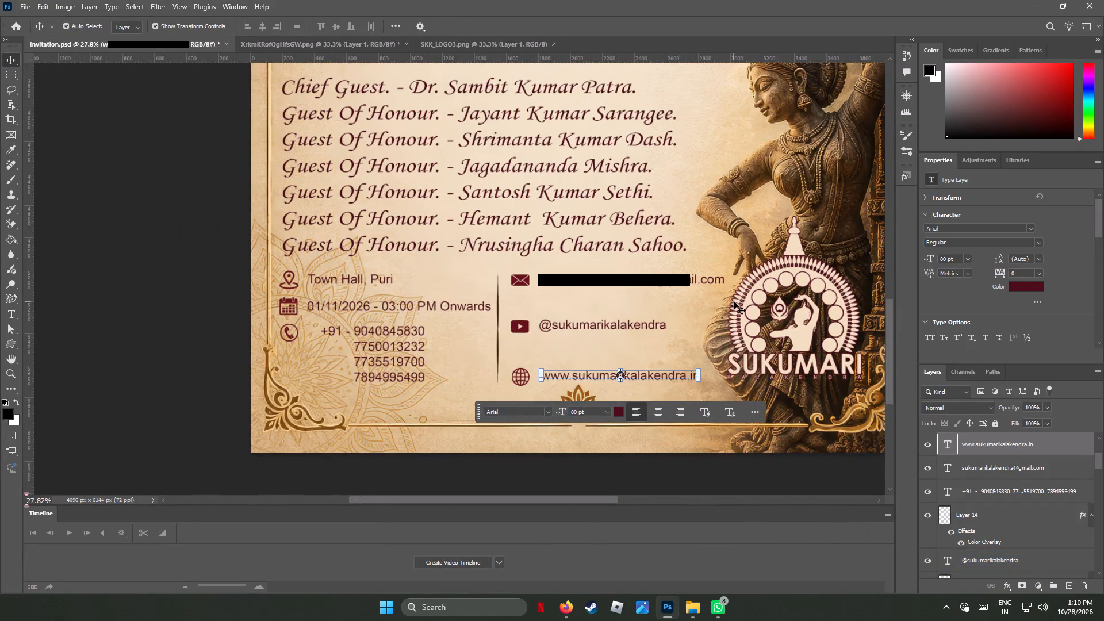
key(ctrl+s)
key(ctrl+s)
key(ctrl+s)
key(ctrl+s)
key(ctrl+s)
key(ctrl+s)
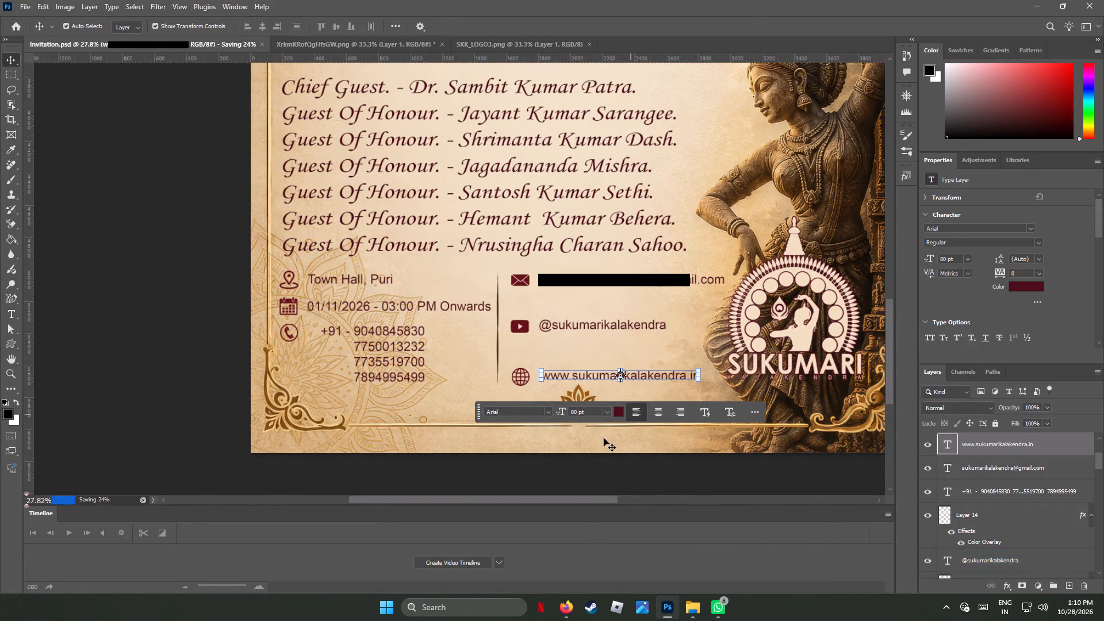
Nudge the Sukumari Mahotsav title artwork and its emblem (Layer 7 copy and Layer 8) slightly upward together, and deselect them.
alt+scroll(493, 372, down, 5)
alt+scroll(493, 372, up, 2)
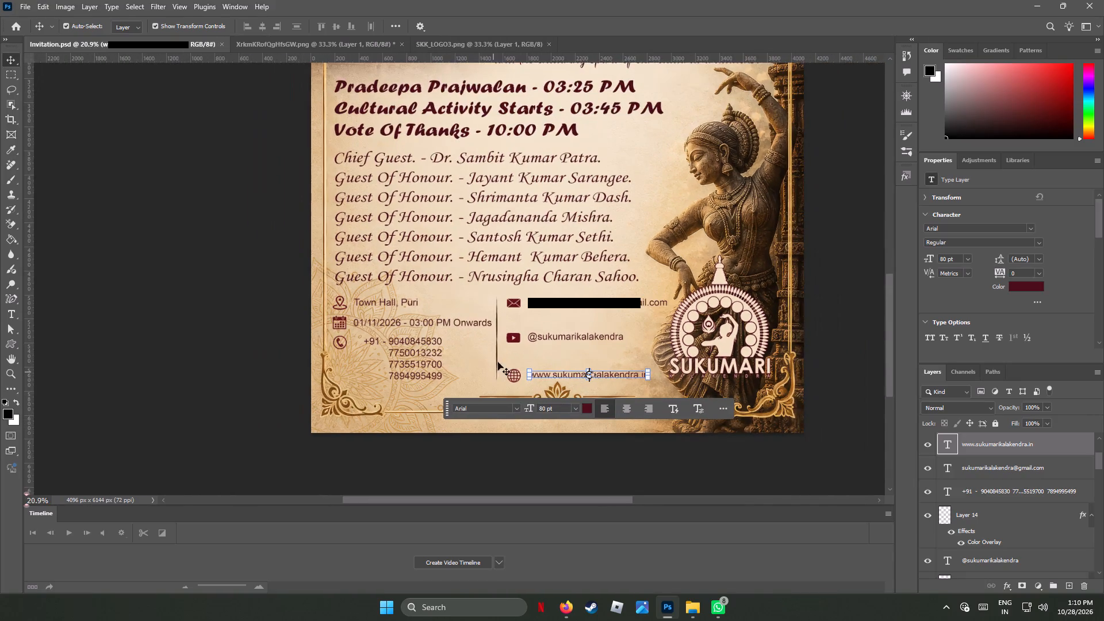
alt+scroll(549, 337, down, 6)
scroll(634, 312, up, 11)
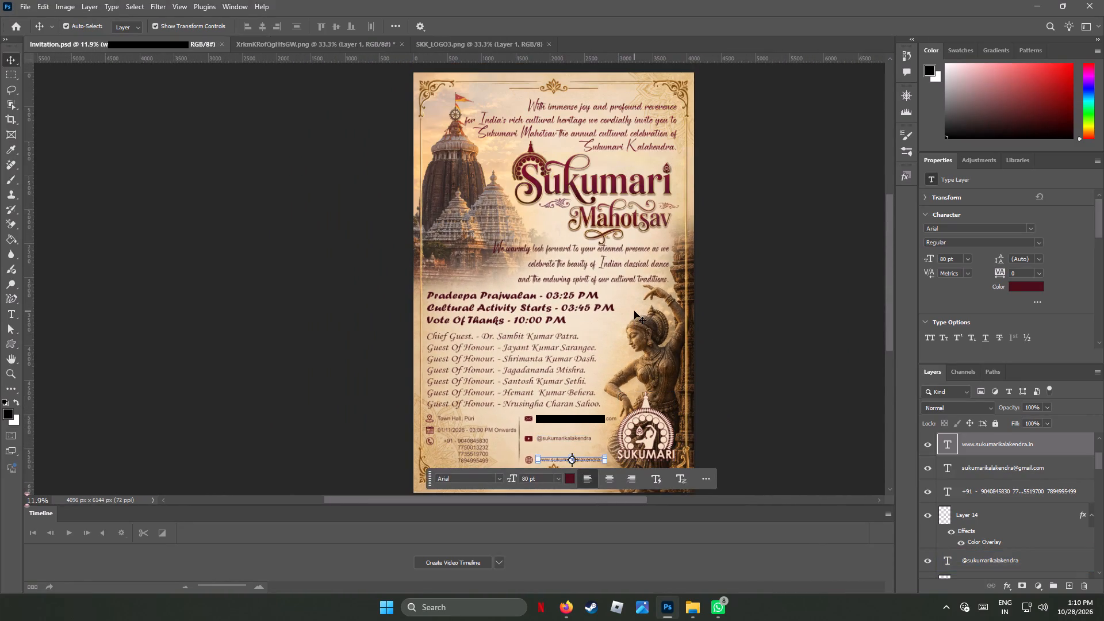
click(522, 164)
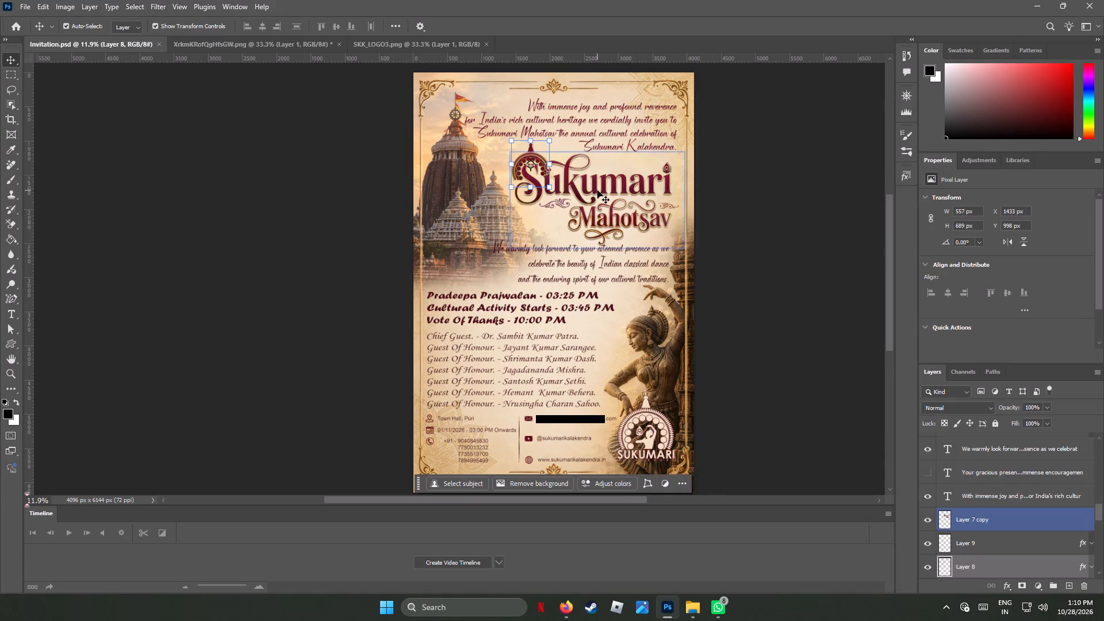
shift+click(597, 190)
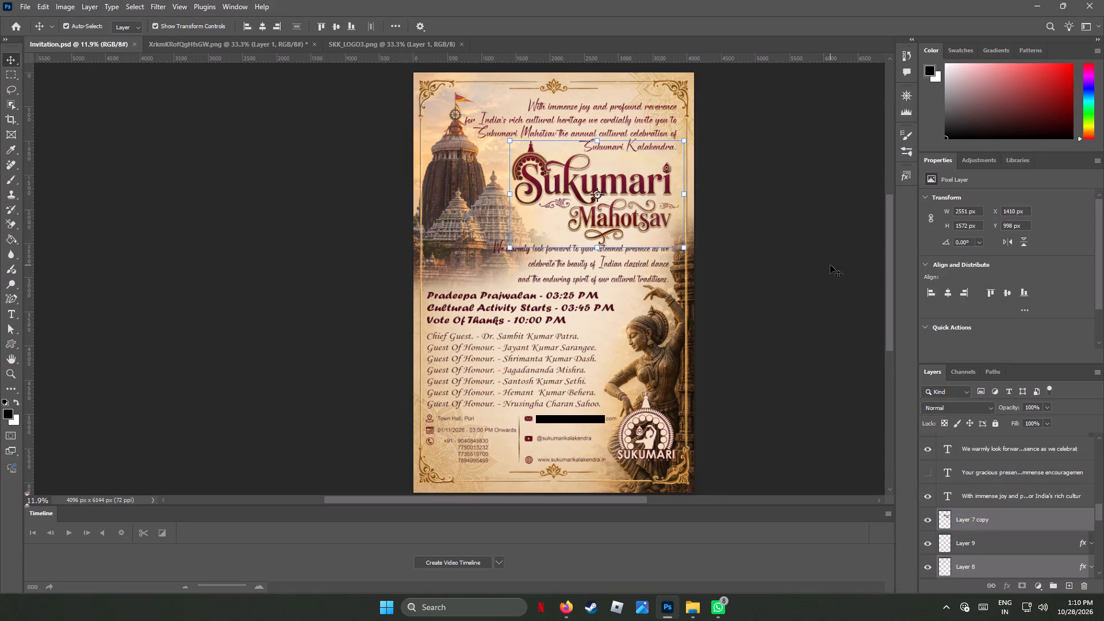
key(Up)
key(Up)
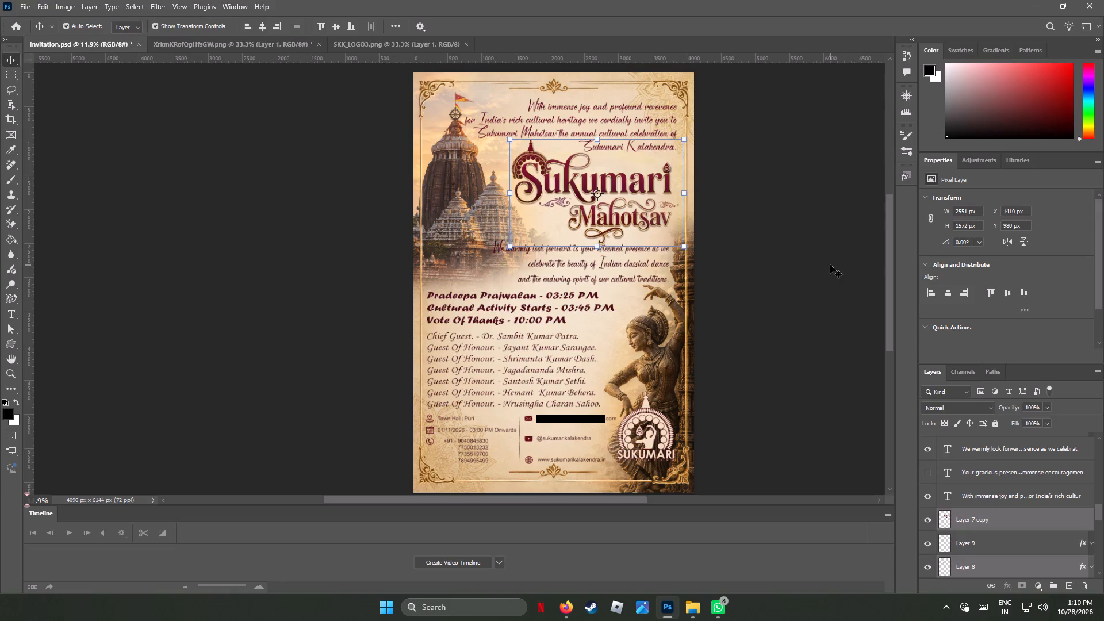
key(Up)
click(830, 265)
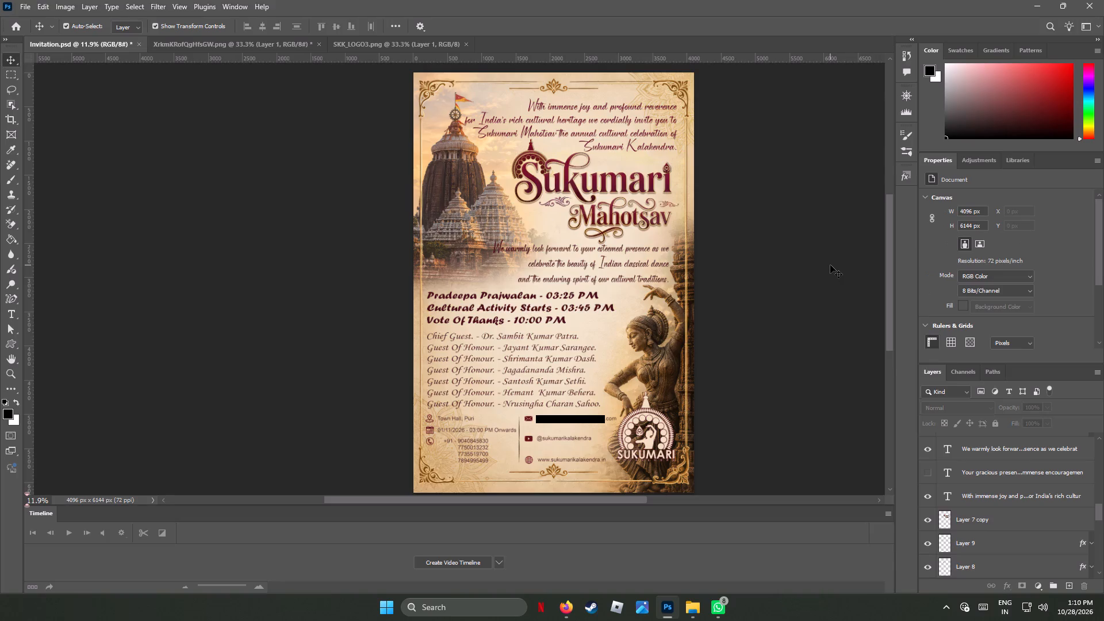
Save the invitation document with the repositioned title.
key(ctrl+s)
key(ctrl+s)
key(ctrl+s)
key(ctrl+s)
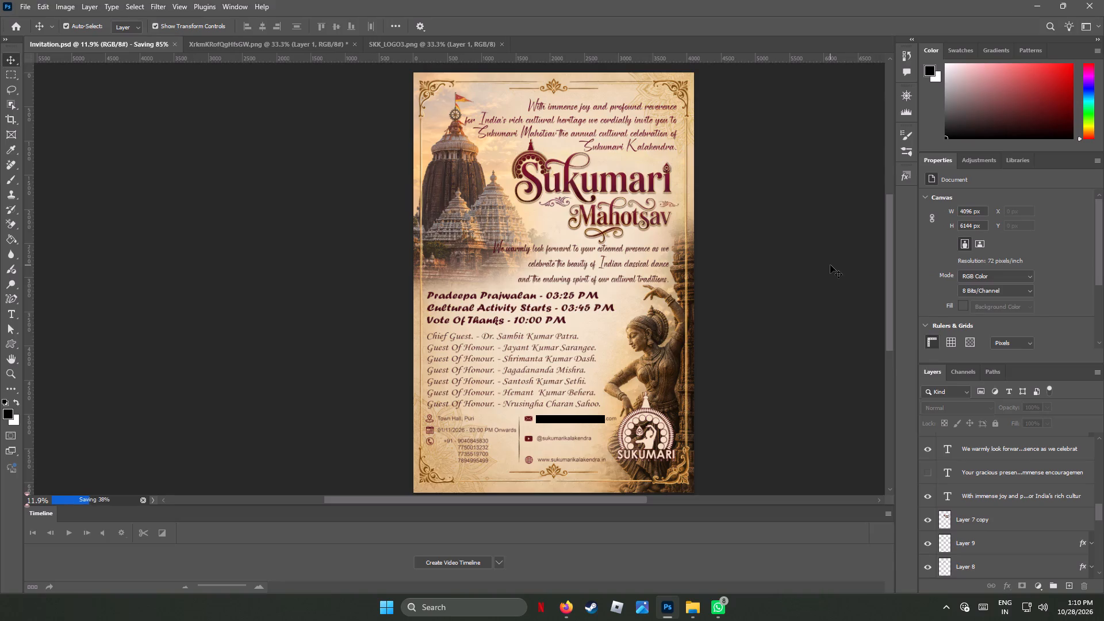
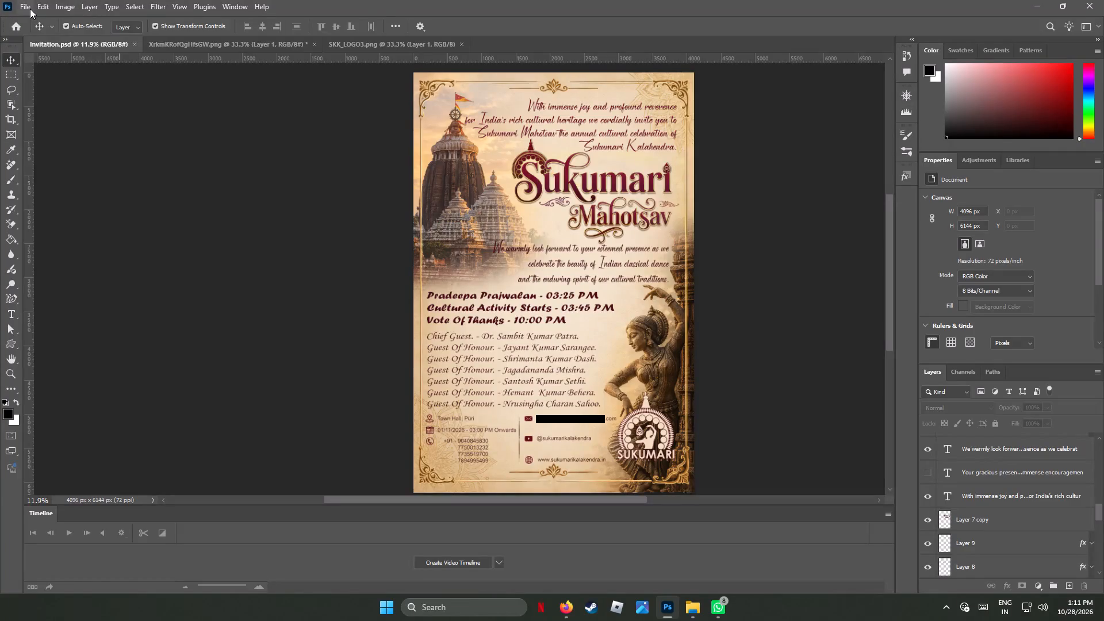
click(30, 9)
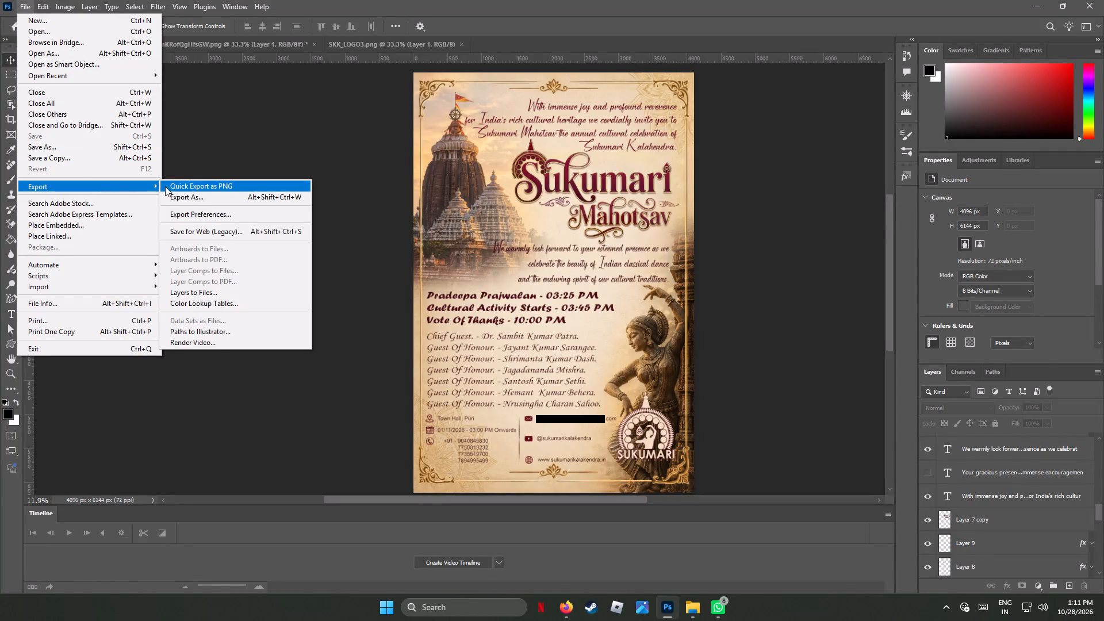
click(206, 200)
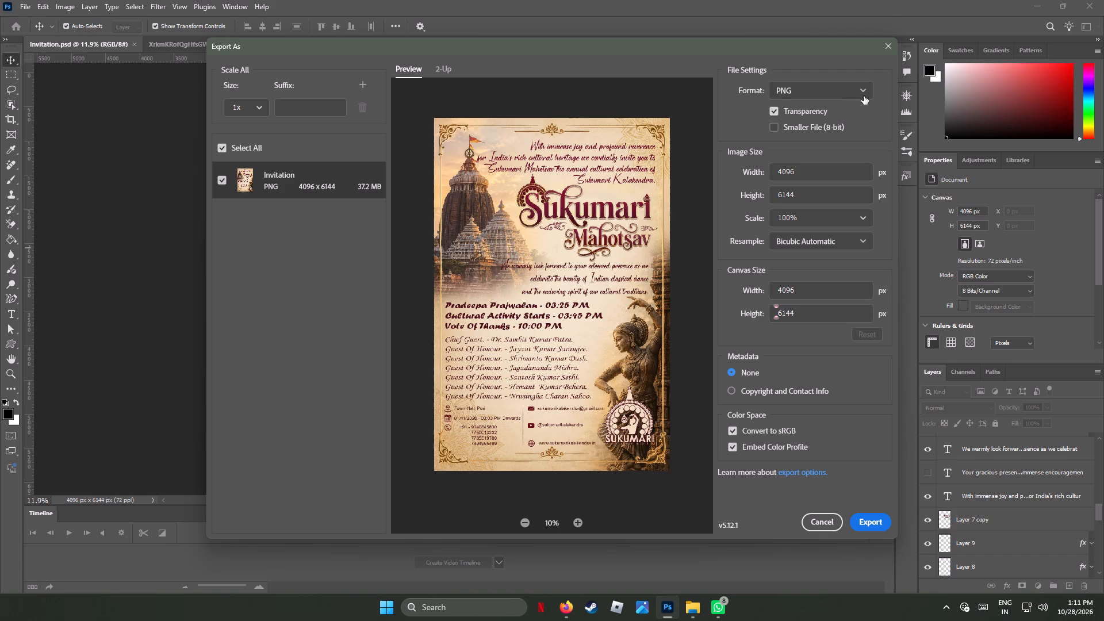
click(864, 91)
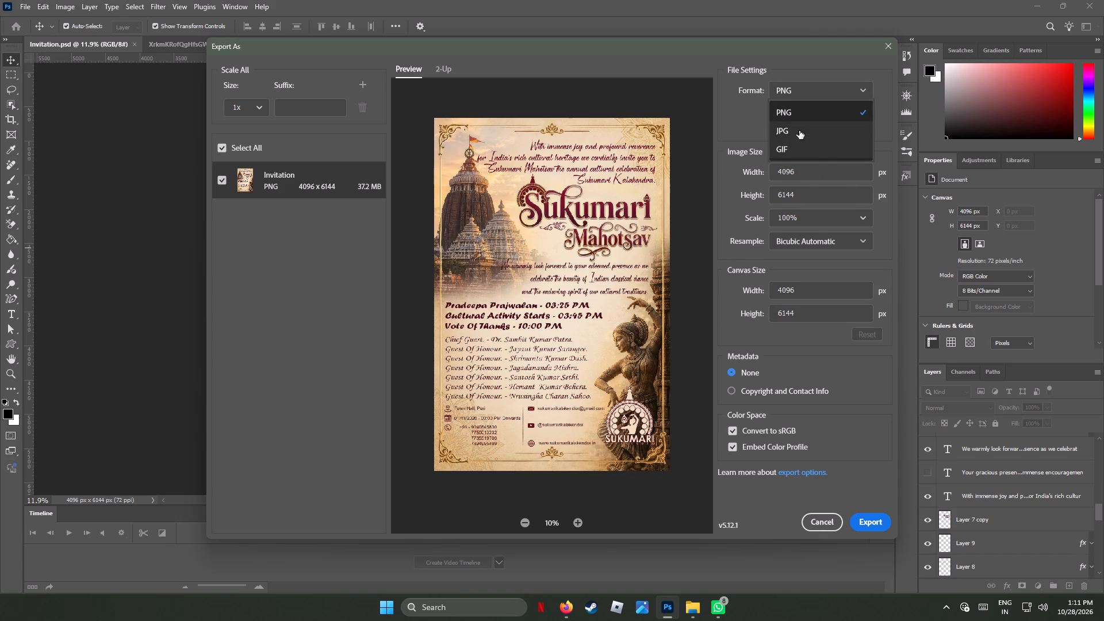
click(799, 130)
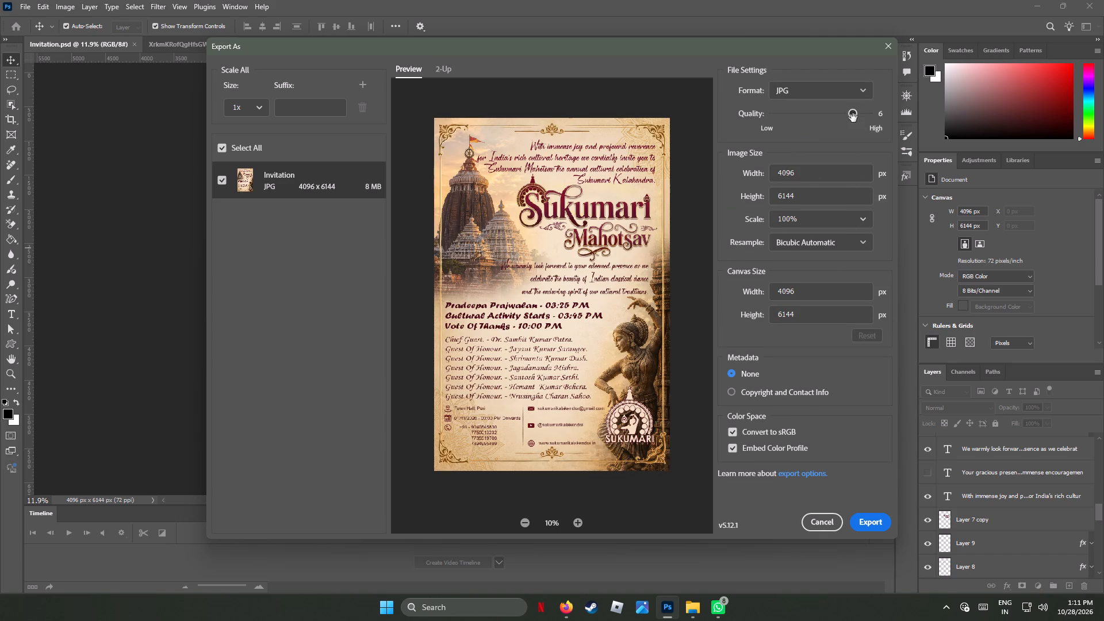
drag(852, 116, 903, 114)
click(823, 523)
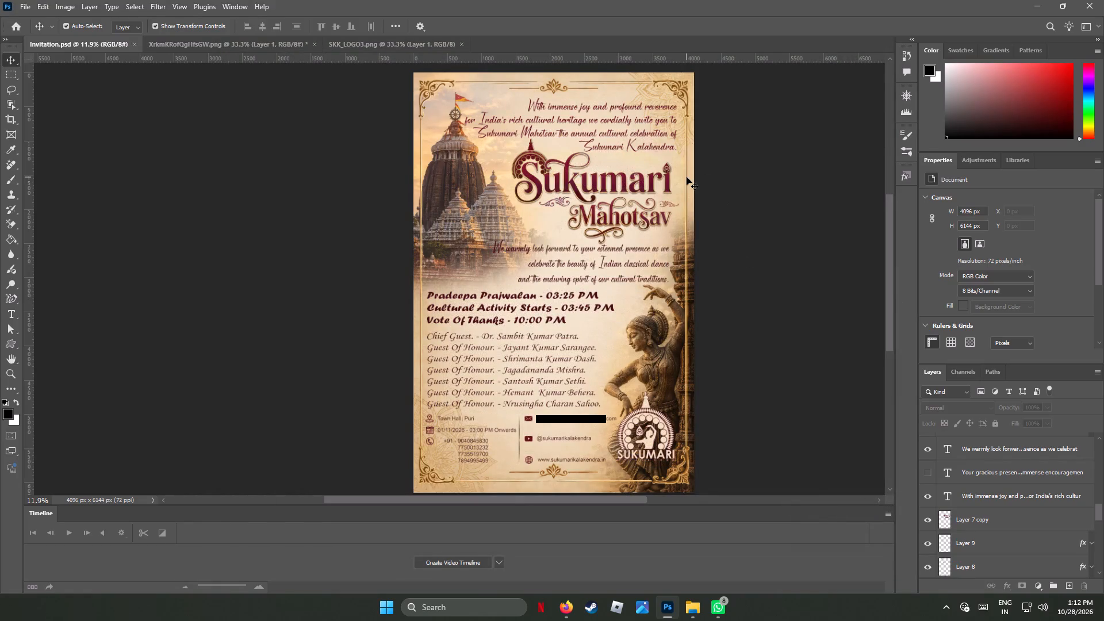
Nudge the flame-shaped ornament above the final i of Sukumari (Layer 9) upward to Y 1290 px and deselect it.
alt+scroll(681, 163, up, 10)
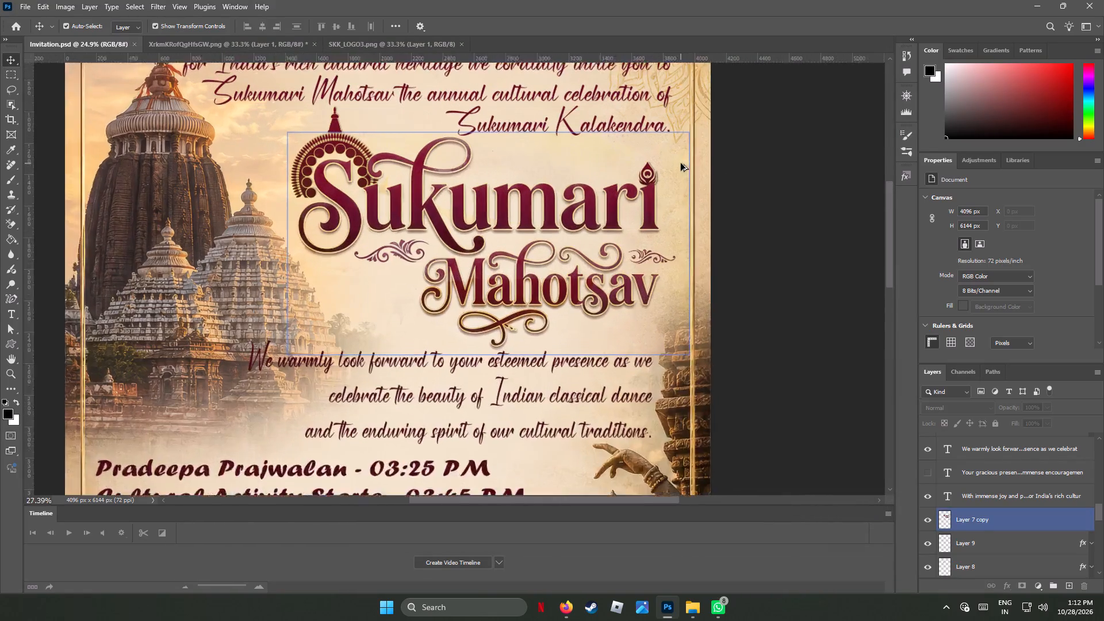
alt+scroll(646, 193, up, 13)
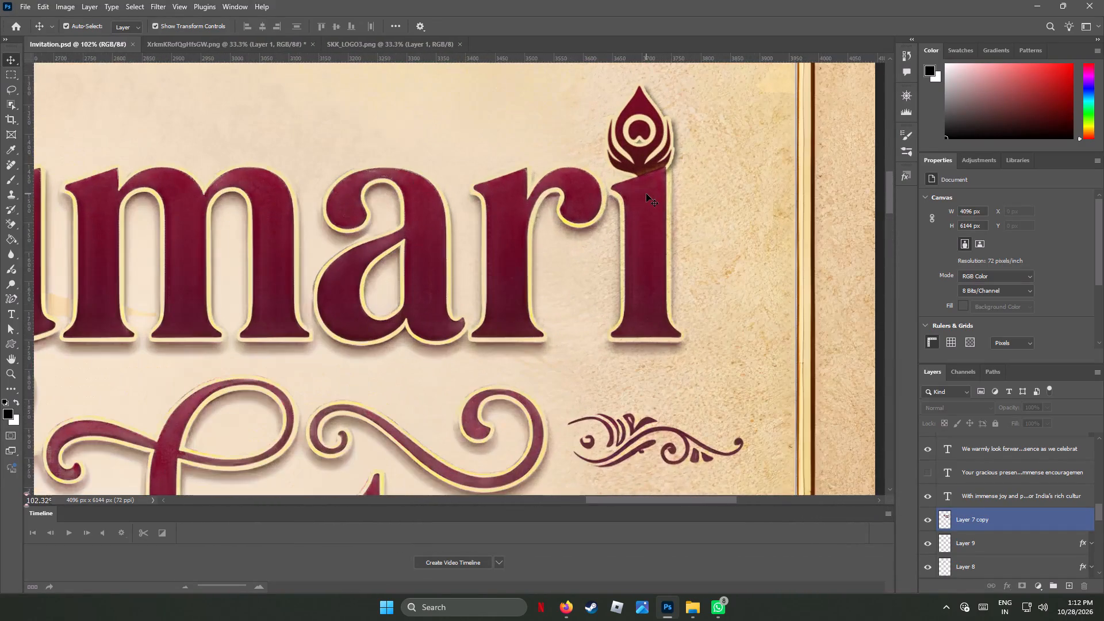
scroll(646, 194, up, 1)
scroll(646, 194, down, 1)
scroll(646, 194, up, 5)
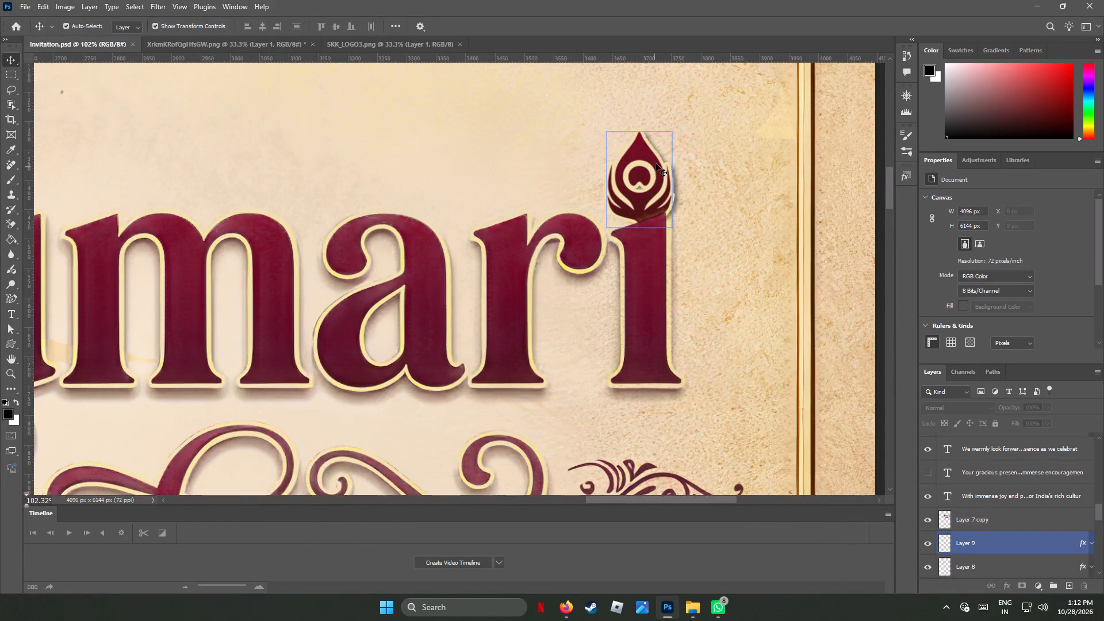
click(655, 163)
alt+scroll(703, 286, down, 1)
alt+scroll(703, 286, up, 5)
alt+scroll(703, 286, down, 7)
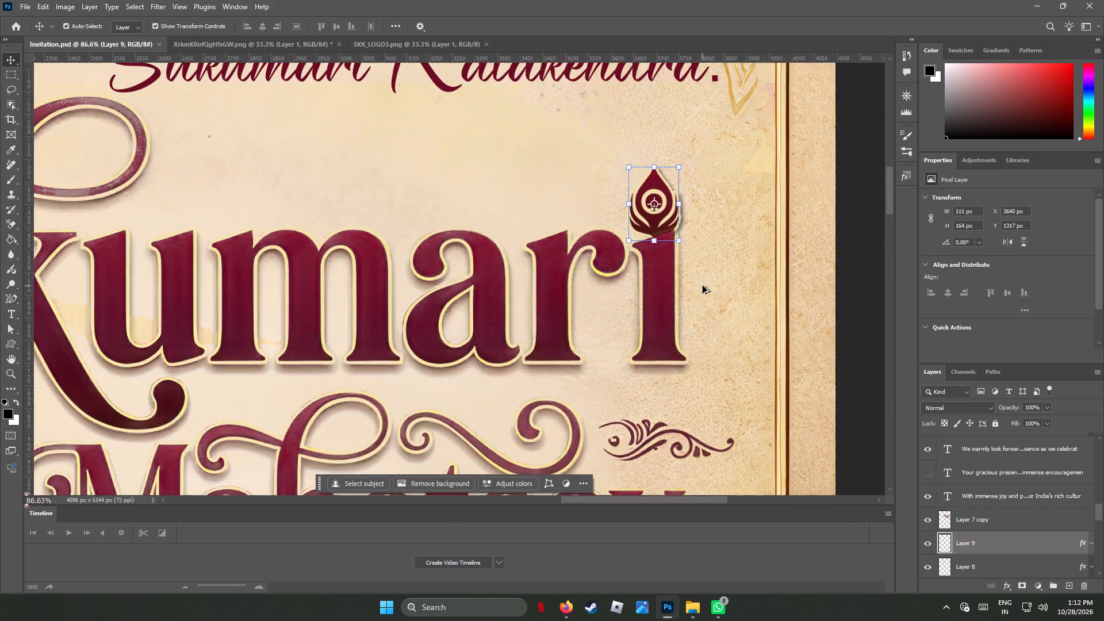
alt+scroll(703, 286, down, 6)
key(Up)
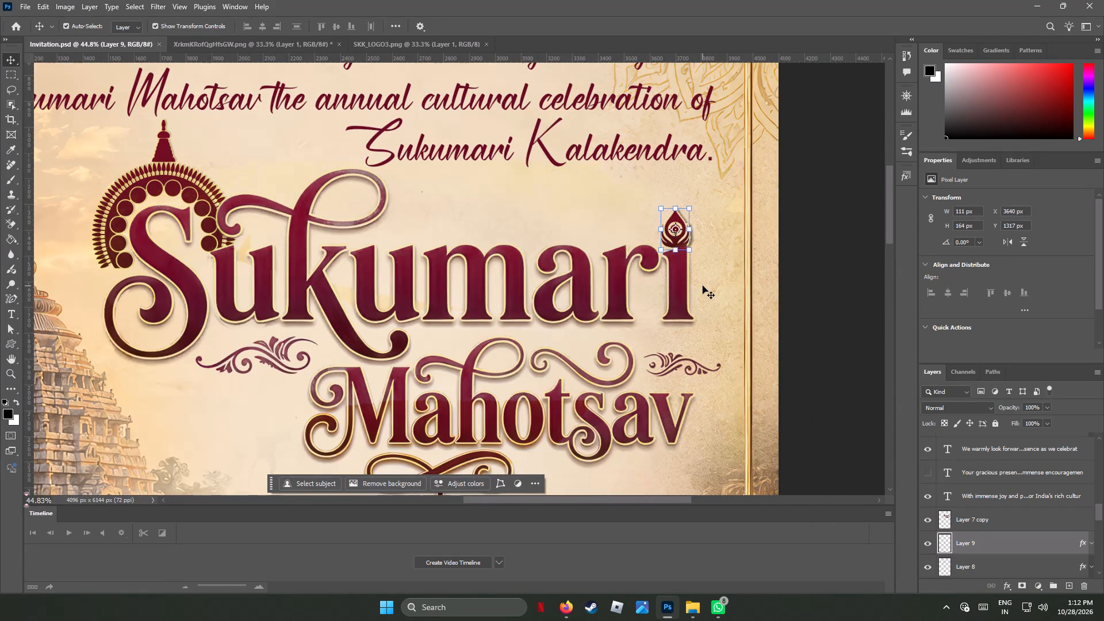
key(Up)
key(Up)
key(Up)
key(Up)
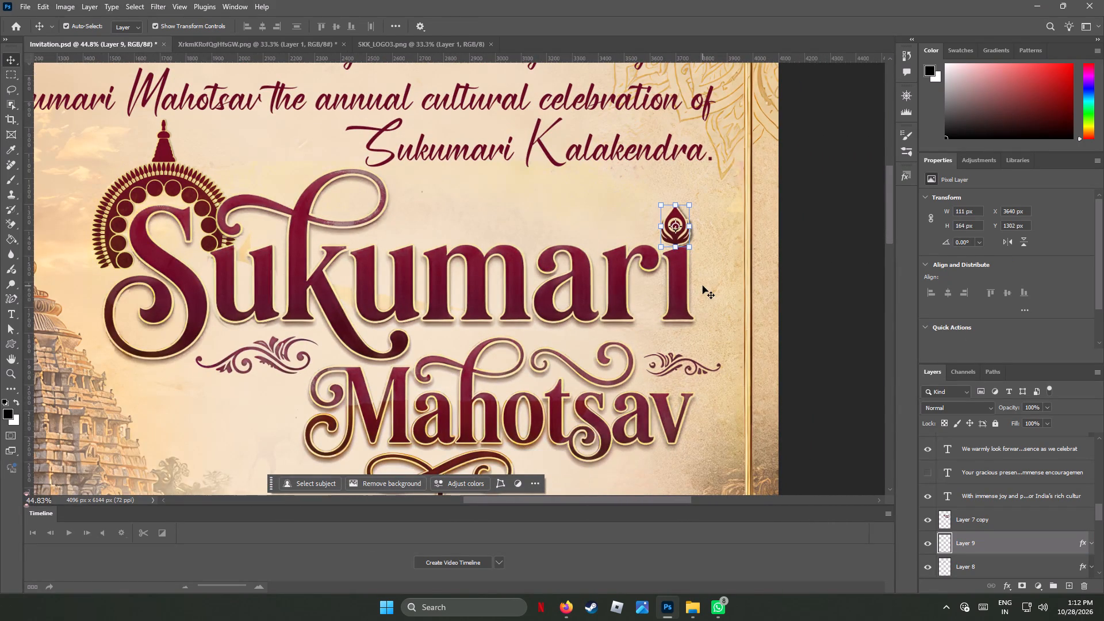
key(Up)
key(Up)
key(Up)
key(Up)
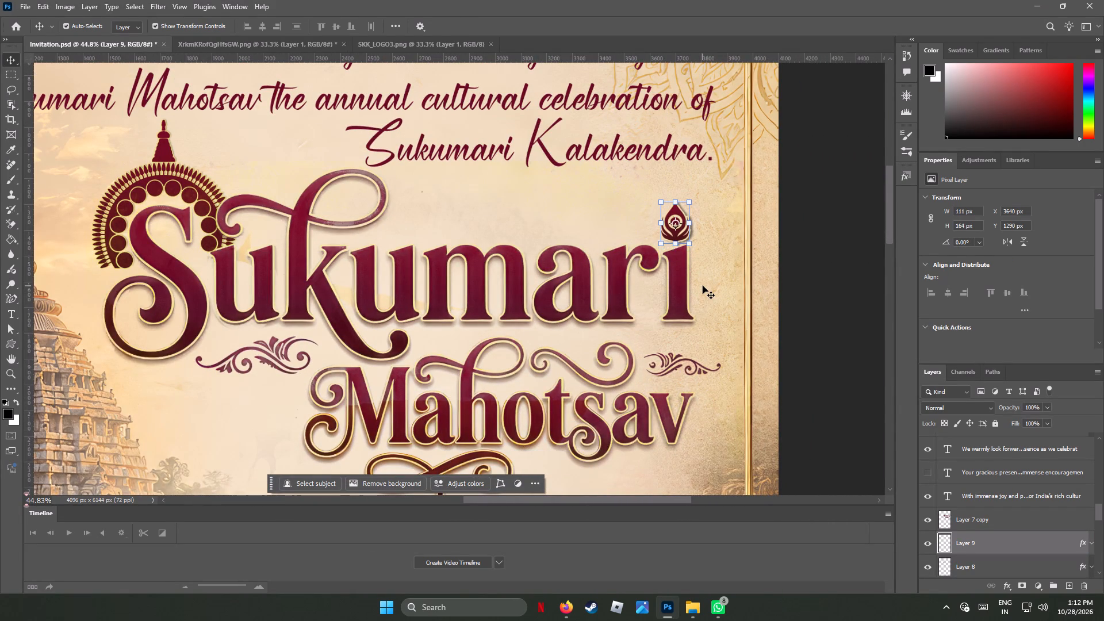
click(807, 231)
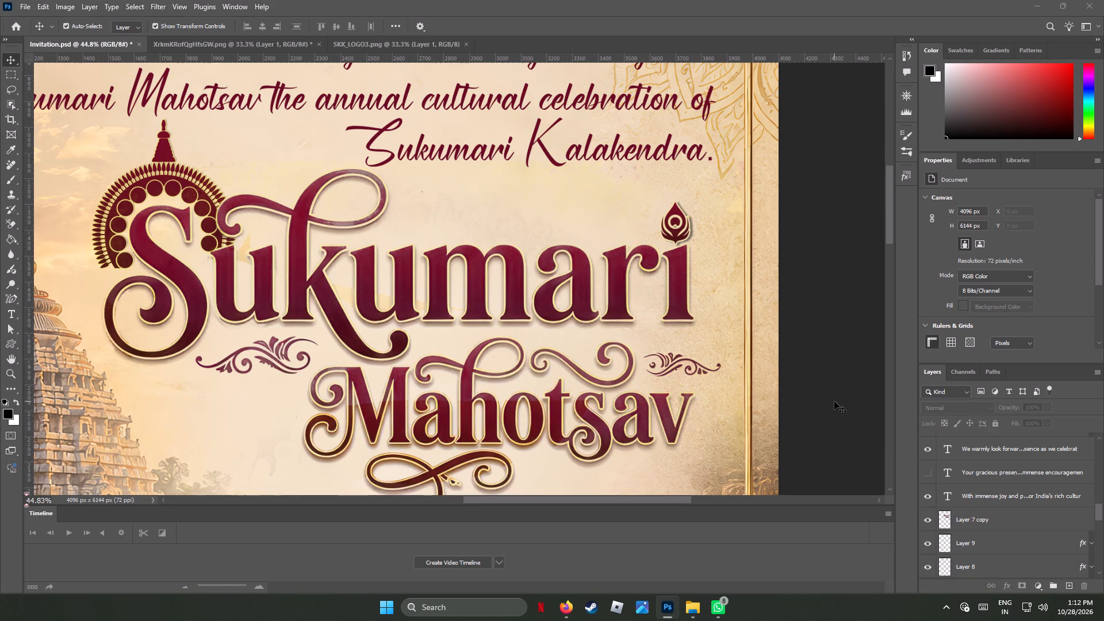
Save the invitation document with the raised ornament.
alt+scroll(834, 401, down, 3)
alt+scroll(834, 401, up, 1)
alt+scroll(834, 401, down, 3)
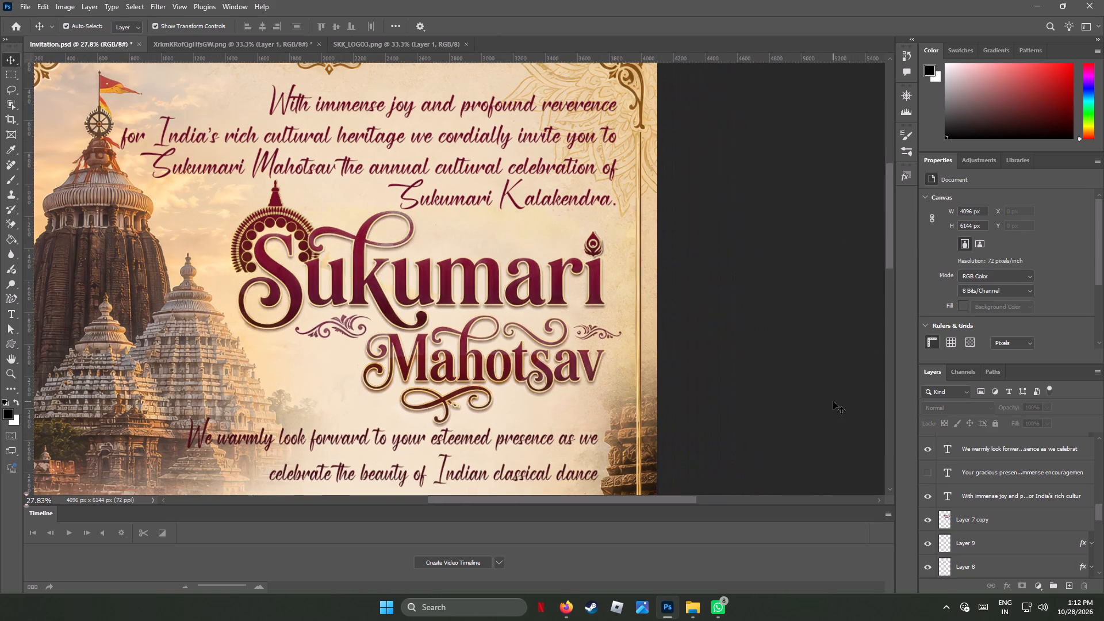
alt+scroll(833, 401, down, 3)
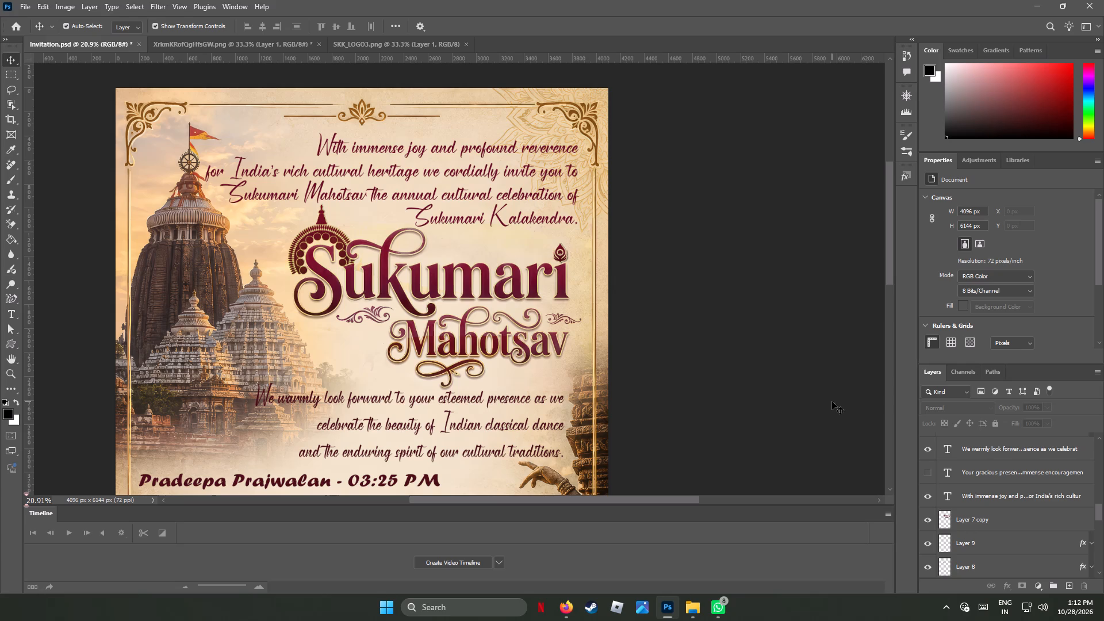
key(ctrl+s)
key(ctrl+s)
key(ctrl+s)
key(ctrl+s)
key(ctrl+s)
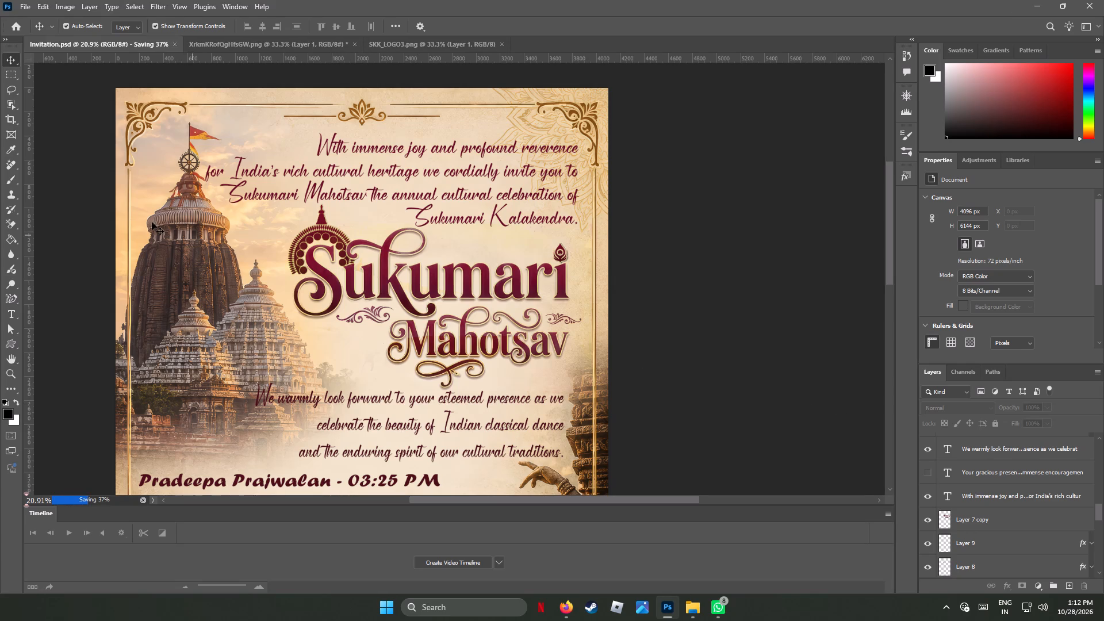
Export the invitation as a quality 7 JPG named Invitation.jpg to the Desktop at 4096 x 6144 px.
click(27, 5)
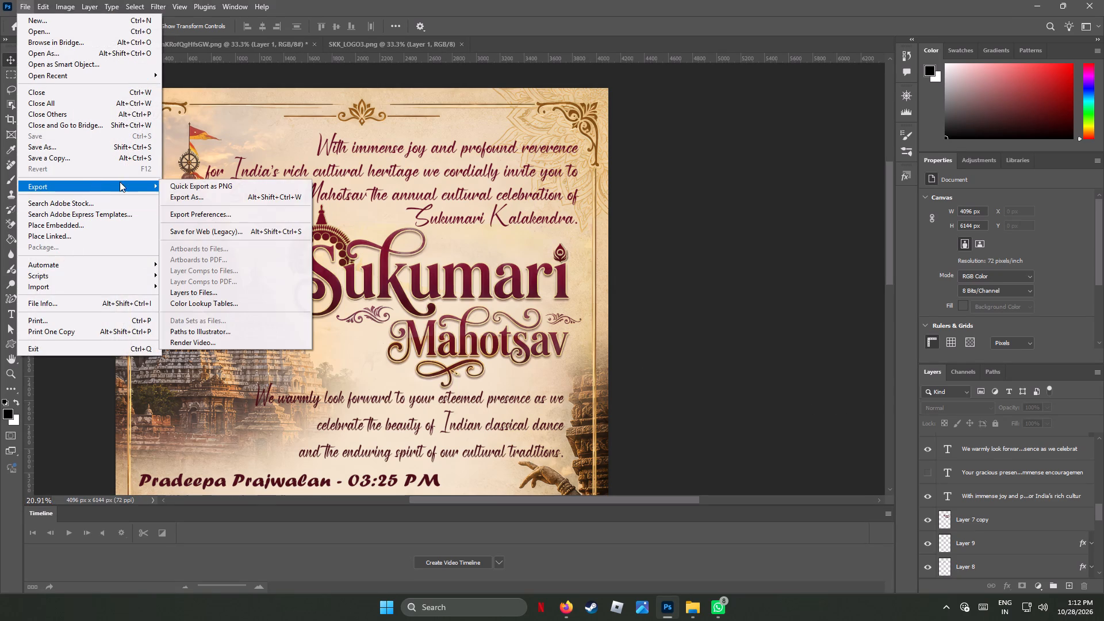
click(220, 198)
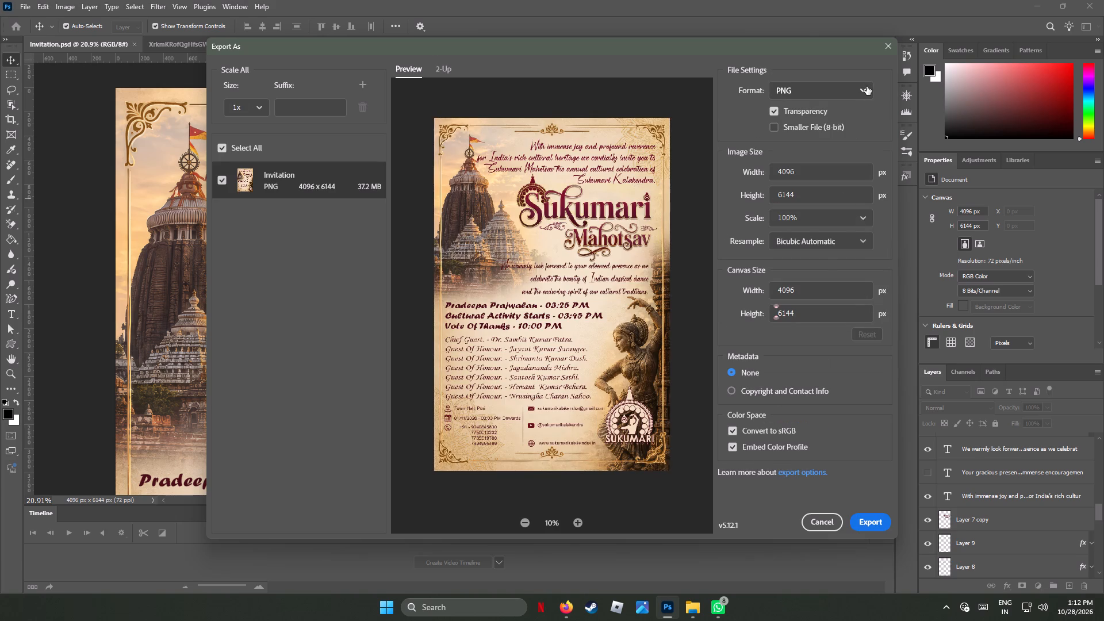
click(867, 87)
click(800, 134)
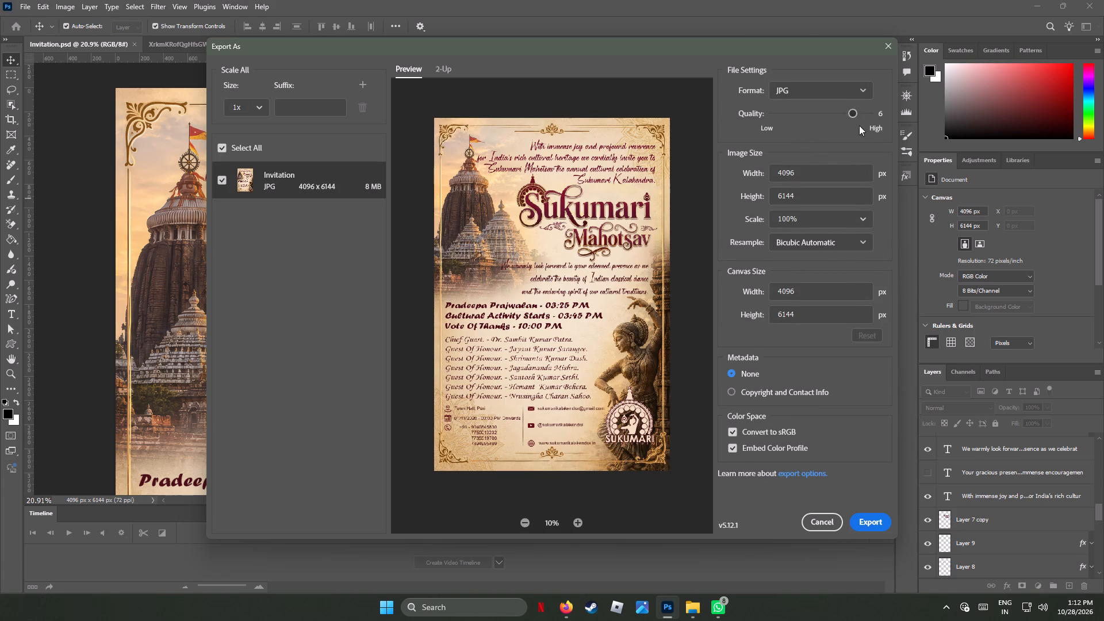
drag(852, 113, 909, 118)
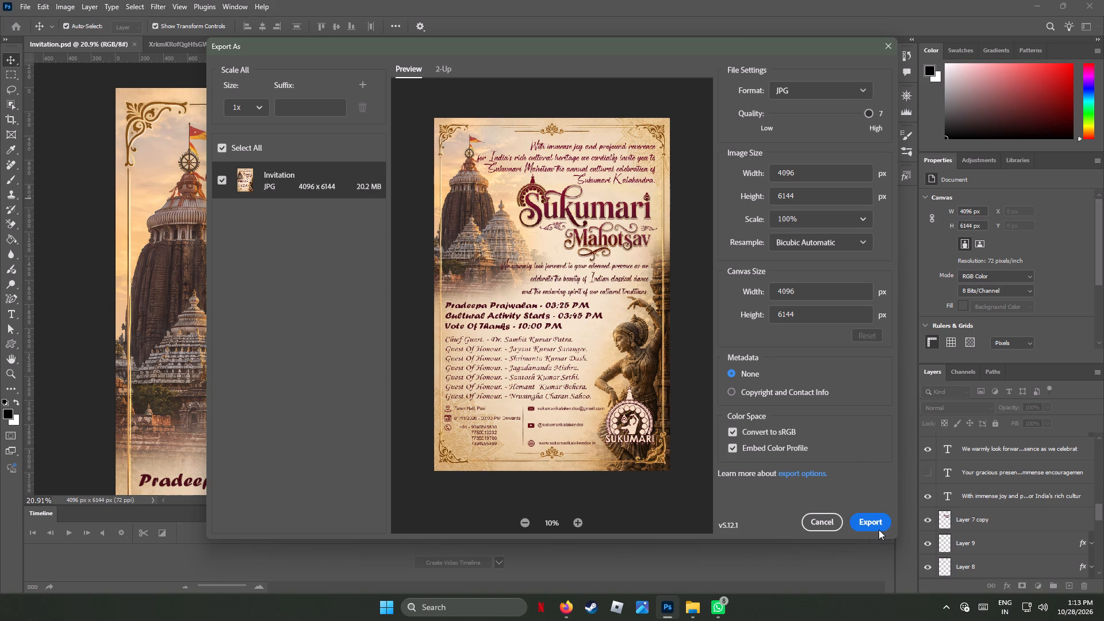
click(873, 523)
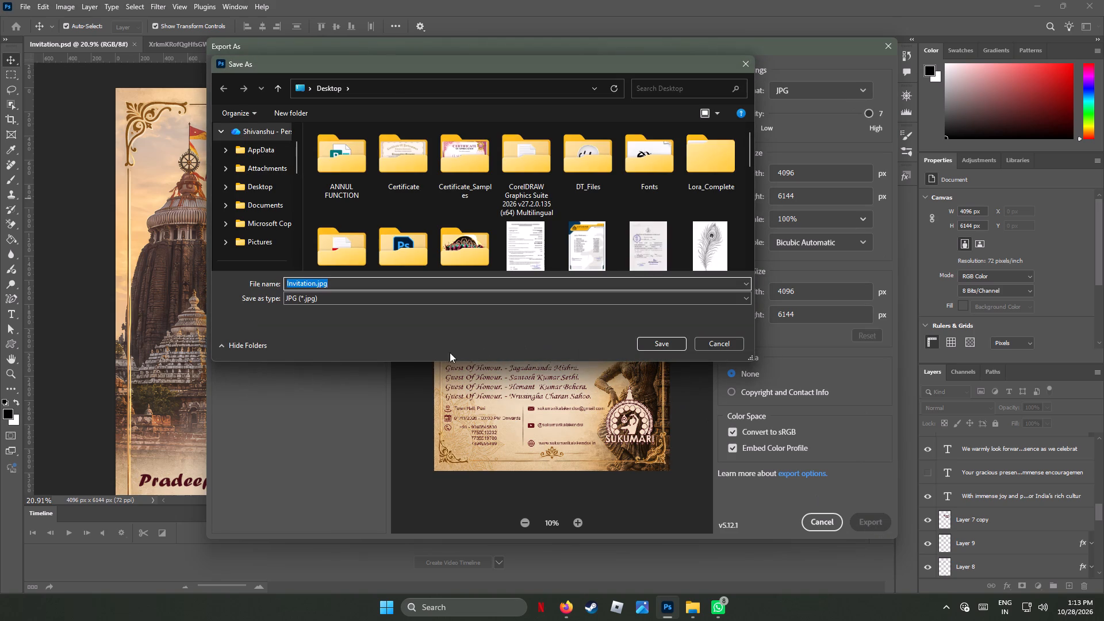
drag(295, 154, 297, 174)
click(262, 184)
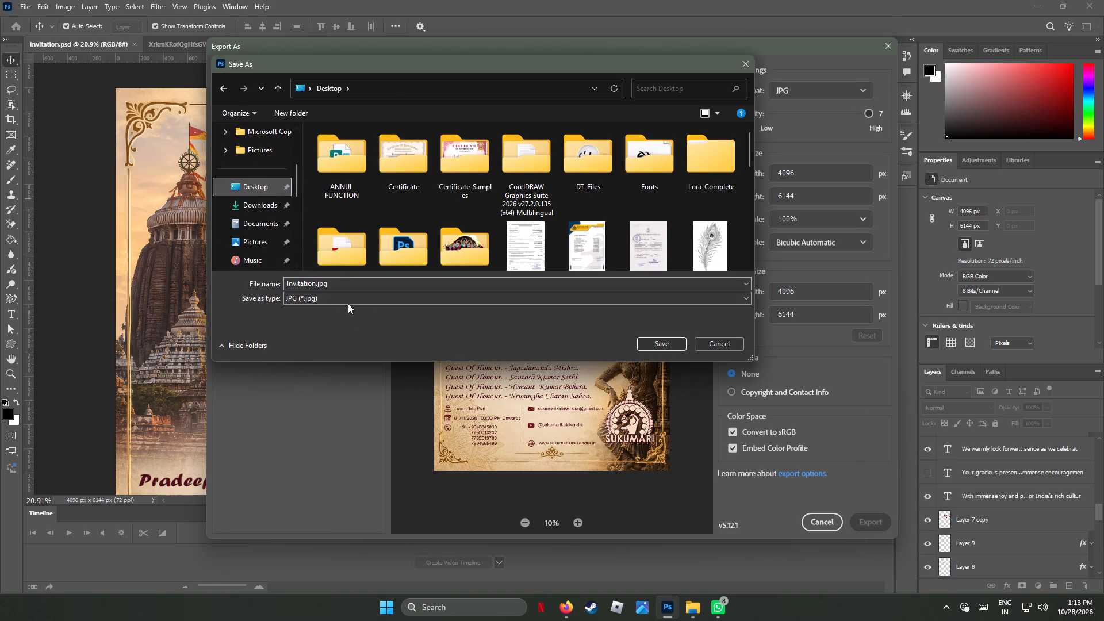
click(666, 341)
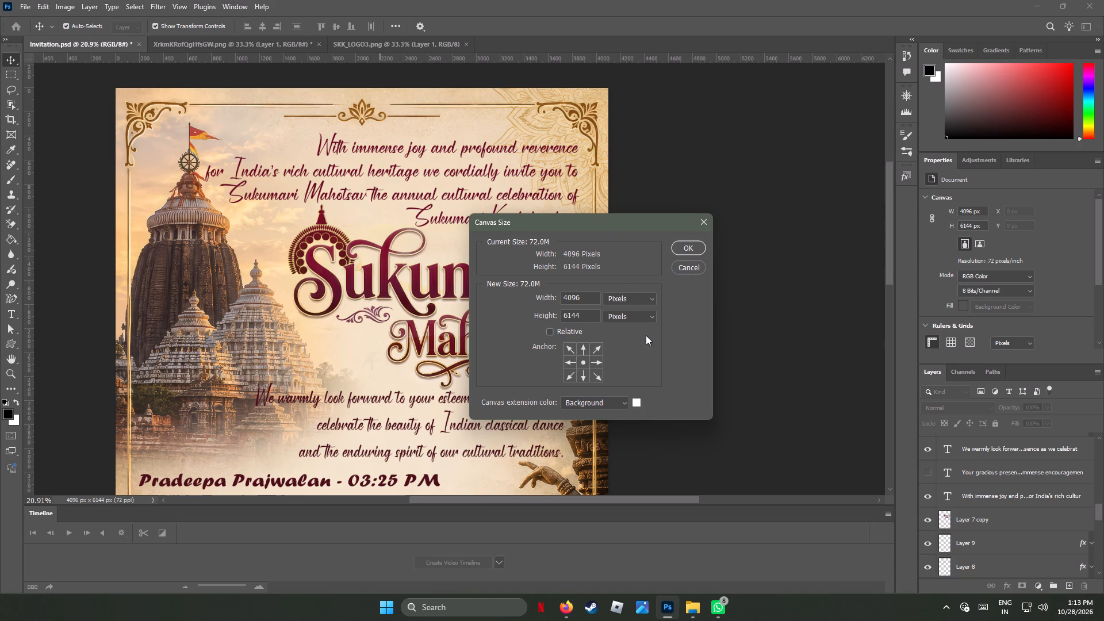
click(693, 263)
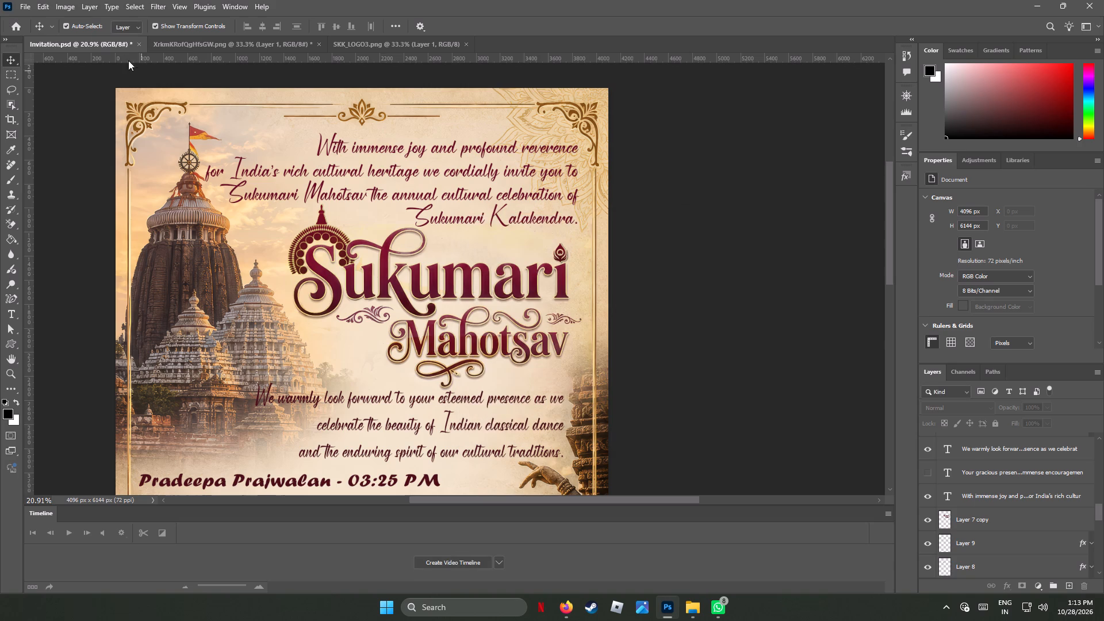
Check the A4 print preset's landscape dimensions in inches and millimetres and its portrait dimensions, without creating a new document.
click(25, 8)
click(37, 18)
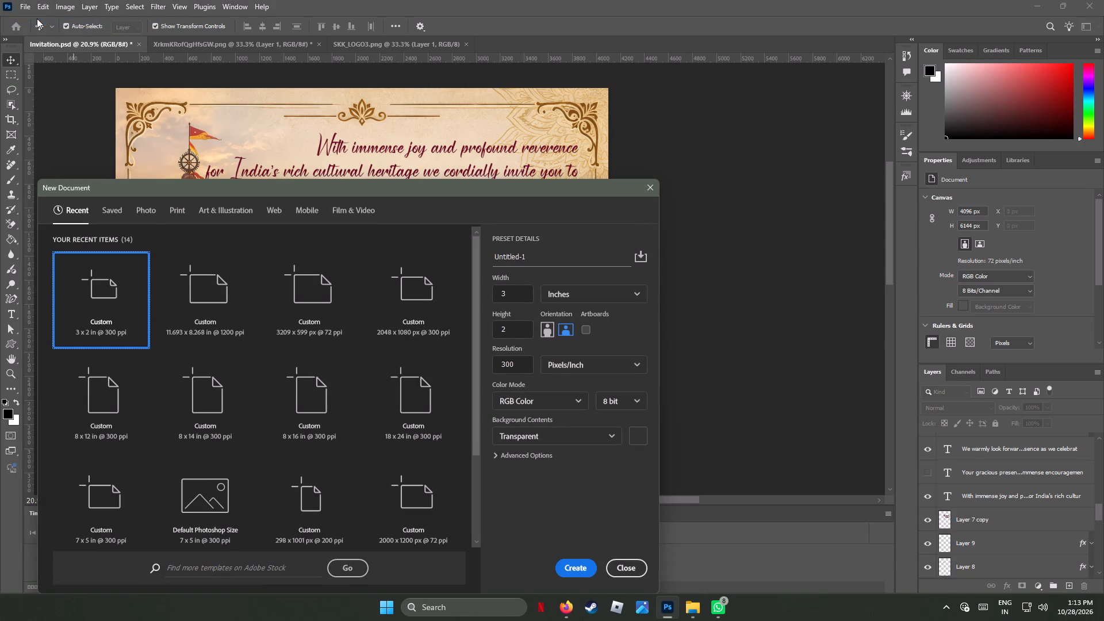
drag(317, 193, 455, 159)
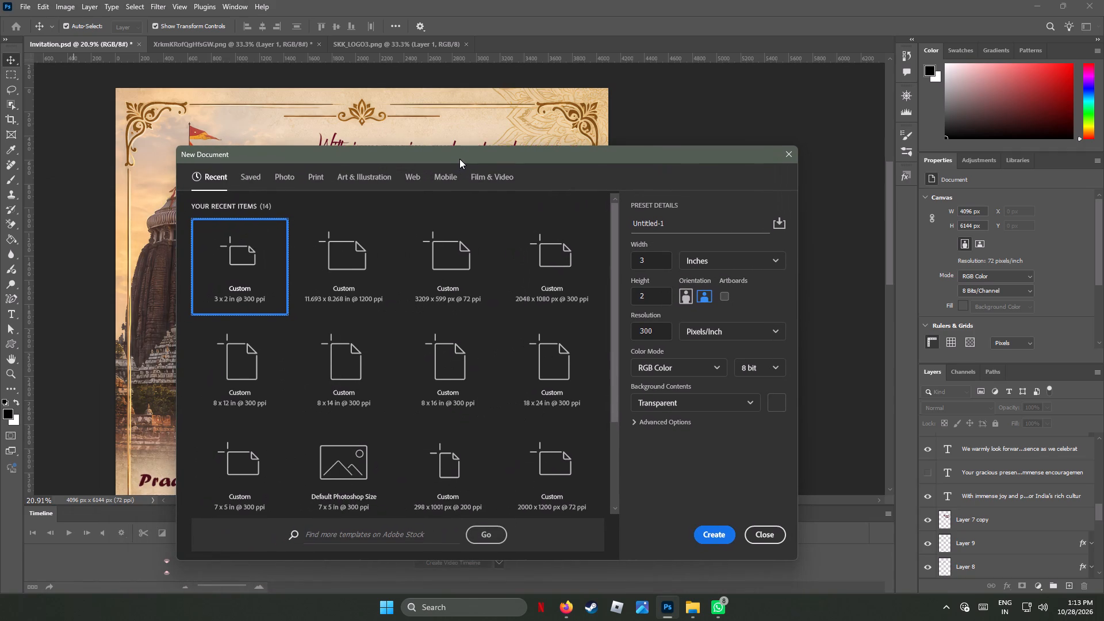
click(315, 174)
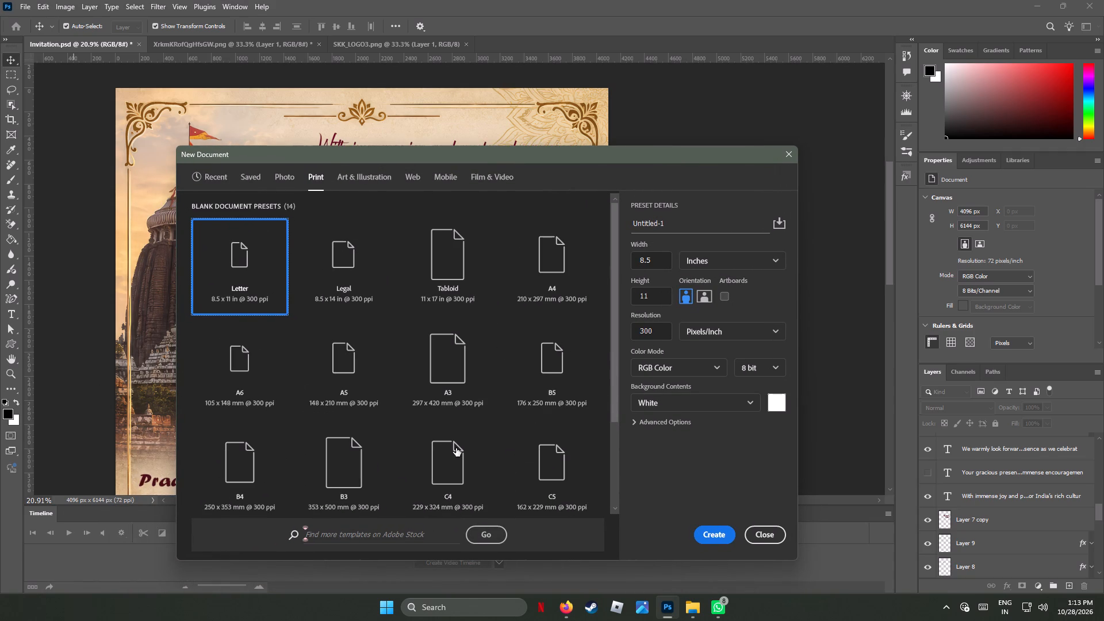
click(557, 254)
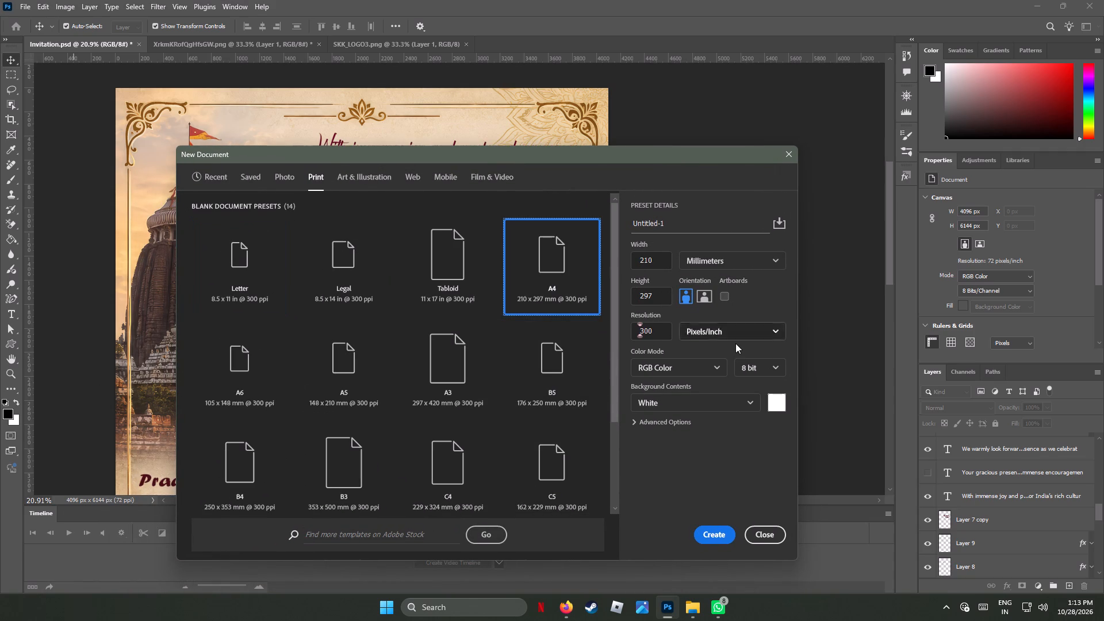
click(703, 294)
click(776, 260)
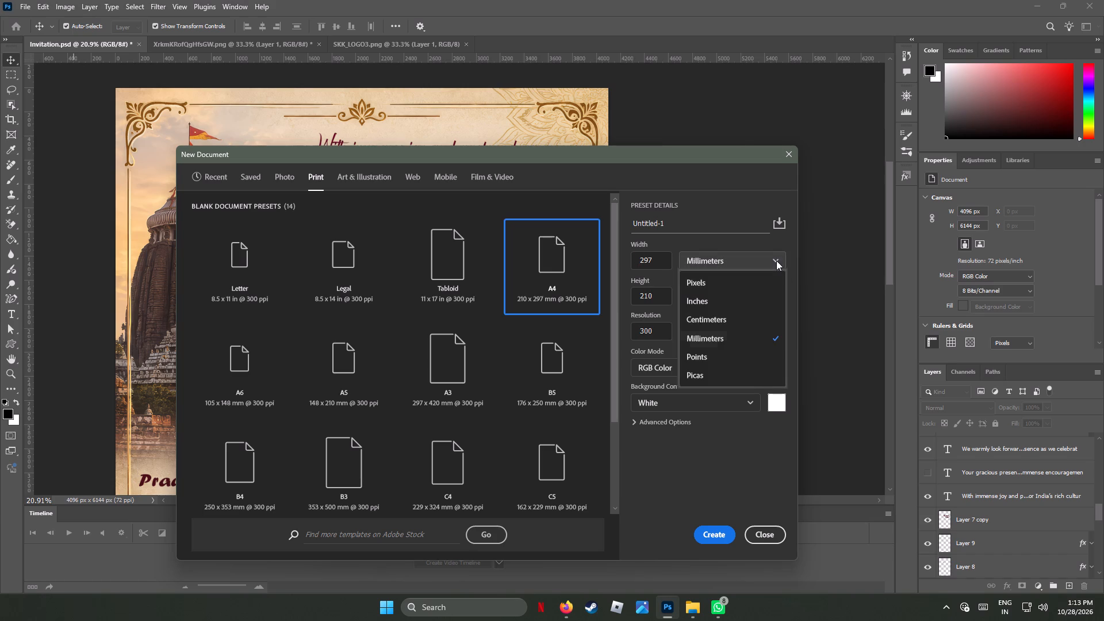
click(727, 302)
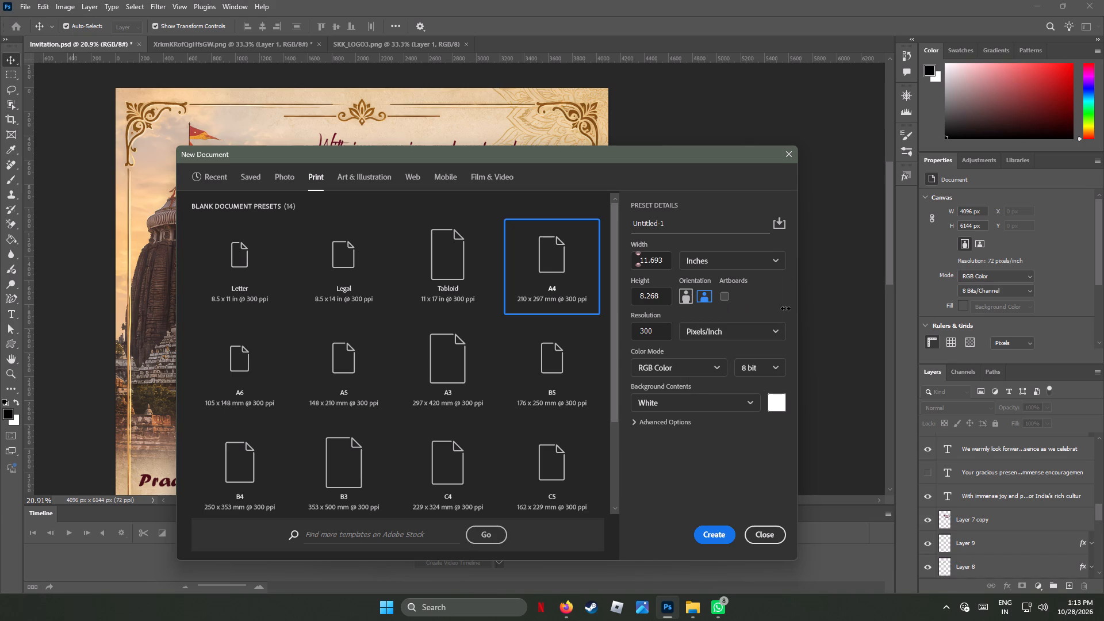
click(773, 261)
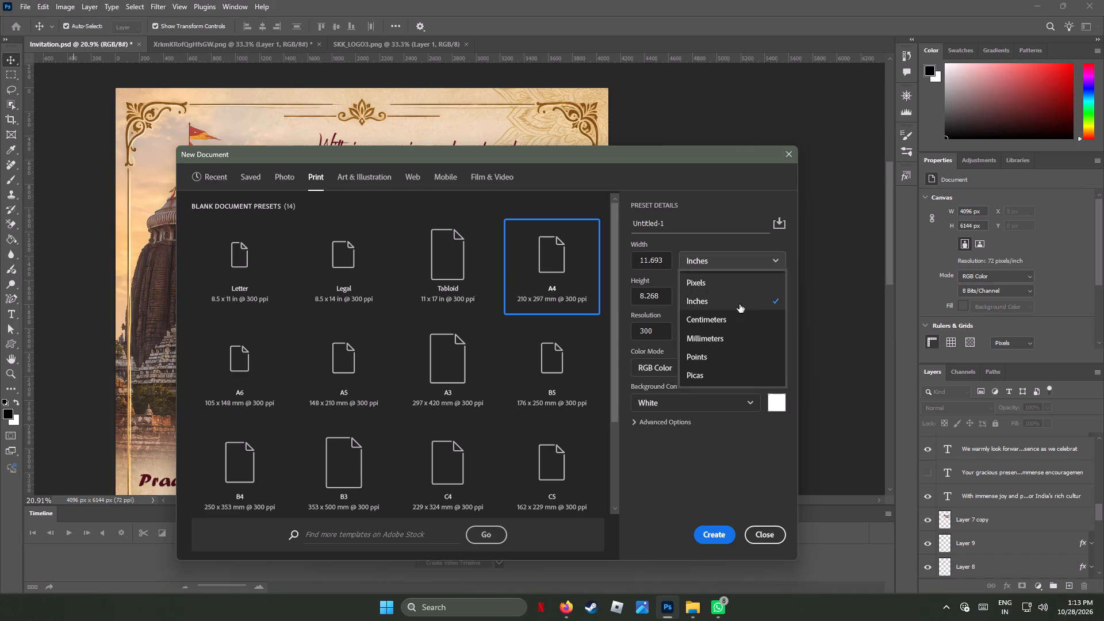
click(727, 338)
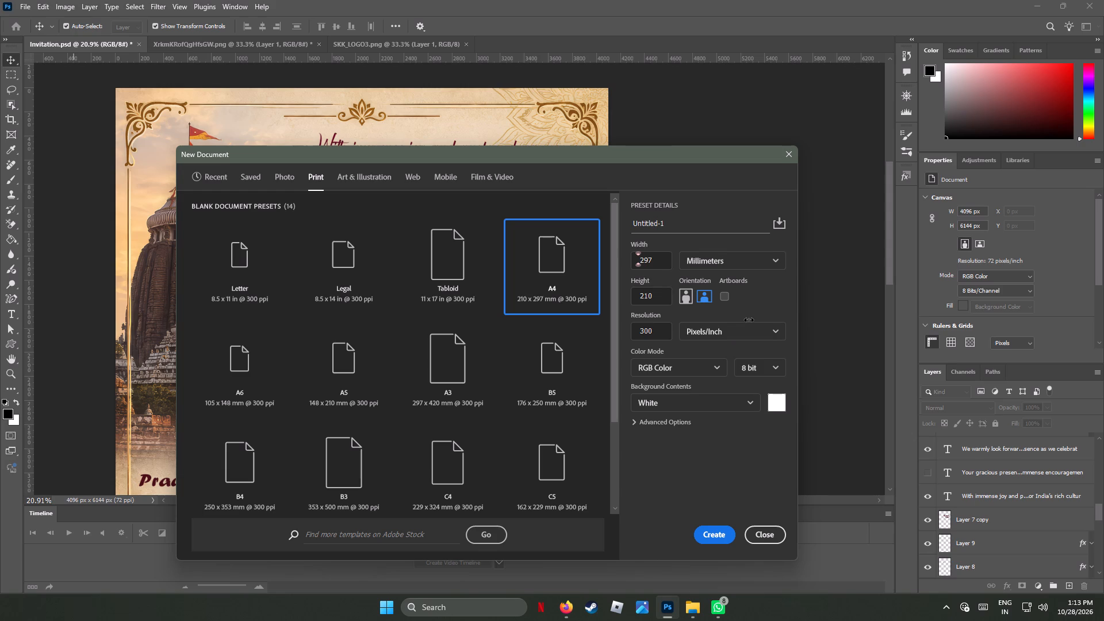
click(764, 534)
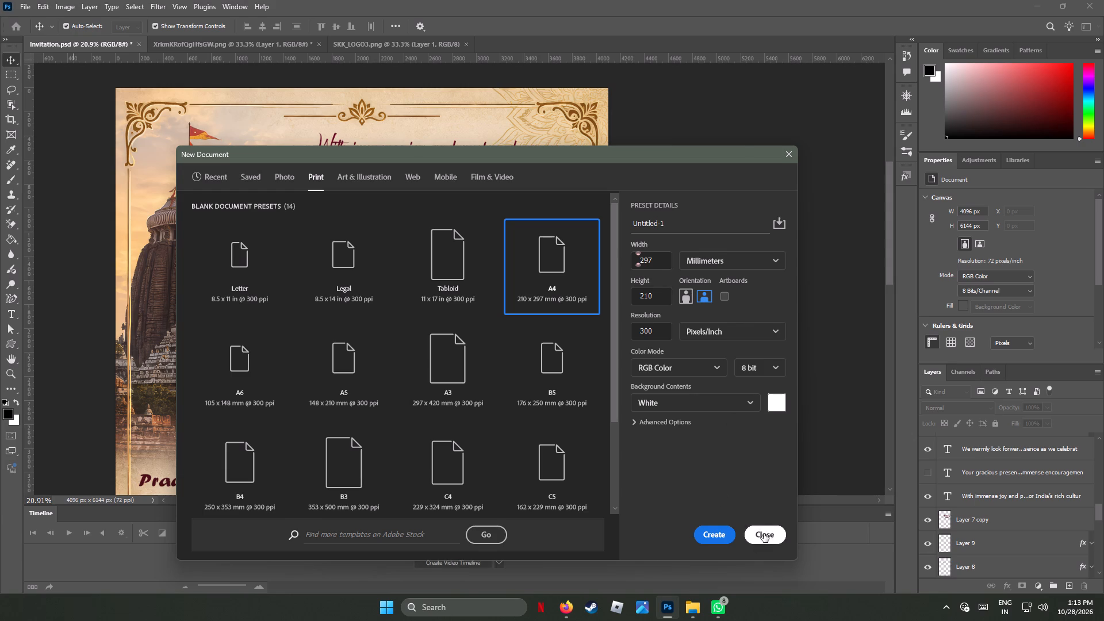
click(69, 2)
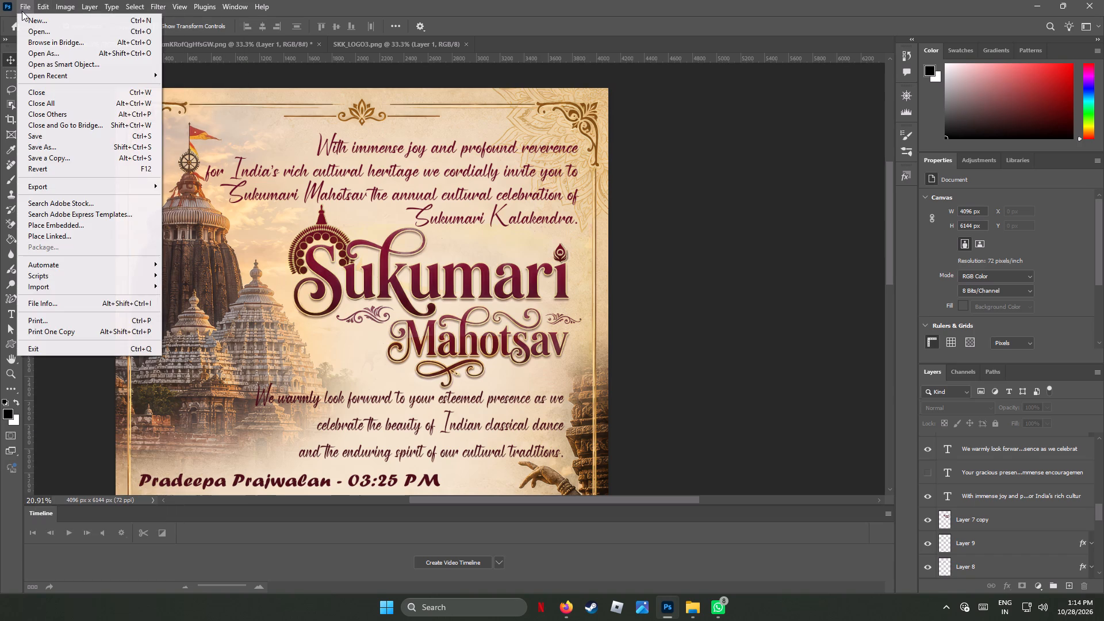
click(43, 21)
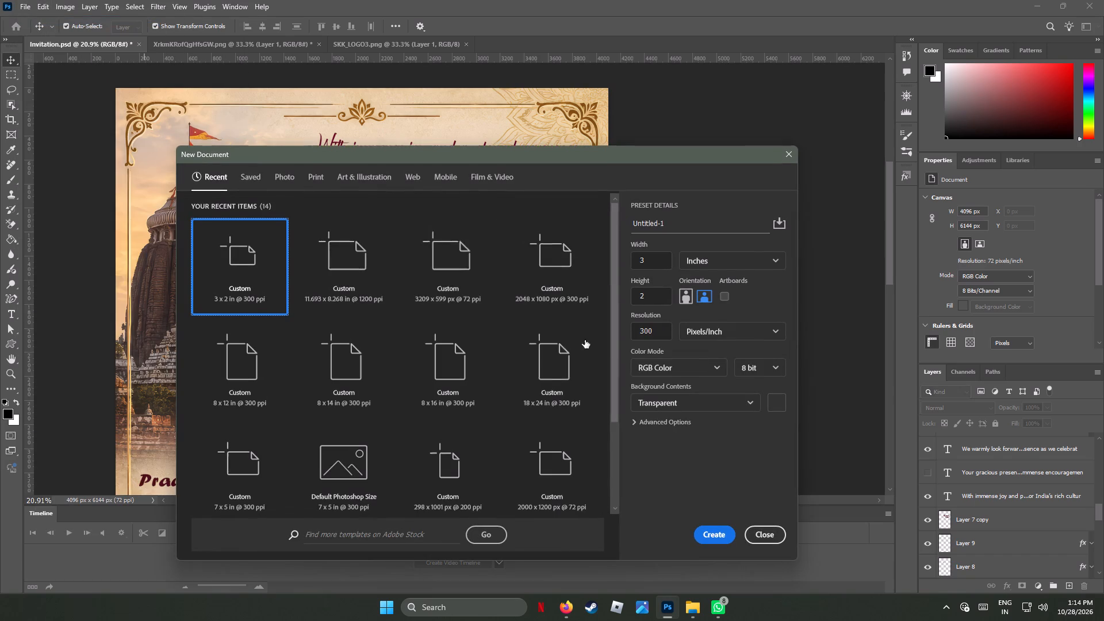
click(312, 177)
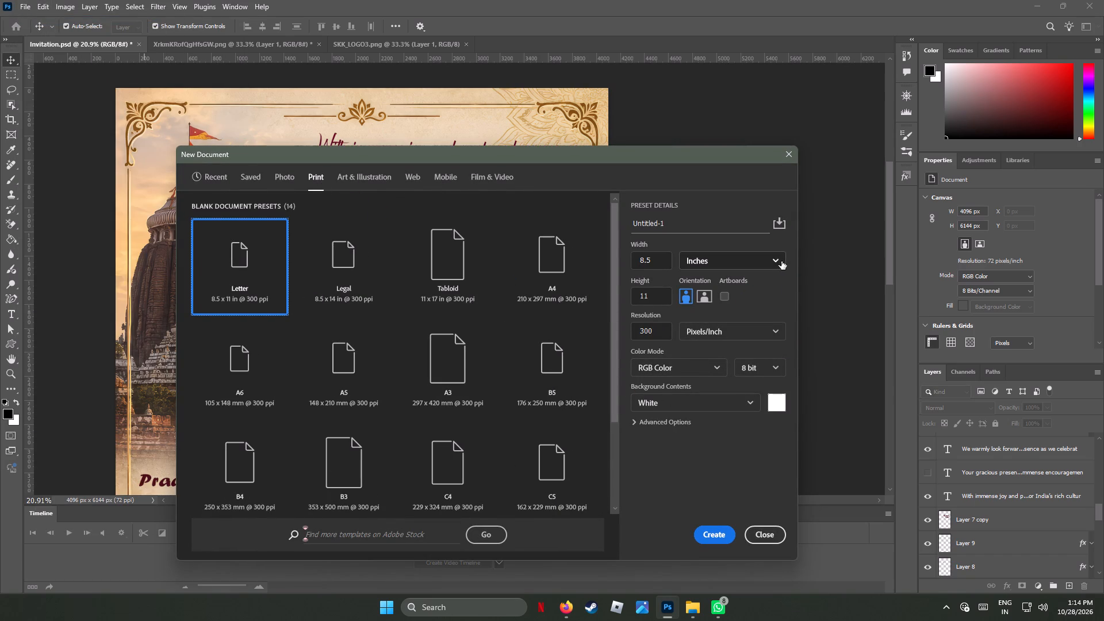
click(548, 260)
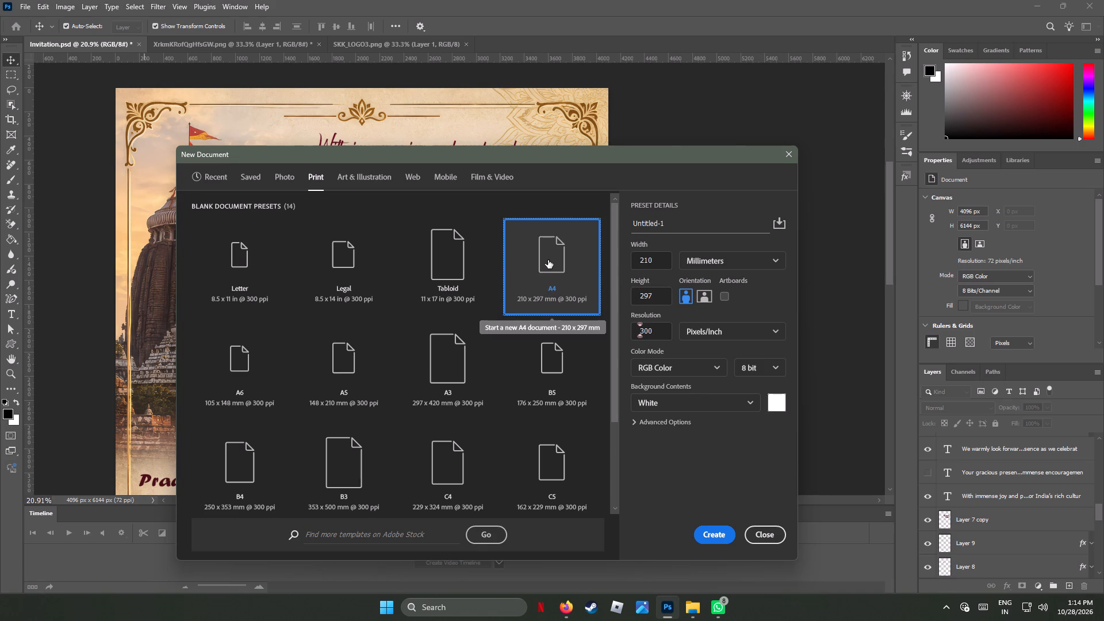
click(763, 536)
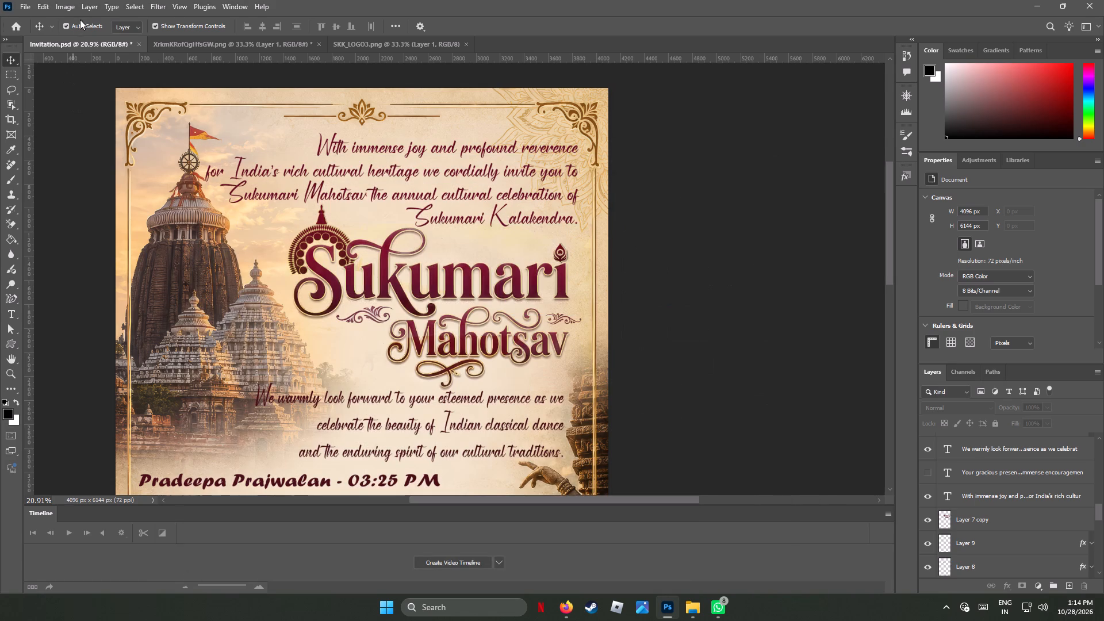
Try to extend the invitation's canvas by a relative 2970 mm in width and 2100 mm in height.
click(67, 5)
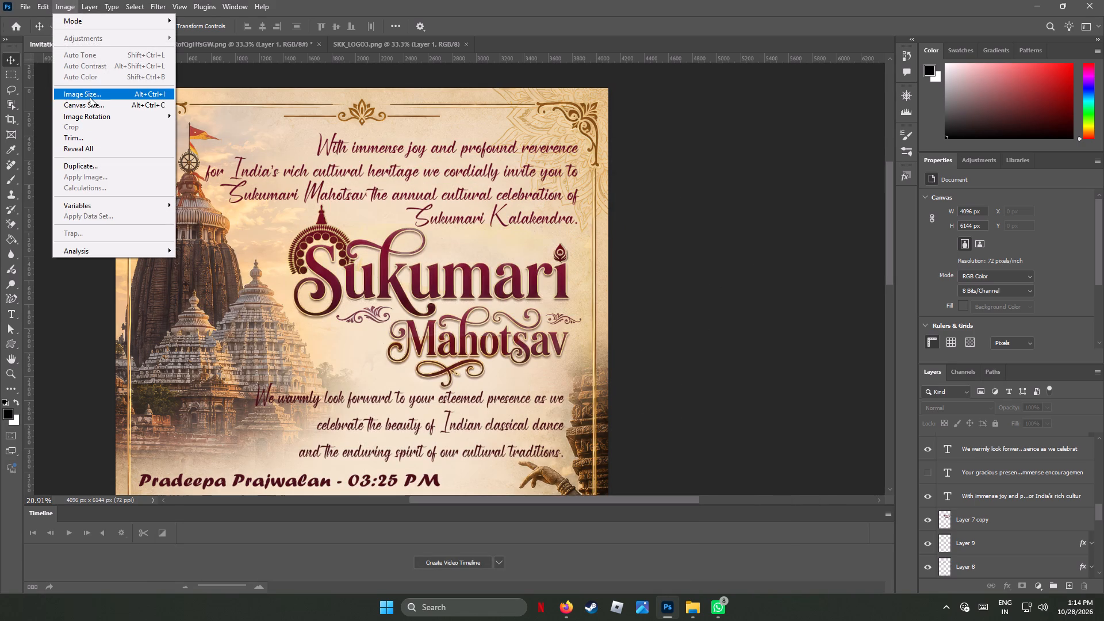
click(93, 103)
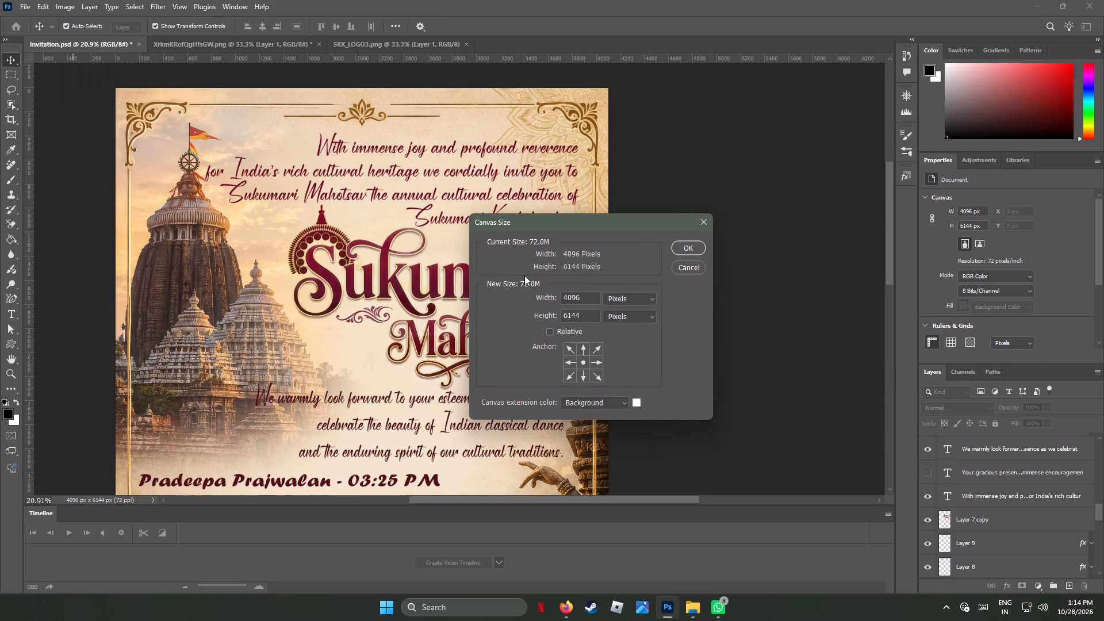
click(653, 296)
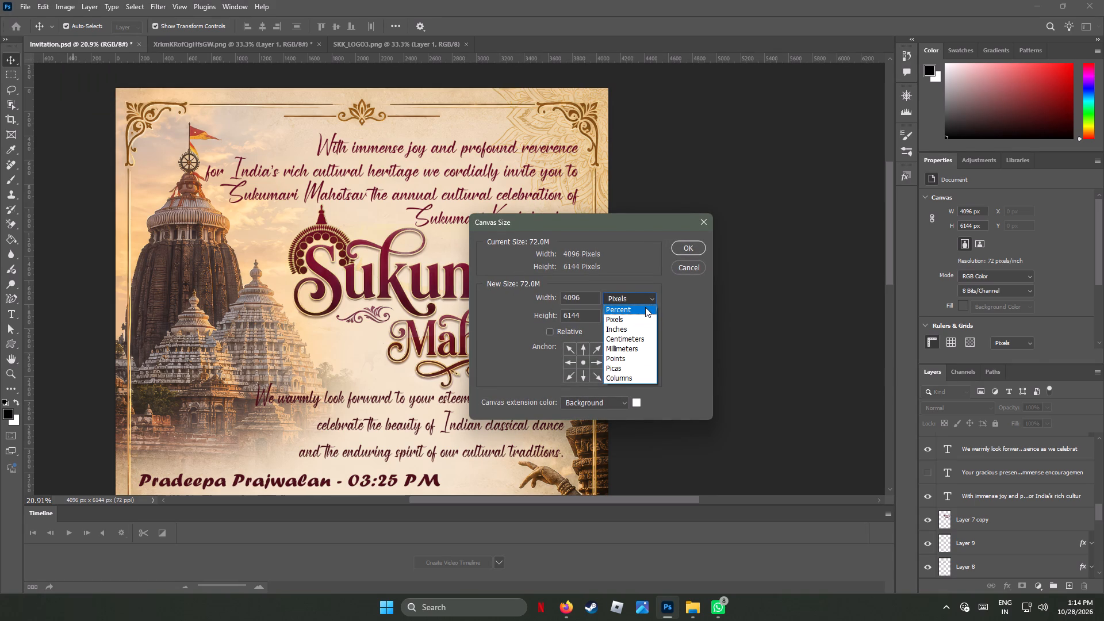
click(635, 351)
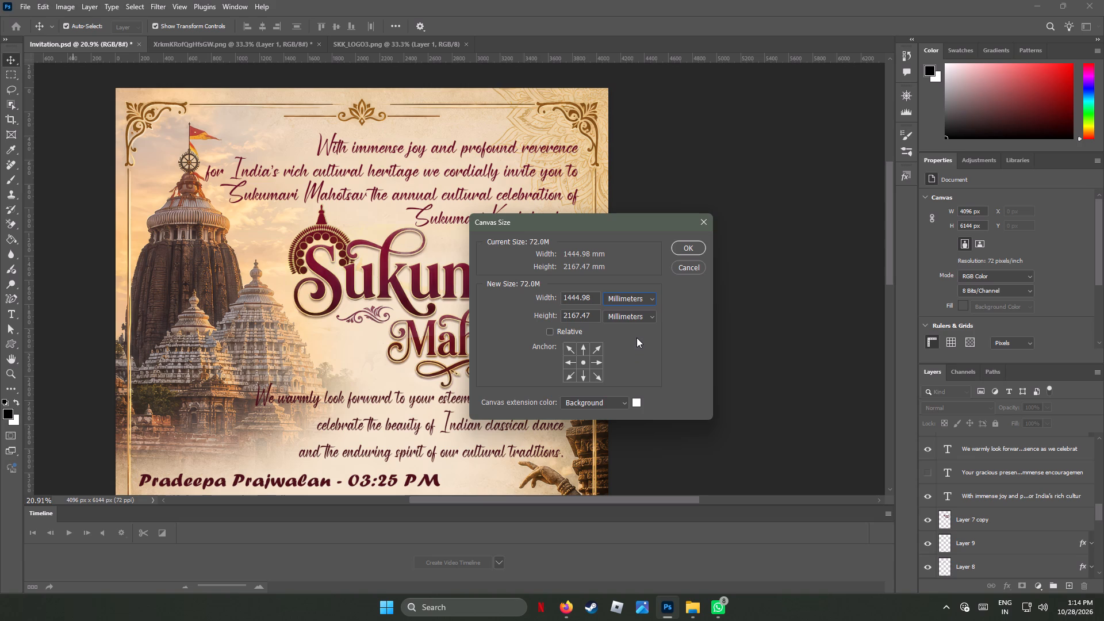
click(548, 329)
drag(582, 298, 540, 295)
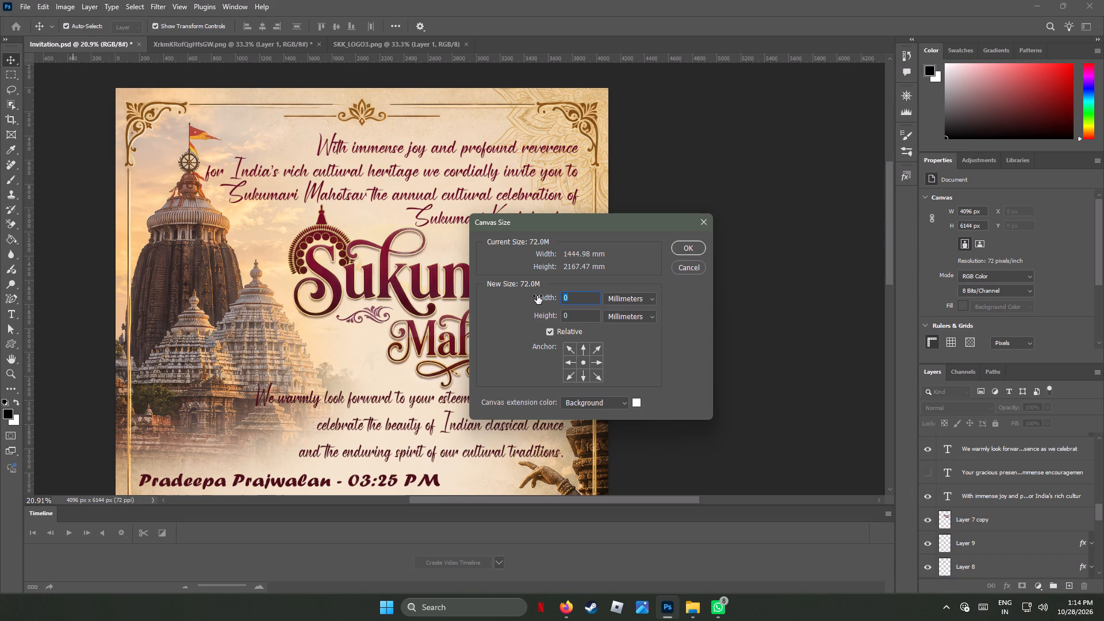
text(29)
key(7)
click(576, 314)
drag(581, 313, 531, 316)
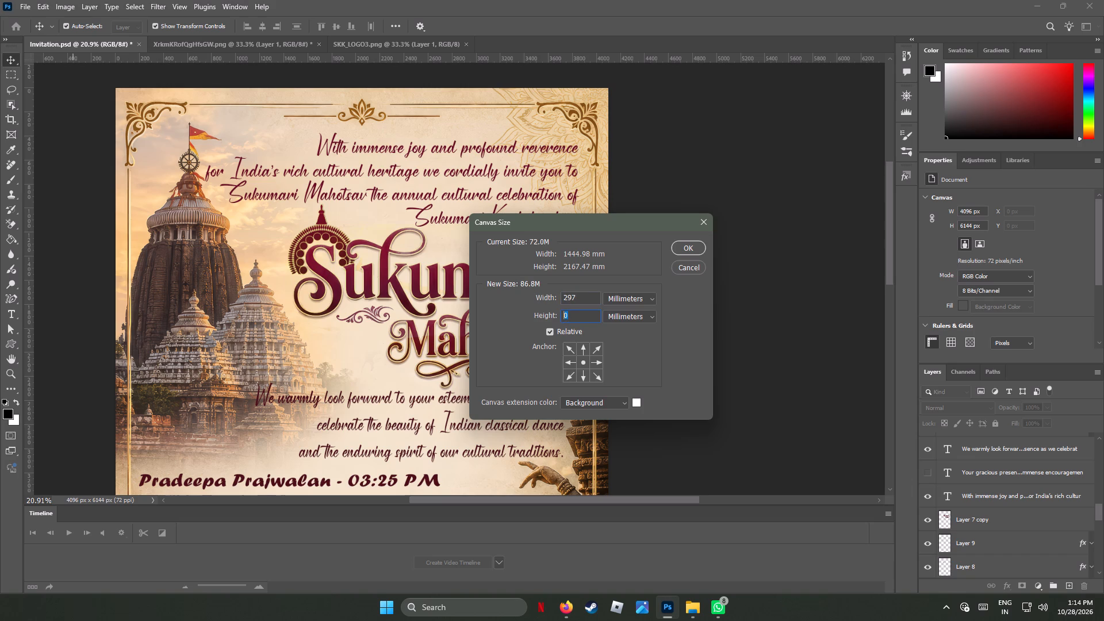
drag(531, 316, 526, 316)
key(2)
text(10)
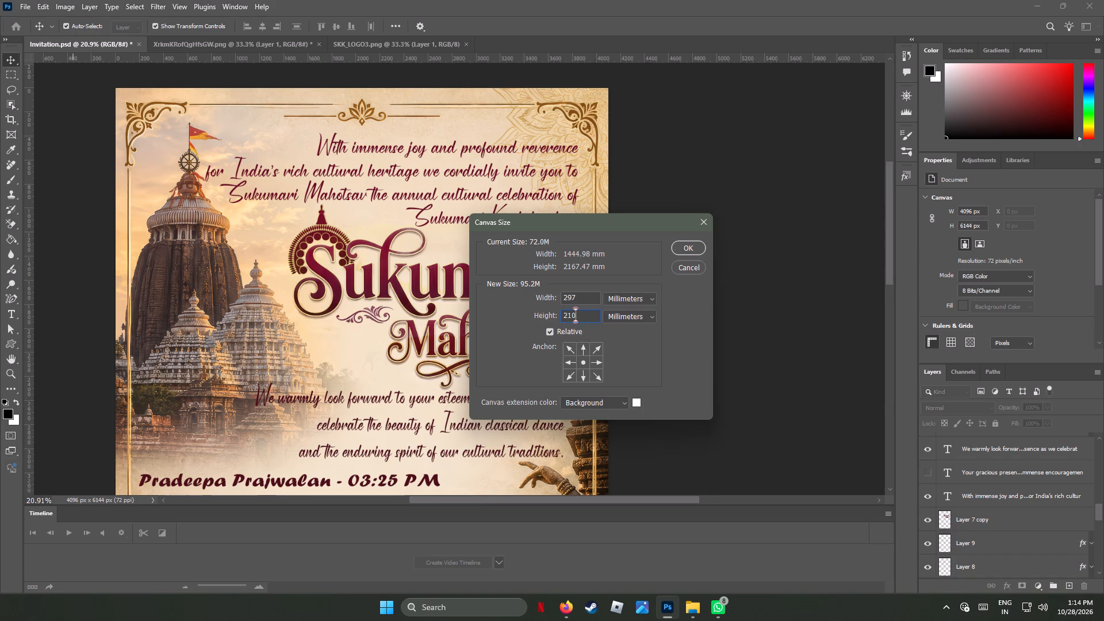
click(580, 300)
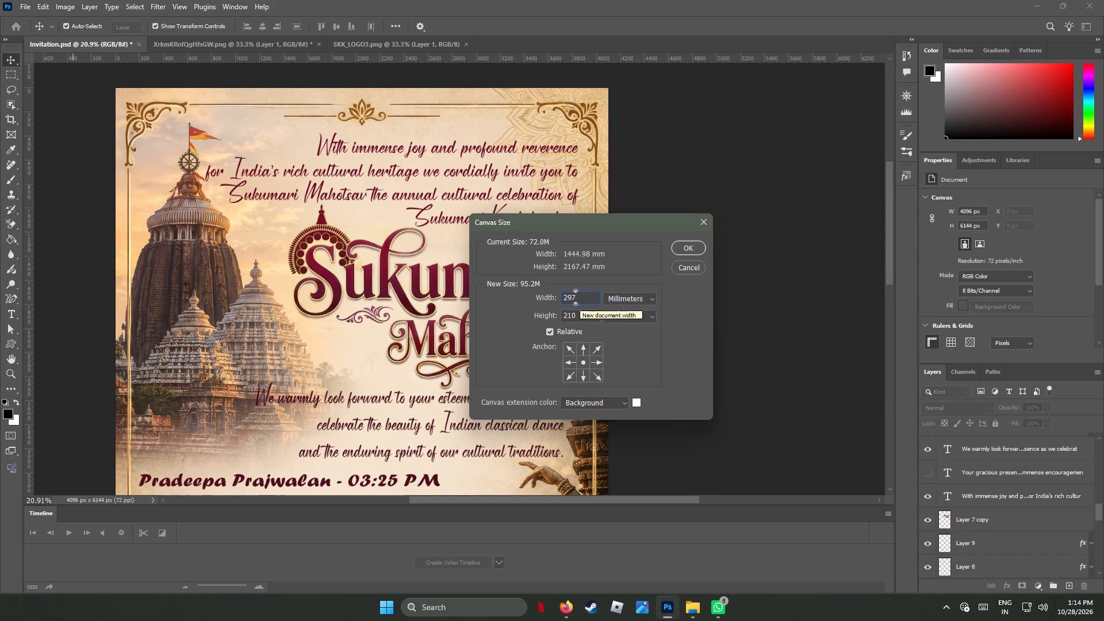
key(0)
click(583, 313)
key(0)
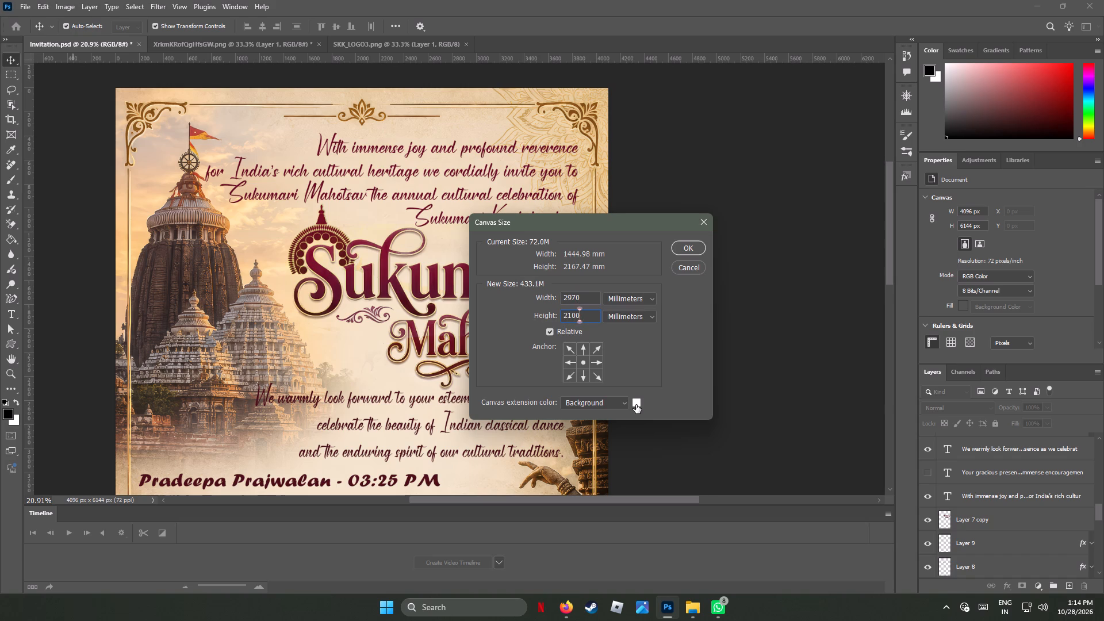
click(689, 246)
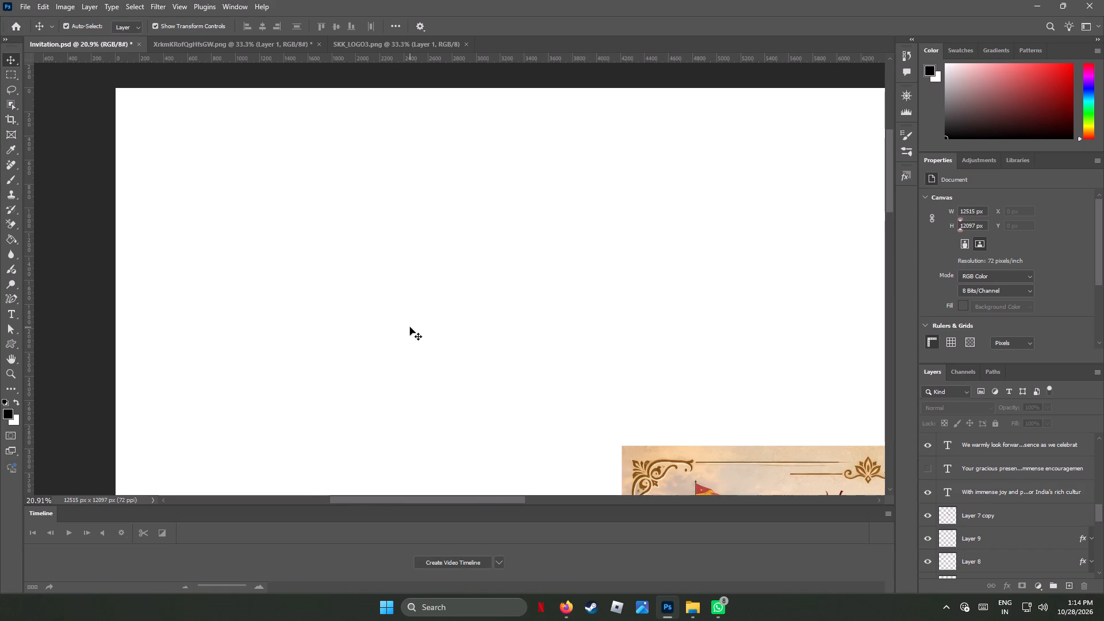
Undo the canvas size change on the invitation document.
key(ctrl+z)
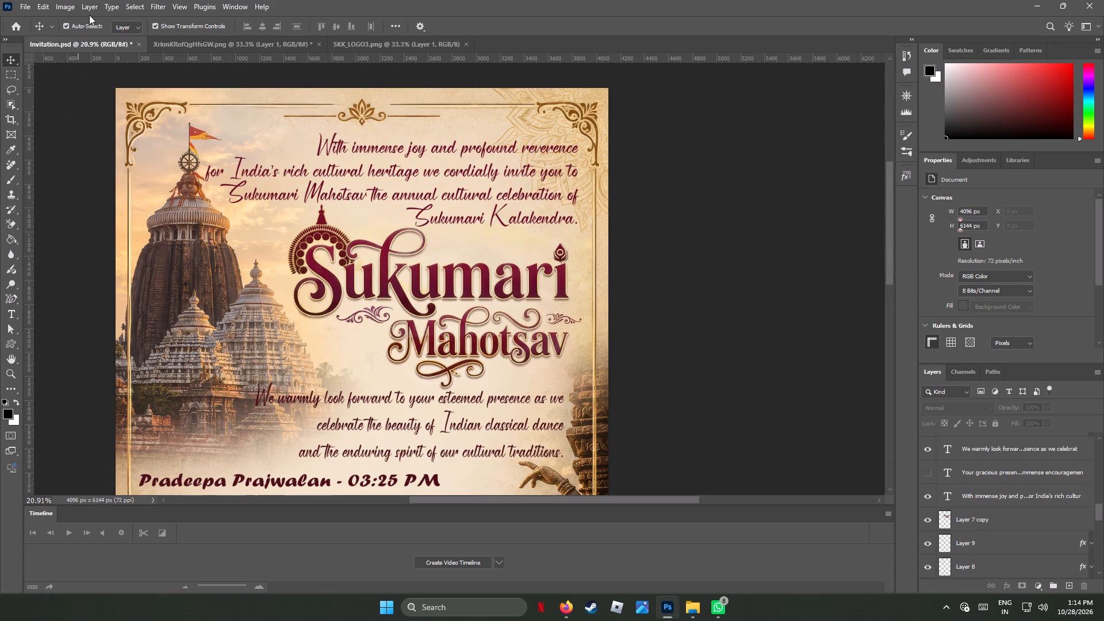
Begin another size adjustment of the invitation document.
click(67, 11)
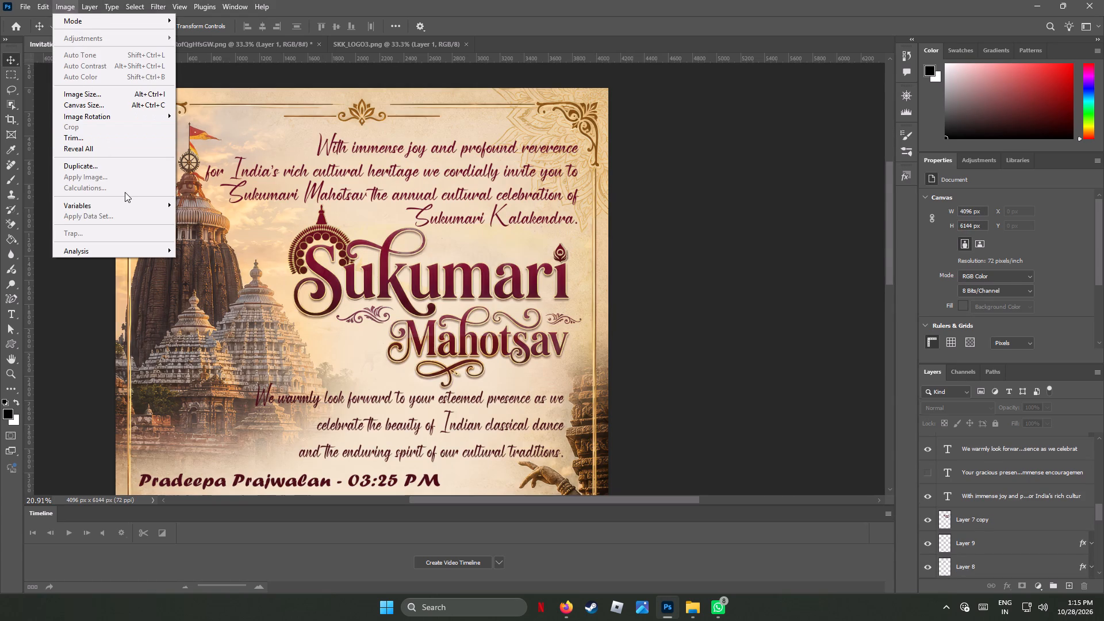
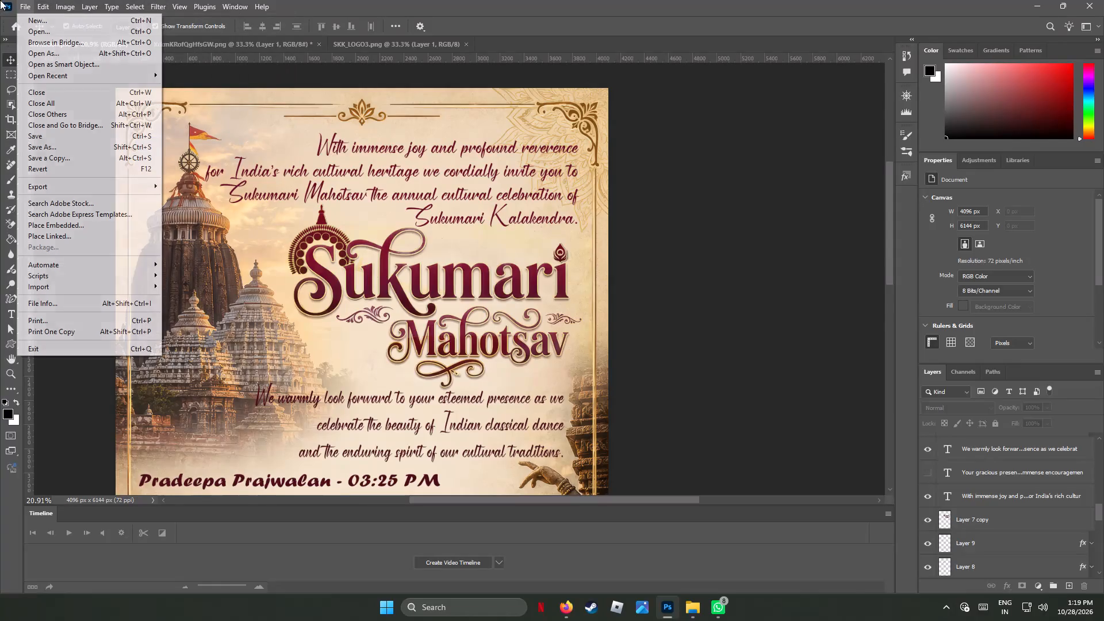
Open the exported Invitation.jpg from the desktop in Photos, examine its text sharpness and full layout, and close the viewer and LOGO folder.
click(479, 0)
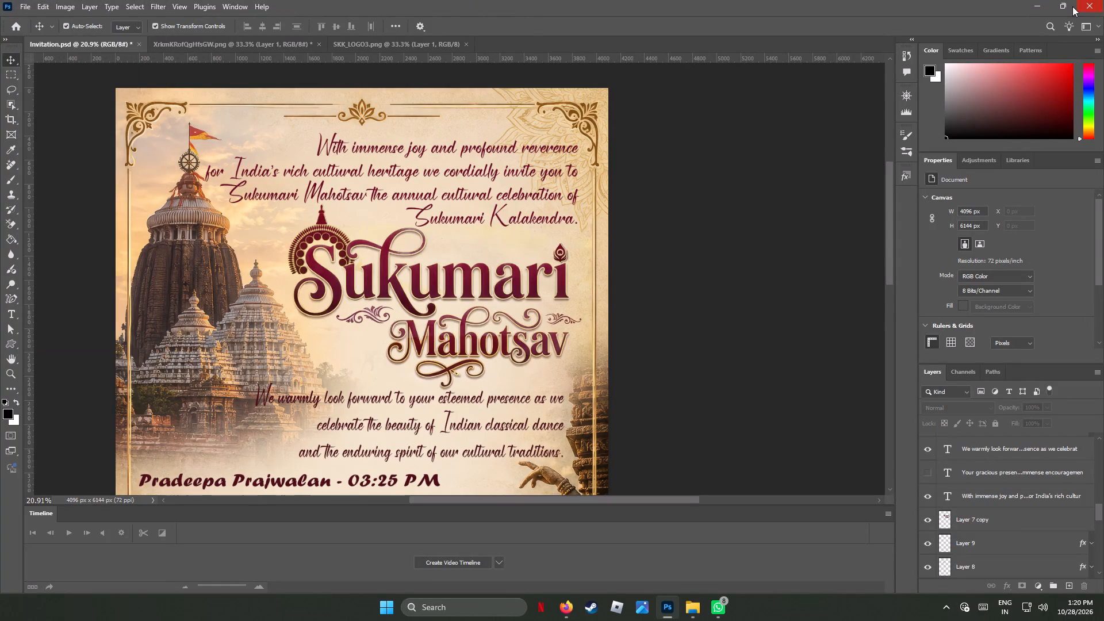
click(1037, 2)
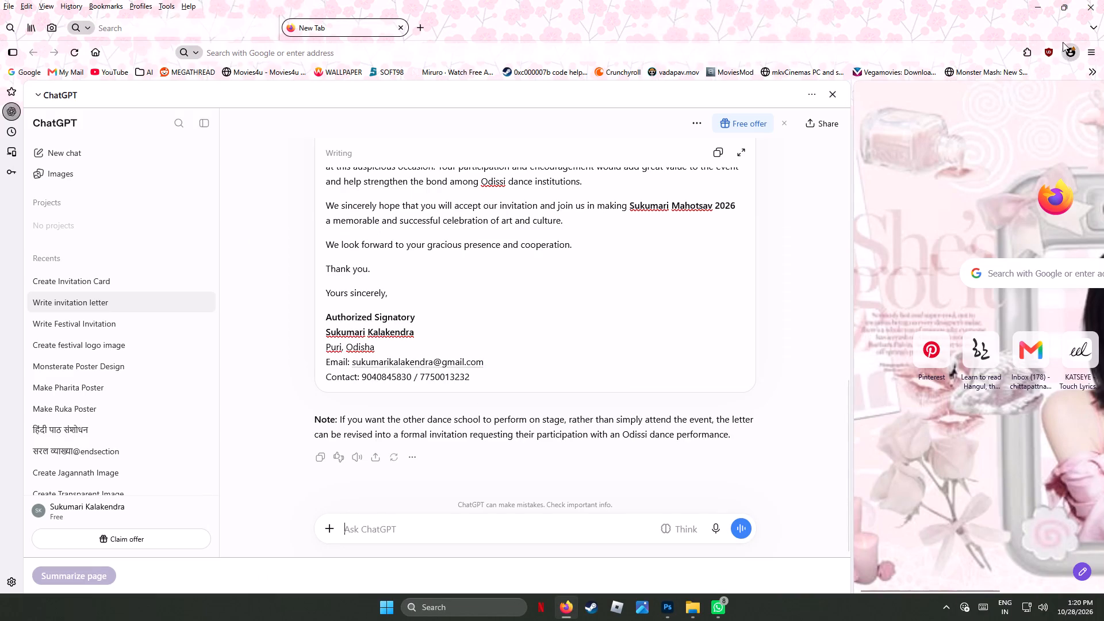
click(1037, 0)
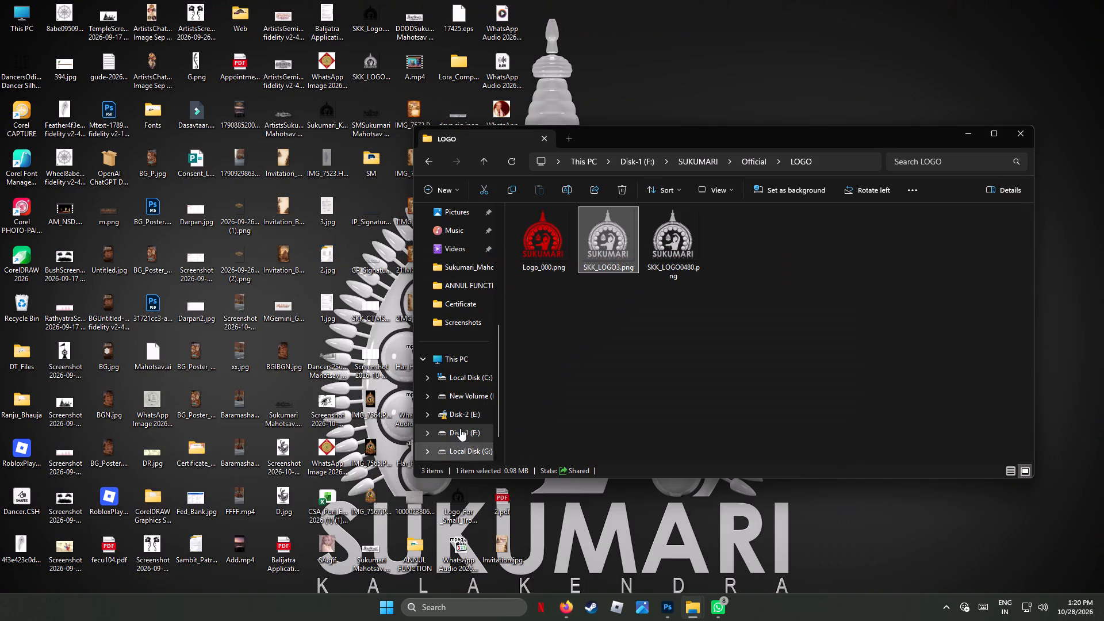
drag(687, 131, 106, 147)
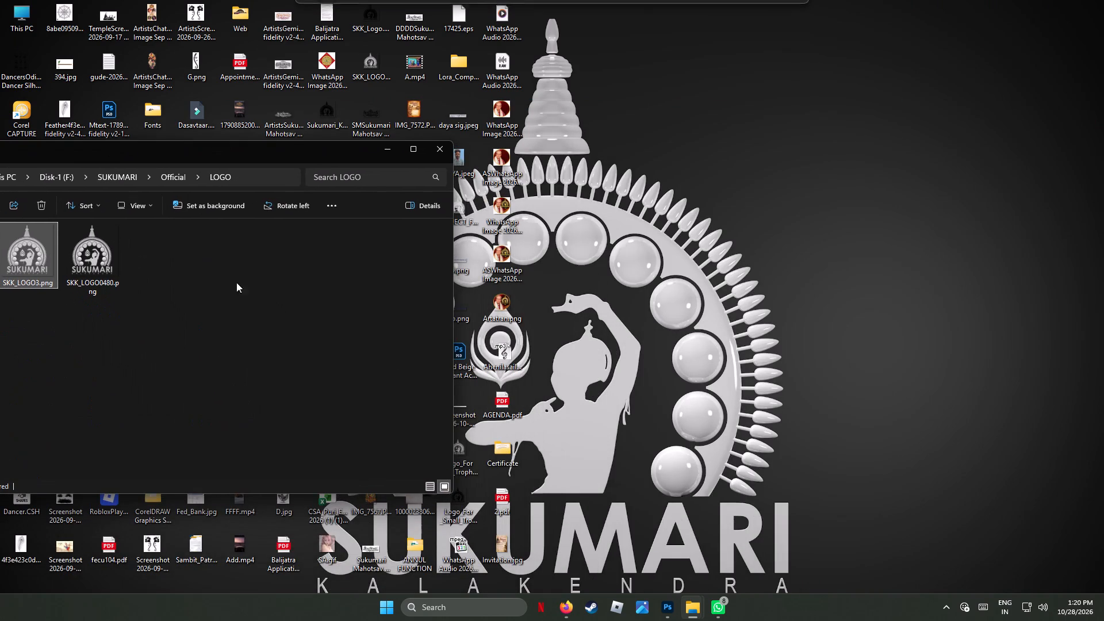
double_click(499, 545)
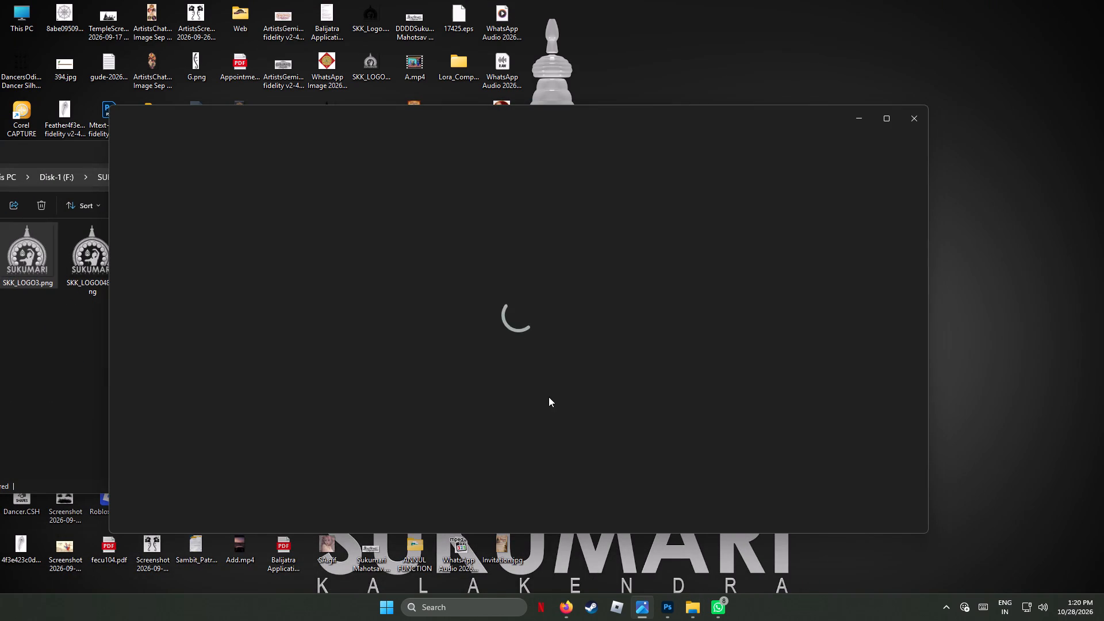
scroll(544, 346, up, 7)
scroll(544, 346, down, 2)
scroll(544, 346, up, 1)
scroll(544, 346, down, 1)
scroll(544, 346, up, 2)
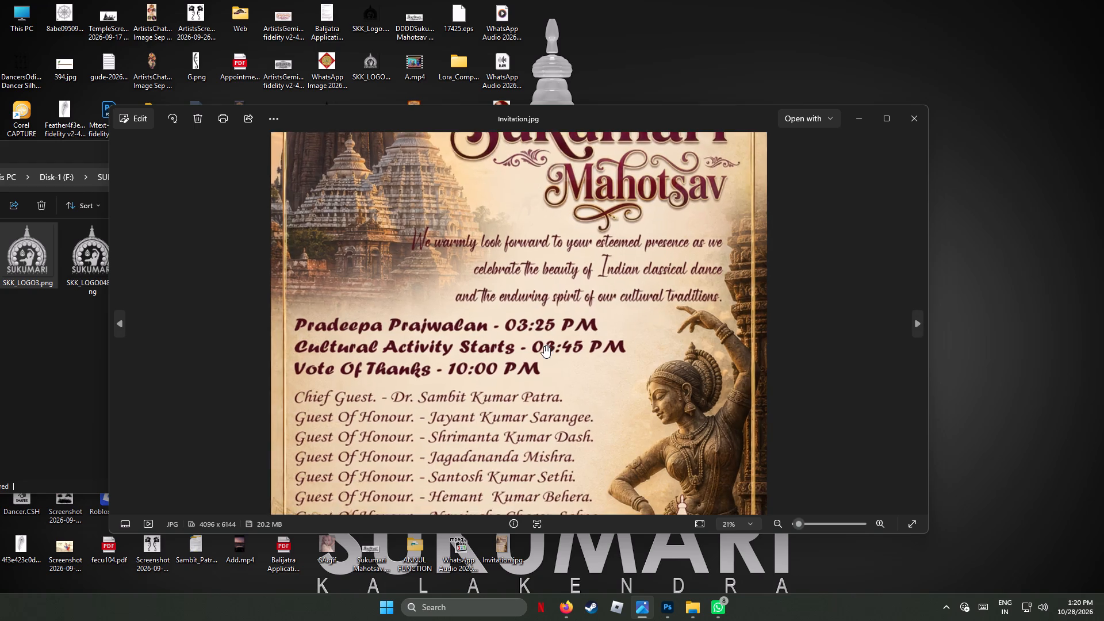
scroll(544, 346, up, 4)
scroll(544, 346, down, 1)
scroll(544, 346, up, 4)
scroll(544, 346, down, 2)
scroll(544, 346, up, 14)
scroll(544, 346, down, 3)
scroll(544, 346, up, 1)
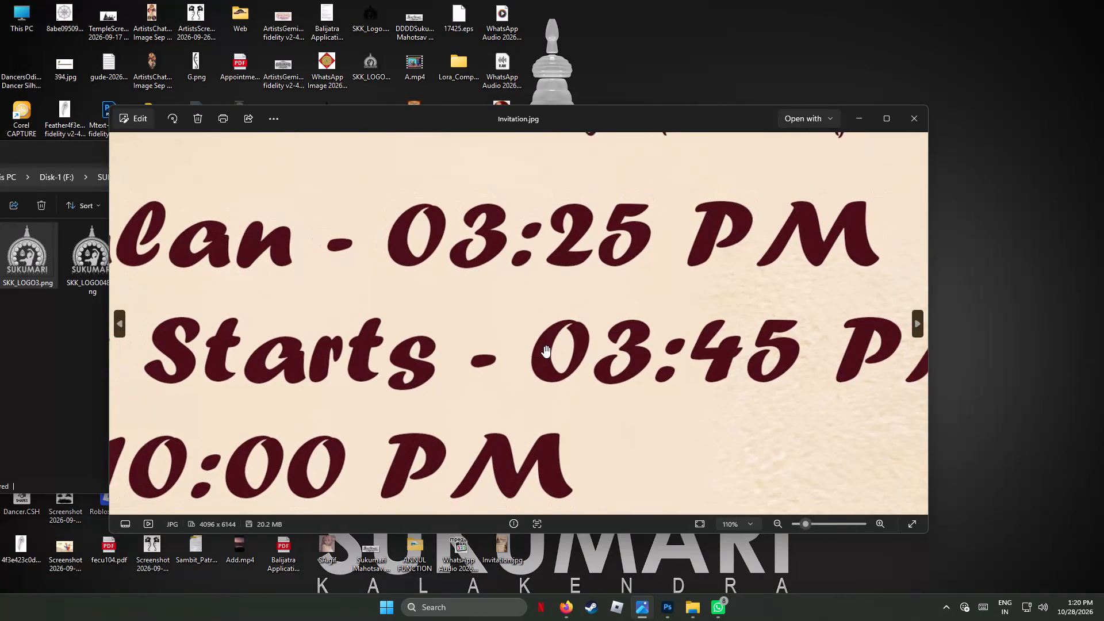
scroll(544, 346, down, 4)
scroll(544, 346, up, 6)
scroll(544, 346, down, 2)
scroll(544, 346, up, 1)
scroll(544, 346, down, 11)
scroll(544, 346, up, 1)
scroll(544, 346, down, 1)
scroll(544, 346, up, 3)
scroll(544, 346, down, 18)
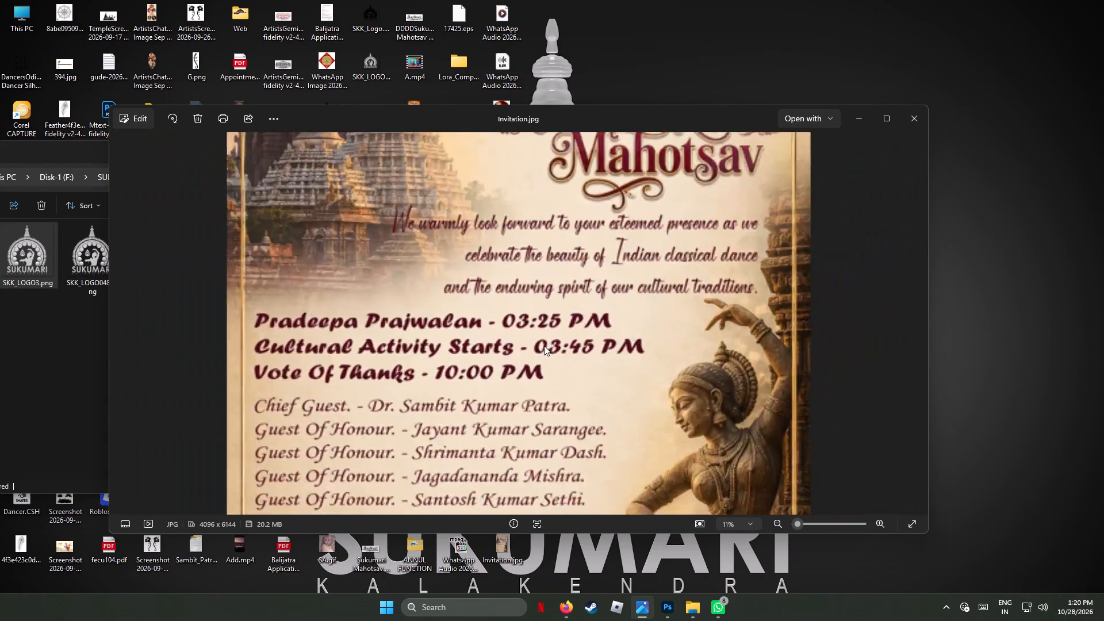
scroll(544, 346, down, 5)
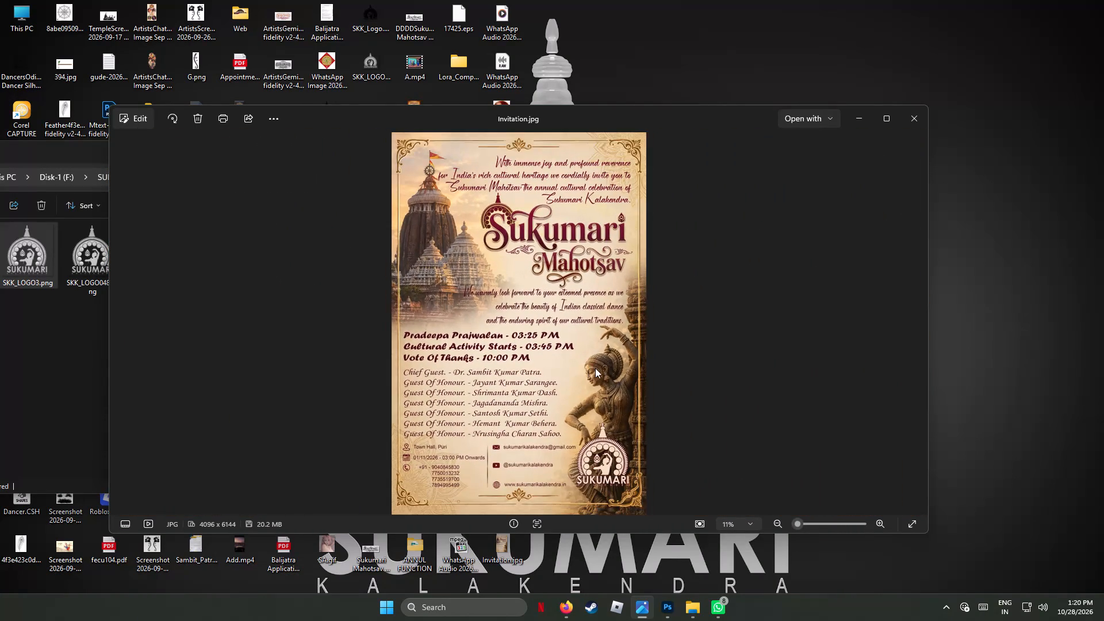
click(919, 120)
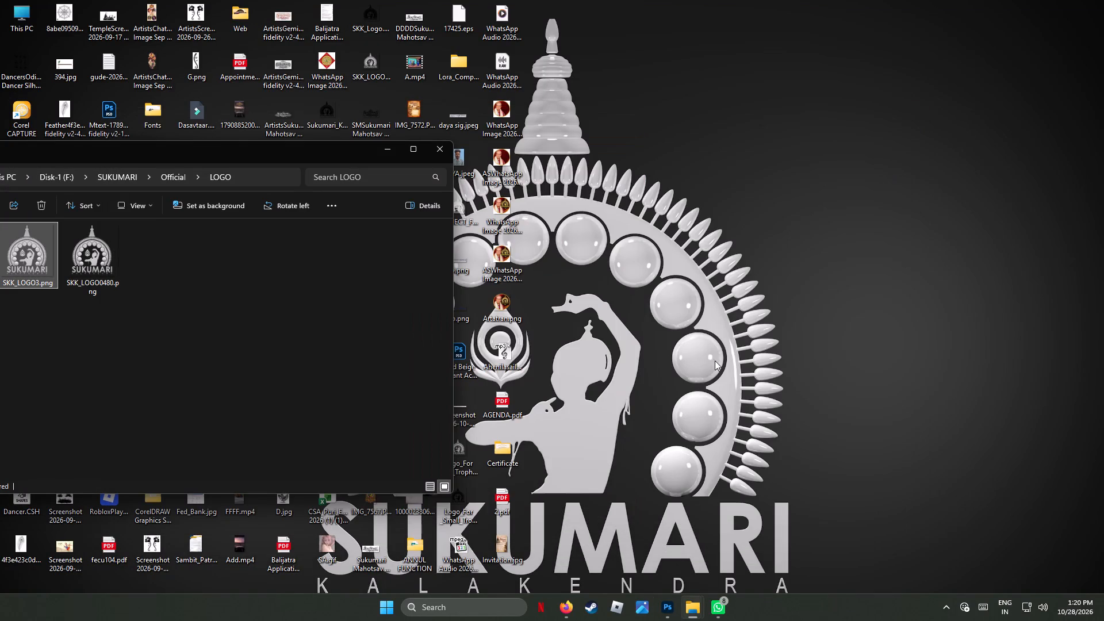
click(442, 146)
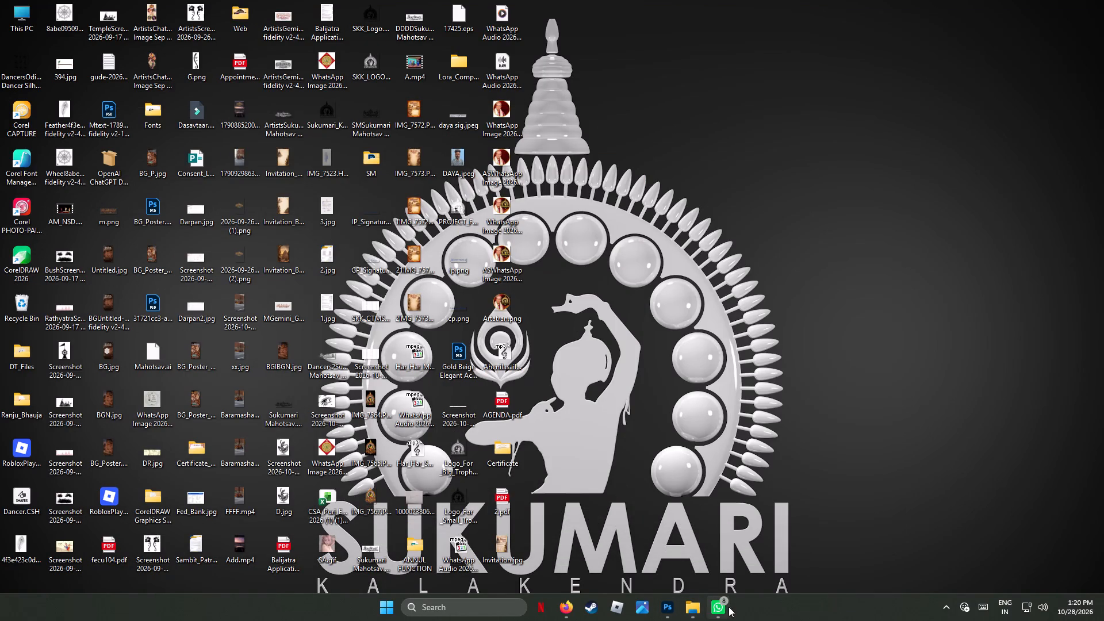
Return to Photoshop and resample the invitation to 300 pixels/inch with a height of 8 inches, keeping its proportions.
click(667, 608)
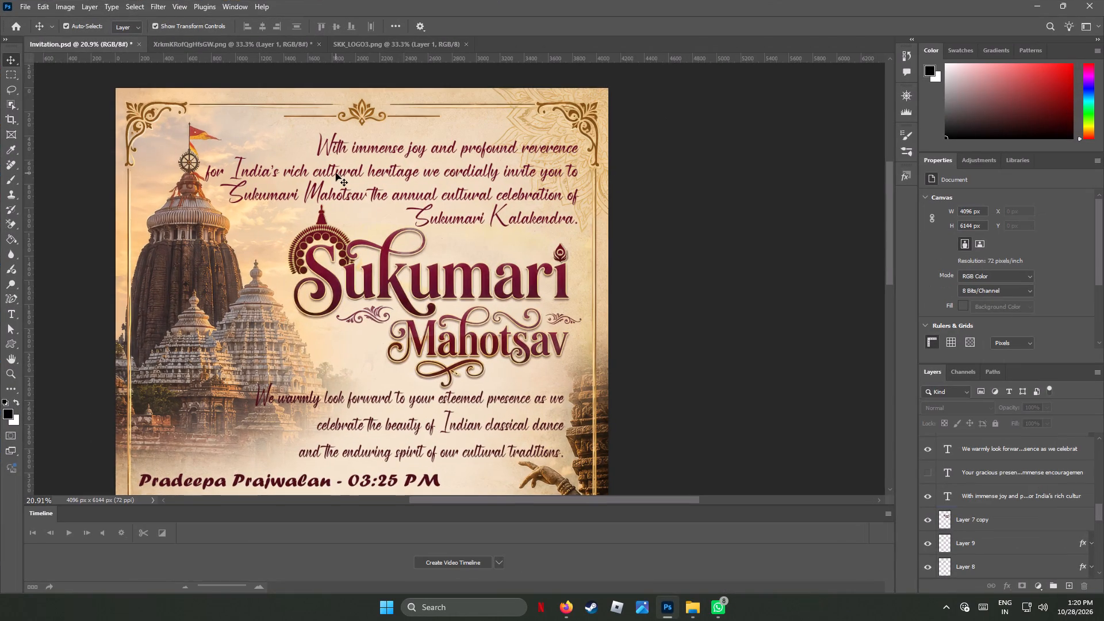
click(24, 5)
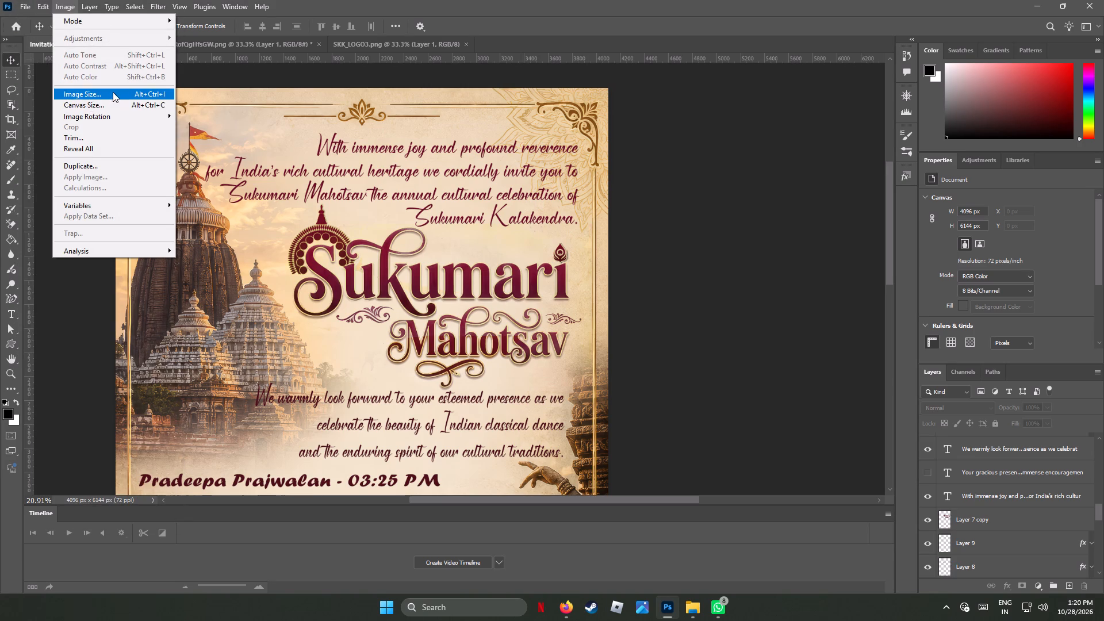
click(113, 92)
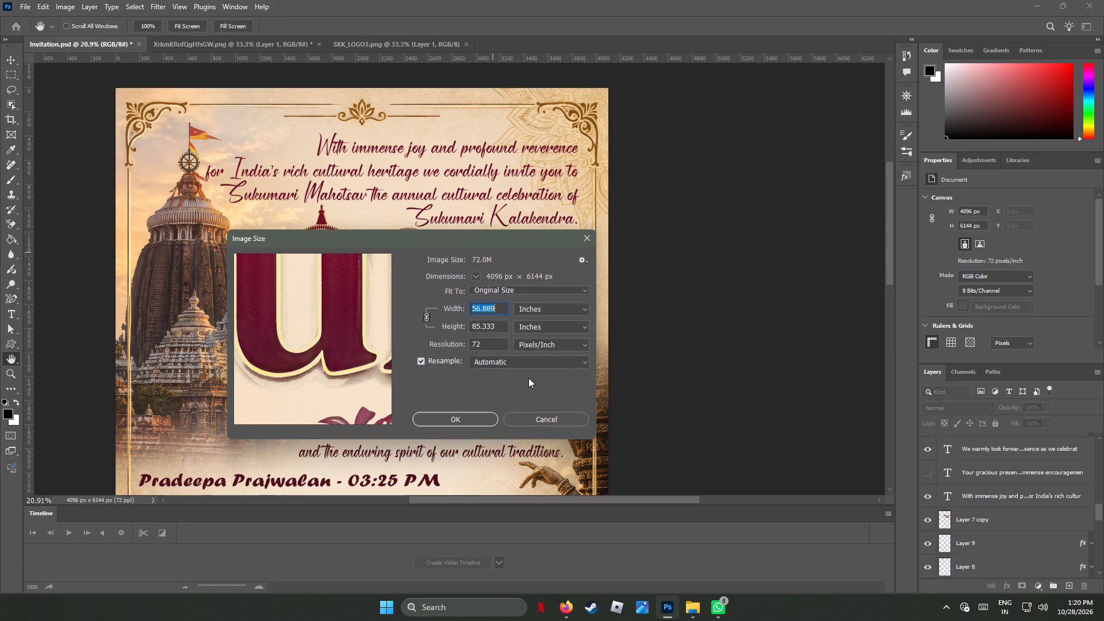
drag(492, 346, 421, 341)
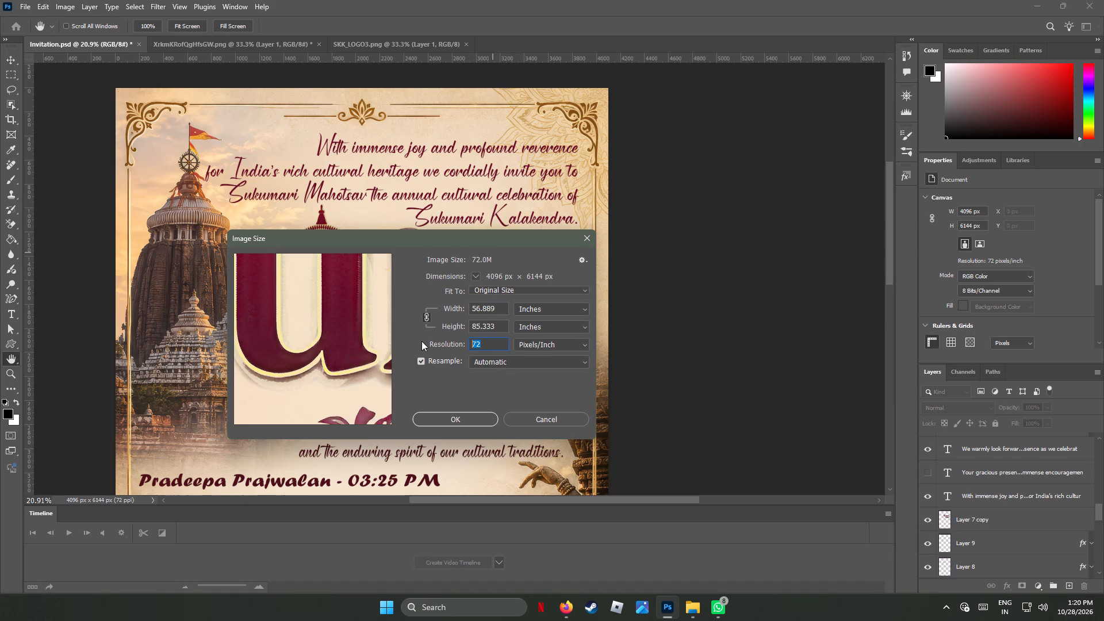
text(300)
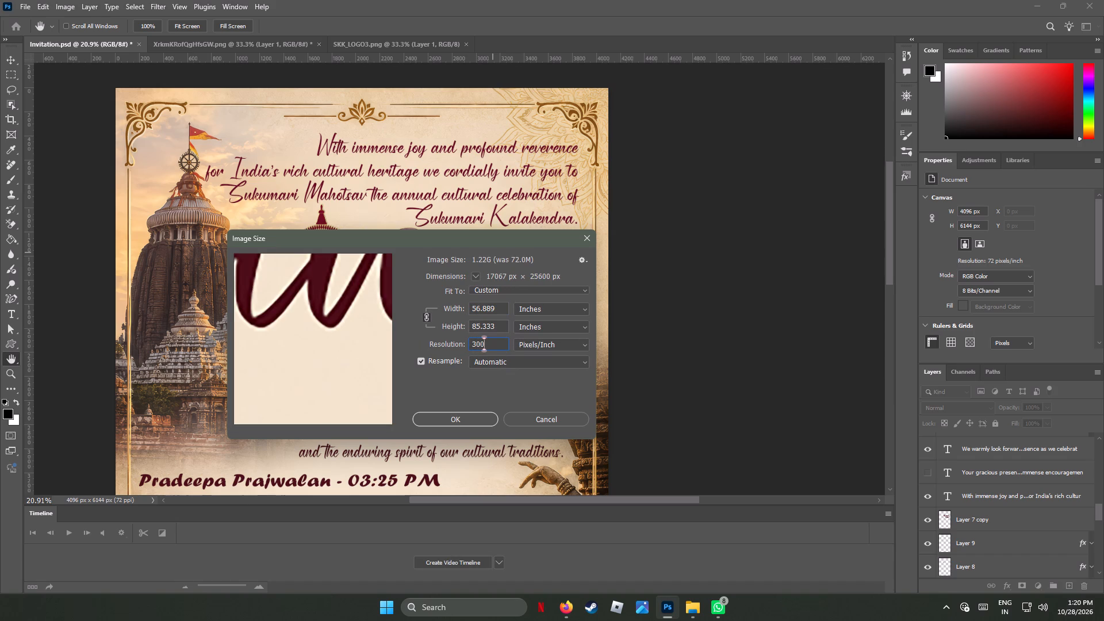
drag(500, 327, 438, 328)
key(8)
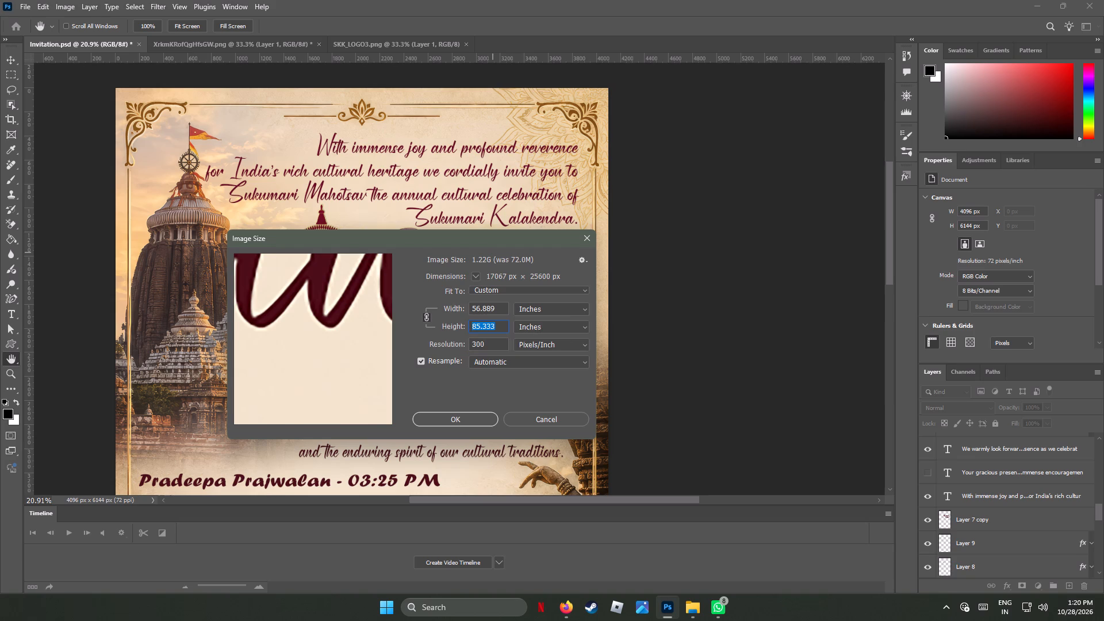
click(465, 390)
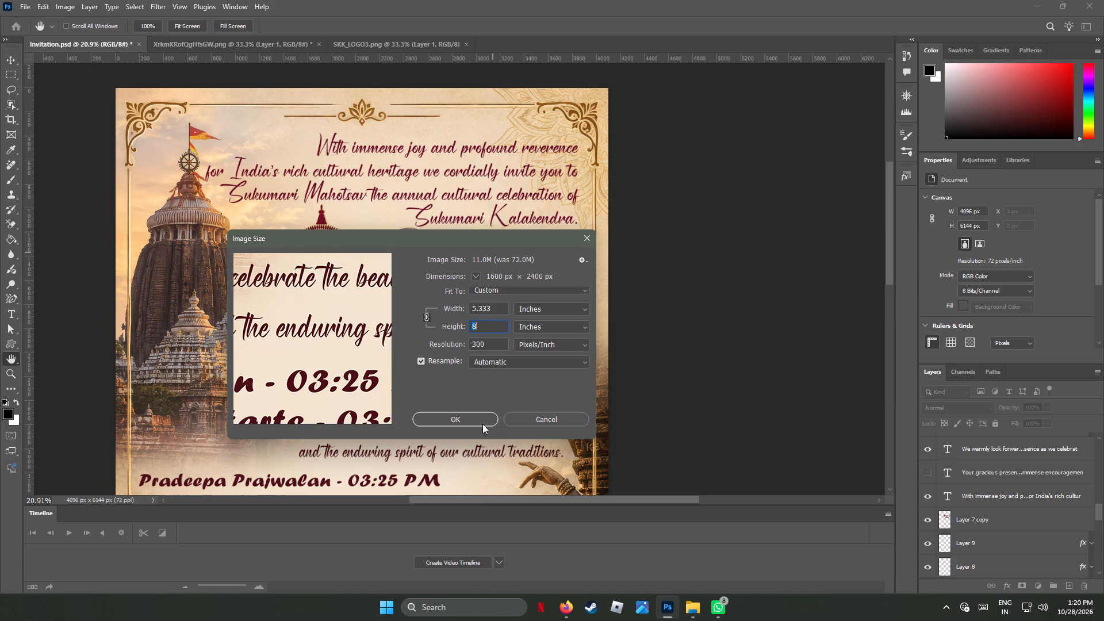
click(481, 417)
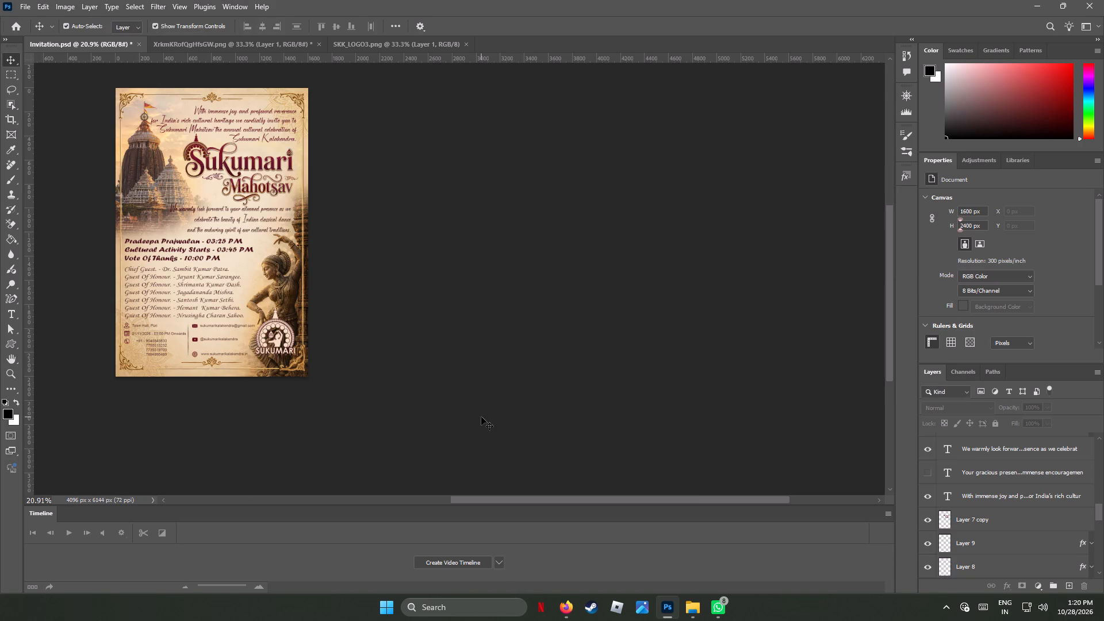
Export the resized invitation as a 1600 × 2400 px JPG to the desktop, replacing the existing Invitation.jpg.
click(22, 3)
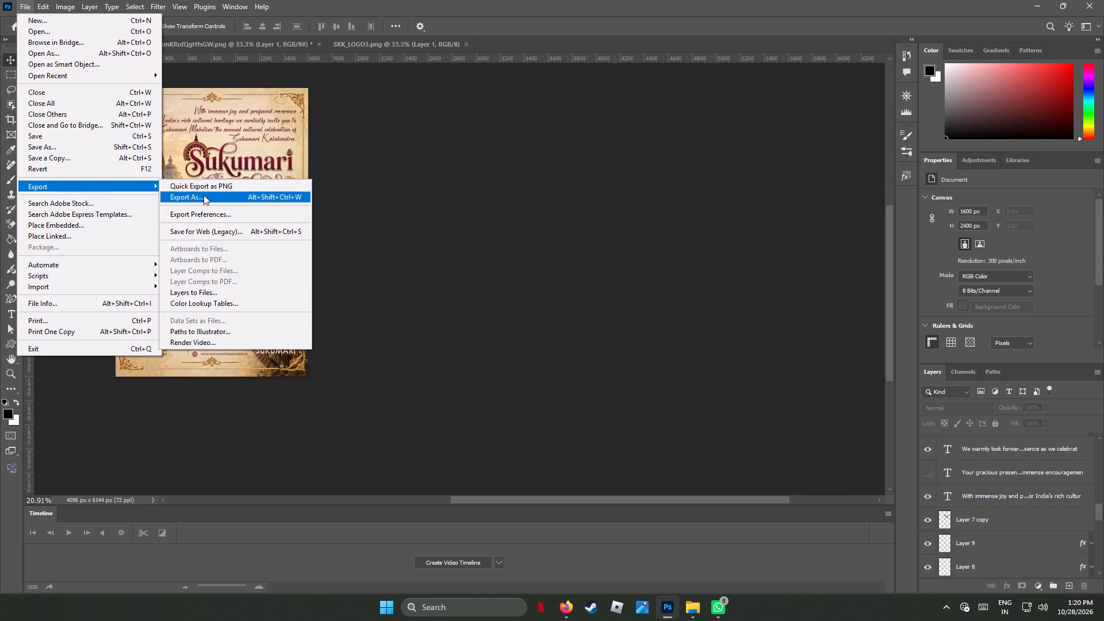
click(204, 198)
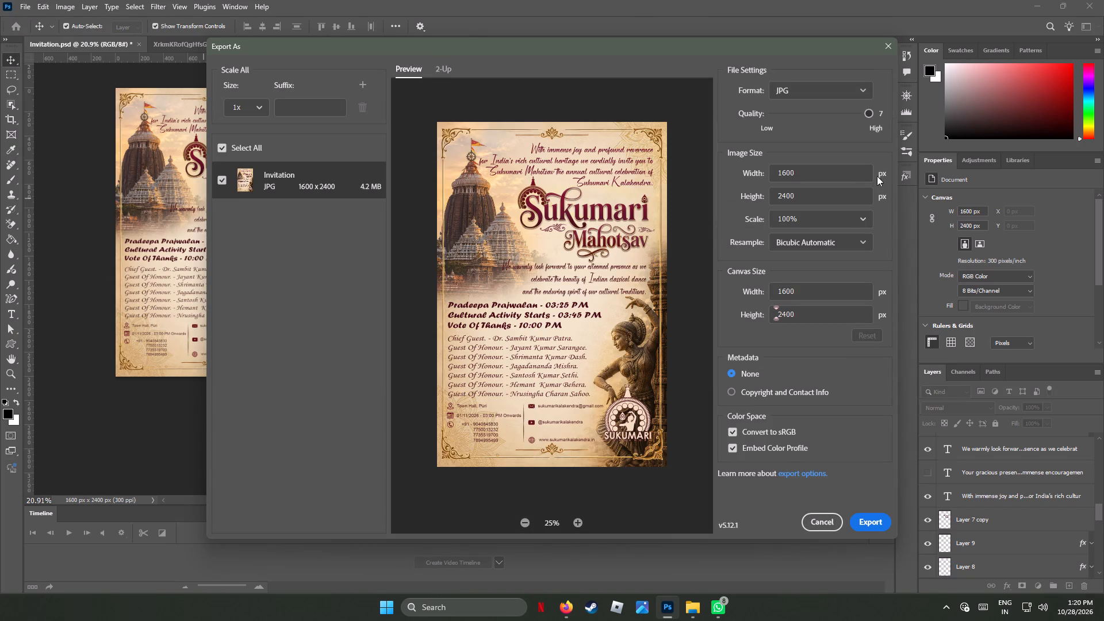
click(875, 519)
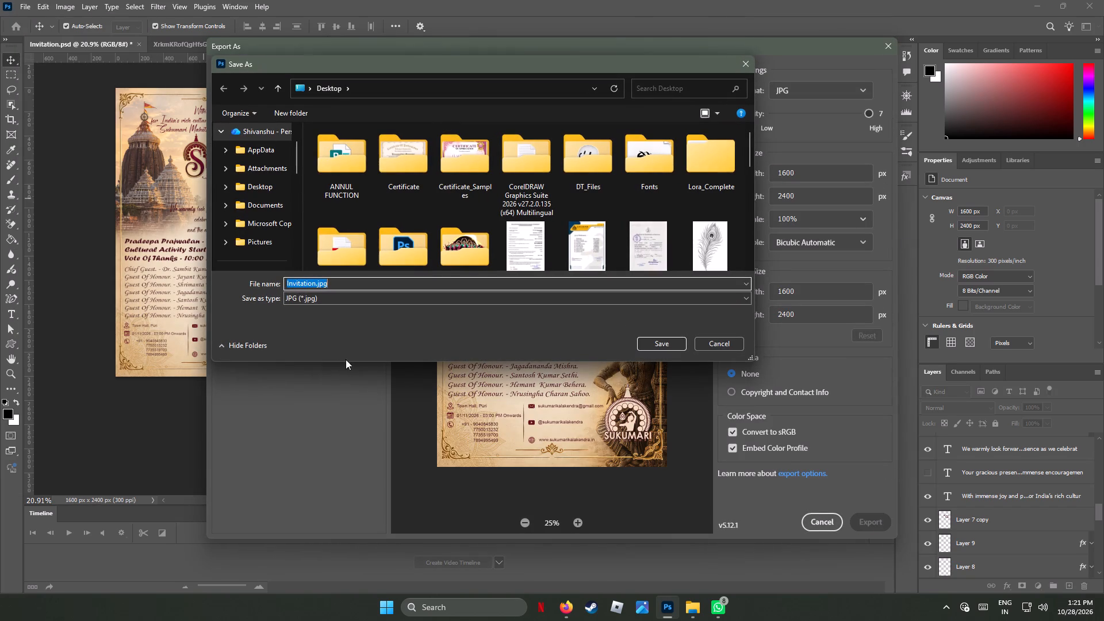
click(669, 342)
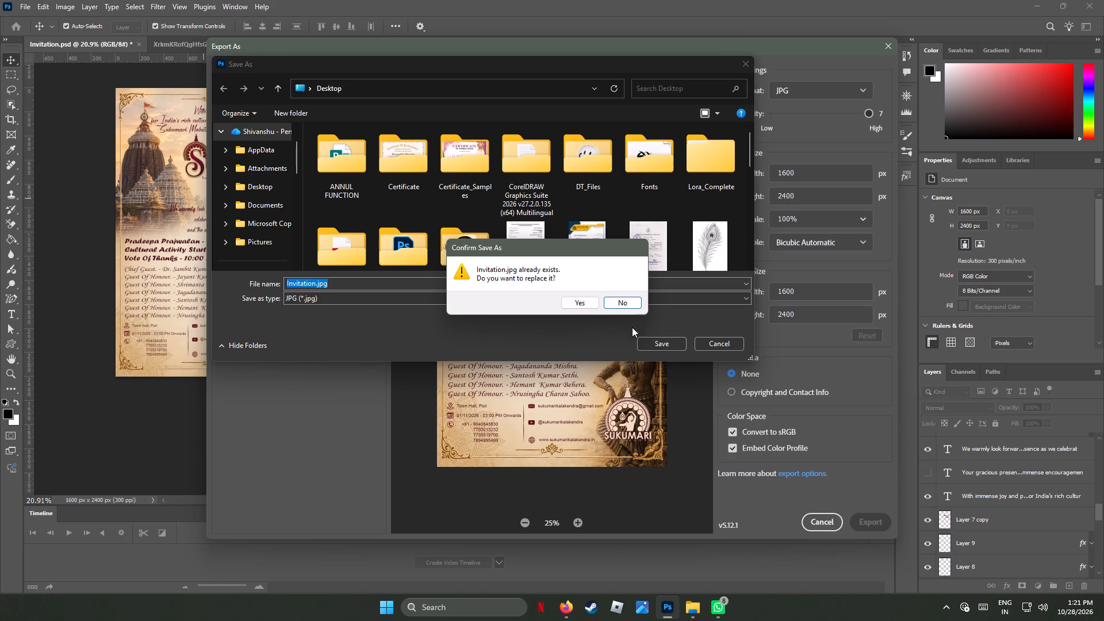
click(585, 299)
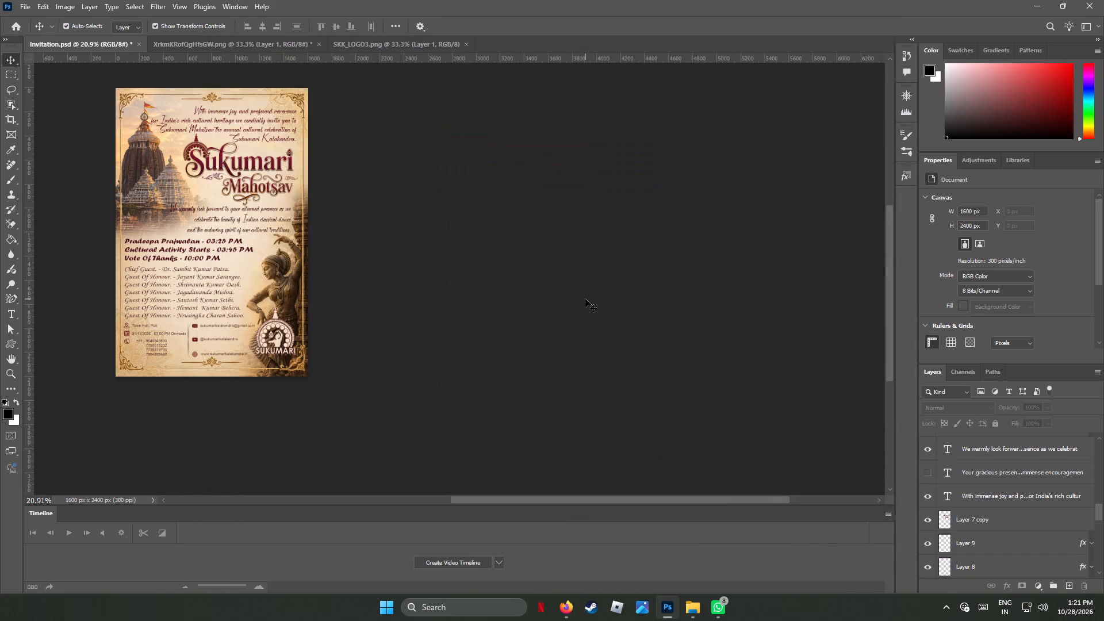
Undo the image size change on the invitation document.
key(ctrl+z)
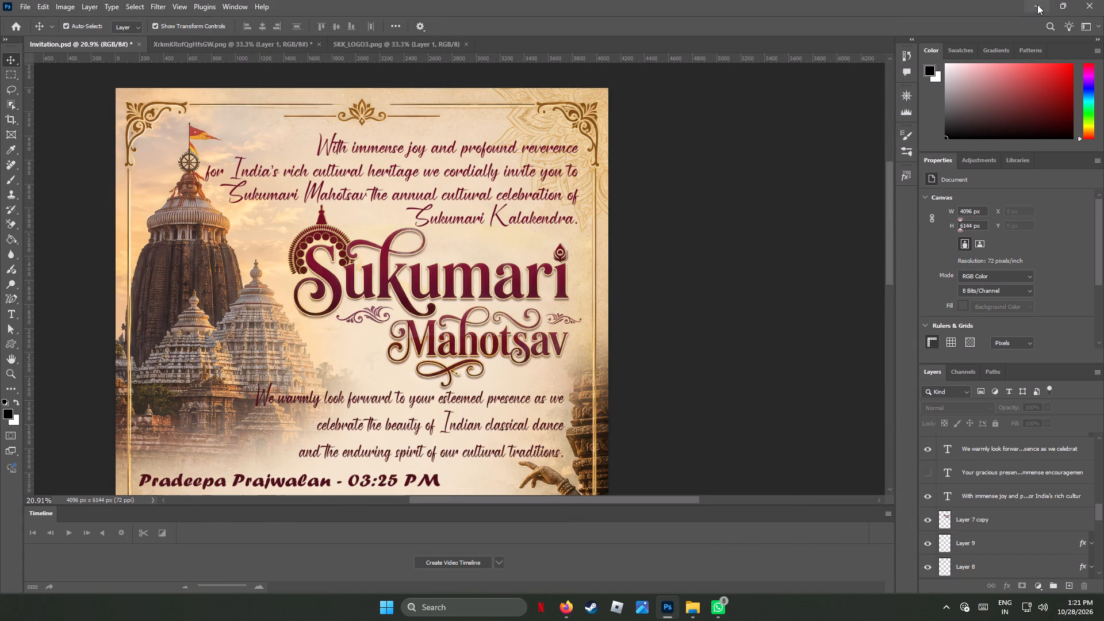
Save the Invitation.psd document.
key(ctrl+s)
Open the re-exported Invitation.jpg from the desktop in Photos, examine its text sharpness and full layout, and close the viewer.
click(1037, 5)
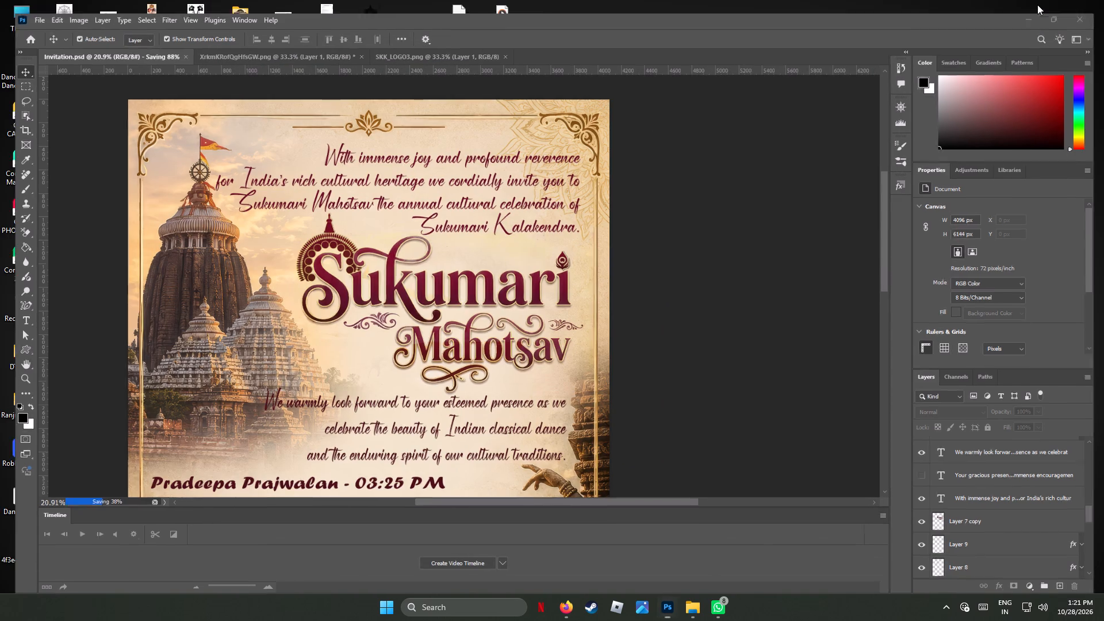
double_click(504, 543)
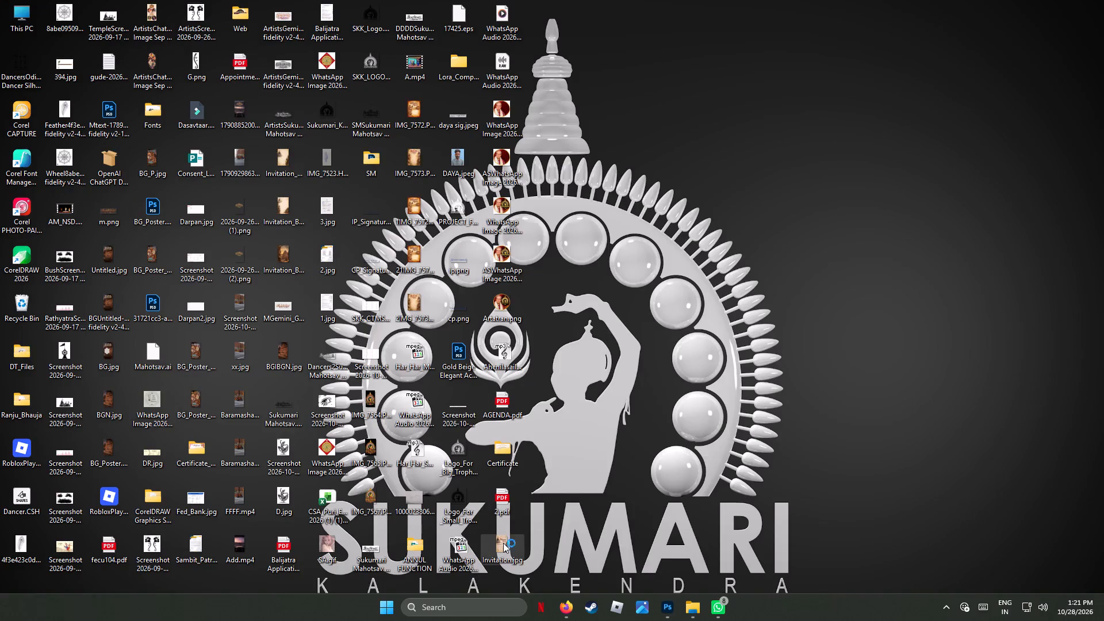
scroll(524, 323, up, 7)
scroll(524, 323, down, 1)
scroll(524, 323, up, 5)
scroll(524, 323, down, 2)
scroll(524, 323, up, 6)
scroll(524, 323, down, 3)
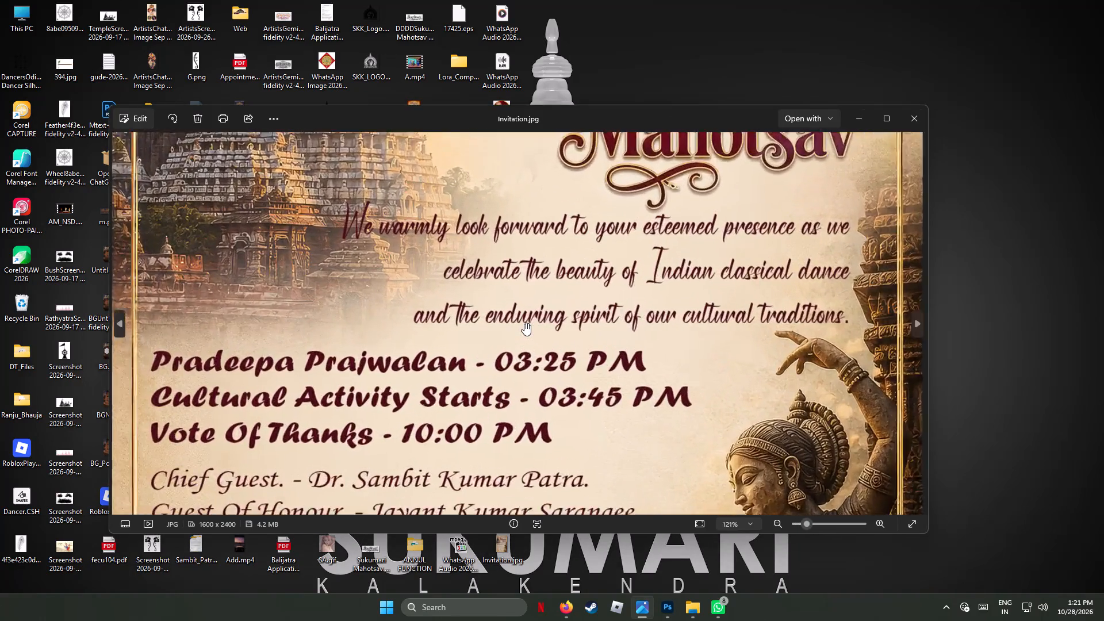
scroll(524, 323, up, 6)
scroll(524, 323, down, 1)
scroll(524, 323, up, 7)
scroll(524, 323, down, 4)
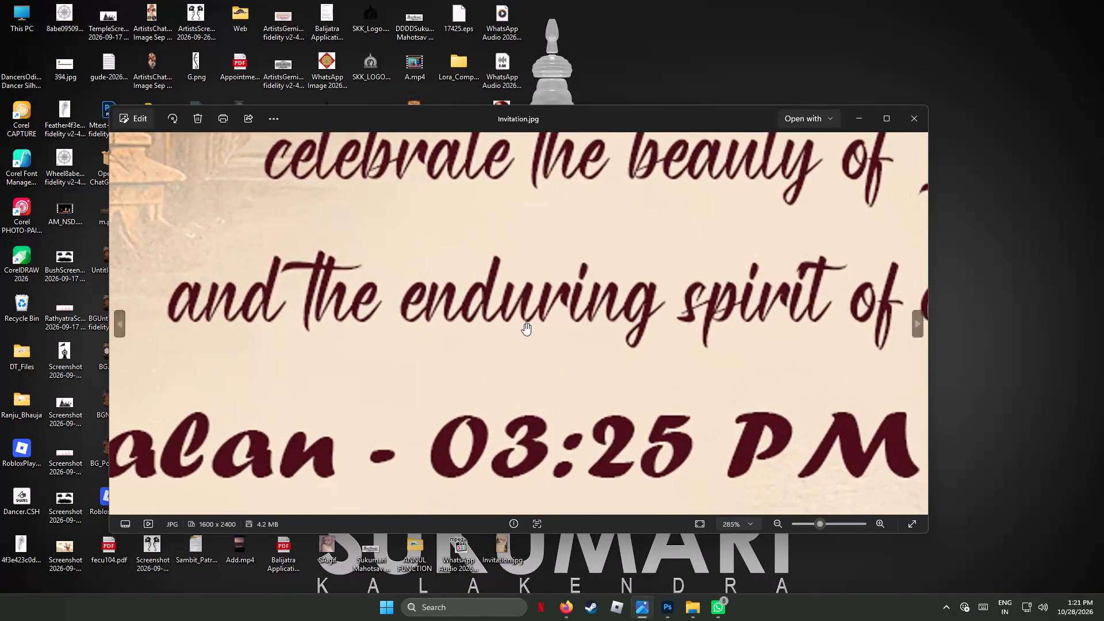
scroll(524, 323, down, 3)
scroll(525, 323, up, 4)
scroll(525, 323, down, 8)
scroll(525, 323, up, 4)
scroll(525, 323, down, 2)
scroll(525, 323, up, 2)
scroll(525, 323, down, 7)
scroll(525, 323, up, 4)
scroll(525, 323, down, 4)
scroll(525, 323, up, 1)
scroll(525, 323, down, 6)
scroll(525, 323, up, 2)
scroll(525, 323, down, 9)
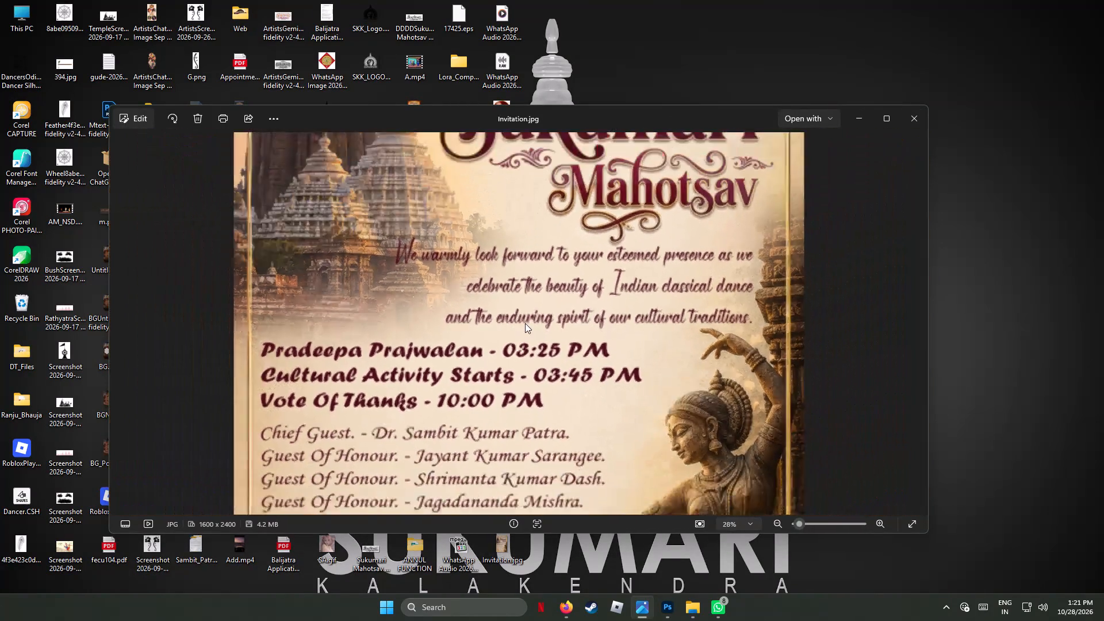
scroll(525, 323, up, 1)
scroll(525, 323, down, 1)
click(916, 124)
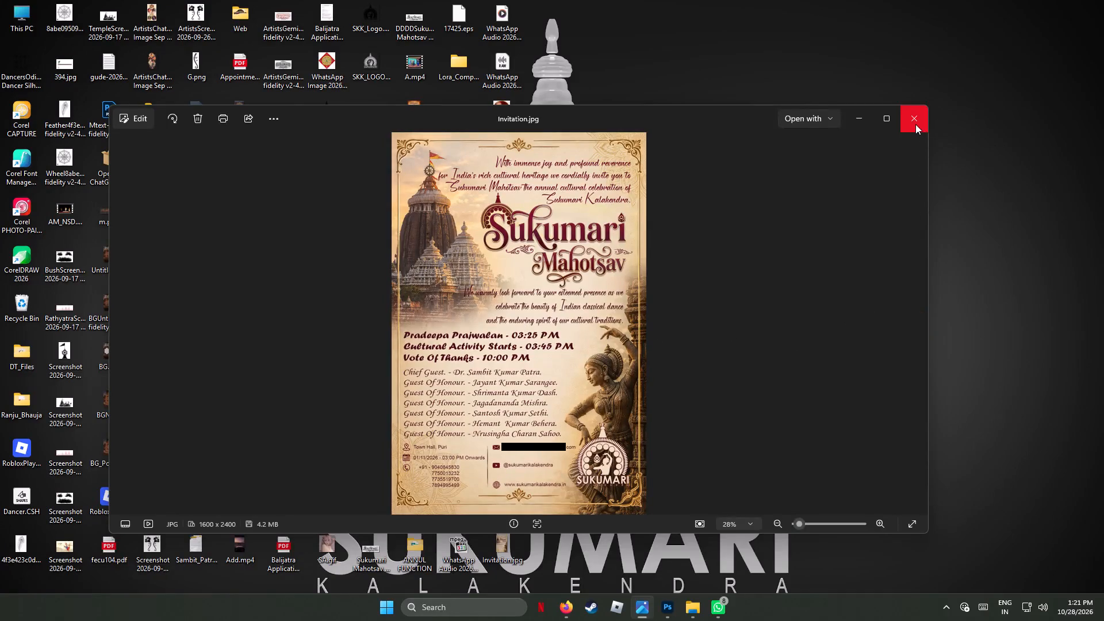
Search Windows for the WhatsApp app.
click(470, 615)
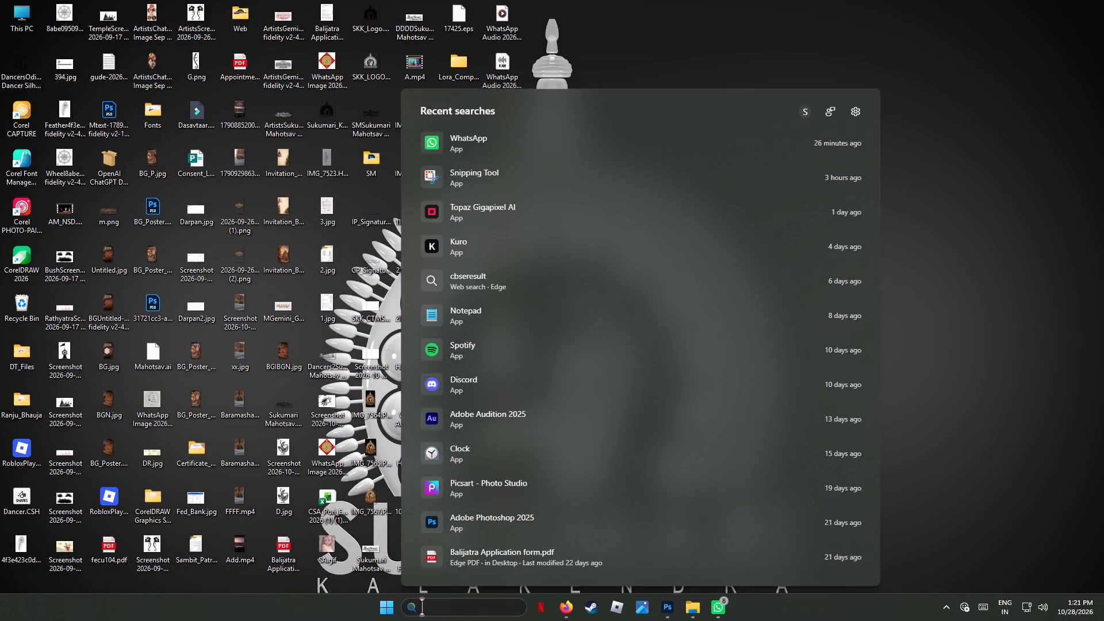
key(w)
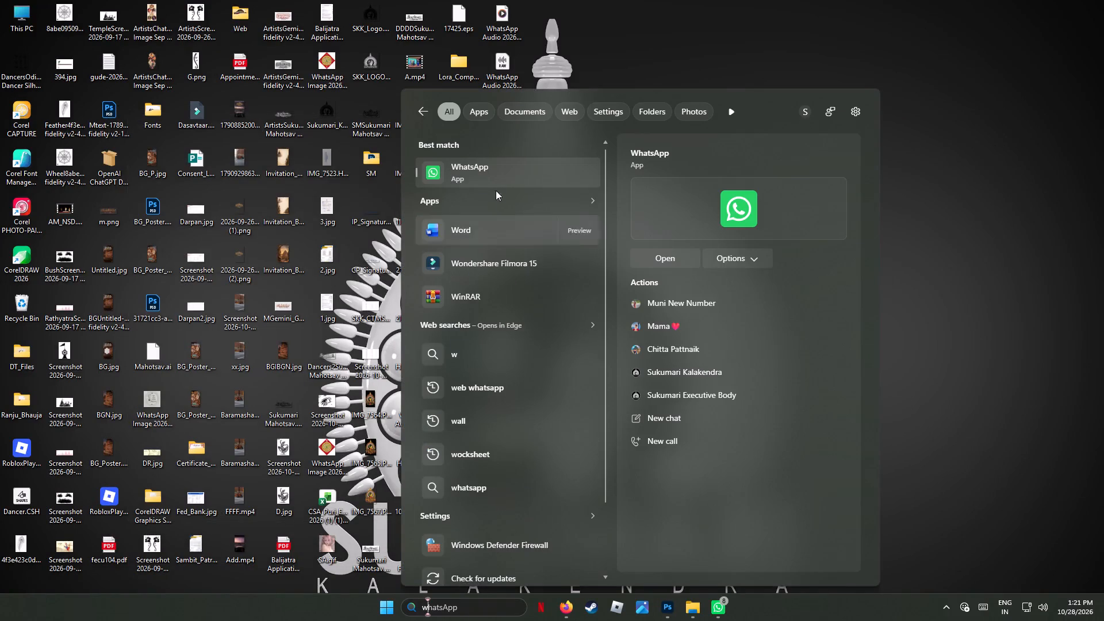
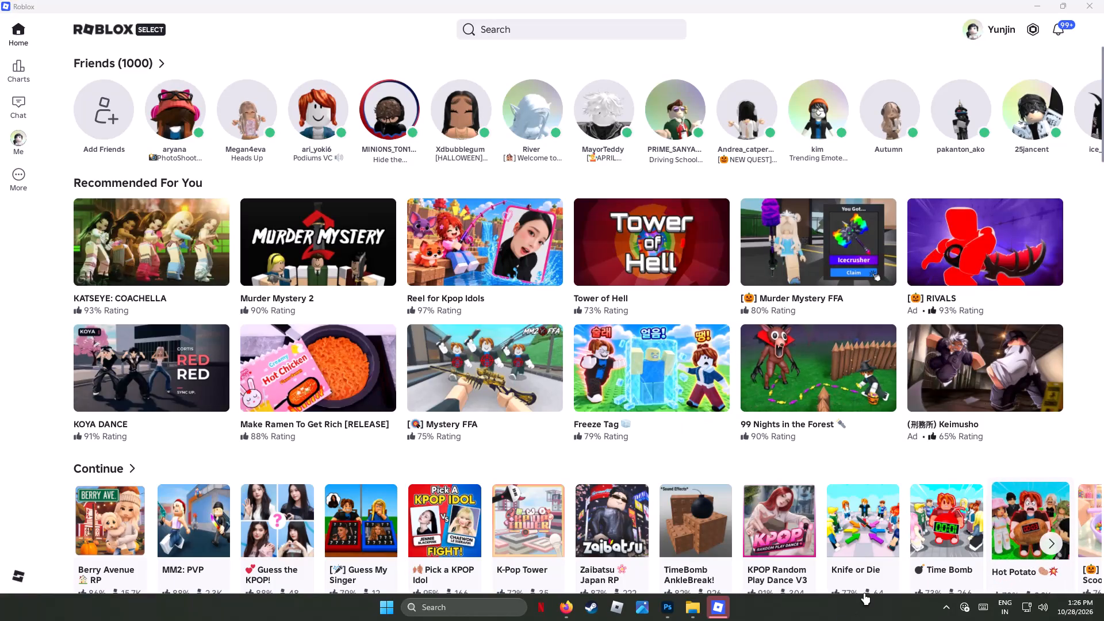
Close the Roblox window and switch back to Photoshop.
key(Escape)
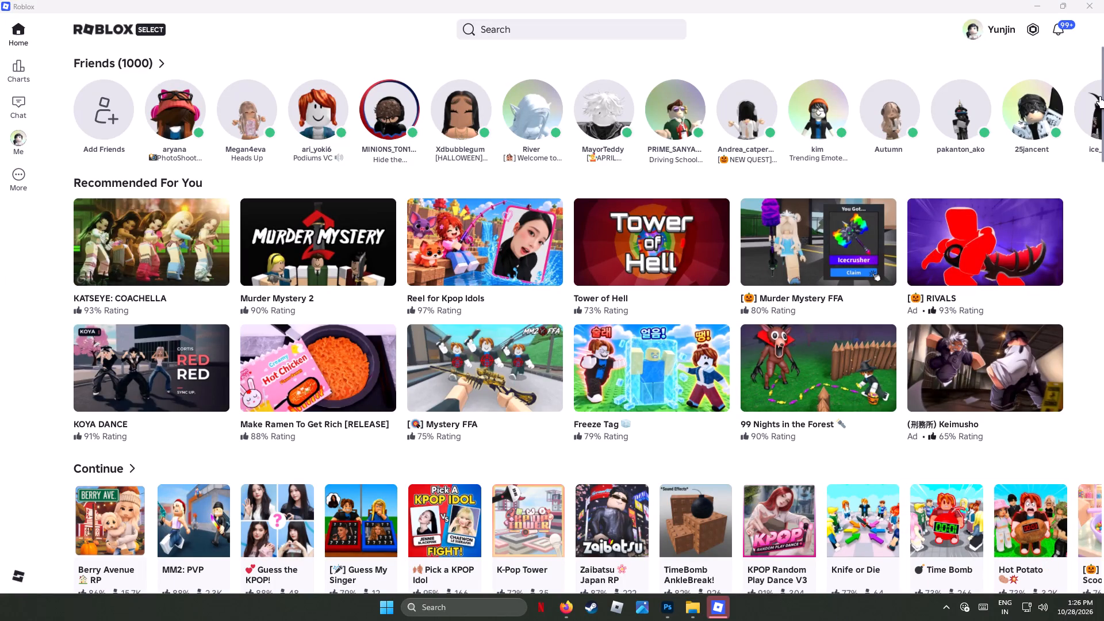
click(1097, 2)
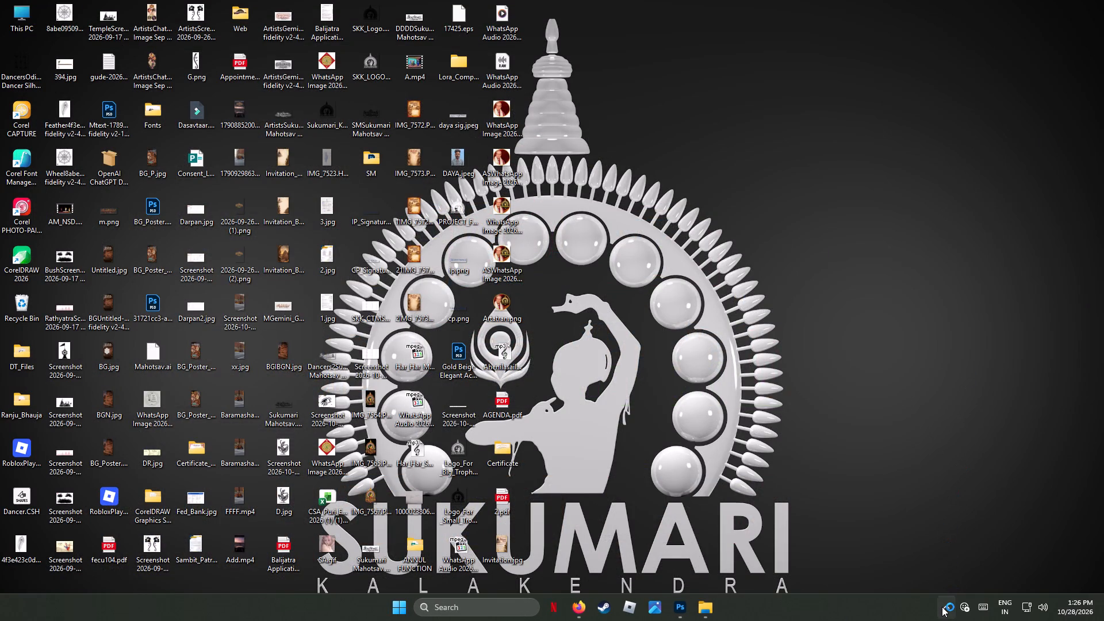
click(943, 608)
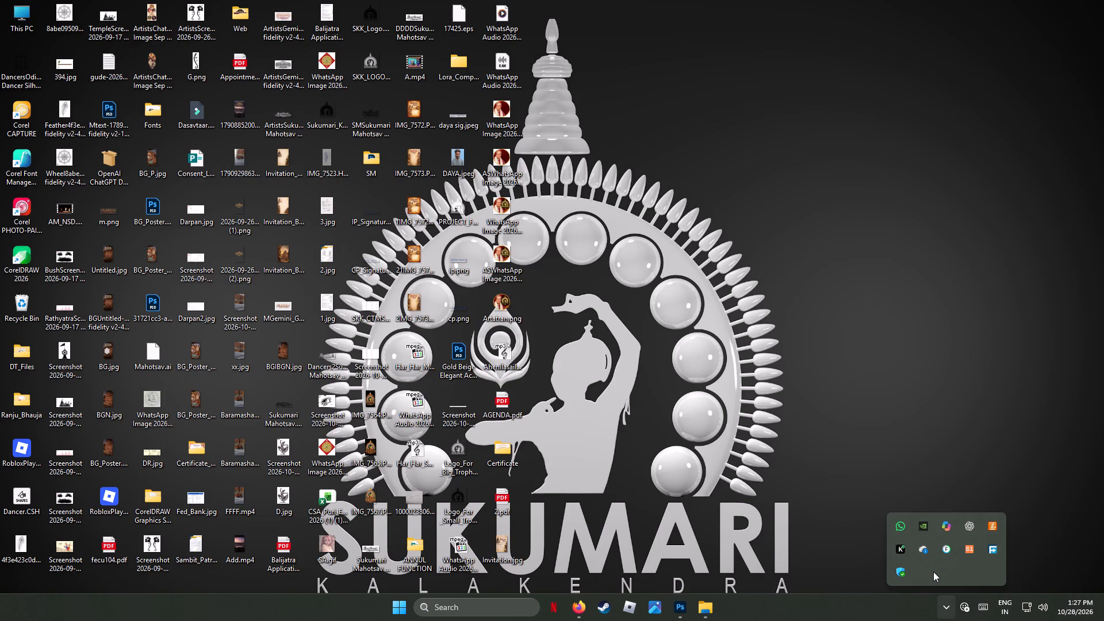
click(791, 424)
click(681, 611)
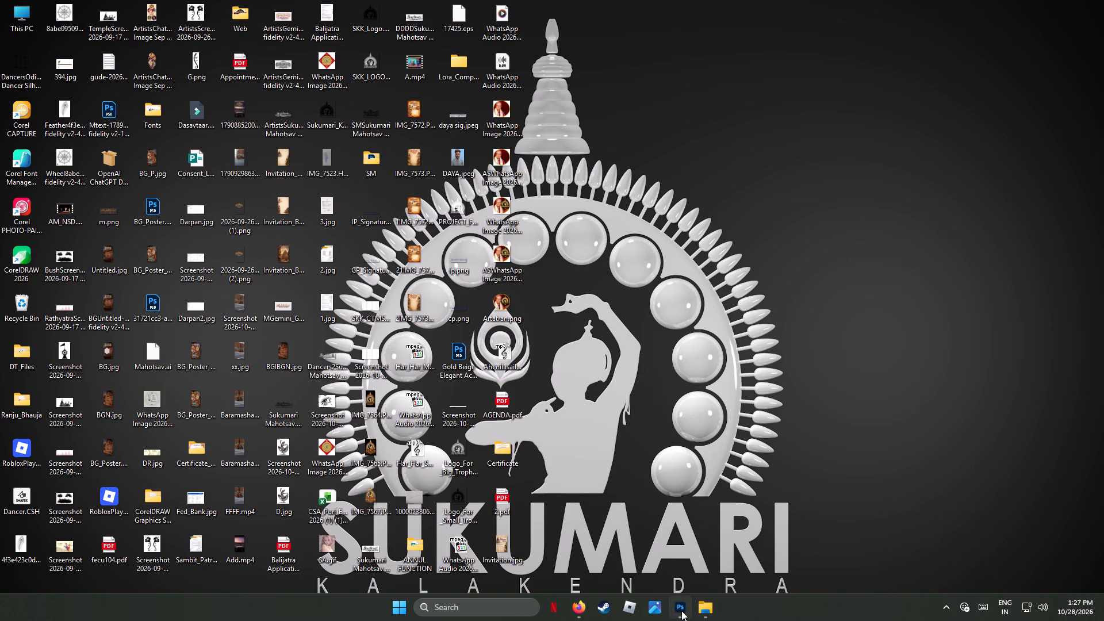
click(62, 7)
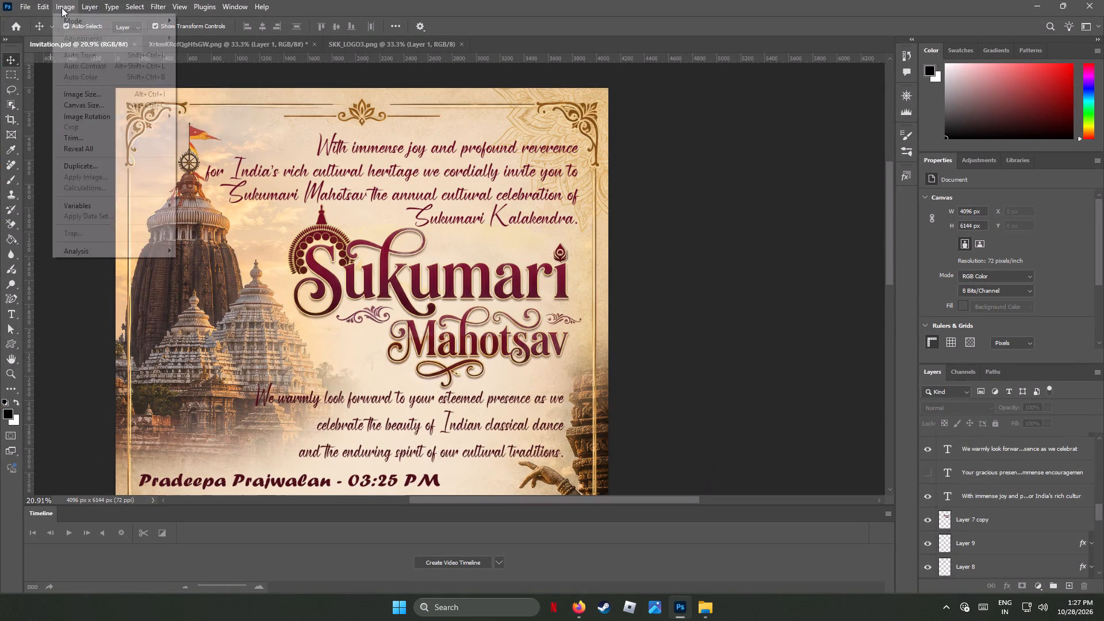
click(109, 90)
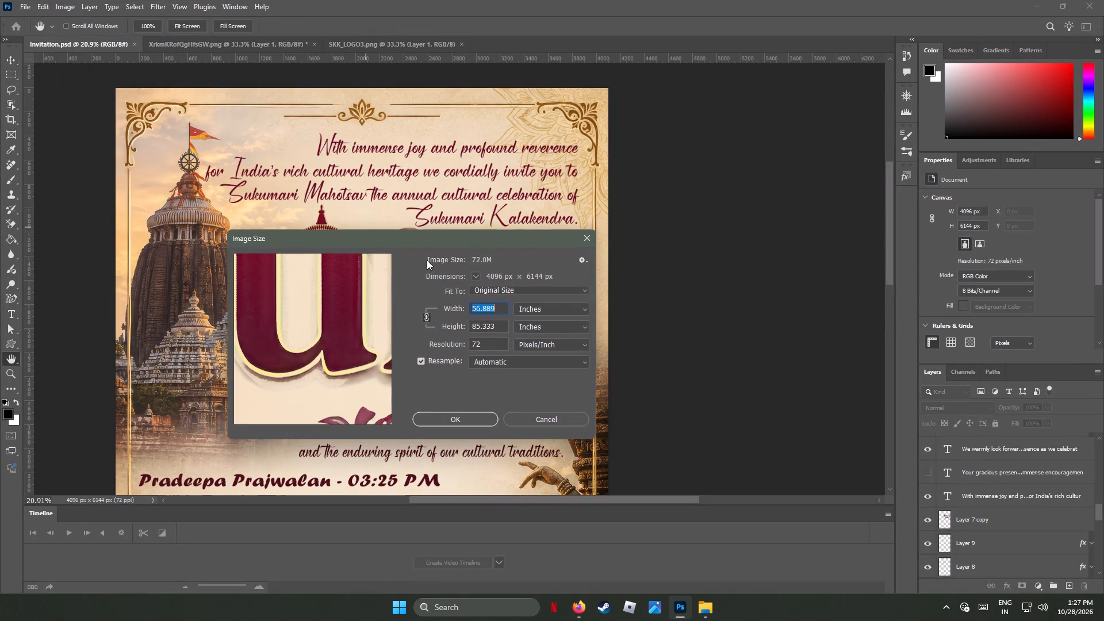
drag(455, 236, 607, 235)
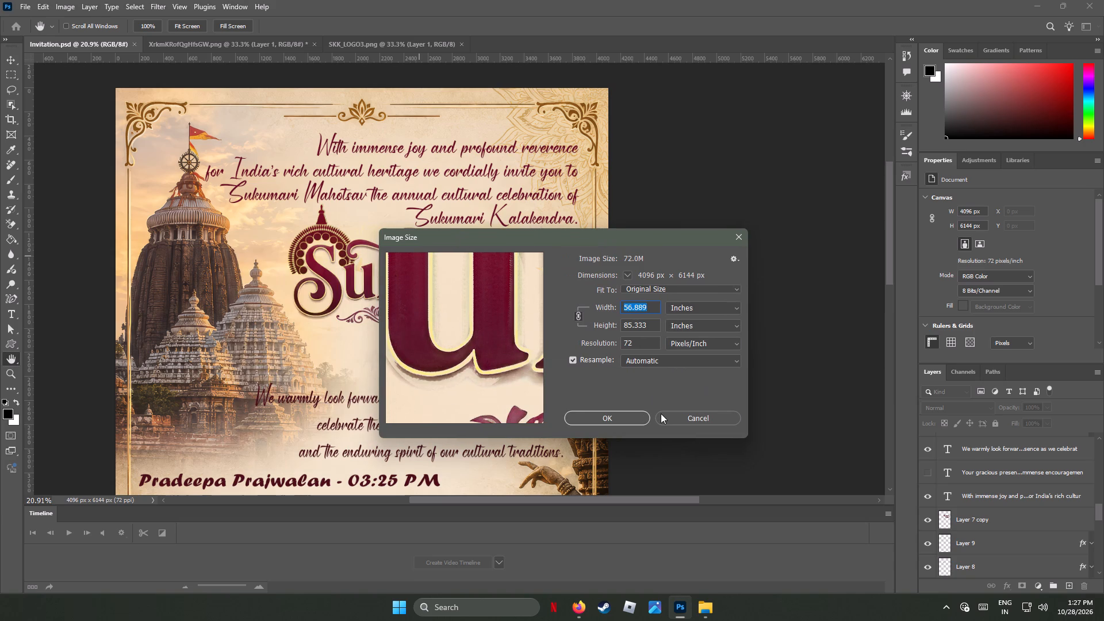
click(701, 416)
Check the A4 print preset's dimensions for a new document, without creating one.
click(44, 5)
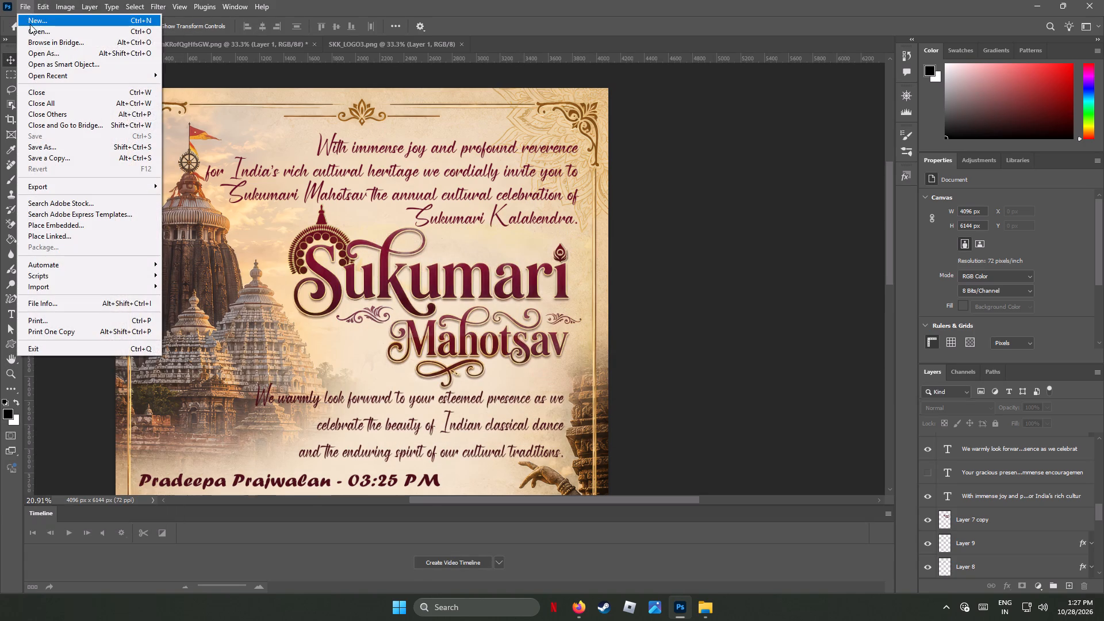
click(40, 18)
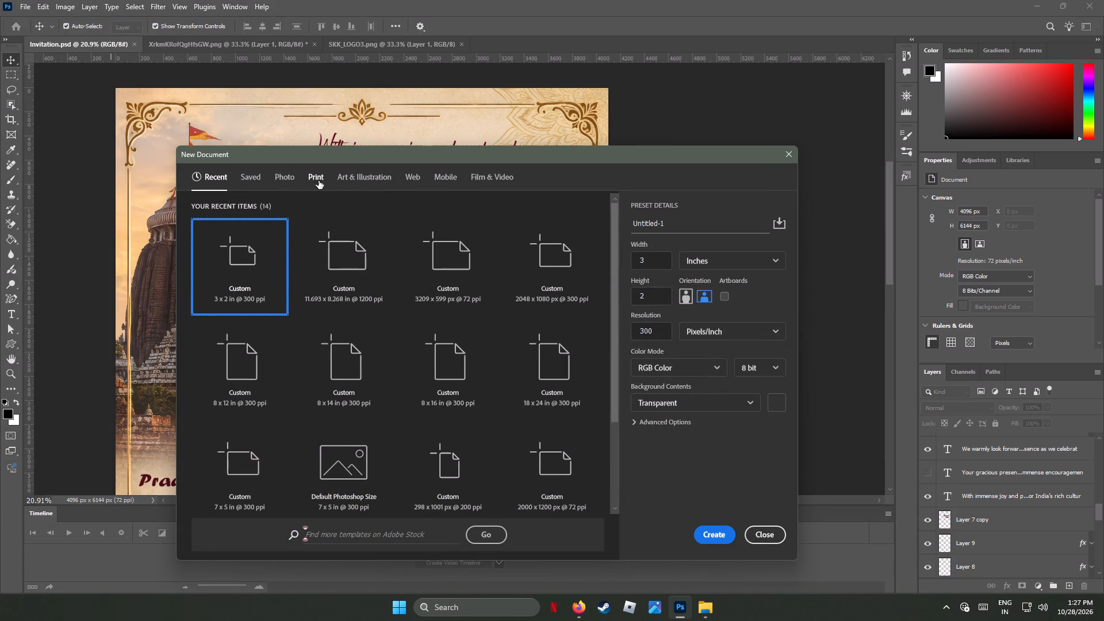
click(315, 177)
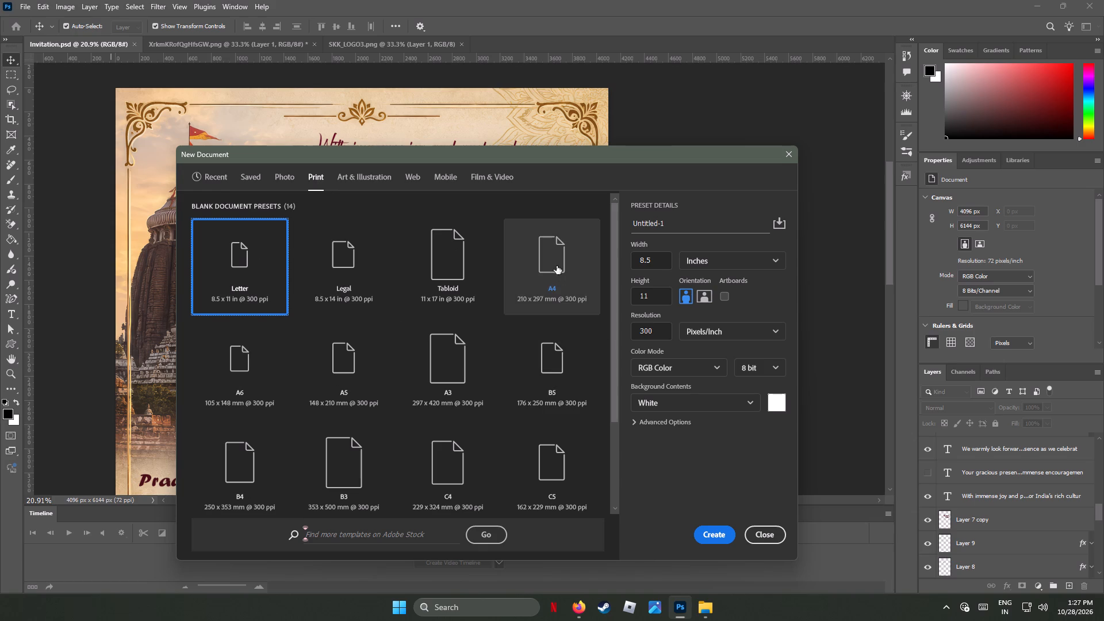
click(554, 258)
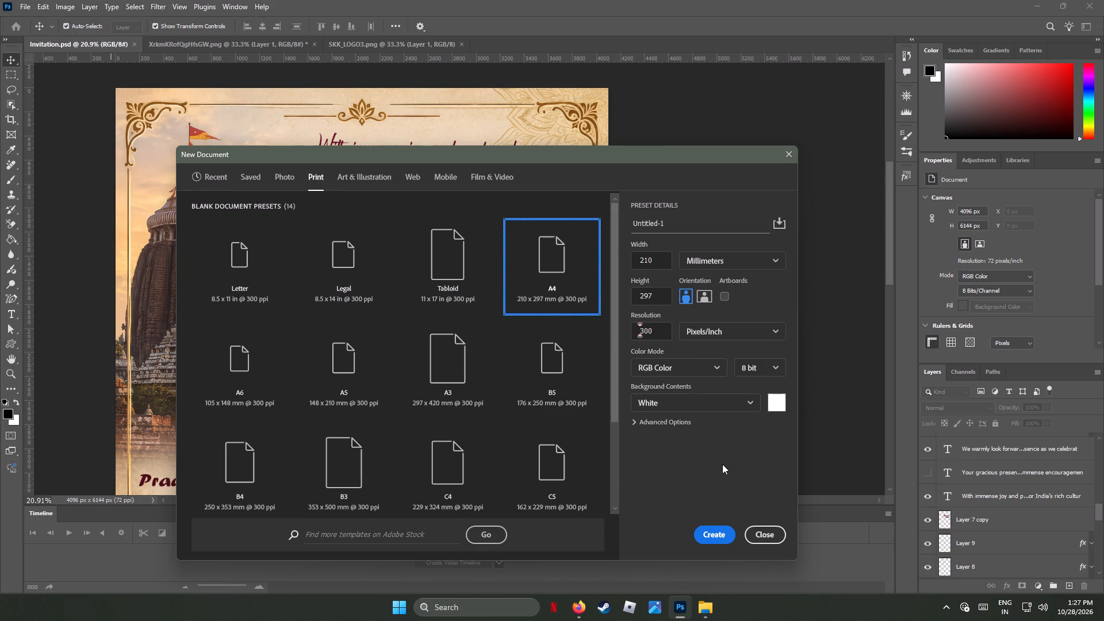
click(774, 537)
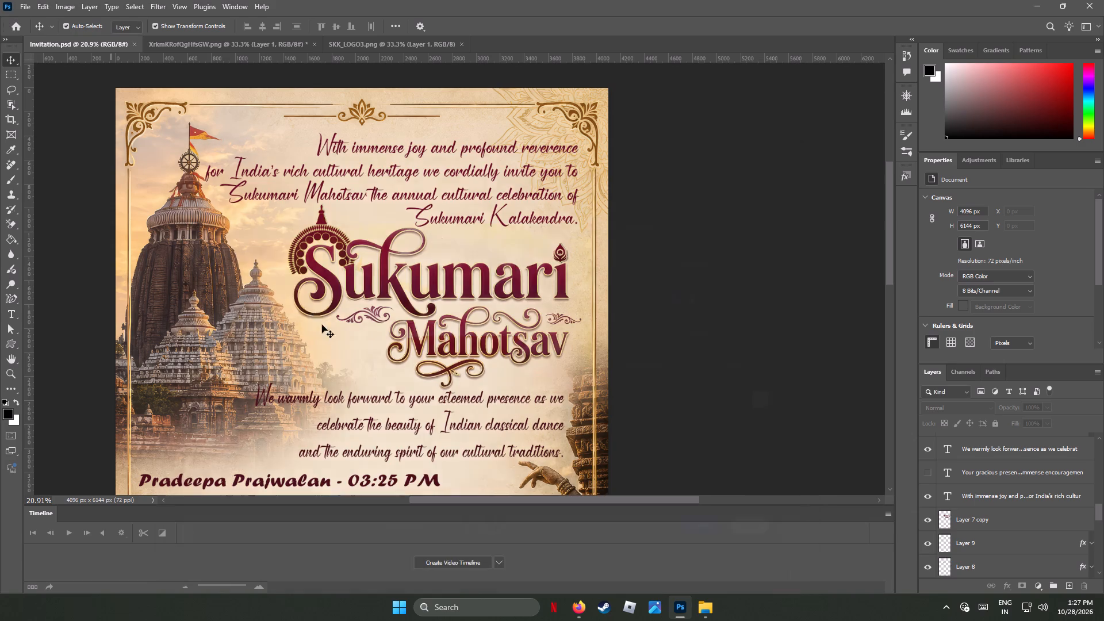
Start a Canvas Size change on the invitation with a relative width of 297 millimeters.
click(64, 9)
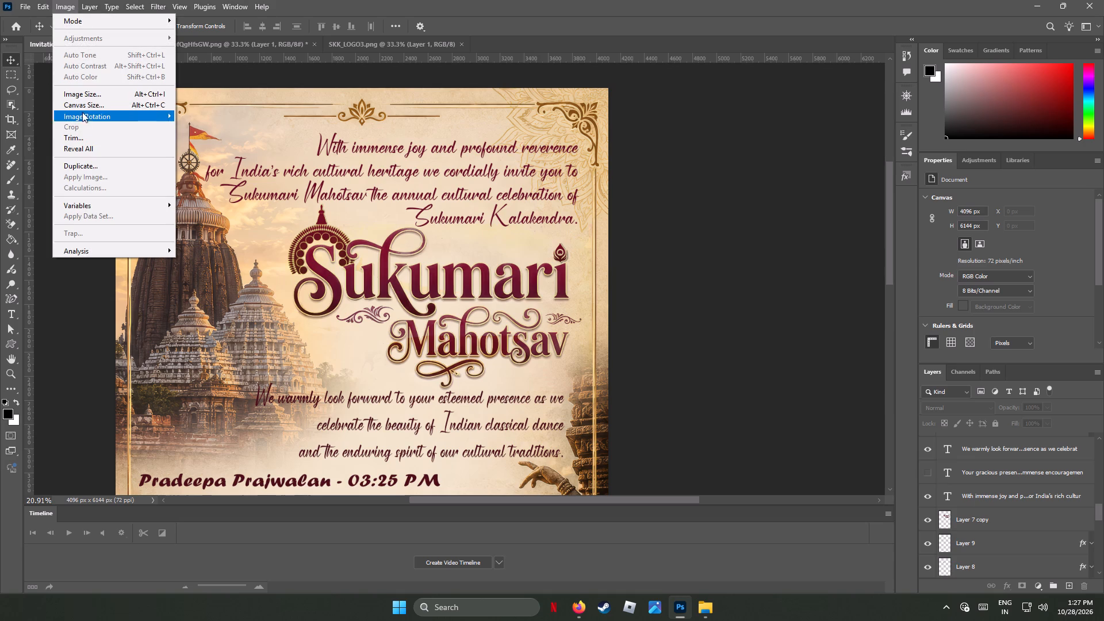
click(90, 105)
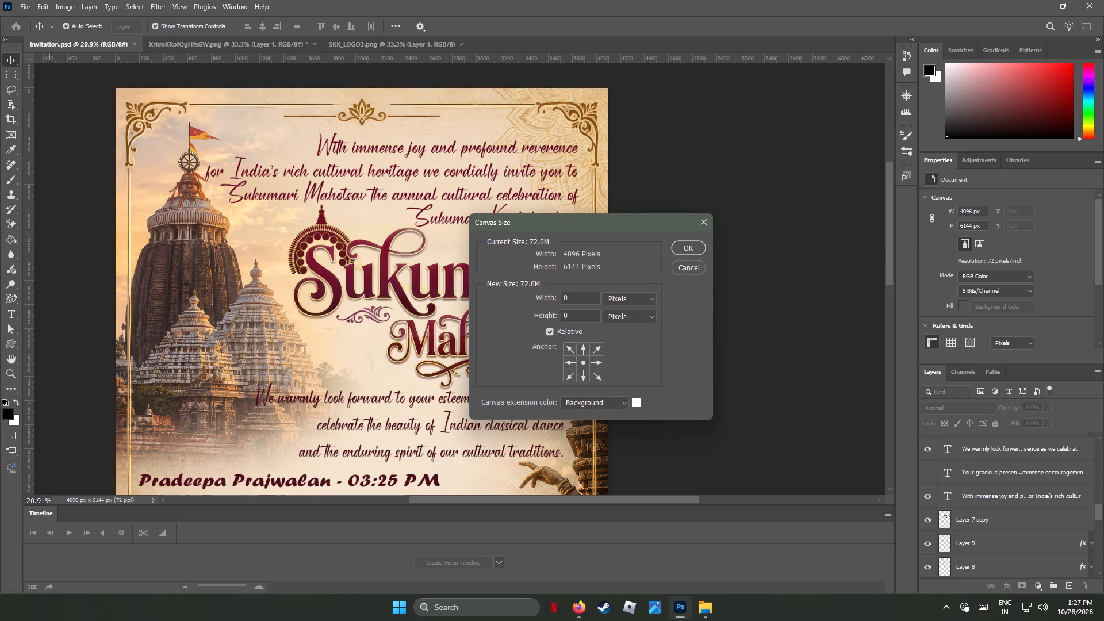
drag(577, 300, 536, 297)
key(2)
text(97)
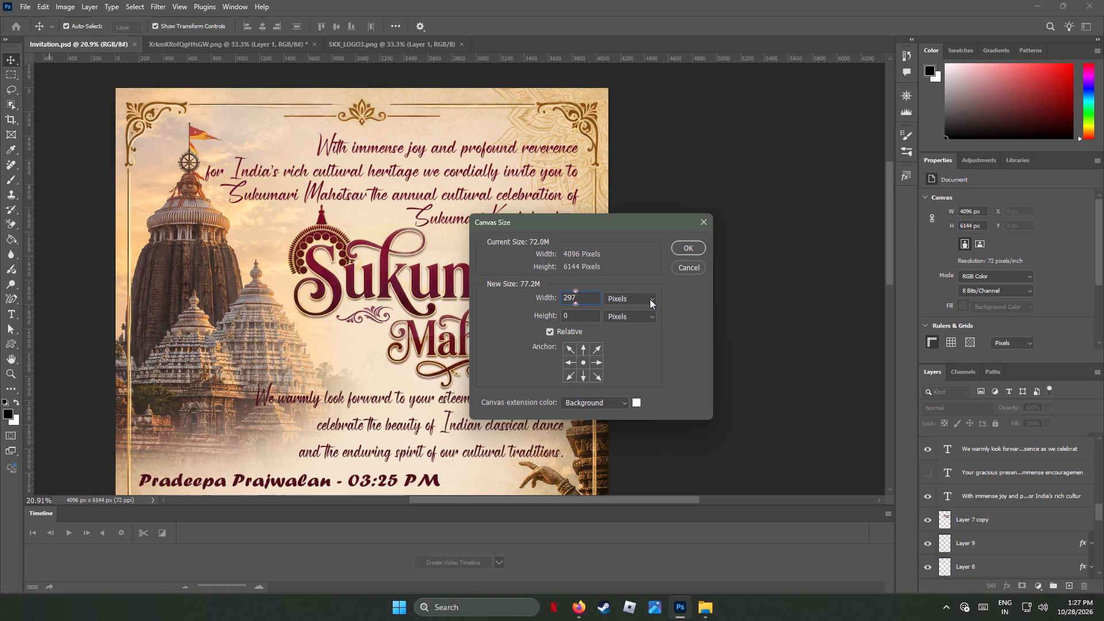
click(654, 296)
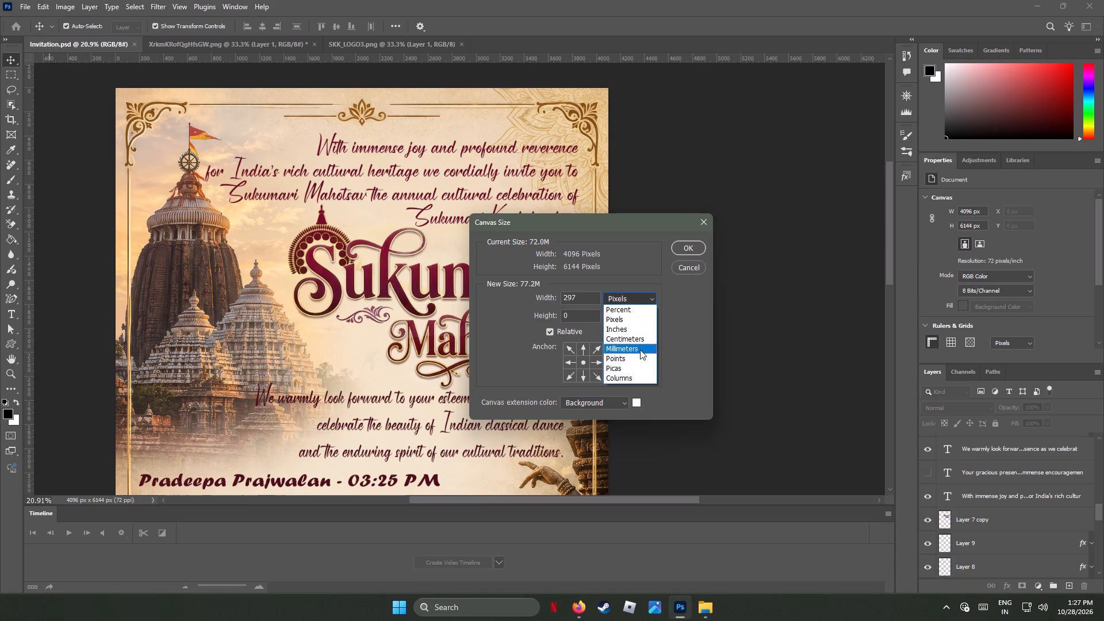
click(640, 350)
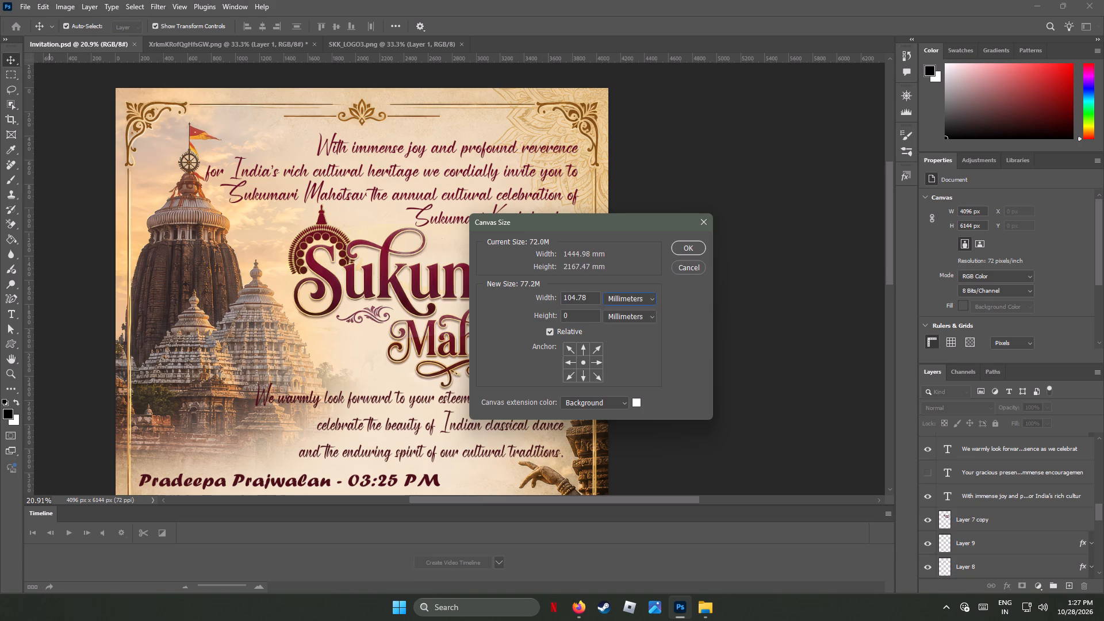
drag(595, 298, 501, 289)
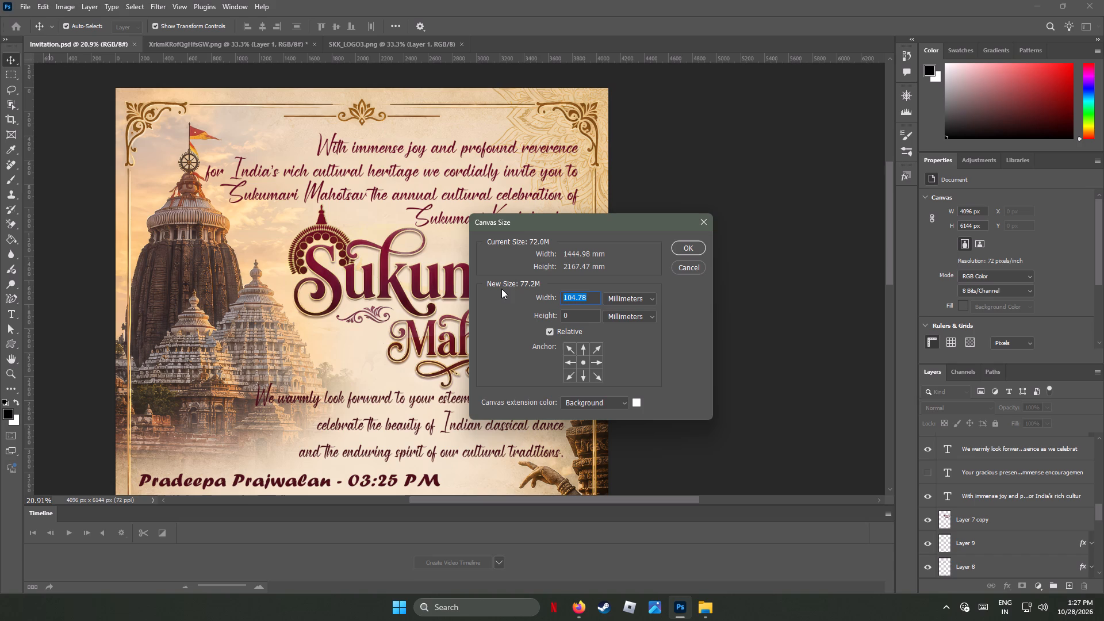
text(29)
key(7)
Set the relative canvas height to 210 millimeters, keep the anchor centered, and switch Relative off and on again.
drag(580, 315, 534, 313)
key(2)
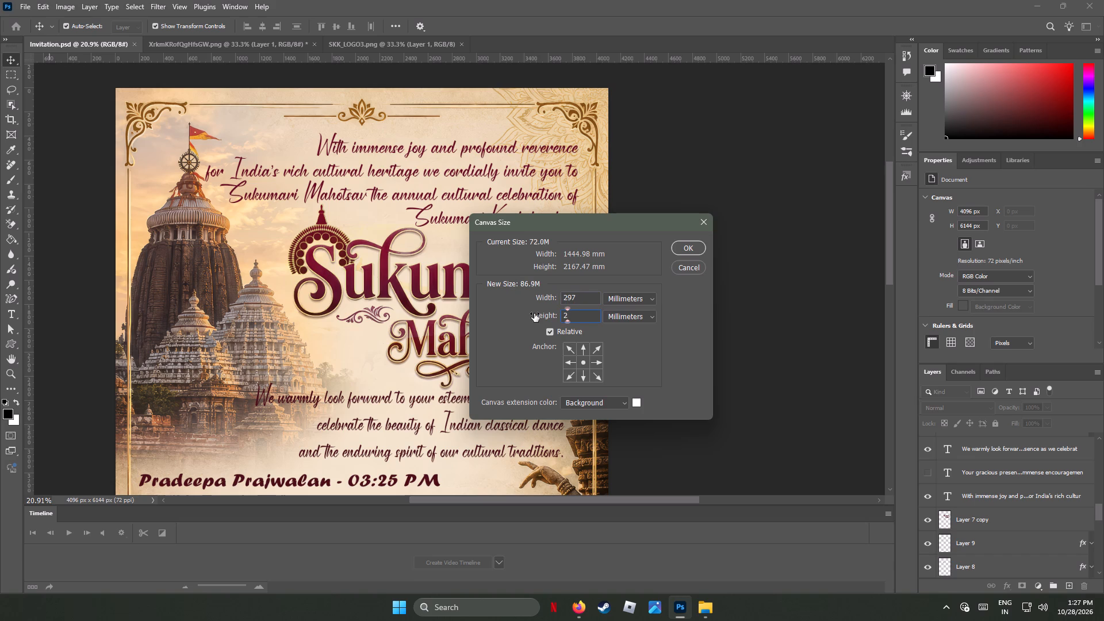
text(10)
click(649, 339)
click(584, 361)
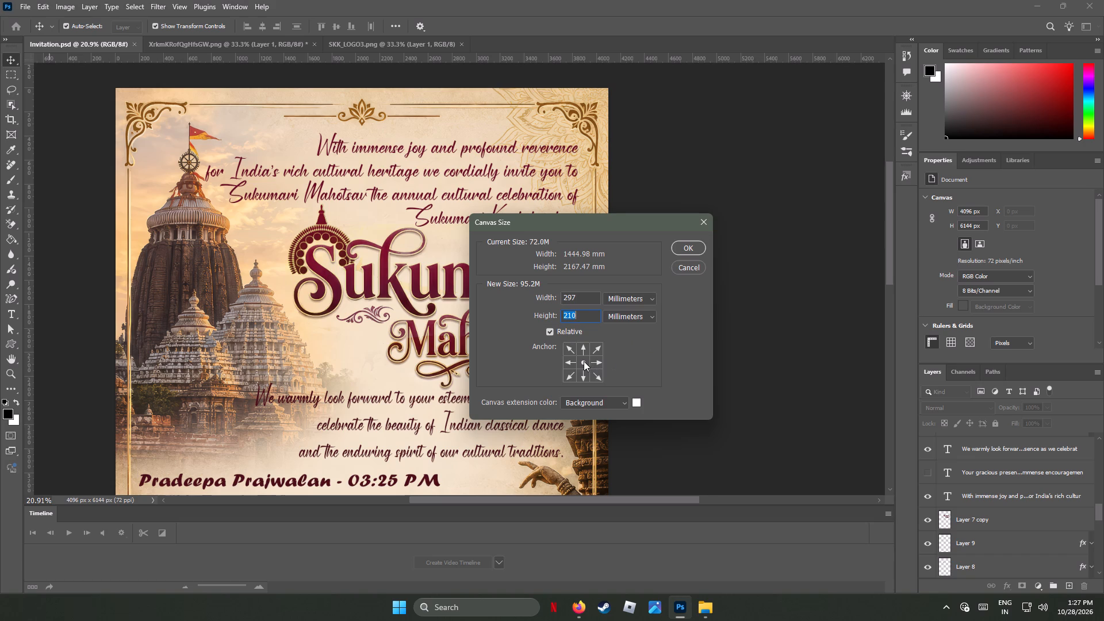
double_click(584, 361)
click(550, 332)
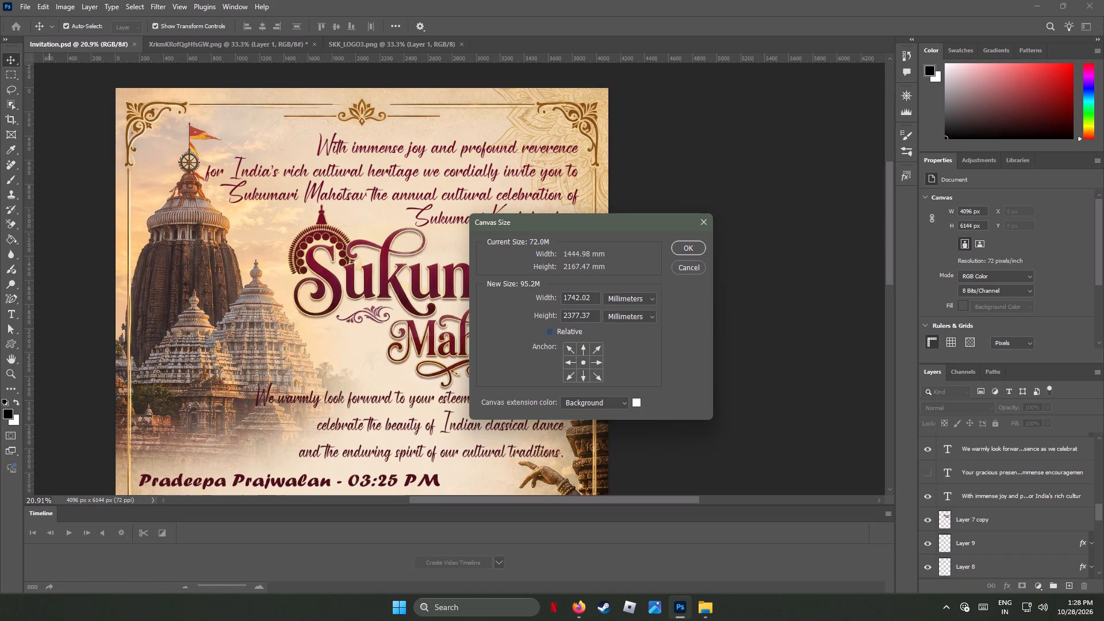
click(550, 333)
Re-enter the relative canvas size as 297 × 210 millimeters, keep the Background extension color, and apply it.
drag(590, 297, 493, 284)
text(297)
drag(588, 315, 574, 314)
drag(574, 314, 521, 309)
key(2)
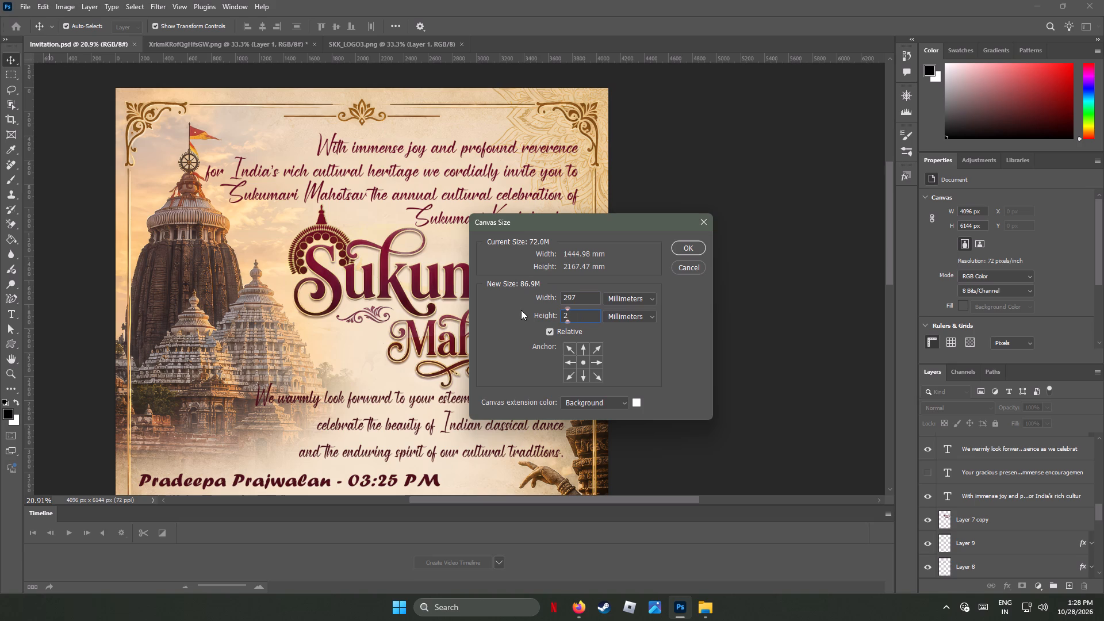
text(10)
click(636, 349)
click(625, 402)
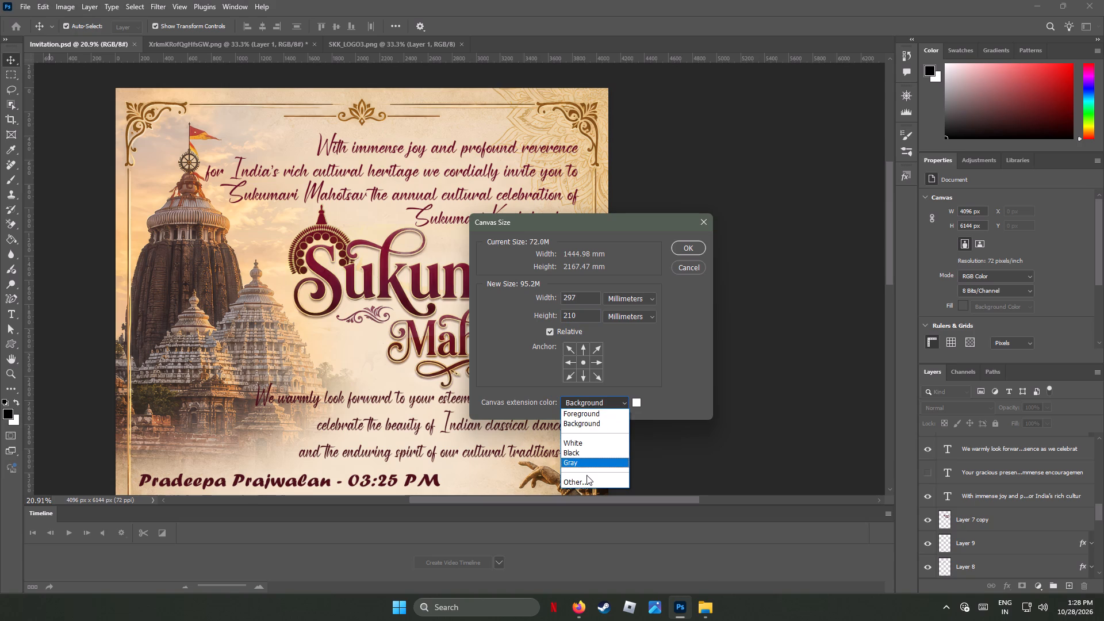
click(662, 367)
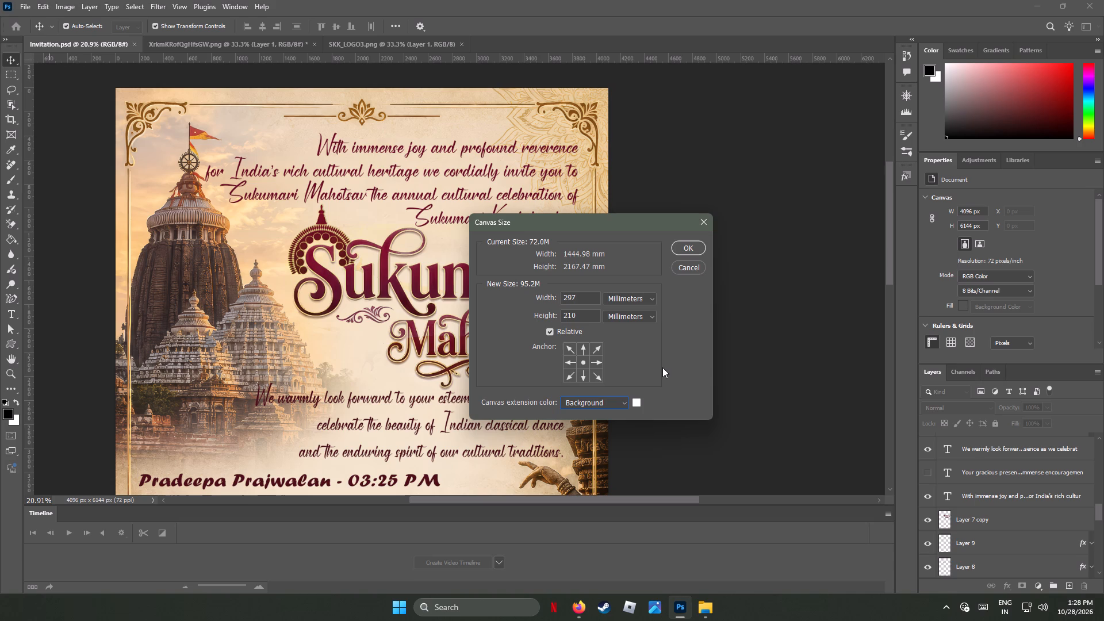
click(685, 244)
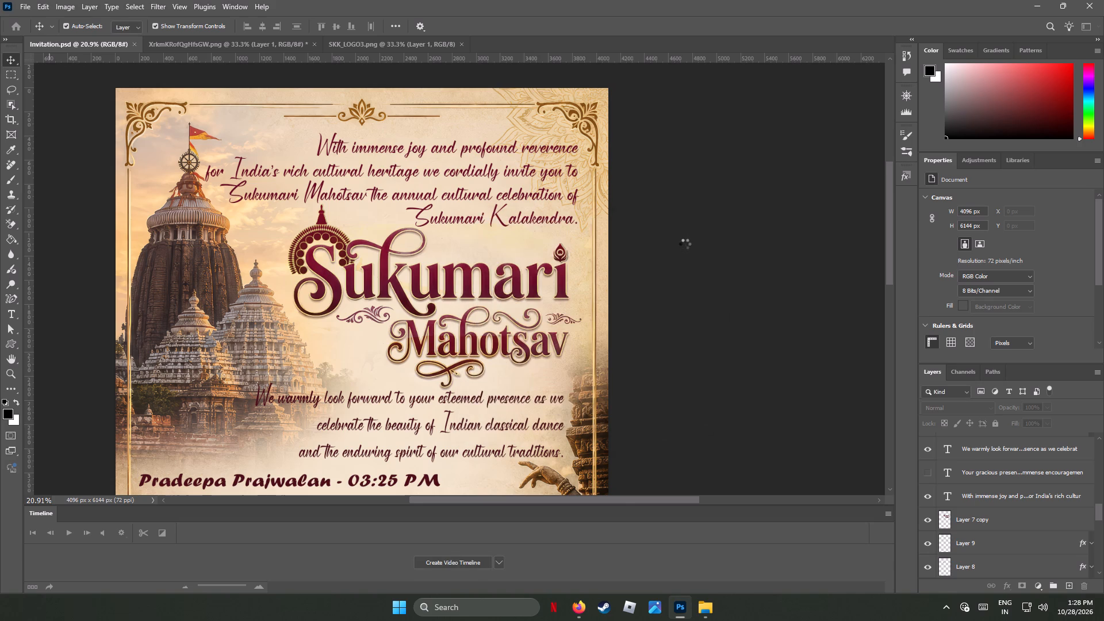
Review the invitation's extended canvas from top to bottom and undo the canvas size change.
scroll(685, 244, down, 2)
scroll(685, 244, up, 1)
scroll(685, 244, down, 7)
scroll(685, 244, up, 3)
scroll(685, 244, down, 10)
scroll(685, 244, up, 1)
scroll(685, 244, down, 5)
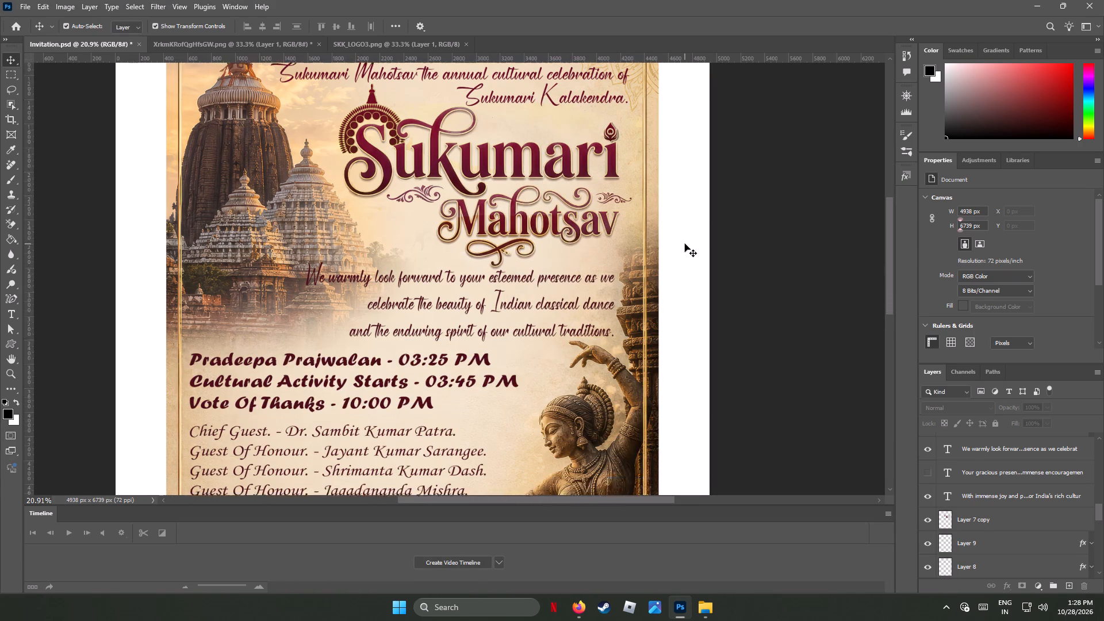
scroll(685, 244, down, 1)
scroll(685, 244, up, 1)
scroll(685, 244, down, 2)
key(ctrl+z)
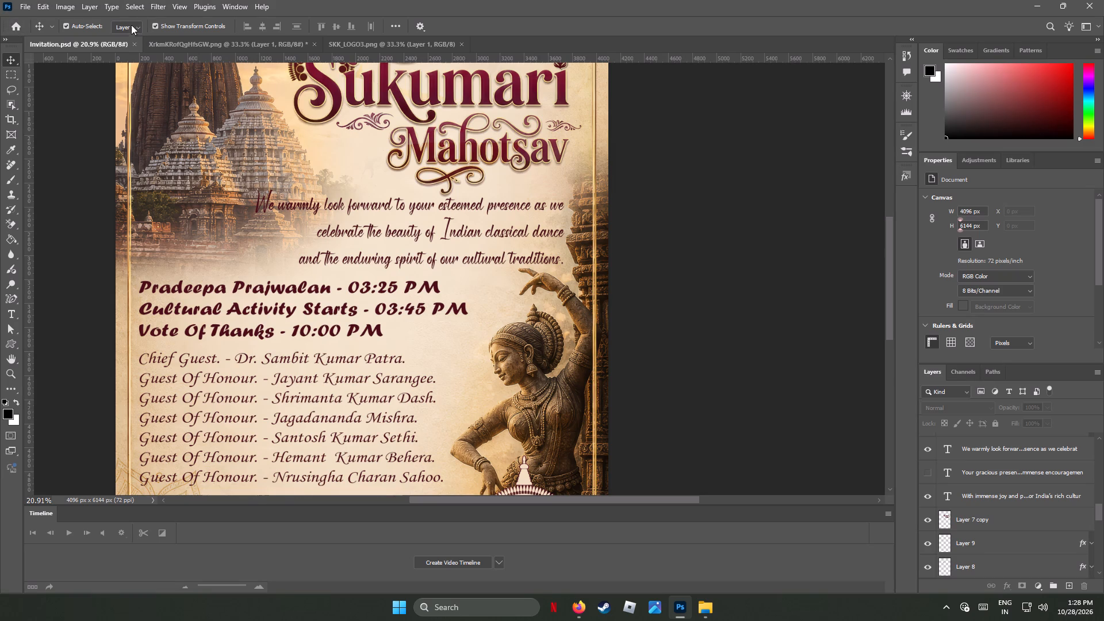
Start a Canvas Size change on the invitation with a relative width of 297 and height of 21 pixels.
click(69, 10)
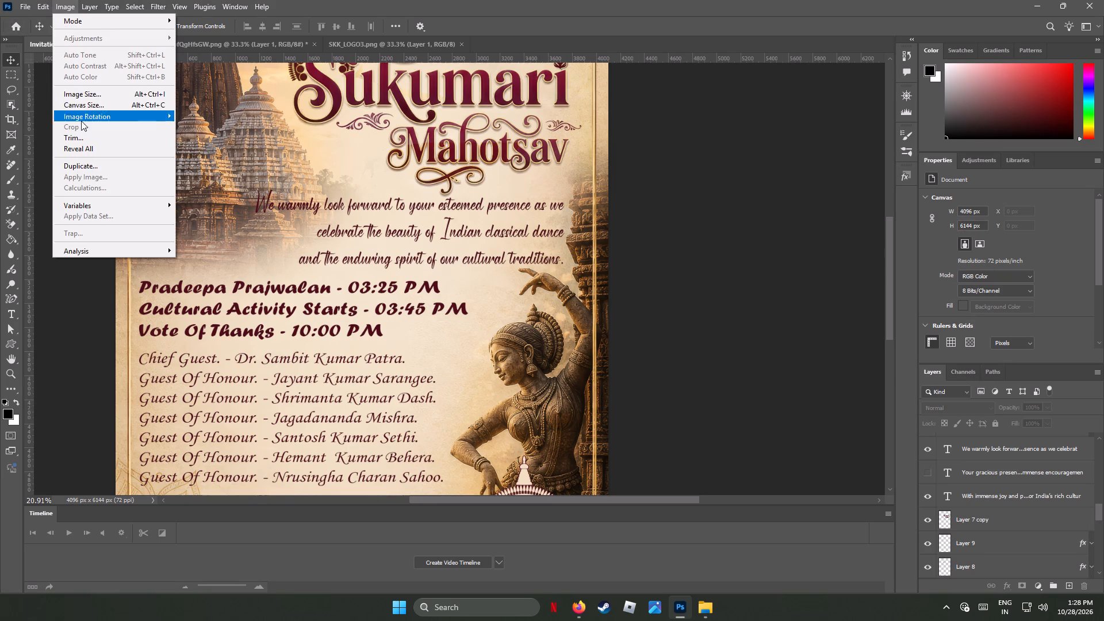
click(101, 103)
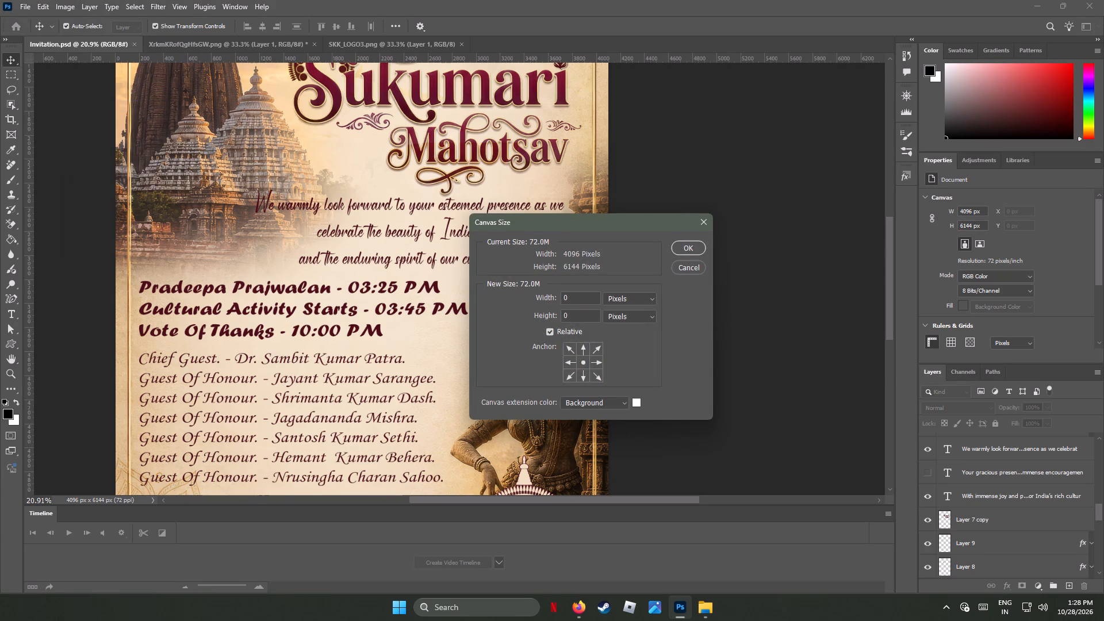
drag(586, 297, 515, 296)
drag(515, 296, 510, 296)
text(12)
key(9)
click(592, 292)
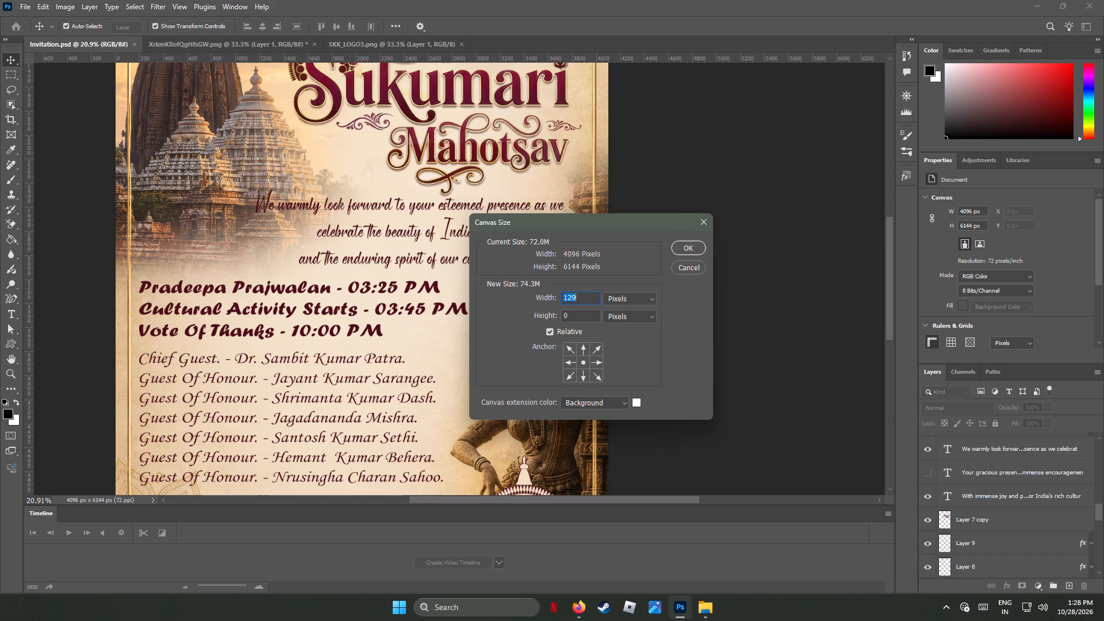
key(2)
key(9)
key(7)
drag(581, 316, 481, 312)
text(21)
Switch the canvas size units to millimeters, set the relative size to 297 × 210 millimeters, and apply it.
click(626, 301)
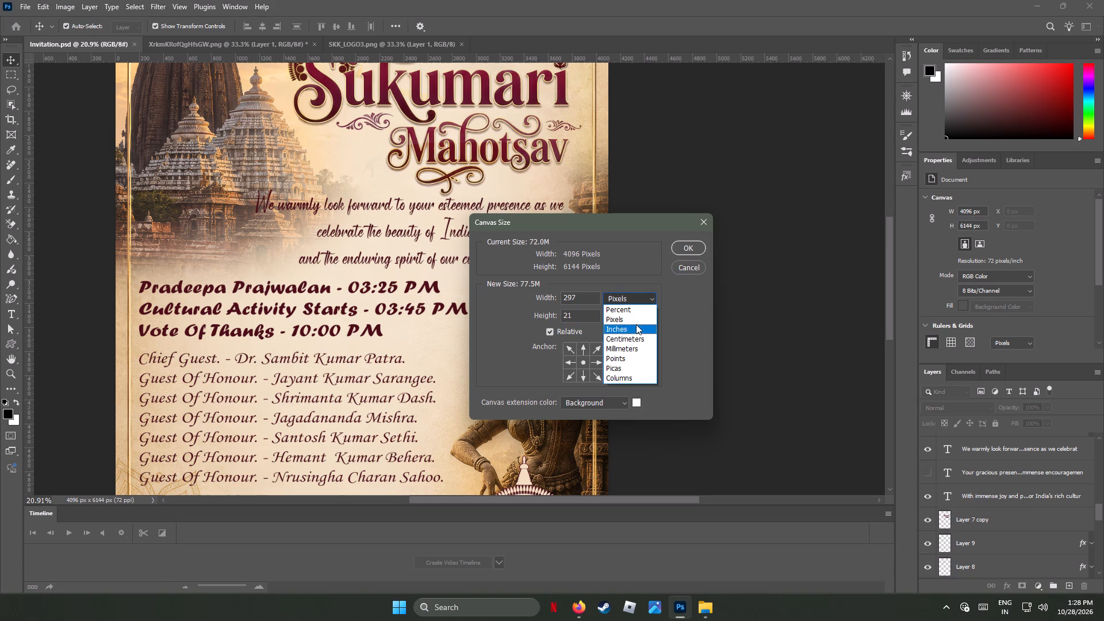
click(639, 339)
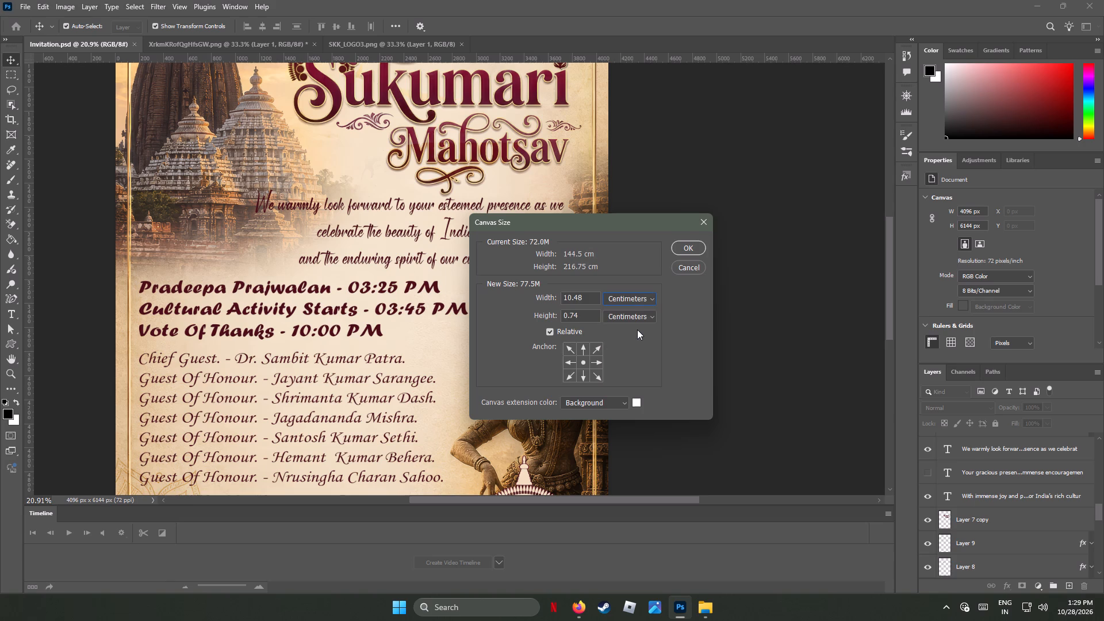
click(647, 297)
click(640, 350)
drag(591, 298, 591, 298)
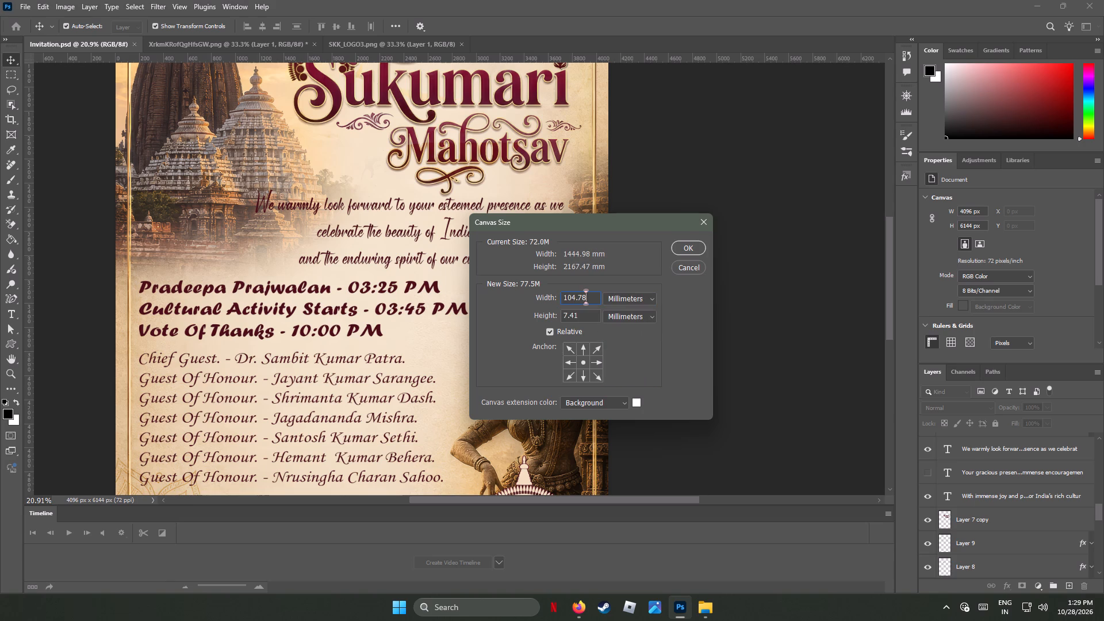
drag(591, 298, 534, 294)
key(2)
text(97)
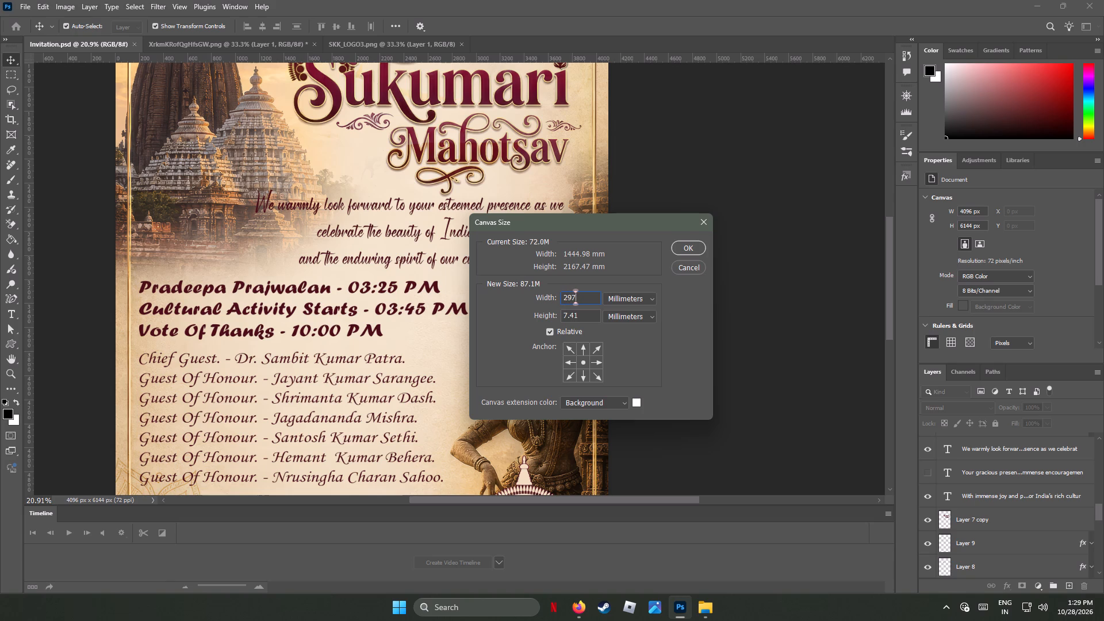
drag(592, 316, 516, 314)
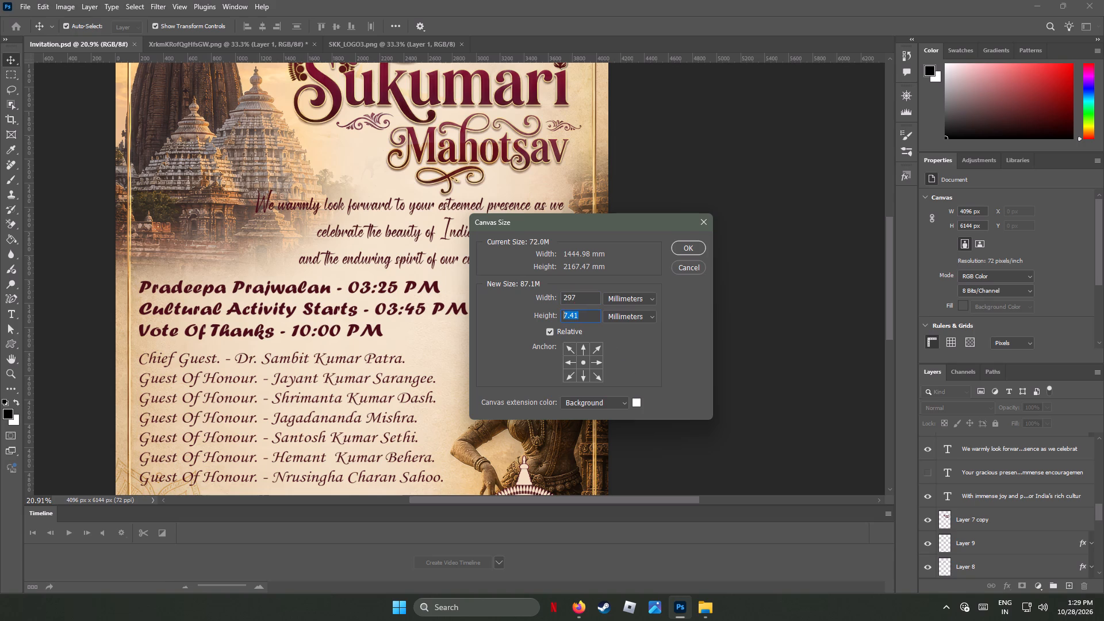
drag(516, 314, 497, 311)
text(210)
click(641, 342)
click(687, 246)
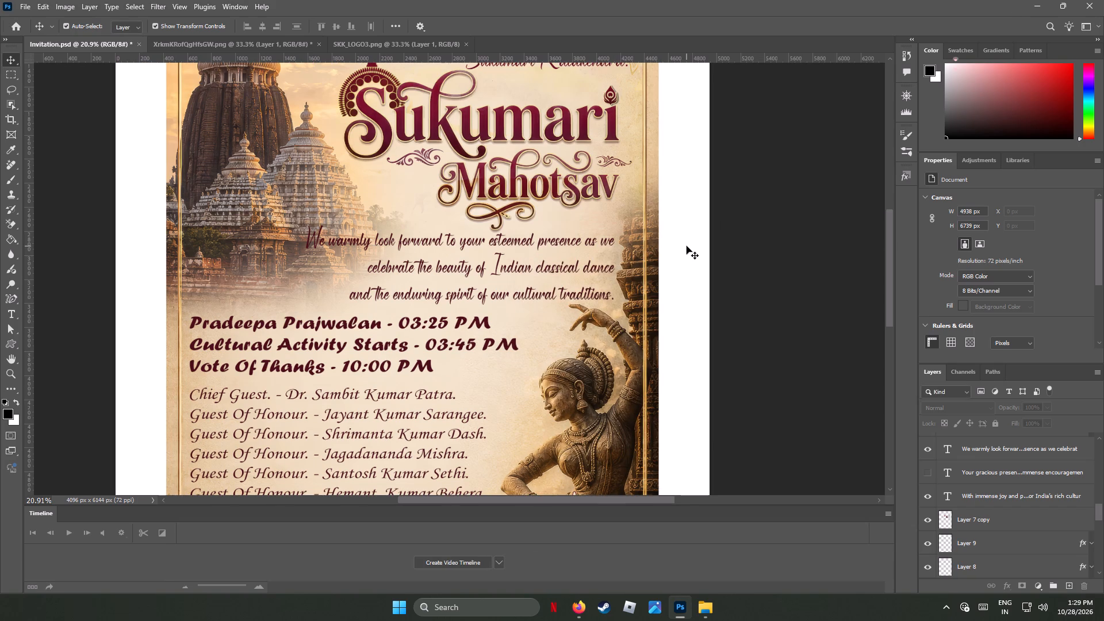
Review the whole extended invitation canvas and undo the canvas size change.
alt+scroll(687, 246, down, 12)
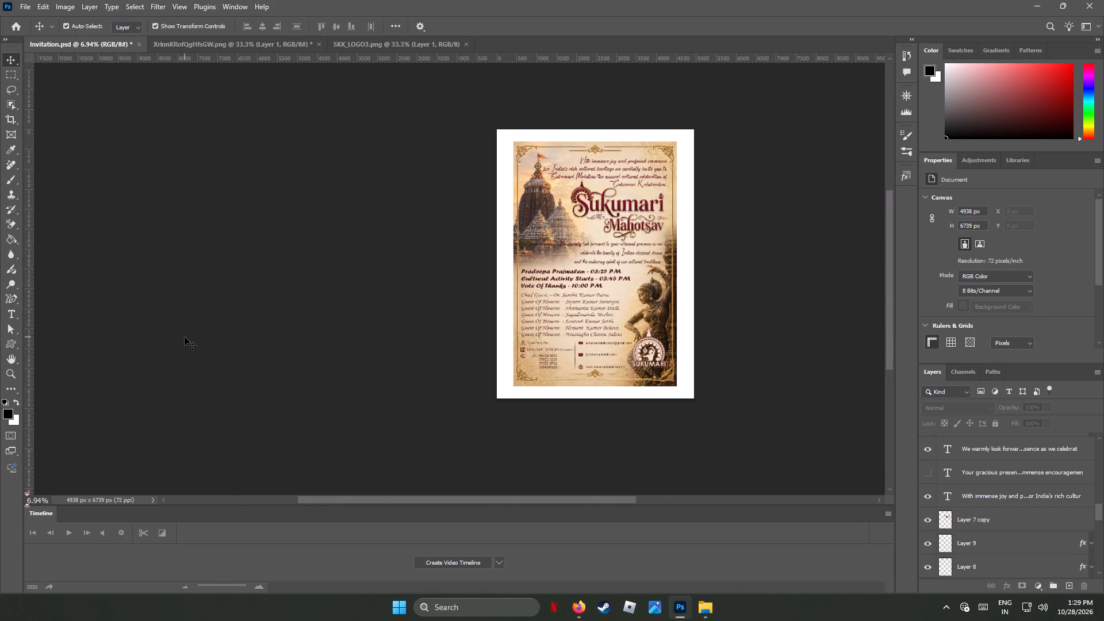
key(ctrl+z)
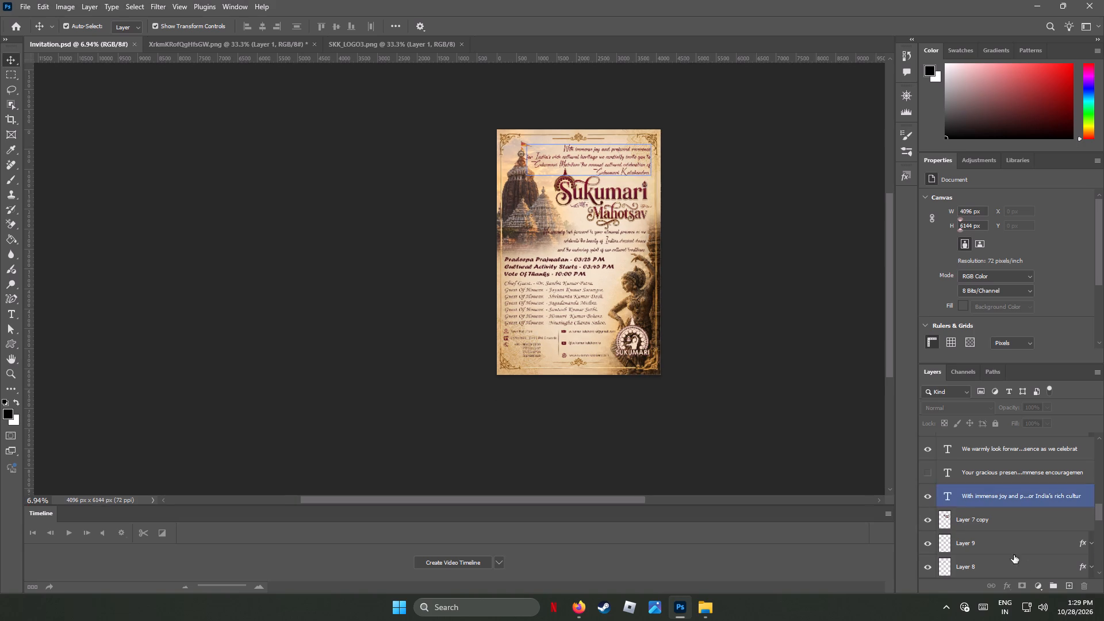
Collapse the effects lists of Layer 15, Layer 14, Layer 13, Layer 11 and Layer 10.
drag(1102, 508, 1103, 610)
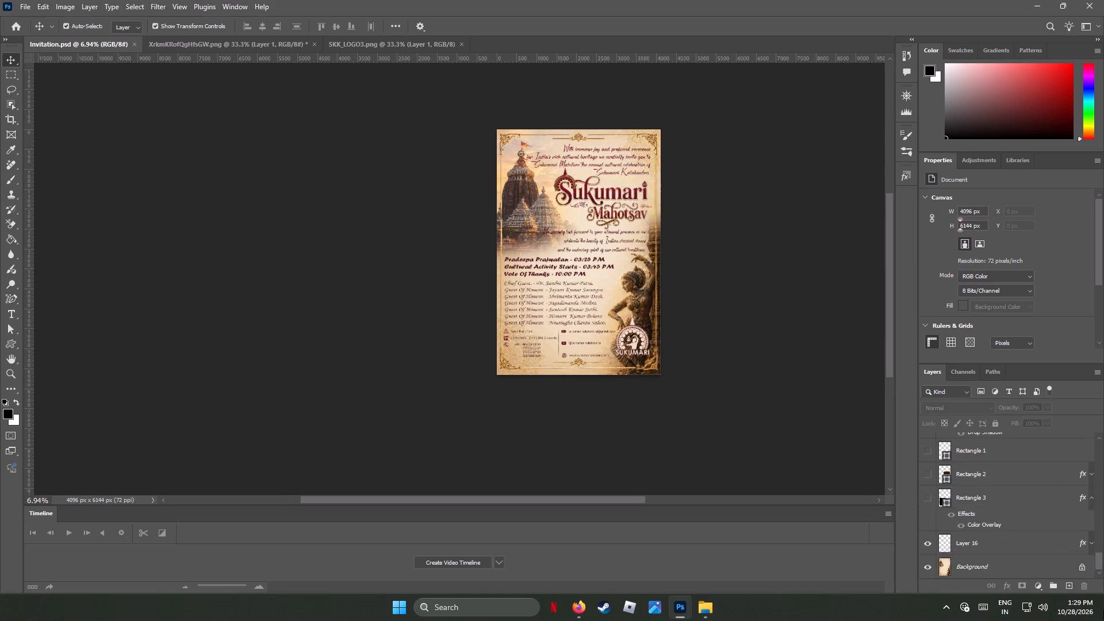
drag(1103, 610, 1088, 421)
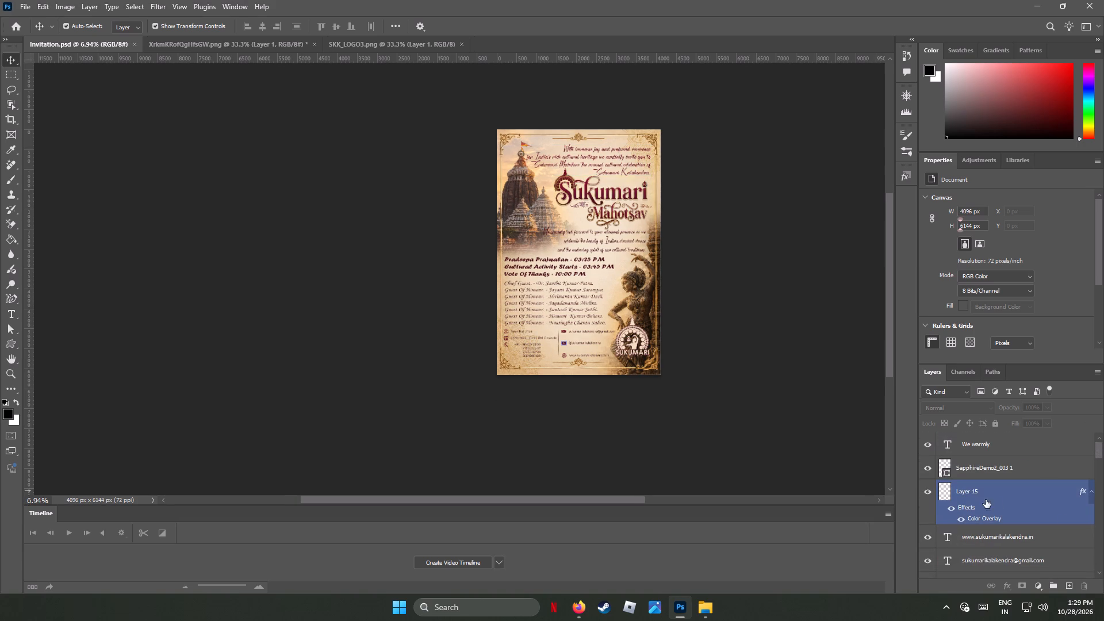
click(1092, 486)
scroll(950, 515, down, 4)
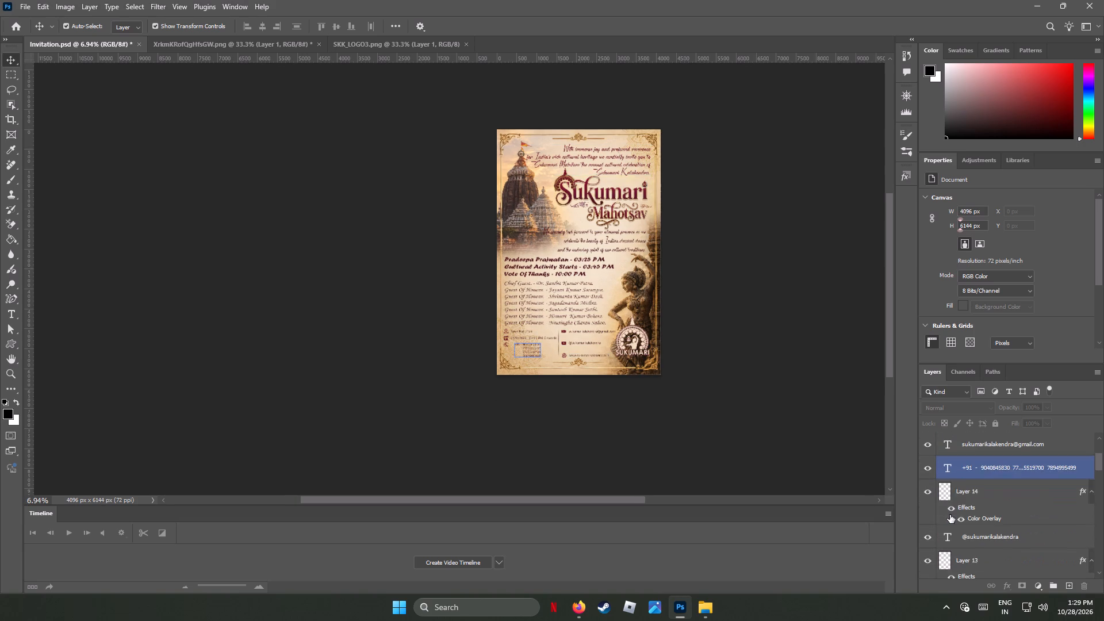
click(1092, 489)
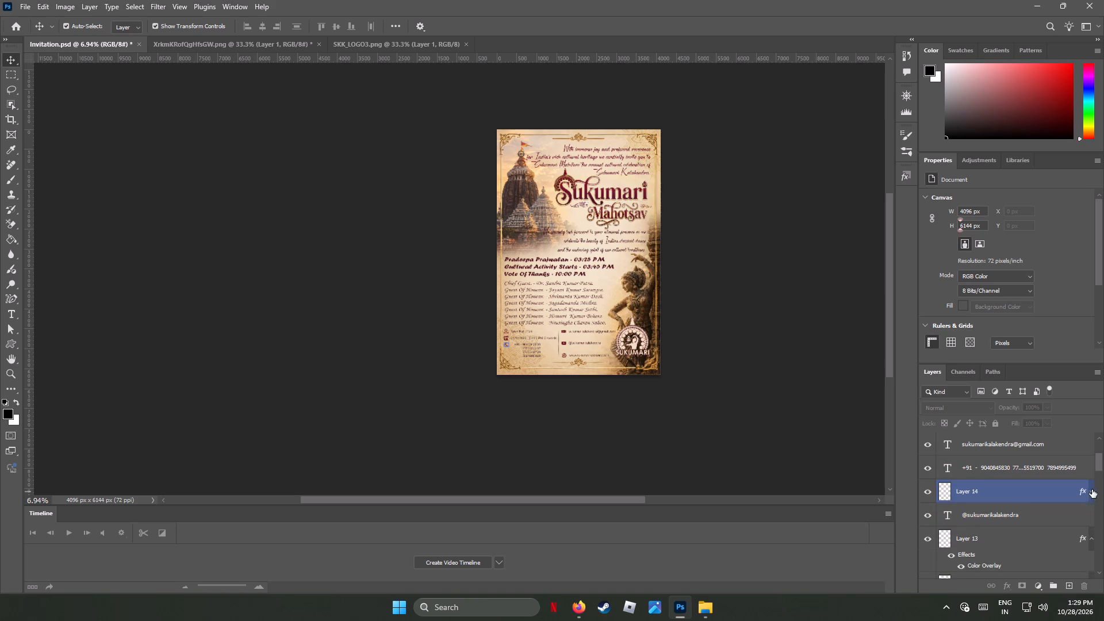
scroll(1023, 499, down, 2)
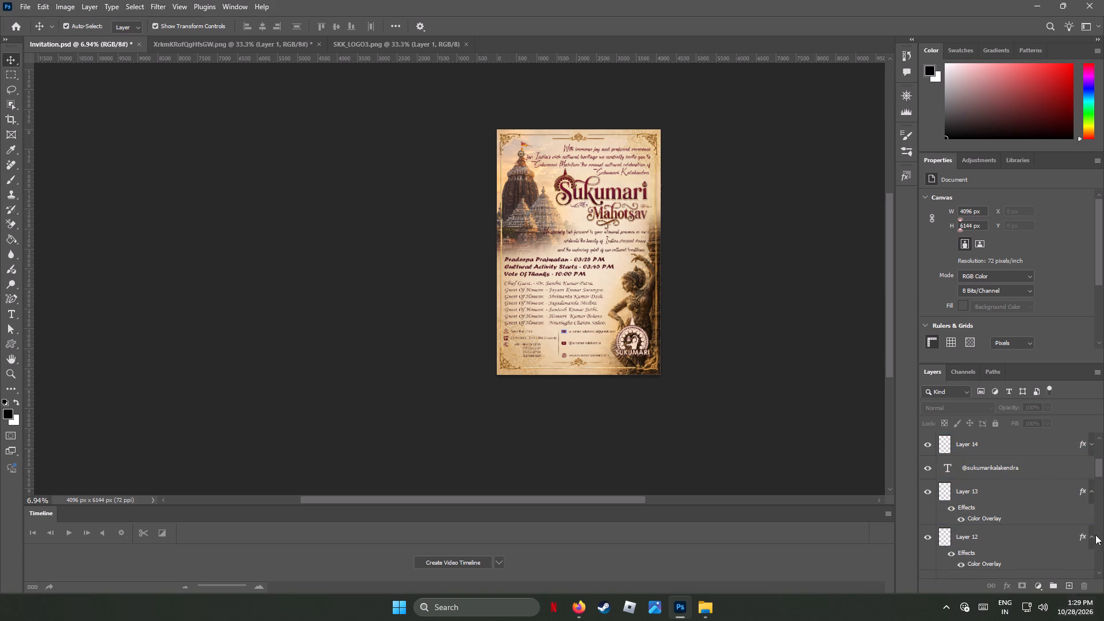
click(1094, 490)
scroll(991, 522, down, 1)
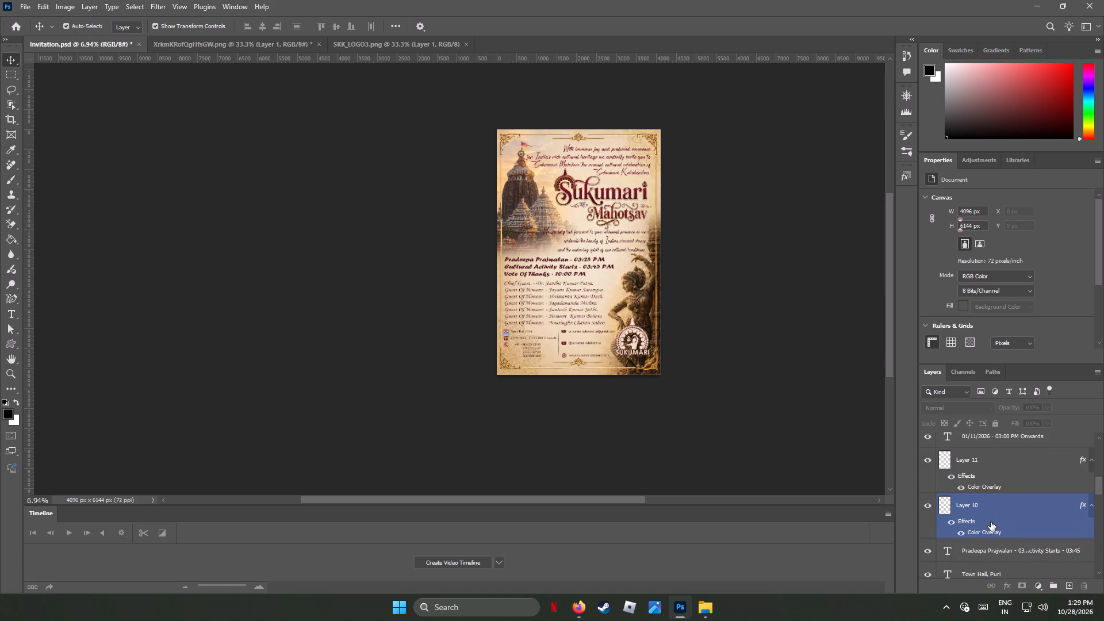
click(1089, 458)
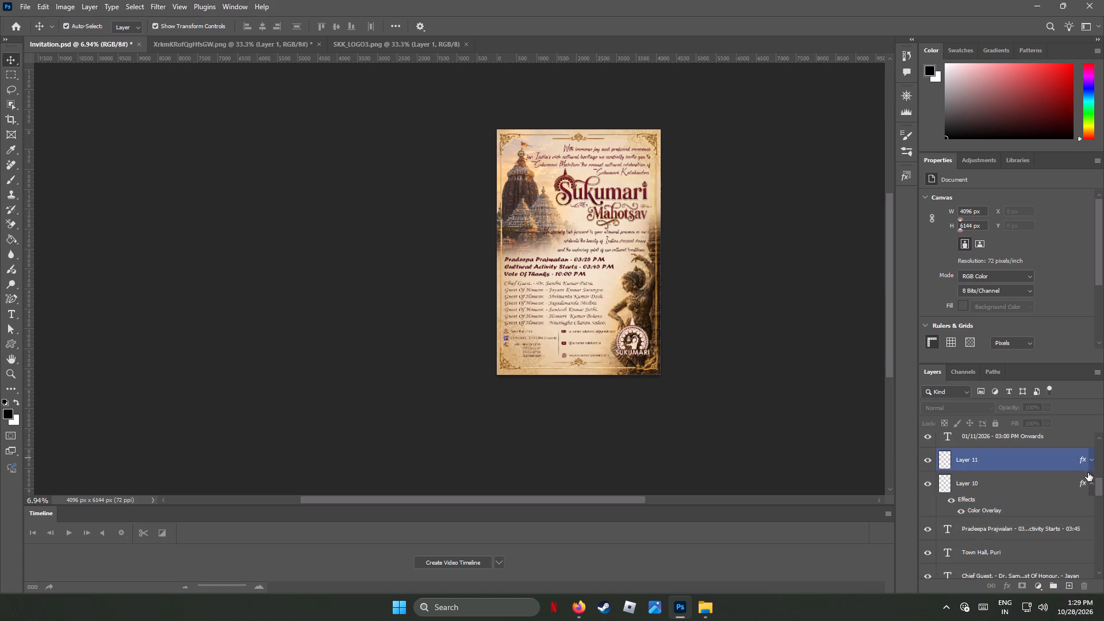
click(1091, 482)
Delete the hidden SUKUMARI KALAKENDRA text layer and the hidden text layer beginning "Your gracious presen".
scroll(1078, 533, down, 1)
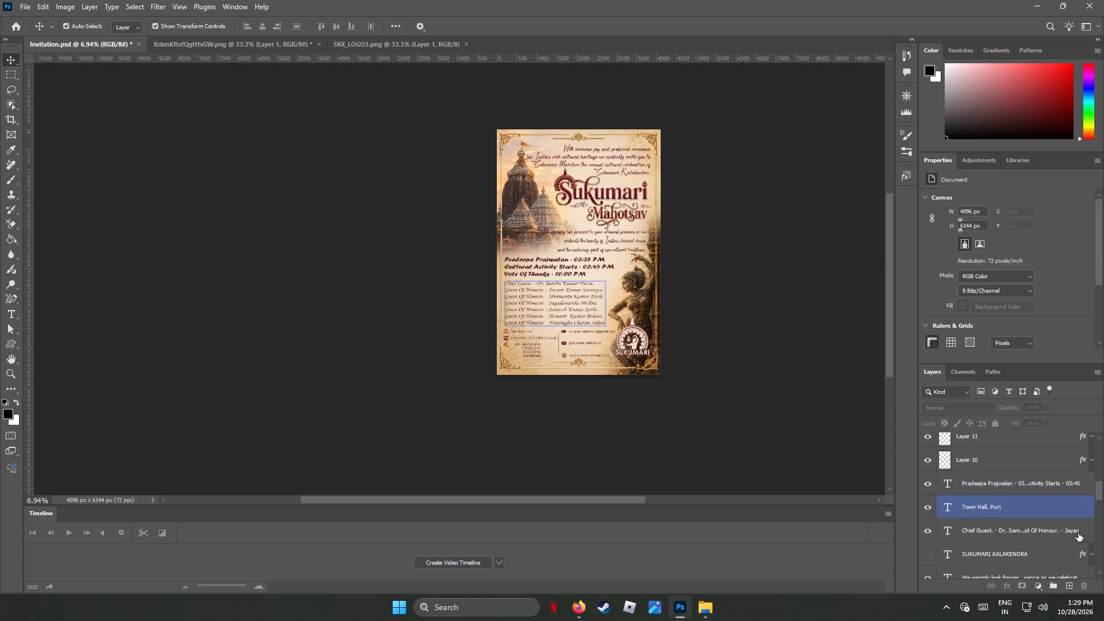
scroll(1078, 533, down, 1)
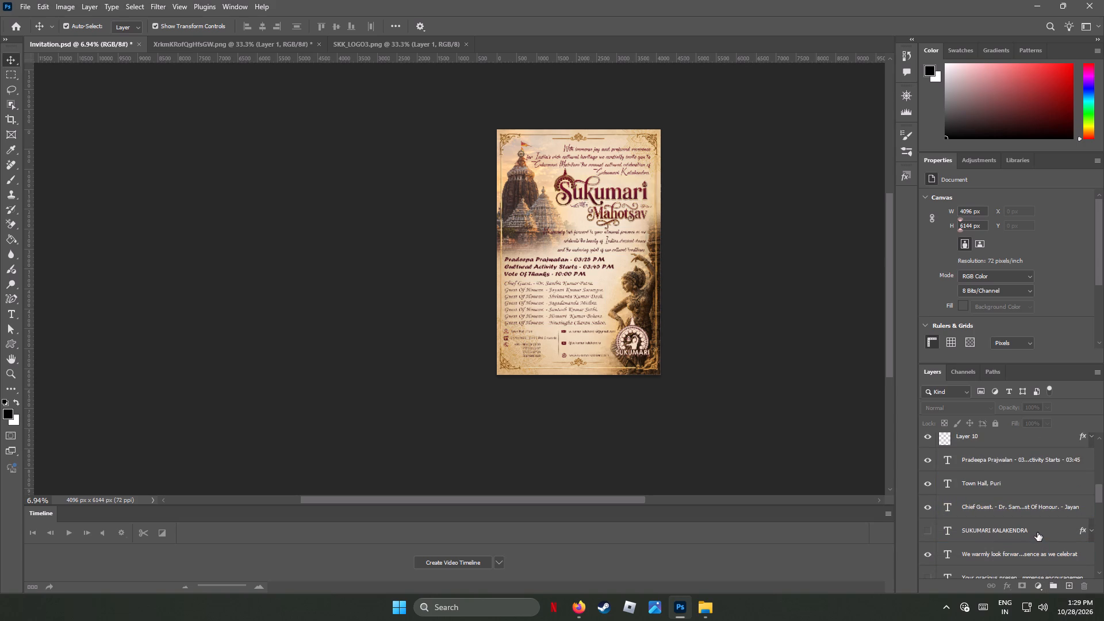
click(1038, 530)
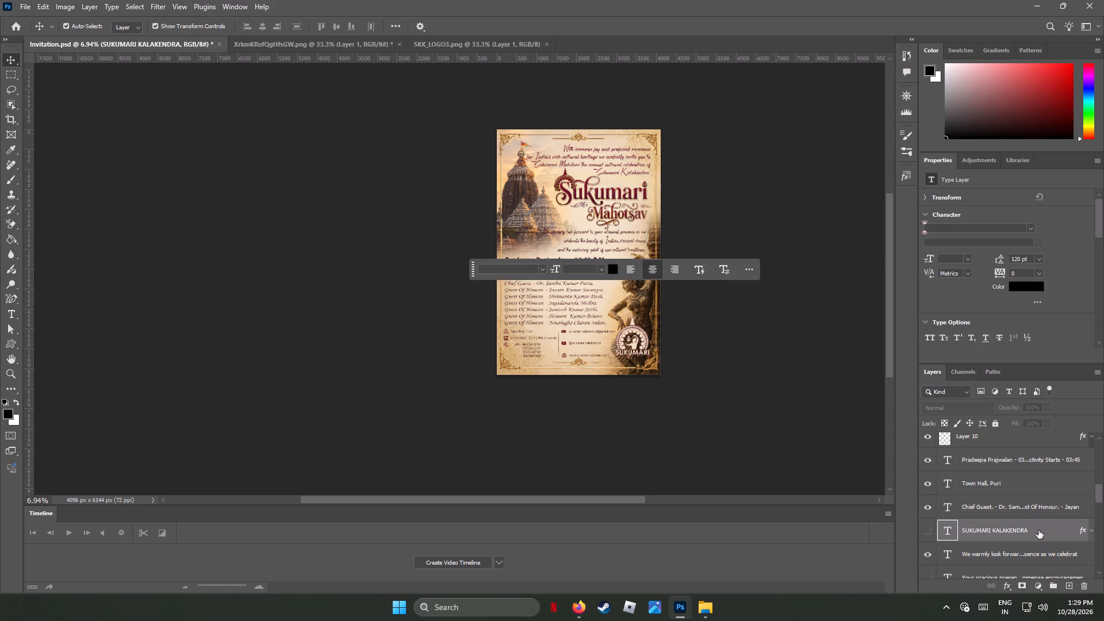
key(Delete)
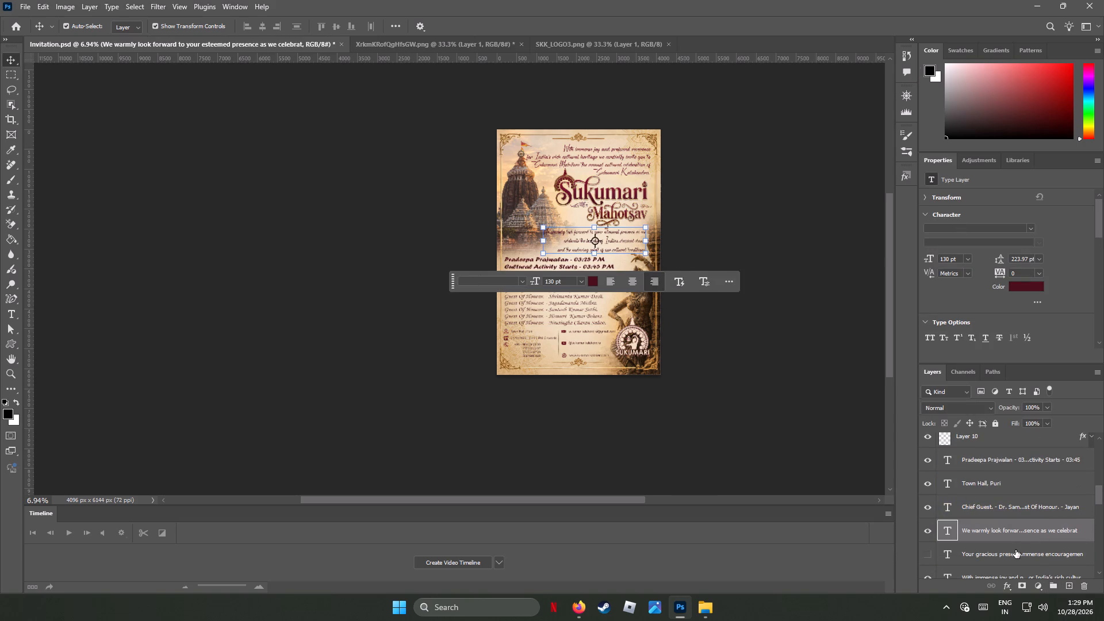
click(1015, 550)
key(Delete)
Delete the hidden layers Sukumari 1, Layer 7, Layer 4 and Layer 3 from the invitation.
scroll(1015, 550, down, 3)
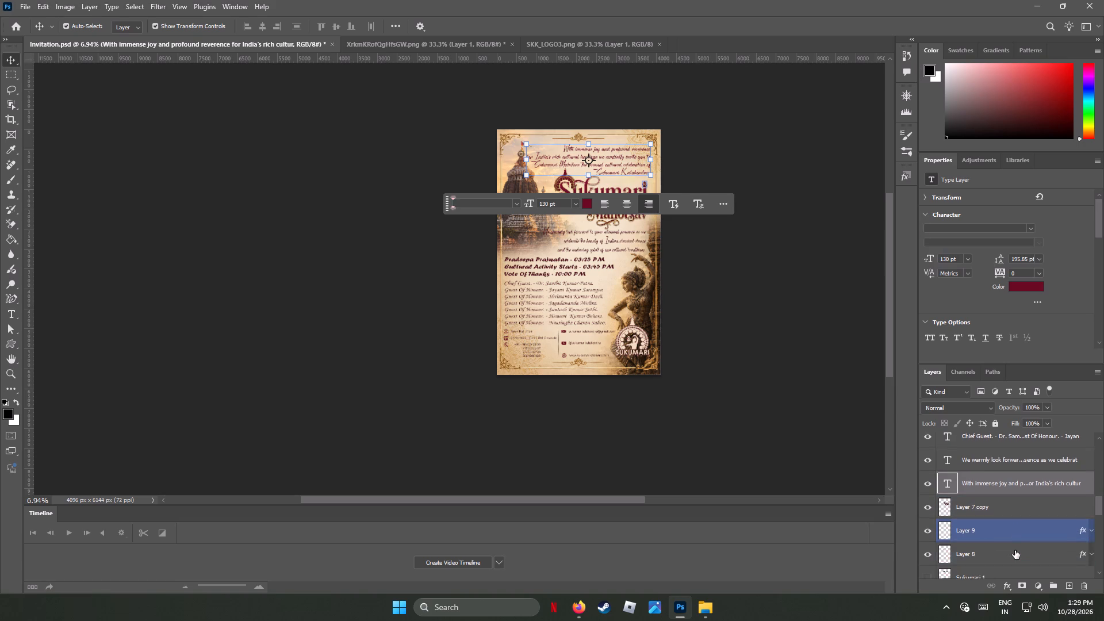
scroll(1015, 550, down, 1)
click(1012, 553)
key(Delete)
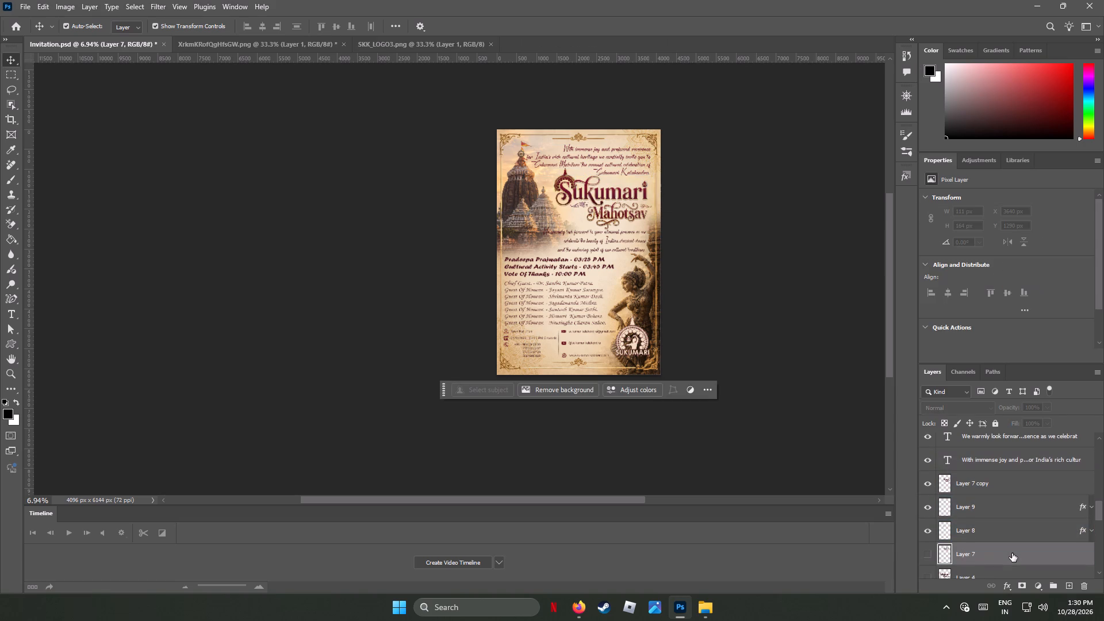
scroll(1012, 553, down, 1)
click(1009, 533)
key(Delete)
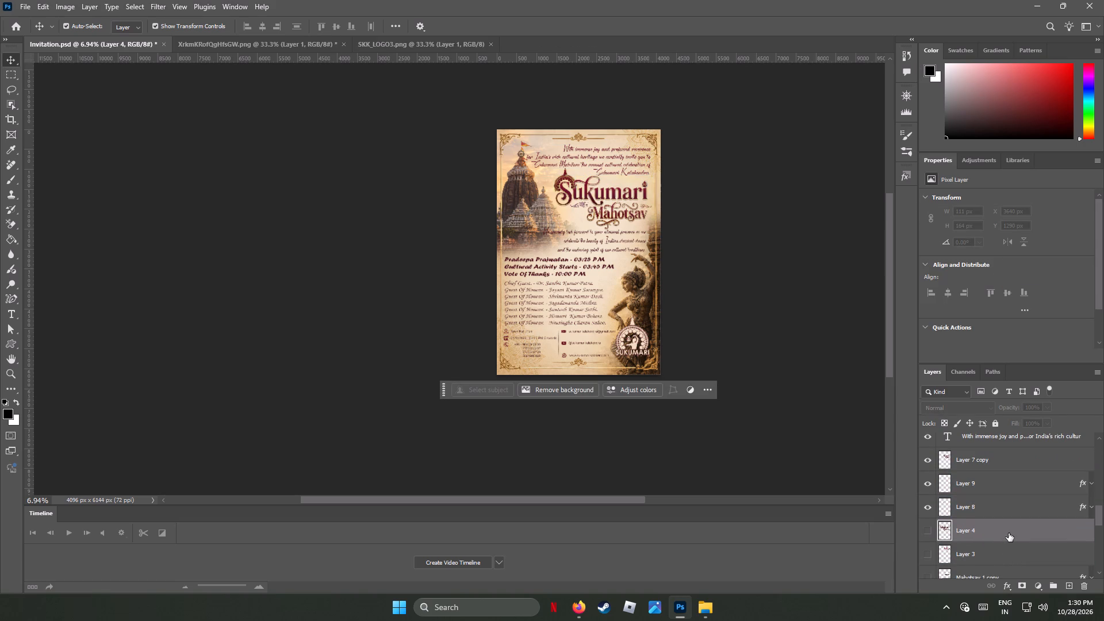
click(993, 528)
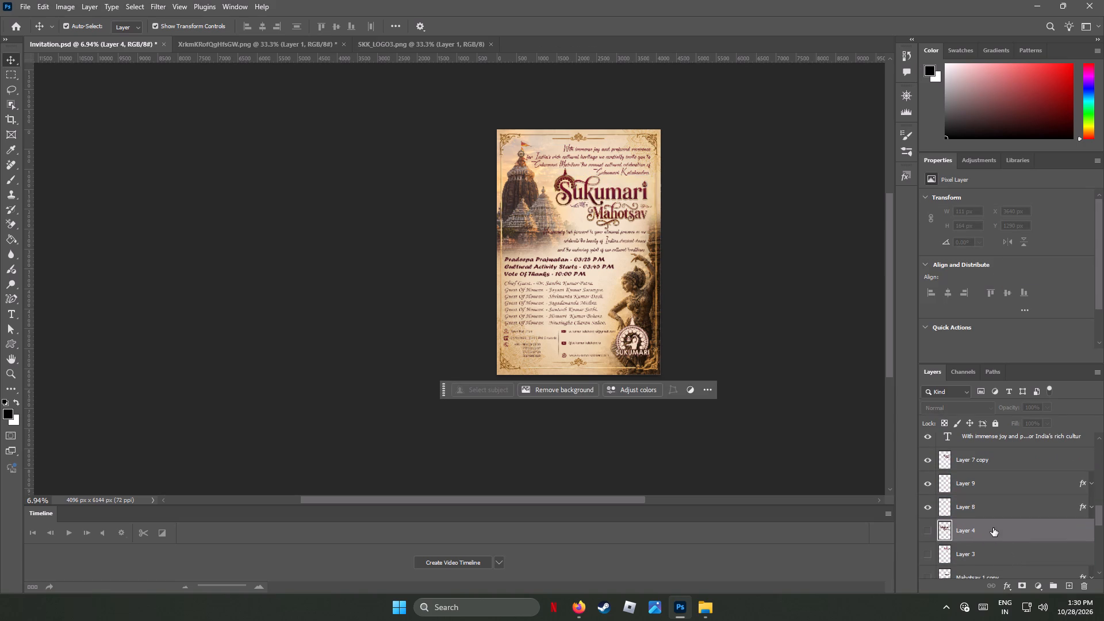
key(Delete)
click(987, 526)
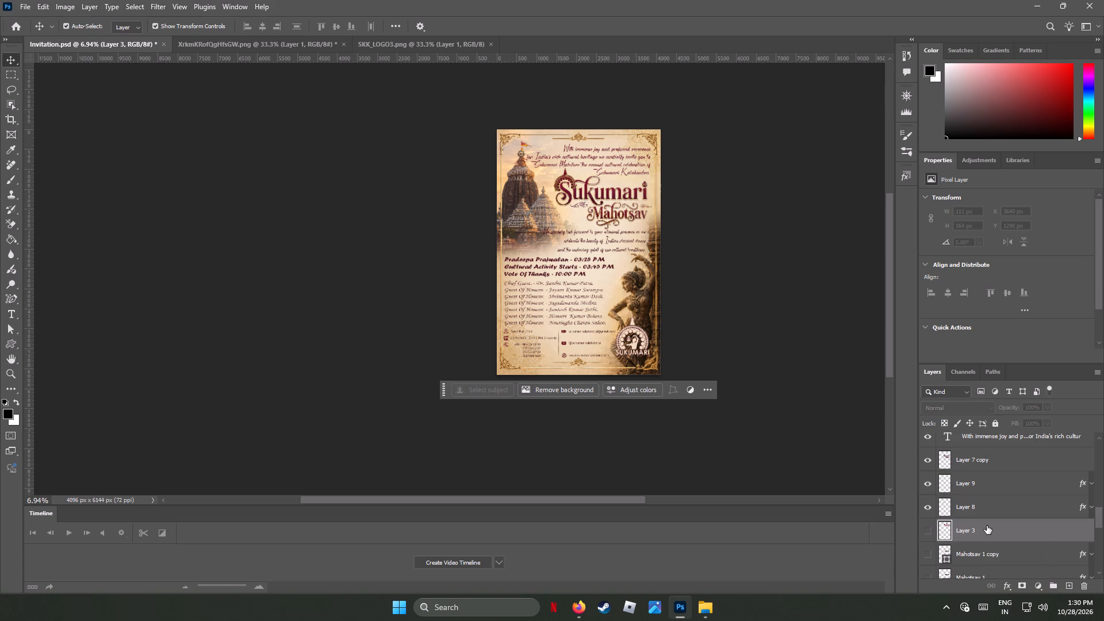
key(Delete)
Delete the hidden layers Mahotsav 1 copy, Mahotsav 1, Layer 2, SUKUMARI, Rectangle 1, Rectangle 2 and Rectangle 3.
click(996, 532)
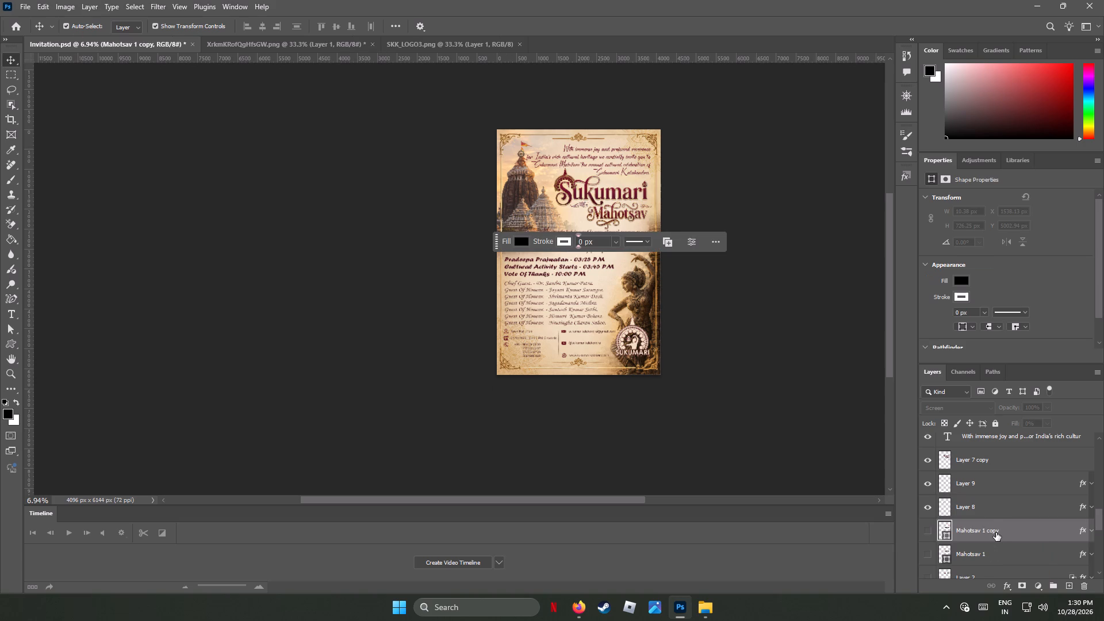
key(Delete)
click(999, 528)
key(Delete)
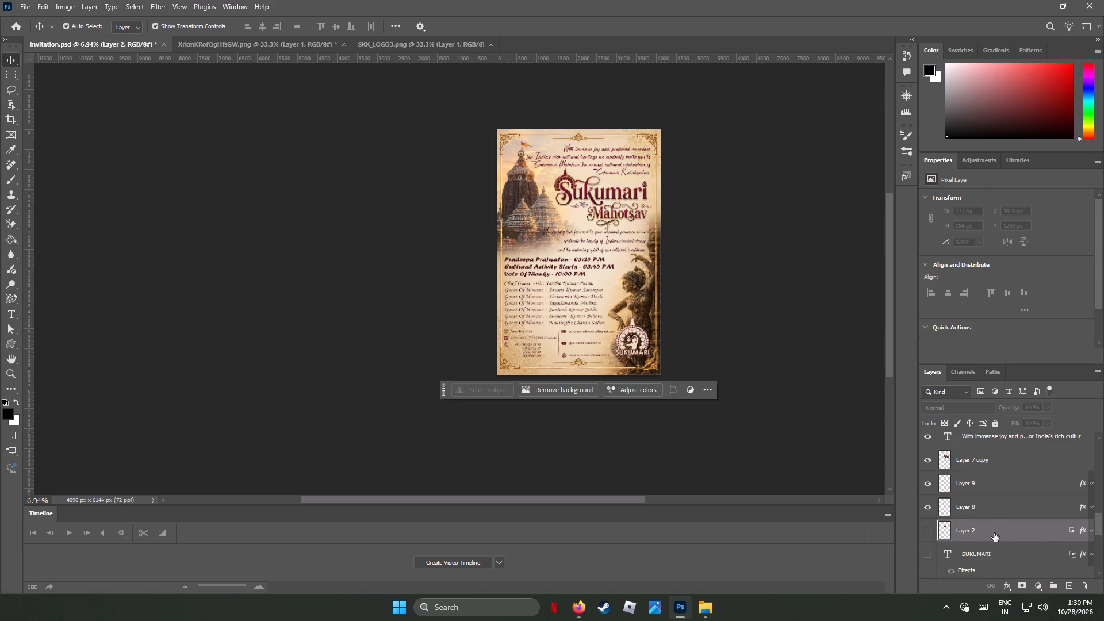
click(994, 532)
key(Delete)
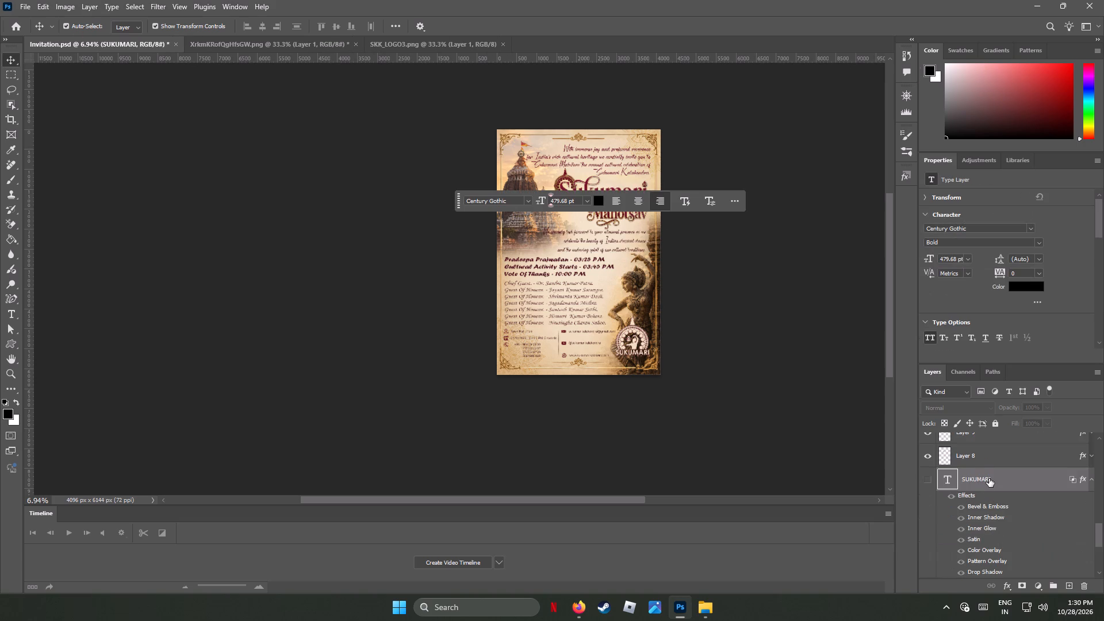
key(Delete)
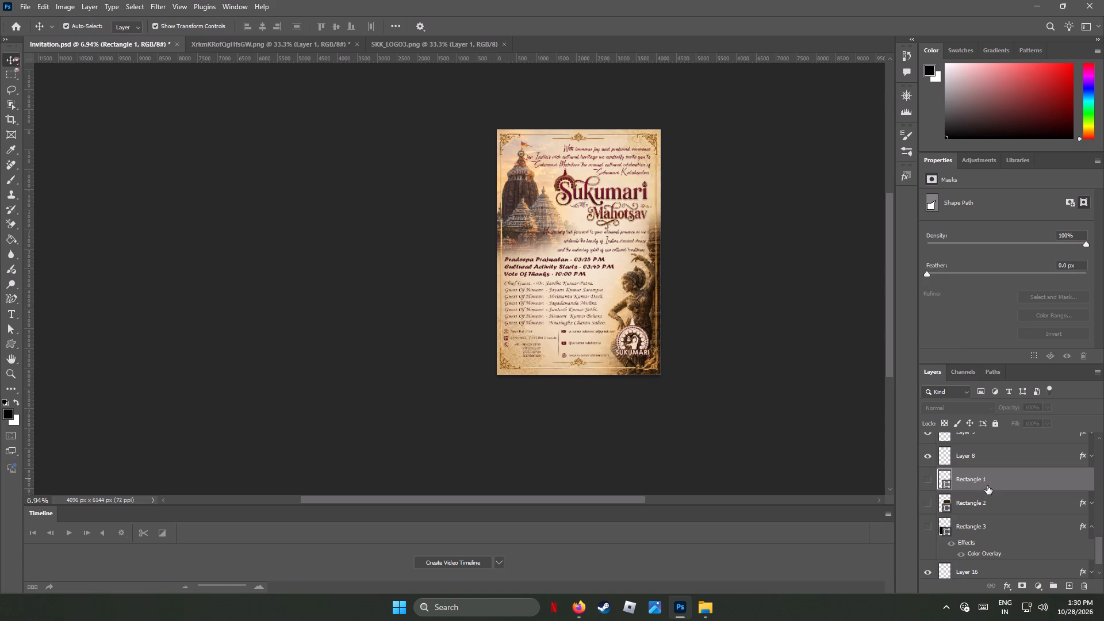
key(Delete)
key(Delete)
key(Delete)
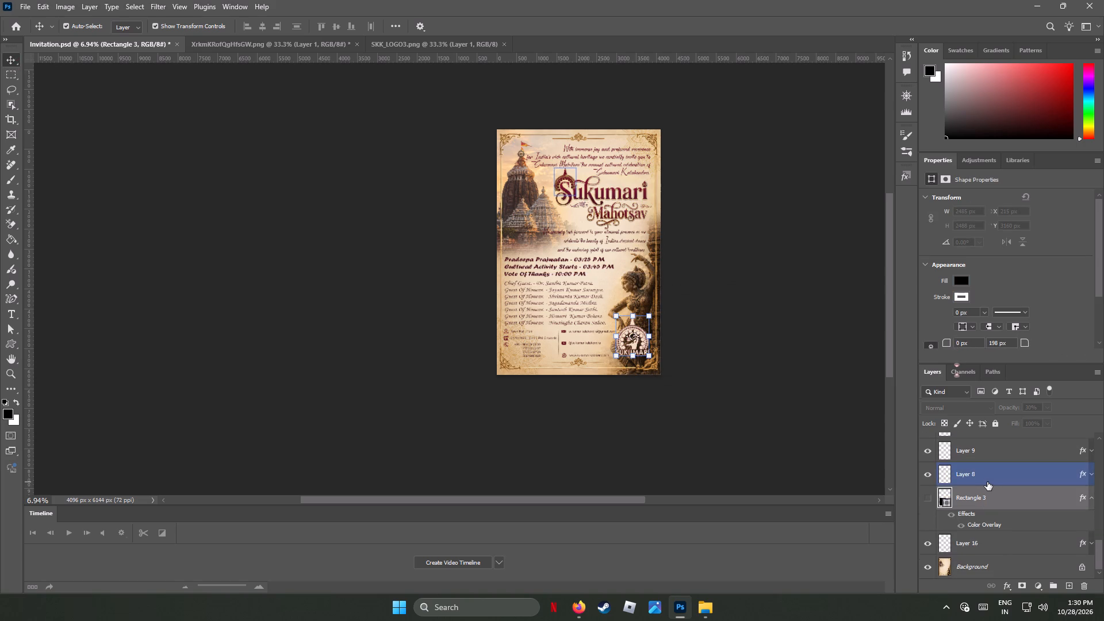
Collapse the effects lists of Layer 12 and Layer 13.
scroll(984, 497, down, 8)
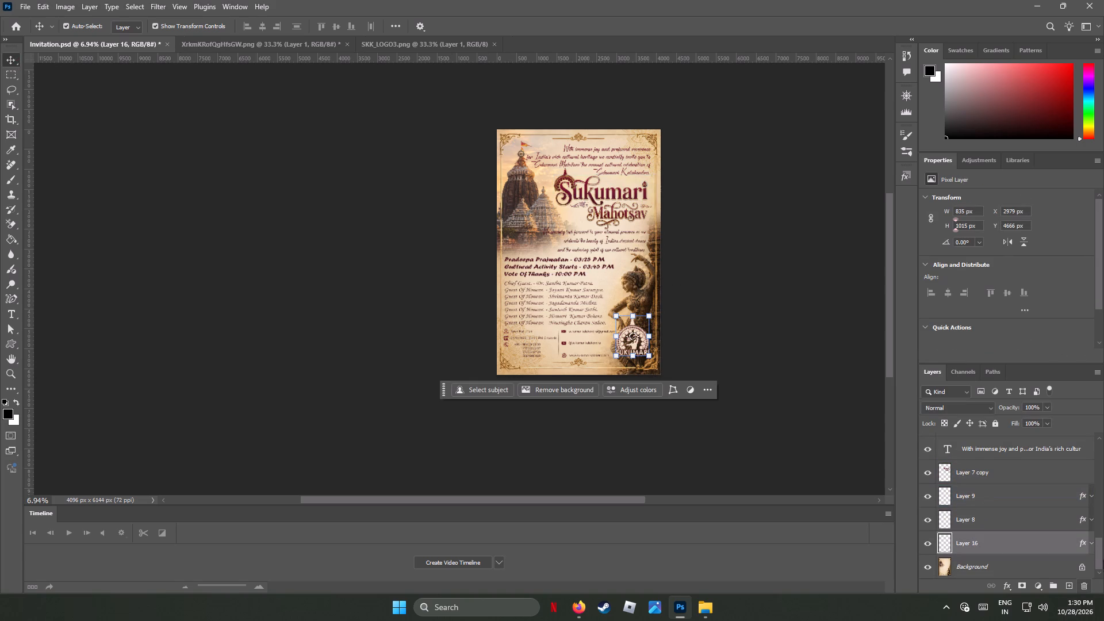
drag(1099, 547, 1103, 509)
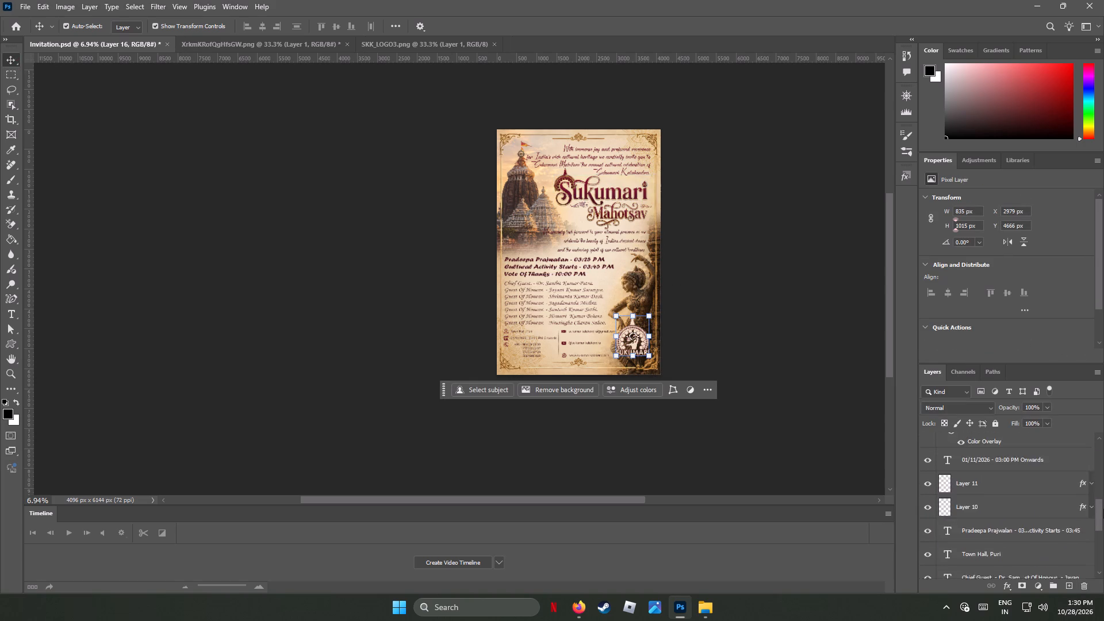
drag(1103, 509, 1103, 496)
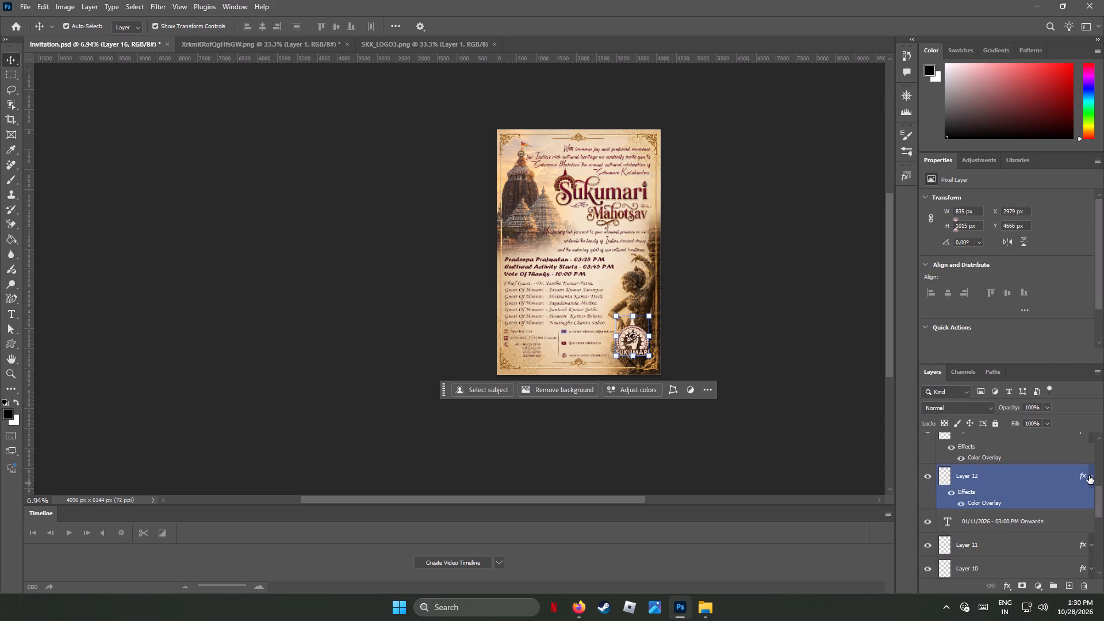
click(1089, 476)
drag(1102, 507, 1102, 497)
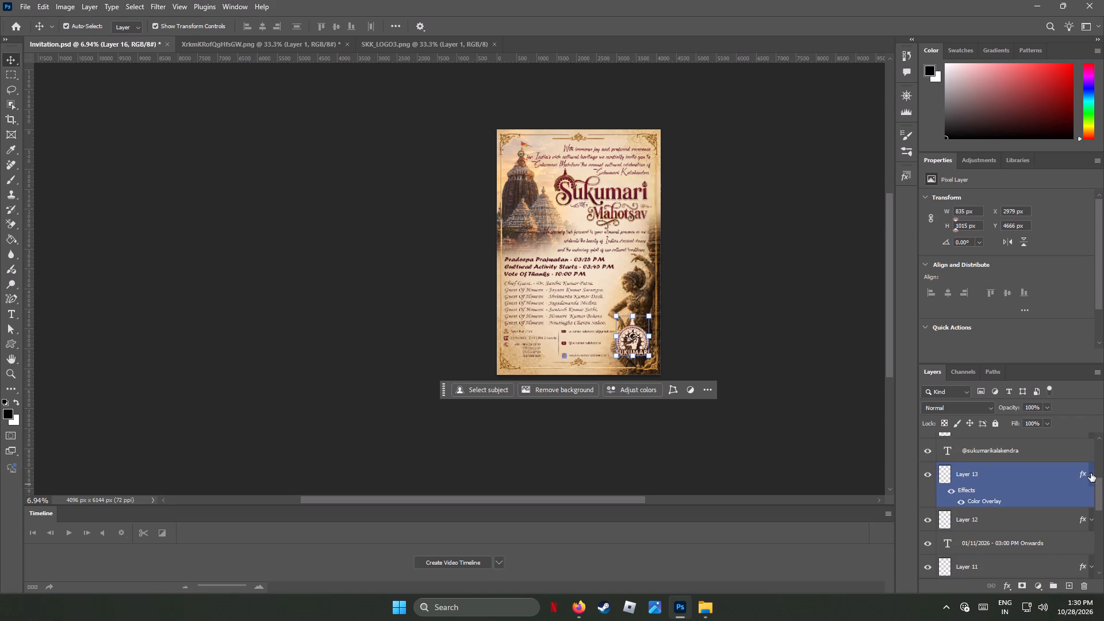
click(1091, 472)
drag(1100, 496, 1096, 476)
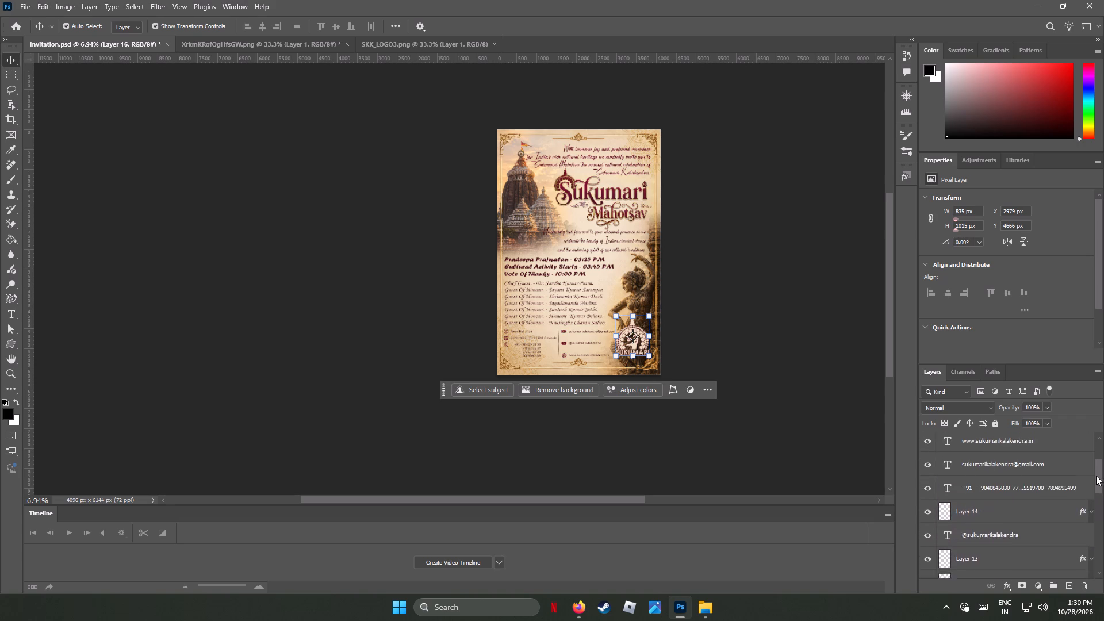
Select all invitation layers from Background up to the "We warmly" text layer and copy them.
drag(1096, 476, 1099, 528)
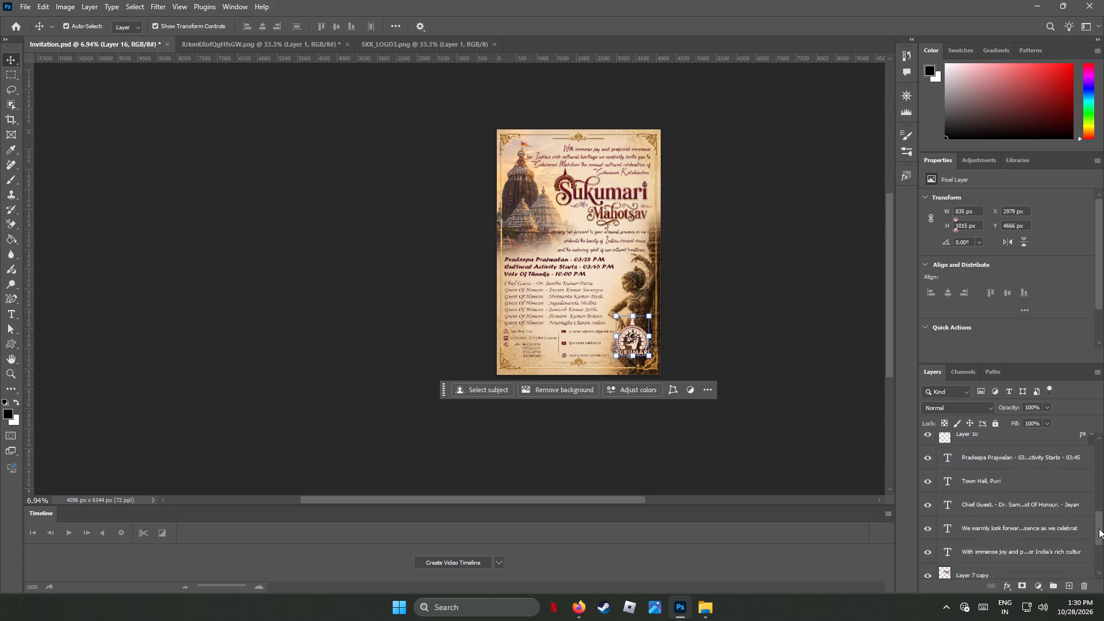
drag(1099, 528, 1101, 570)
click(988, 563)
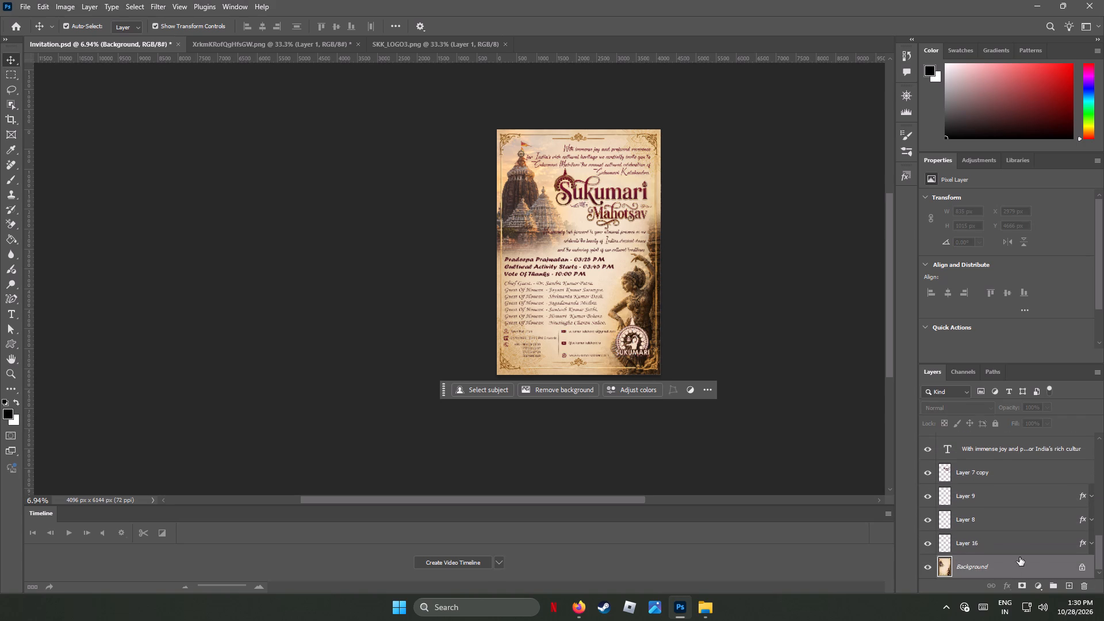
scroll(1019, 557, down, 1)
scroll(1019, 557, up, 3)
scroll(1019, 557, down, 2)
scroll(1019, 557, up, 4)
scroll(1019, 557, down, 1)
scroll(1019, 557, up, 10)
scroll(1019, 557, down, 1)
scroll(1019, 557, up, 11)
scroll(1019, 557, down, 2)
scroll(1019, 557, up, 3)
scroll(1019, 557, down, 1)
scroll(1019, 557, up, 8)
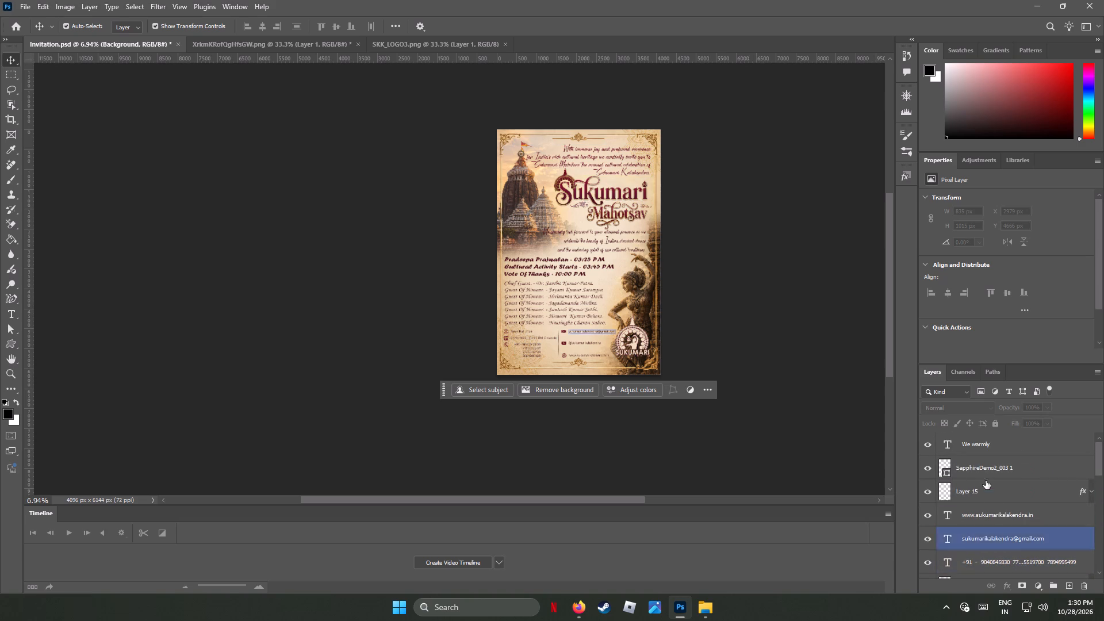
shift+click(981, 441)
key(ctrl+c)
key(ctrl+c)
key(ctrl+c)
key(ctrl+c)
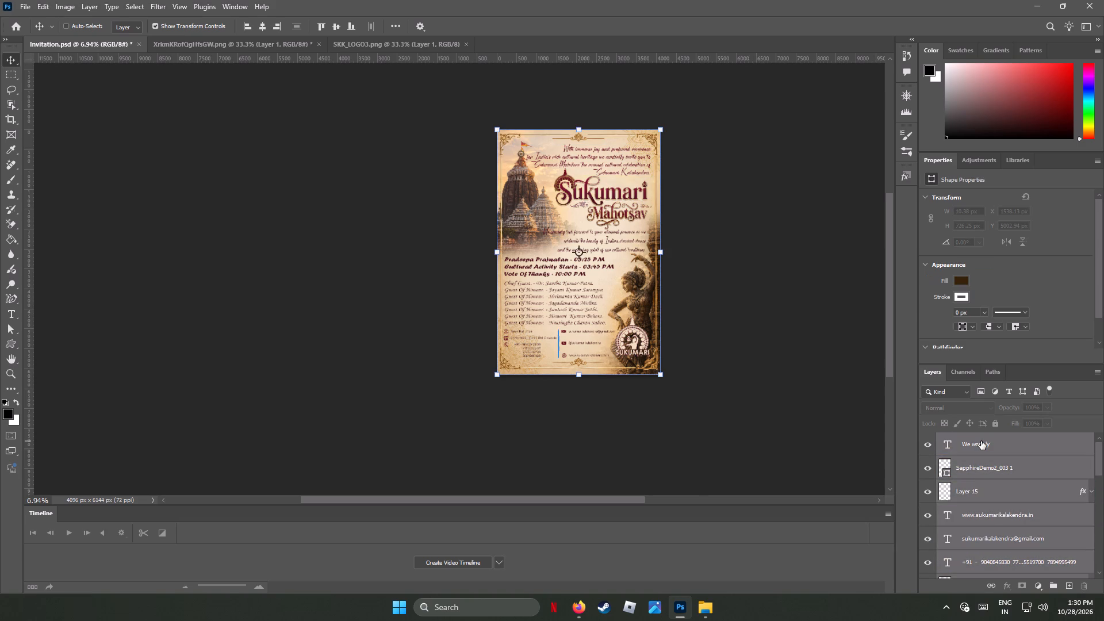
Create a new landscape A4 print document in inches, 11.693 × 8.268 at 300 ppi, with a white RGB background.
click(23, 6)
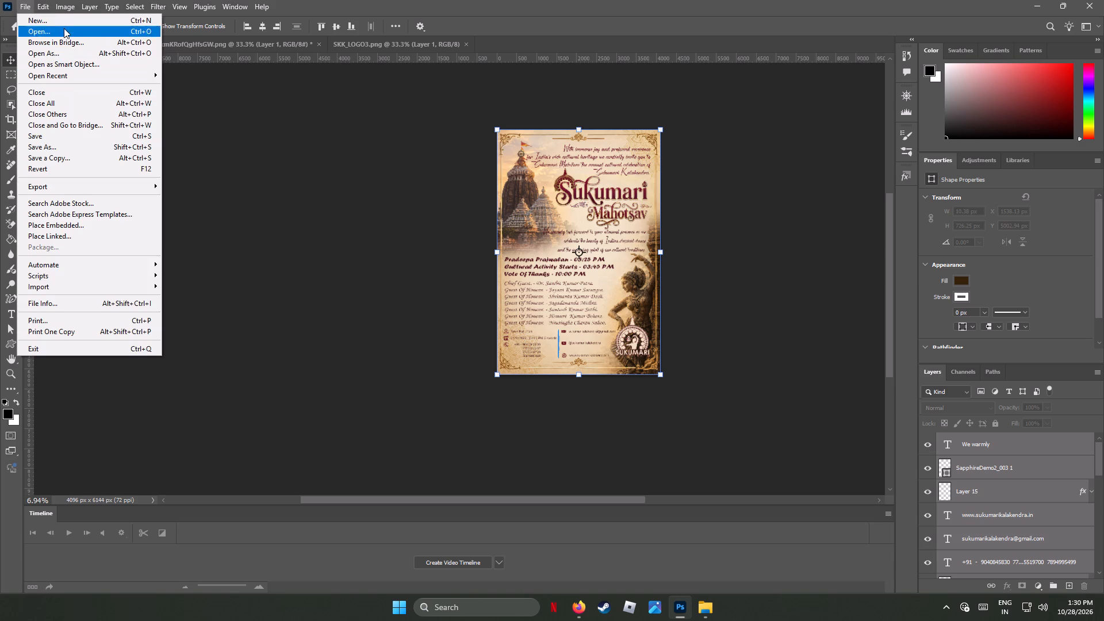
click(63, 21)
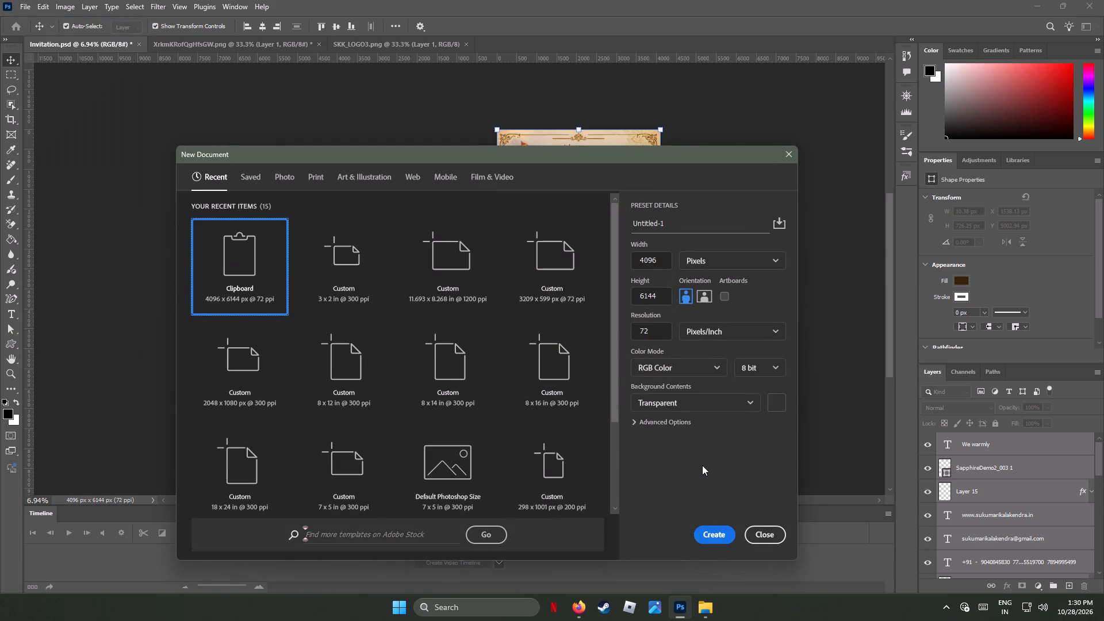
click(320, 177)
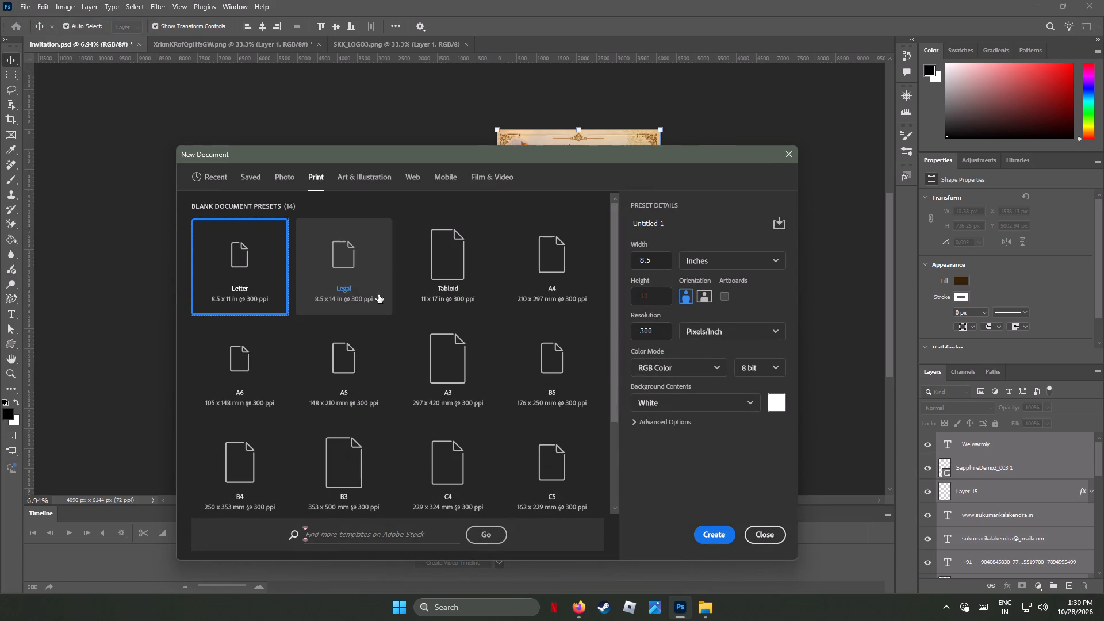
click(554, 261)
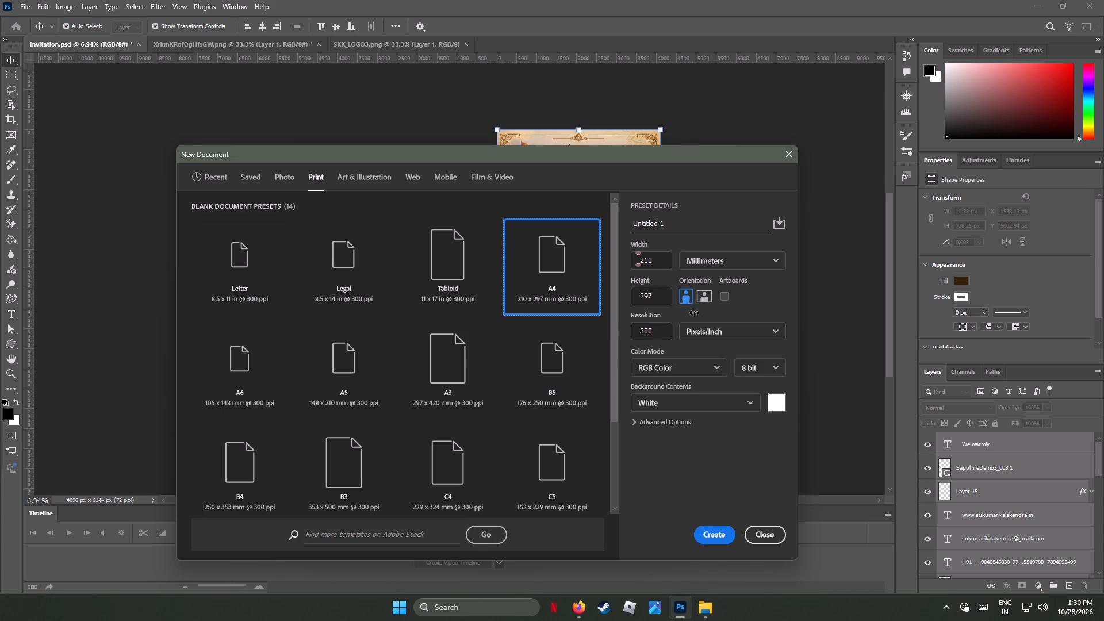
click(707, 296)
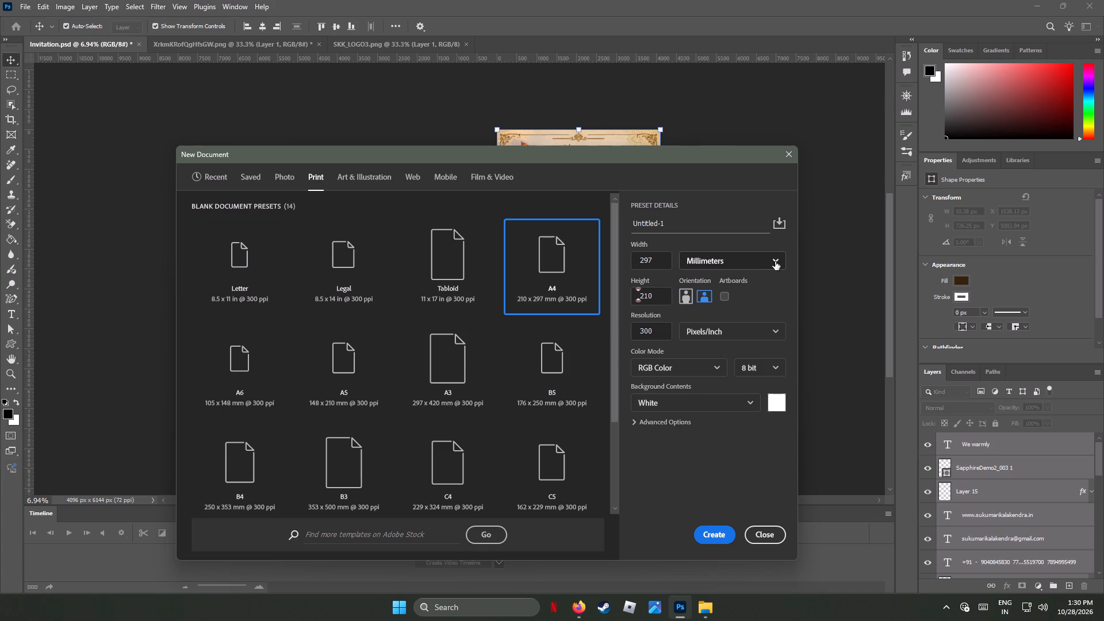
click(776, 258)
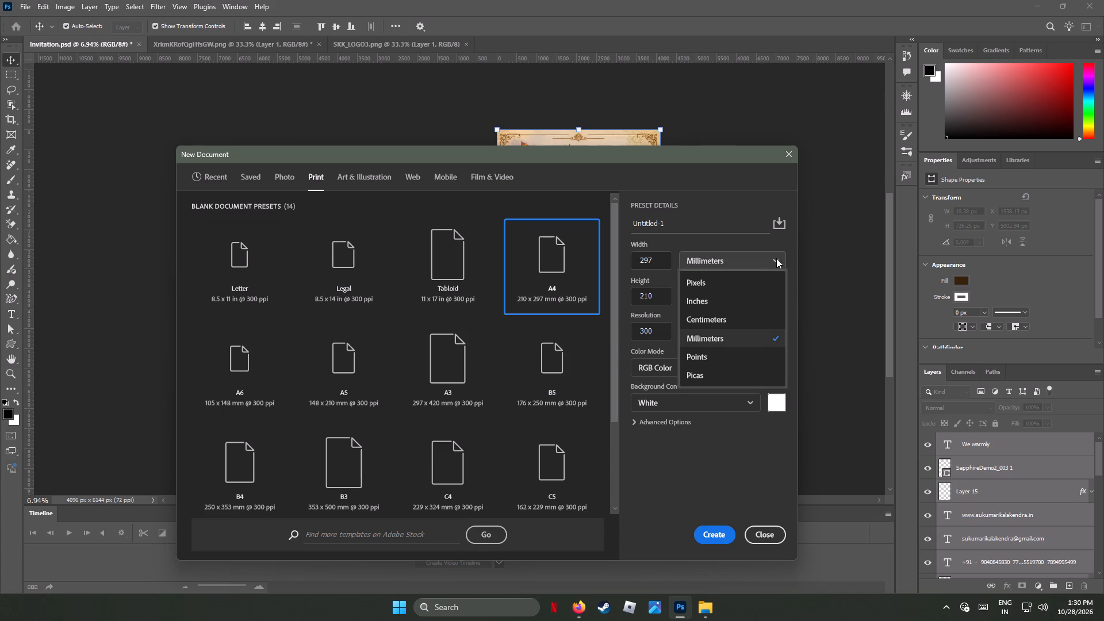
click(724, 302)
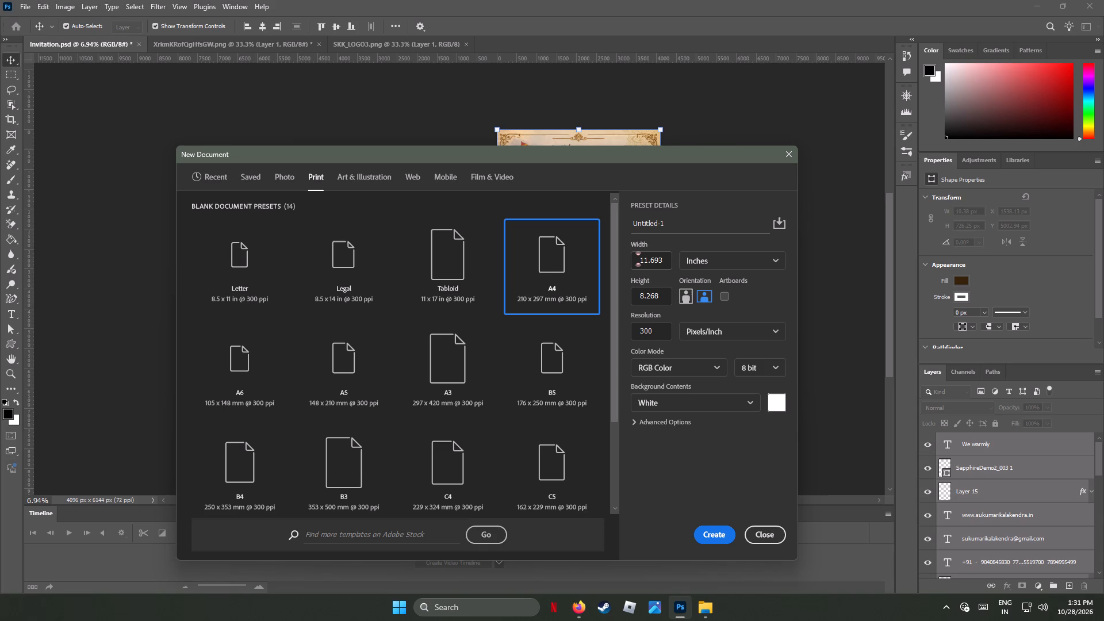
click(723, 532)
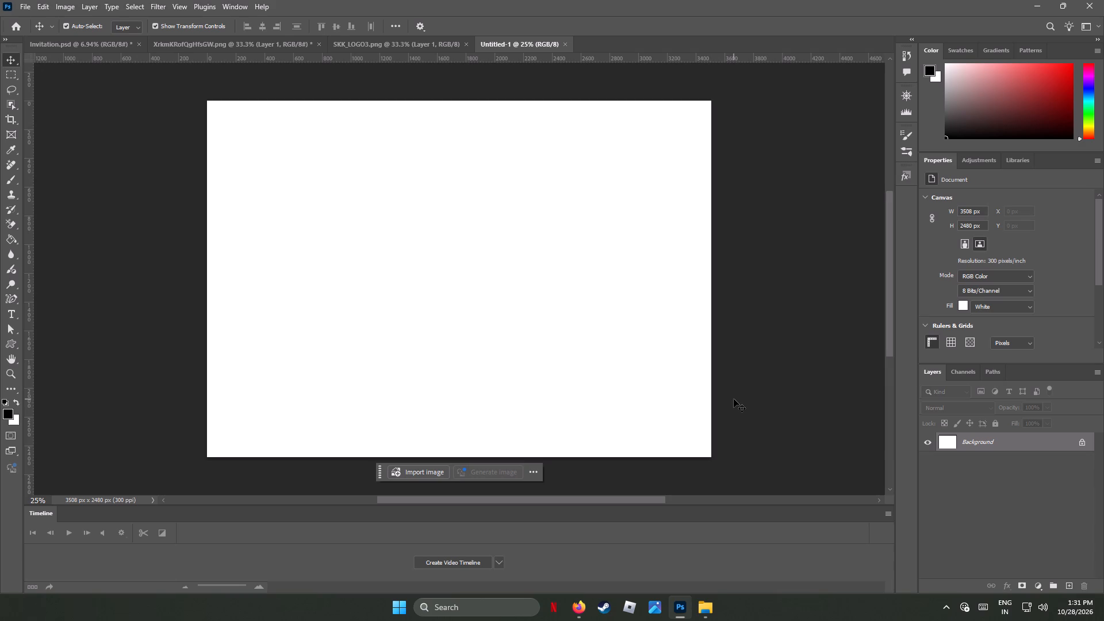
Paste the copied invitation layers into the new A4 document.
key(ctrl+v)
key(ctrl+v)
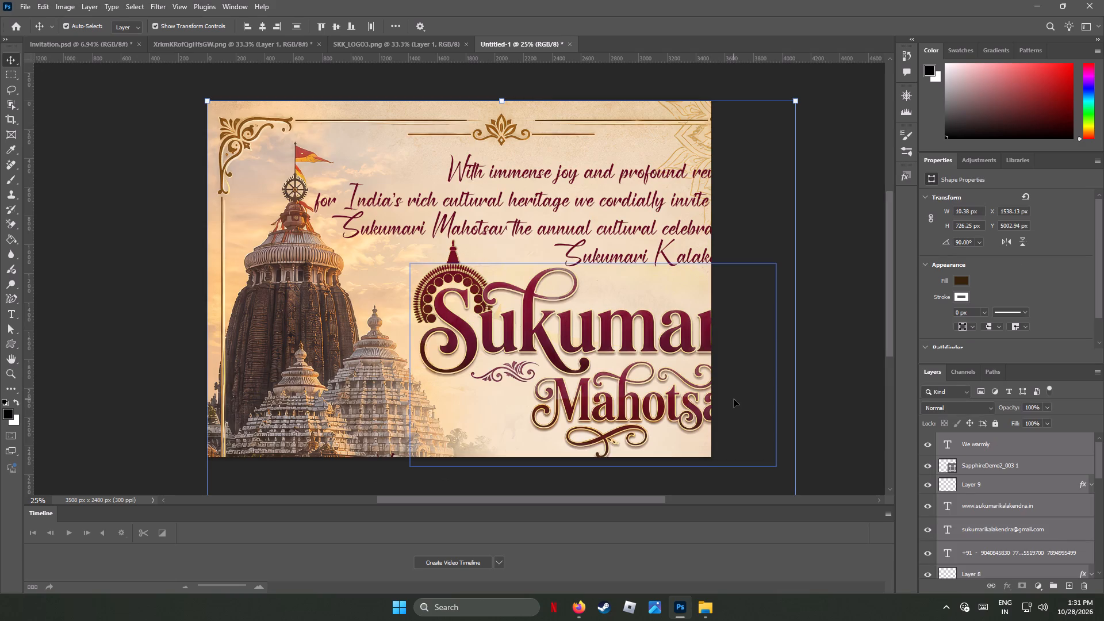
Scale the pasted invitation layers down proportionally to about 40.1% from their top-left corner, close to the page's height.
shift+scroll(734, 399, down, 4)
shift+scroll(734, 399, up, 3)
shift+scroll(734, 399, down, 1)
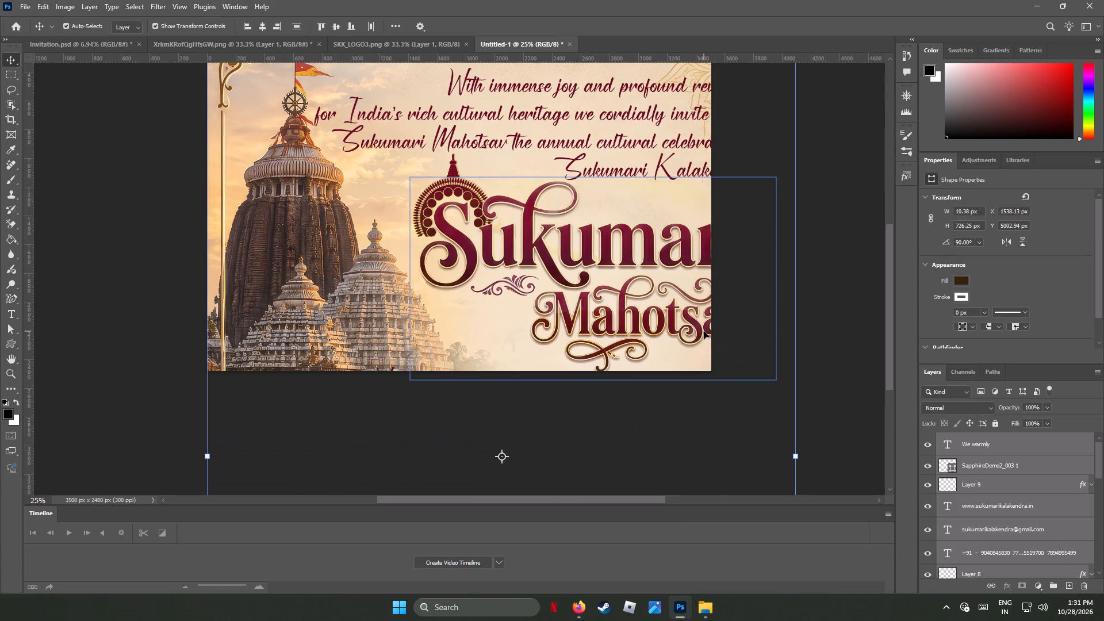
alt+scroll(704, 331, down, 6)
alt+scroll(703, 333, up, 3)
alt+scroll(703, 333, down, 10)
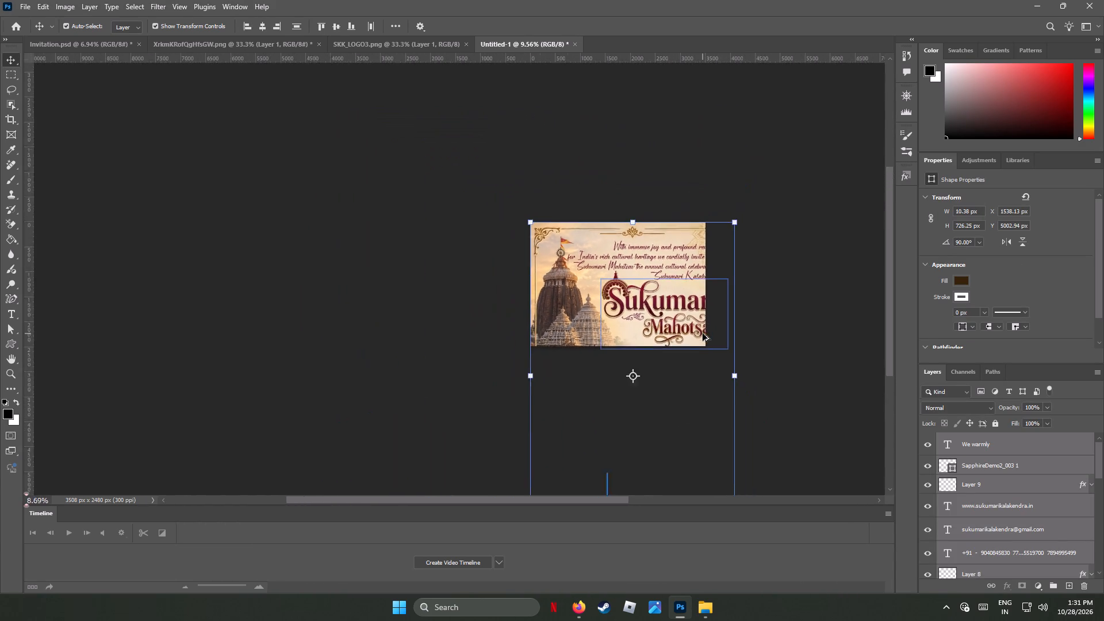
alt+scroll(703, 333, down, 5)
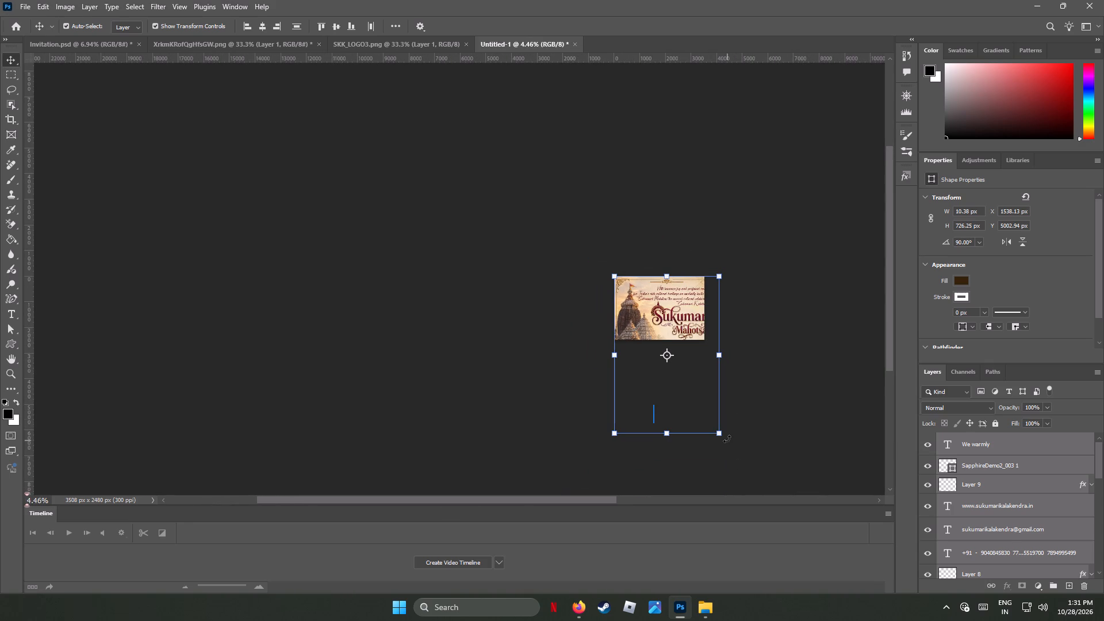
shift+drag(721, 434, 685, 372)
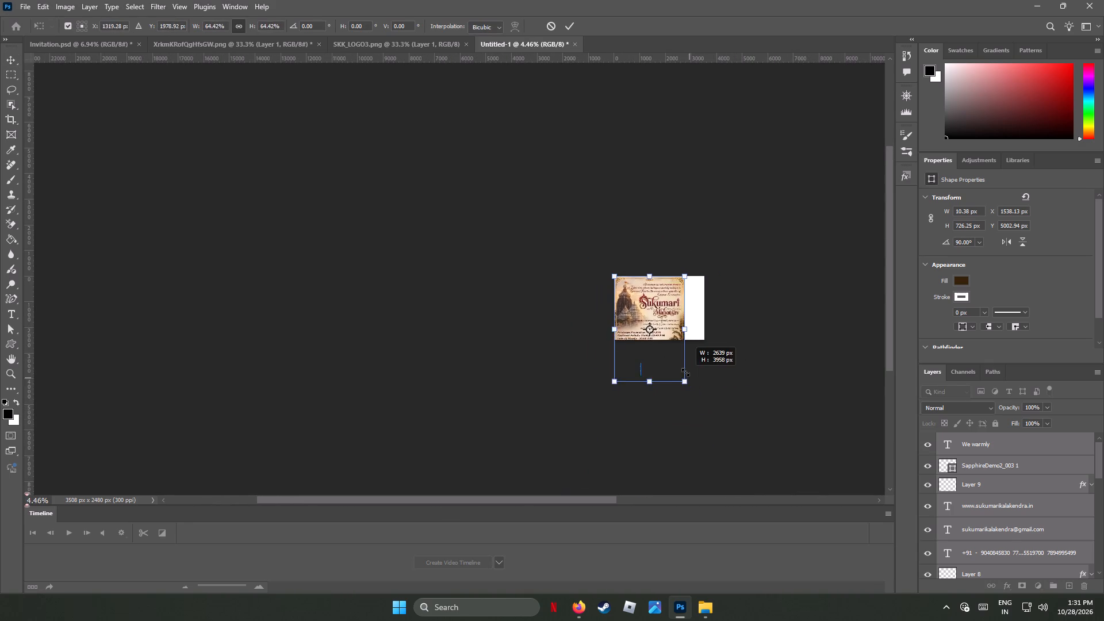
shift+drag(685, 372, 661, 337)
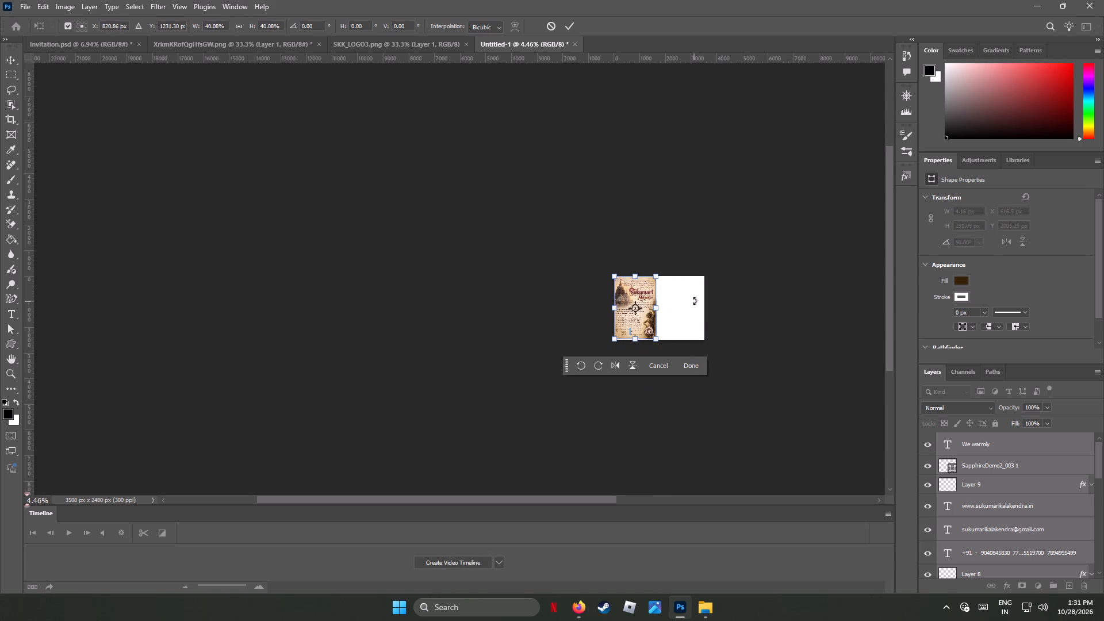
Fine-tune the invitation's scale to about 40.4% so it fills the page's height on the left half, and apply the transform.
scroll(695, 300, up, 5)
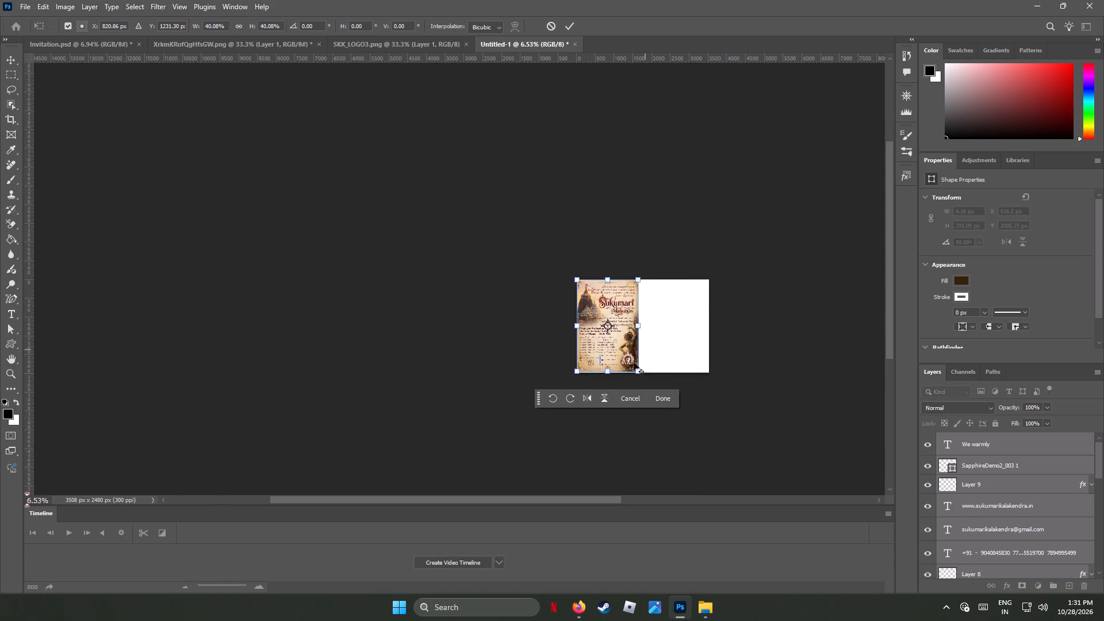
alt+scroll(624, 379, up, 6)
alt+scroll(624, 379, down, 1)
alt+scroll(624, 379, up, 6)
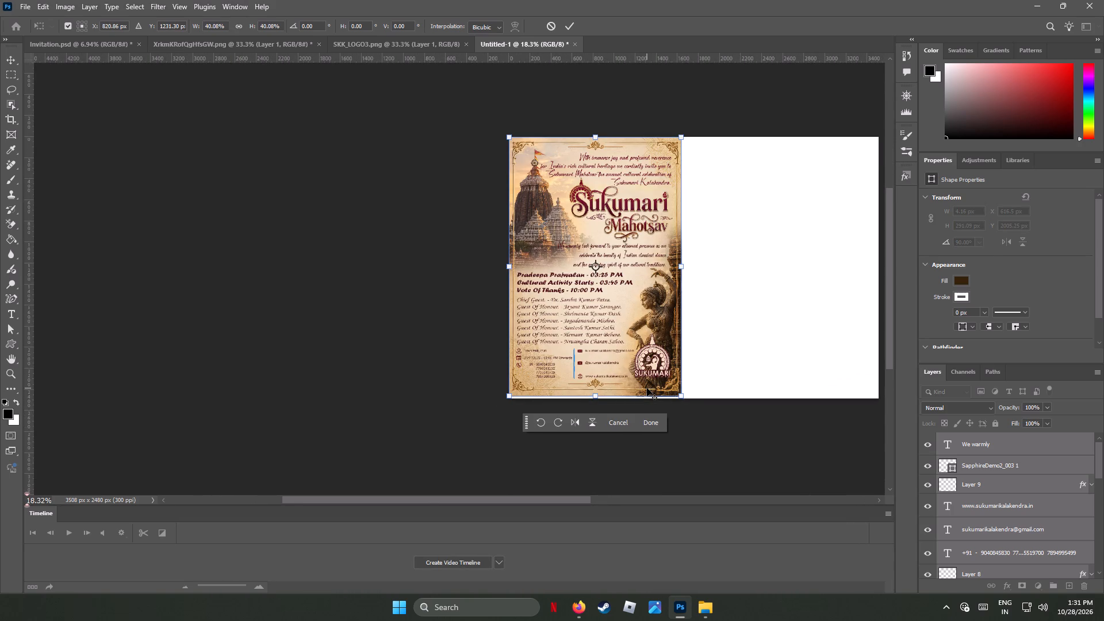
alt+scroll(647, 388, up, 3)
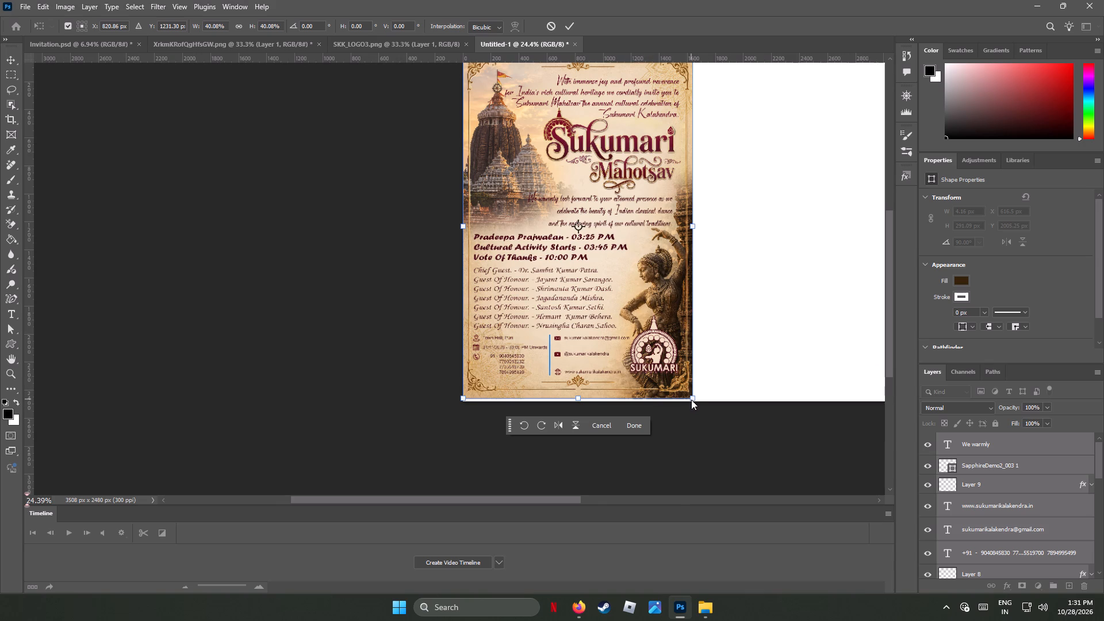
shift+click(694, 398)
shift+drag(694, 398, 695, 399)
shift+drag(695, 399, 702, 407)
shift+drag(693, 399, 692, 398)
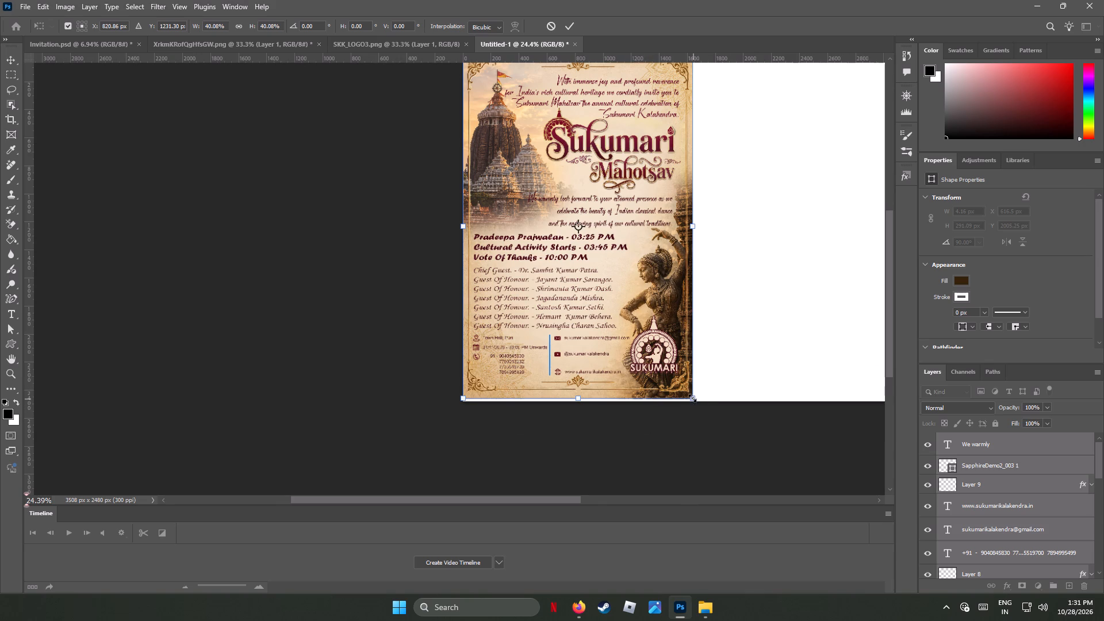
shift+drag(692, 398, 699, 406)
shift+click(699, 406)
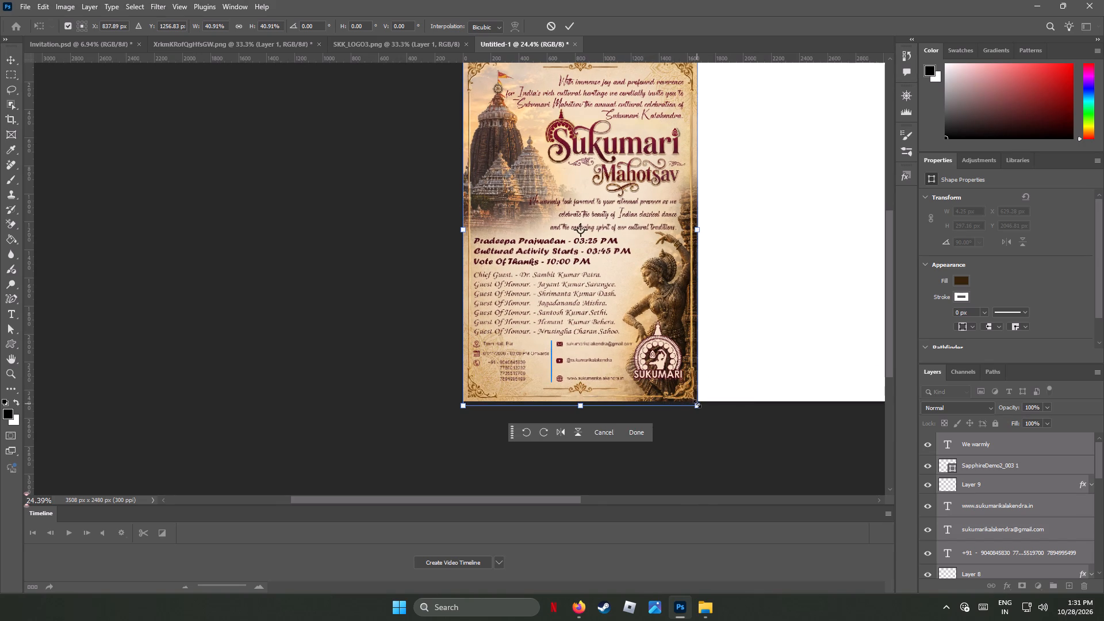
shift+drag(697, 404, 690, 402)
drag(528, 500, 589, 512)
click(660, 434)
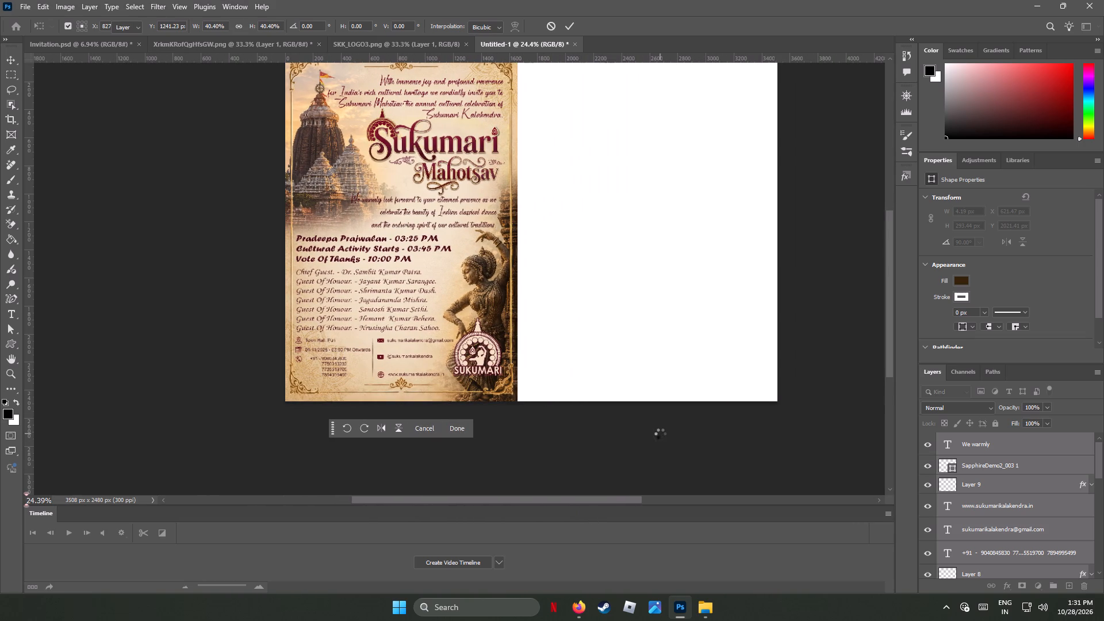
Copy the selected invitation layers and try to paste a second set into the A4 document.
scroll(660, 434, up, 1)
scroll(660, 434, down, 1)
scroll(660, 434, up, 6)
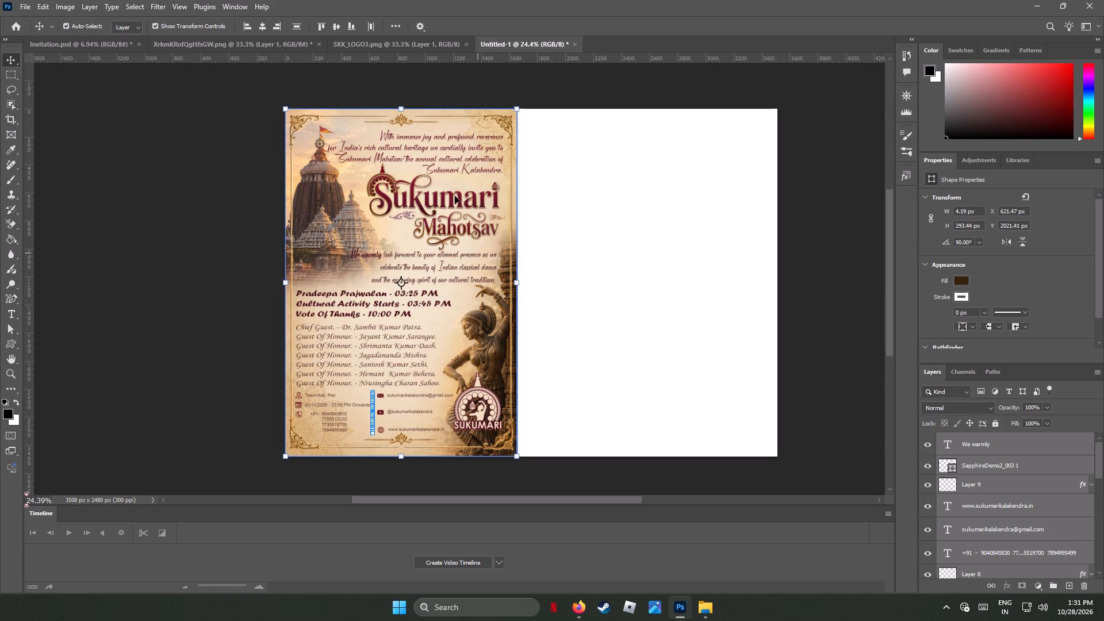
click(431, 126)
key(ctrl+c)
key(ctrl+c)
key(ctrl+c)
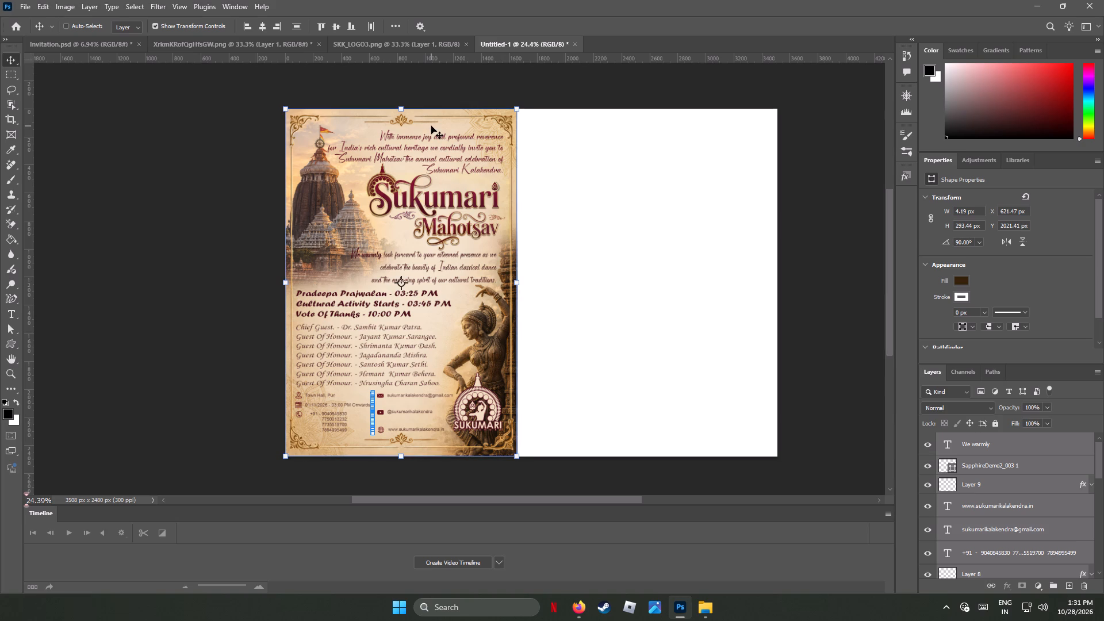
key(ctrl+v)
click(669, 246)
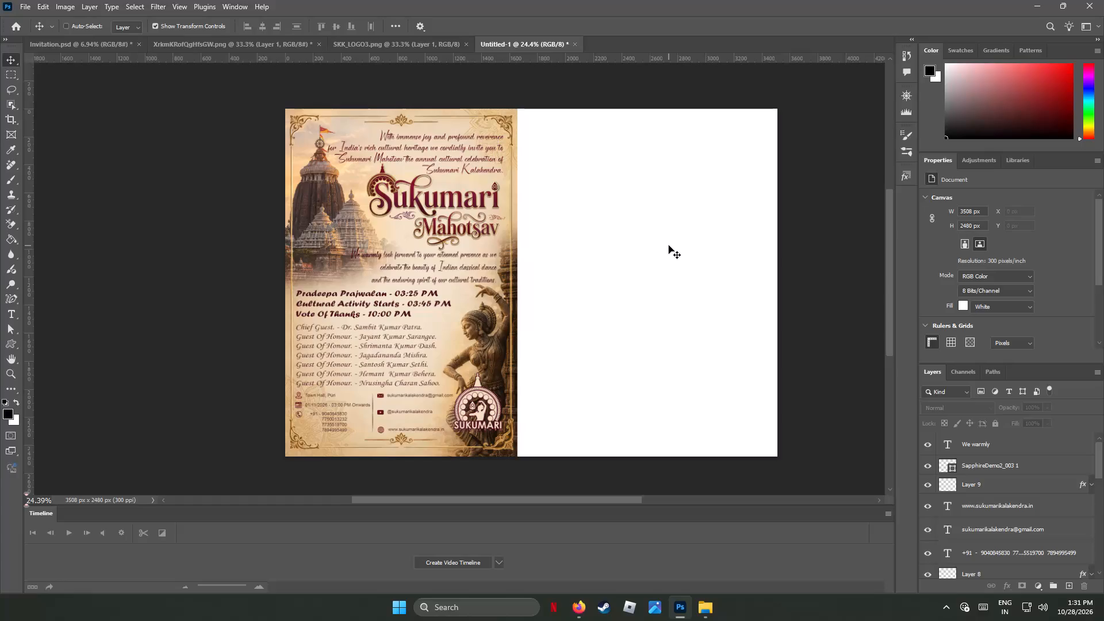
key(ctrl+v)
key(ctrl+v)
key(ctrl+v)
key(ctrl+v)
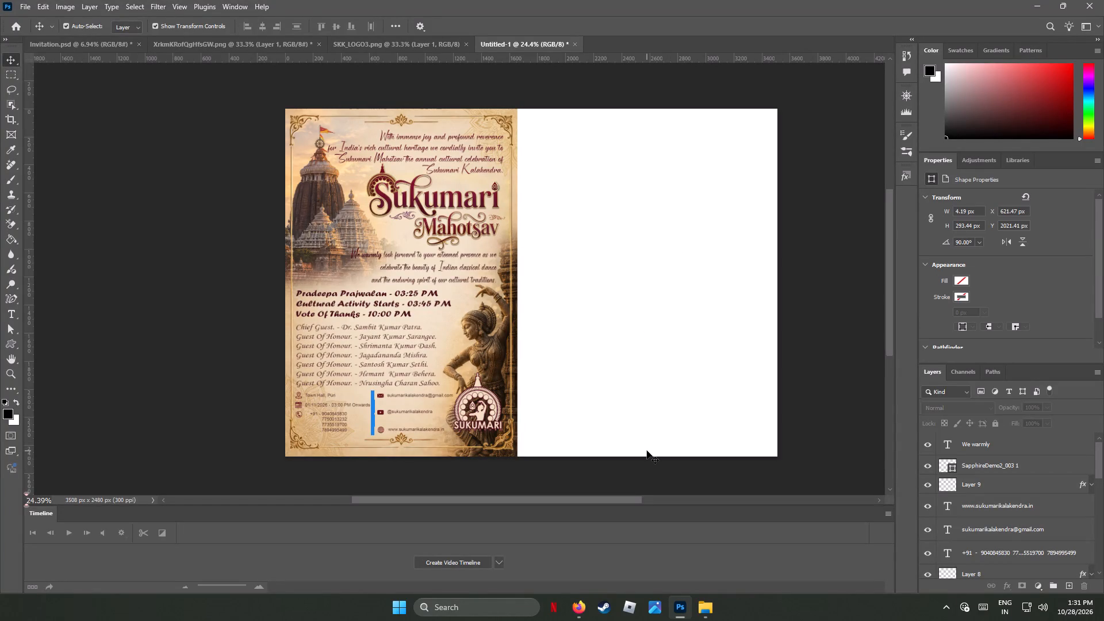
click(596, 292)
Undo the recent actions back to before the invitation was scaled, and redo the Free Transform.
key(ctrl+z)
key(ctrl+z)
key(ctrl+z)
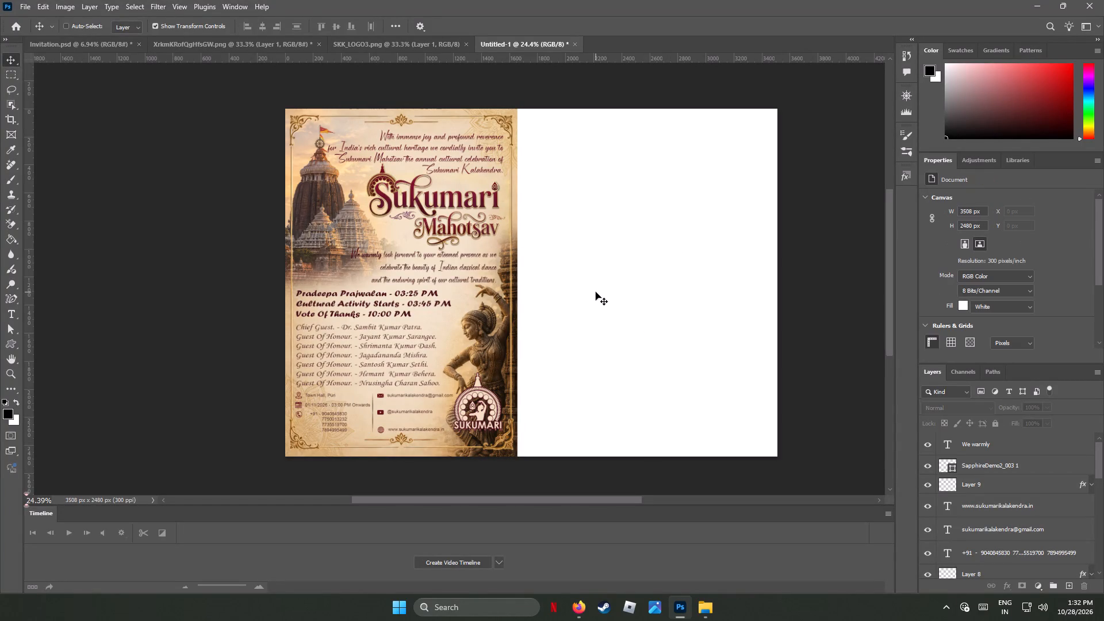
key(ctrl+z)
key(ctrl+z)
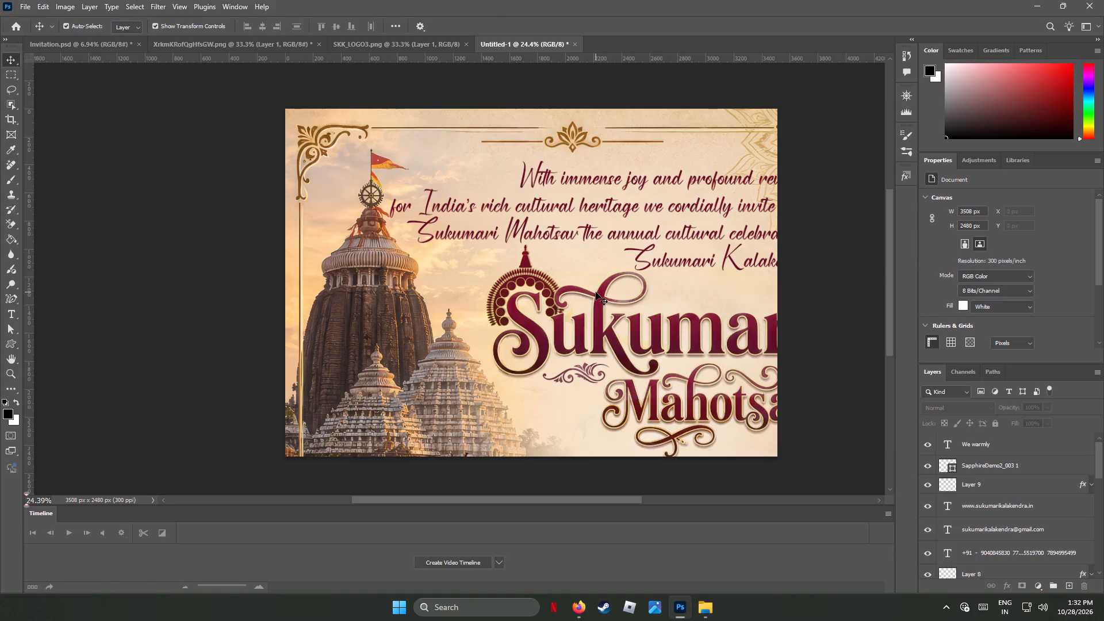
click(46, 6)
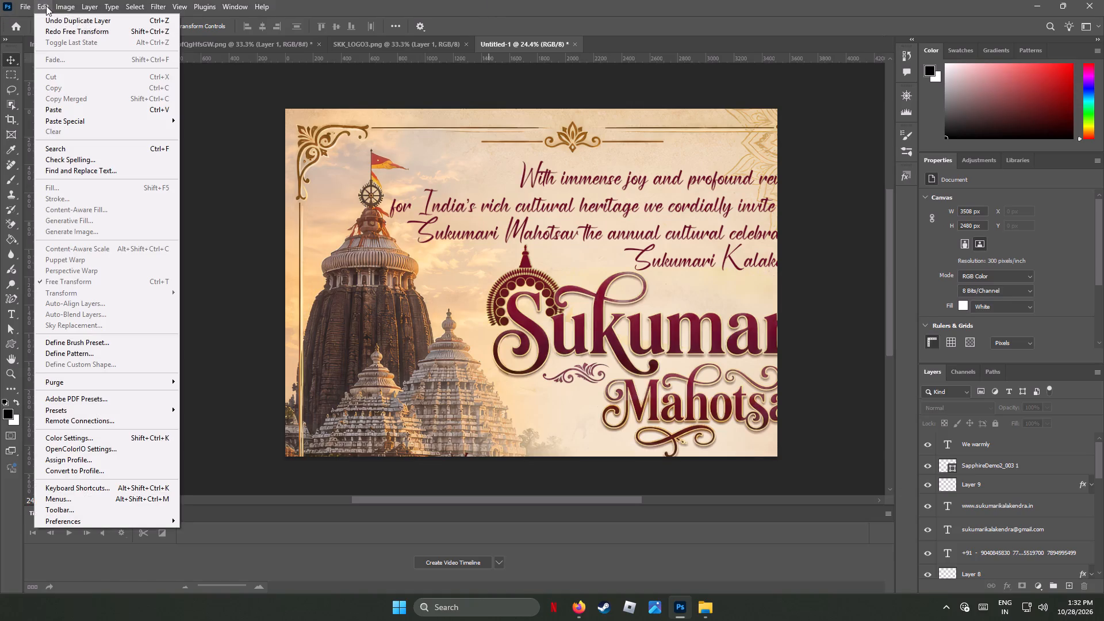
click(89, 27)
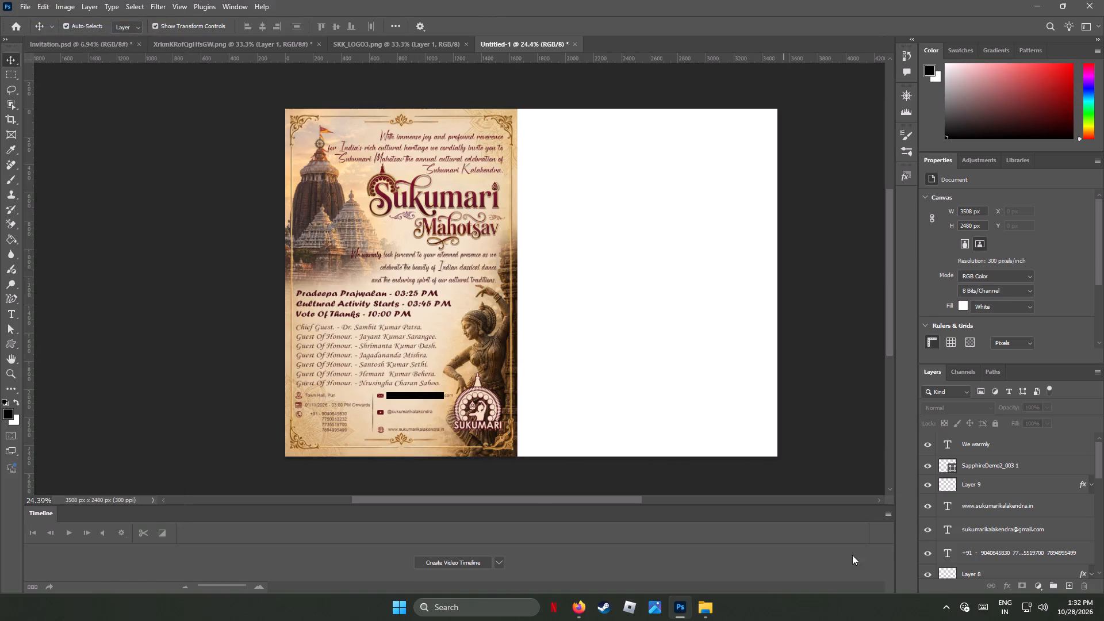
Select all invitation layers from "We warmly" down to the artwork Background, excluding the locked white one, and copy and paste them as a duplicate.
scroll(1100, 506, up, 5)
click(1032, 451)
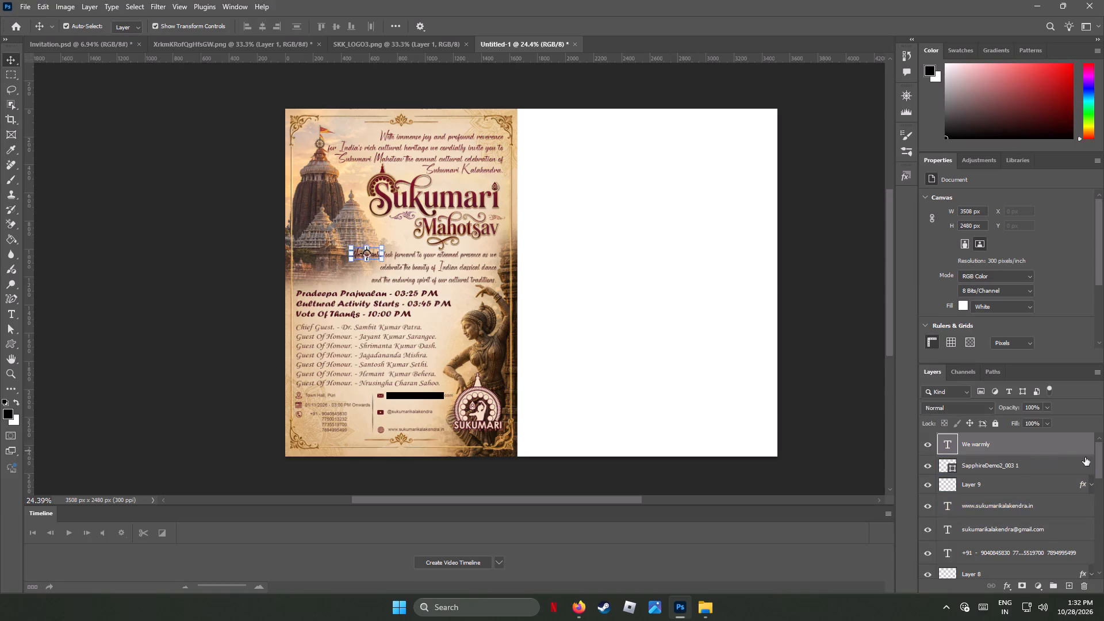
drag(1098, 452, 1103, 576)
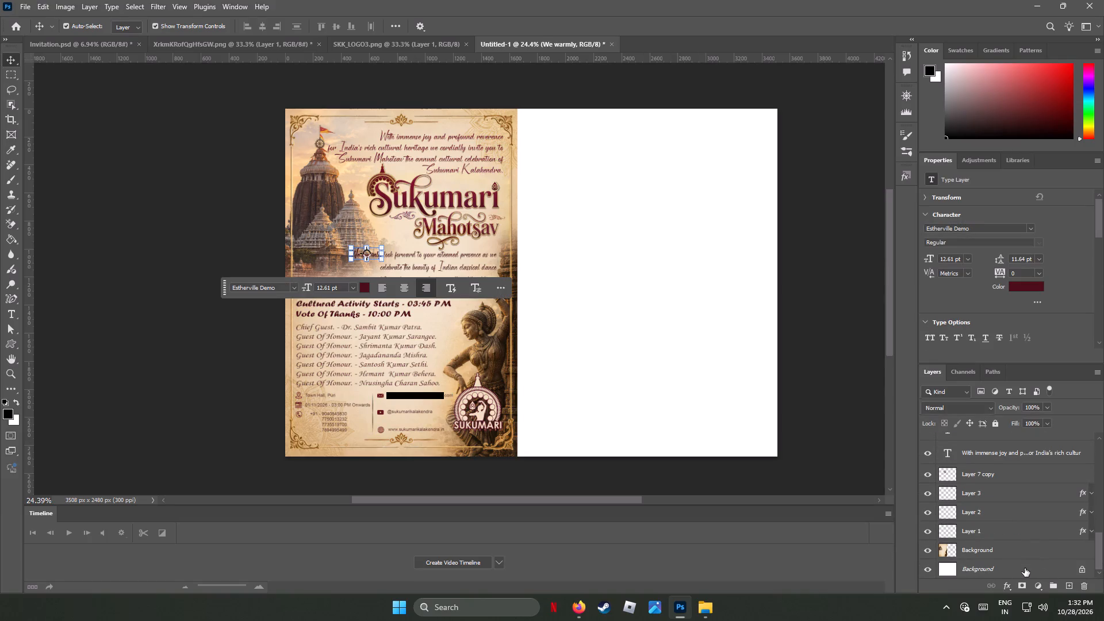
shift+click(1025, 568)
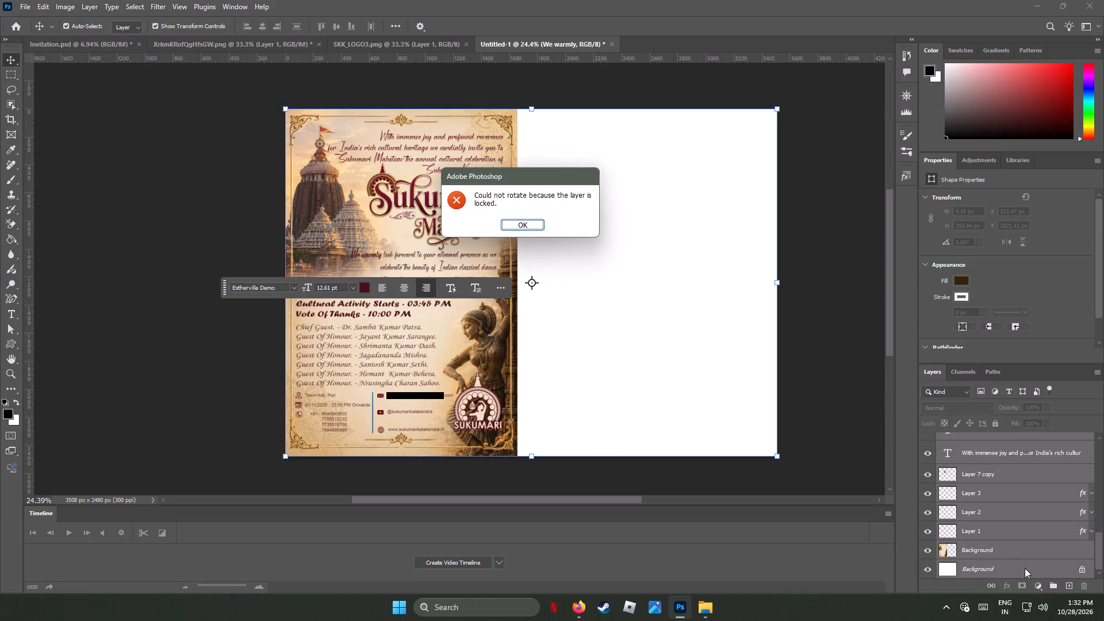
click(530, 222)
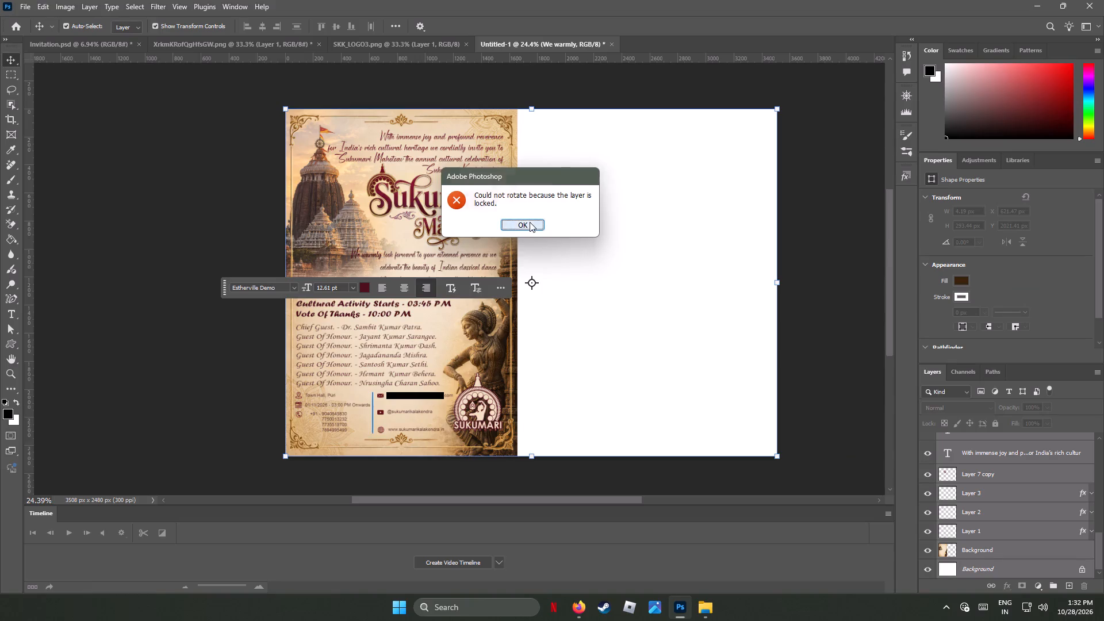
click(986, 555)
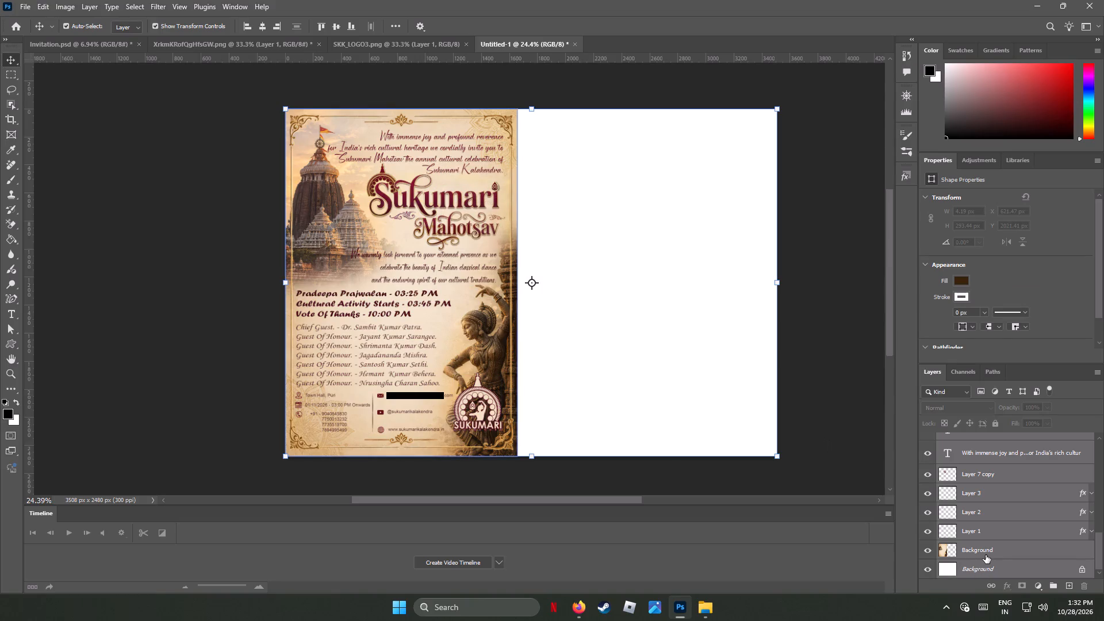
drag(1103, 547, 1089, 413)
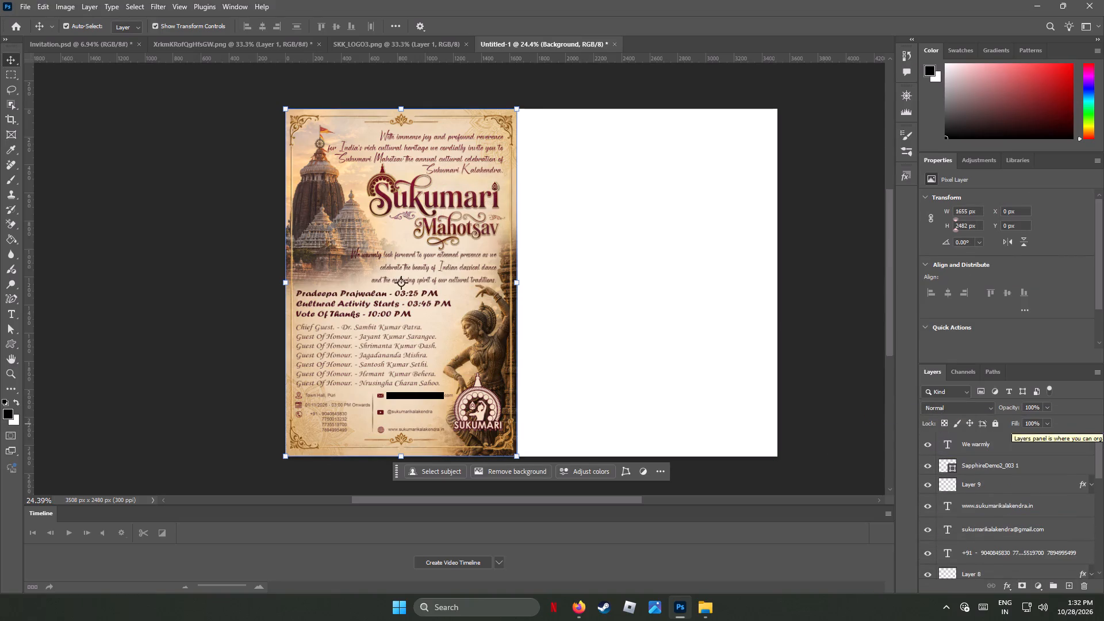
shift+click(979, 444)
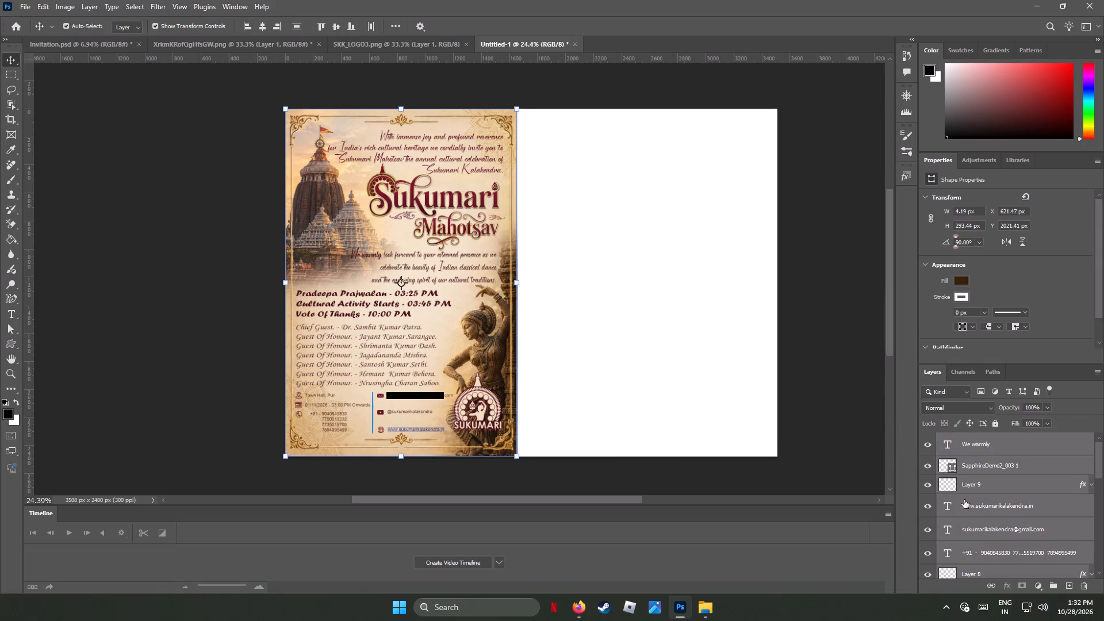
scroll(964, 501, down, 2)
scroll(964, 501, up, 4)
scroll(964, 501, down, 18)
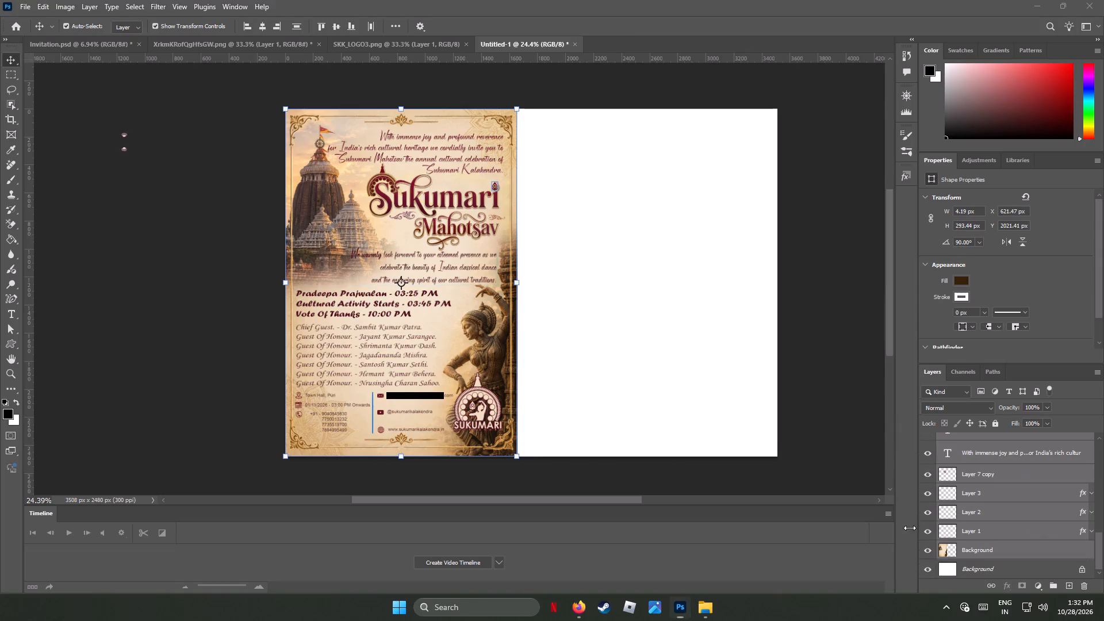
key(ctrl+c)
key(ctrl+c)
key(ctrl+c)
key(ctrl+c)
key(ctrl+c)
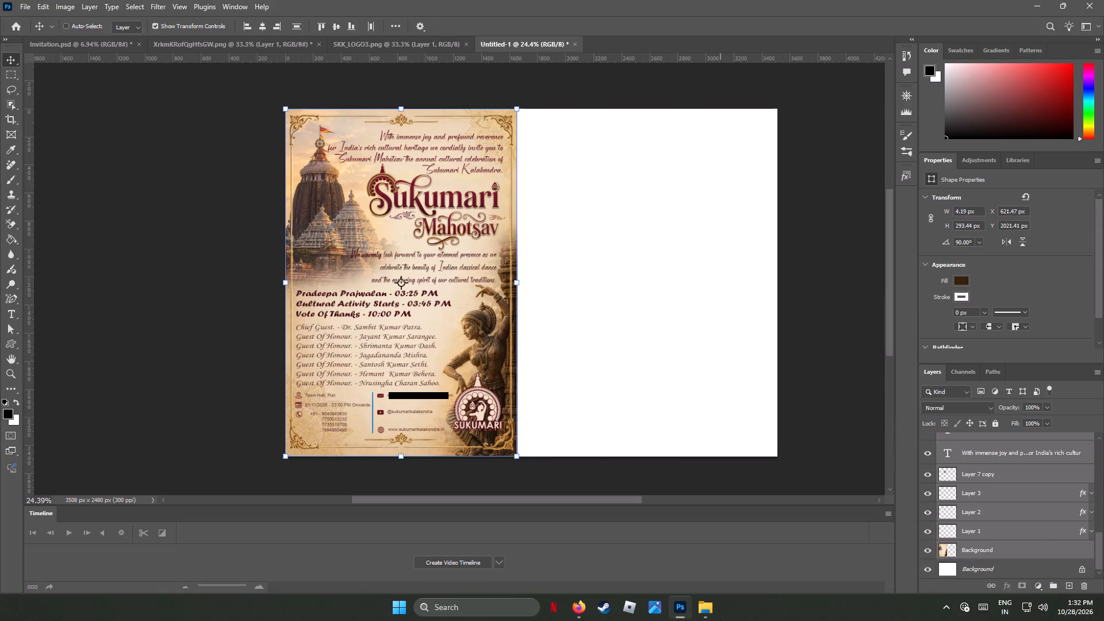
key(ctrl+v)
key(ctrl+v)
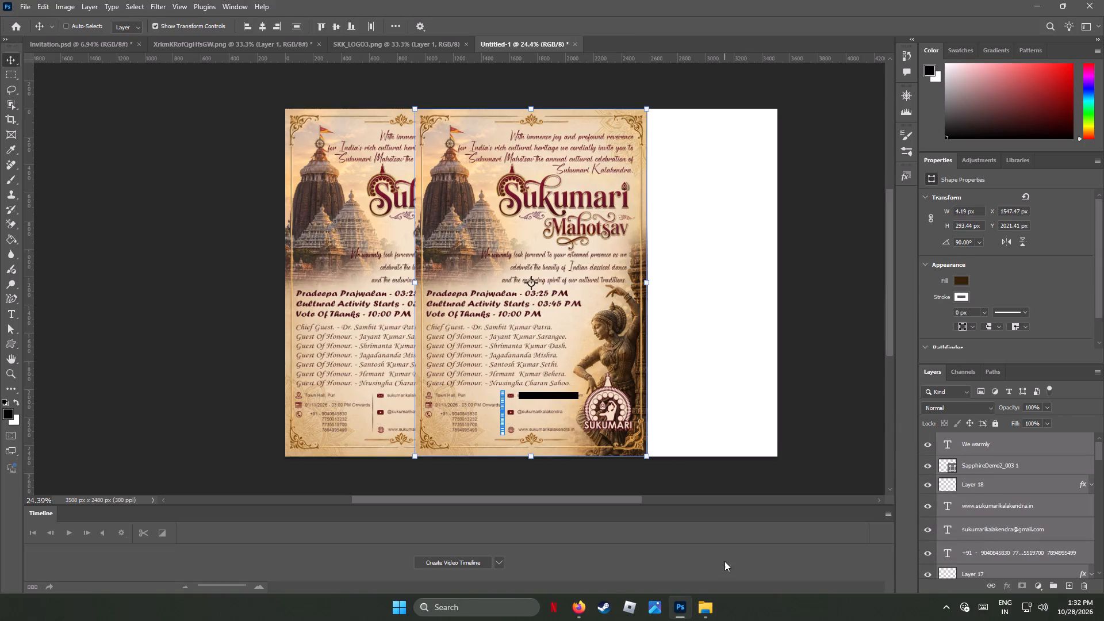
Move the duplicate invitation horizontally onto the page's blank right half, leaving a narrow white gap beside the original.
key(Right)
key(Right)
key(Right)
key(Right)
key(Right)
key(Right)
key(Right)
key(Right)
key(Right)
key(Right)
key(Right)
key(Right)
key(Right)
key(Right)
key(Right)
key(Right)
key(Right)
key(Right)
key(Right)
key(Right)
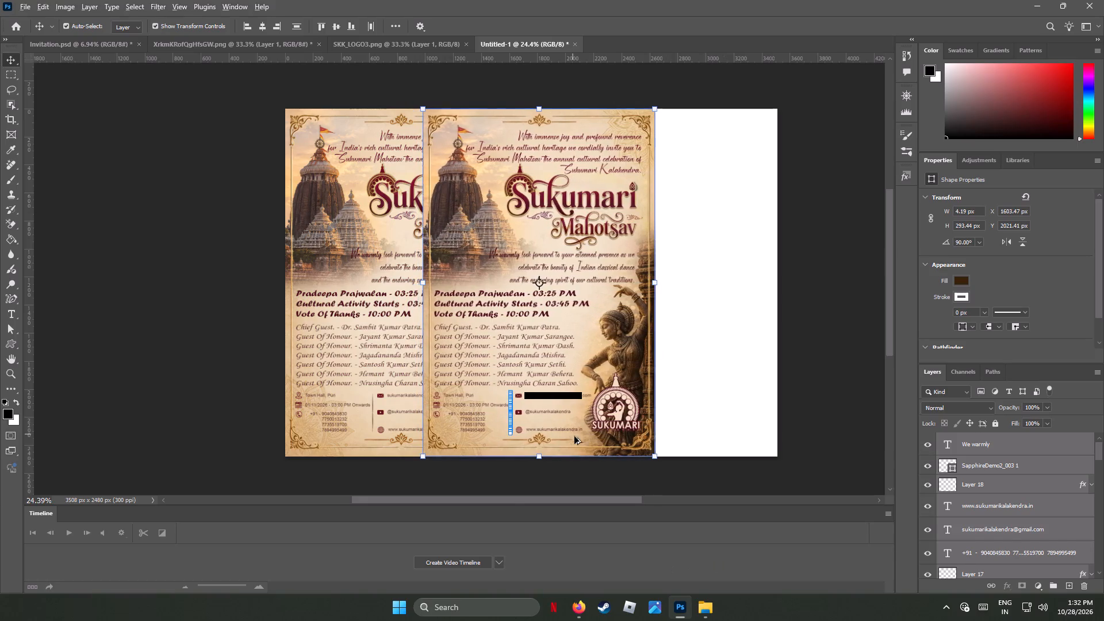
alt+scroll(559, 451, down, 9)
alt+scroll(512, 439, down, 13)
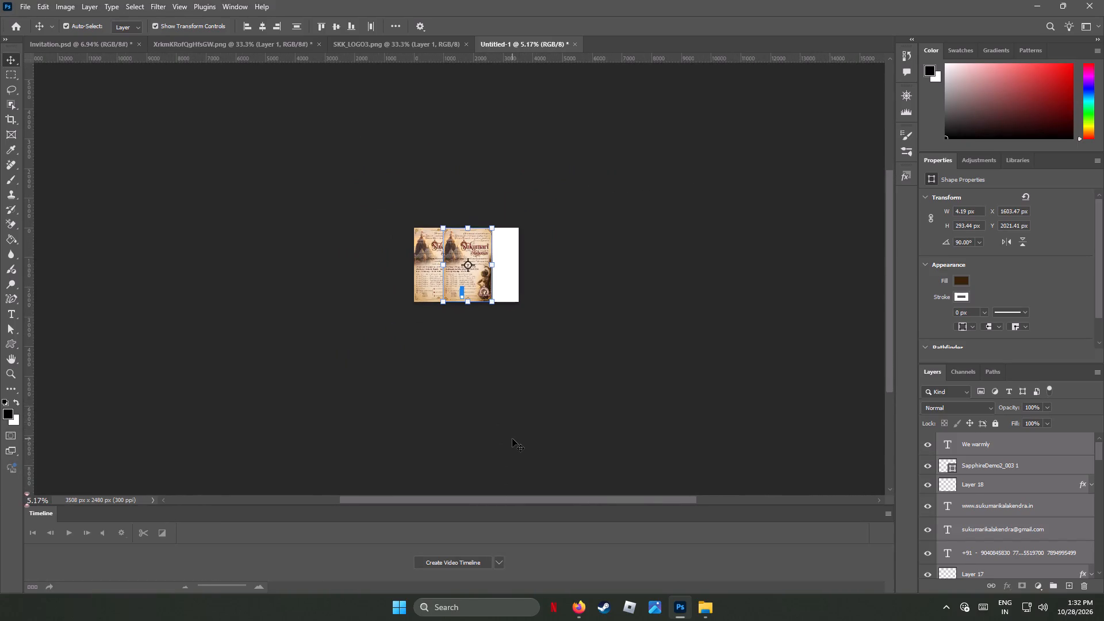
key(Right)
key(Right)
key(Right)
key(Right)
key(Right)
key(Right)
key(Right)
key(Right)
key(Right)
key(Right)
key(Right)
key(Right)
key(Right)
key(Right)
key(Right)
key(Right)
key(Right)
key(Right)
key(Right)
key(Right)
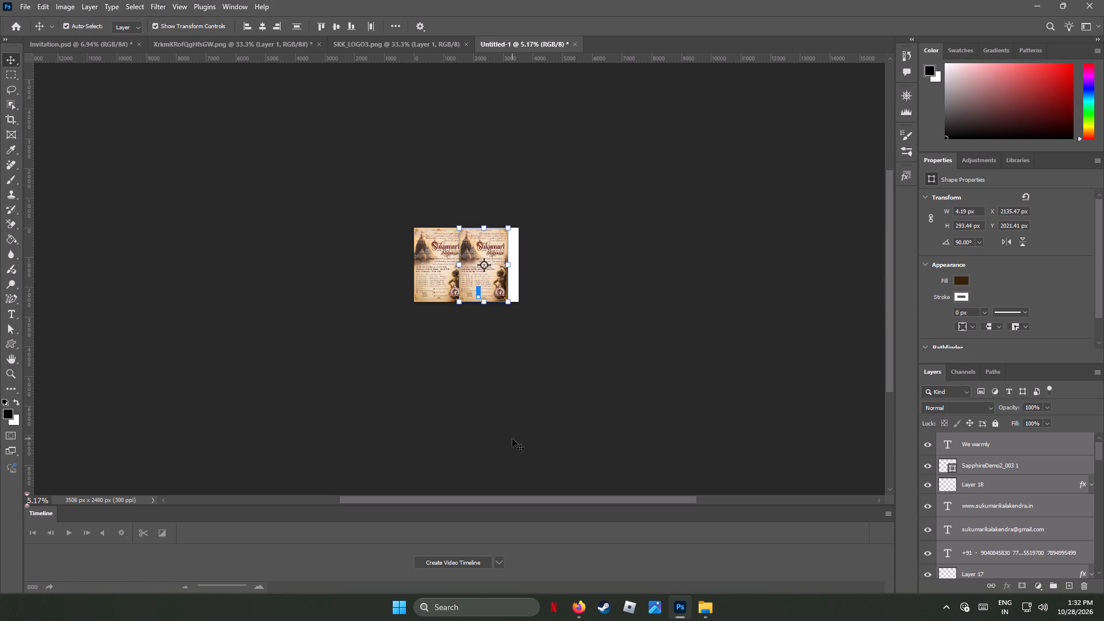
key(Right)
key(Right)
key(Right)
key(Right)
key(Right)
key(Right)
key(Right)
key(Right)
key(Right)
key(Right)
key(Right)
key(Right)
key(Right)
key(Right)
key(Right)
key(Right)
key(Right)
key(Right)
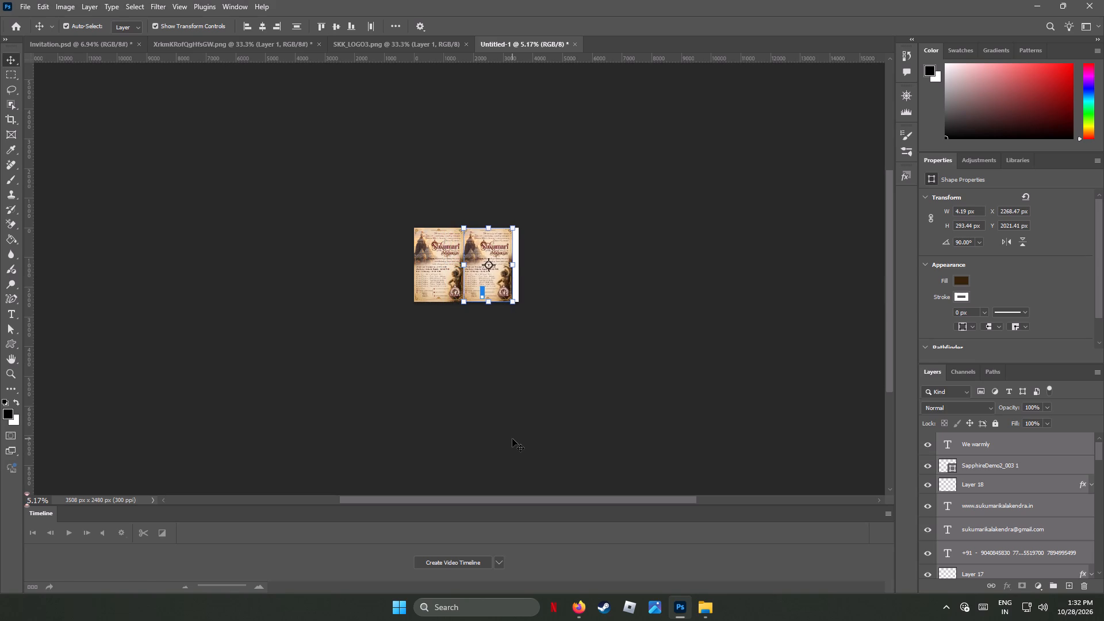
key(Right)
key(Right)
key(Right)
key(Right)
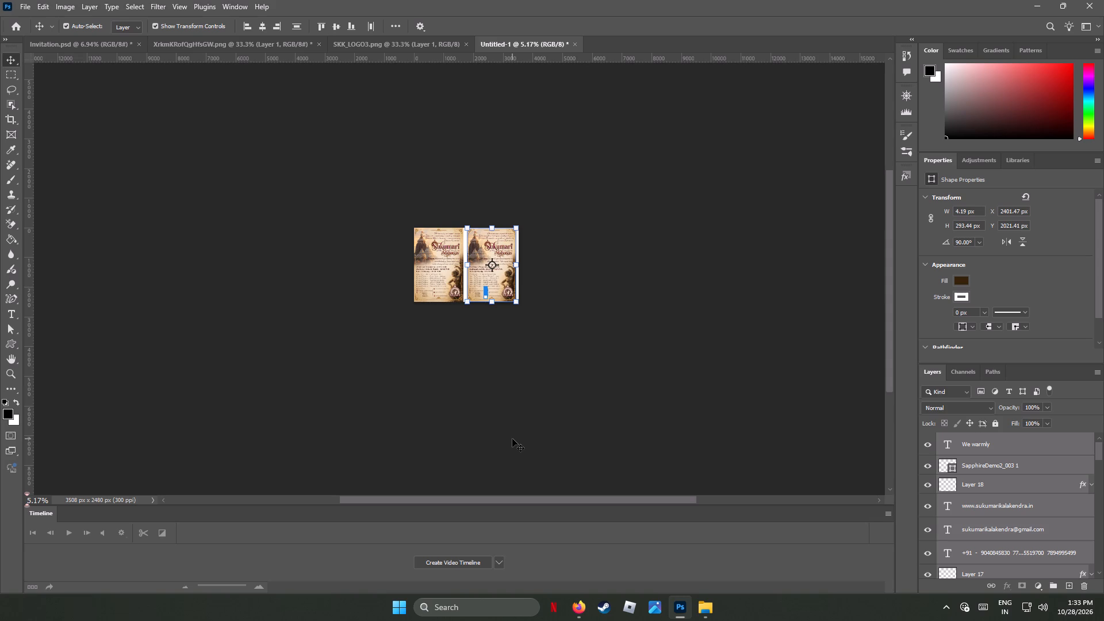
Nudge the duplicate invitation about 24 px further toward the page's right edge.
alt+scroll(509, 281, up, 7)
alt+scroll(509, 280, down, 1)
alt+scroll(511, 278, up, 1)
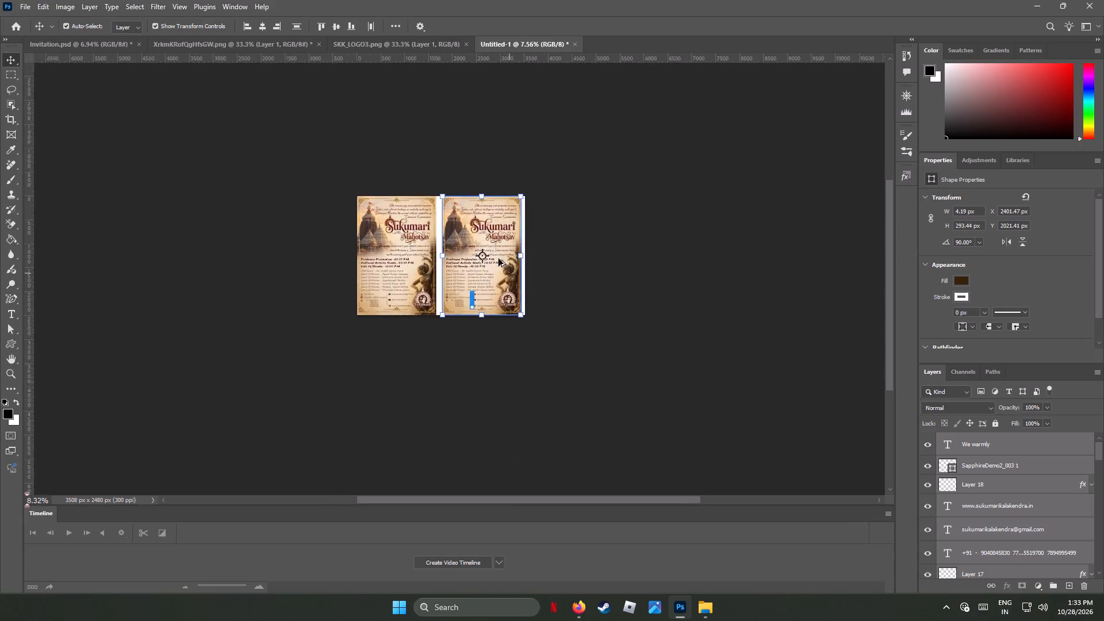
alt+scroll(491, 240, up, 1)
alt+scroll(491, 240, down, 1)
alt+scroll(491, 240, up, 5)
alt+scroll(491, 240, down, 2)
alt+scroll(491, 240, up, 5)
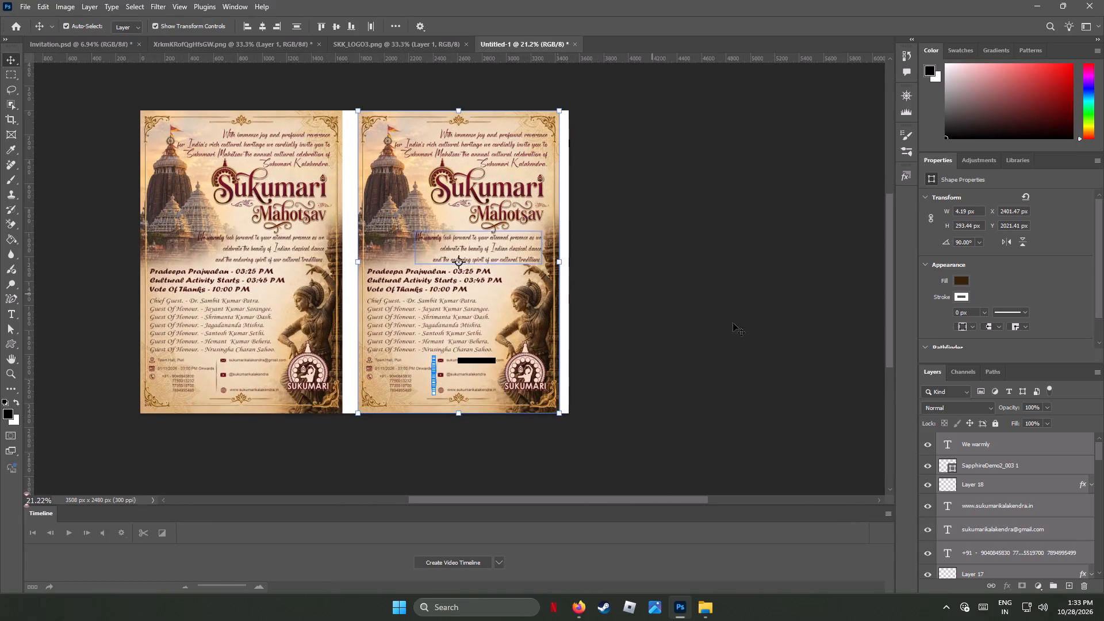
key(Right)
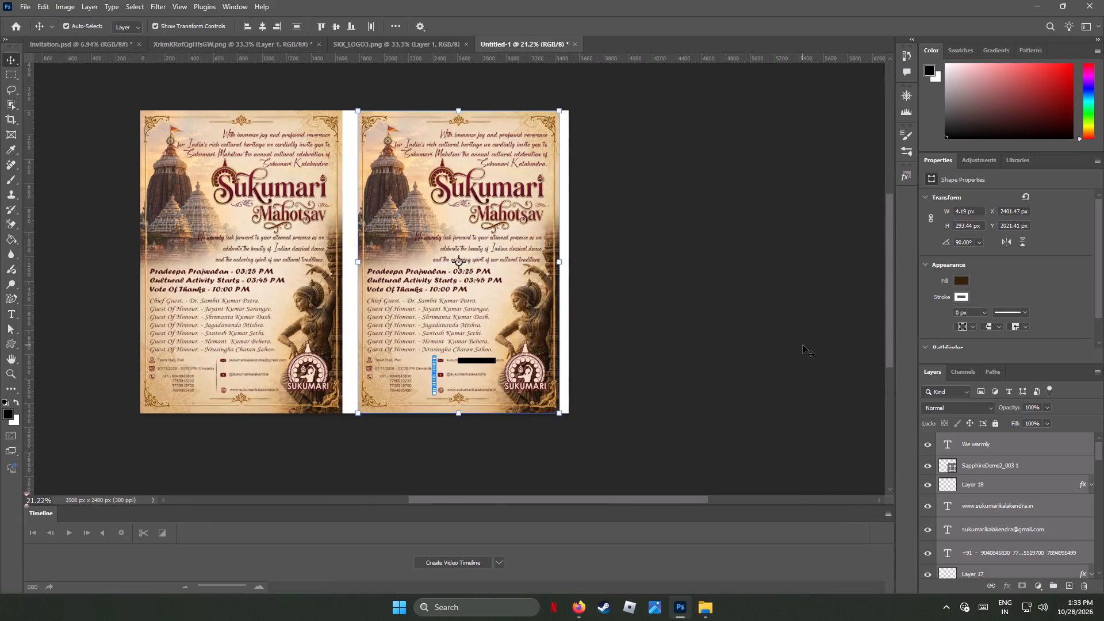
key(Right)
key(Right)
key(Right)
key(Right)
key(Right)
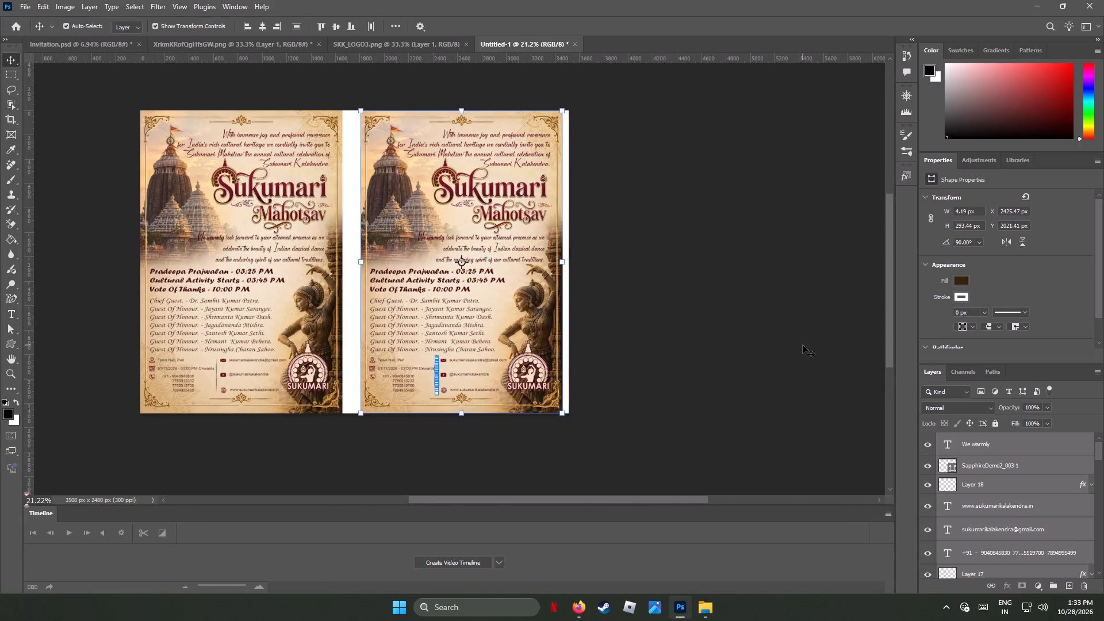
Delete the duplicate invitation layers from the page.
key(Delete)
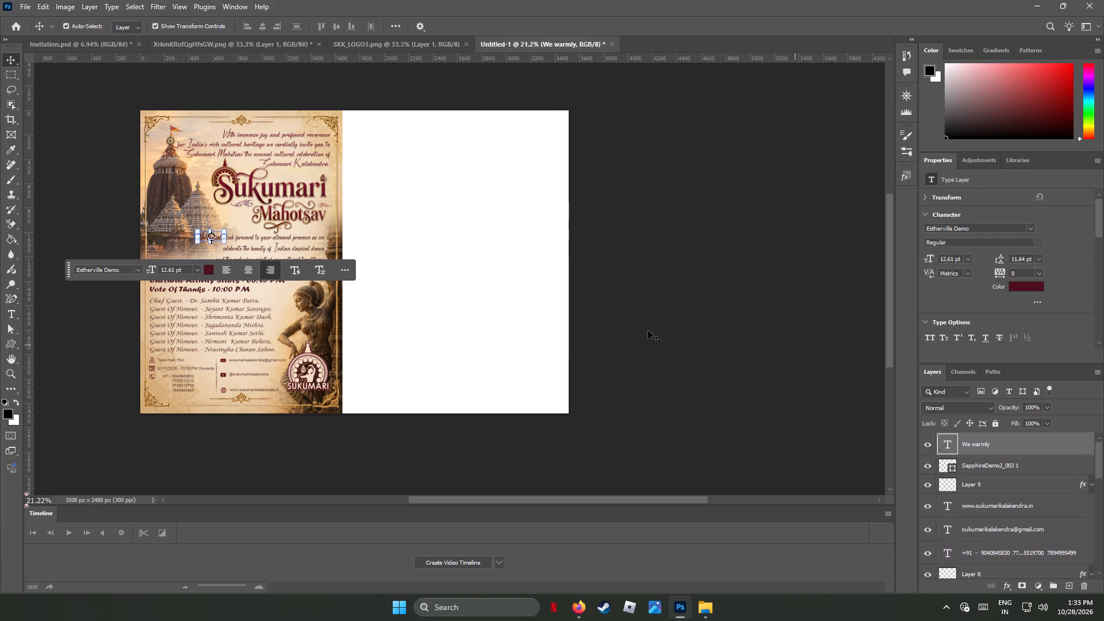
Select all invitation layers from "We warmly" down to the artwork Background and scale them proportionally to about 98.10%, keeping the top edge fixed.
click(985, 437)
drag(1101, 455, 1103, 575)
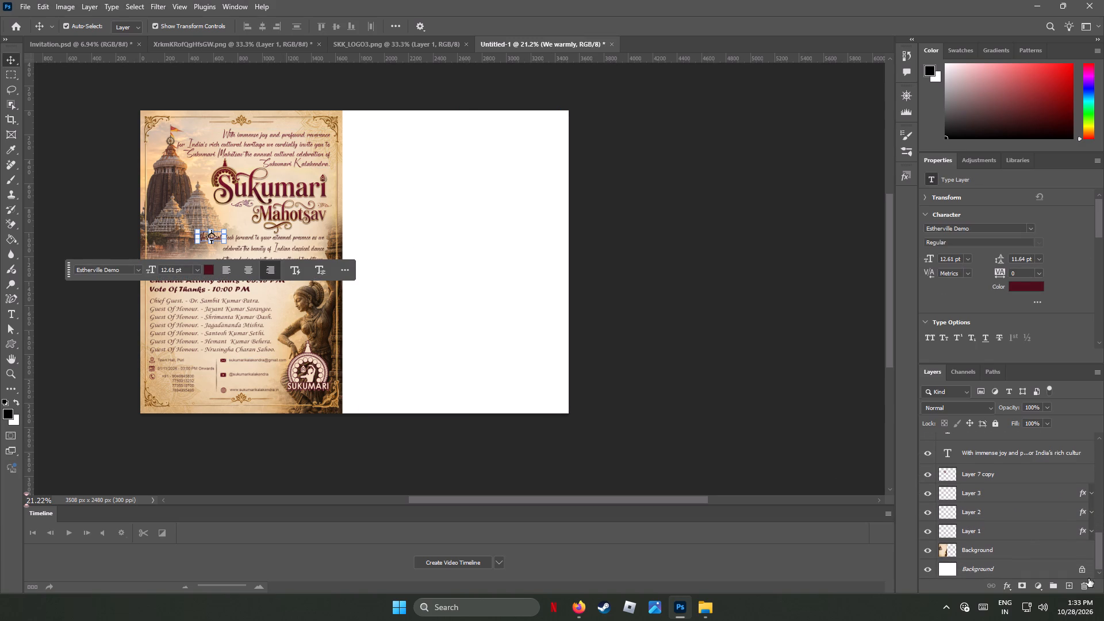
shift+click(996, 549)
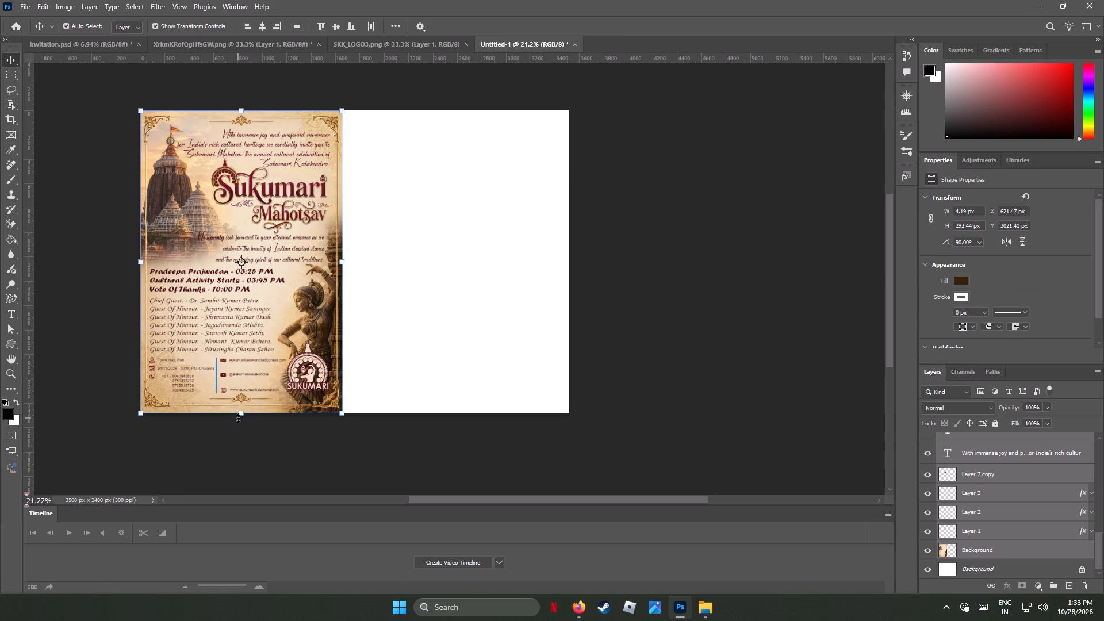
alt+drag(241, 414, 242, 413)
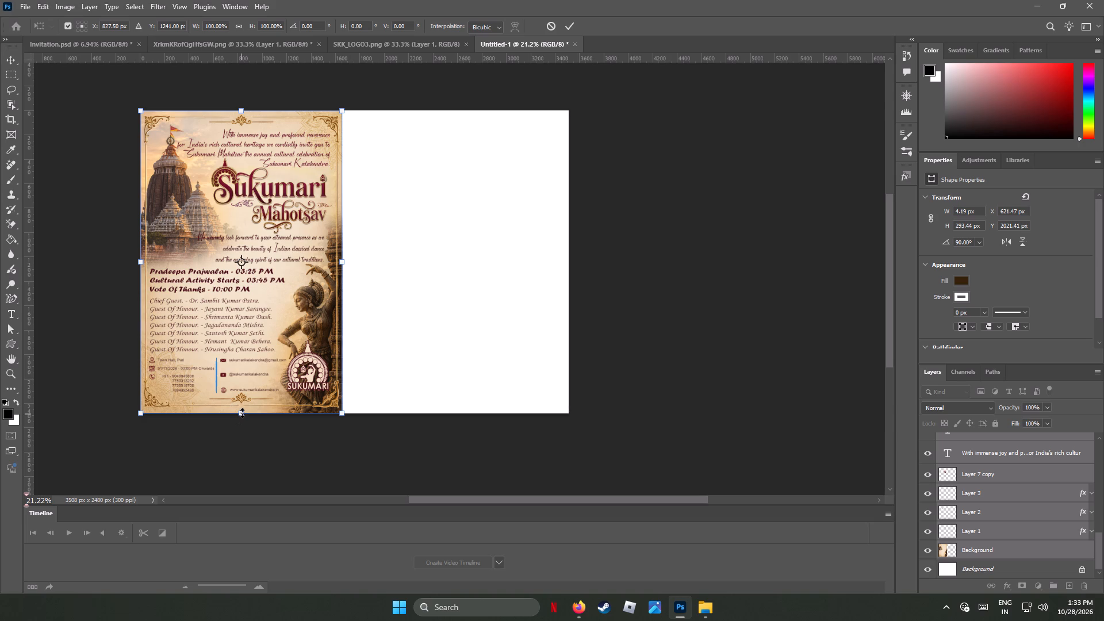
alt+drag(242, 413, 243, 408)
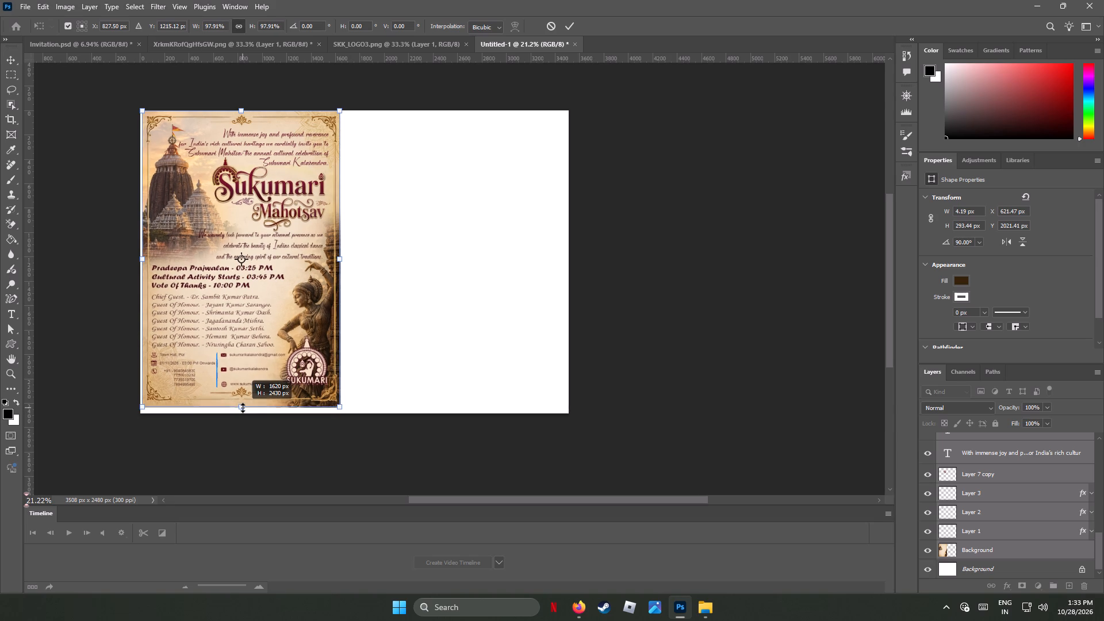
alt+drag(243, 408, 243, 408)
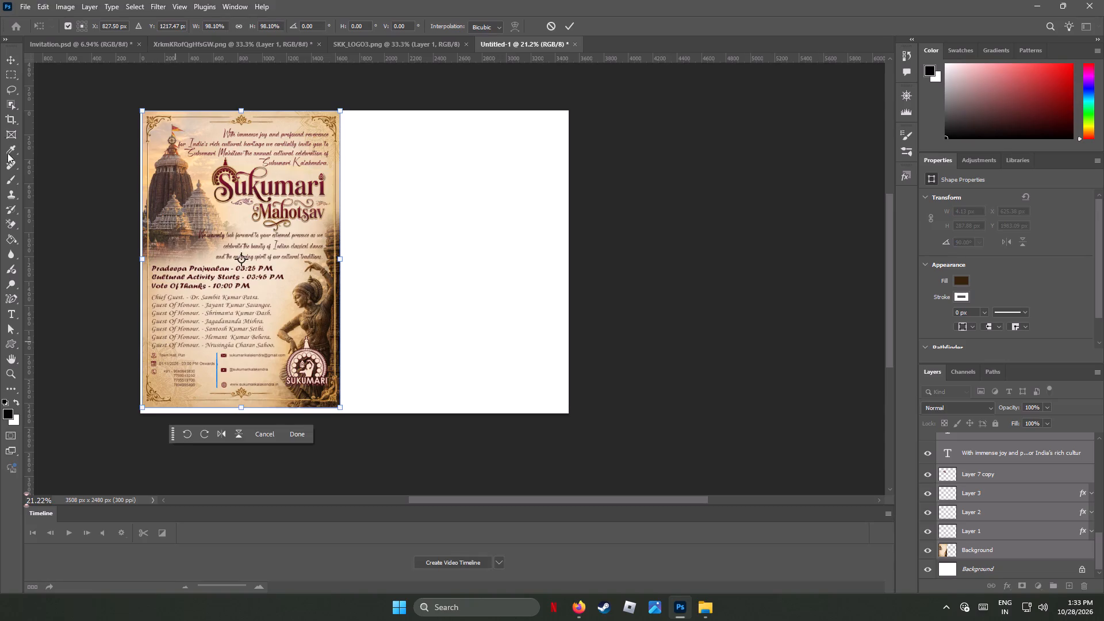
click(11, 60)
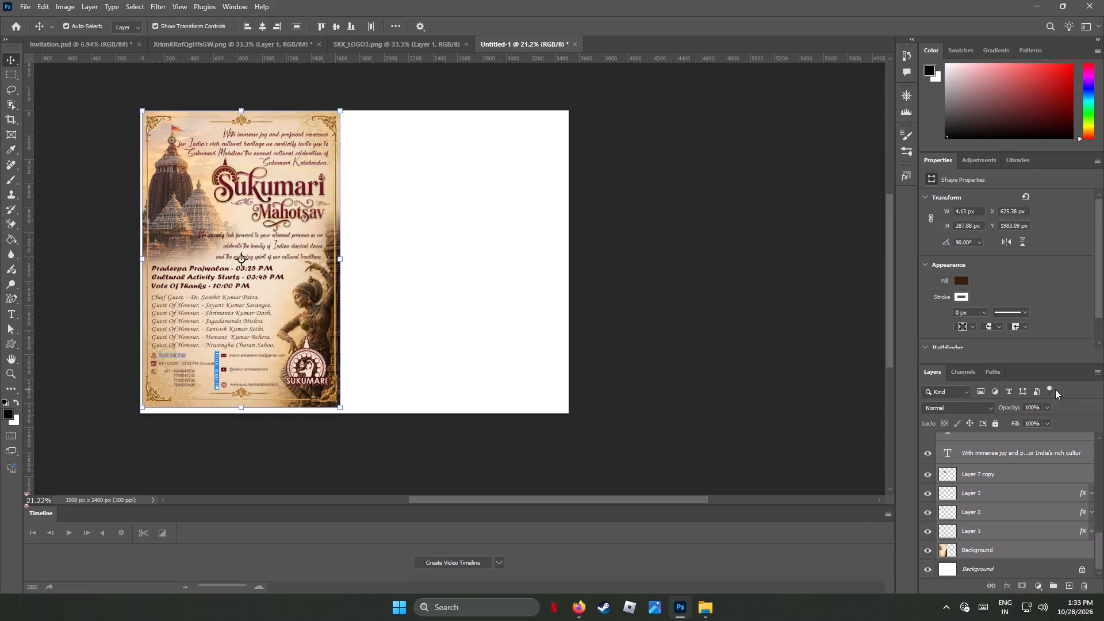
Nudge the scaled invitation about 19 px down and 12 px right to leave a thin white margin at the page edges.
key(Down)
key(Down)
key(Down)
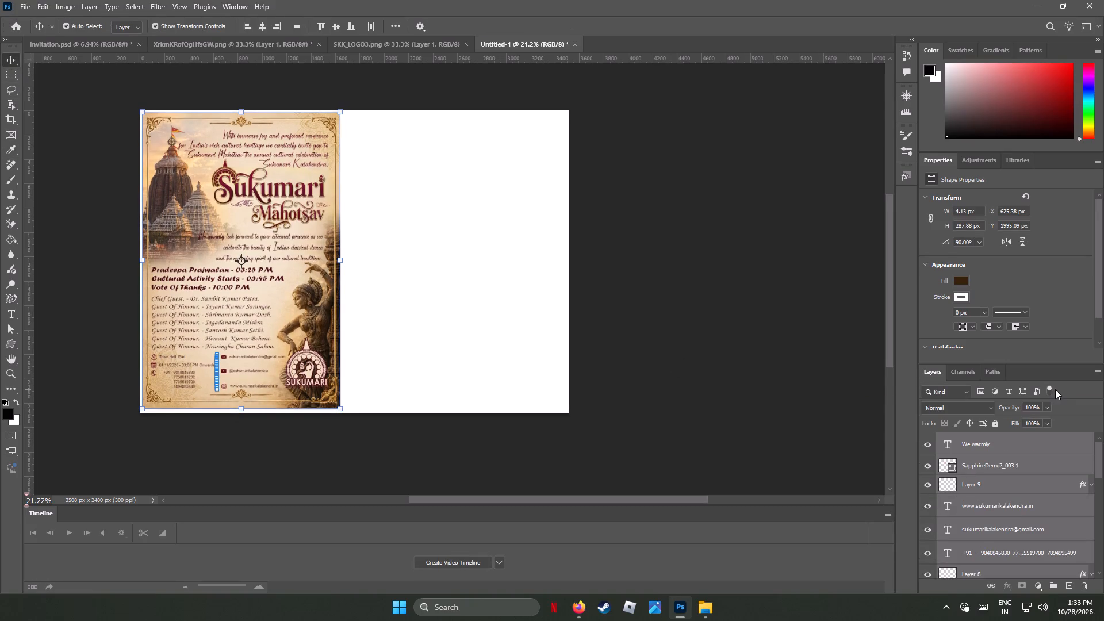
key(Down)
key(Down)
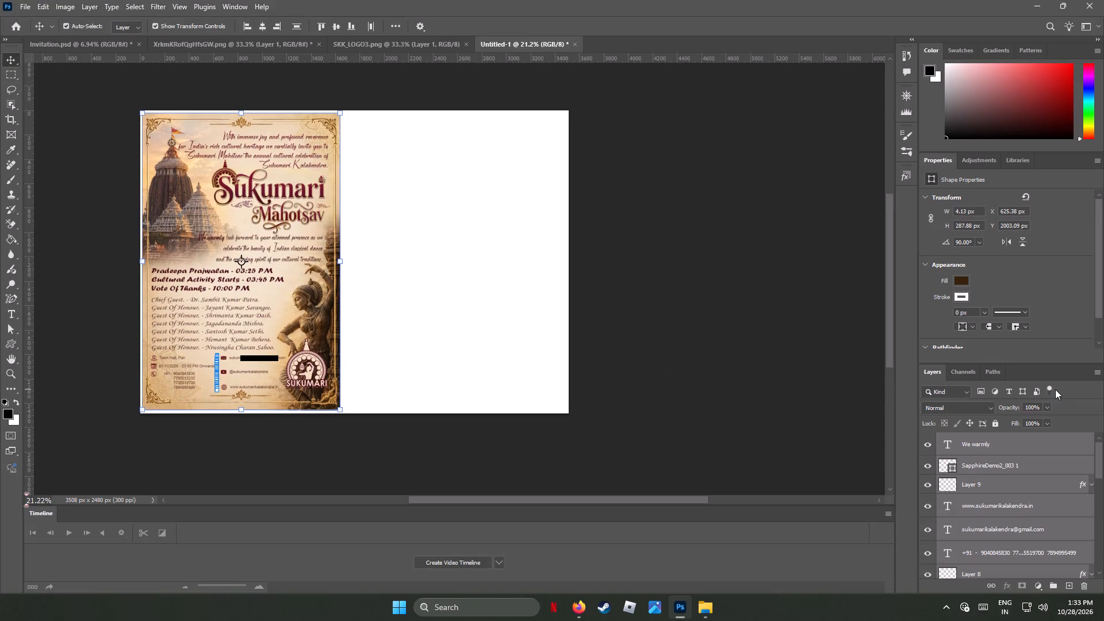
key(Right)
key(Right)
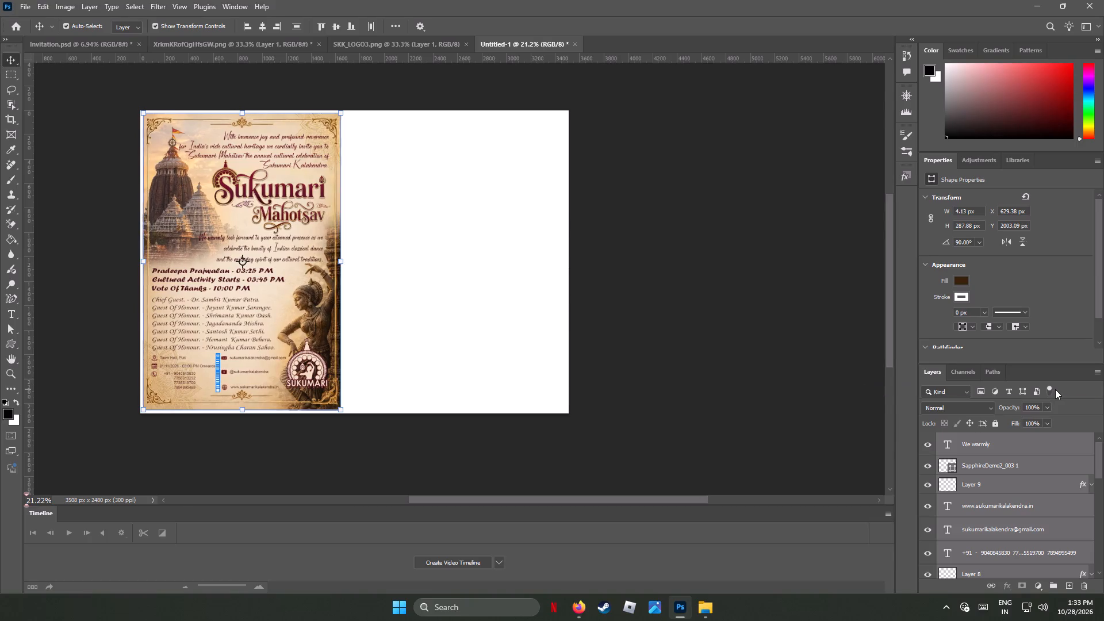
key(Right)
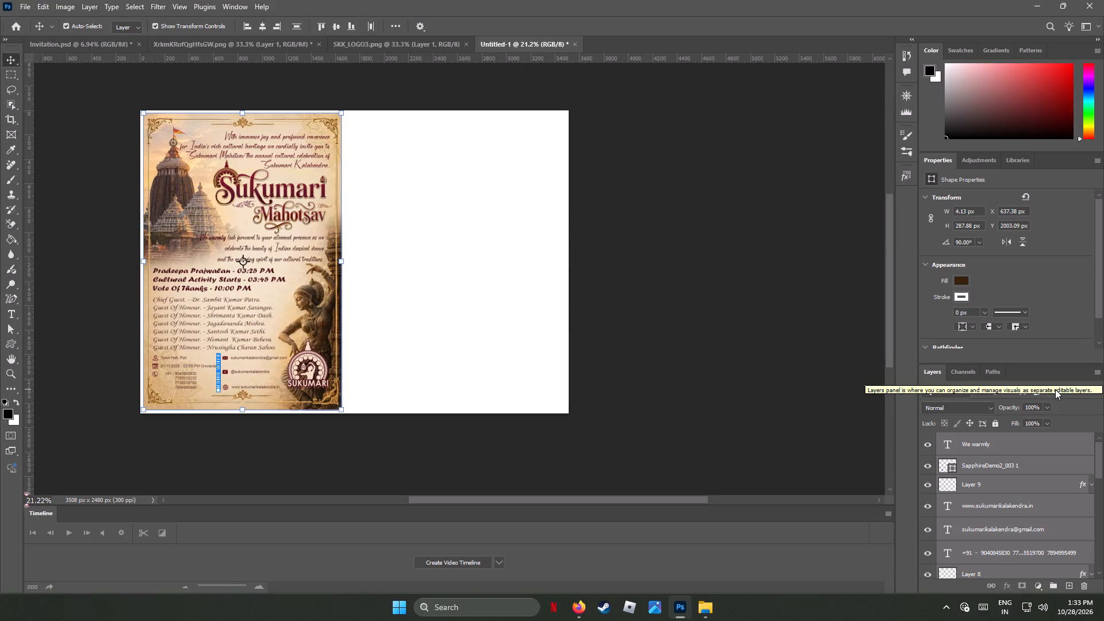
key(Down)
key(Up)
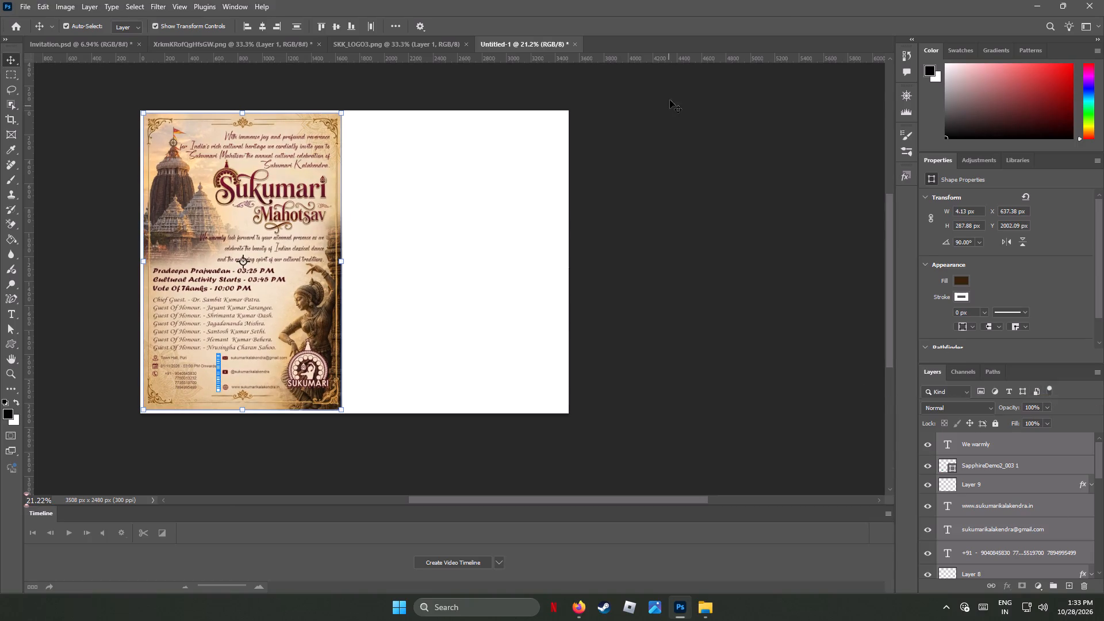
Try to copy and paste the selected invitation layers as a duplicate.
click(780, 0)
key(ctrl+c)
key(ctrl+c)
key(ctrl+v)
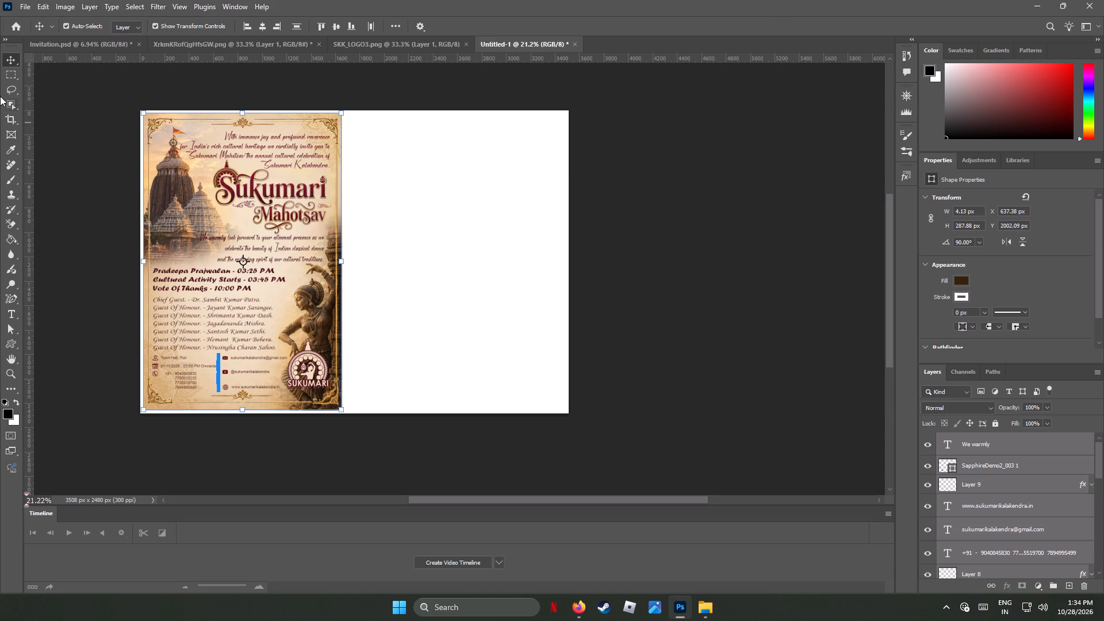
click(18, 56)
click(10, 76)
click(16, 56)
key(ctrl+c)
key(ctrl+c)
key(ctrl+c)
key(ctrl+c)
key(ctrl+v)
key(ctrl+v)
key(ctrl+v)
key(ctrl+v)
Select all invitation layers from "We warmly" down to the artwork Background and copy and paste them as a duplicate.
click(1015, 443)
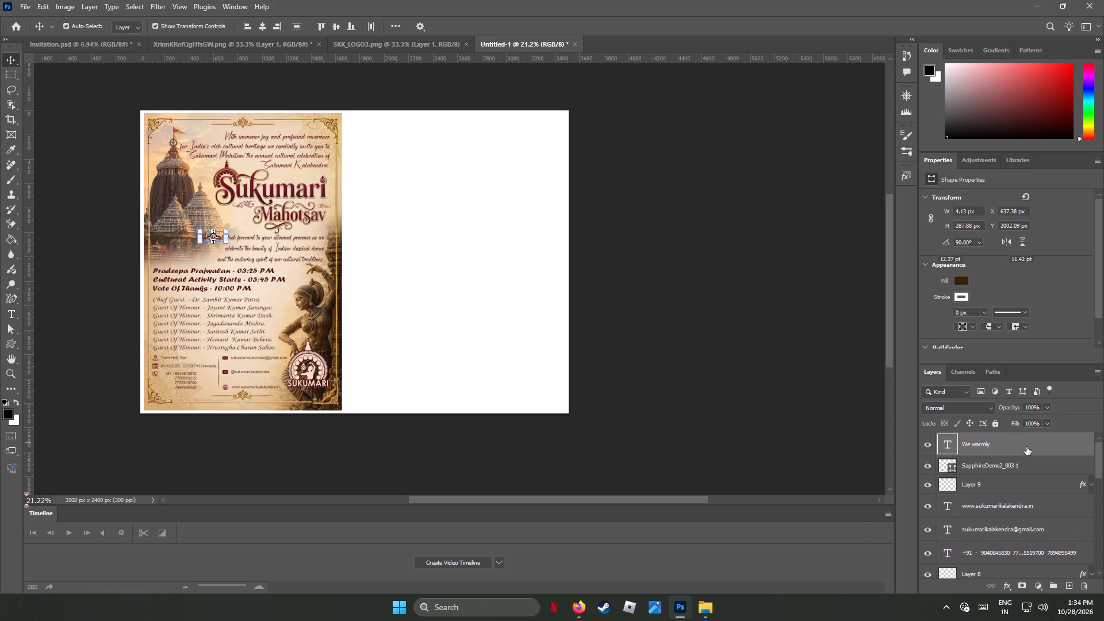
drag(1102, 455, 1103, 569)
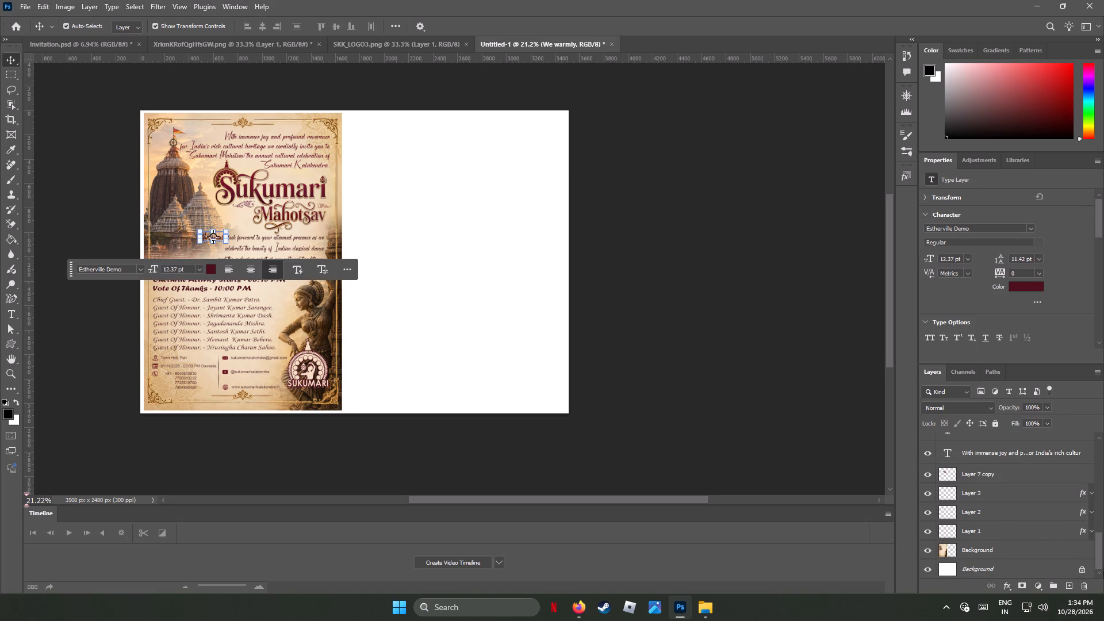
drag(1103, 569, 1103, 582)
shift+click(987, 550)
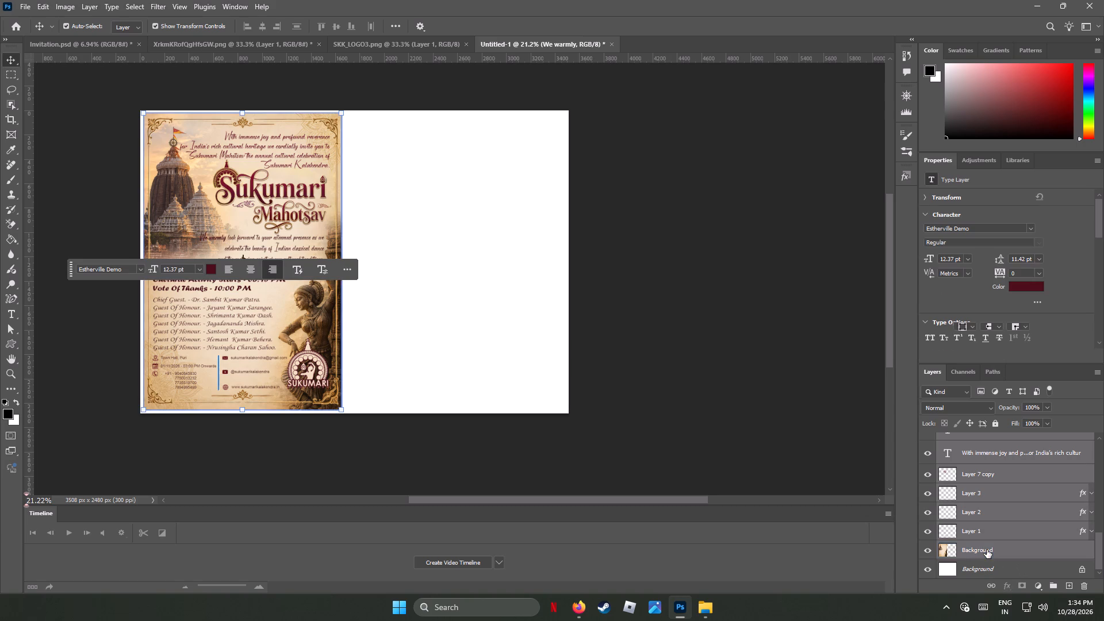
key(ctrl+c)
key(ctrl+c)
key(ctrl+c)
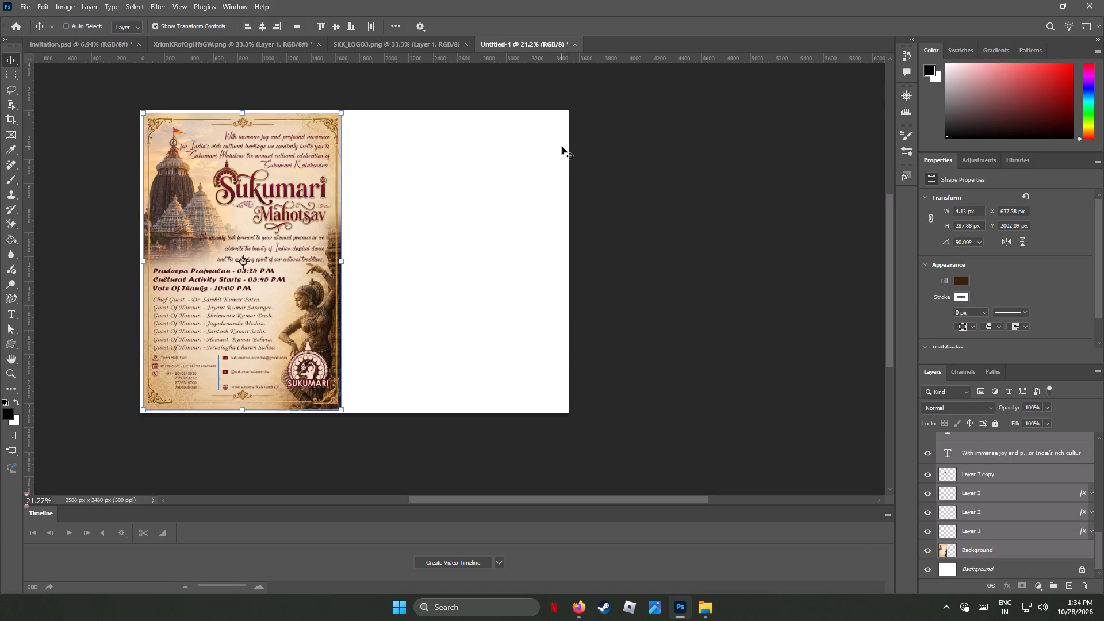
key(ctrl+v)
key(ctrl+v)
key(ctrl+v)
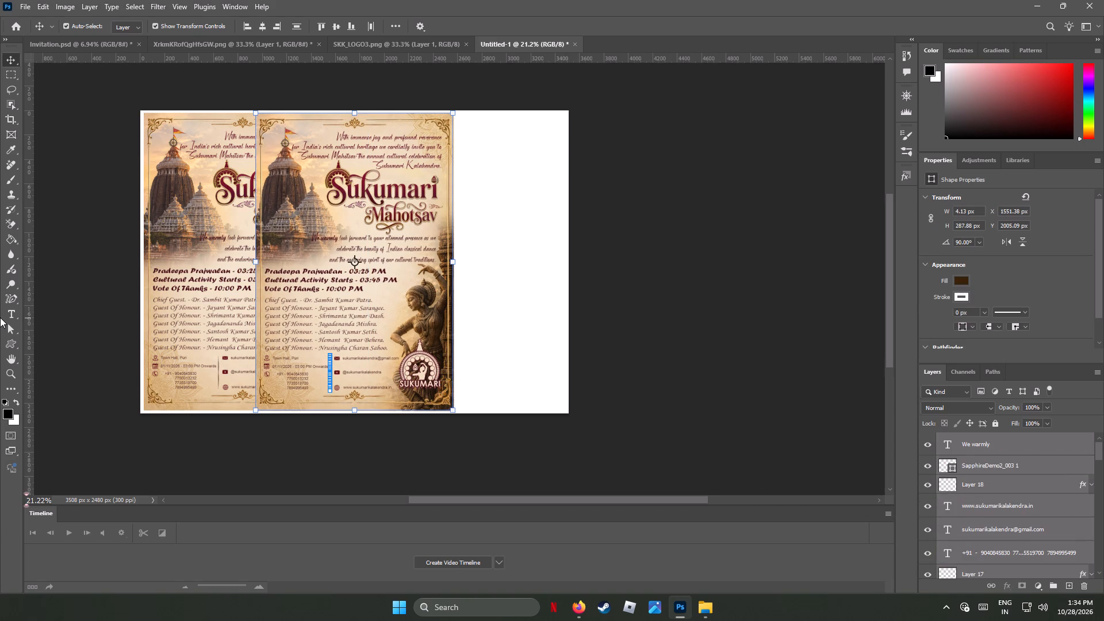
Move the duplicate invitation about 916 px horizontally into the page's blank right half, leaving a white gap beside the original.
key(Right)
key(Right)
key(Right)
key(Right)
key(Right)
key(Right)
key(Right)
key(Right)
key(Right)
key(Right)
key(Right)
key(Right)
key(Right)
key(Right)
key(Right)
key(Right)
key(Right)
key(Right)
key(Right)
key(Right)
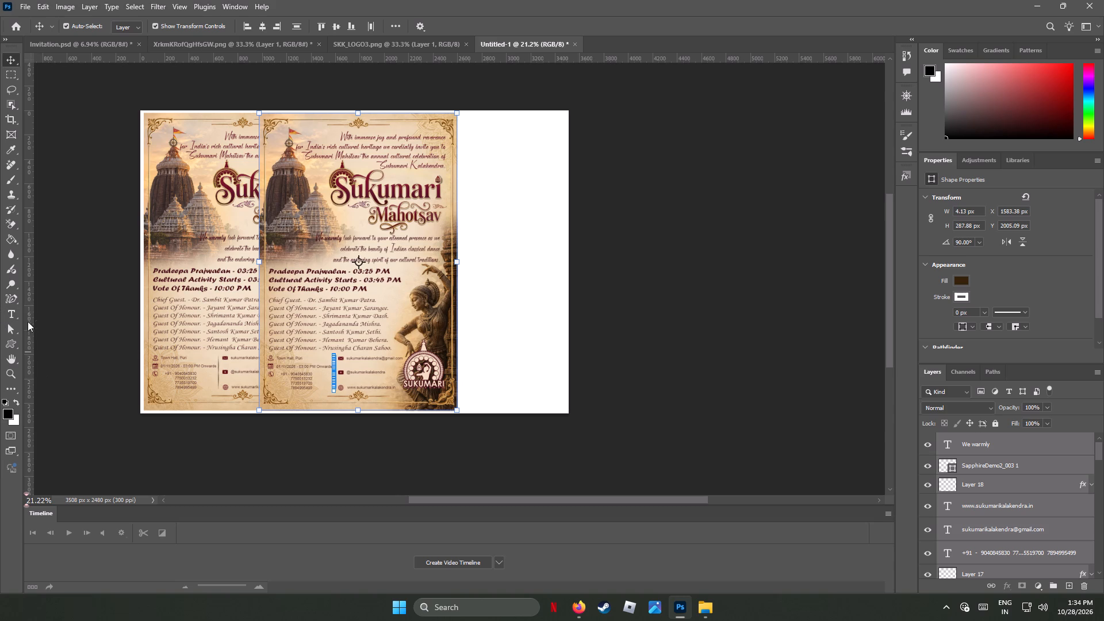
alt+scroll(229, 365, down, 11)
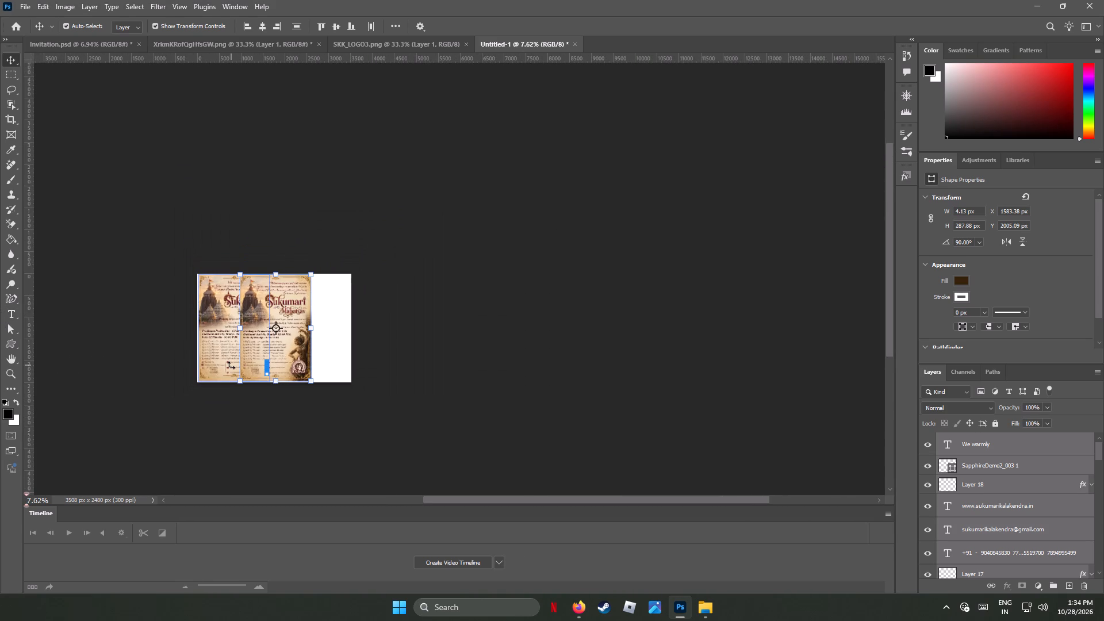
key(Right)
key(Right)
key(Right)
key(Right)
key(Right)
key(Right)
key(Right)
key(Right)
key(Right)
key(Right)
key(Right)
key(Right)
key(Right)
key(Right)
key(Right)
key(Right)
key(Right)
key(Right)
key(Right)
key(Right)
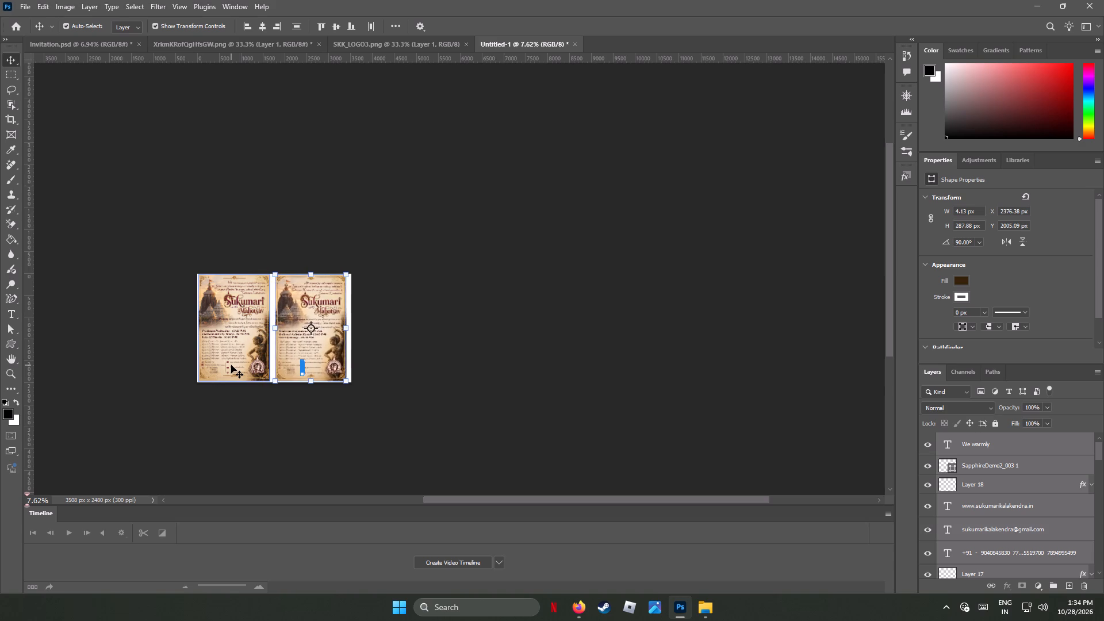
key(Right)
key(Right)
key(Right)
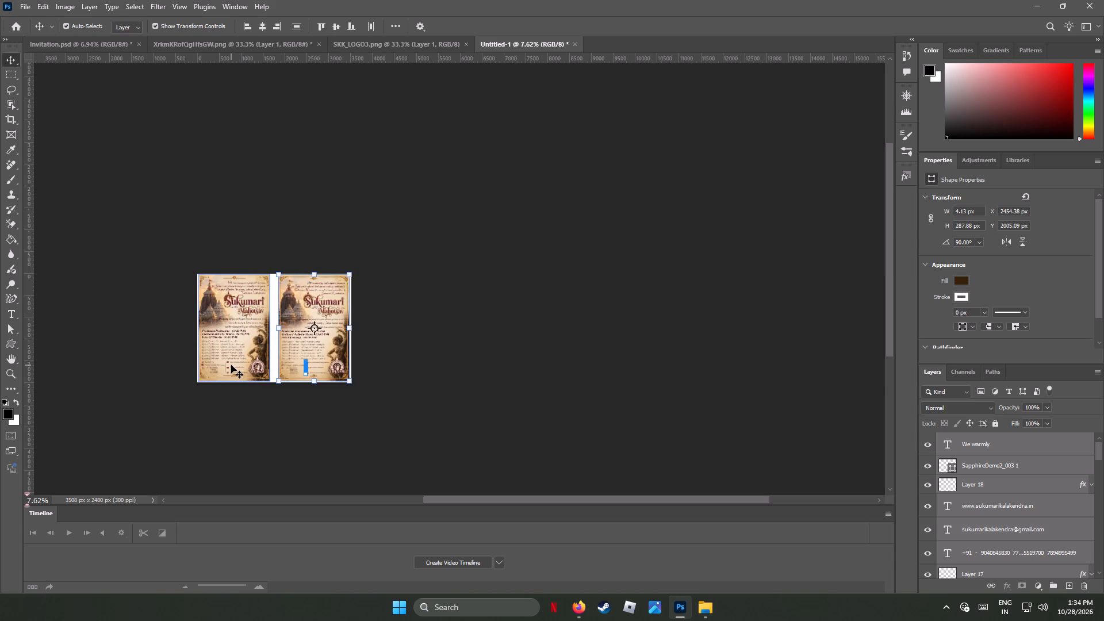
Nudge the duplicate invitation about 6 px further toward the page's right edge and deselect its layers.
alt+scroll(343, 300, up, 1)
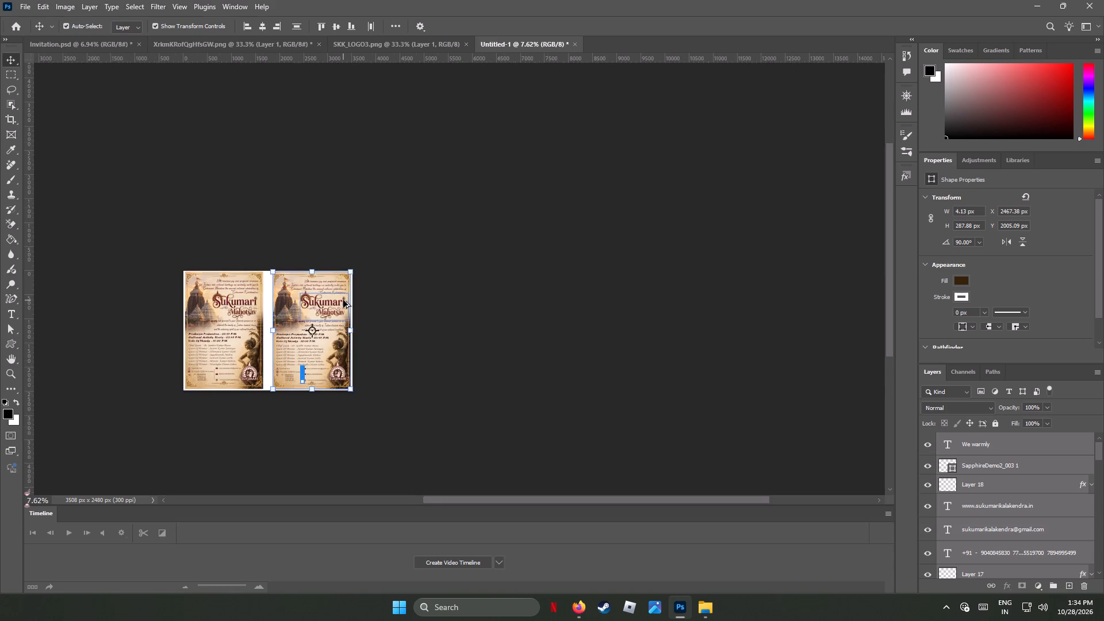
alt+scroll(343, 300, up, 2)
alt+scroll(343, 300, down, 1)
alt+scroll(343, 300, up, 12)
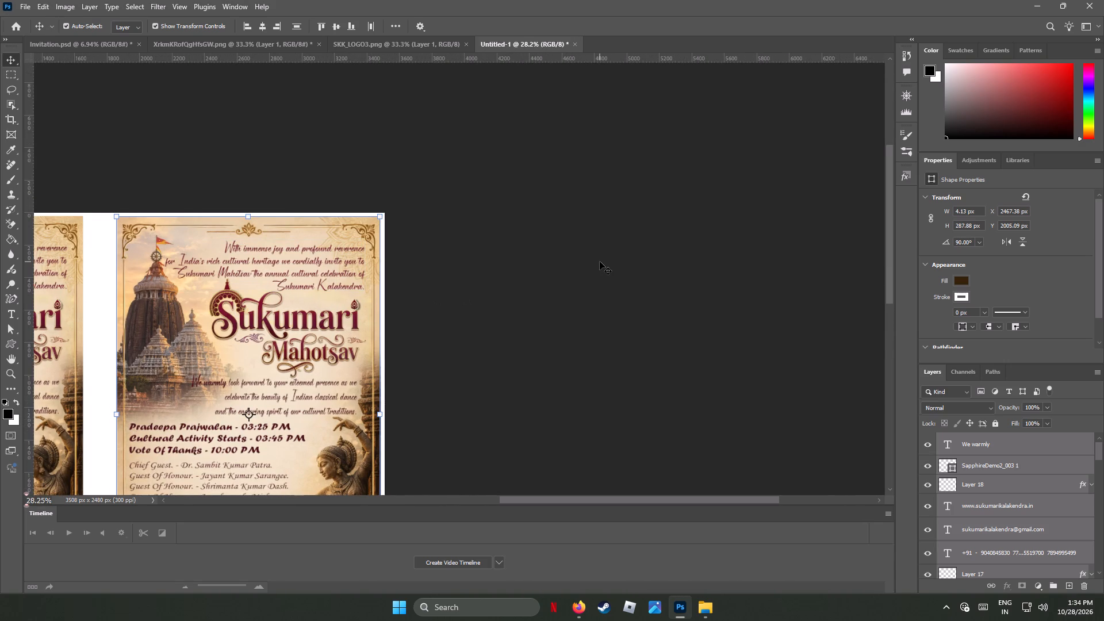
key(Right)
key(Right)
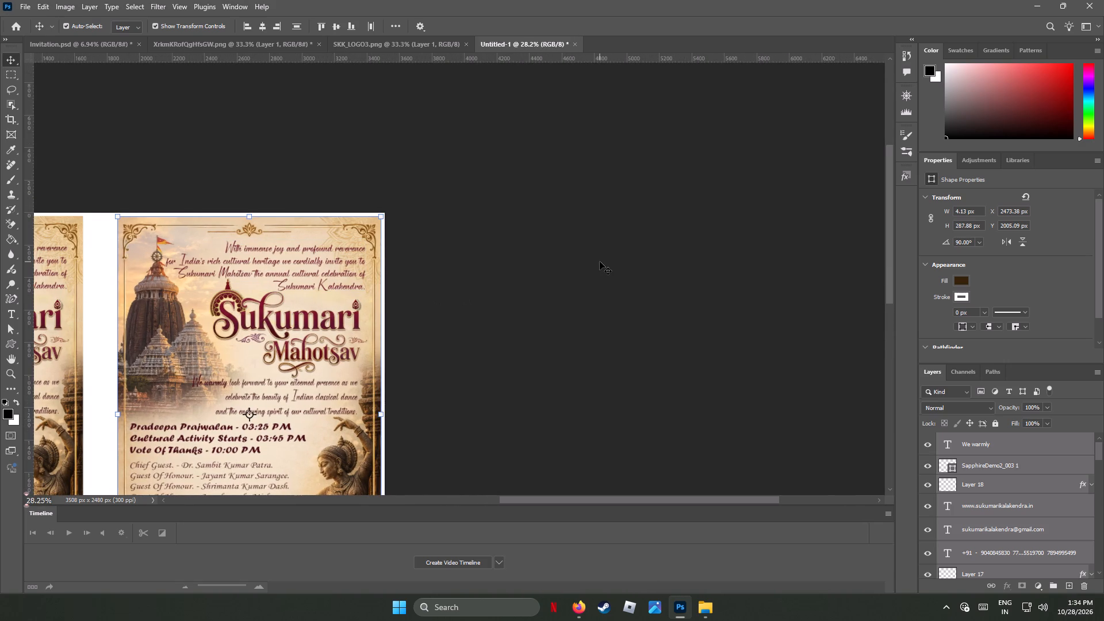
alt+scroll(600, 262, down, 6)
alt+scroll(600, 262, up, 2)
alt+scroll(600, 262, down, 5)
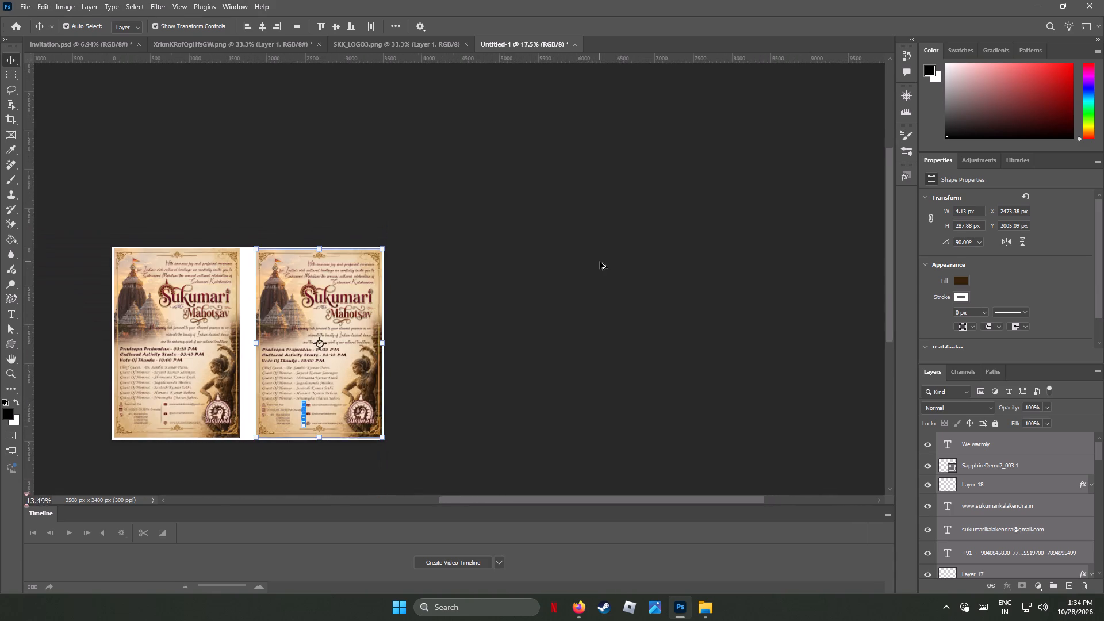
click(593, 305)
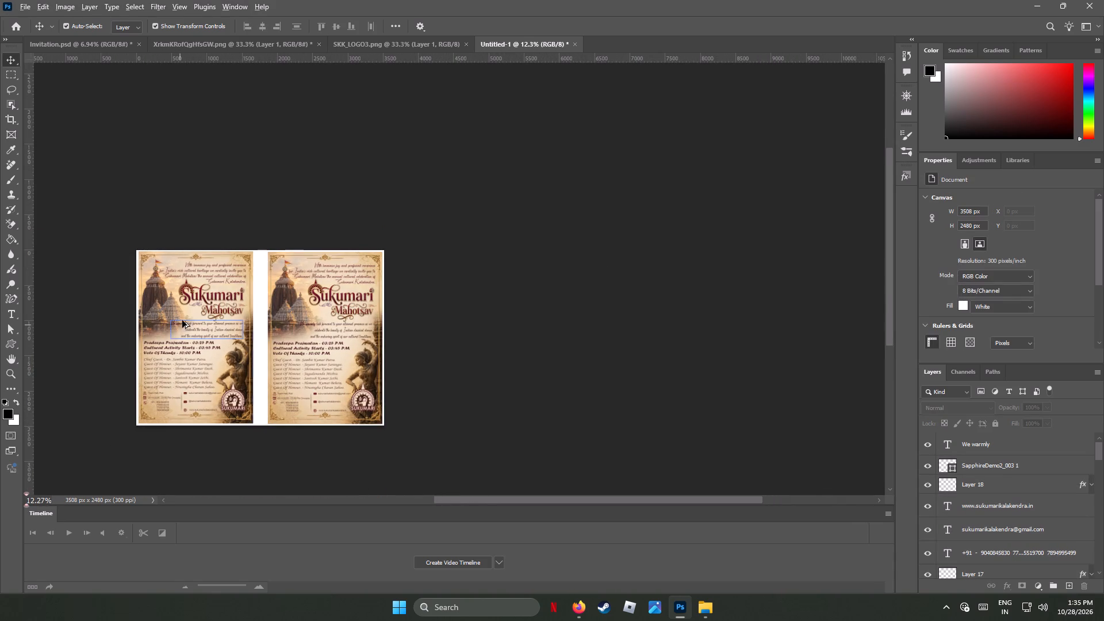
Examine the two side-by-side invitations up close and as a whole page, checking the gap and outer margins.
alt+scroll(185, 317, up, 8)
alt+scroll(187, 316, down, 1)
alt+scroll(187, 316, up, 3)
alt+scroll(299, 329, up, 2)
alt+scroll(299, 329, down, 2)
alt+scroll(299, 329, up, 7)
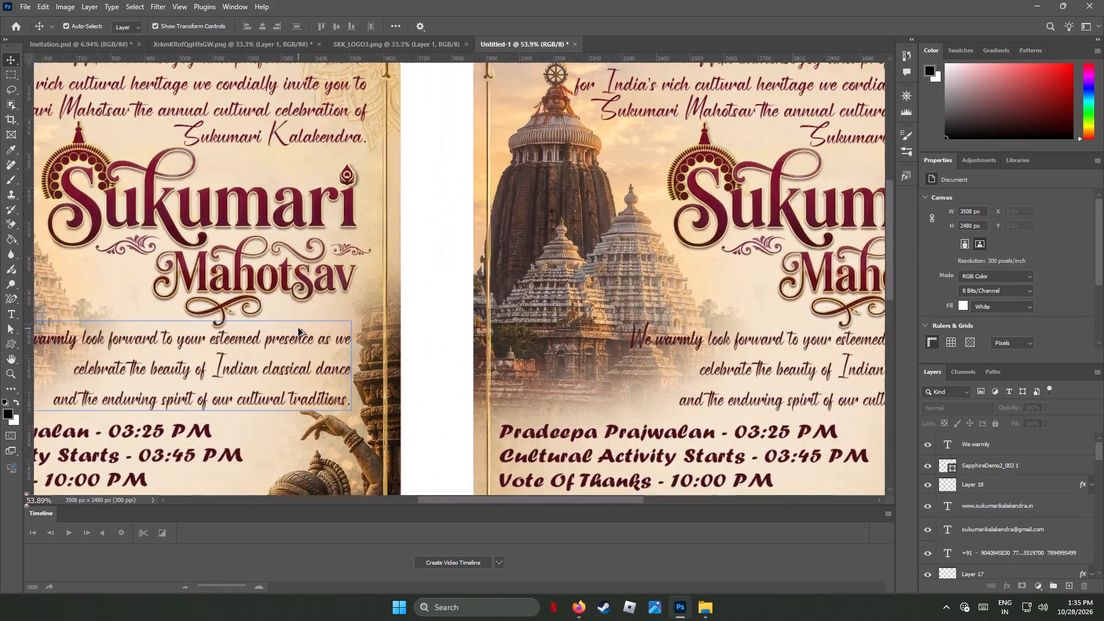
alt+scroll(298, 328, up, 4)
alt+scroll(298, 328, down, 4)
alt+scroll(298, 328, up, 1)
alt+scroll(298, 328, down, 3)
alt+scroll(298, 328, up, 2)
alt+scroll(298, 328, down, 5)
alt+scroll(298, 328, up, 1)
alt+scroll(298, 328, down, 3)
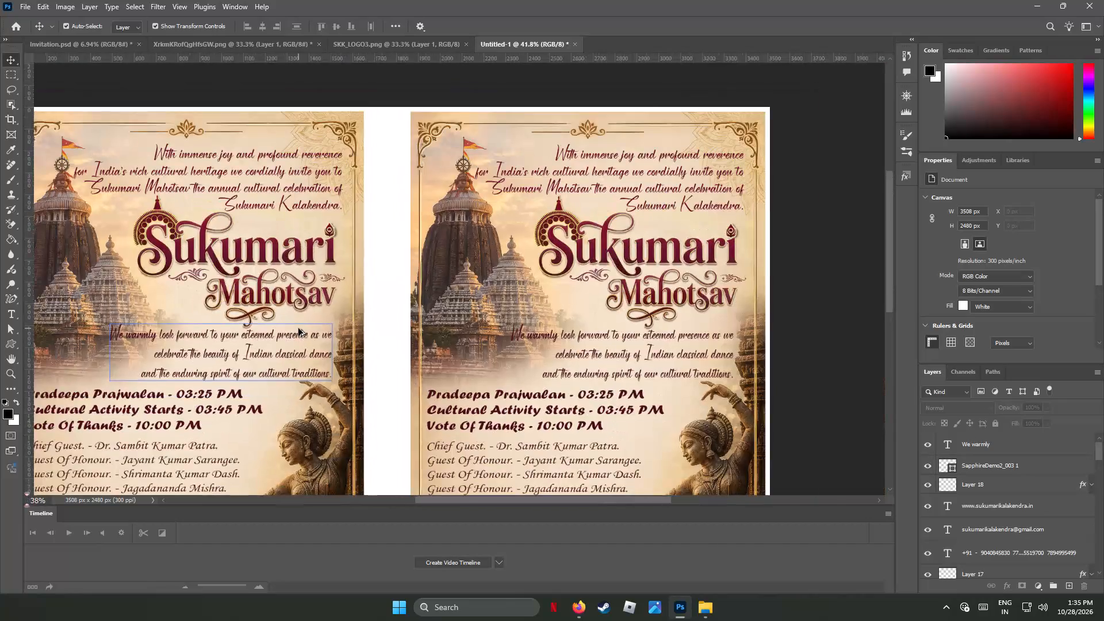
alt+scroll(298, 328, down, 6)
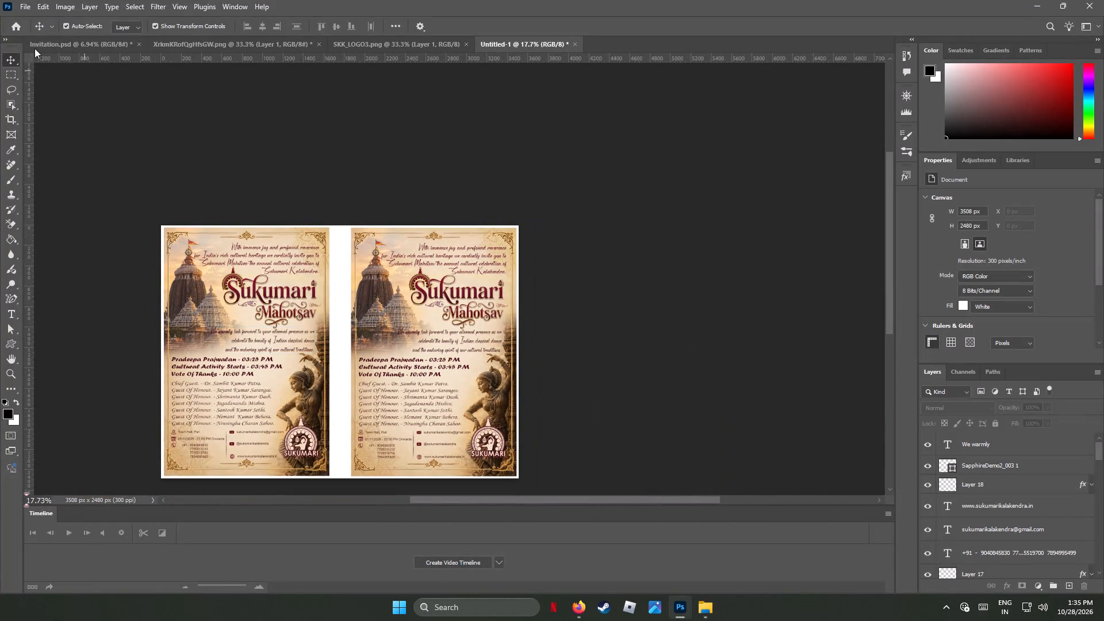
Save the two-up print page as a Photoshop file named Invitation_Print in the Sukumari_Mahotsav folder.
click(24, 10)
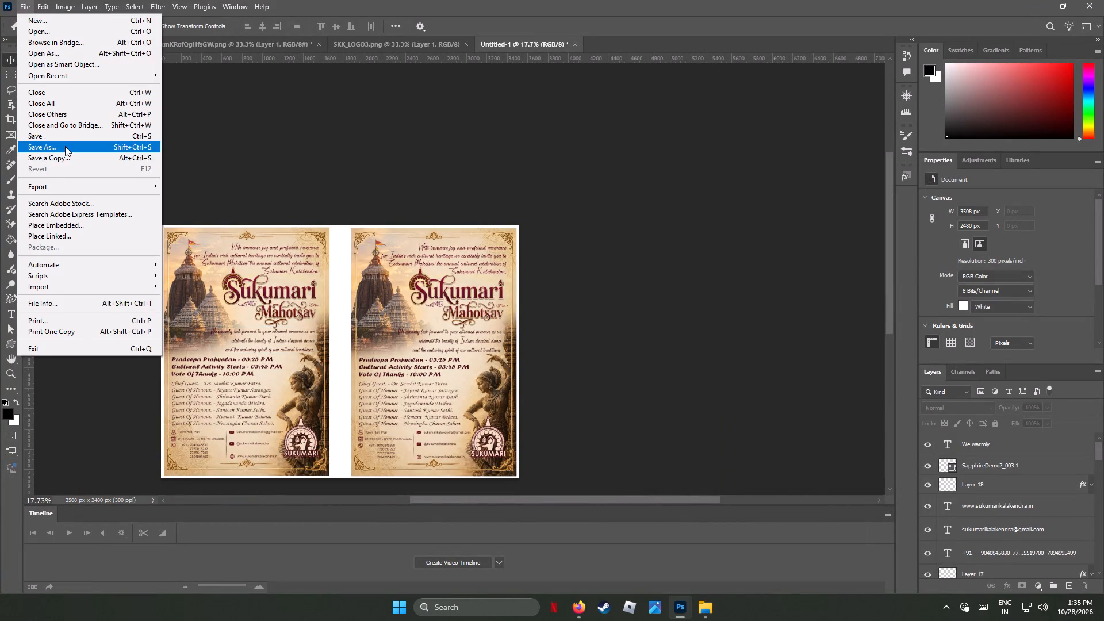
click(65, 146)
drag(322, 9, 642, 131)
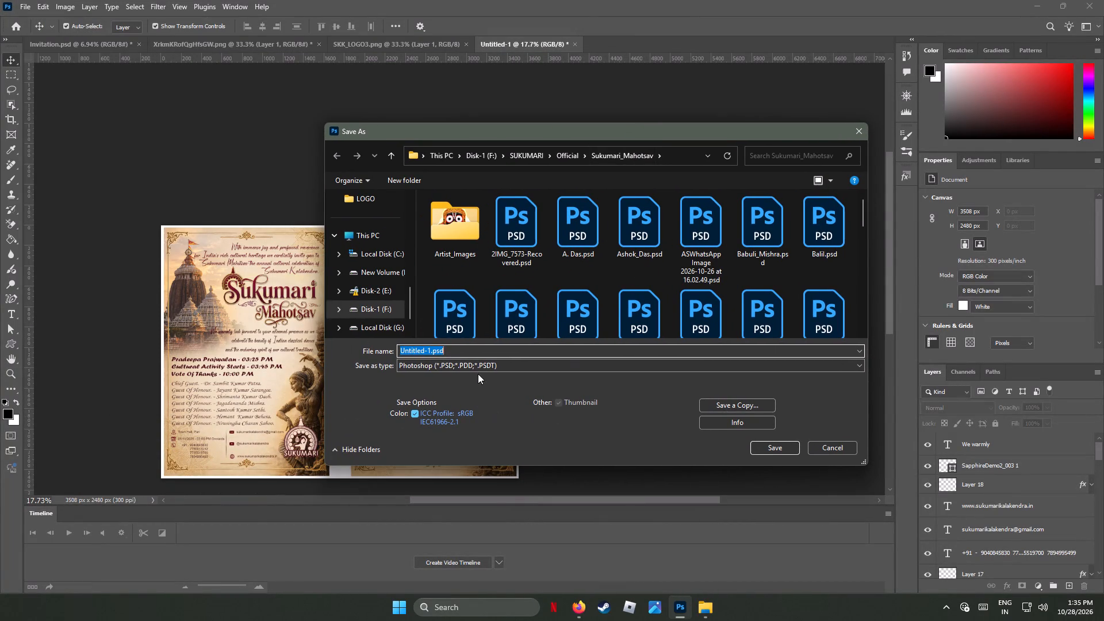
text(In)
text(vitation)
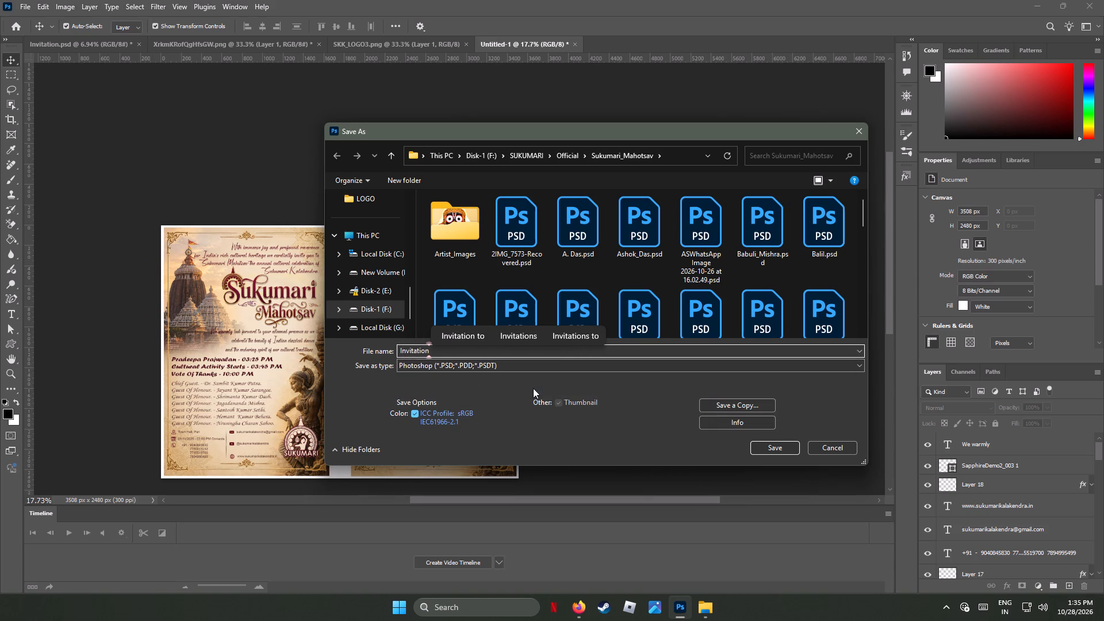
text(_Print)
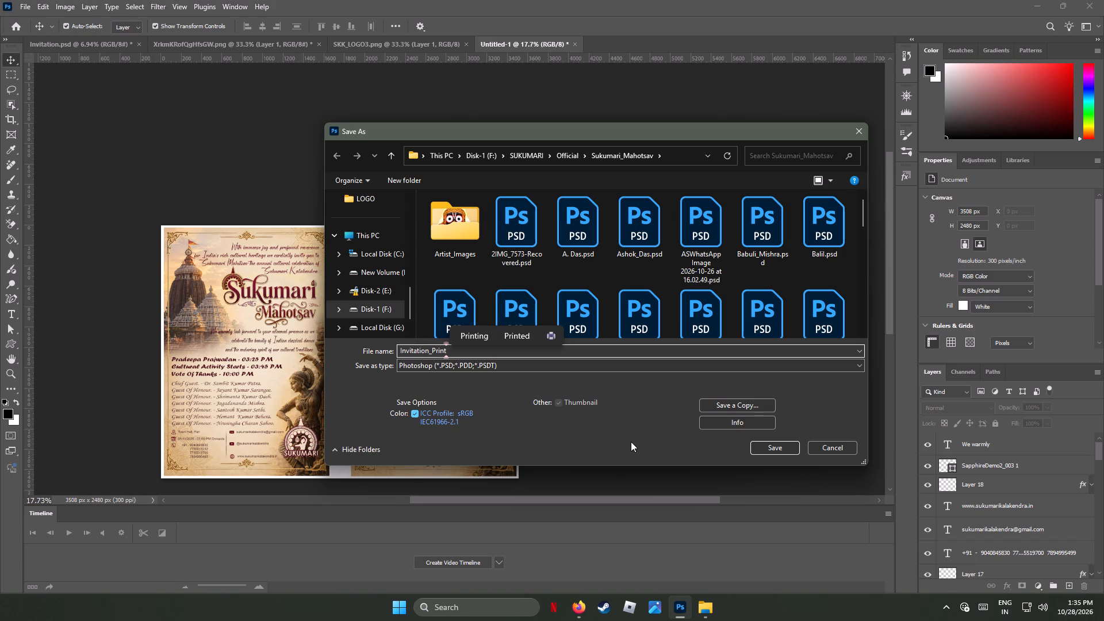
click(769, 447)
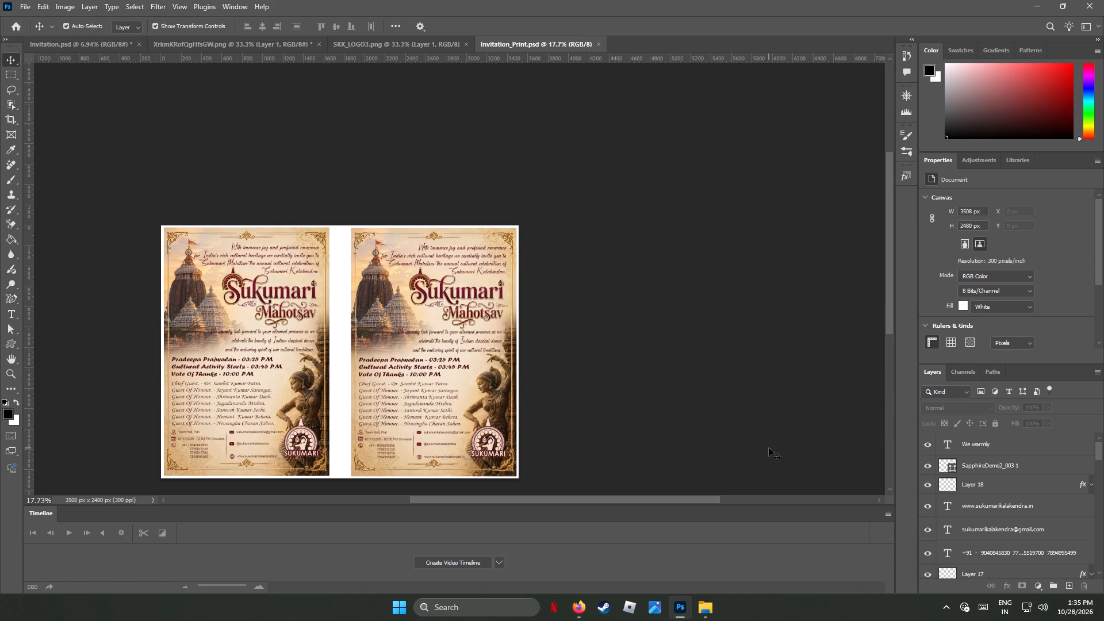
Examine the Sukumari Mahotsav title on the duplicate invitation up close, especially the ornament above the final i and its shadow.
alt+scroll(504, 286, up, 7)
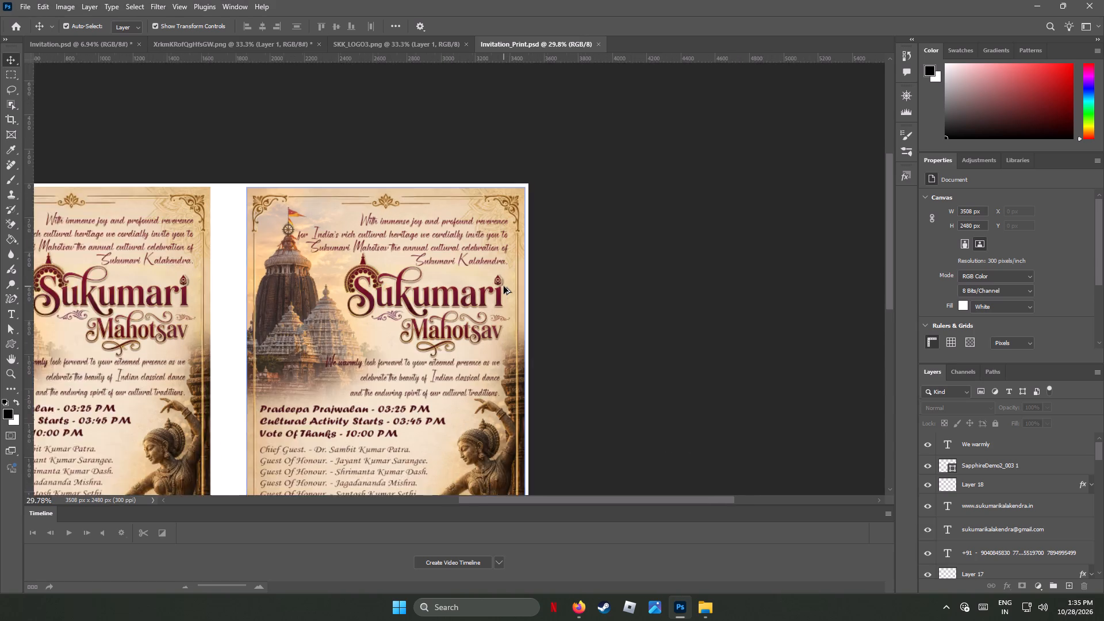
alt+scroll(504, 286, up, 18)
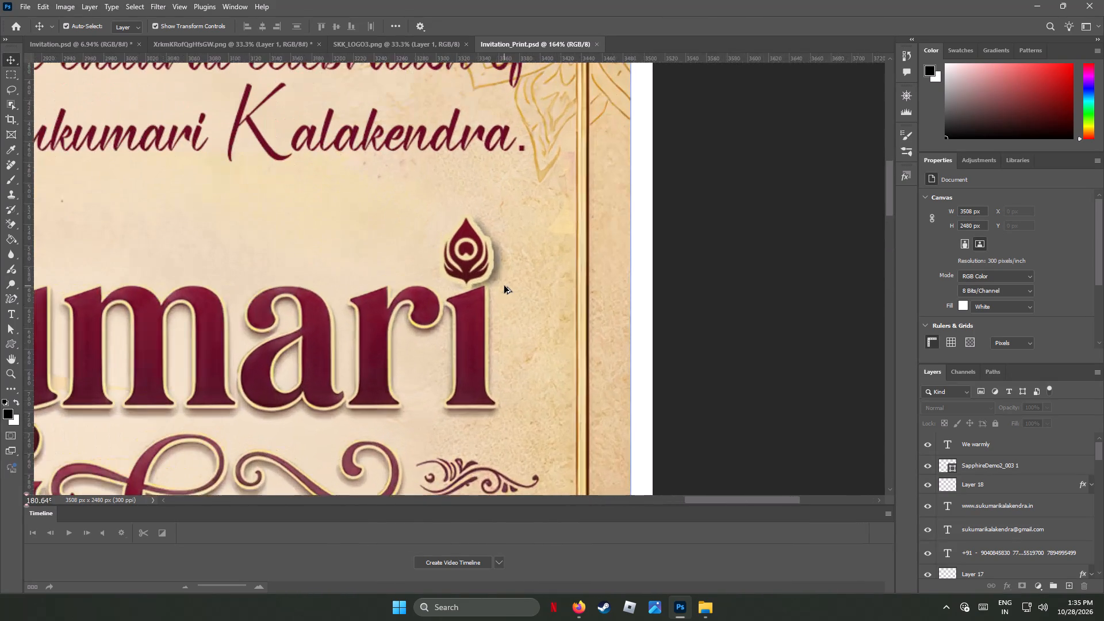
alt+scroll(504, 286, down, 2)
alt+scroll(504, 286, up, 1)
alt+scroll(504, 286, down, 1)
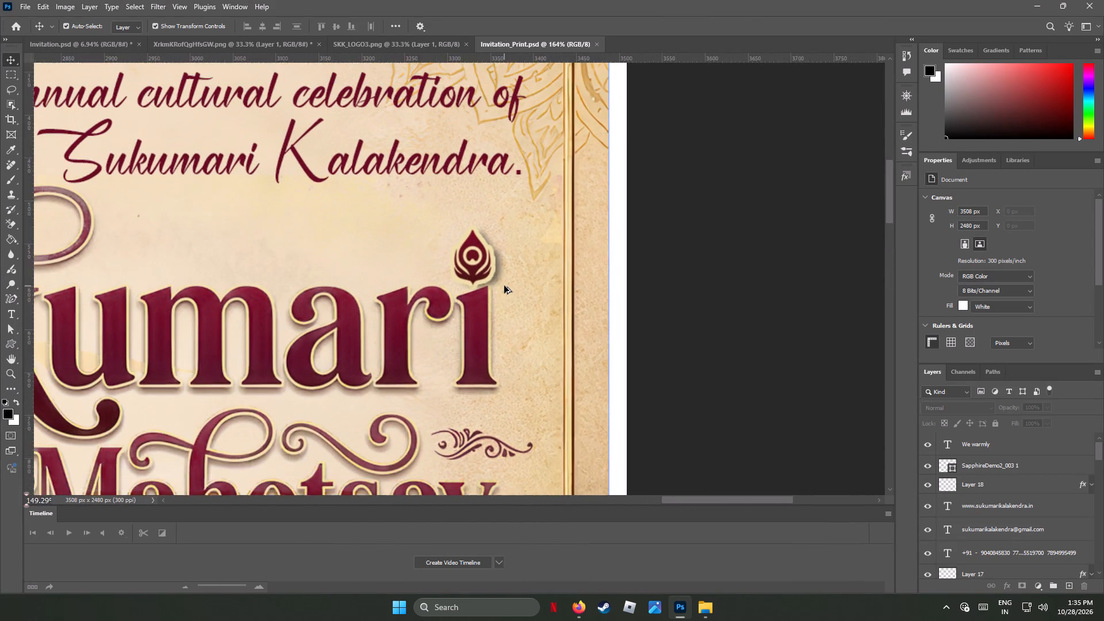
alt+scroll(504, 286, down, 2)
alt+scroll(504, 286, up, 2)
alt+scroll(504, 286, down, 6)
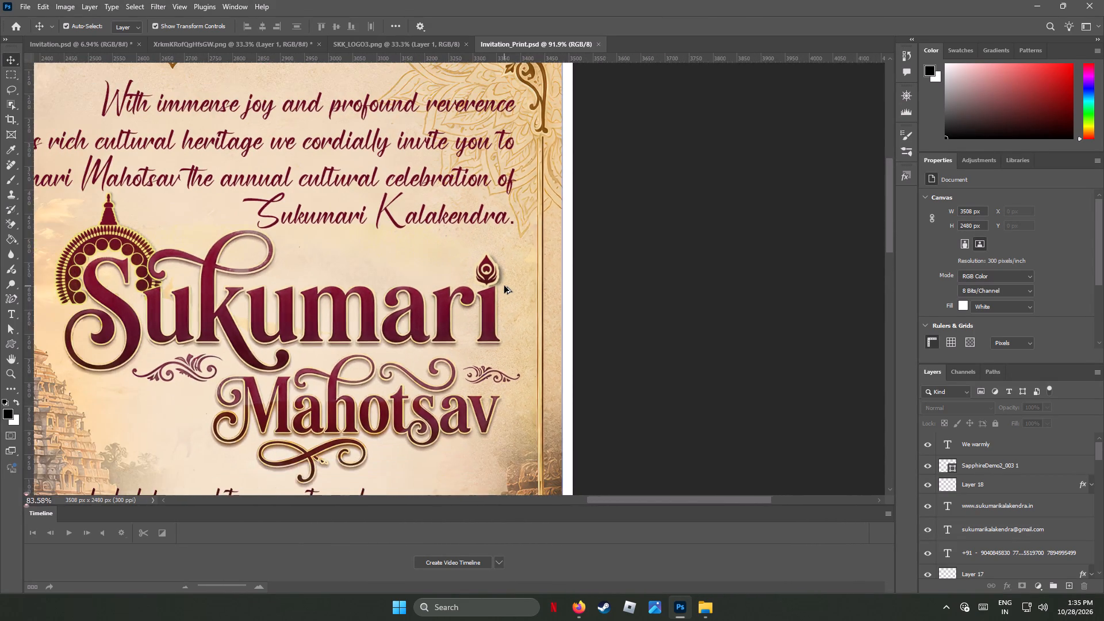
alt+scroll(504, 286, down, 2)
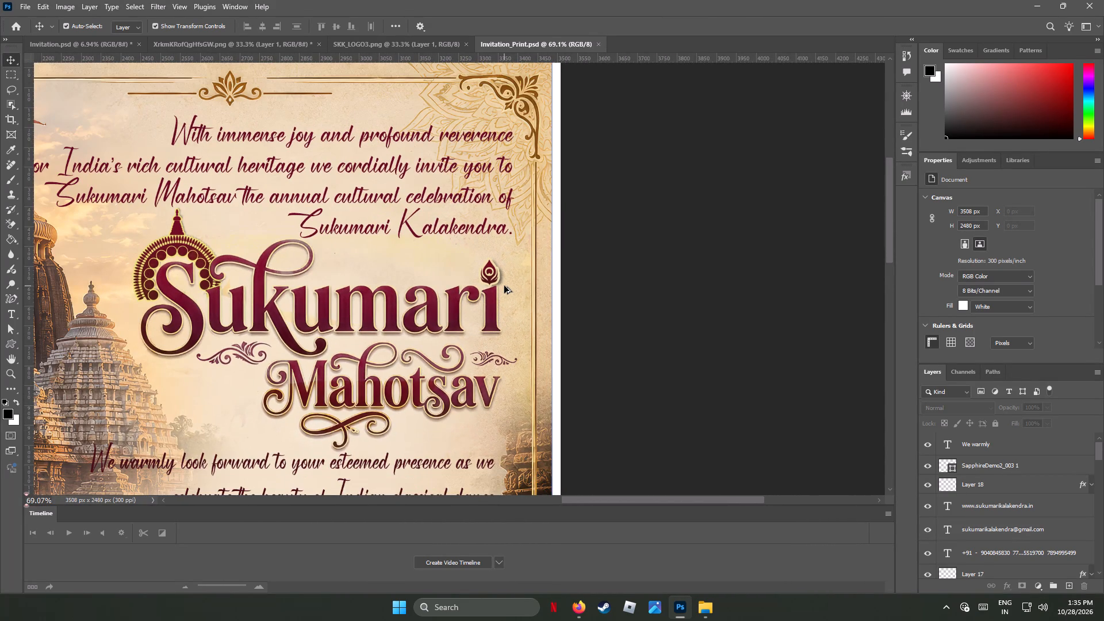
alt+scroll(504, 286, up, 9)
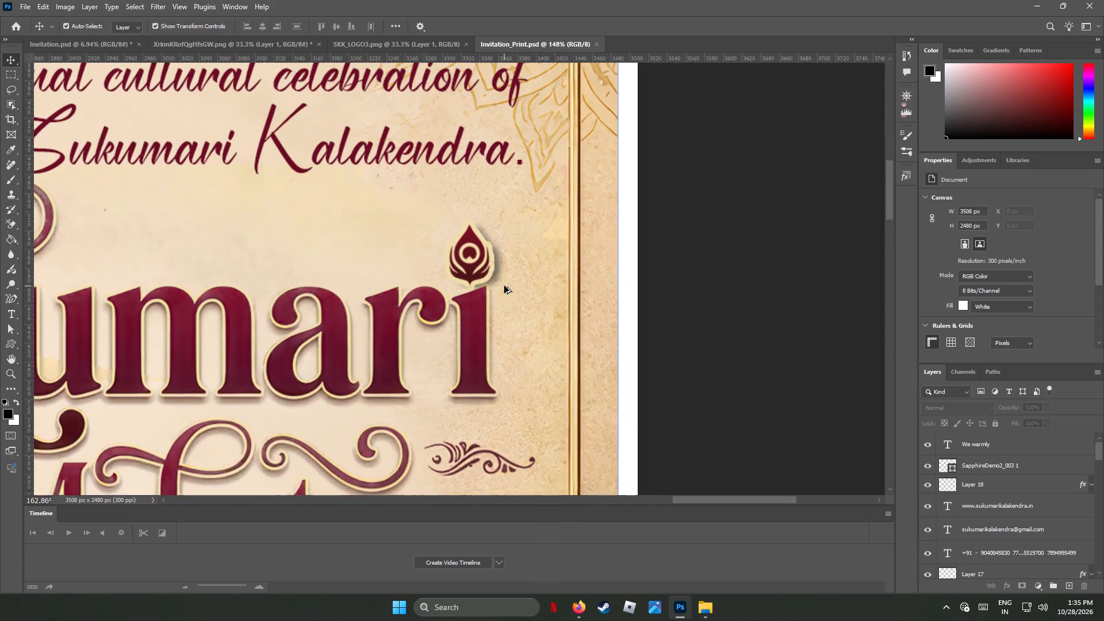
alt+scroll(504, 286, up, 4)
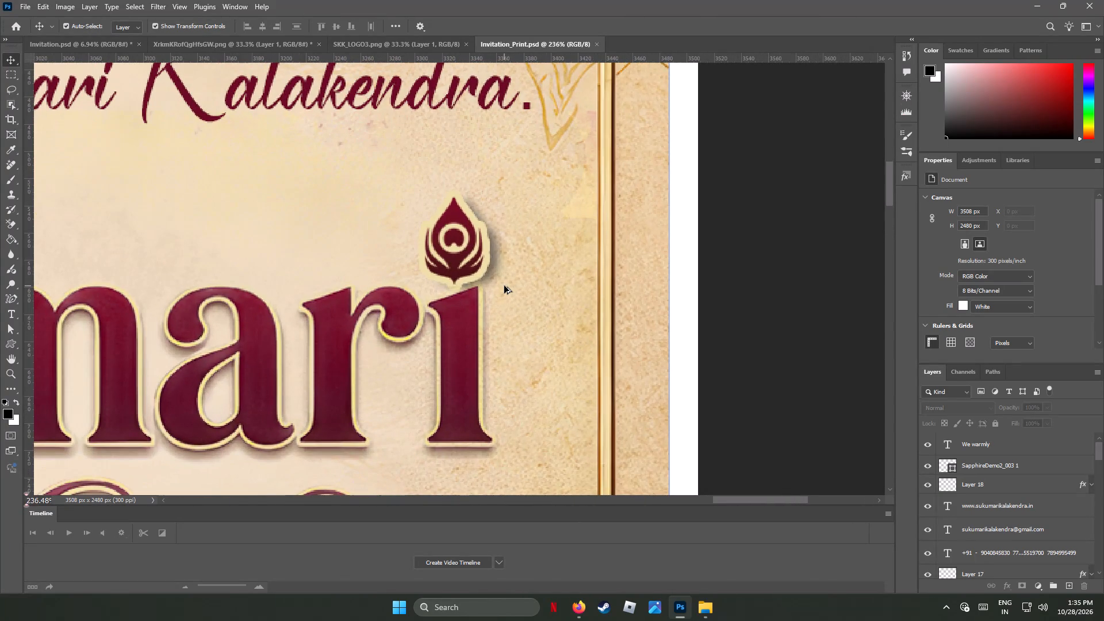
alt+scroll(504, 286, down, 6)
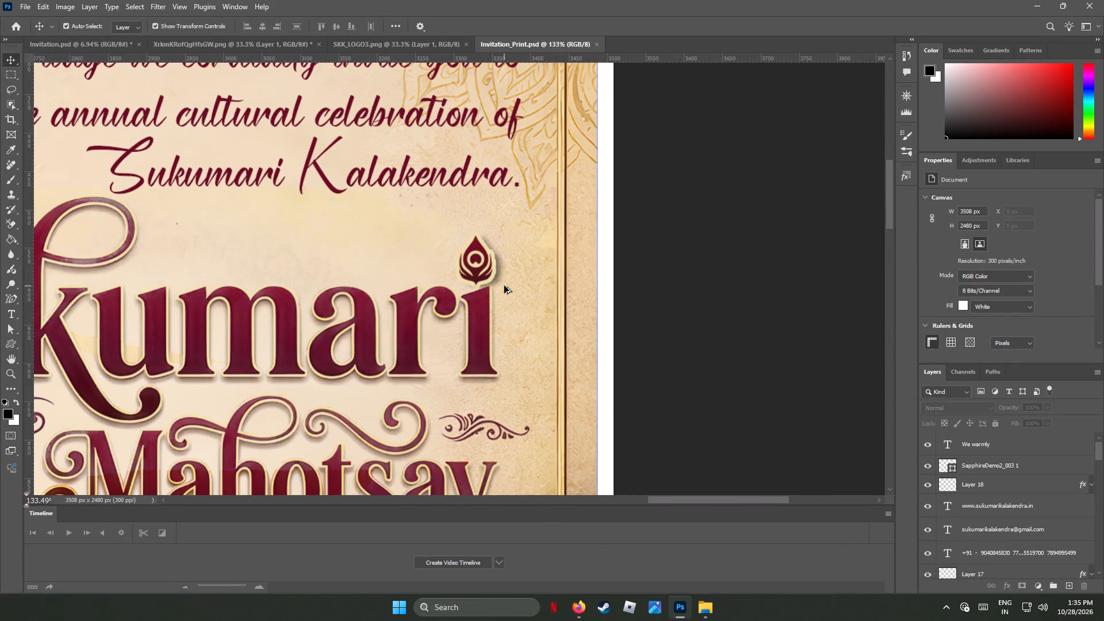
alt+scroll(504, 286, down, 2)
alt+scroll(504, 286, up, 1)
alt+scroll(504, 286, down, 2)
alt+scroll(504, 286, up, 6)
alt+scroll(504, 286, down, 2)
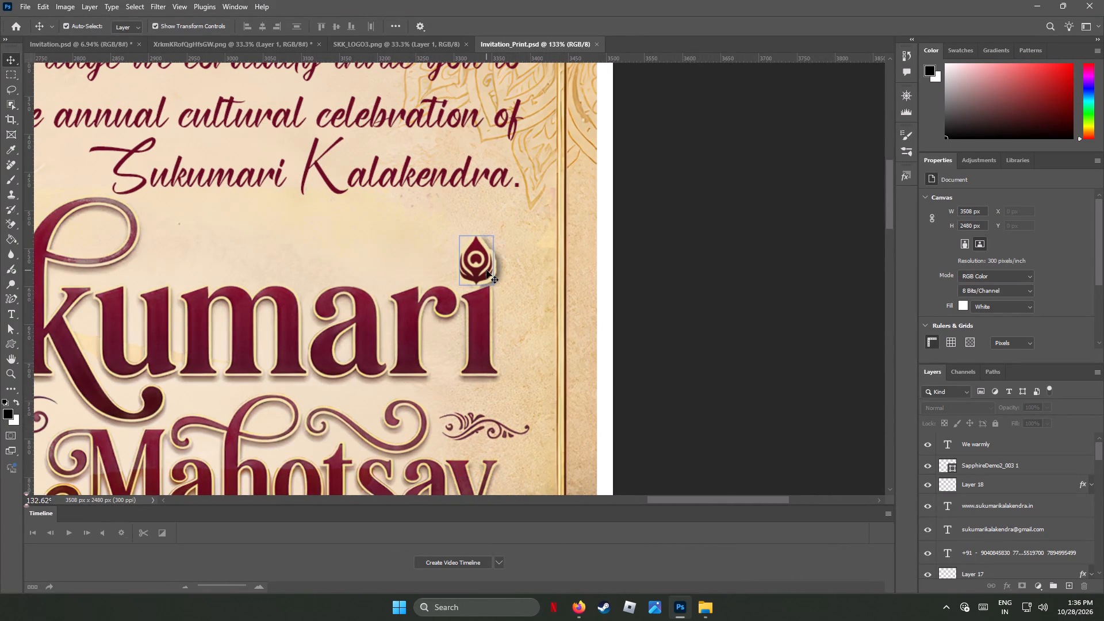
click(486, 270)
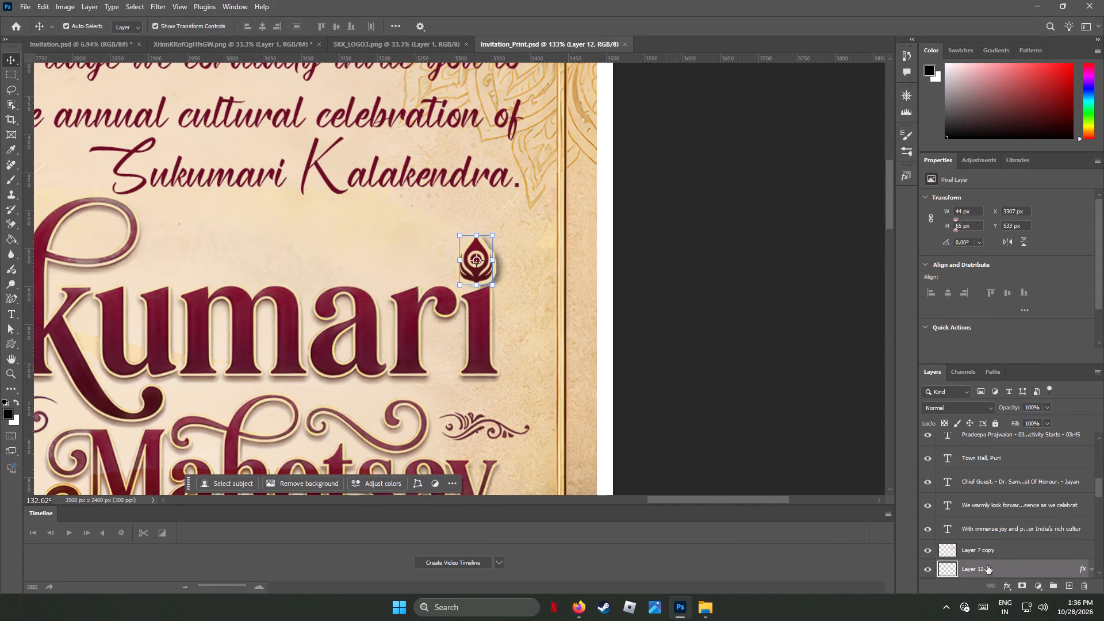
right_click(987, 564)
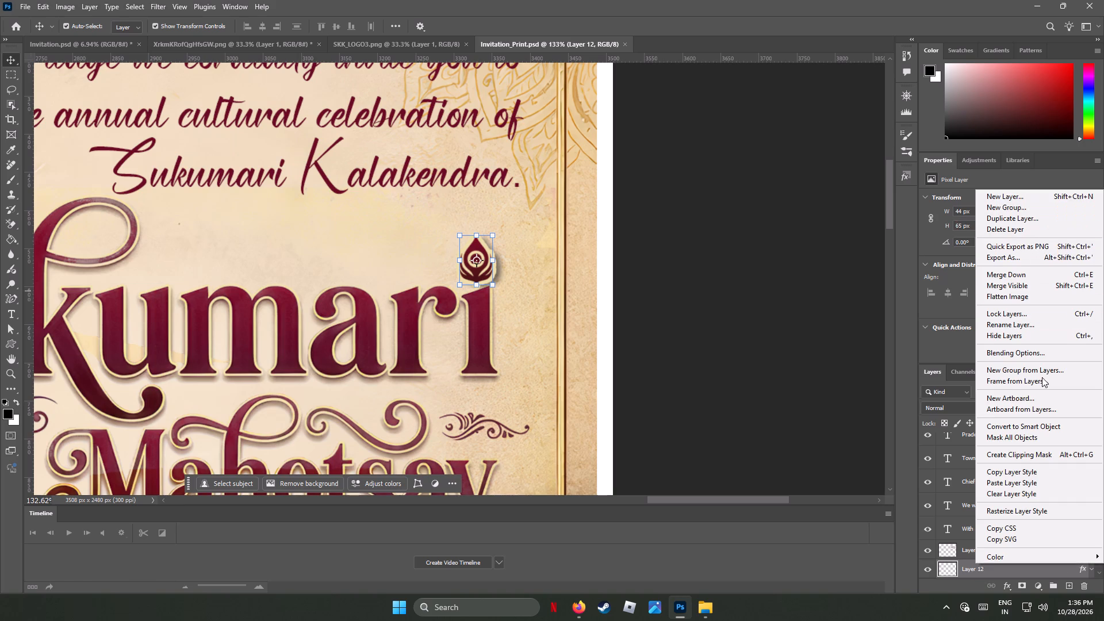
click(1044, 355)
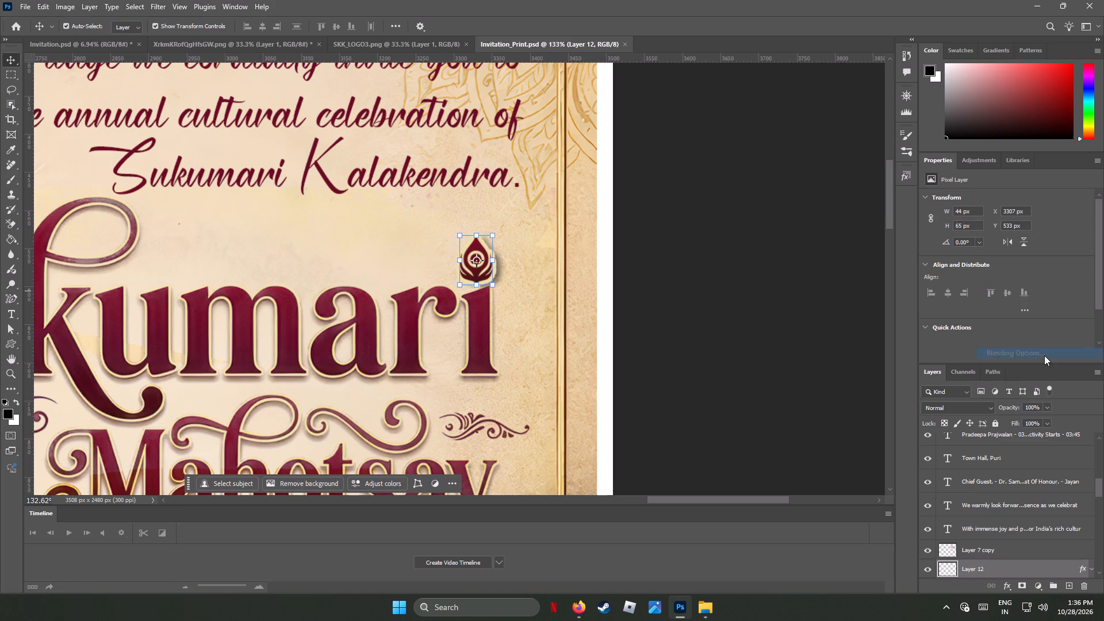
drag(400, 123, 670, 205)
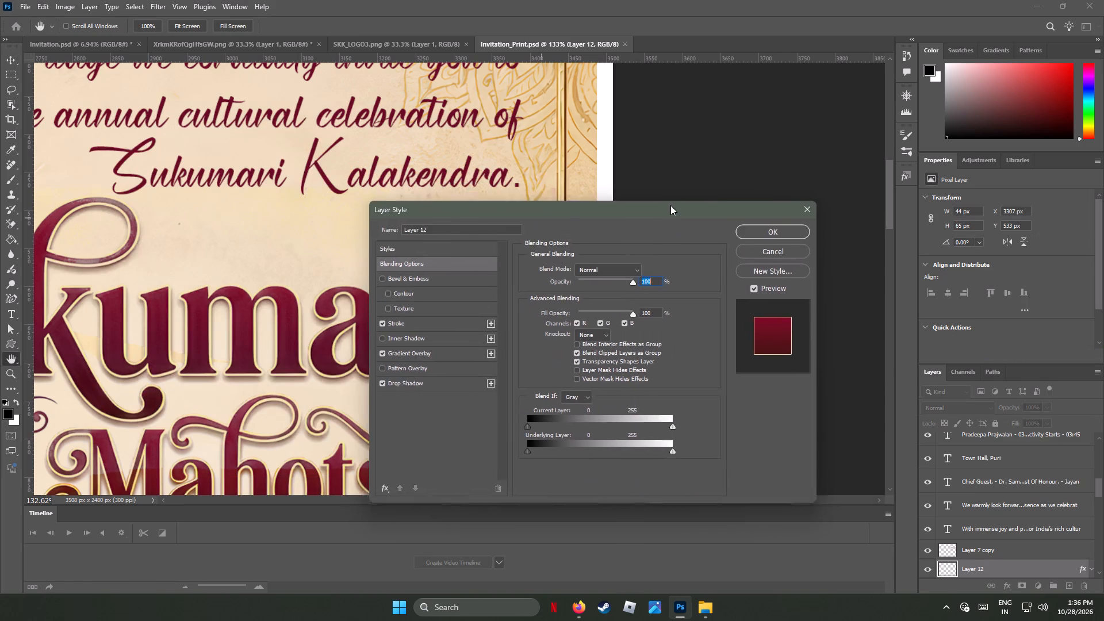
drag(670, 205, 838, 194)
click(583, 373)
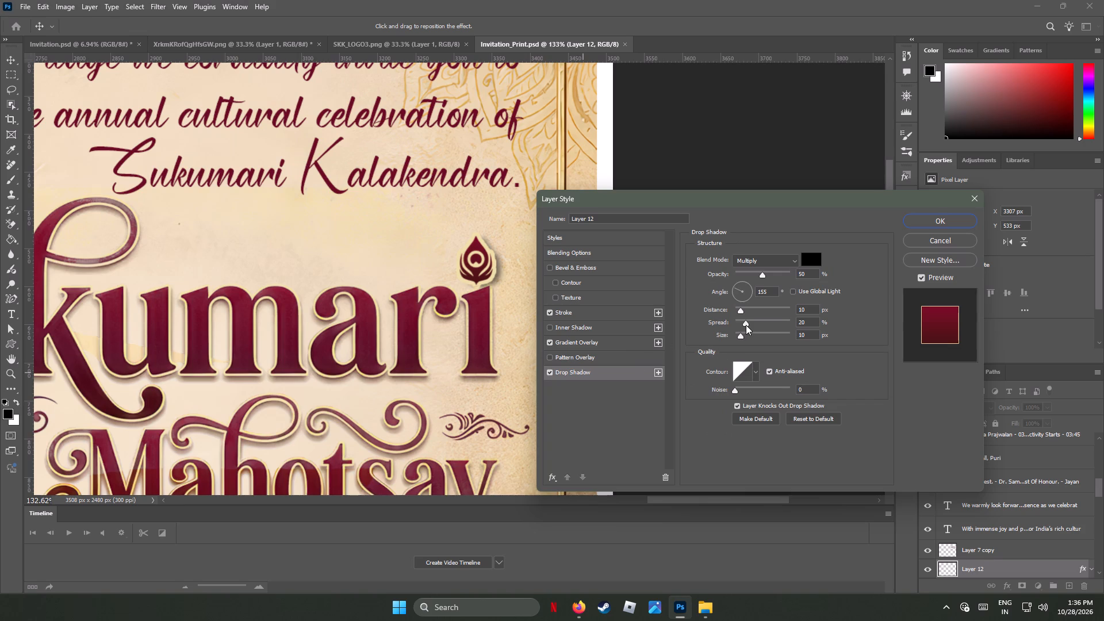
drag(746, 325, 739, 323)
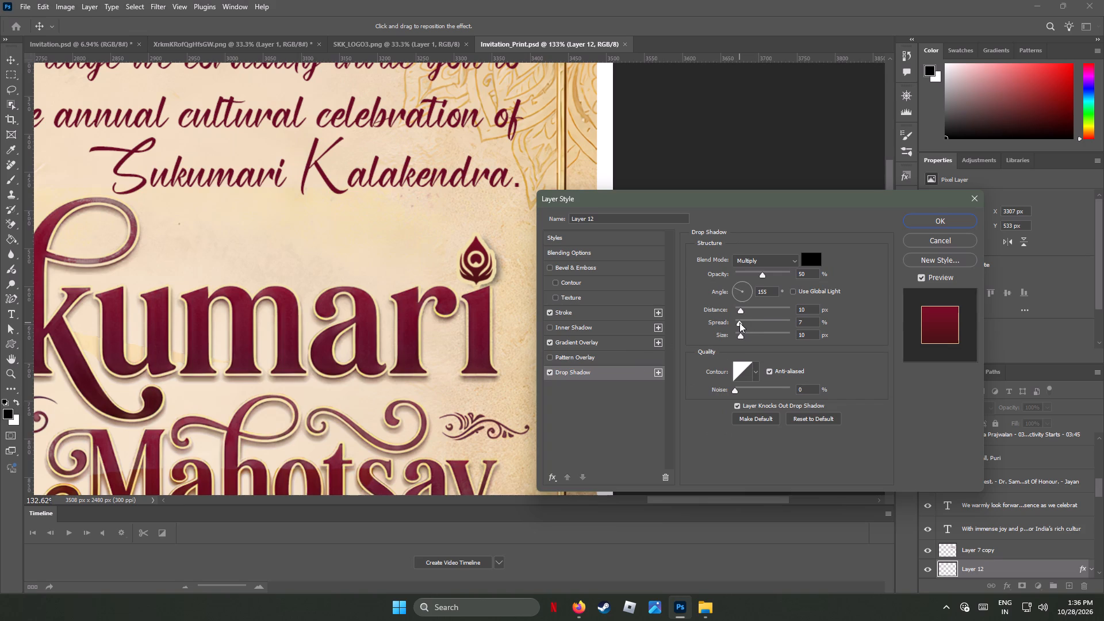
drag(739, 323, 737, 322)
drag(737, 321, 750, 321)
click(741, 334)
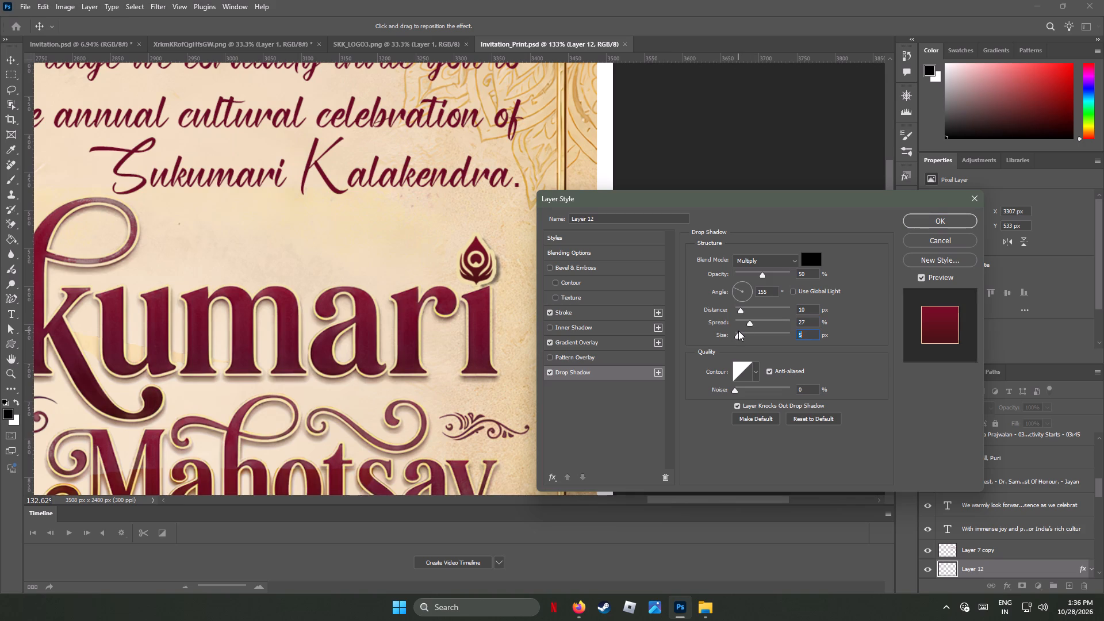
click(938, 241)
Set the drop shadow of the ornament above the i in the duplicate invitation's Sukumari title to distance 8 px, spread 5%, size 4 px.
right_click(998, 569)
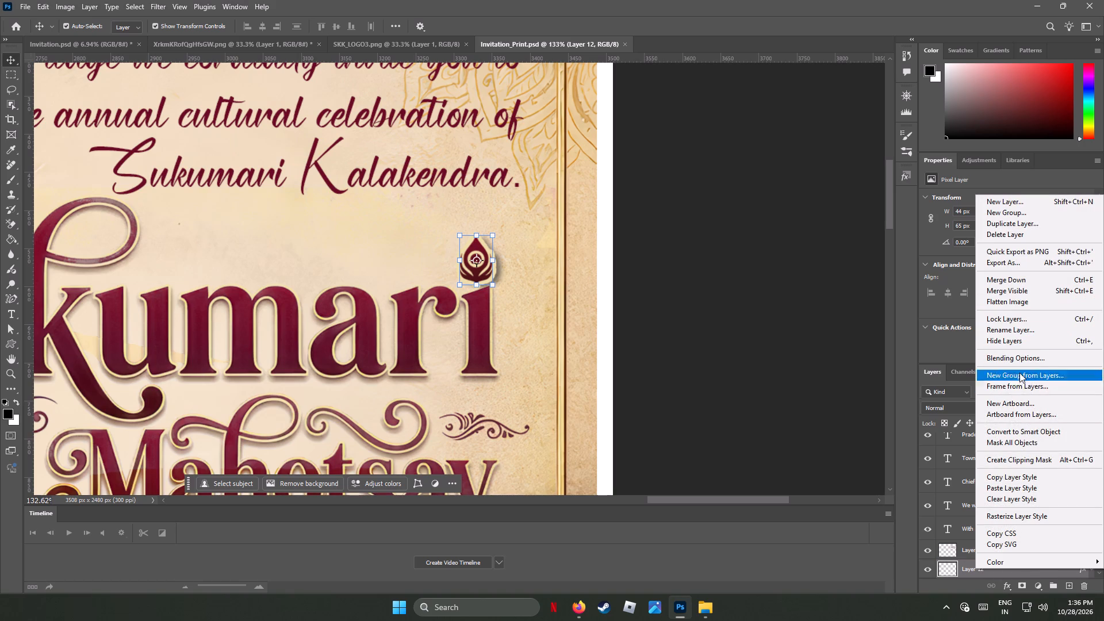
click(1017, 355)
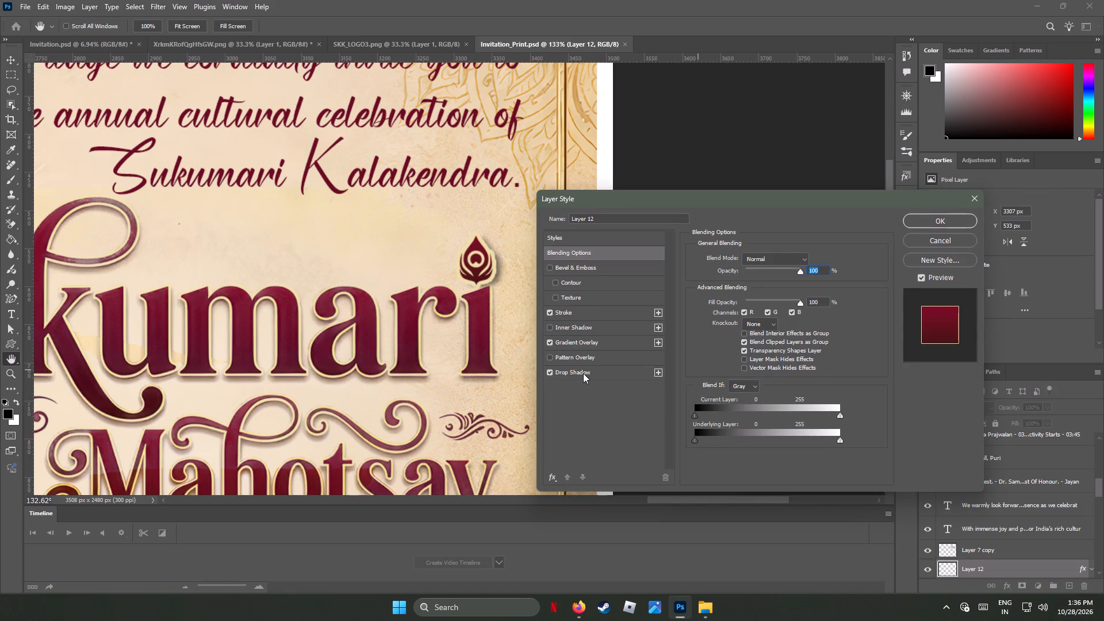
click(583, 373)
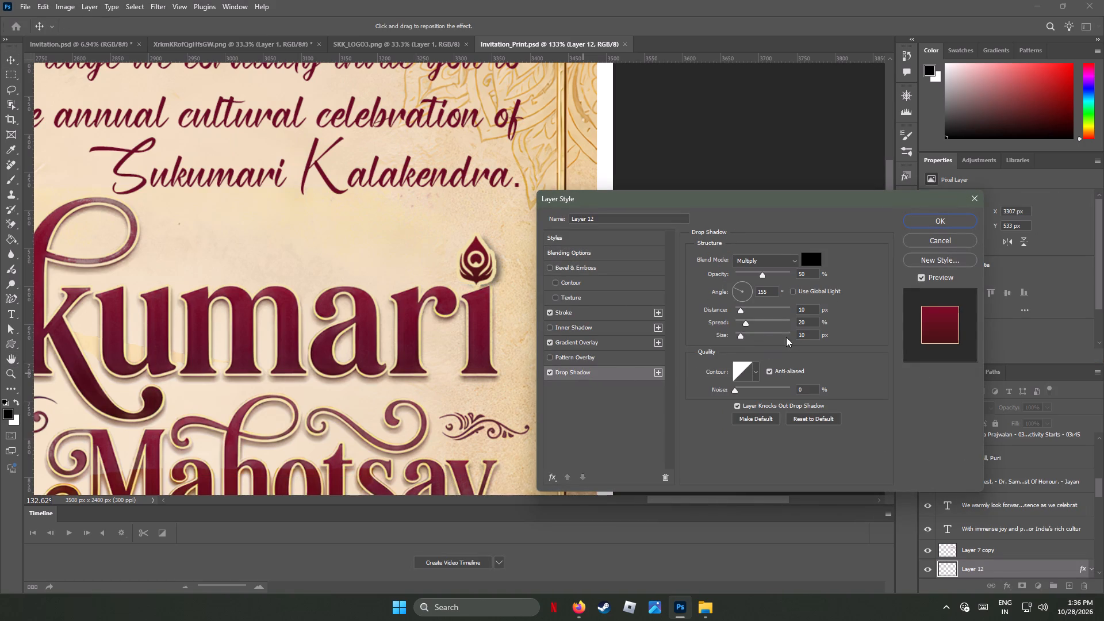
drag(810, 335, 775, 332)
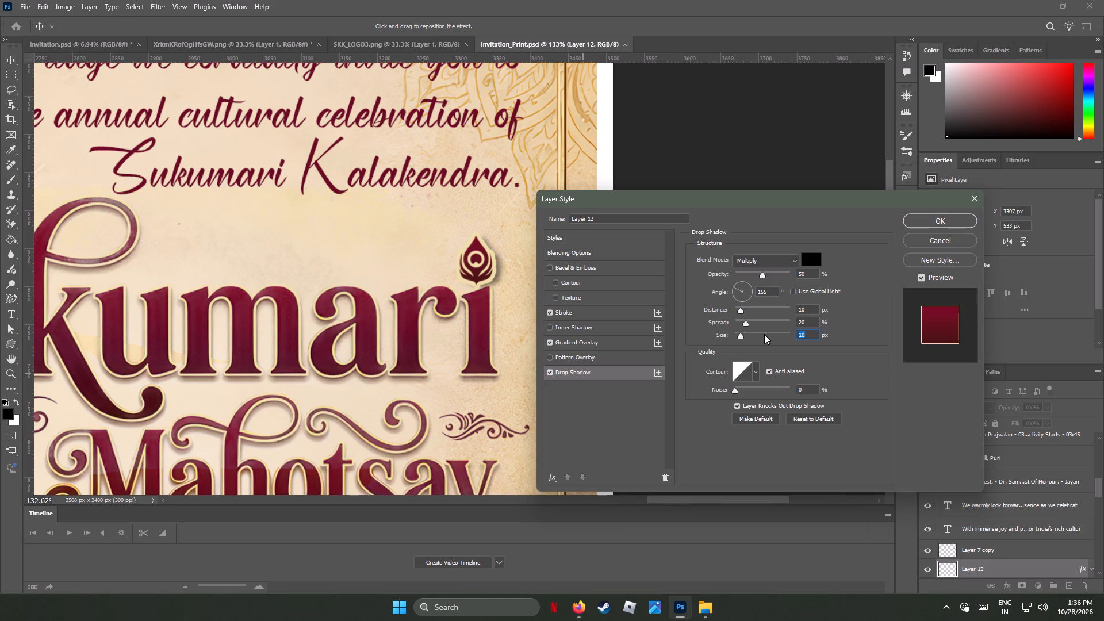
key(5)
drag(811, 333, 772, 334)
key(4)
drag(746, 323, 739, 325)
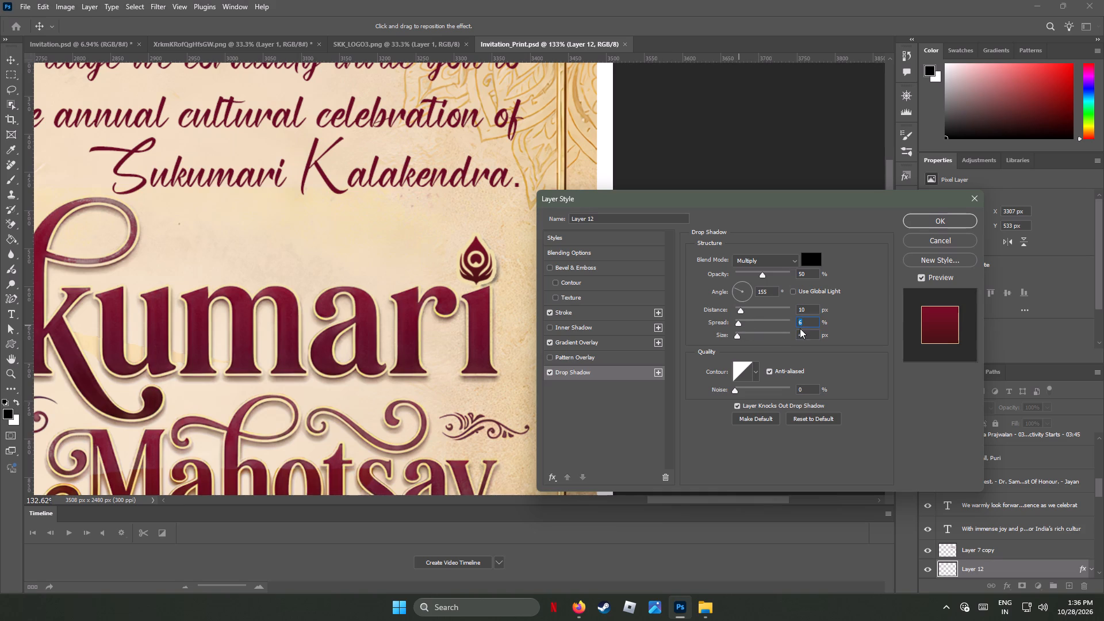
drag(807, 320, 768, 317)
key(5)
drag(809, 308, 783, 303)
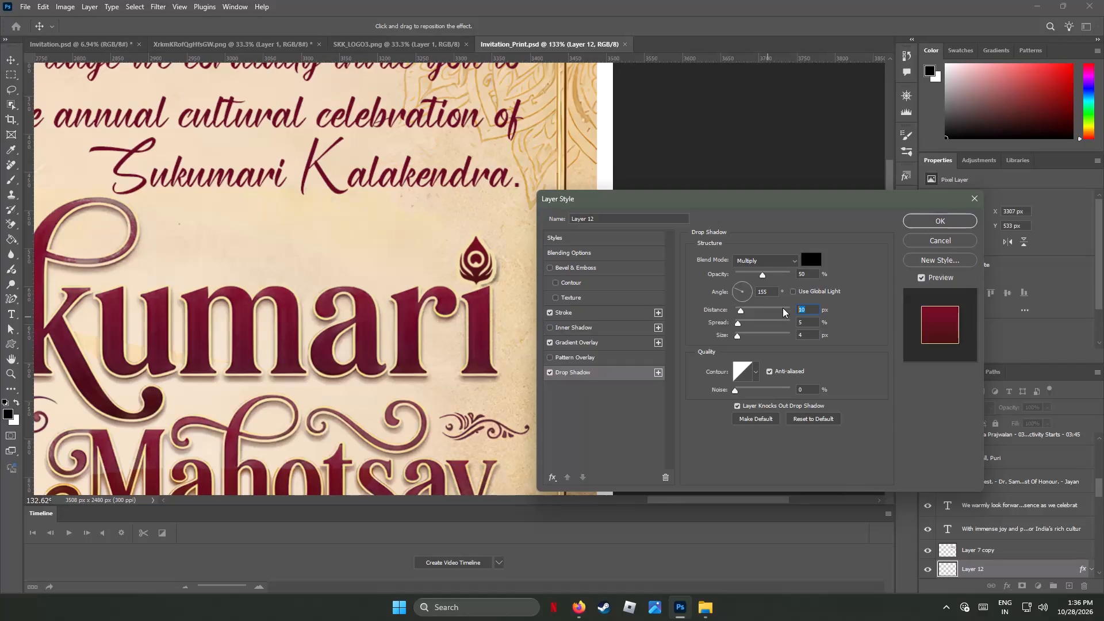
key(8)
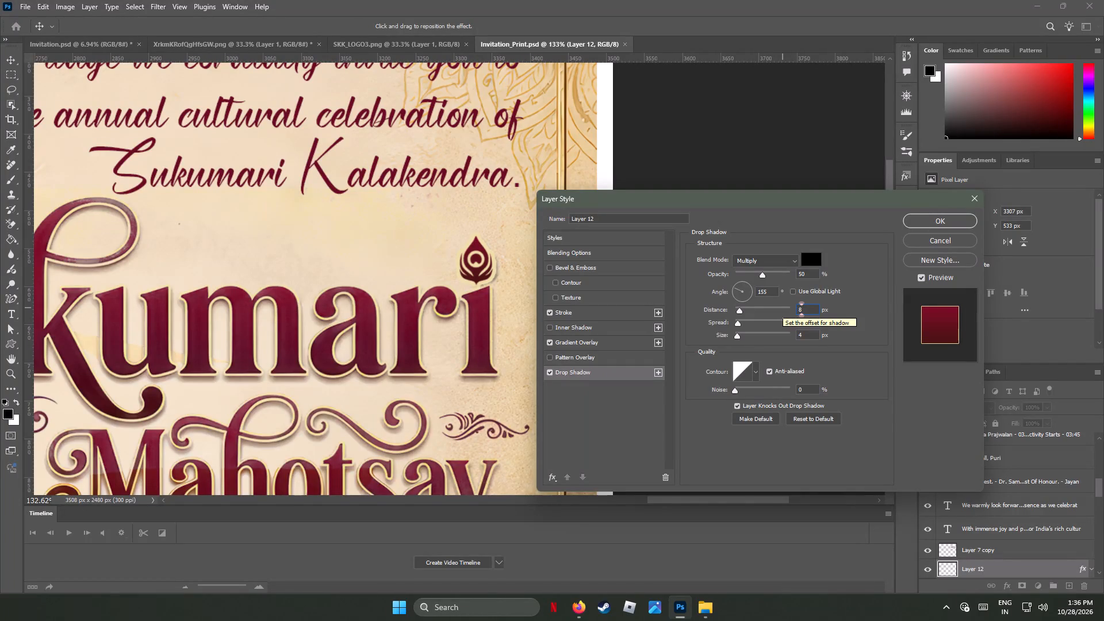
double_click(928, 219)
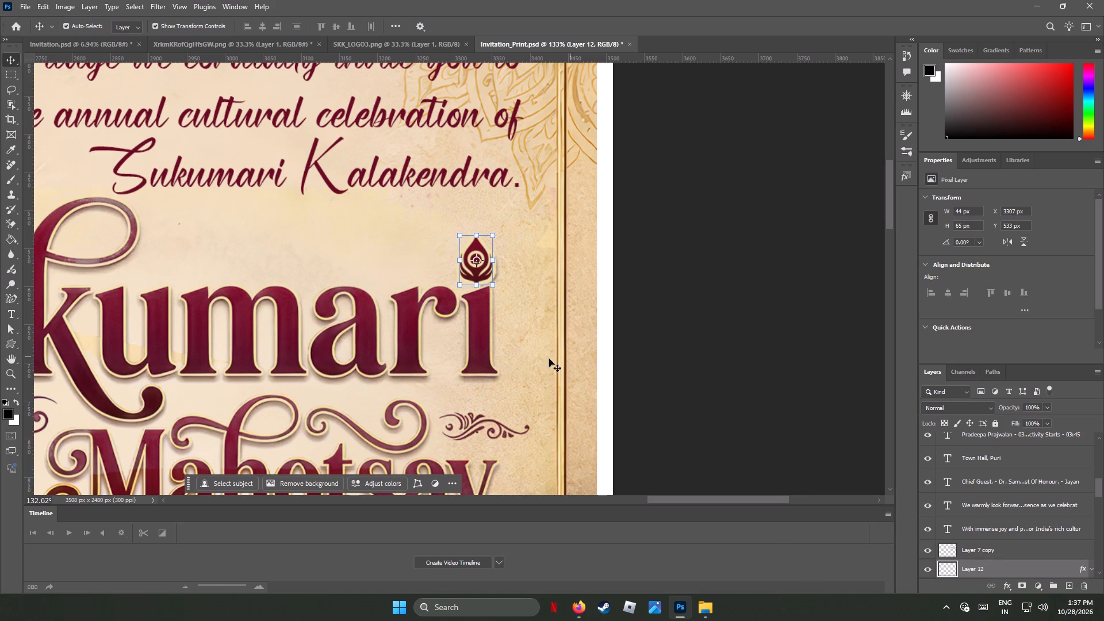
click(583, 354)
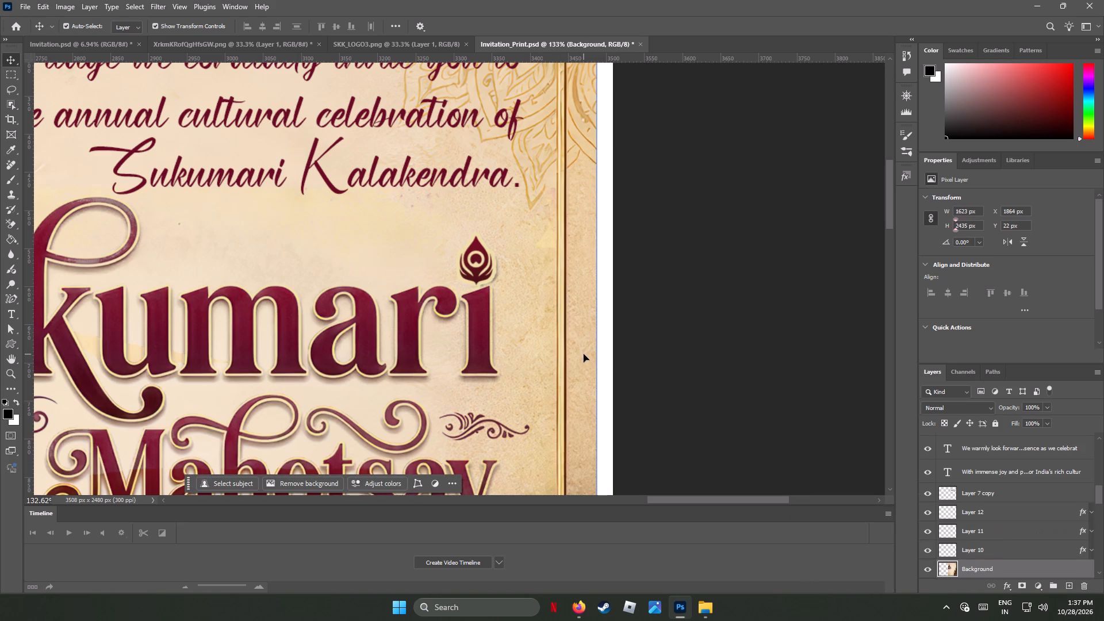
Select the ornament above the i in the original invitation's Sukumari title and open its layer's options.
alt+scroll(584, 354, down, 8)
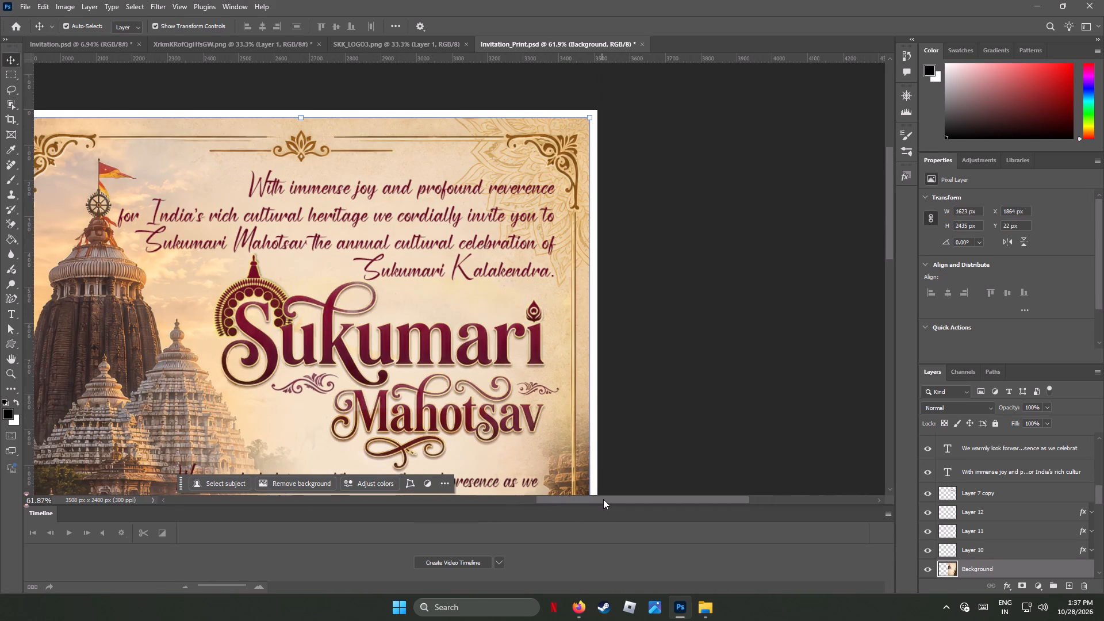
drag(603, 499, 502, 498)
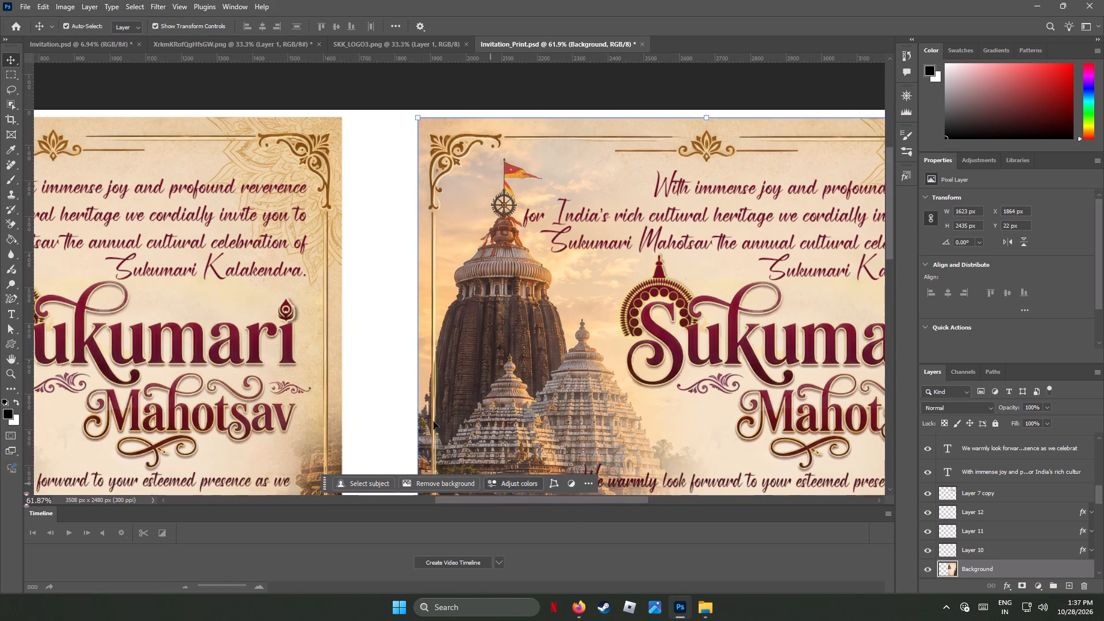
click(289, 312)
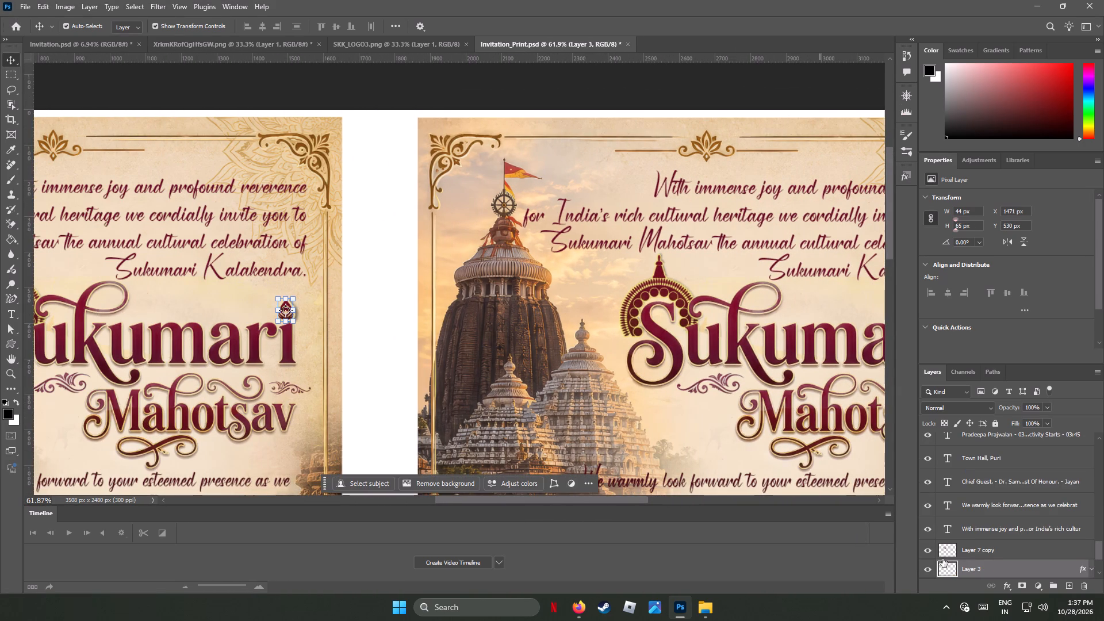
right_click(977, 572)
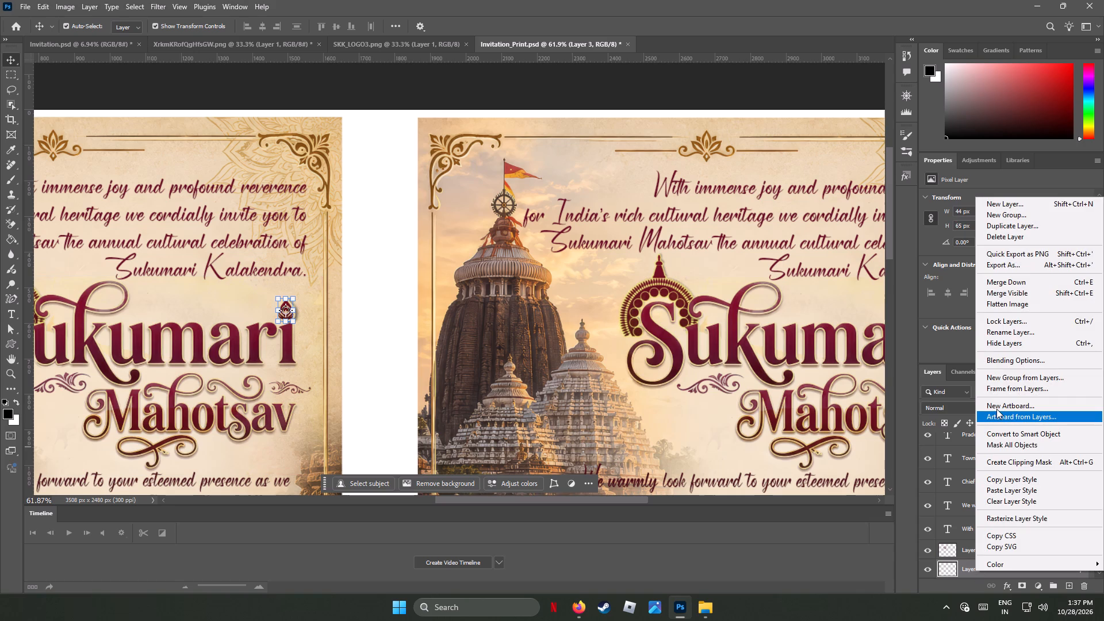
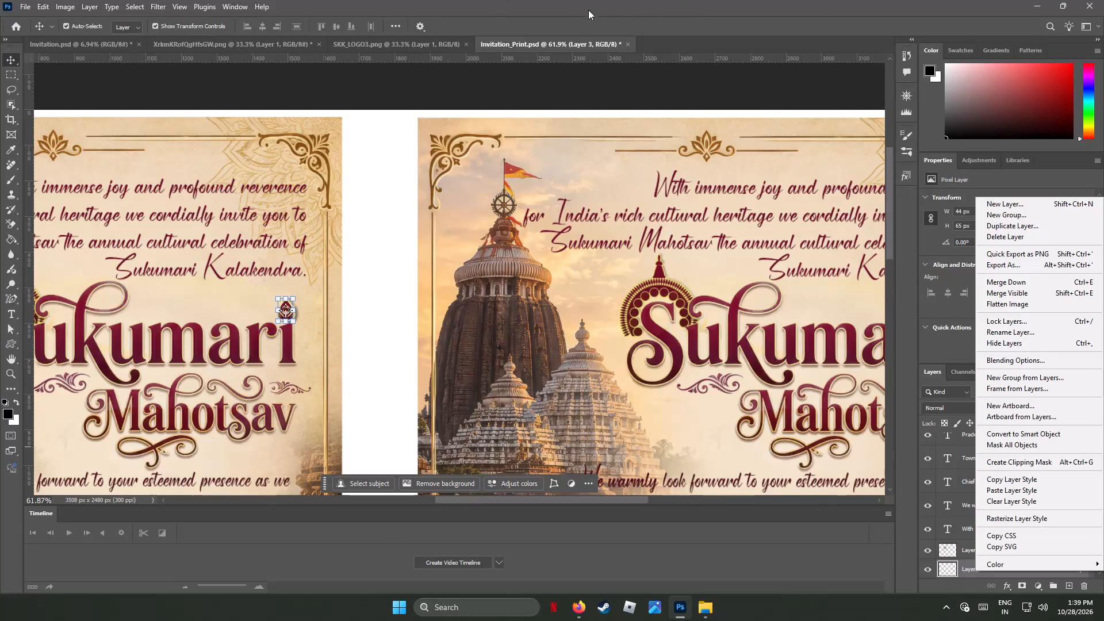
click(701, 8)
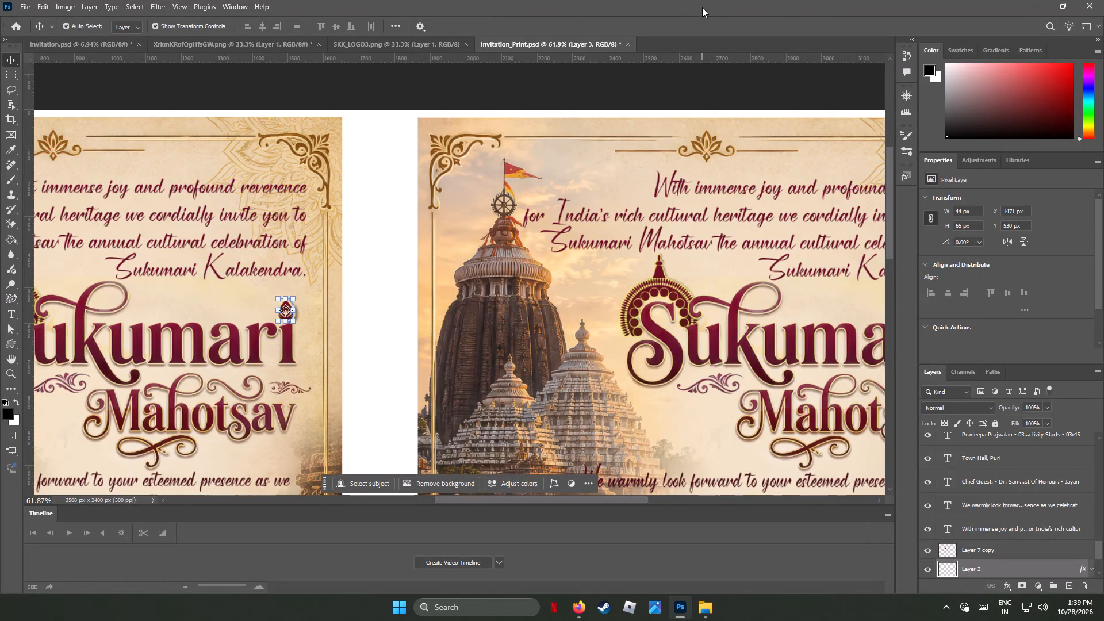
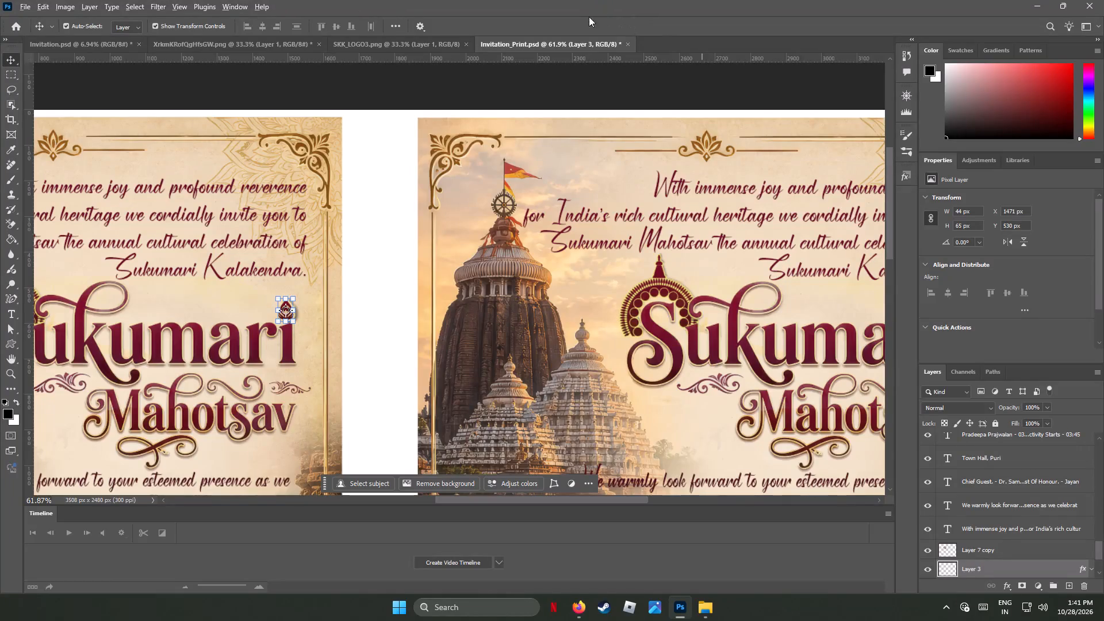
Close the SKK_LOGO3.png and XrkmKRofQgHfsGW.png documents, discarding the unsaved changes to the YouTube icon file.
alt+scroll(578, 260, down, 7)
alt+scroll(578, 260, up, 1)
alt+scroll(578, 260, down, 5)
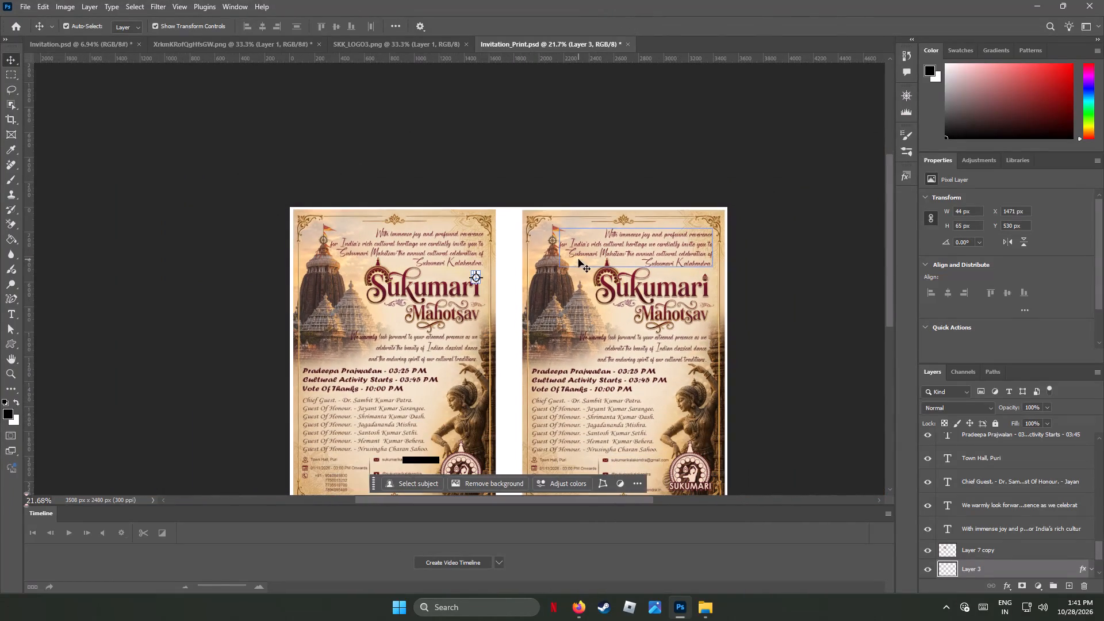
click(386, 44)
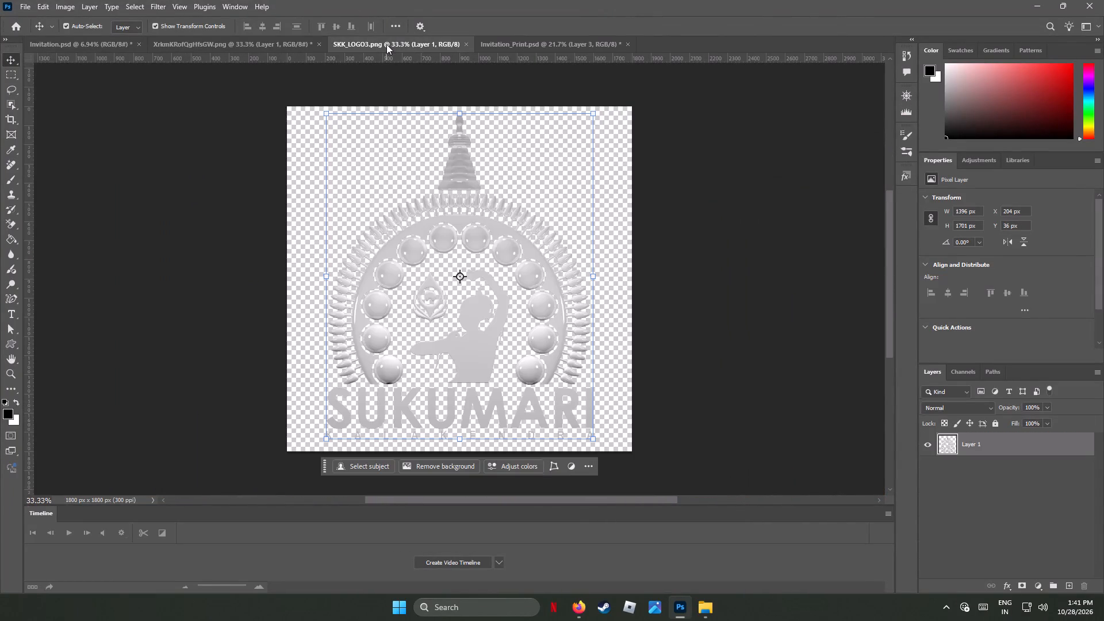
click(465, 45)
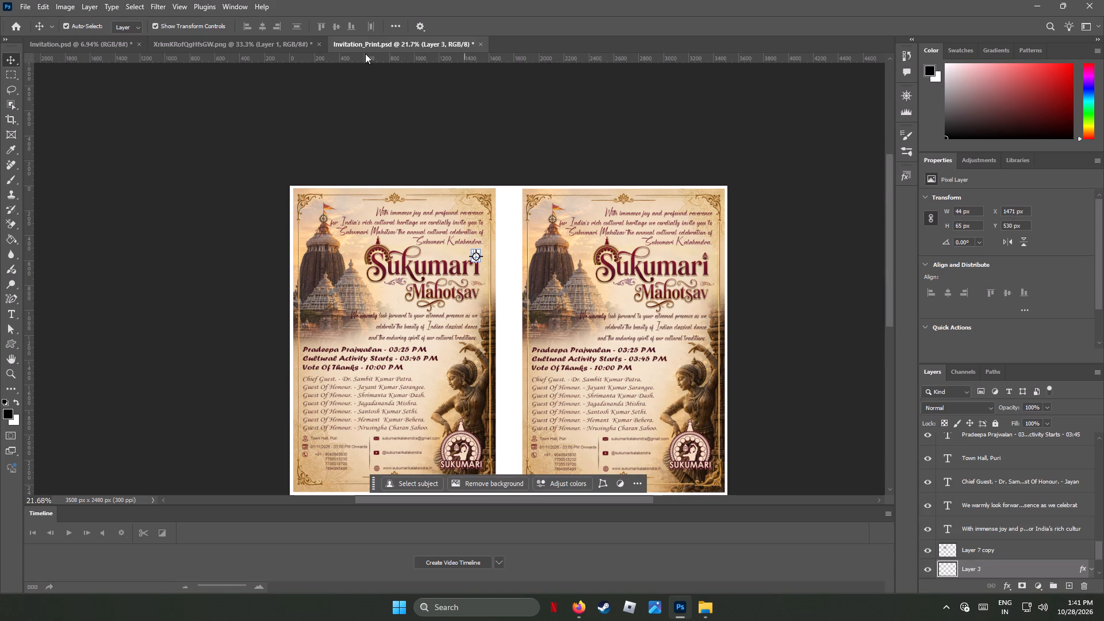
click(289, 44)
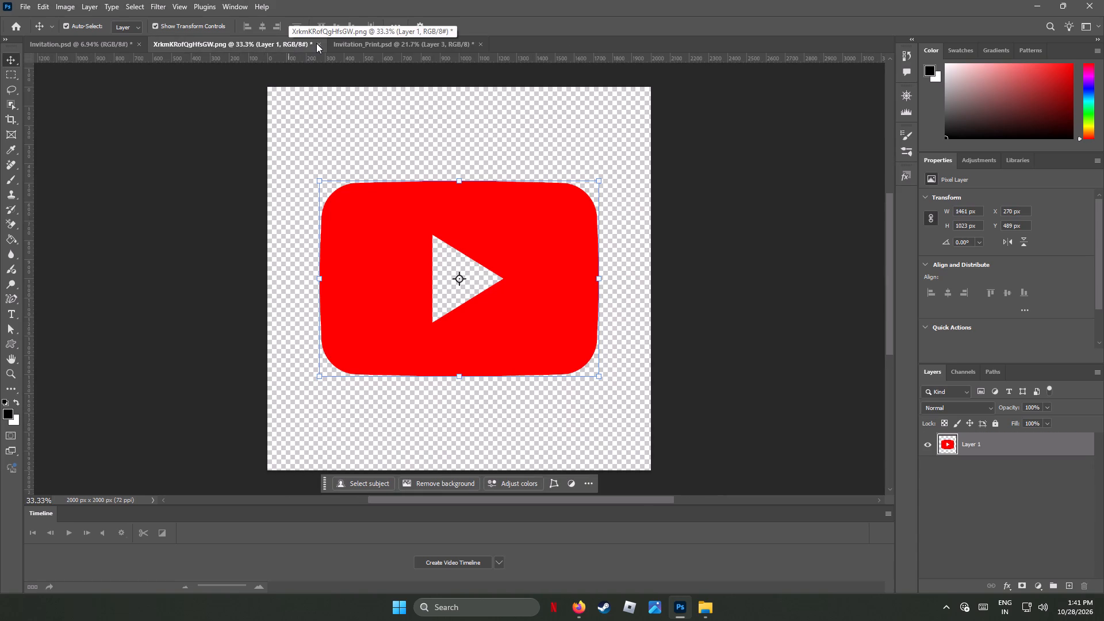
click(317, 43)
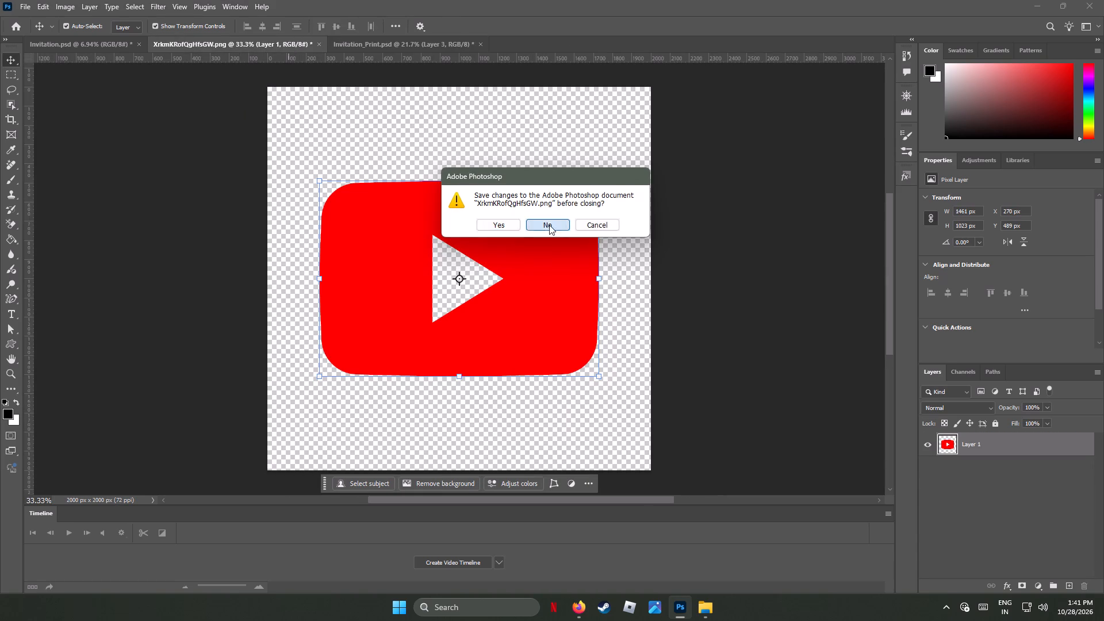
click(549, 225)
In Invitation.psd, undo the recent layer deletions to restore the hidden title layers, including SUKUMARI, Mahotsav 1, Mahotsav 1 copy and Layer 3.
click(106, 43)
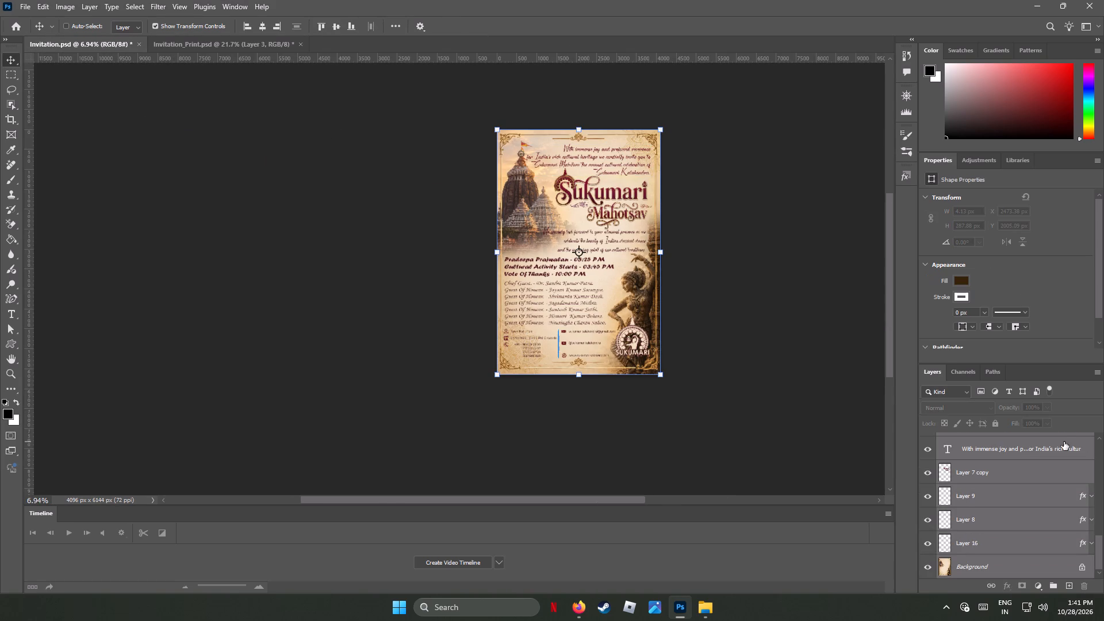
key(ctrl+z)
key(ctrl+z)
key(ctrl+z)
key(ctrl+z)
key(ctrl+z)
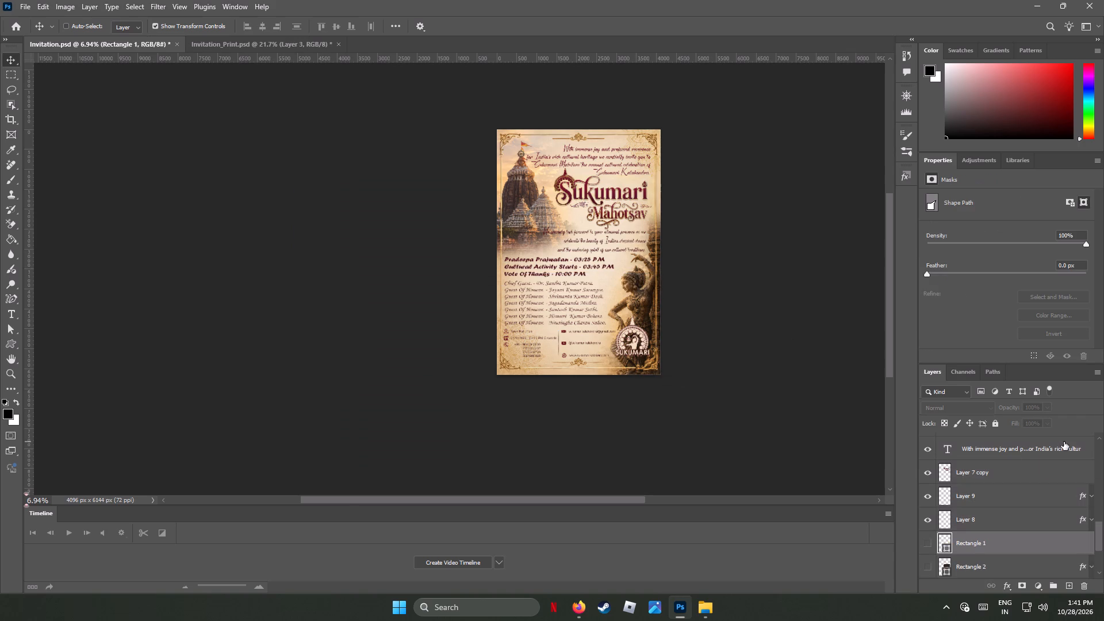
key(ctrl+z)
key(ctrl+z)
key(ctrl+z)
key(ctrl+z)
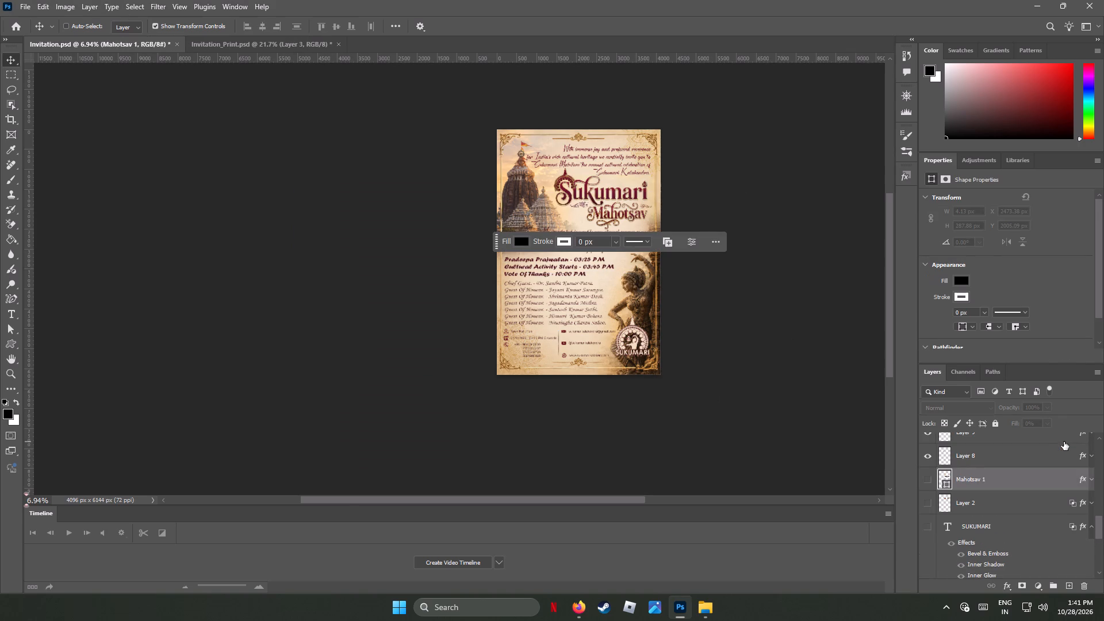
key(ctrl+z)
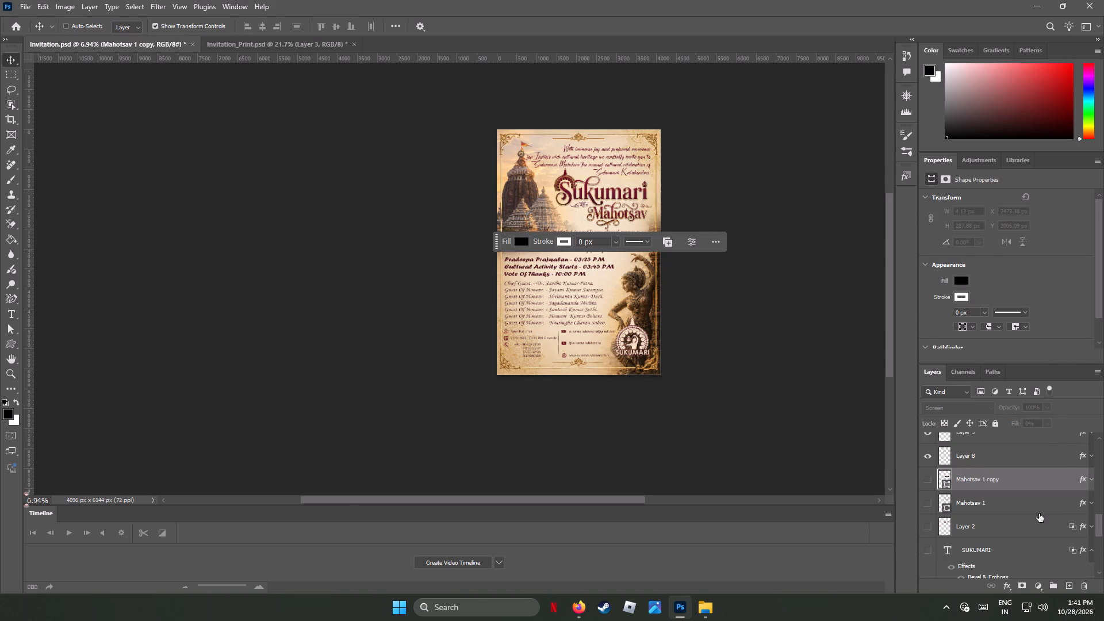
key(ctrl+z)
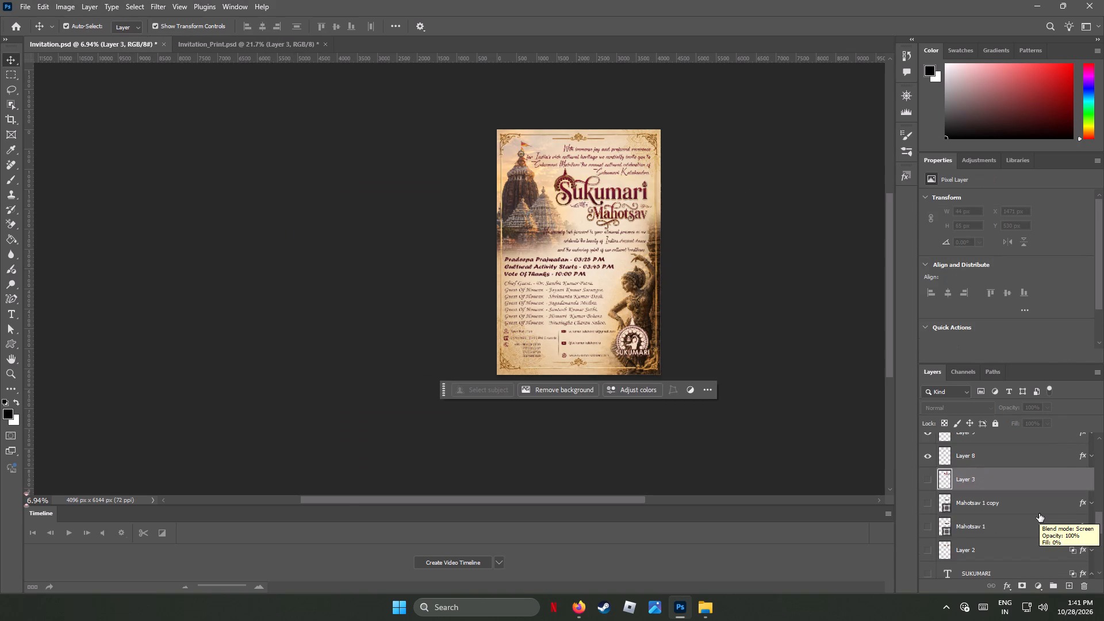
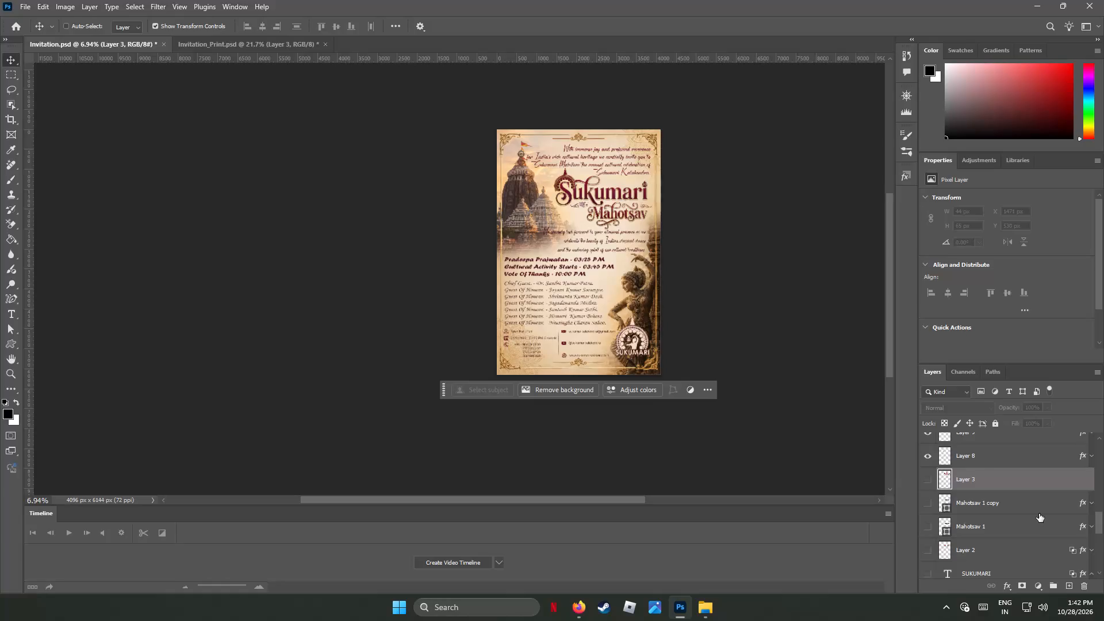
Undo the remaining layer deletions to restore Layer 4, Layer 7, Sukumari 1, the "Your gracious presence" text and the SUKUMARI KALAKENDRA text.
key(ctrl+z)
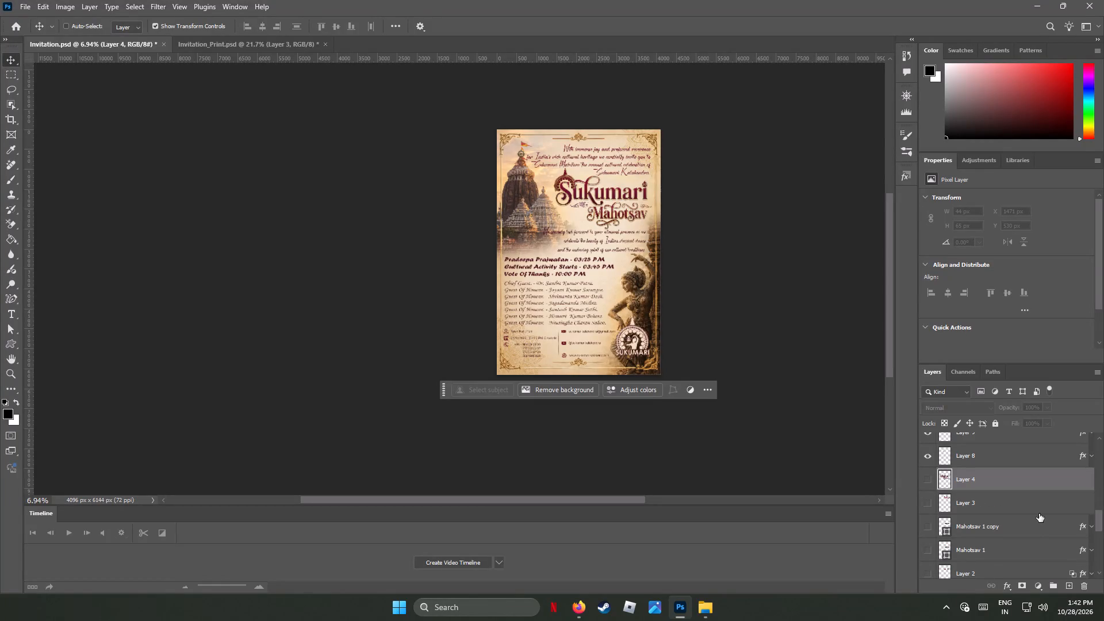
key(ctrl+z)
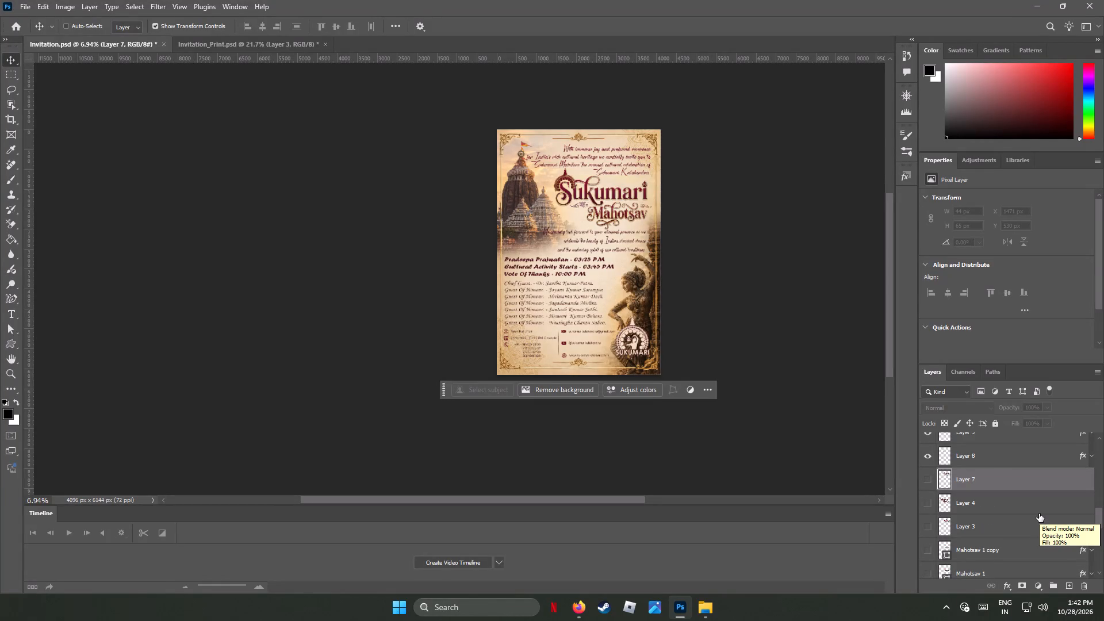
key(ctrl+z)
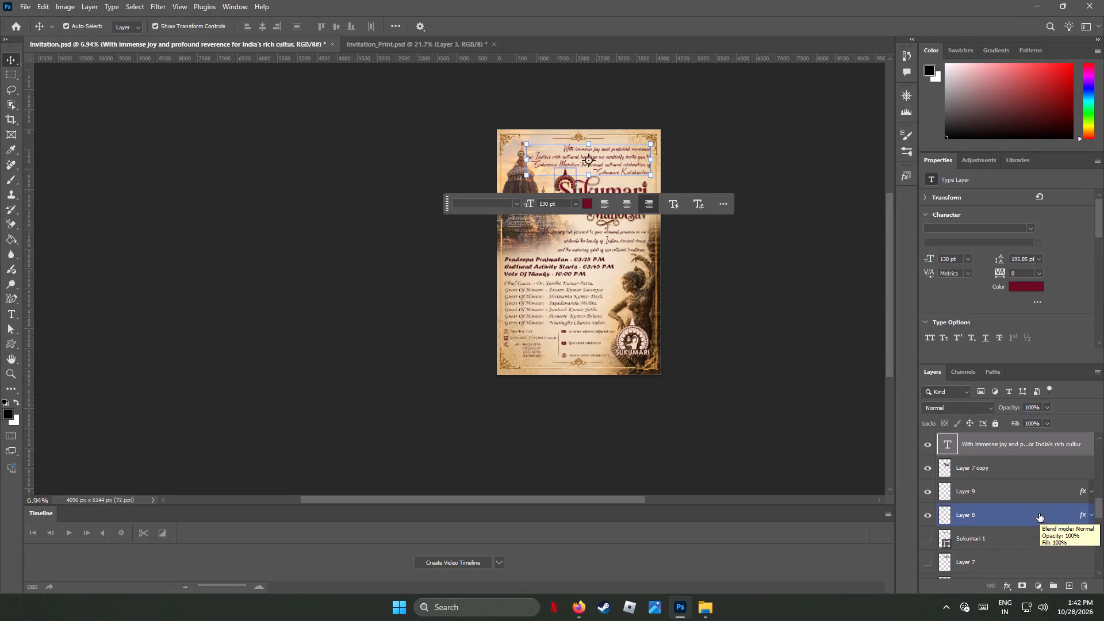
click(43, 9)
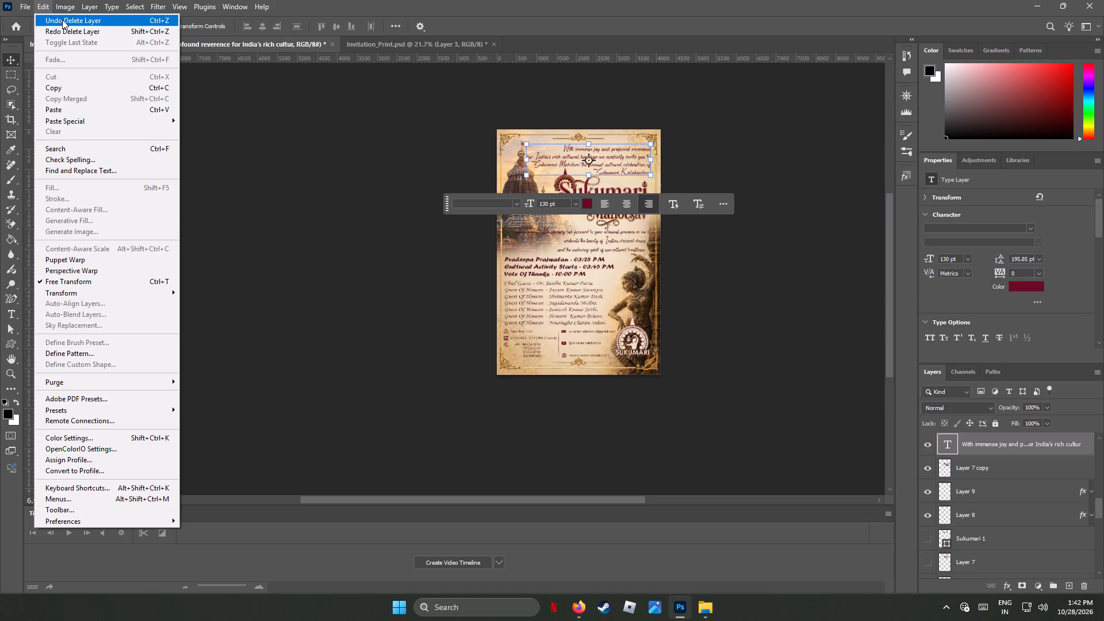
click(62, 20)
click(40, 3)
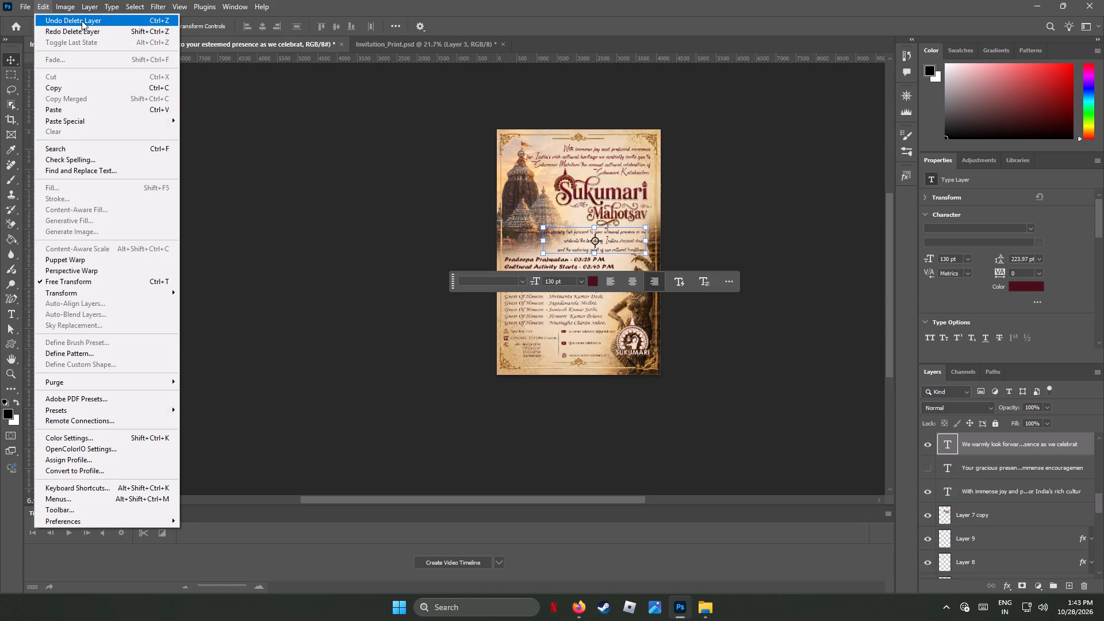
click(79, 21)
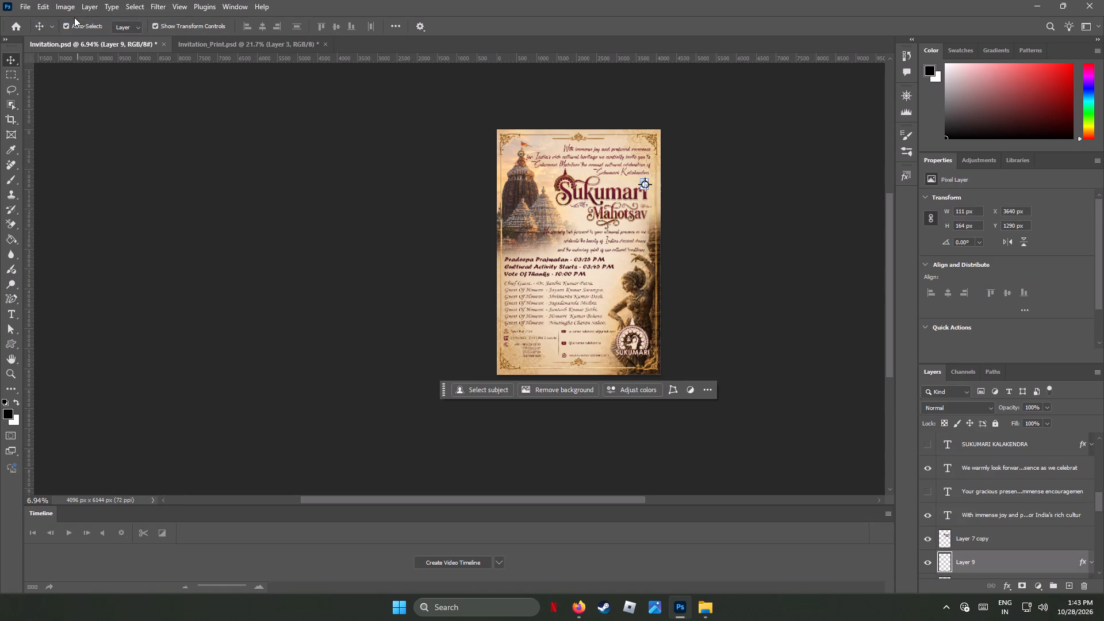
click(41, 6)
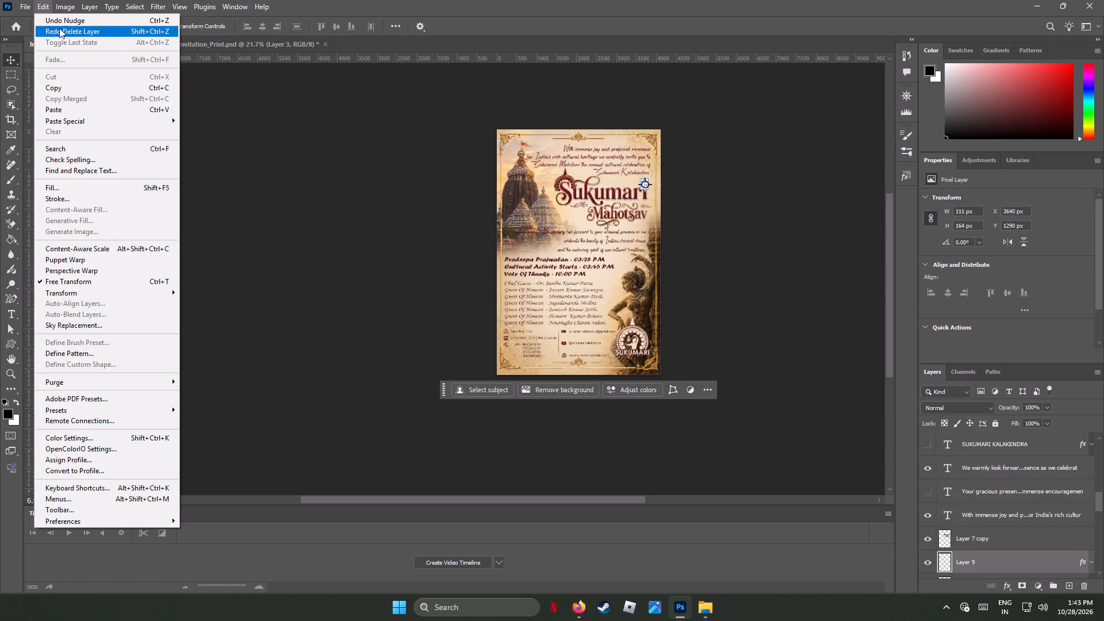
click(220, 164)
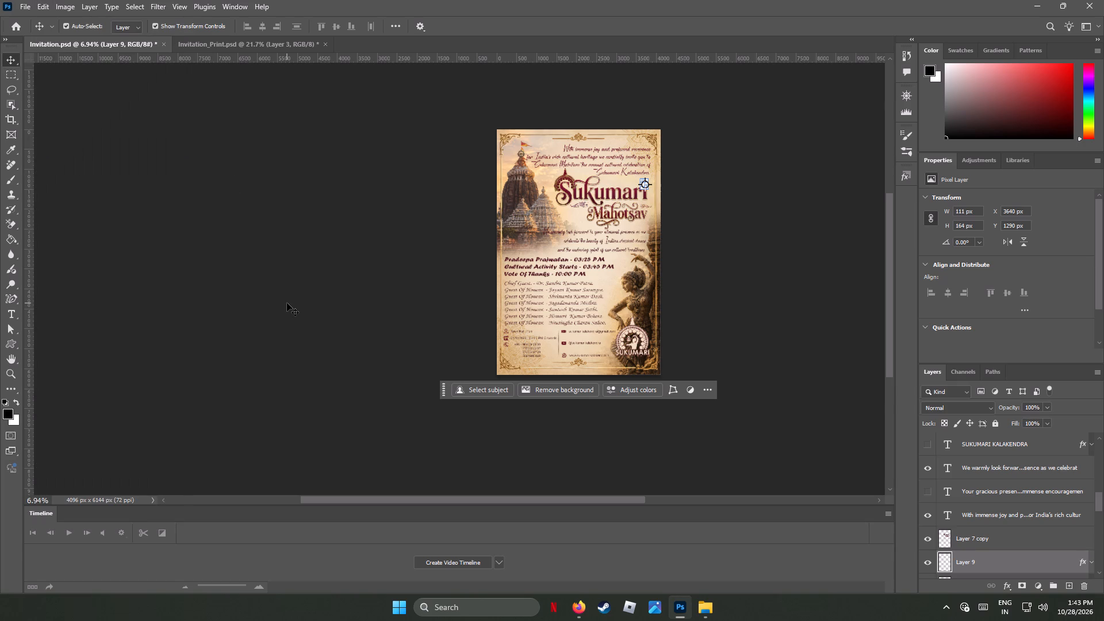
Save Invitation.psd with its restored layers.
key(ctrl+s)
key(ctrl+s)
key(ctrl+s)
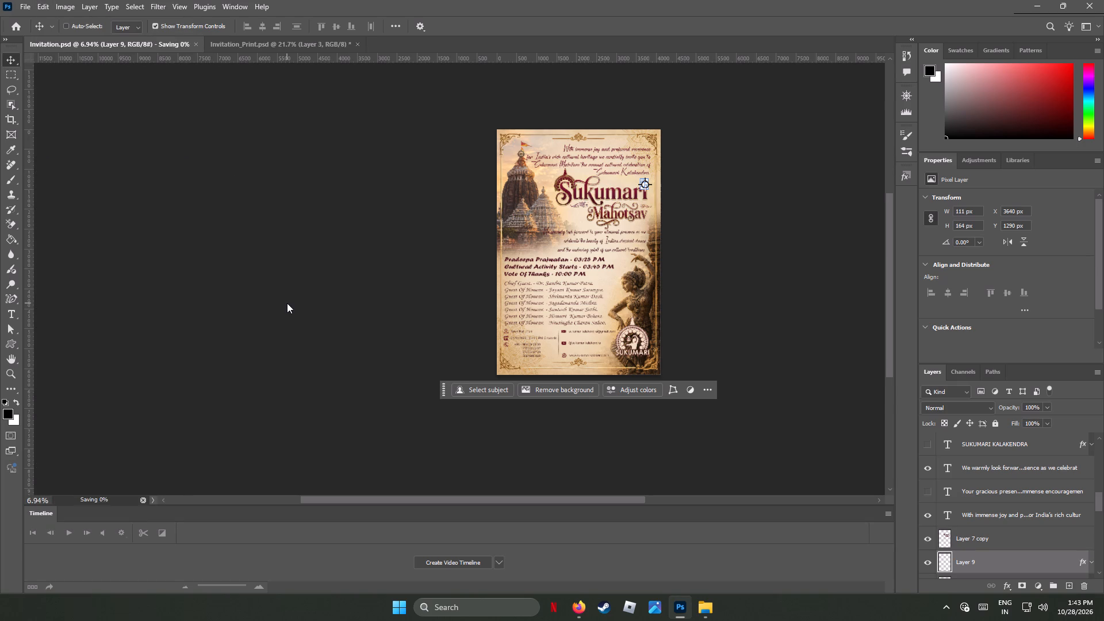
Deselect the layer and examine the Sukumari Mahotsav title up close, especially the ornament above the final letter i.
click(745, 225)
alt+scroll(673, 160, up, 7)
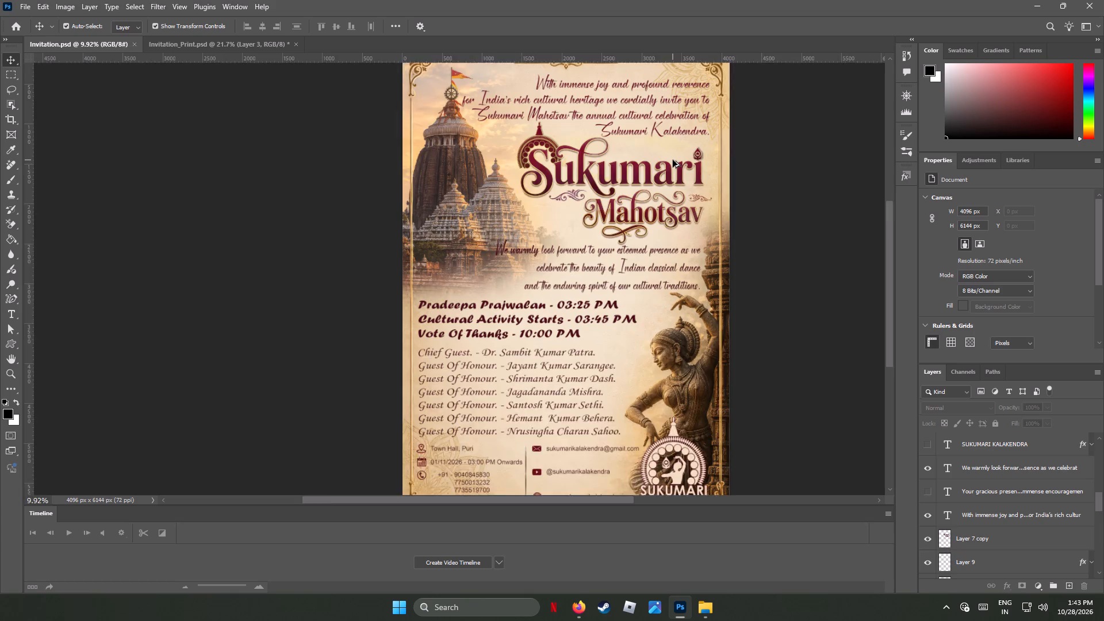
alt+scroll(673, 160, up, 18)
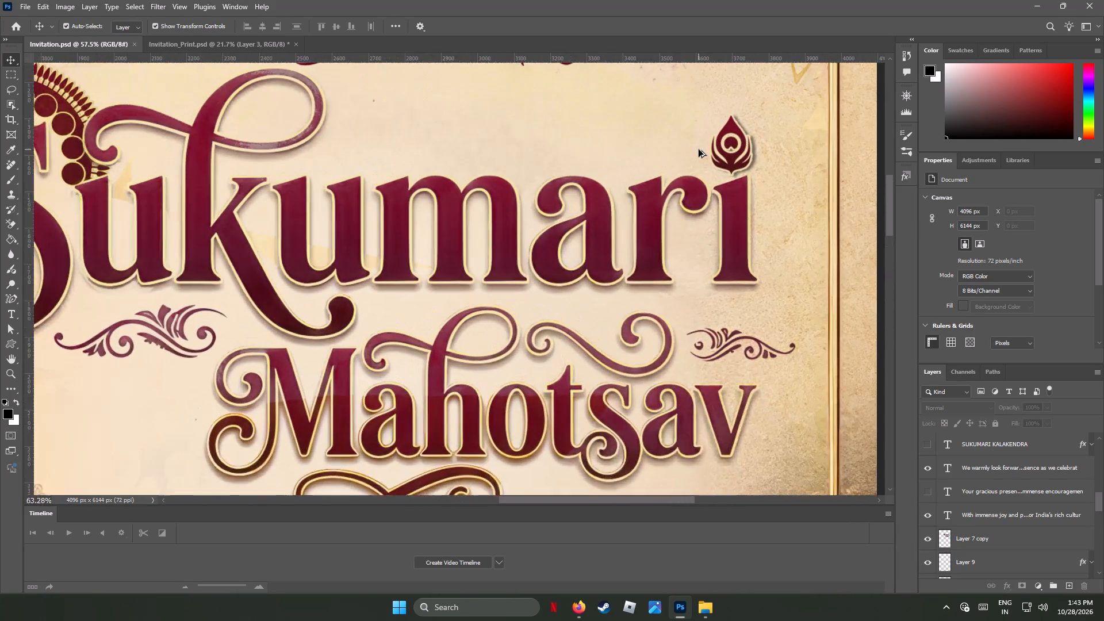
alt+scroll(697, 149, down, 3)
alt+scroll(697, 150, up, 3)
alt+scroll(696, 151, down, 4)
alt+scroll(696, 151, up, 4)
alt+scroll(695, 152, down, 3)
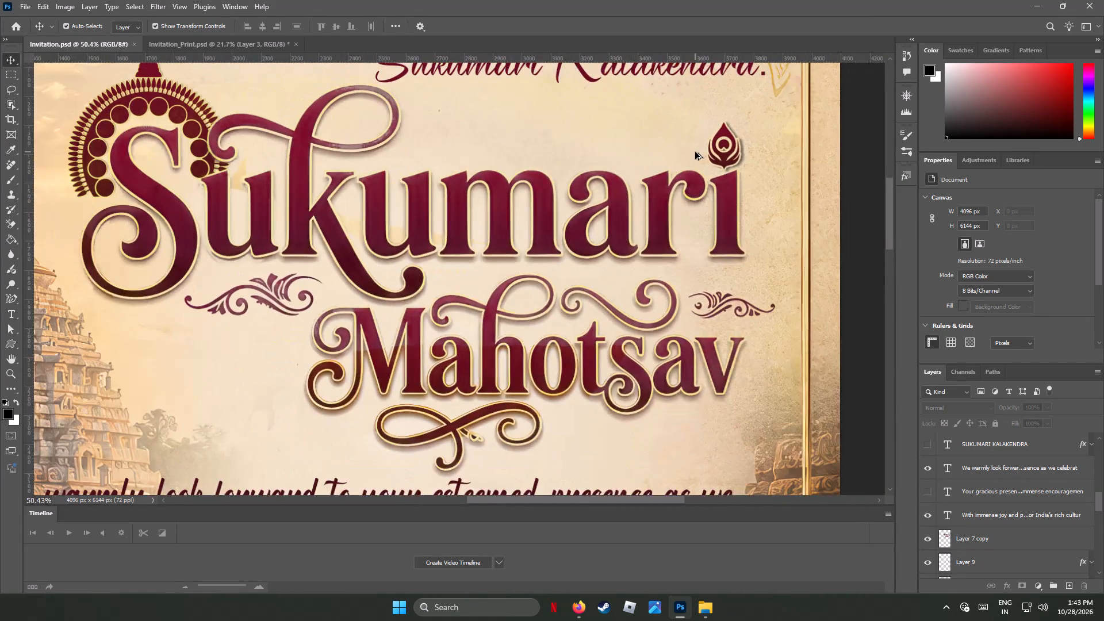
alt+scroll(695, 152, up, 1)
alt+scroll(695, 152, down, 1)
alt+scroll(695, 152, up, 8)
alt+scroll(694, 152, down, 1)
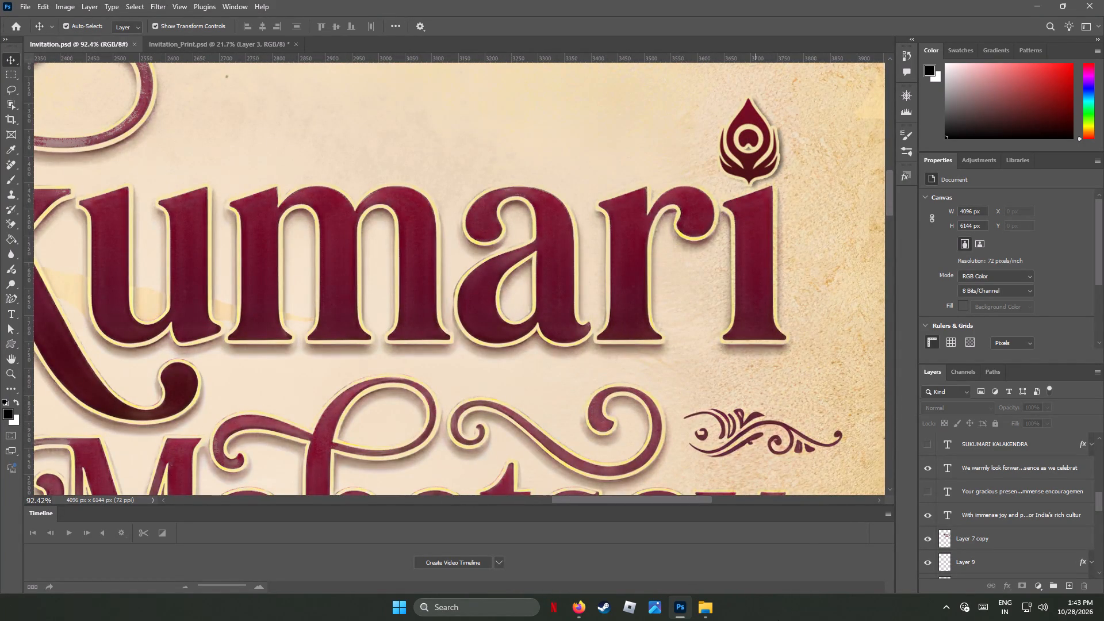